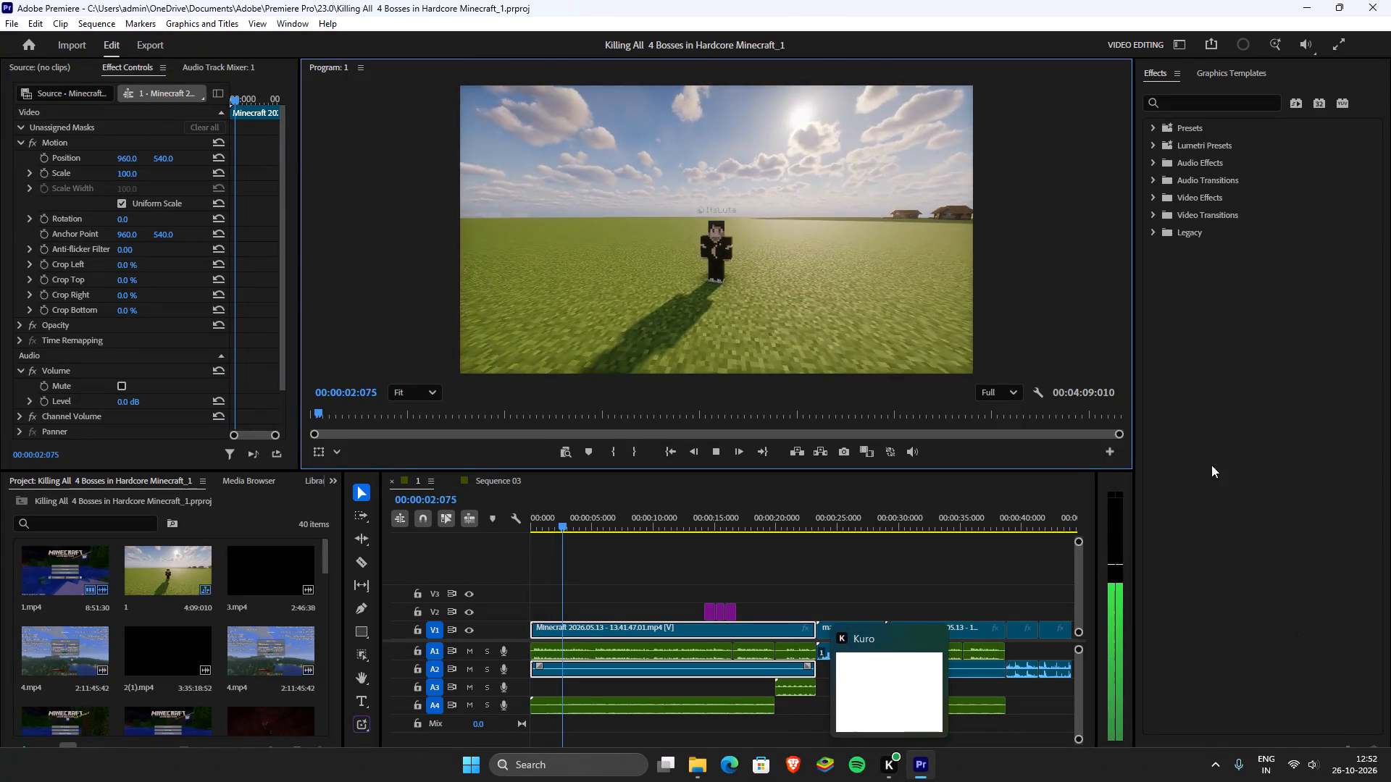
Play back the opening of the Minecraft sequence in an enlarged program monitor, stopping at about 17 seconds.
left_click(539, 242)
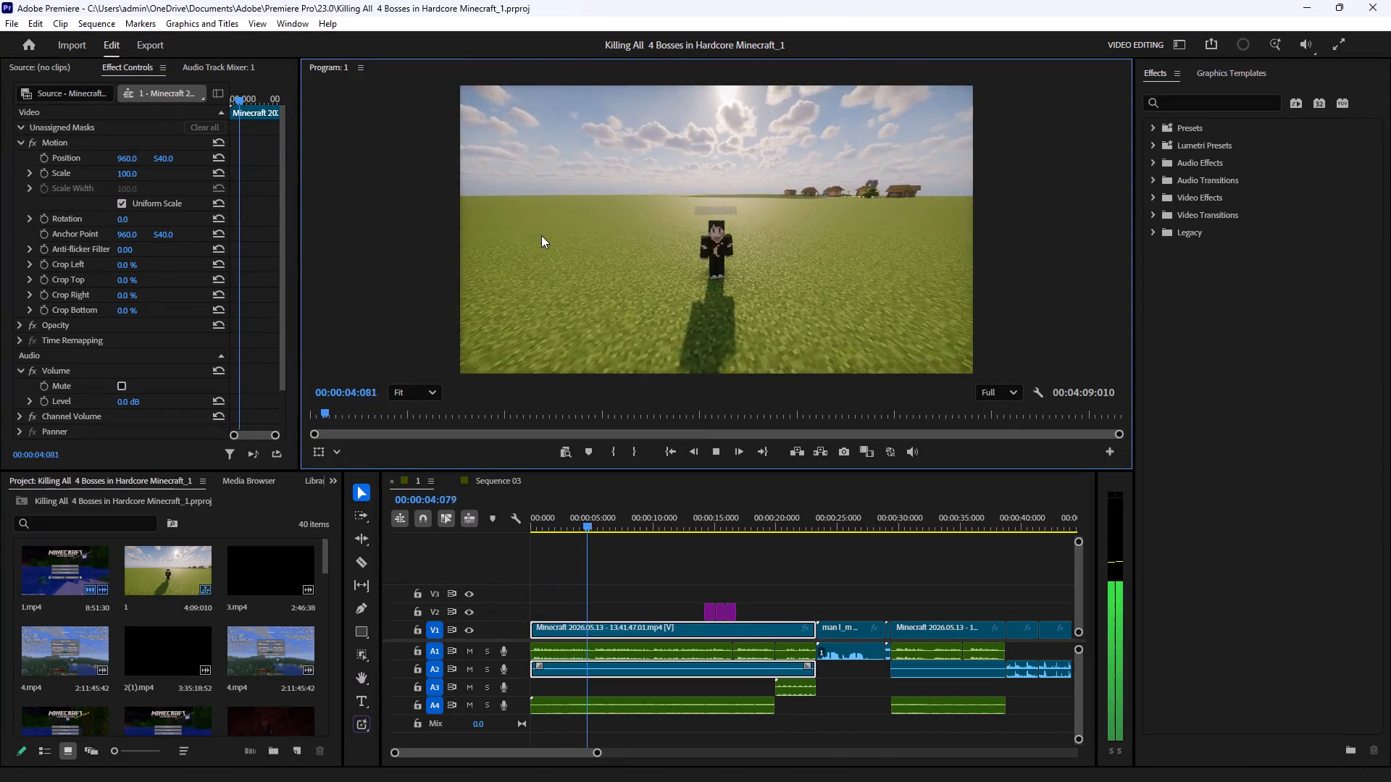
key("grave")
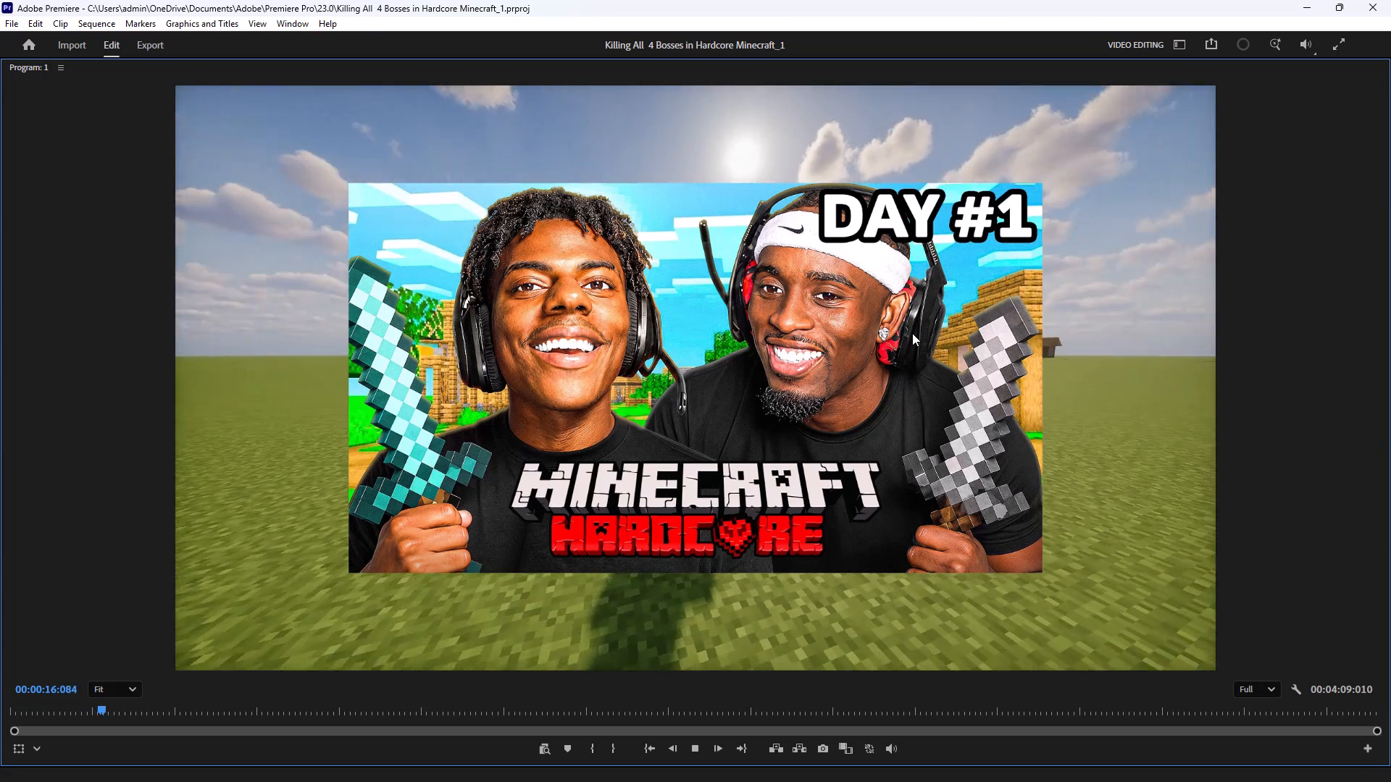
key("space")
key("grave")
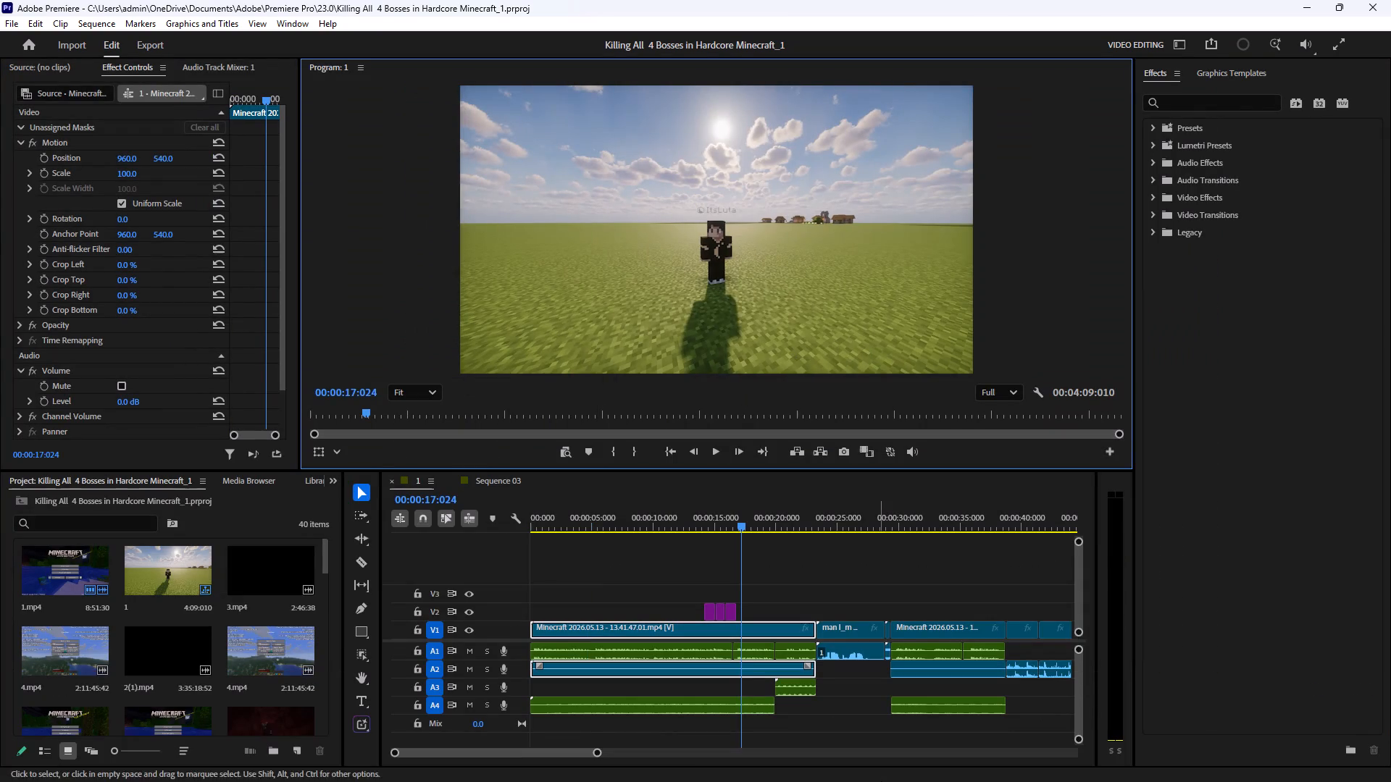
Switch to File Explorer and look through the Funny Sounds folder inside Downloads > Editing material.
left_click(697, 764)
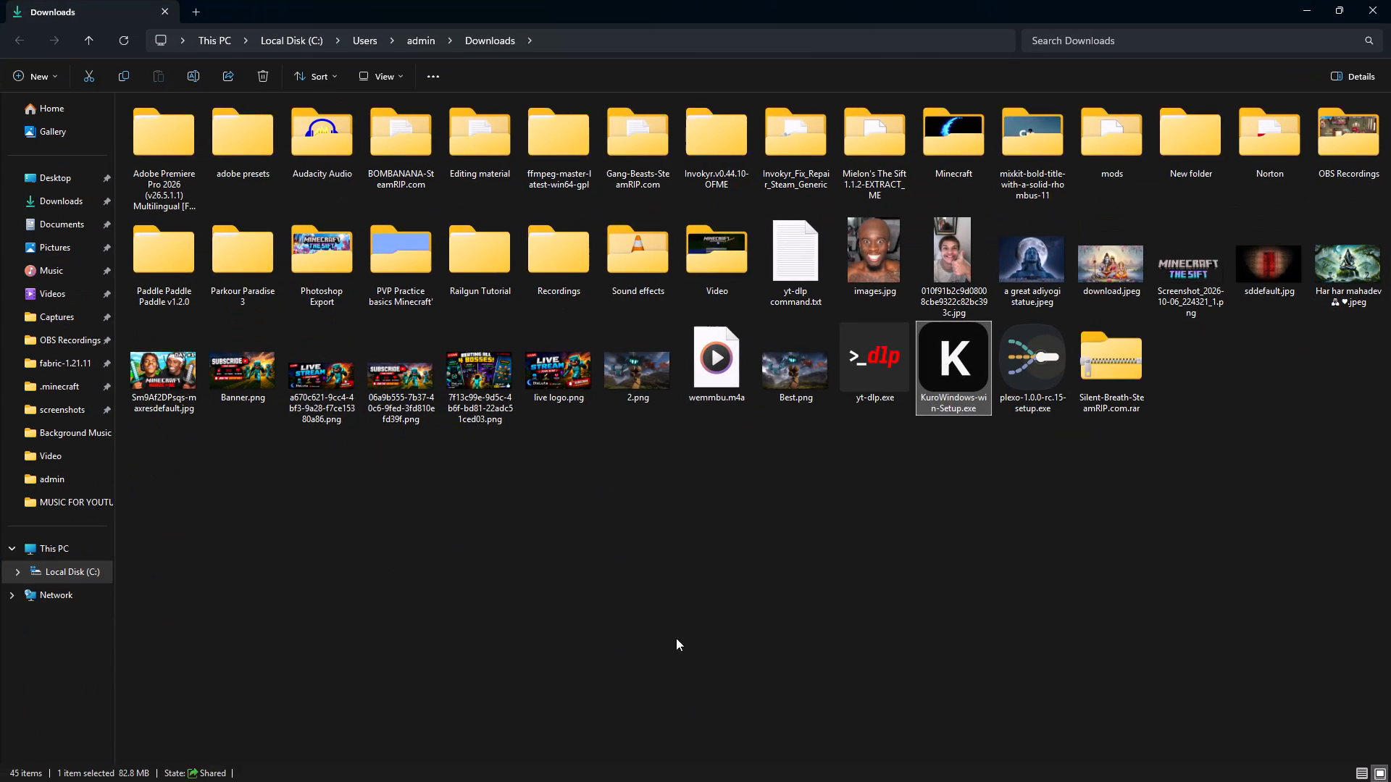
left_click(701, 613)
left_click(967, 492)
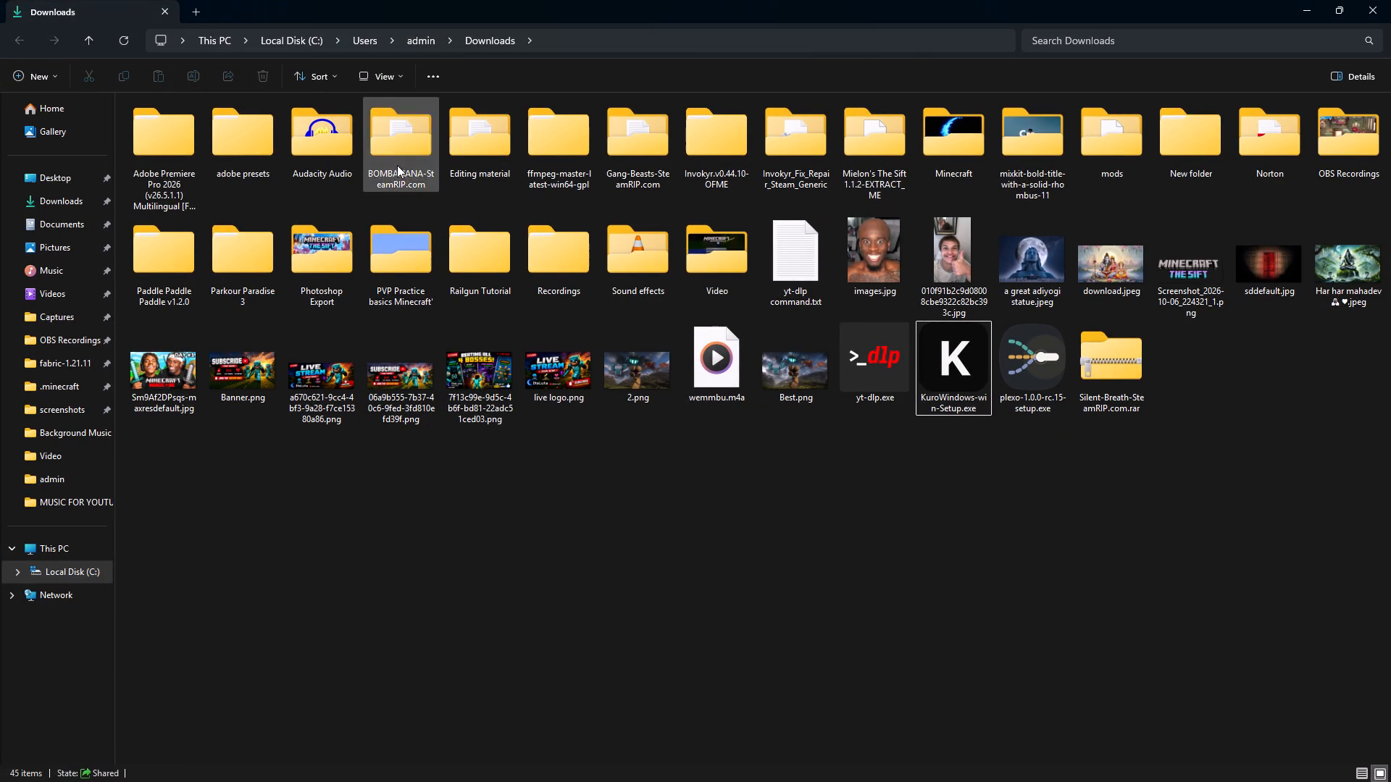
double_click(497, 145)
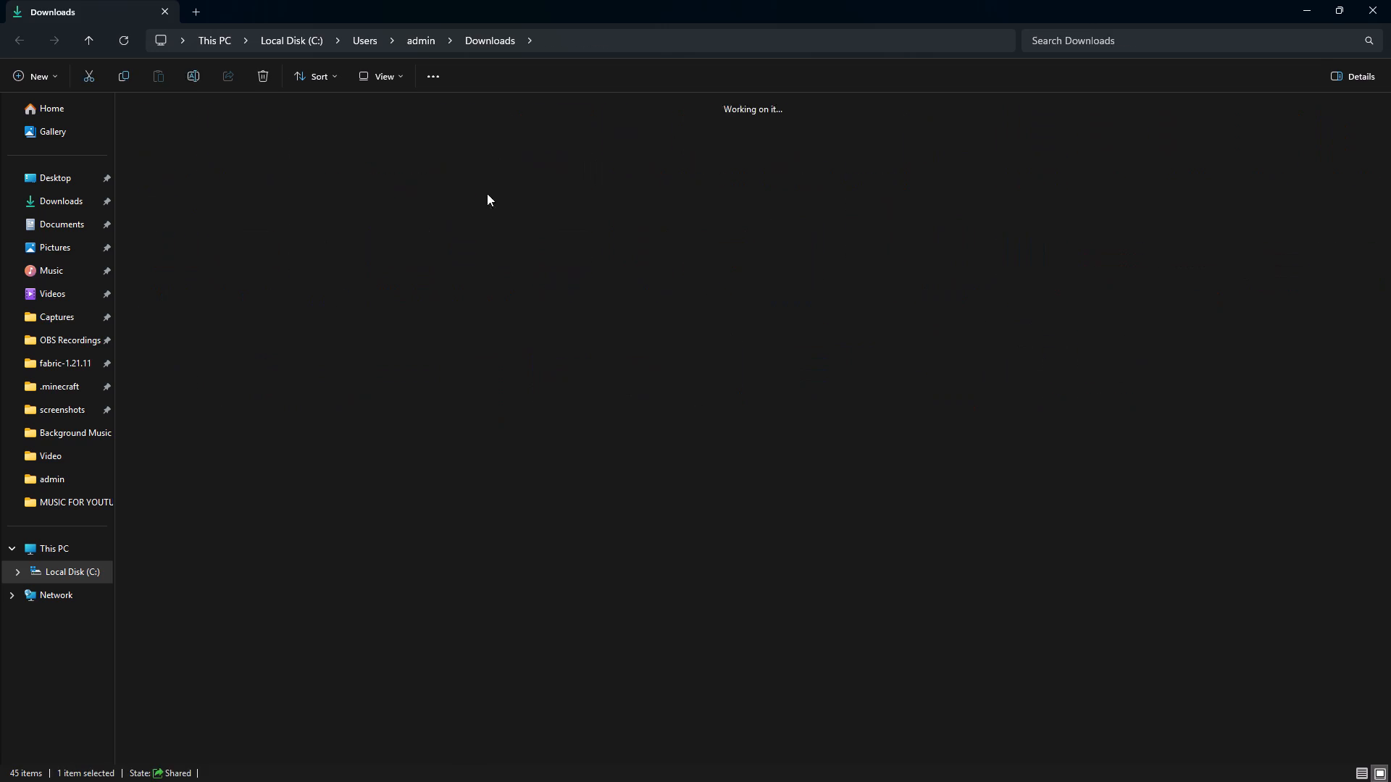
left_click(664, 448)
double_click(498, 156)
left_click(365, 474)
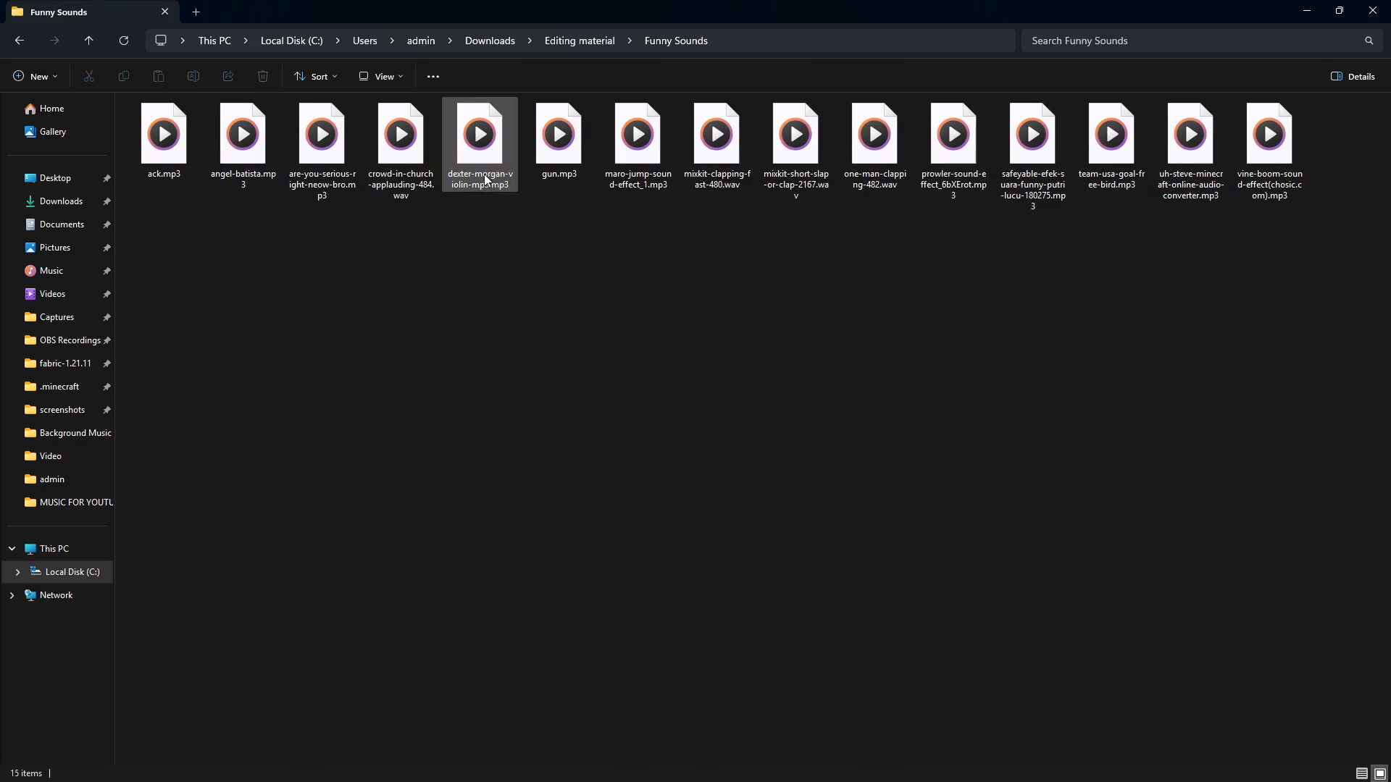
Go back to Editing material and open the Sound effects folder inside MUSIC FOR YOUTUBE.
left_click(12, 40)
left_click(714, 391)
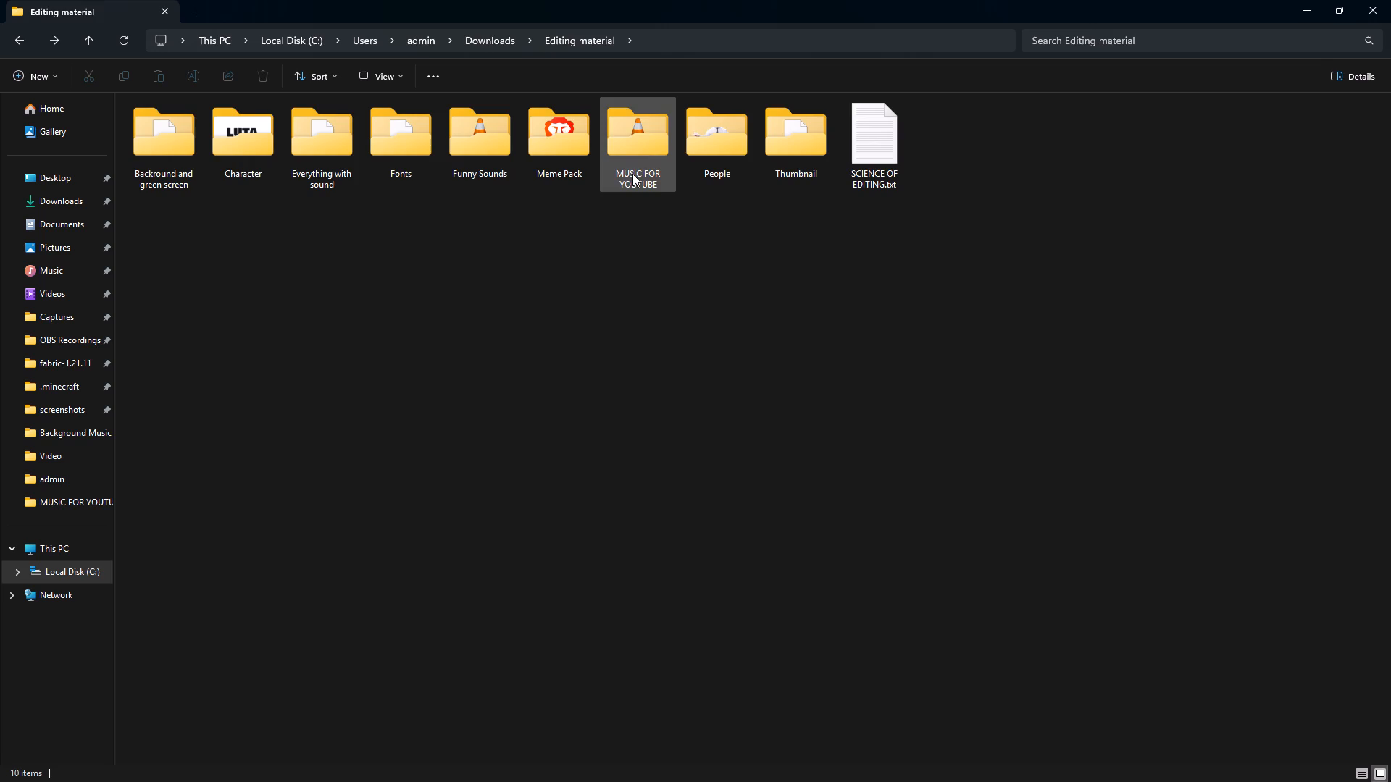
double_click(632, 174)
double_click(153, 135)
left_click(827, 517)
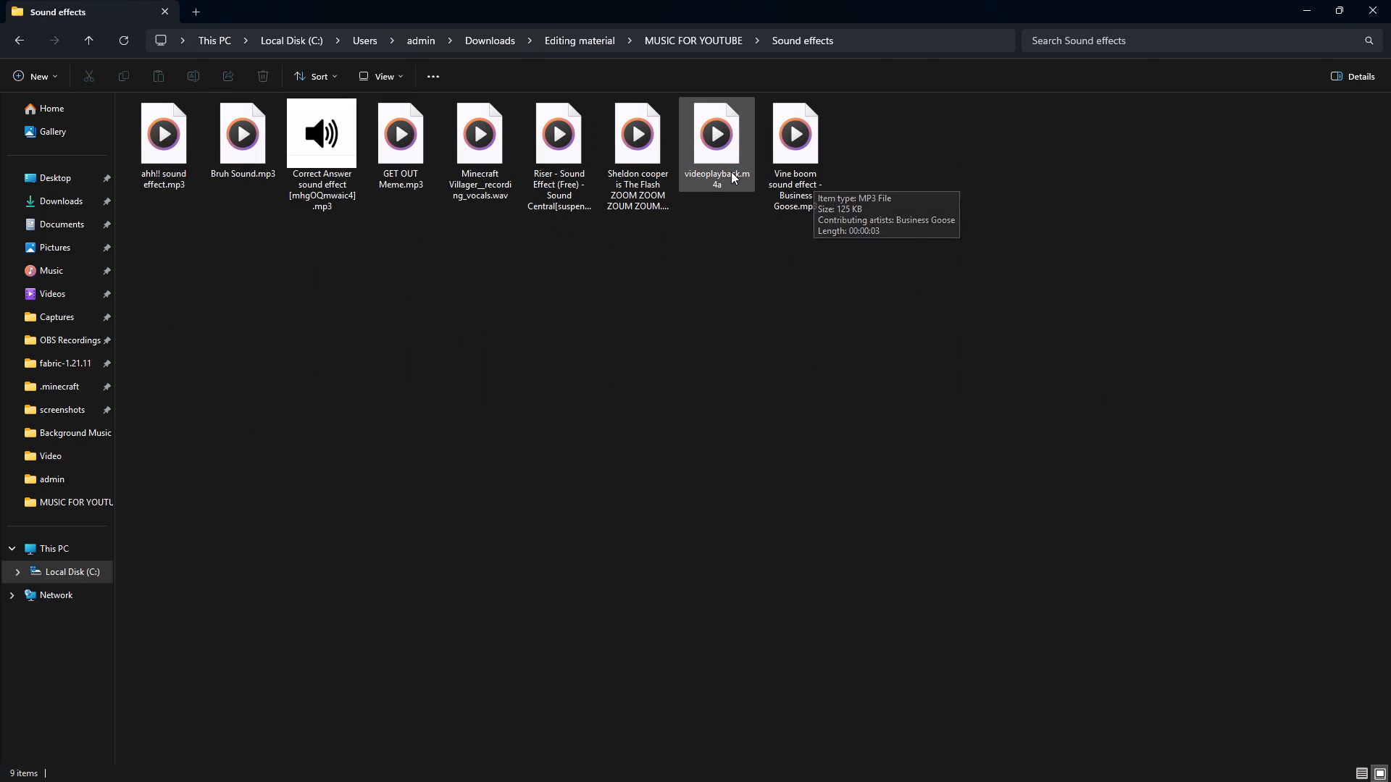
Preview the Riser, Correct Answer, Bruh Sound, ahh!! and Vine boom sound effects one by one, closing the player after each.
double_click(559, 187)
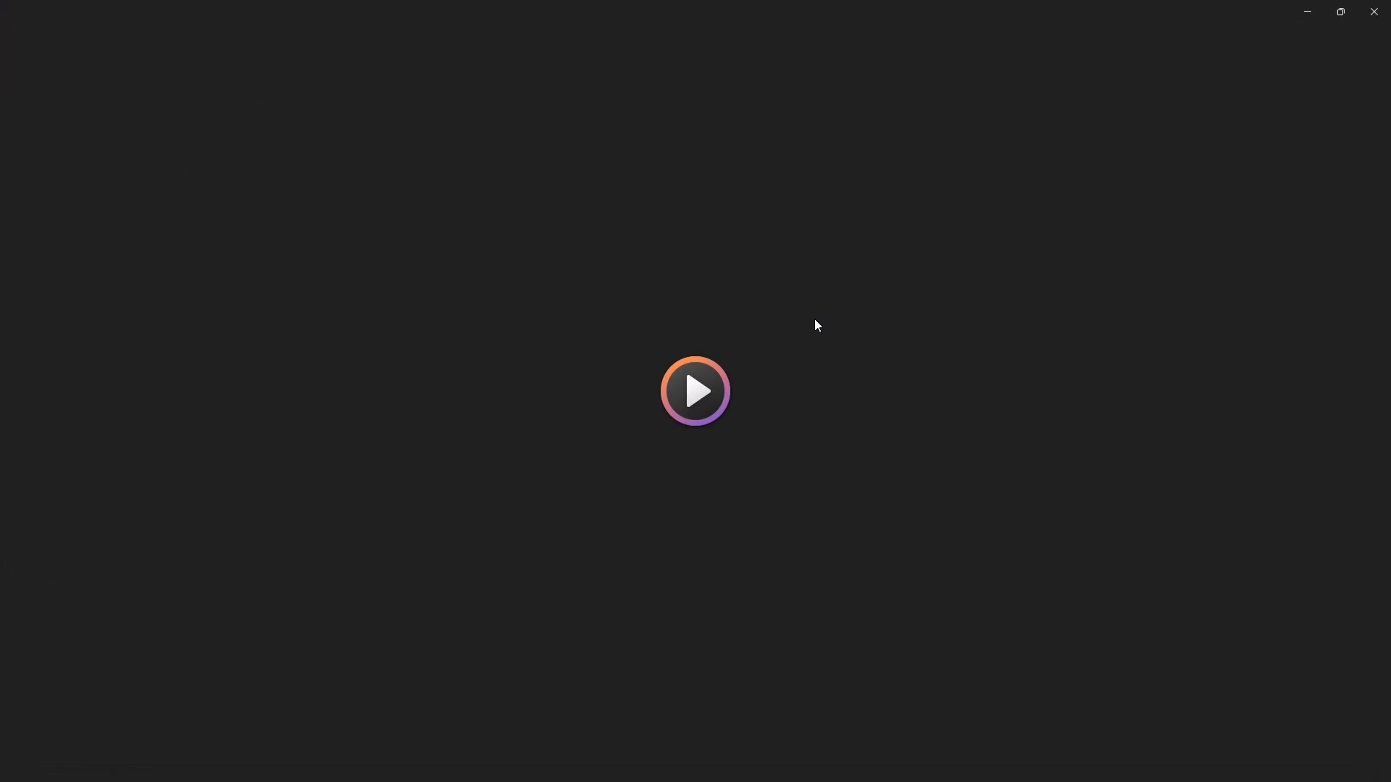
left_click(1377, 0)
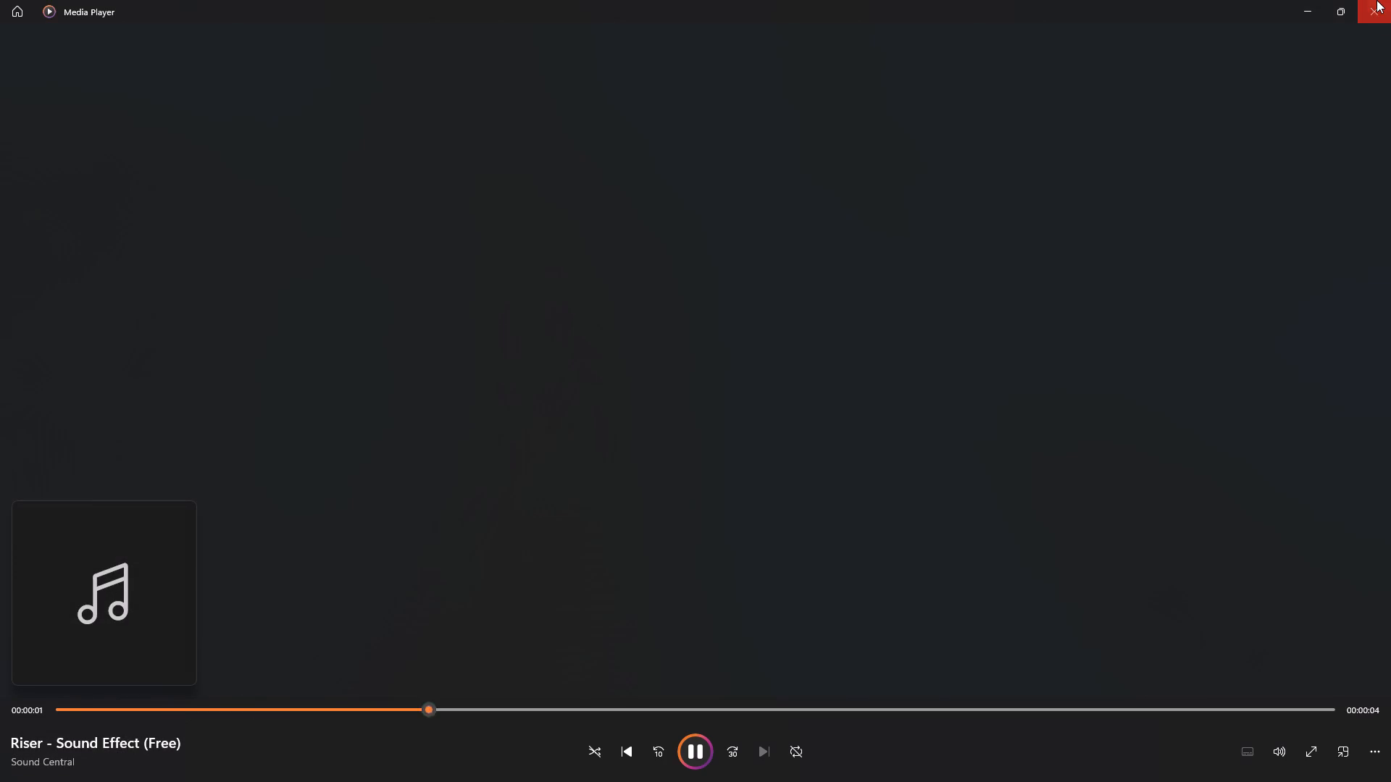
left_click(489, 183)
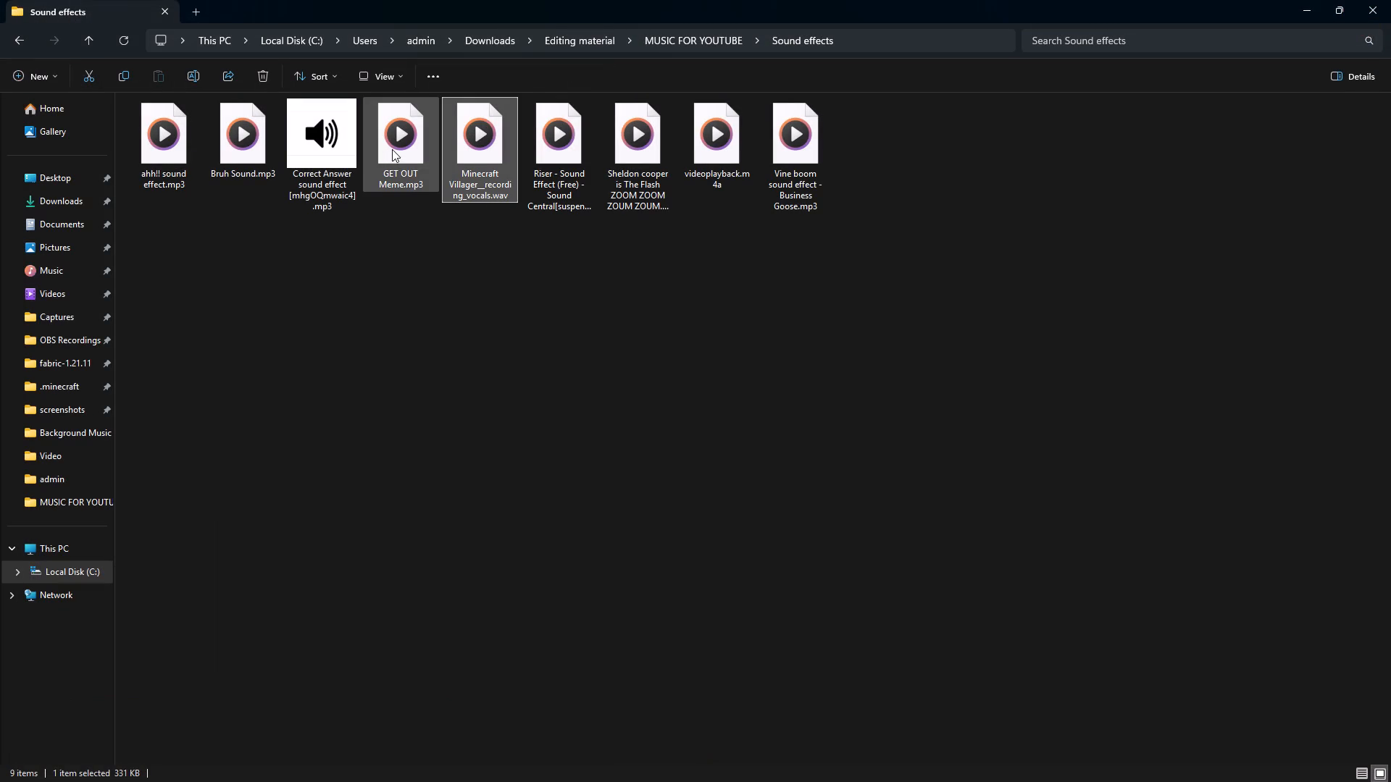
double_click(315, 166)
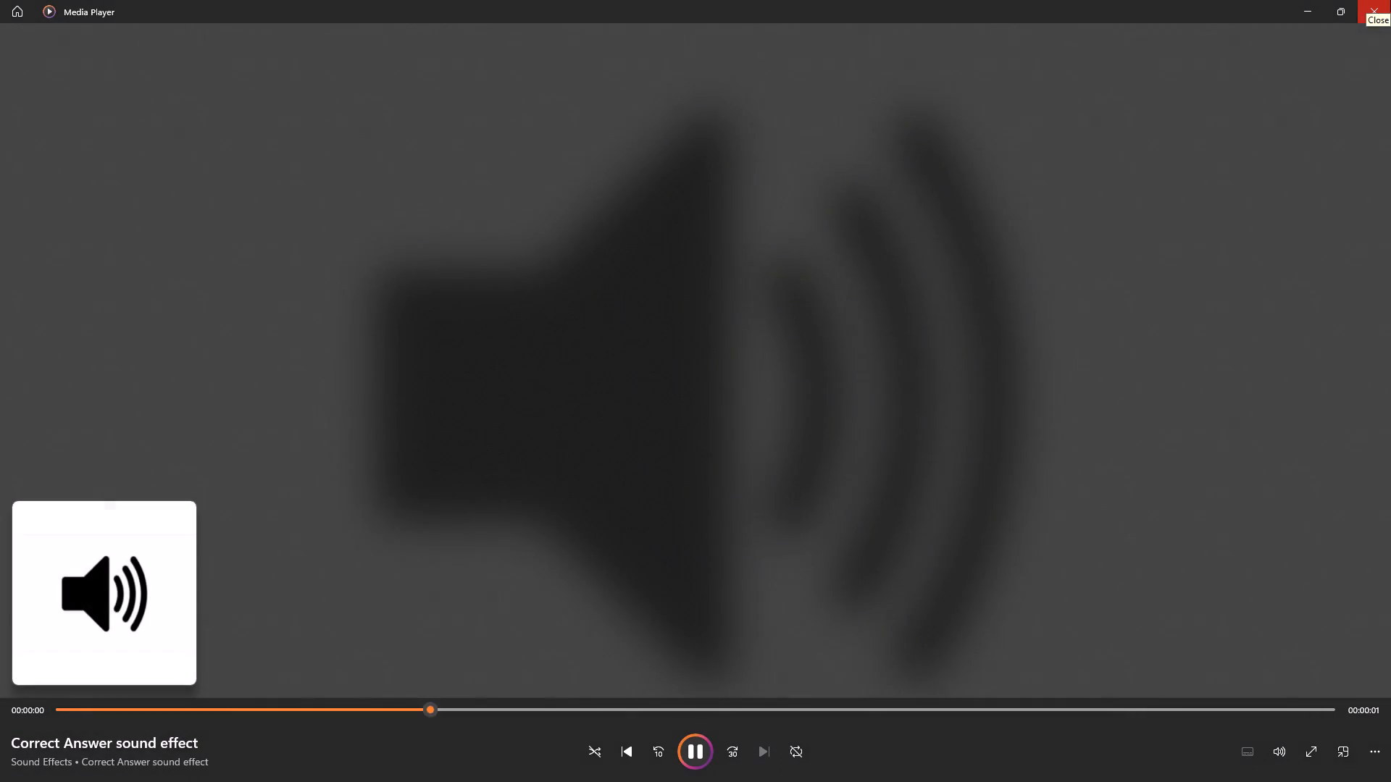
left_click(1390, 0)
double_click(233, 164)
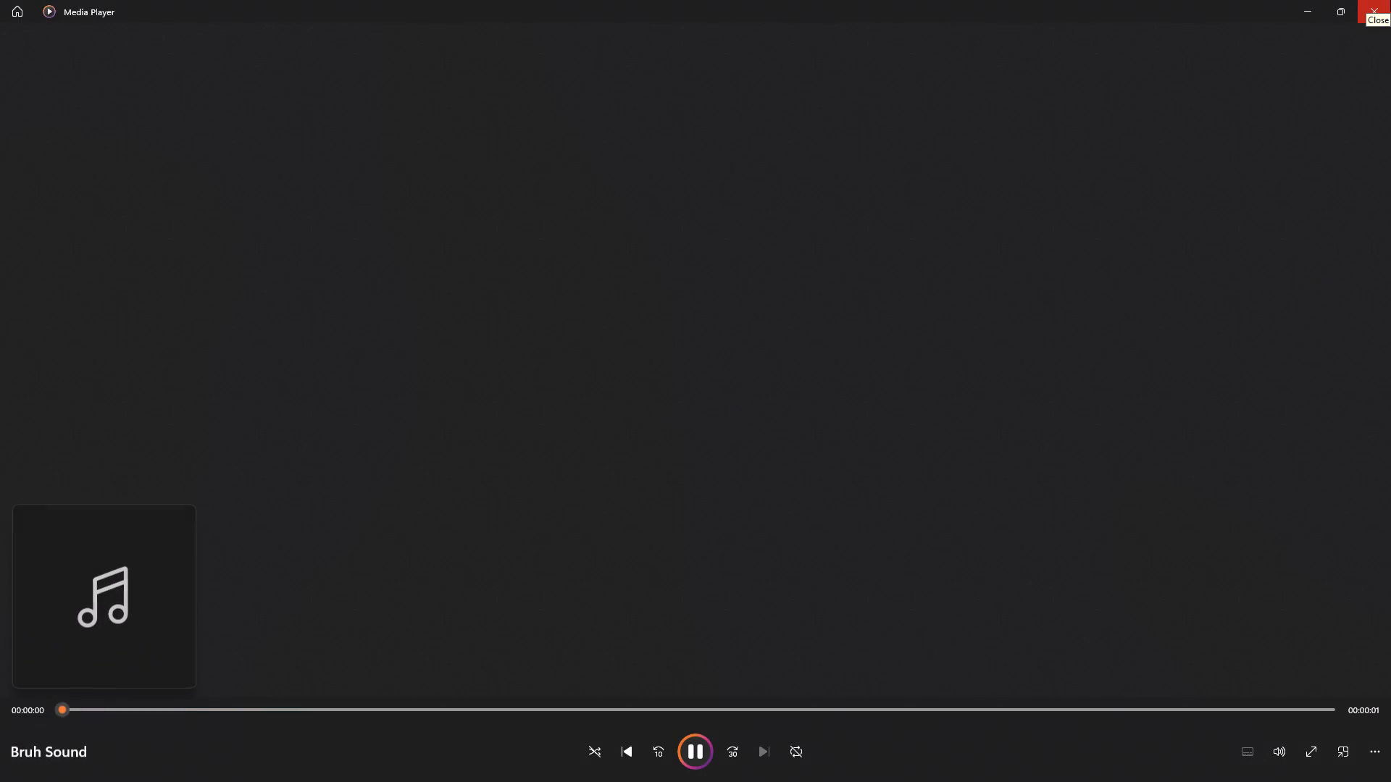
left_click(1390, 0)
double_click(143, 172)
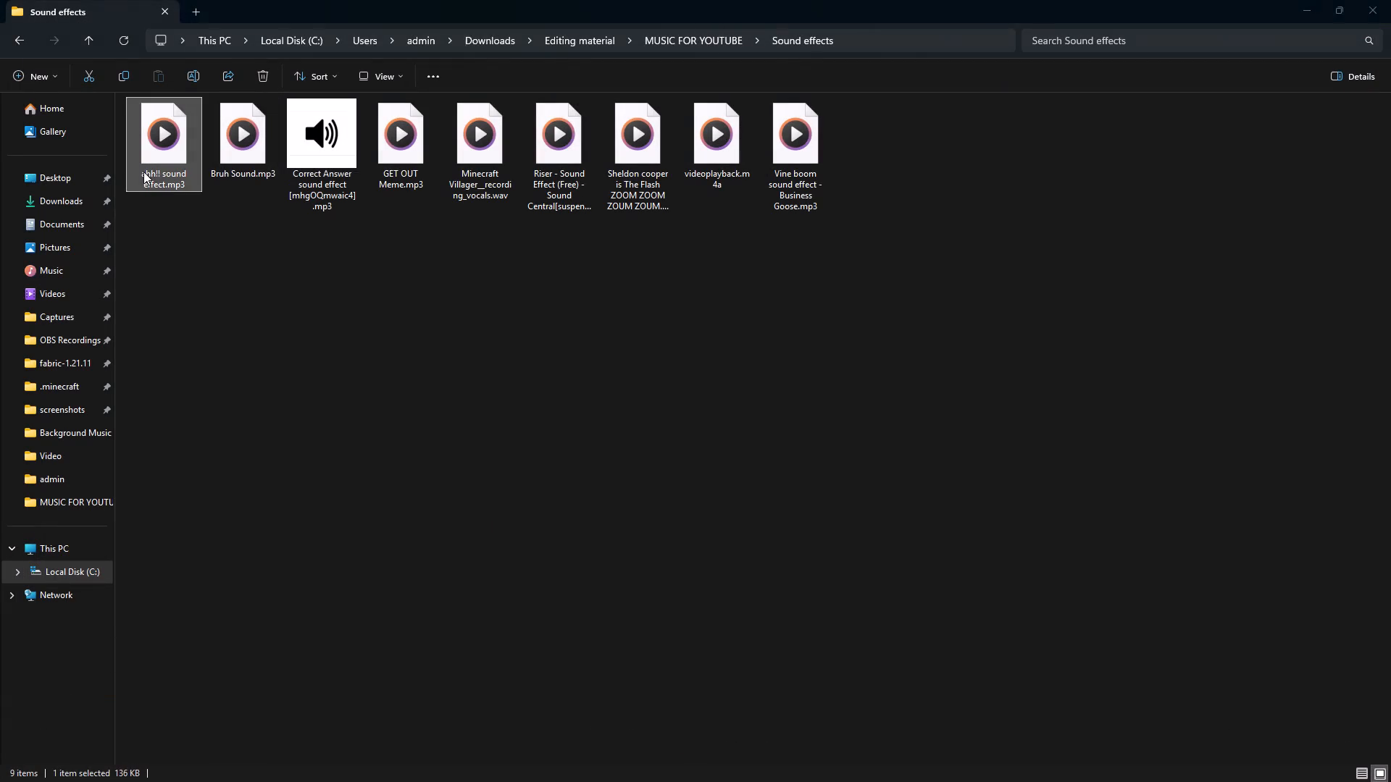
left_click(1390, 0)
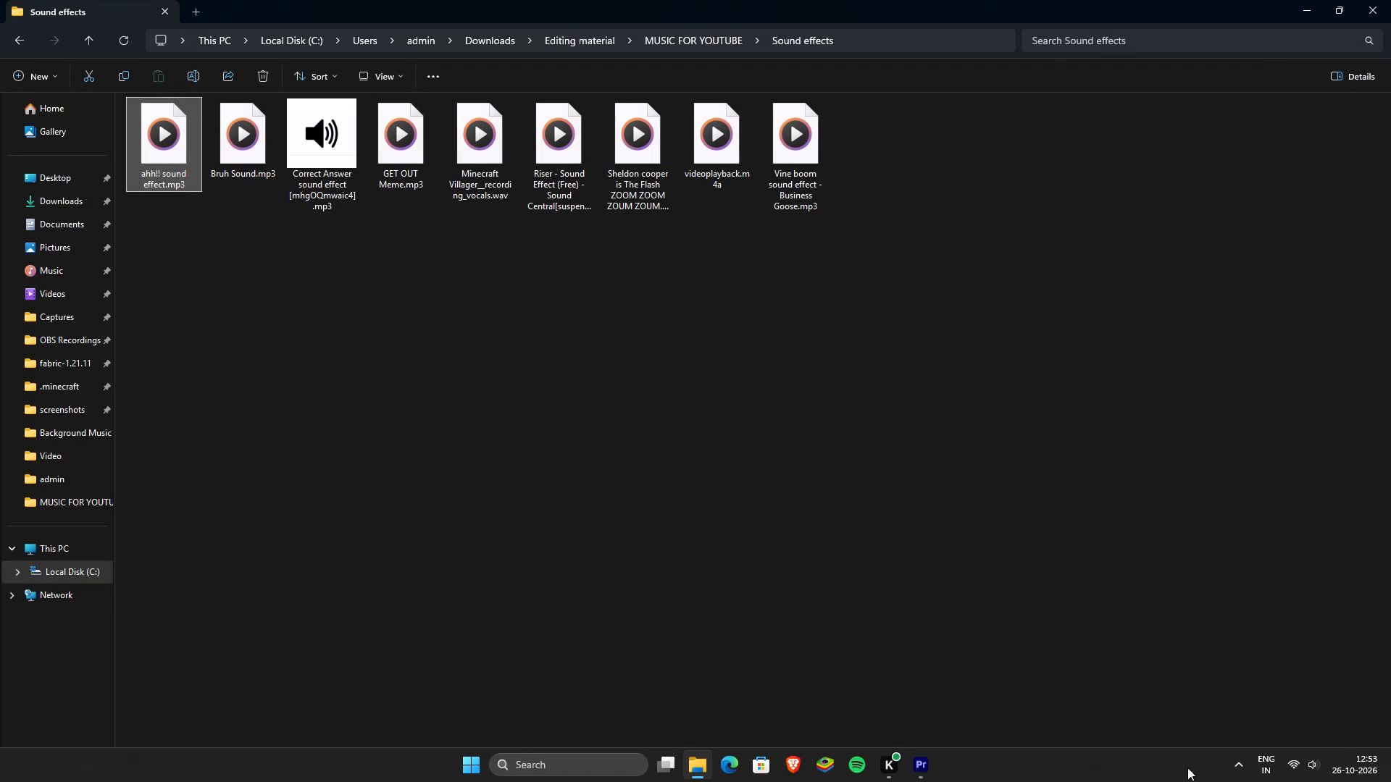
left_click(1229, 770)
left_click(1229, 769)
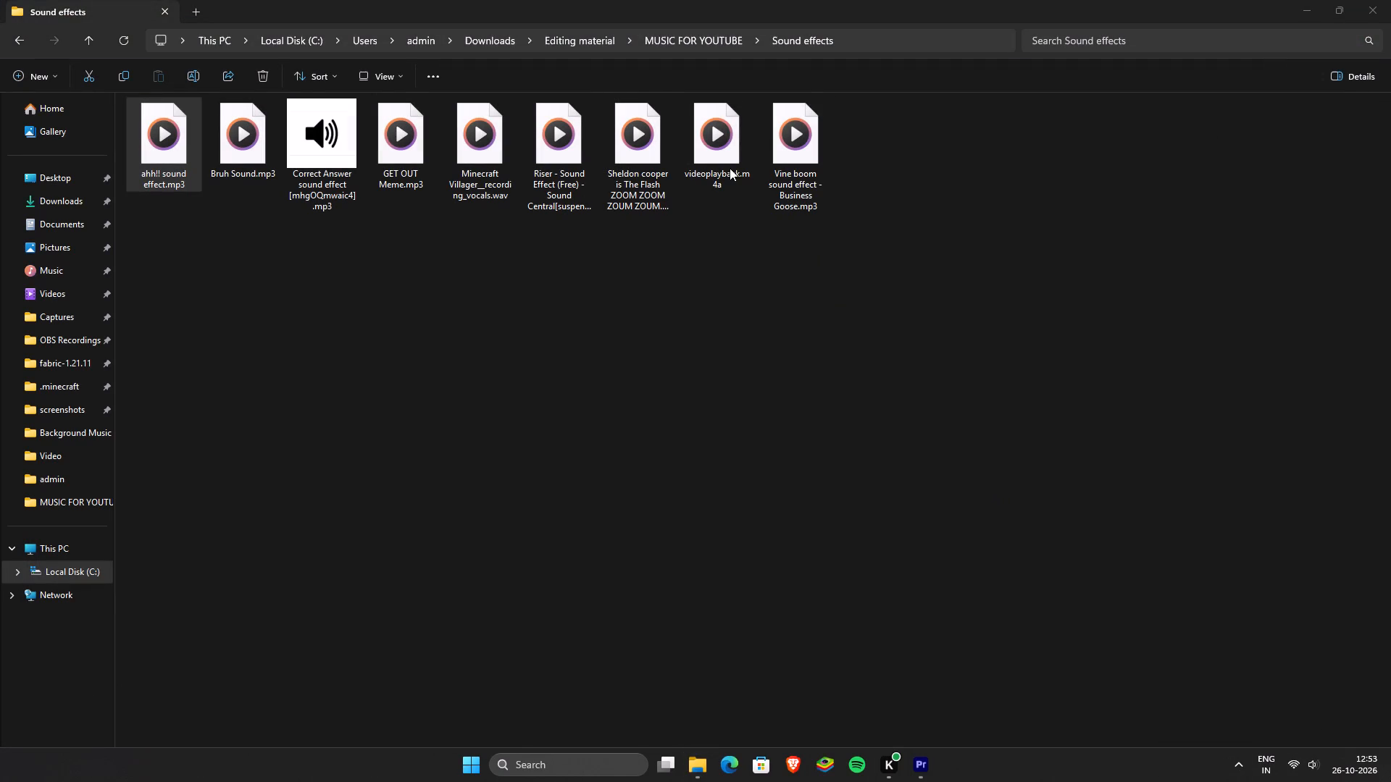
double_click(766, 133)
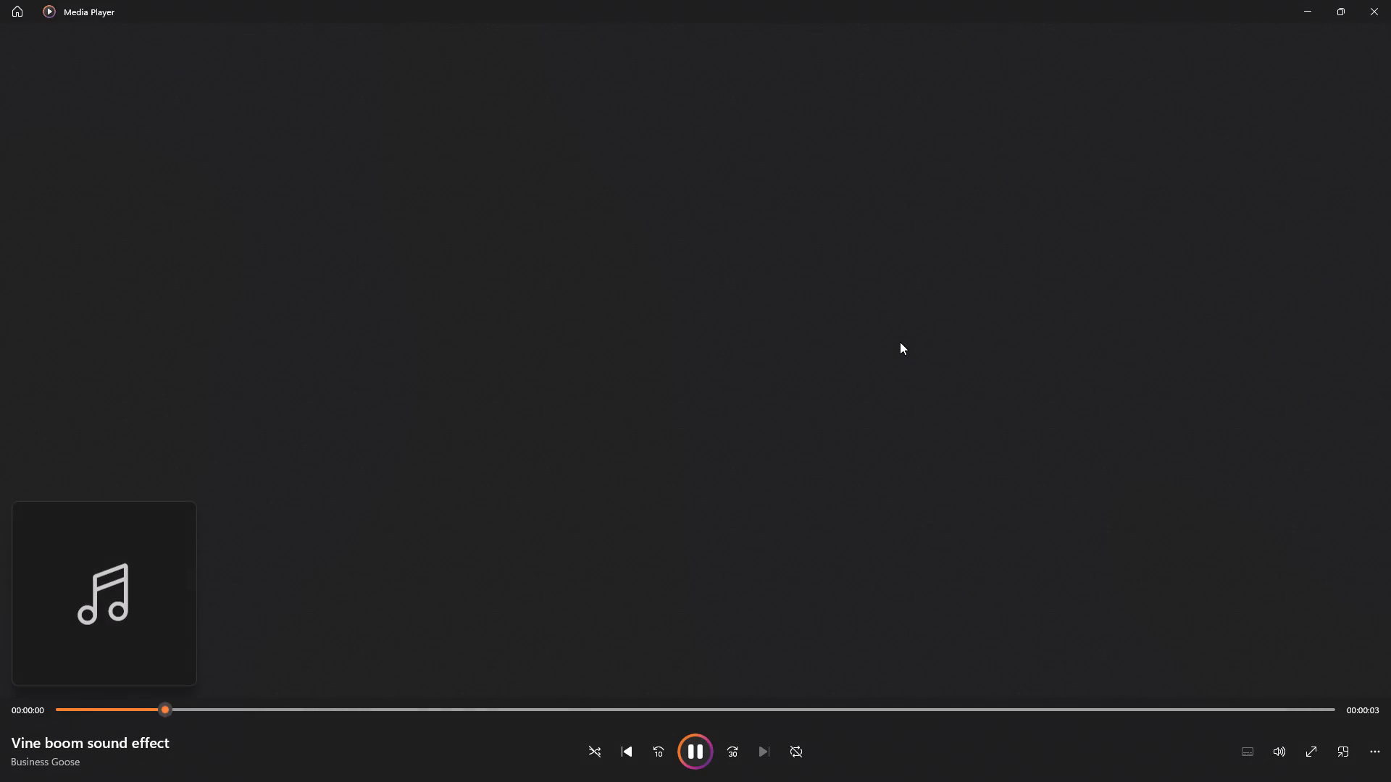
left_click(1390, 0)
left_click(501, 408)
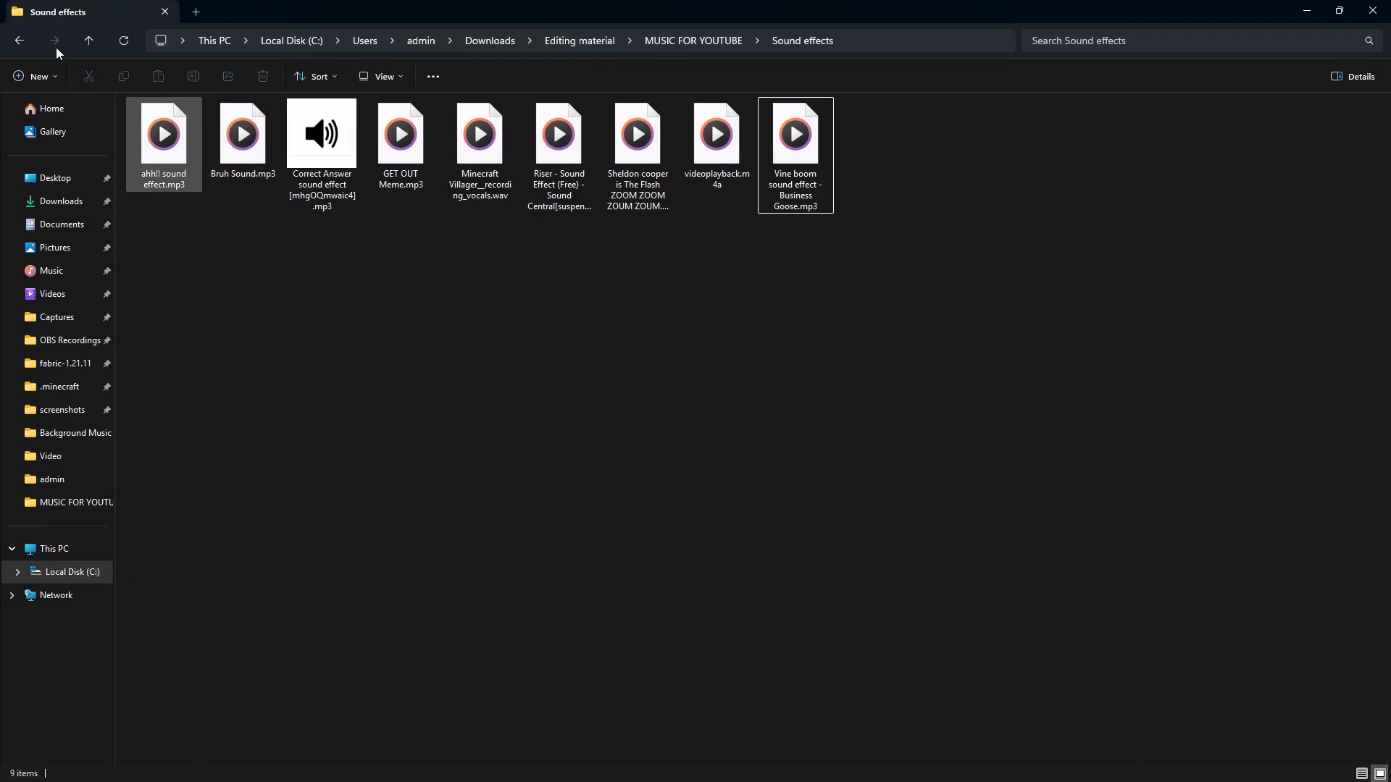
Return to Editing material and open the Sound Effects folder inside Everything with sound.
left_click(25, 43)
left_click(713, 574)
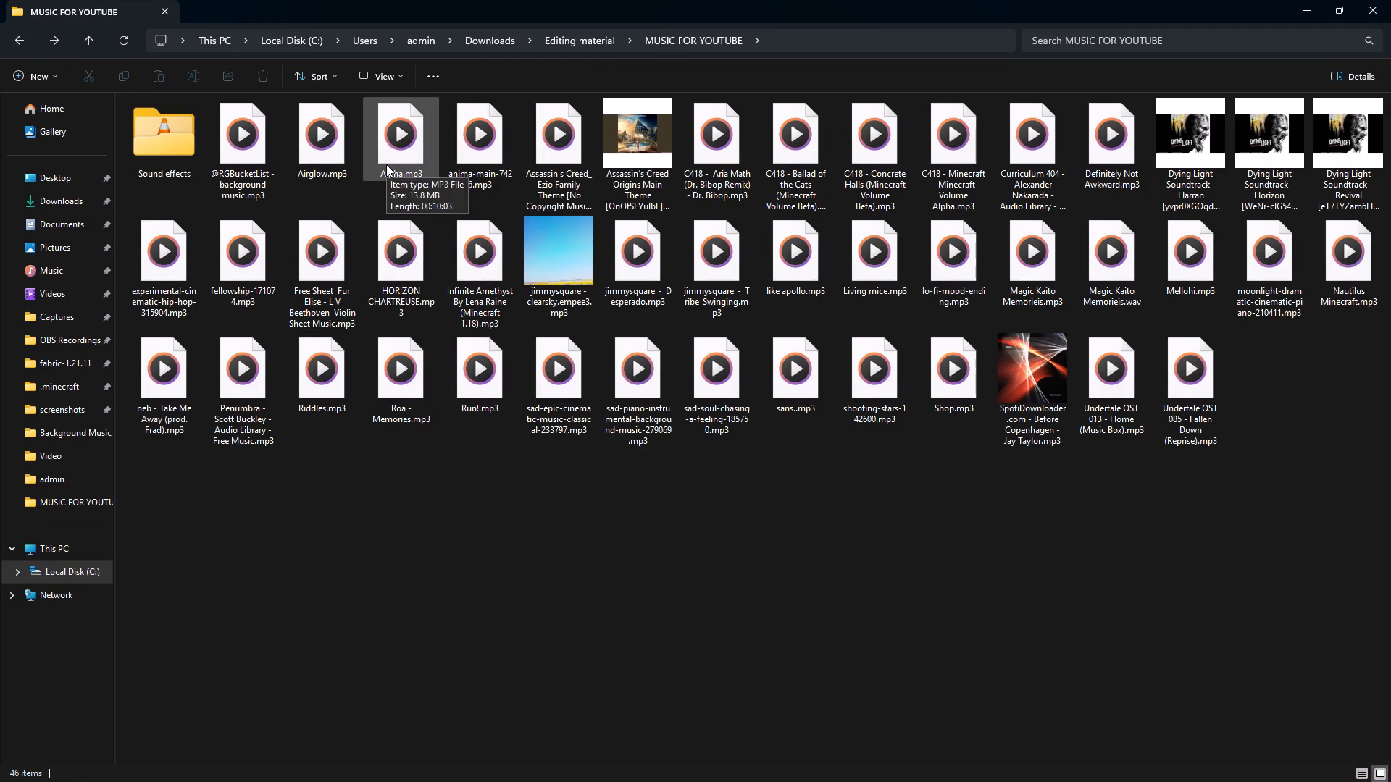
left_click(1, 24)
left_click(20, 37)
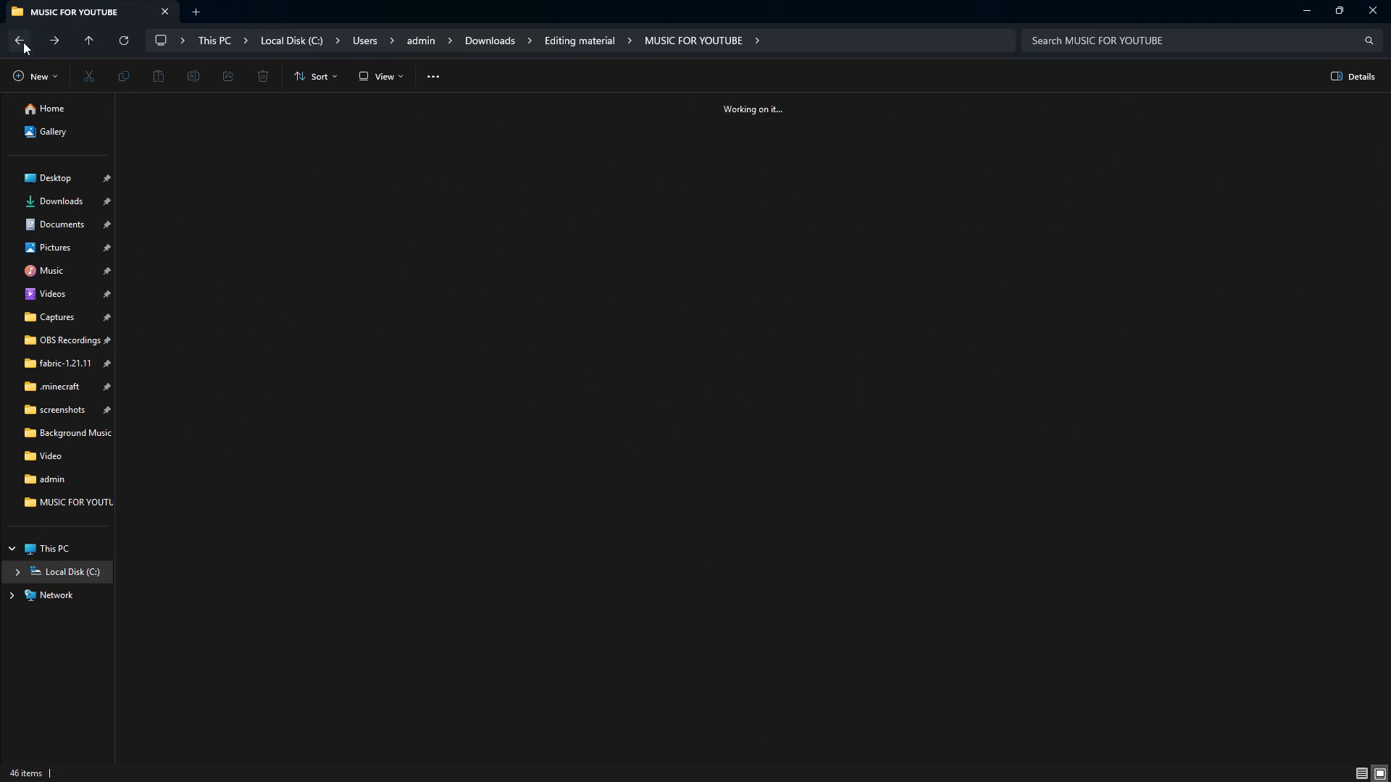
left_click(664, 486)
double_click(325, 150)
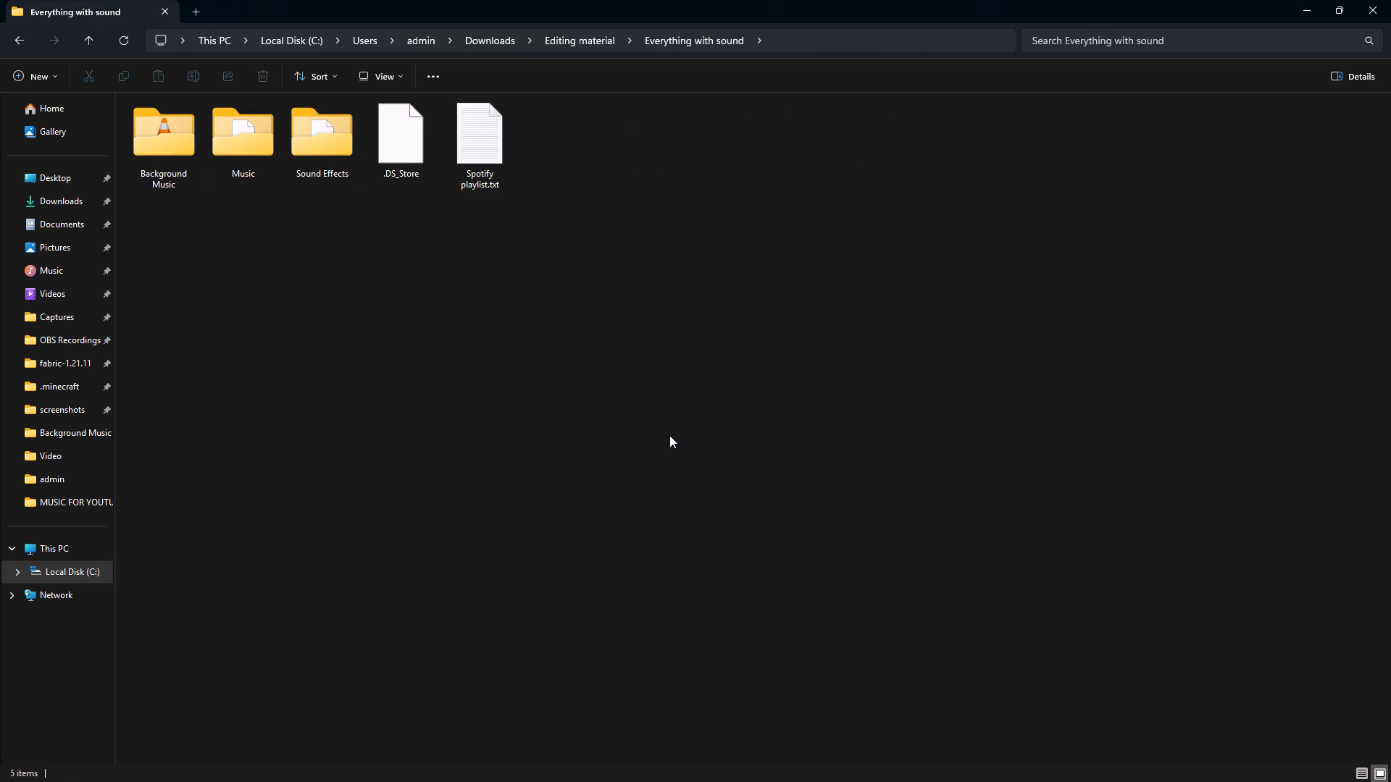
left_click(669, 435)
double_click(319, 147)
left_click(665, 503)
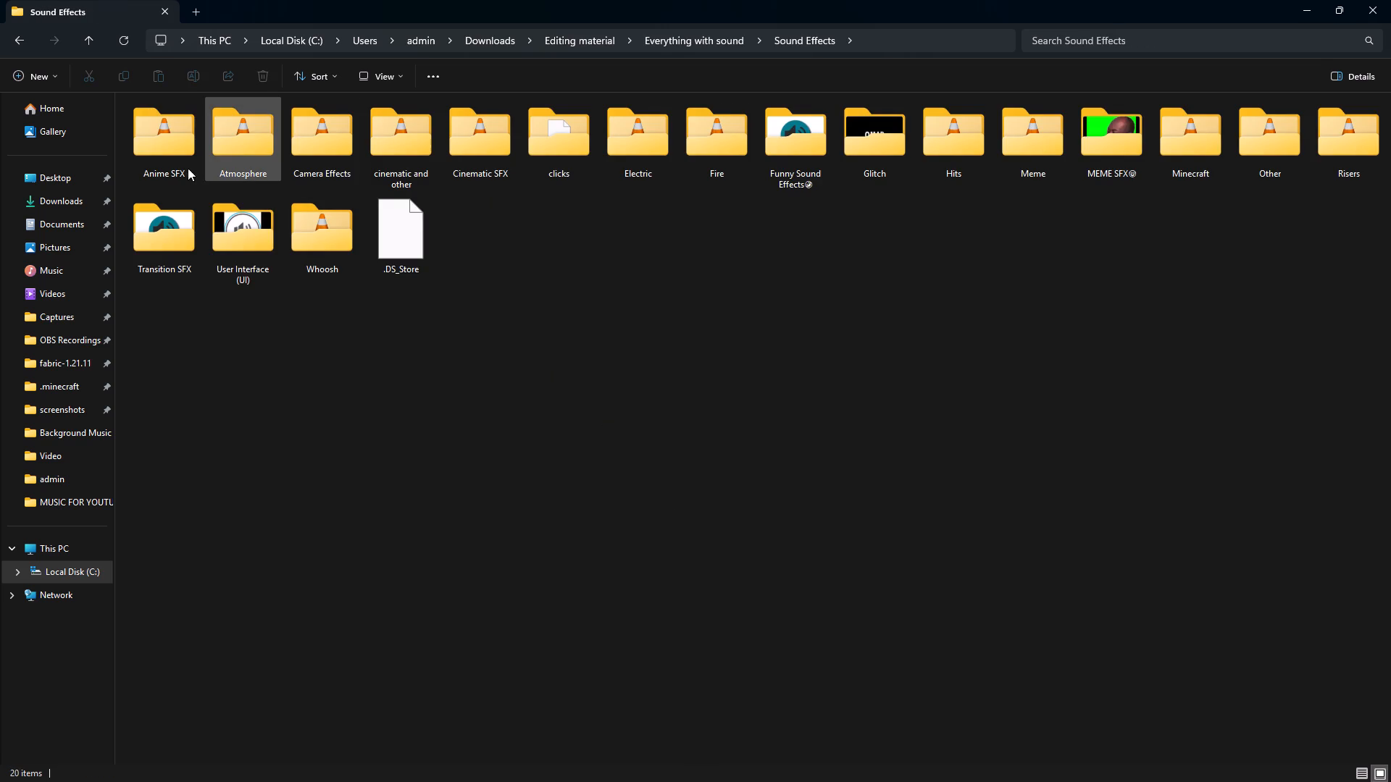
Look through the Anime SFX and Atmosphere folders for a suitable sound effect, returning to Sound Effects after each.
double_click(178, 158)
left_click(1053, 487)
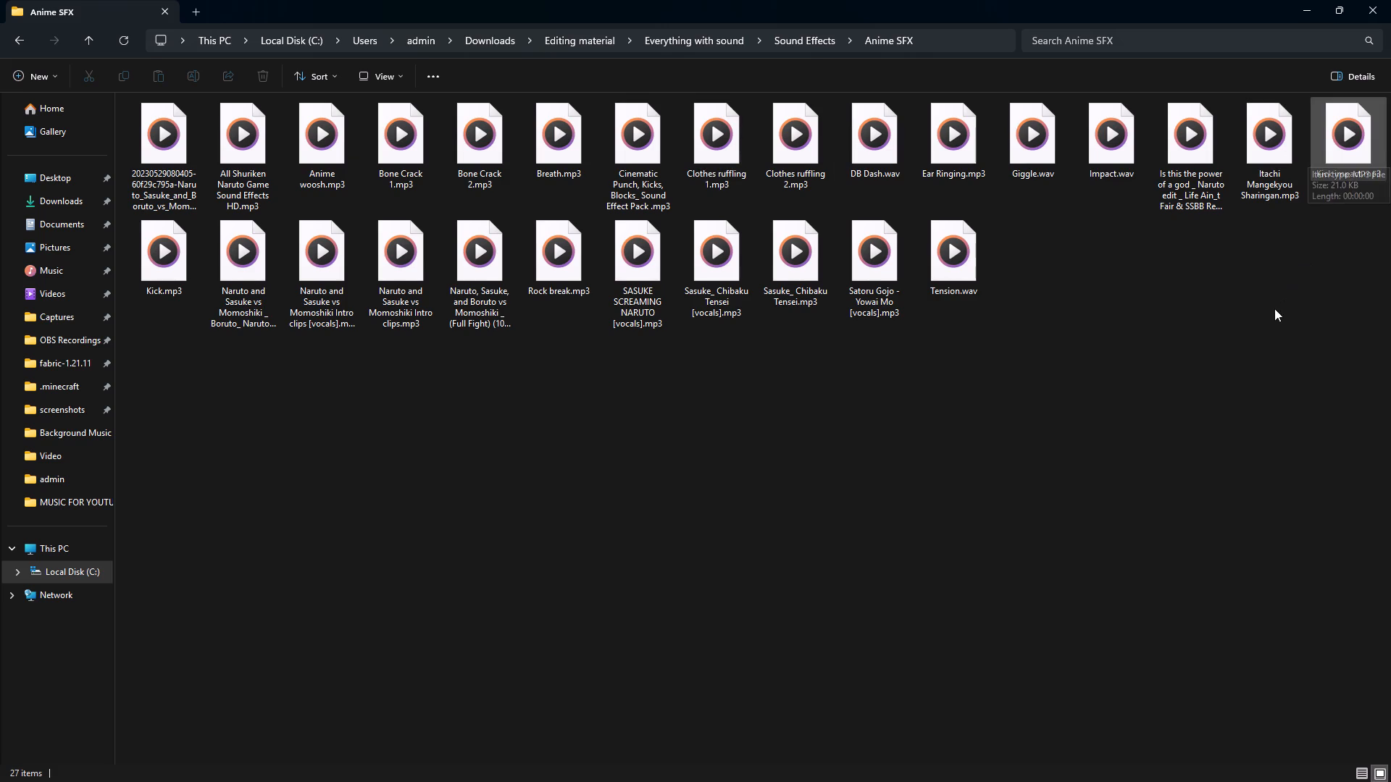
left_click(20, 45)
left_click(660, 411)
double_click(262, 156)
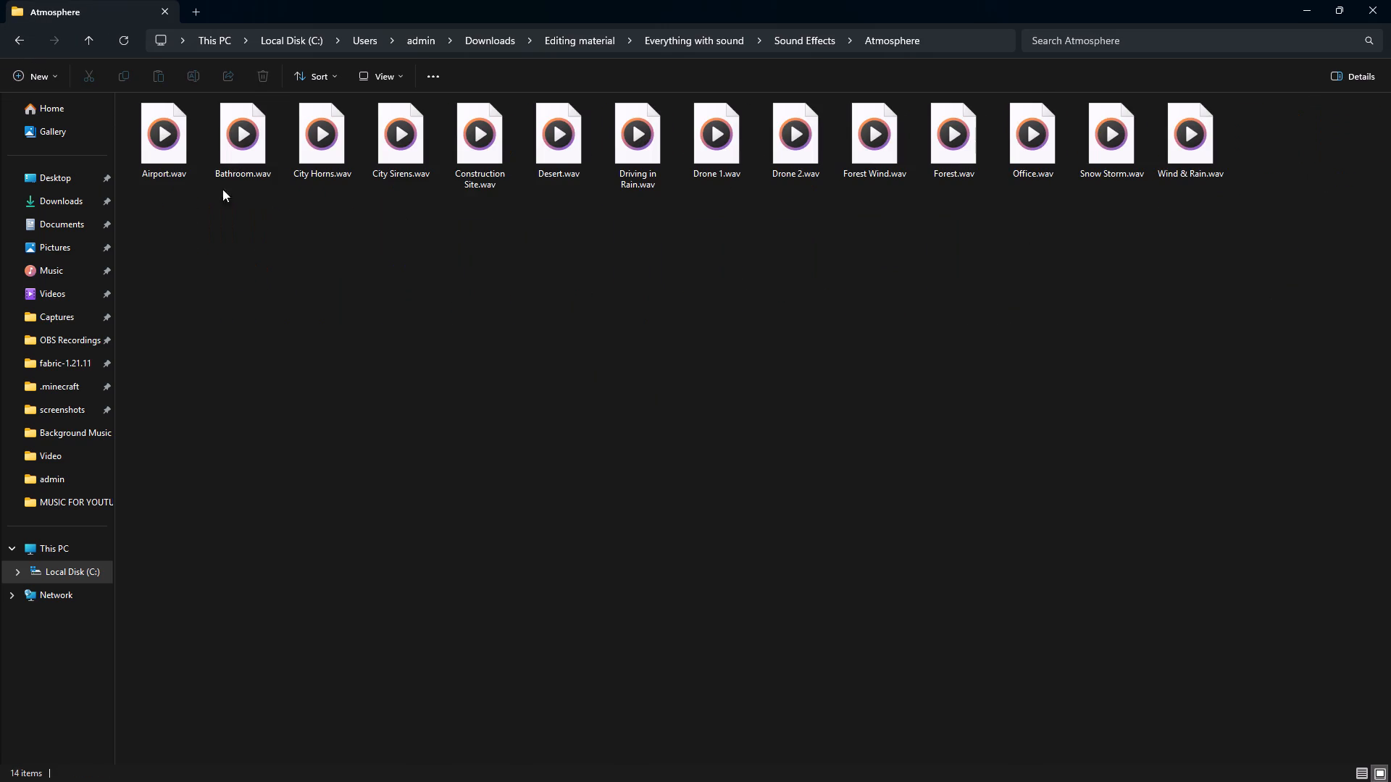
left_click(26, 46)
left_click(494, 411)
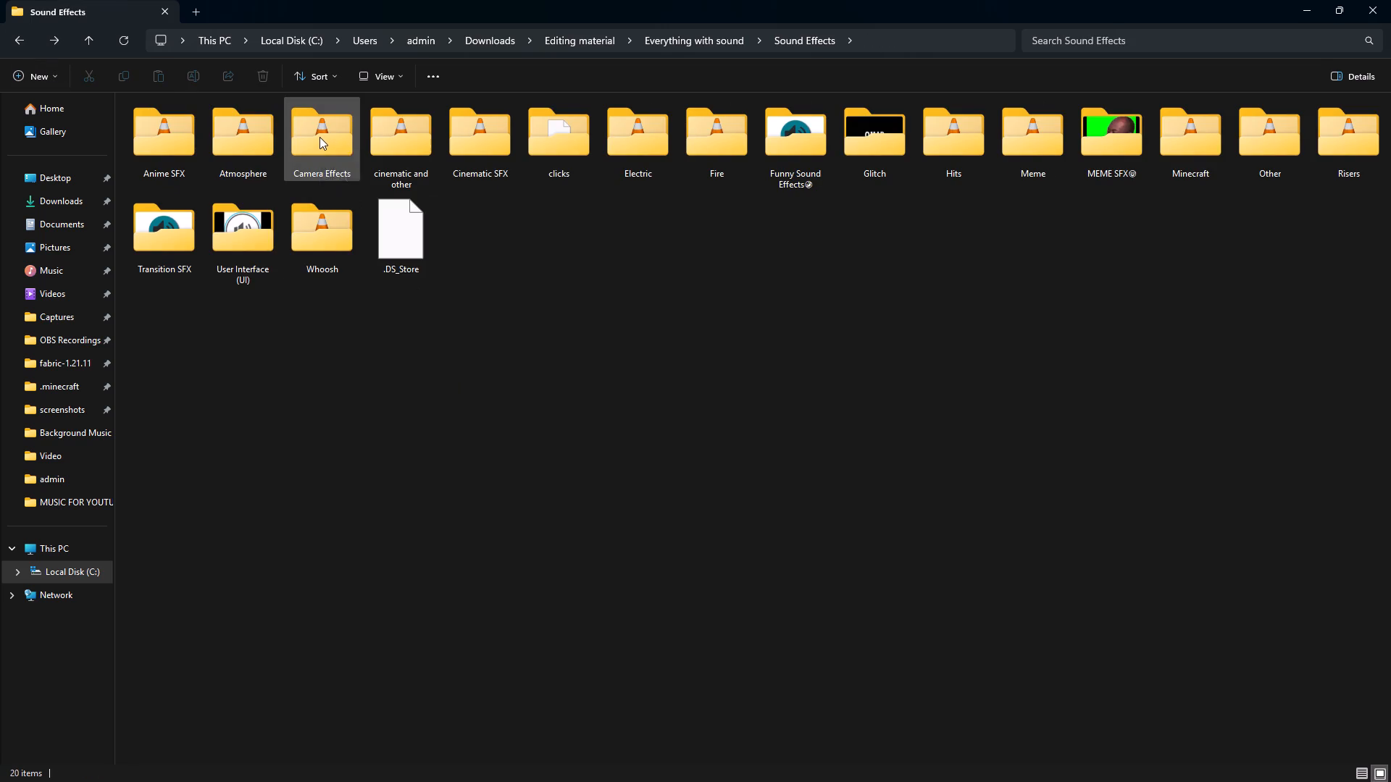
left_click(708, 458)
Preview the Reveal Suspense and Ear Ringing sounds in the cinematic and other folder.
double_click(414, 169)
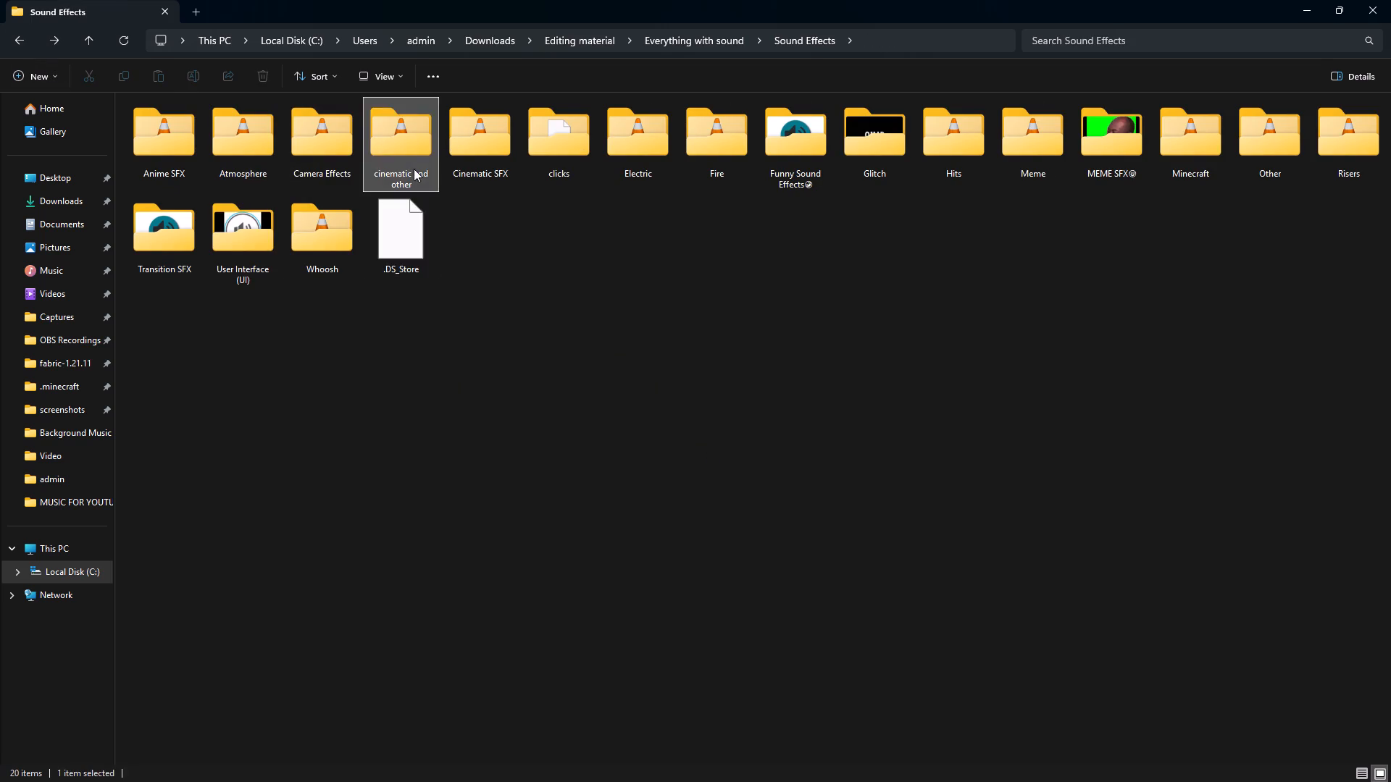
left_click(393, 409)
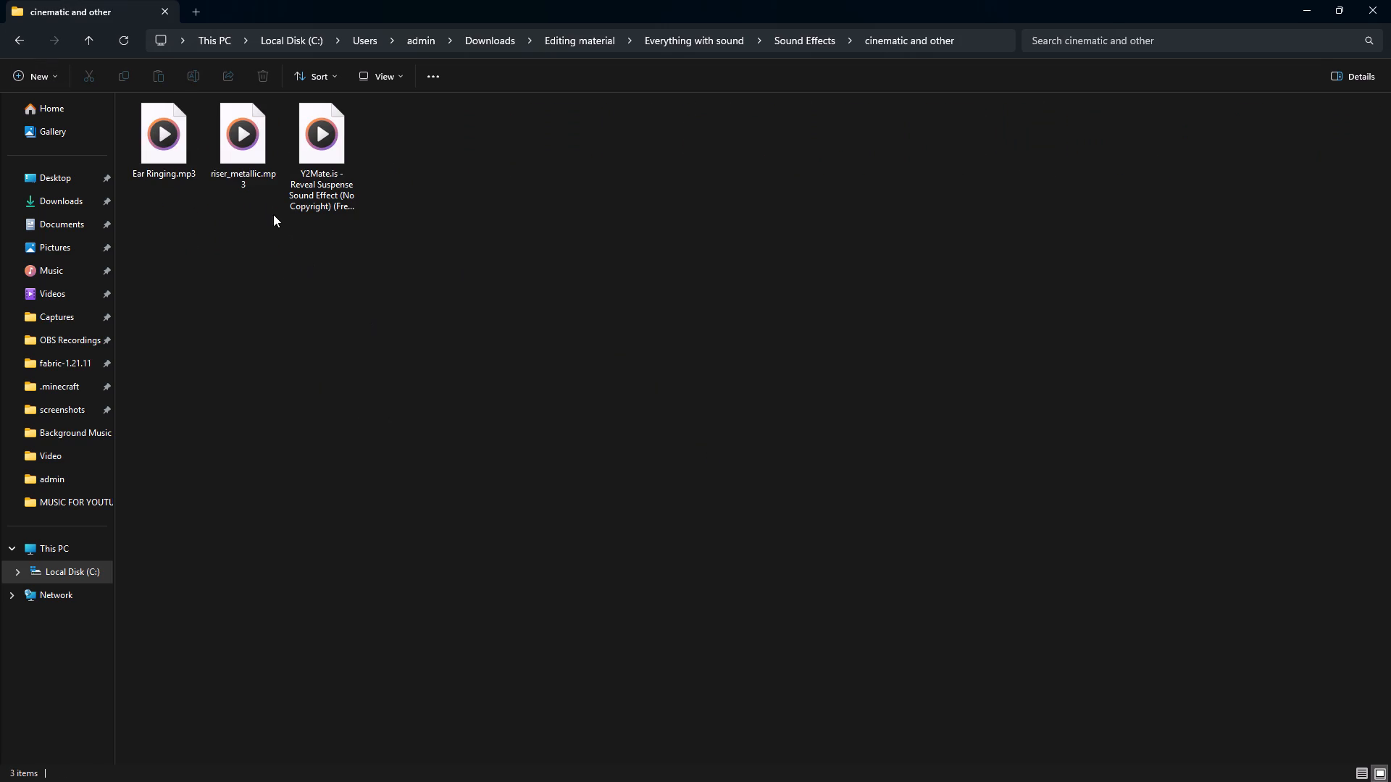
double_click(330, 139)
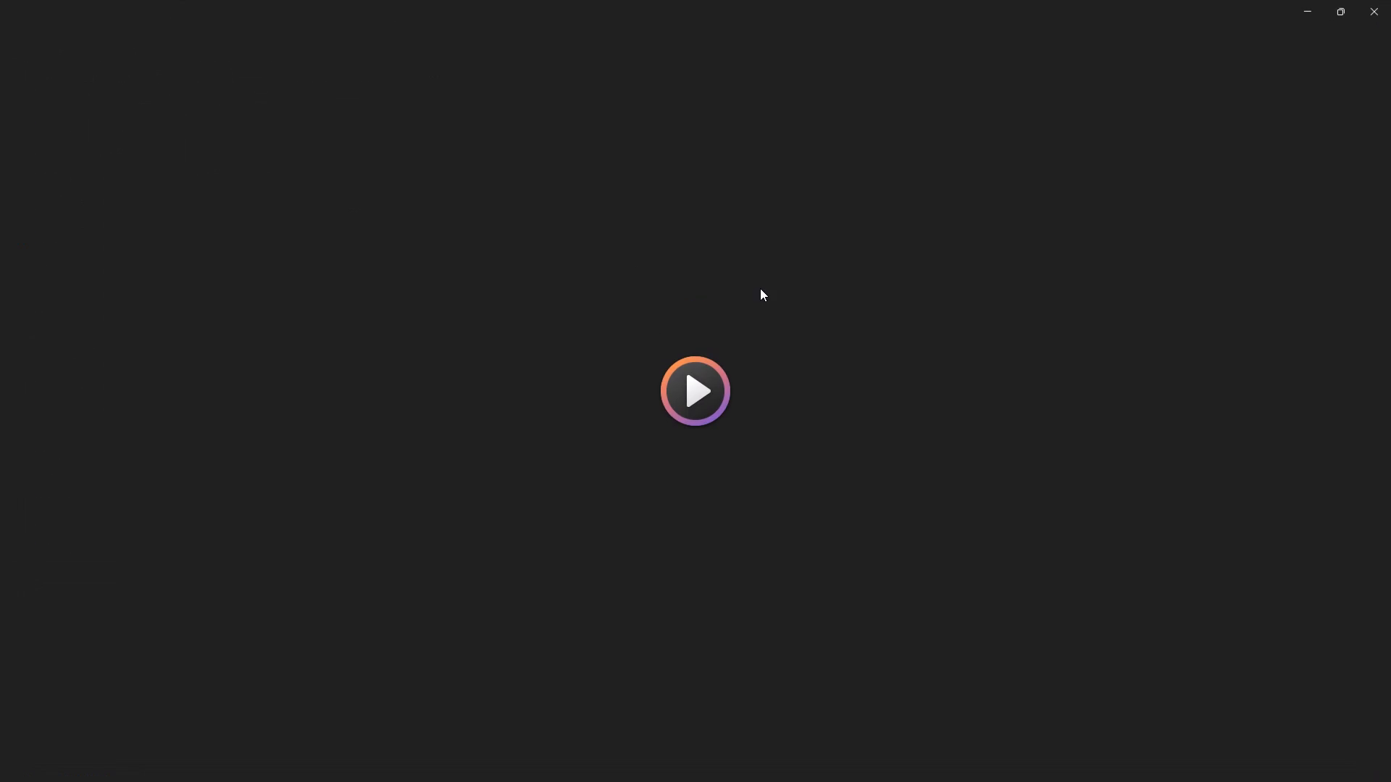
left_click(1390, 0)
left_click(398, 258)
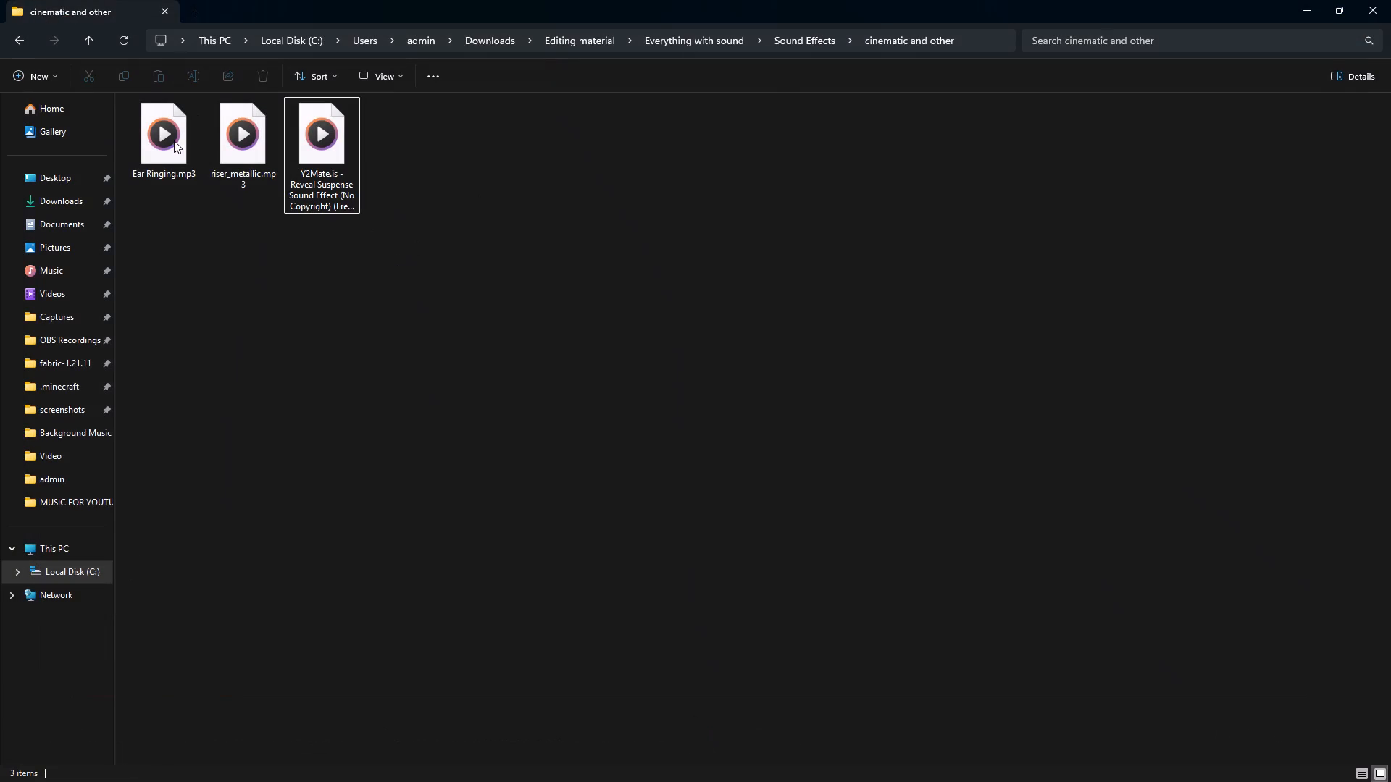
double_click(174, 140)
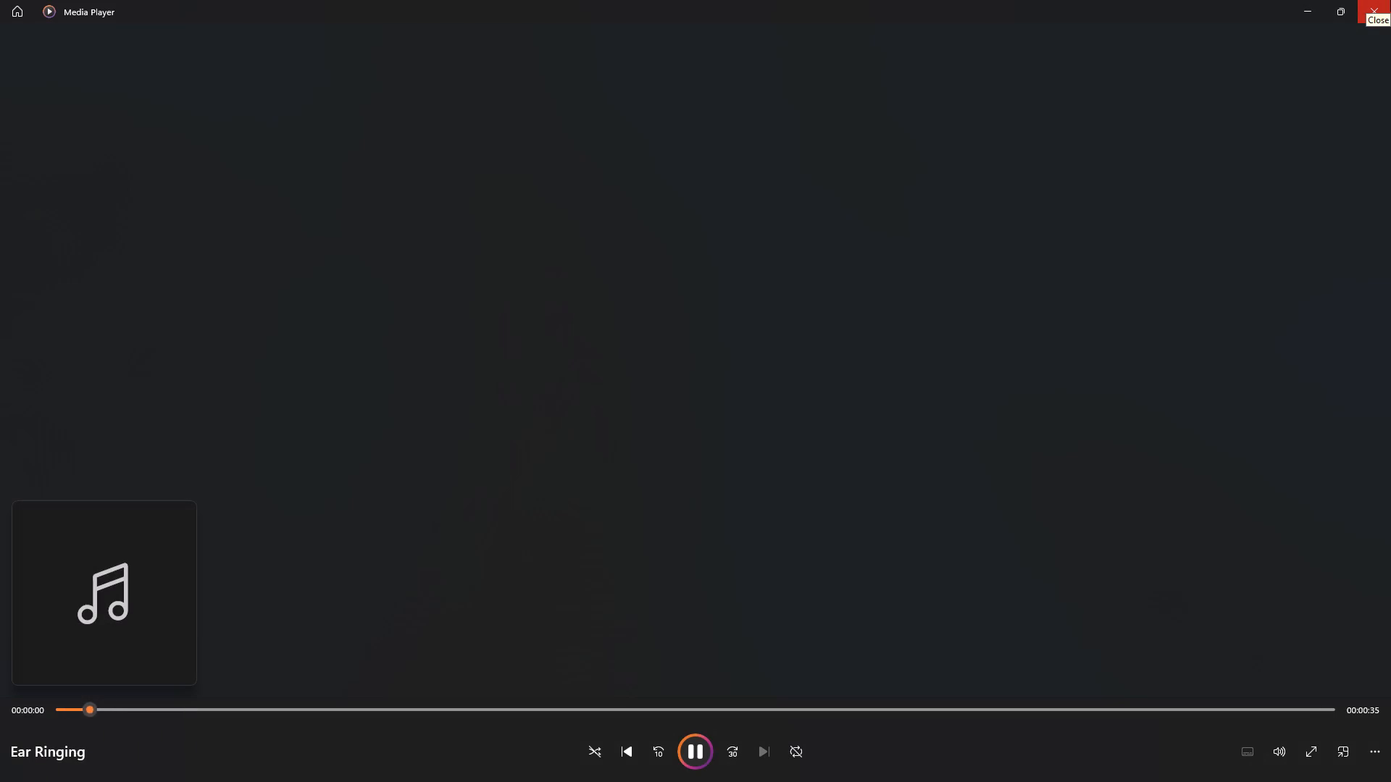
left_click(1390, 0)
Preview the Copy of Bass Hit sound in the Cinematic SFX folder, skipping ahead in playback, and return to Sound Effects.
left_click(23, 44)
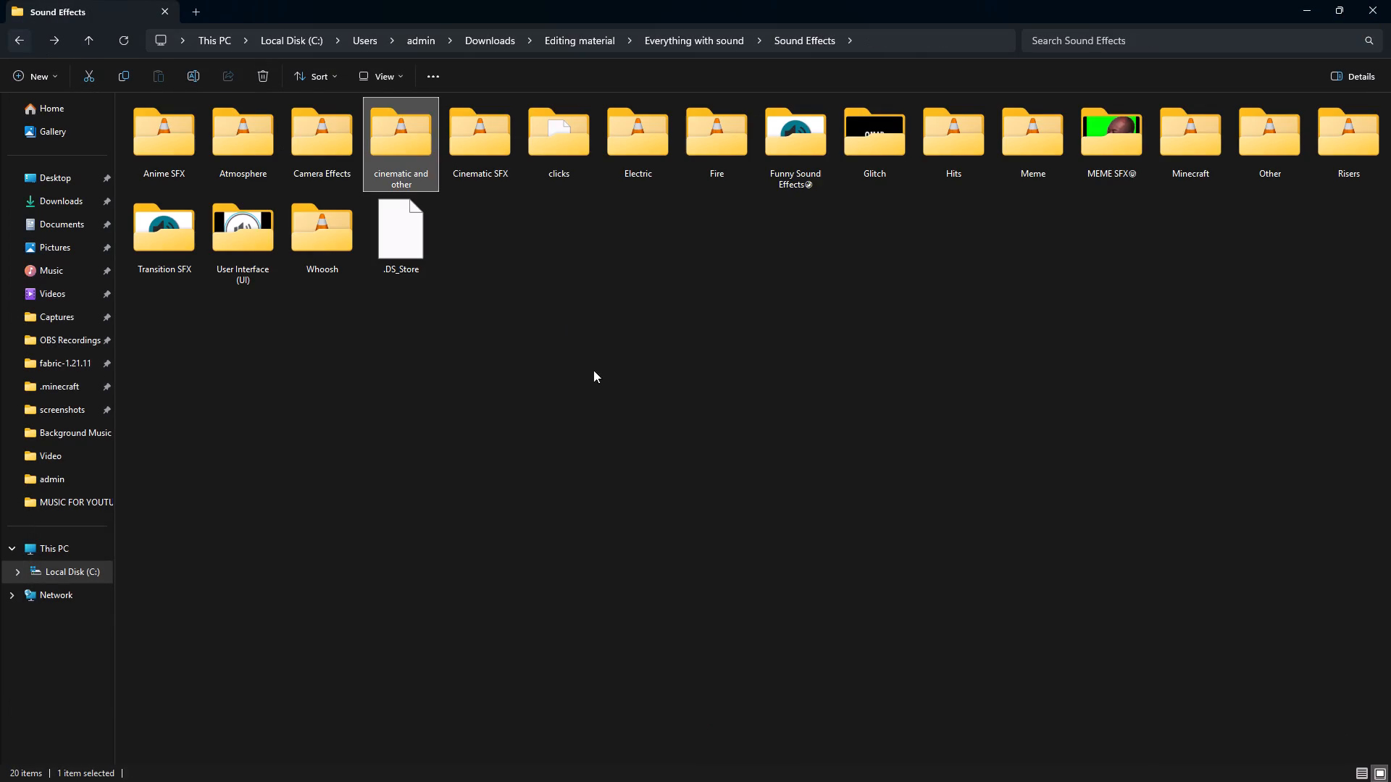
left_click(618, 403)
double_click(477, 151)
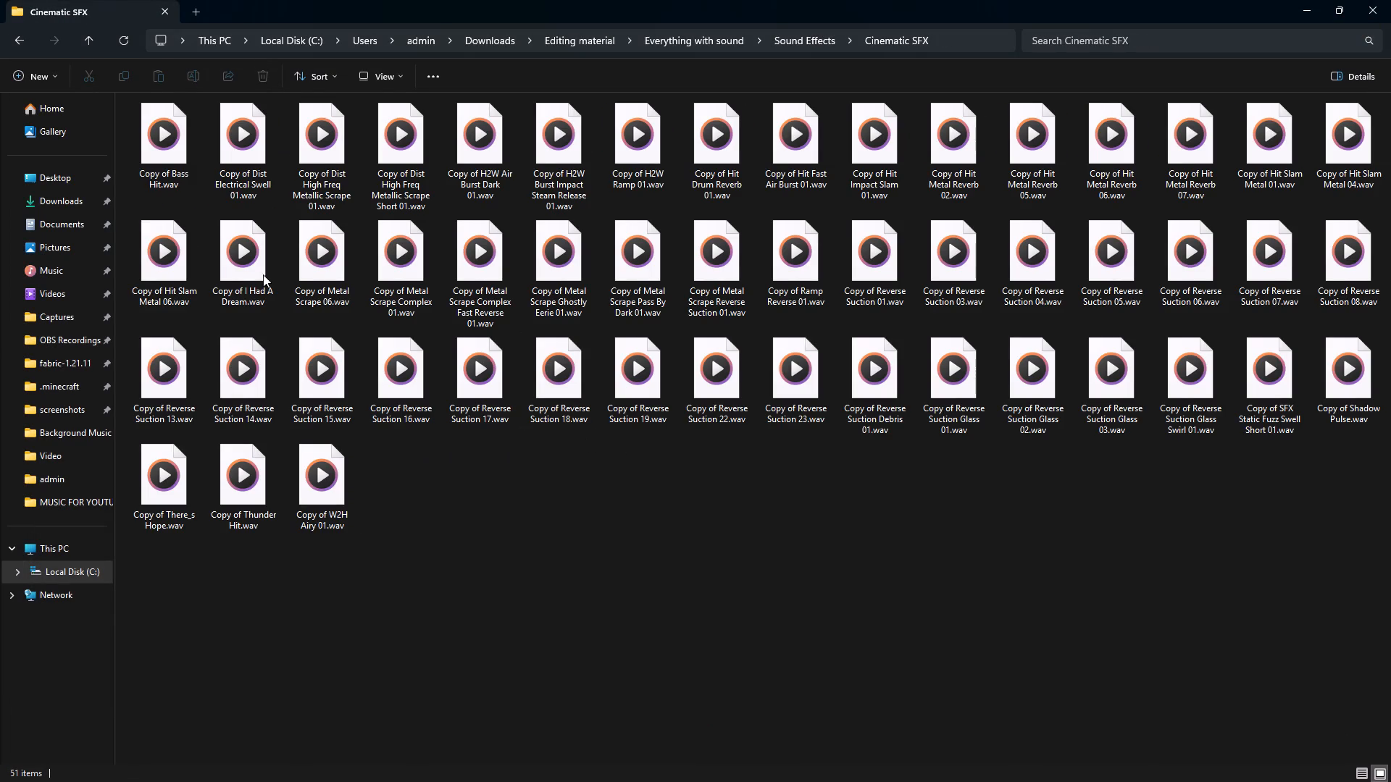
double_click(162, 161)
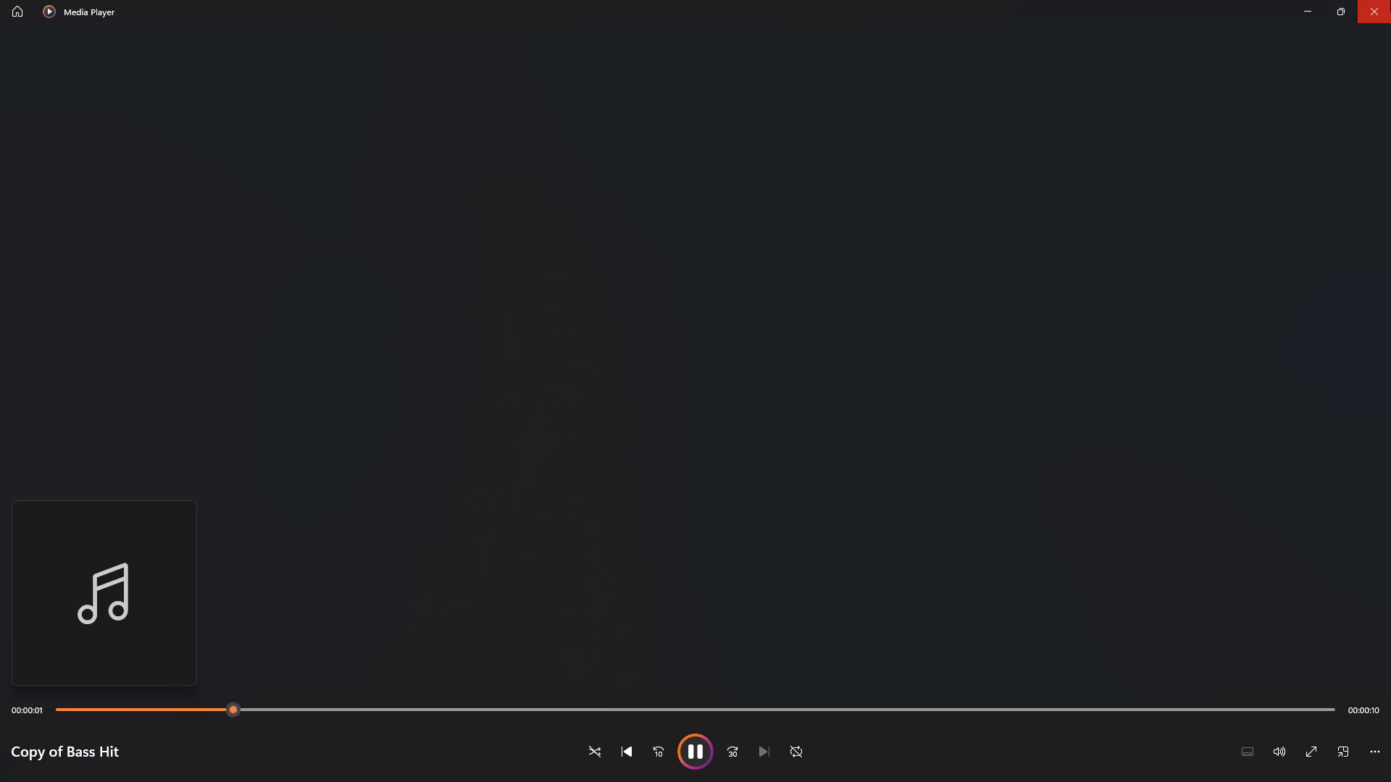
left_click_drag(603, 694, 622, 715)
left_click_drag(643, 710, 659, 701)
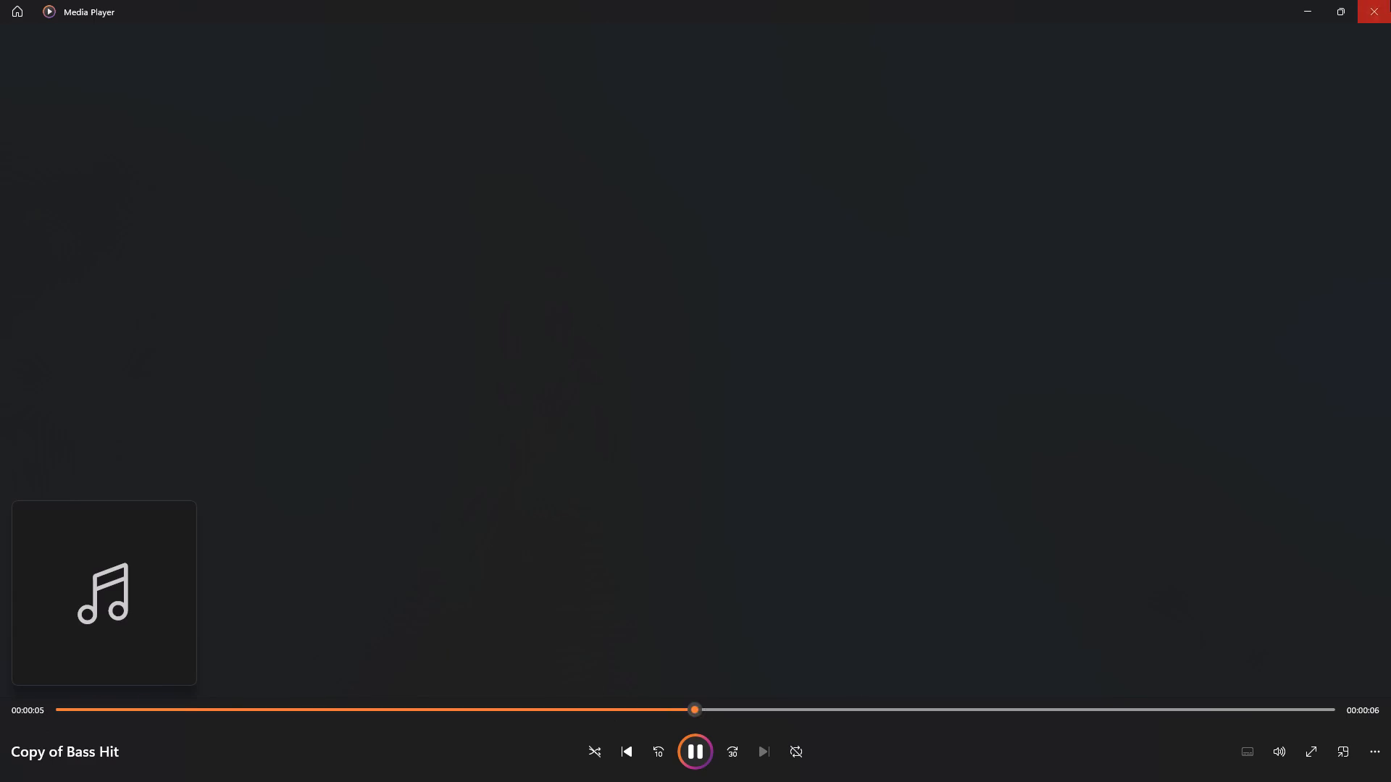
left_click(1390, 0)
left_click(816, 584)
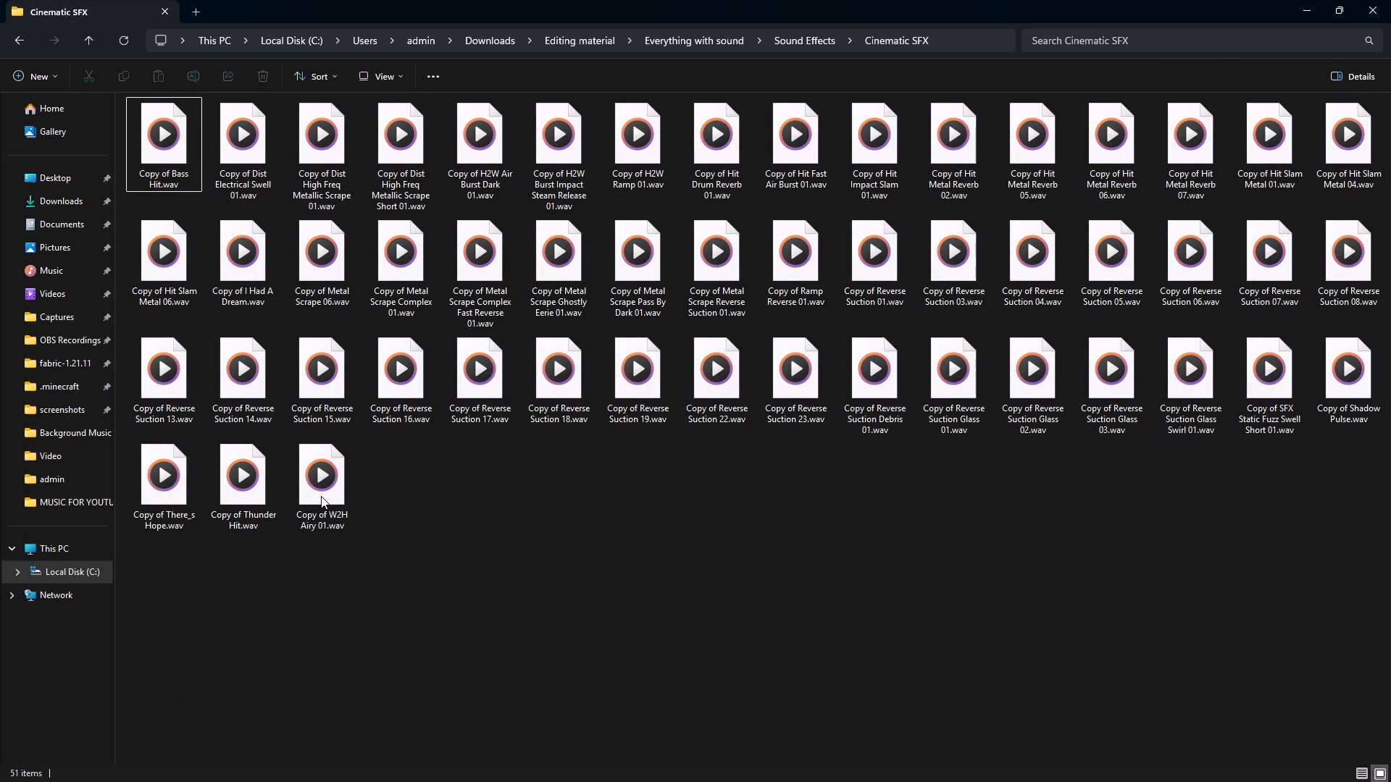
left_click(25, 48)
left_click(647, 416)
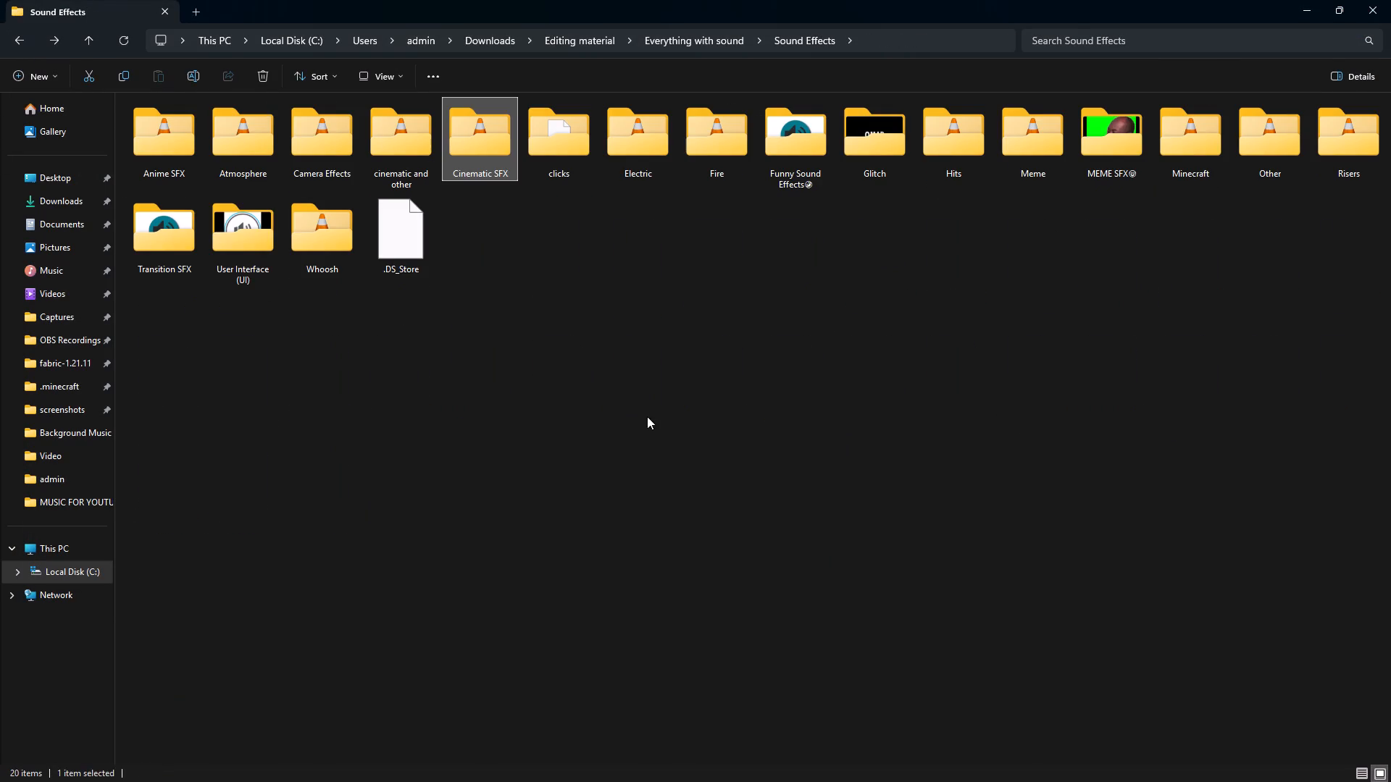
Open the clicks folder and preview the Amethyst Break 1, Amethyst Cluster Break 1, Amethyst Step 2 and Amethyst Step 14 sounds.
double_click(563, 165)
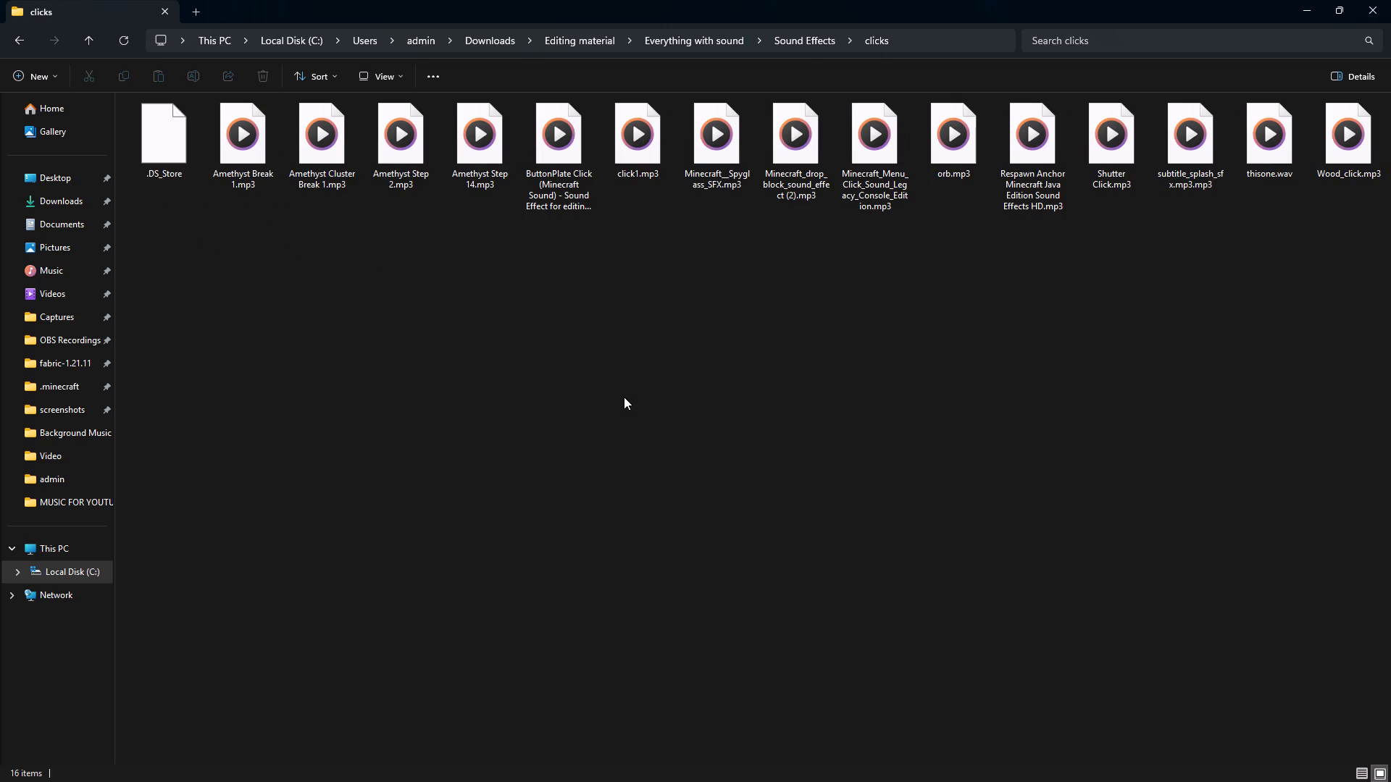
double_click(251, 174)
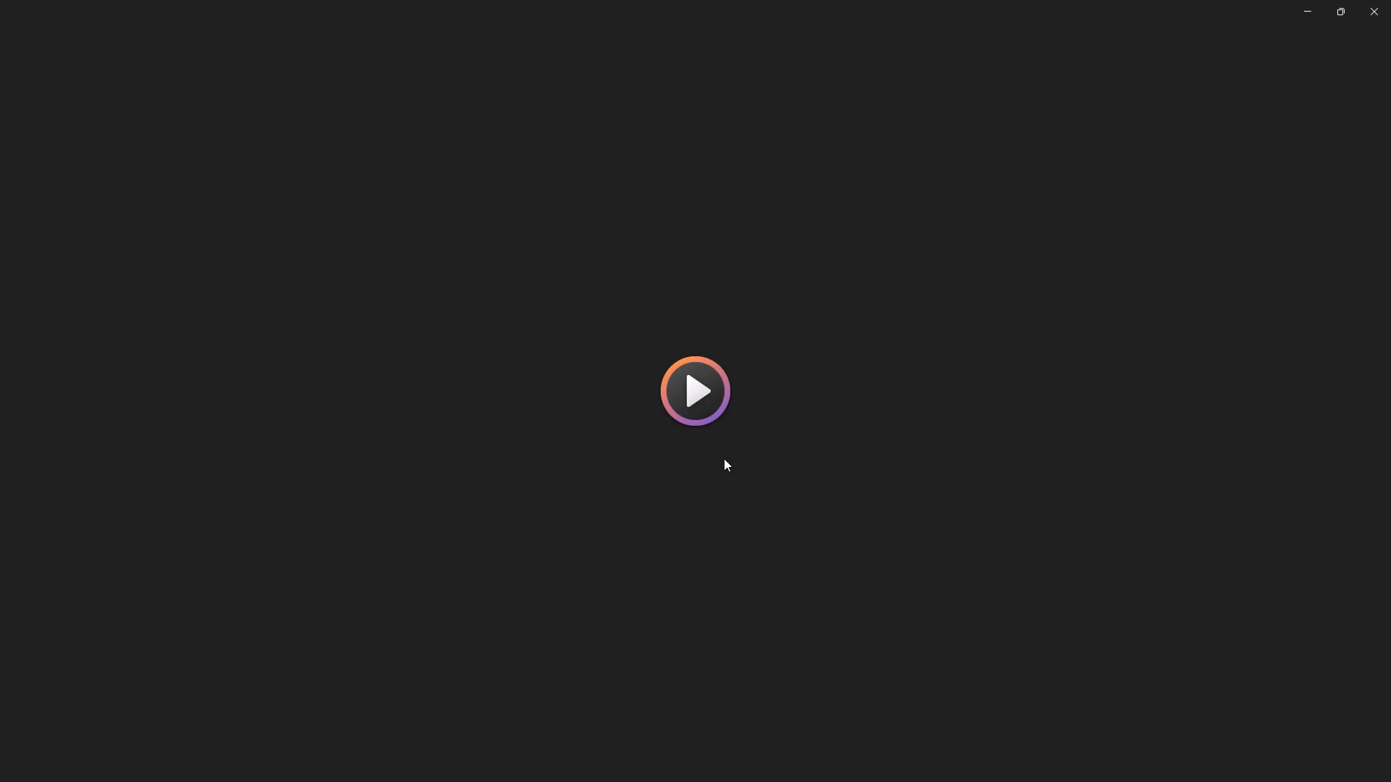
left_click(1390, 0)
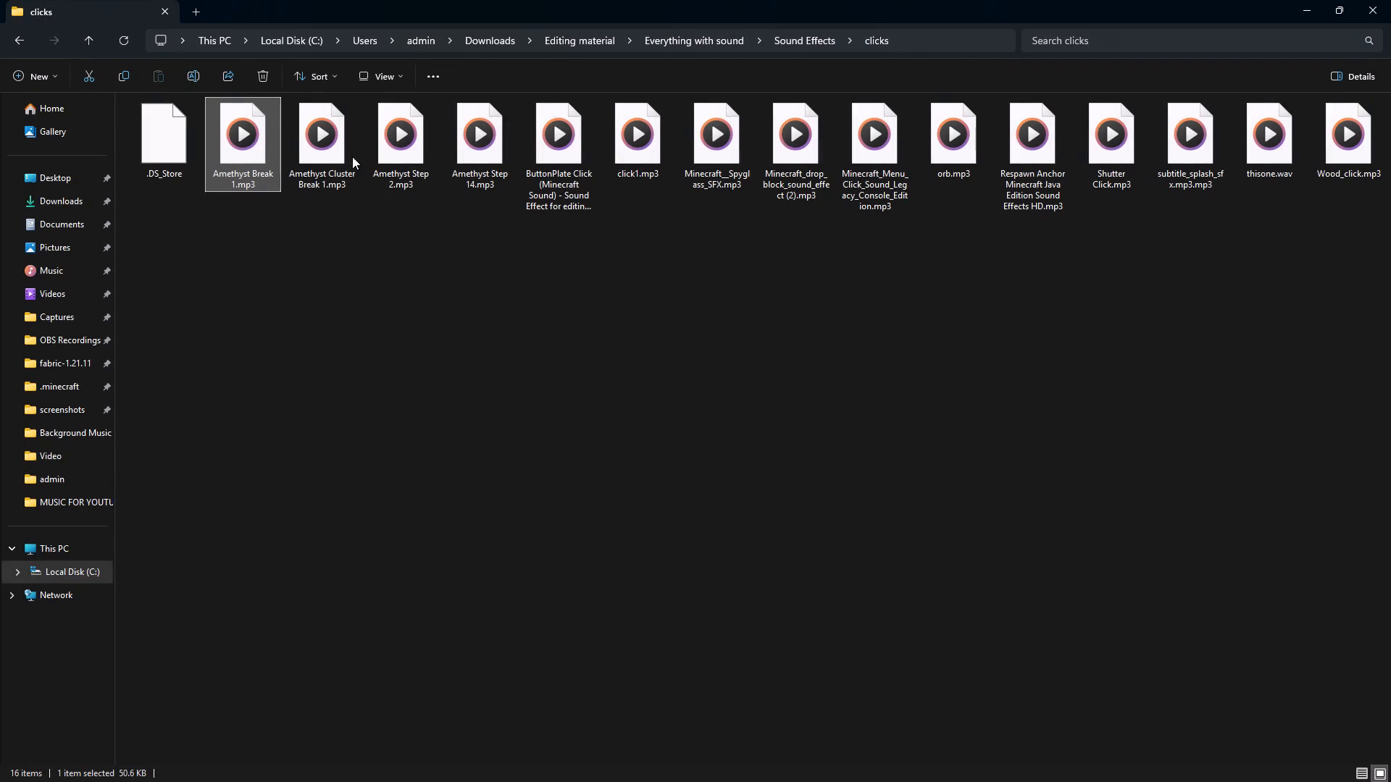
double_click(329, 159)
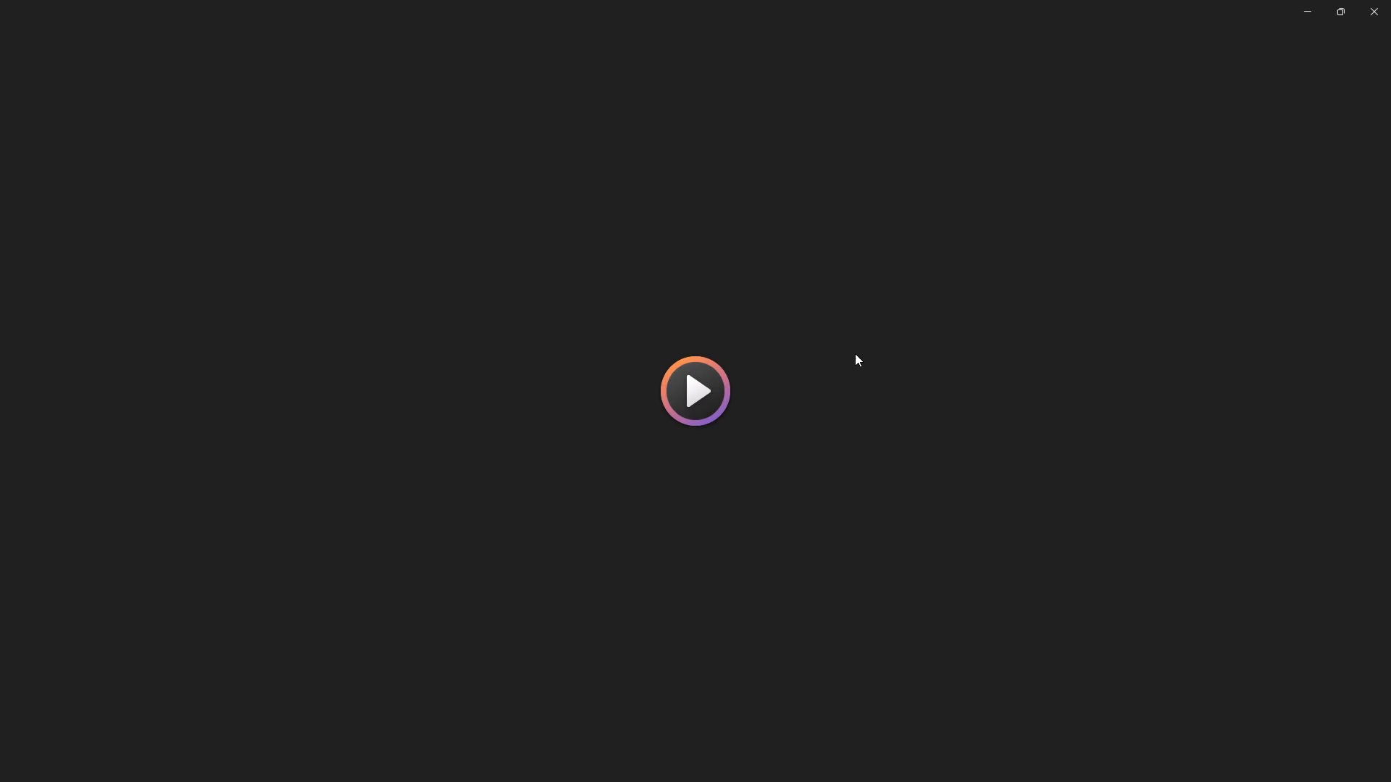
left_click(1390, 0)
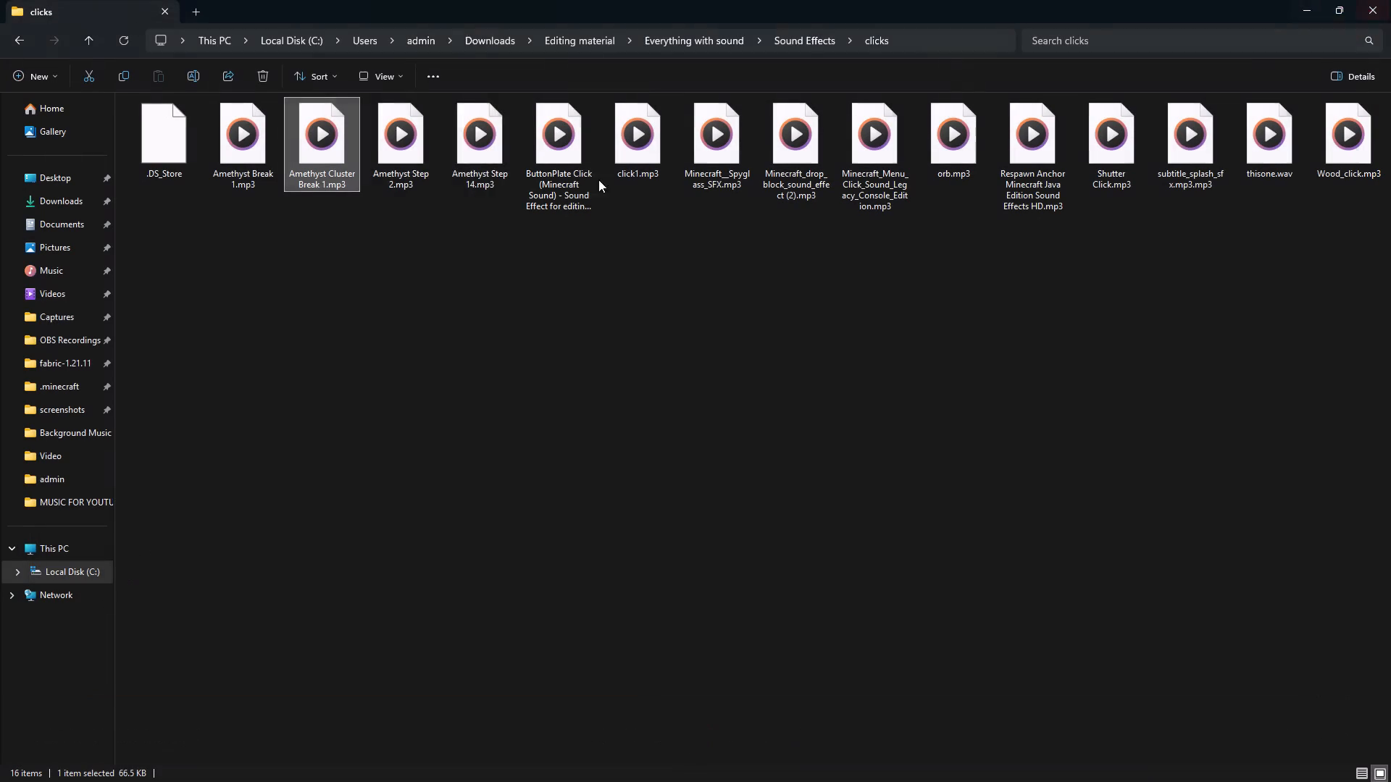
double_click(367, 142)
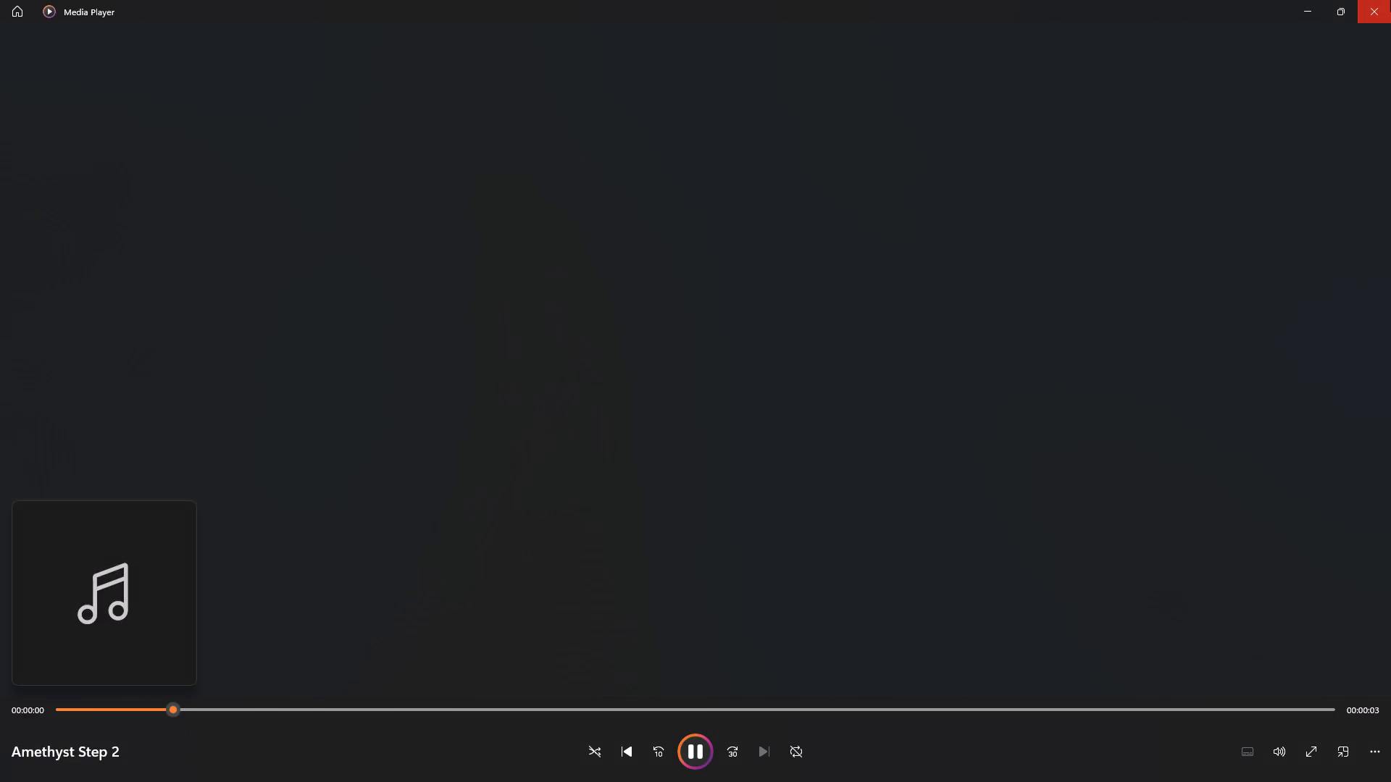
left_click(1390, 0)
double_click(456, 142)
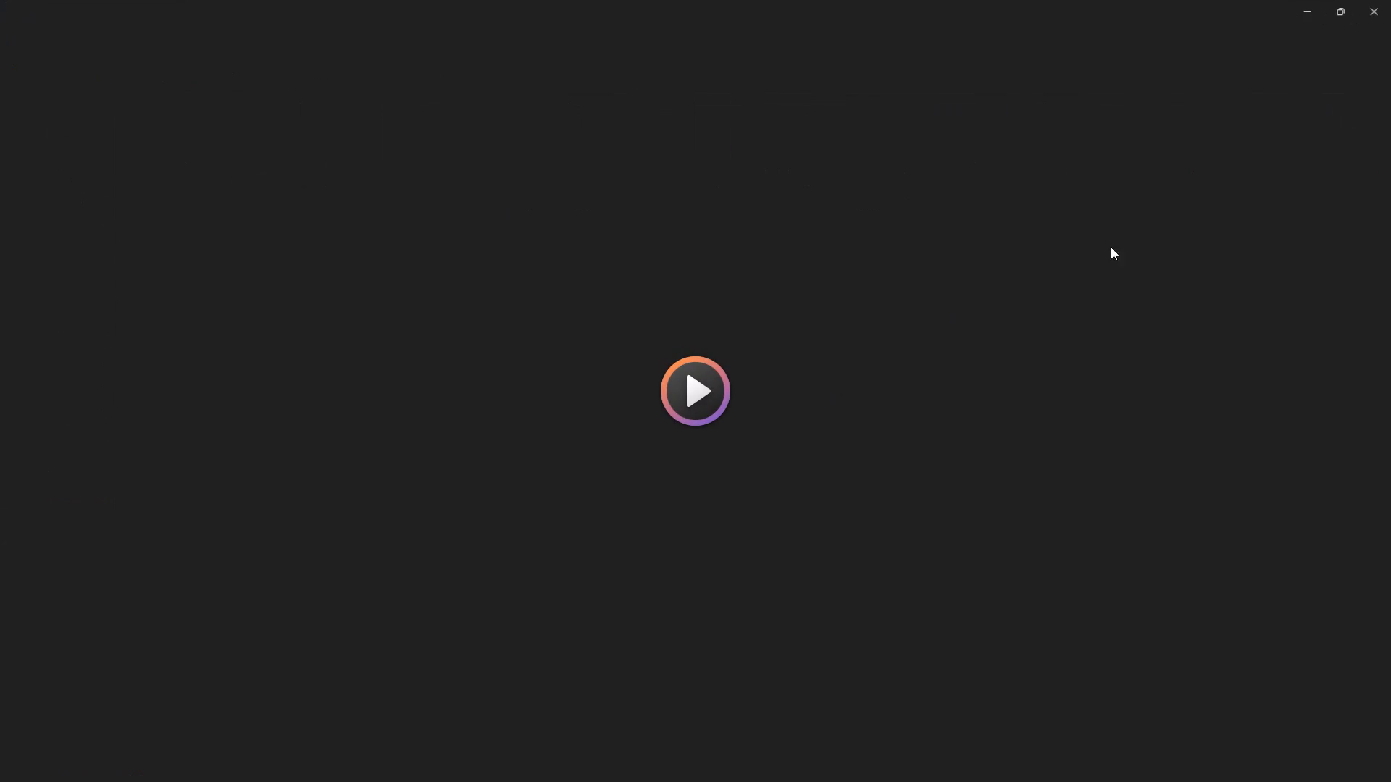
left_click(1390, 0)
left_click(811, 472)
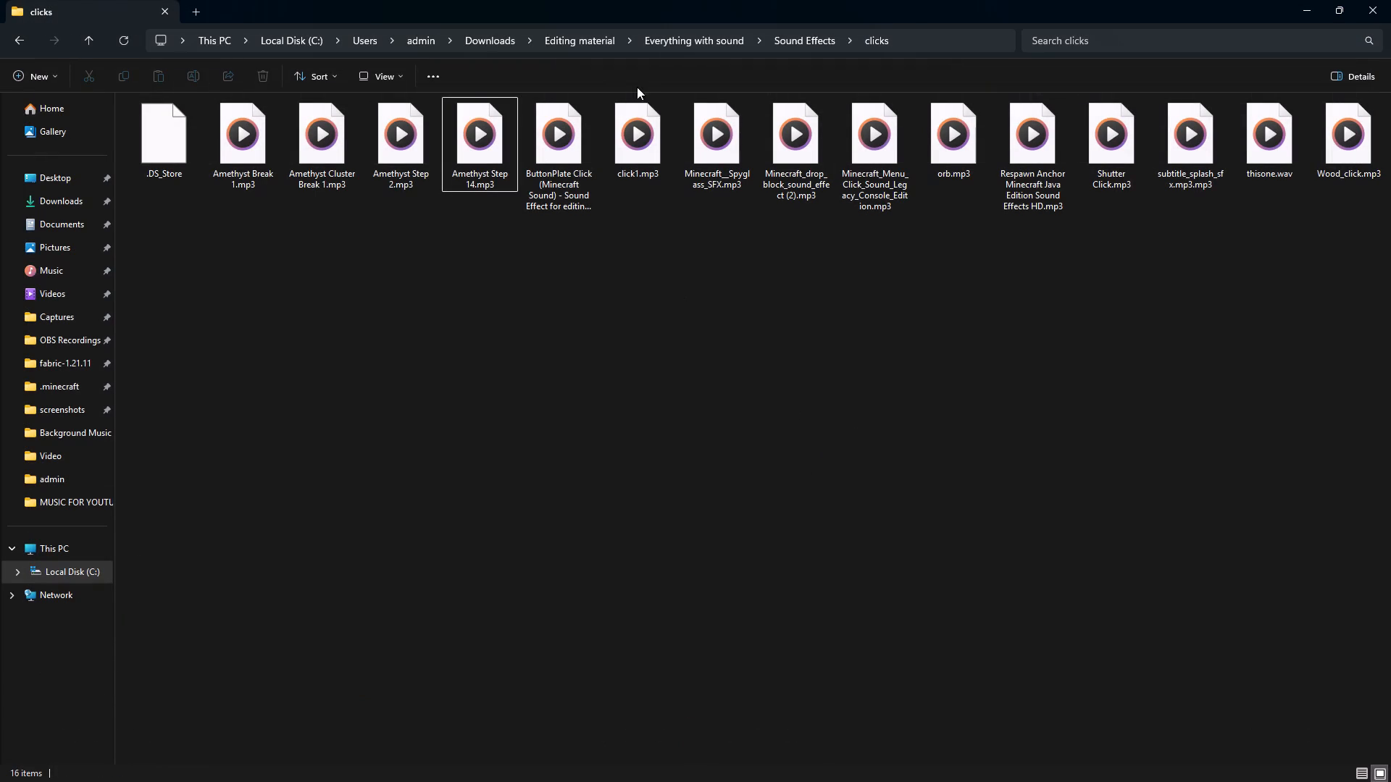
Preview the click1, Minecraft Spyglass SFX and orb sounds in the clicks folder, closing the player after each.
double_click(629, 157)
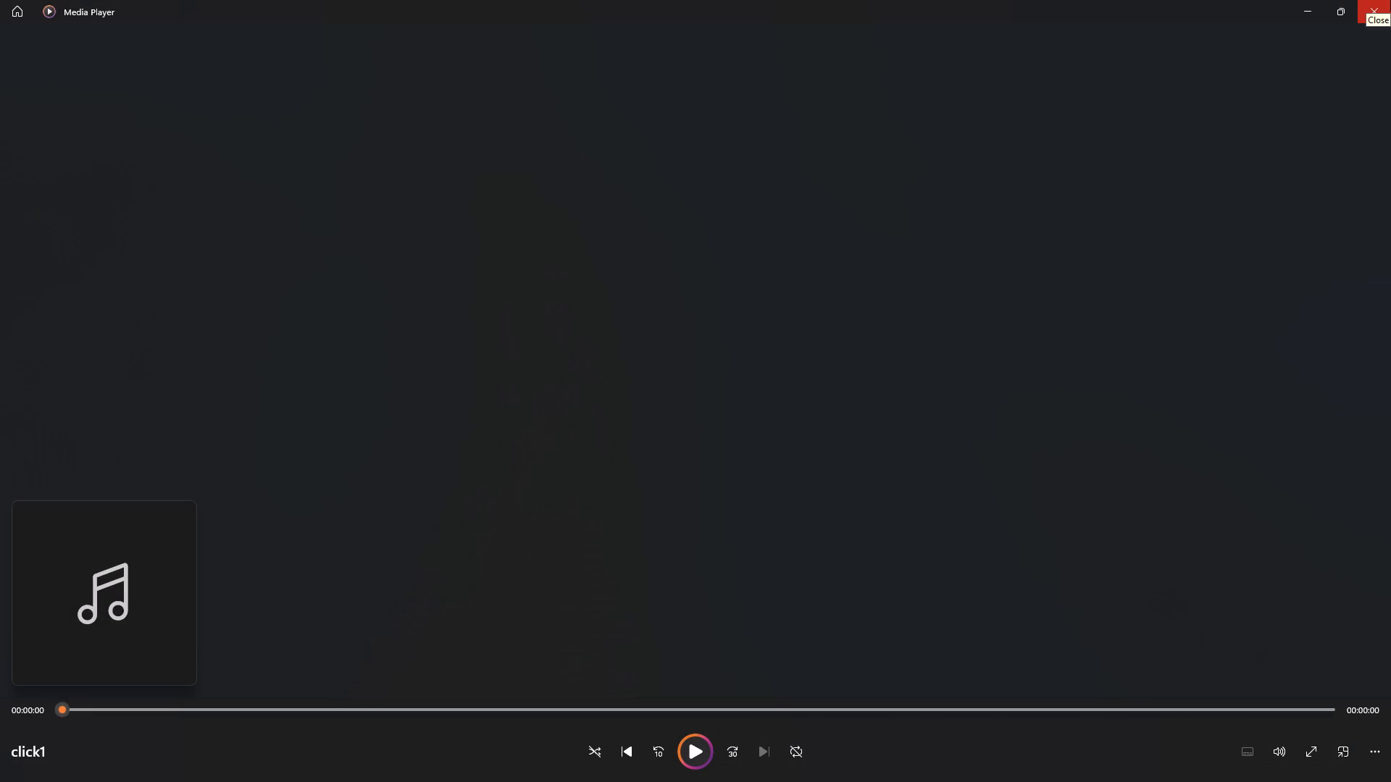
left_click(1390, 0)
left_click(693, 235)
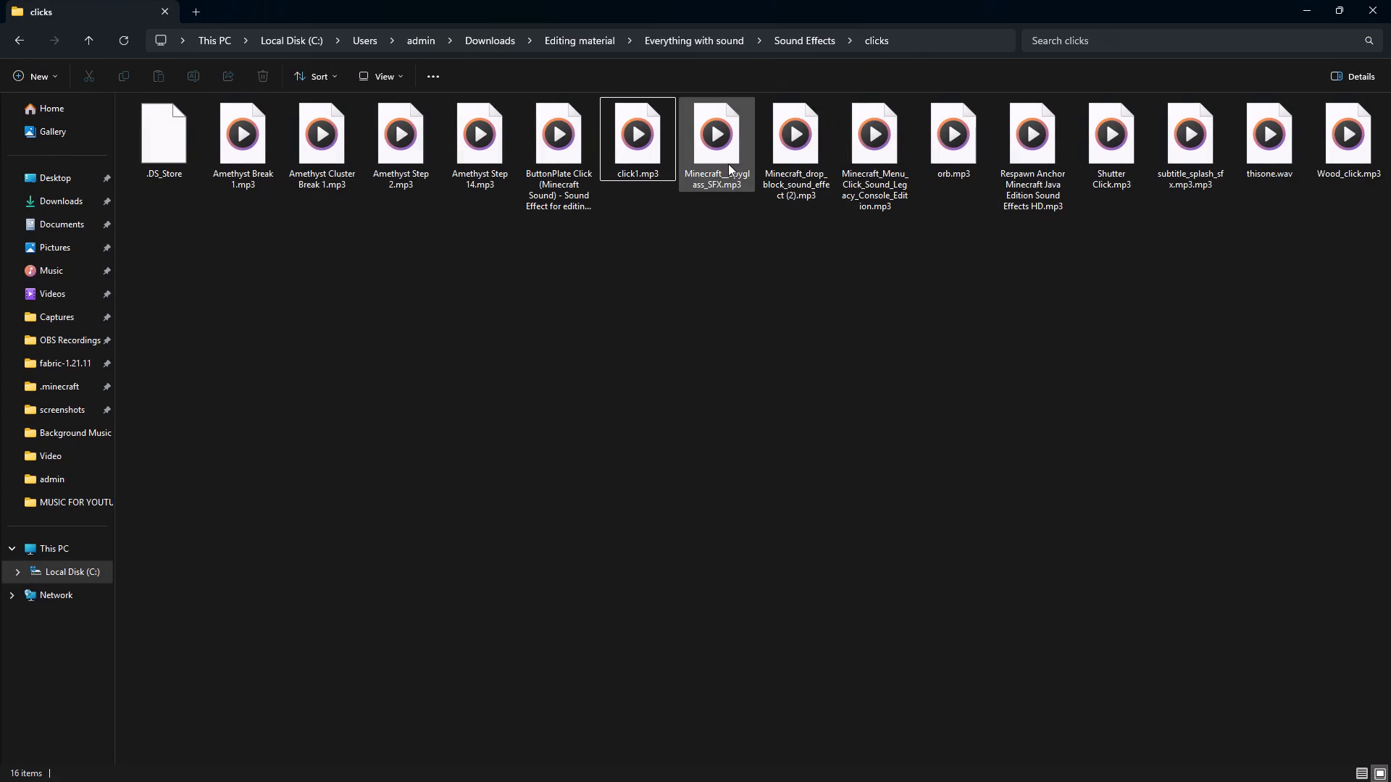
double_click(728, 164)
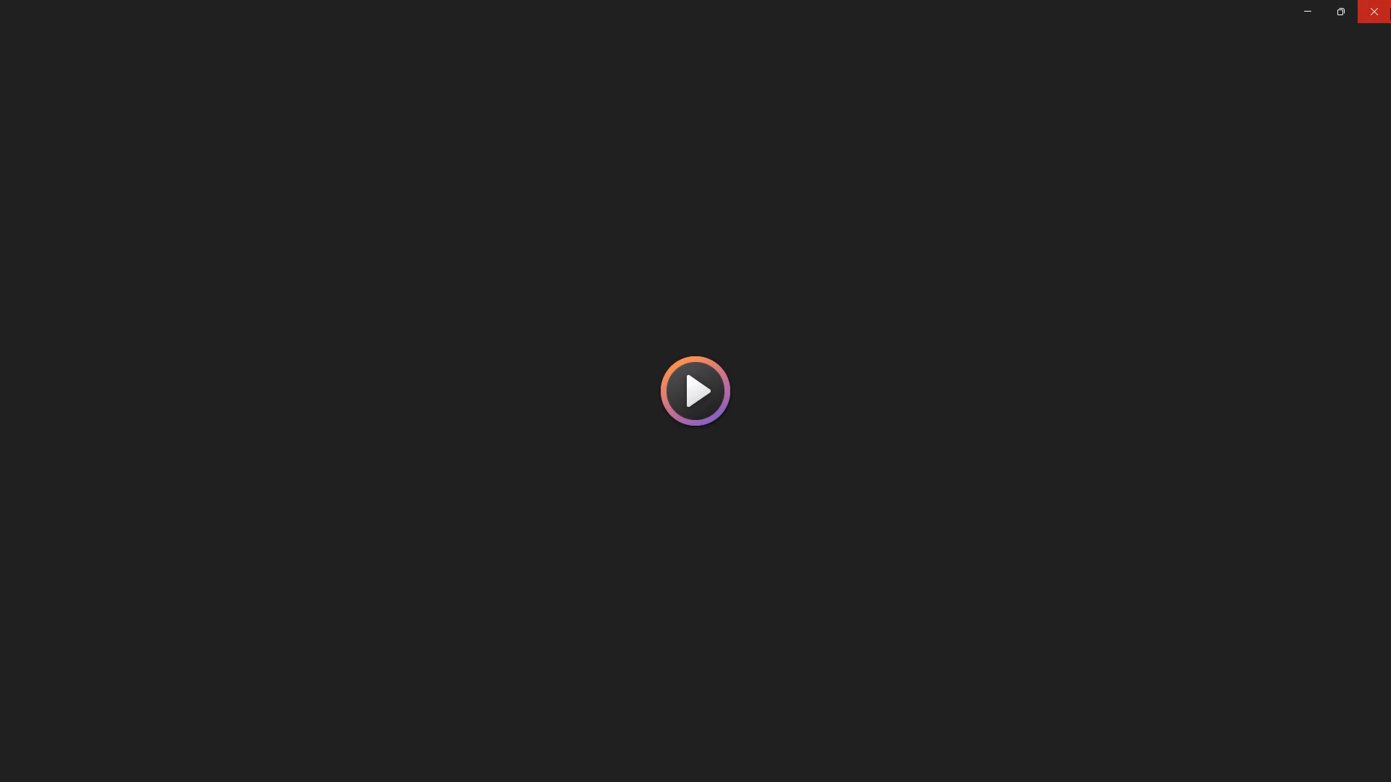
left_click(1390, 8)
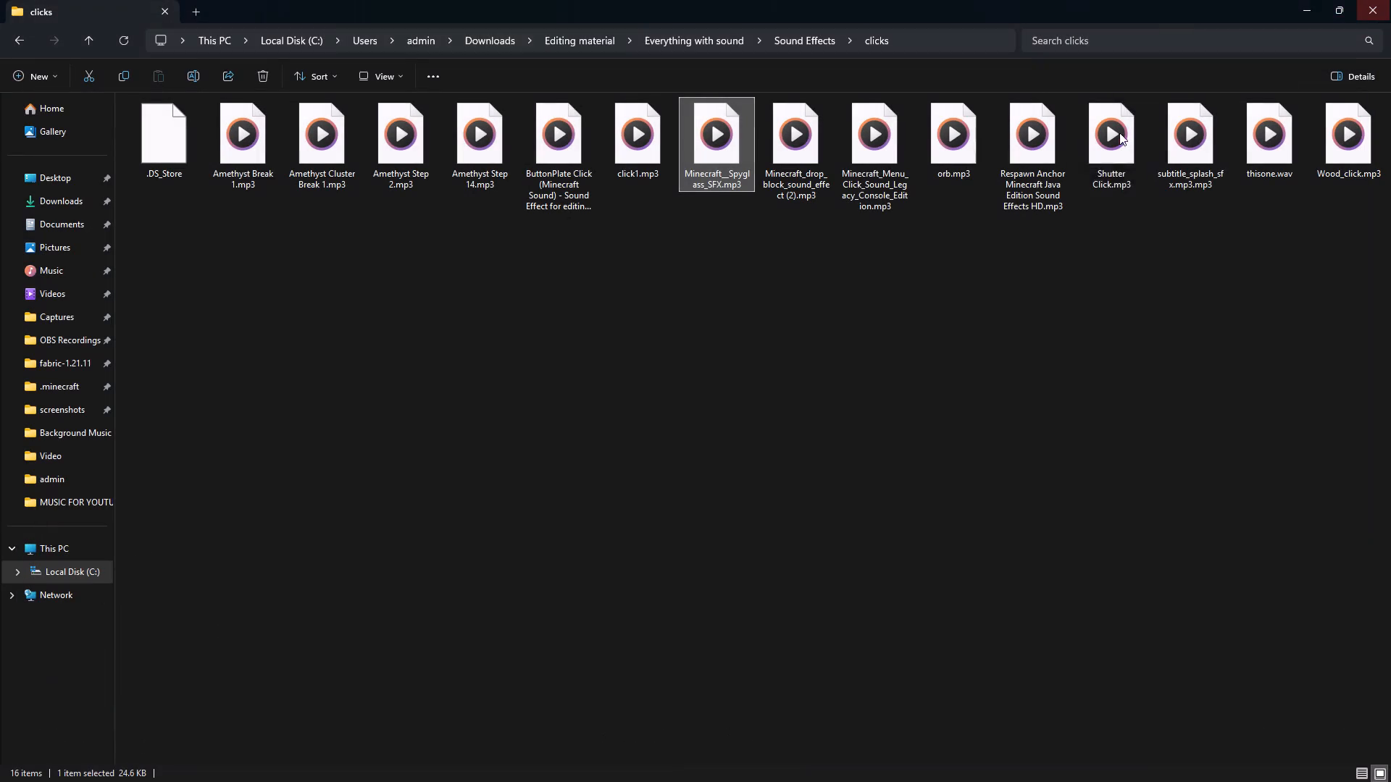
left_click(857, 232)
double_click(949, 136)
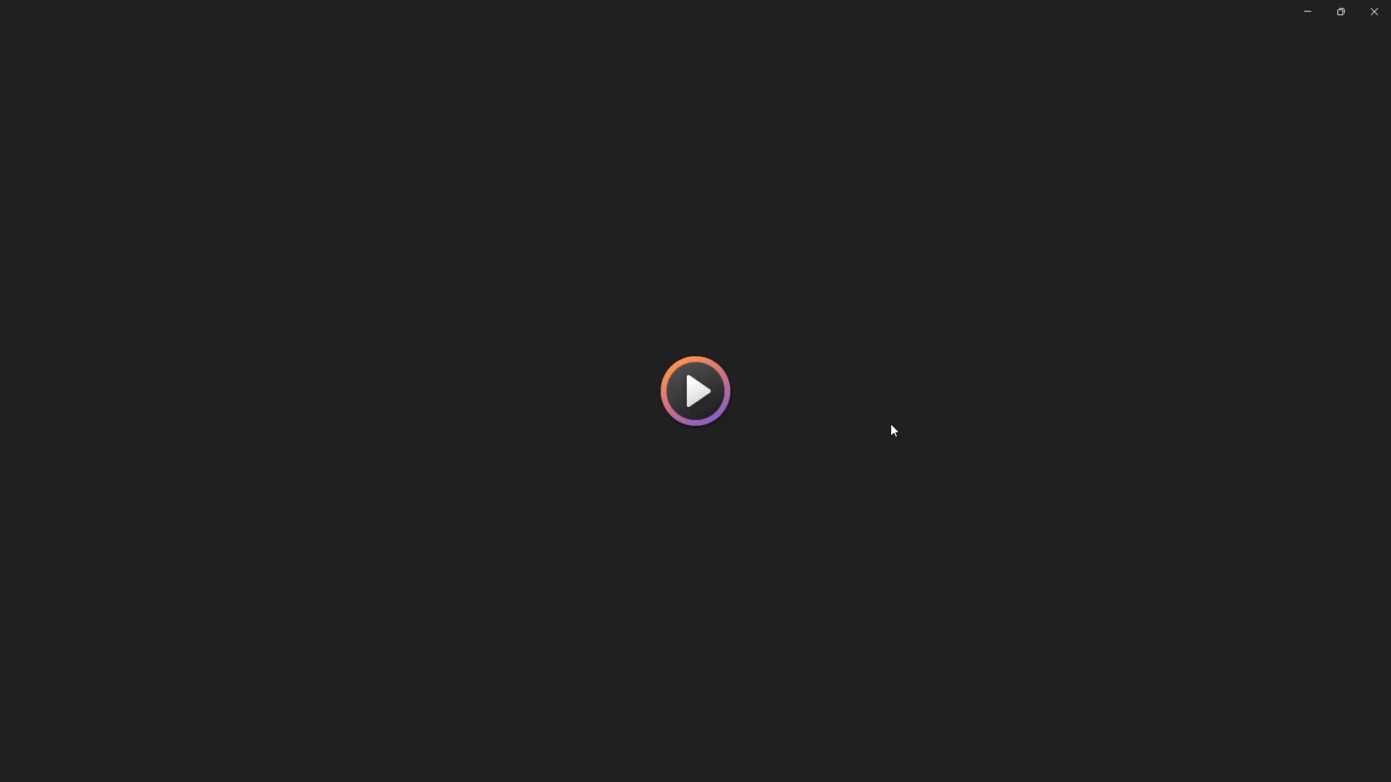
left_click(1390, 0)
left_click(1003, 431)
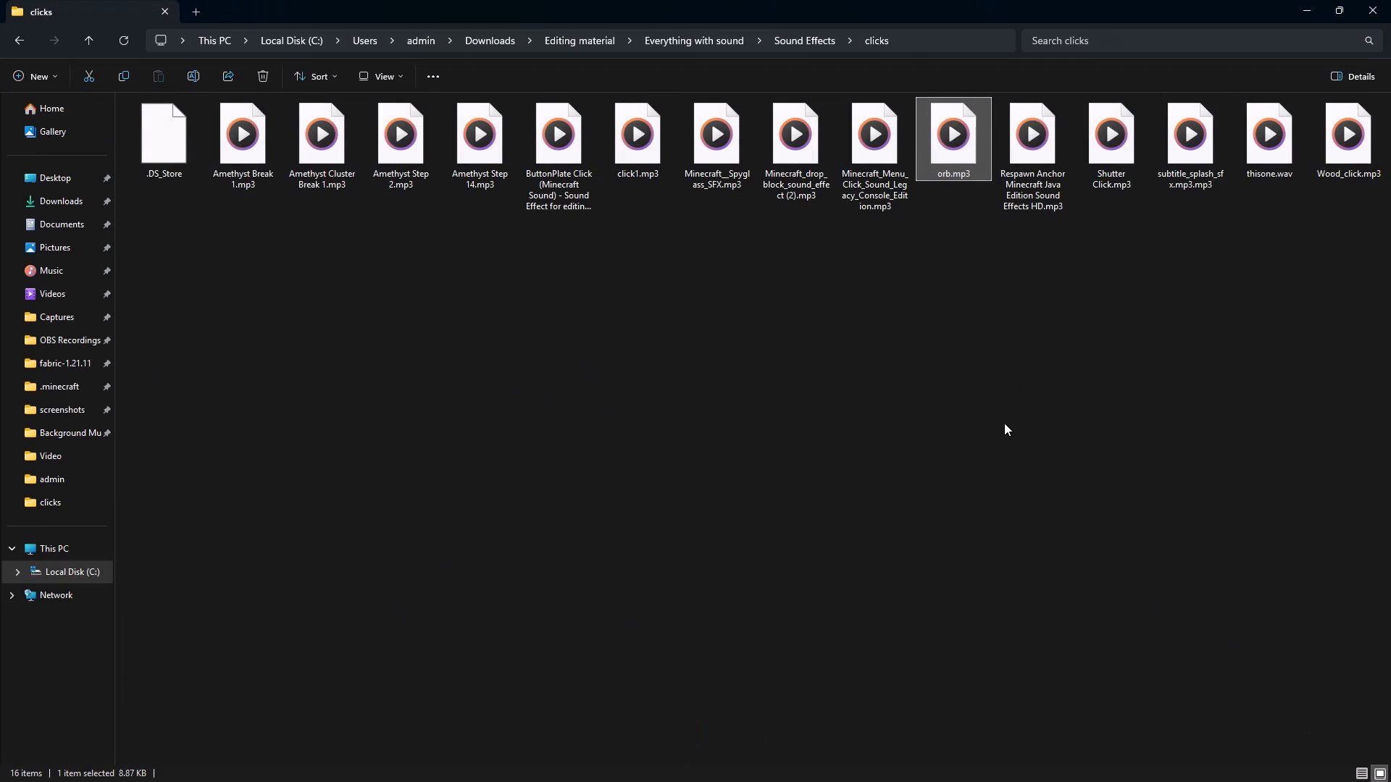
Import orb.mp3 from the clicks folder into the Killing All 4 Bosses in Hardcore Minecraft_1 project bin in Adobe Premiere.
left_click(1005, 421)
left_click_drag(950, 156, 984, 759)
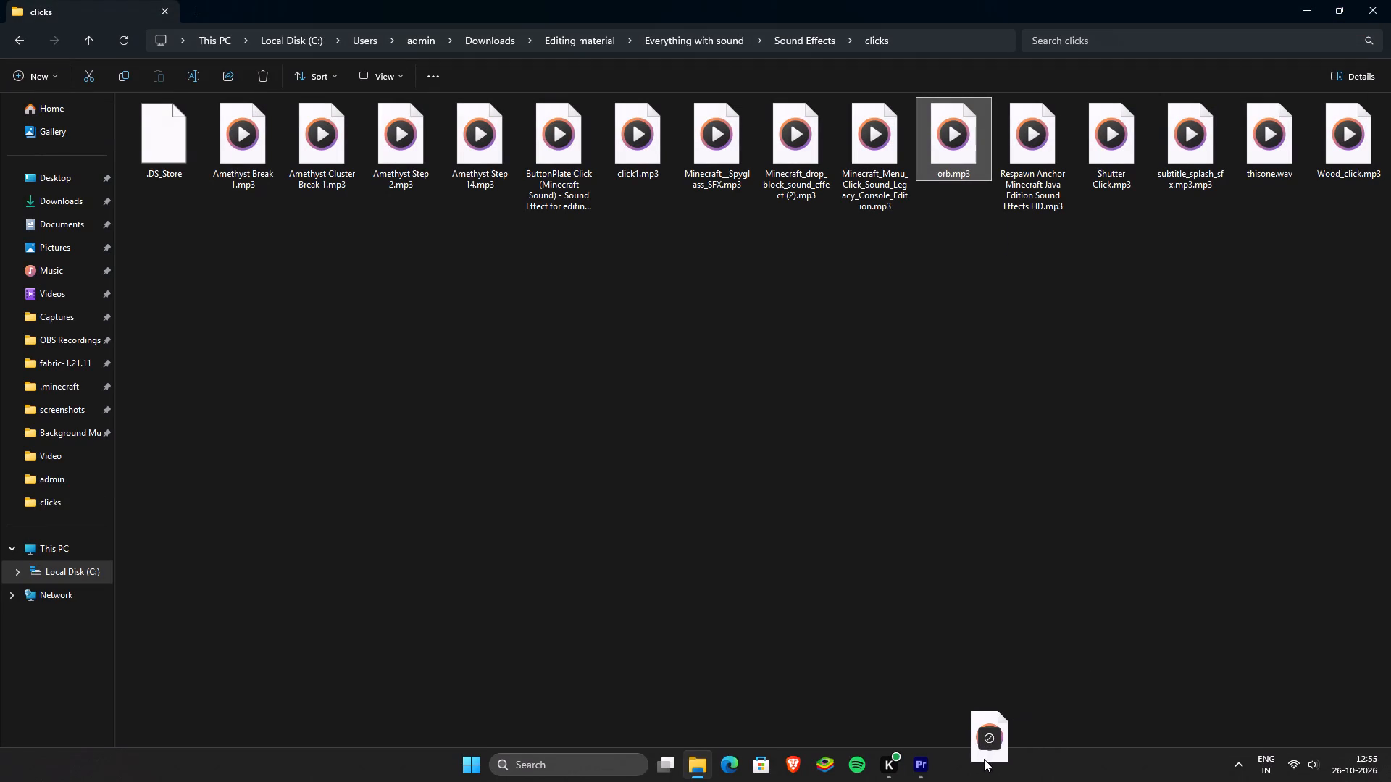
left_click_drag(984, 759, 952, 266)
left_click(752, 361)
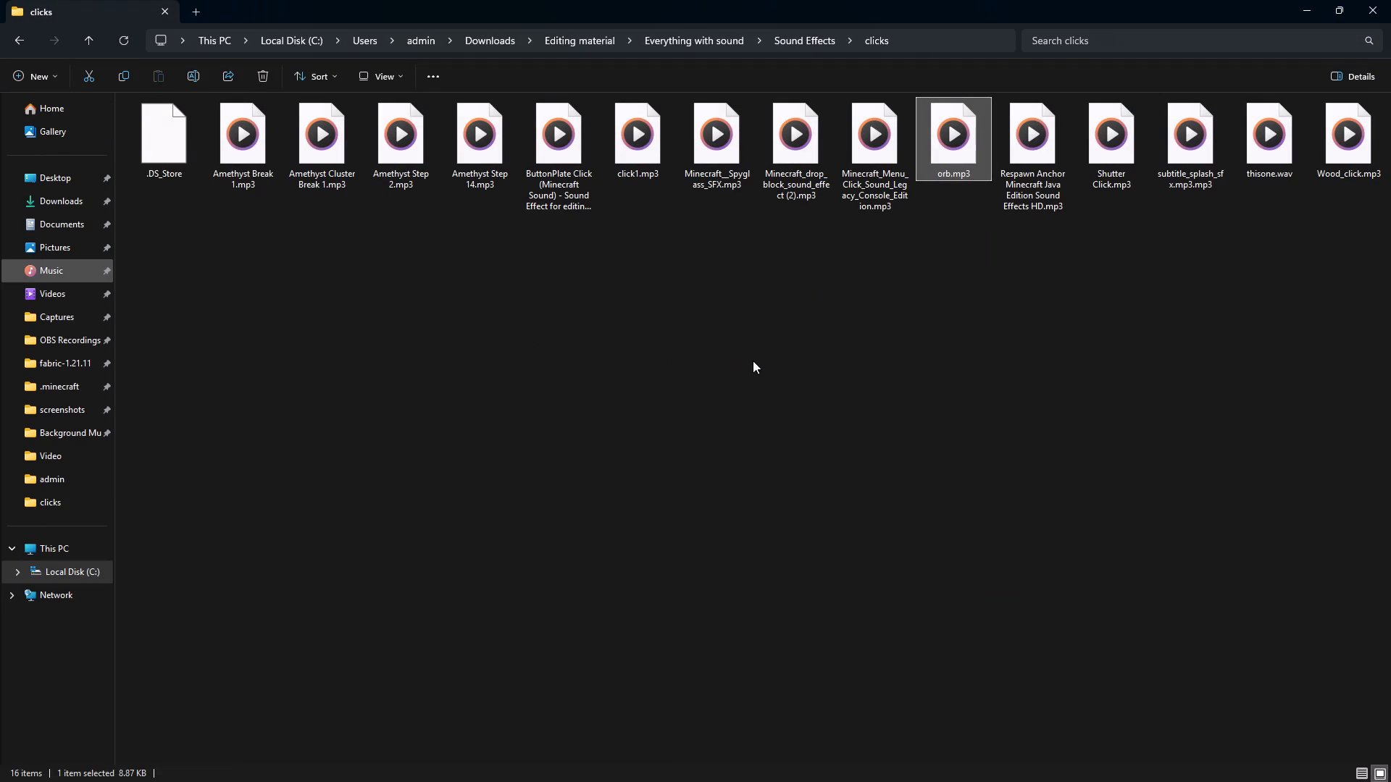
left_click_drag(972, 151, 919, 757)
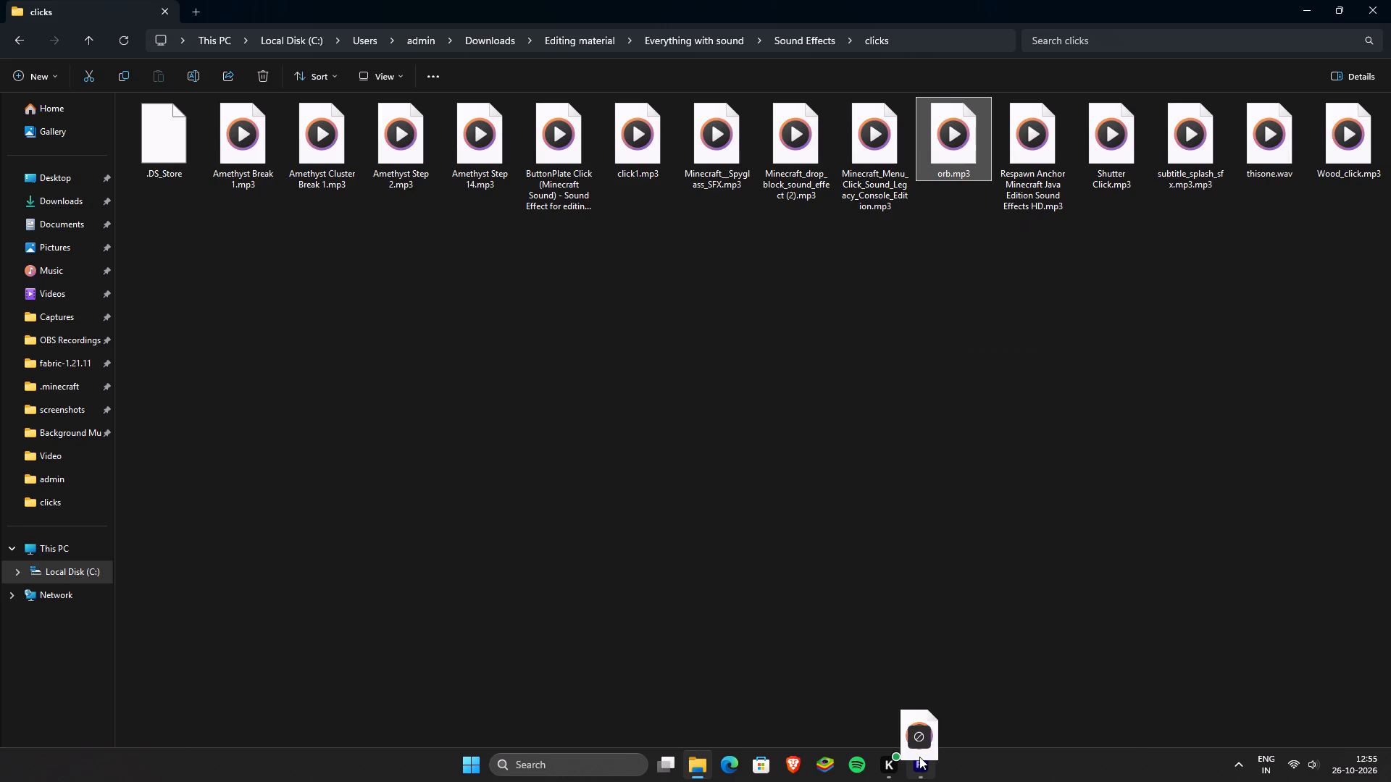
left_click_drag(919, 757, 230, 676)
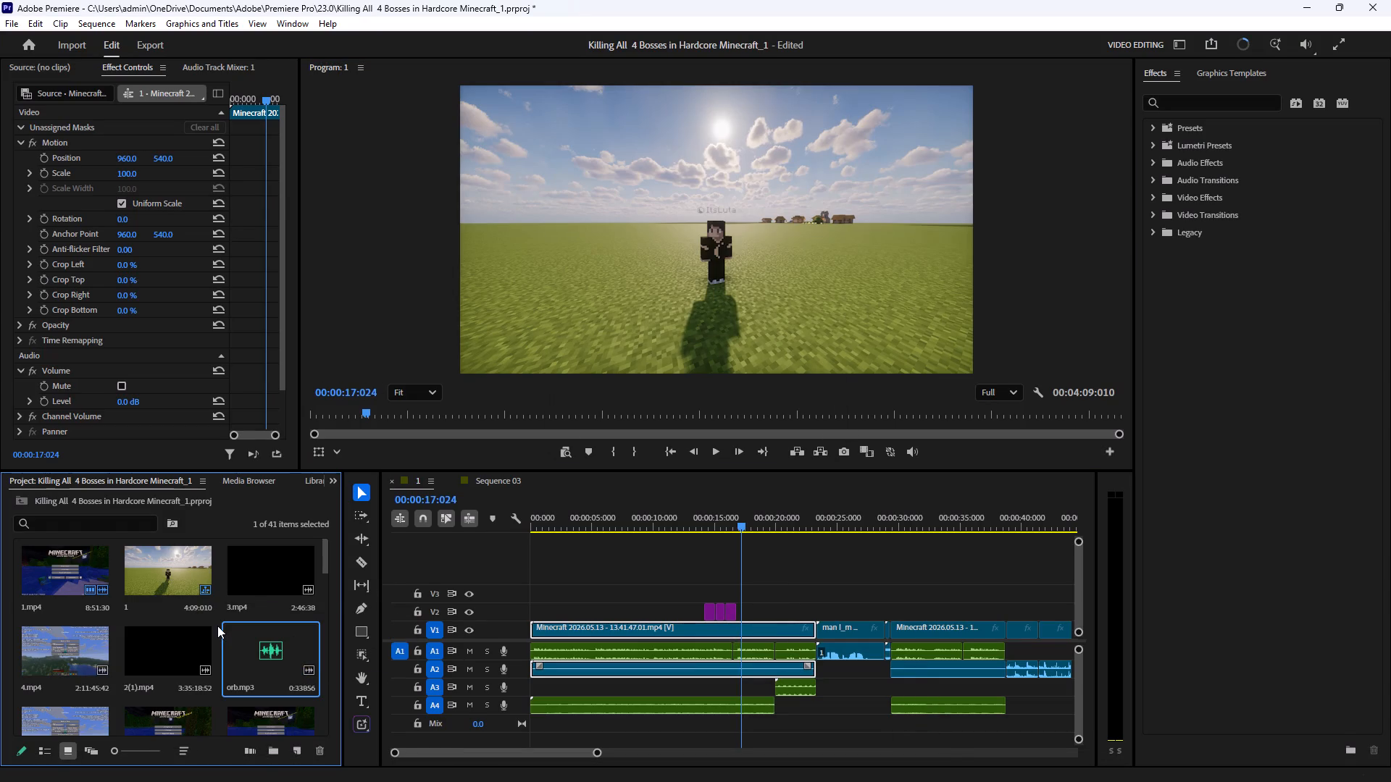
Switch back to File Explorer, preview the subtitle_splash_sfx sound in the clicks folder, and return to Sound Effects.
left_click(705, 767)
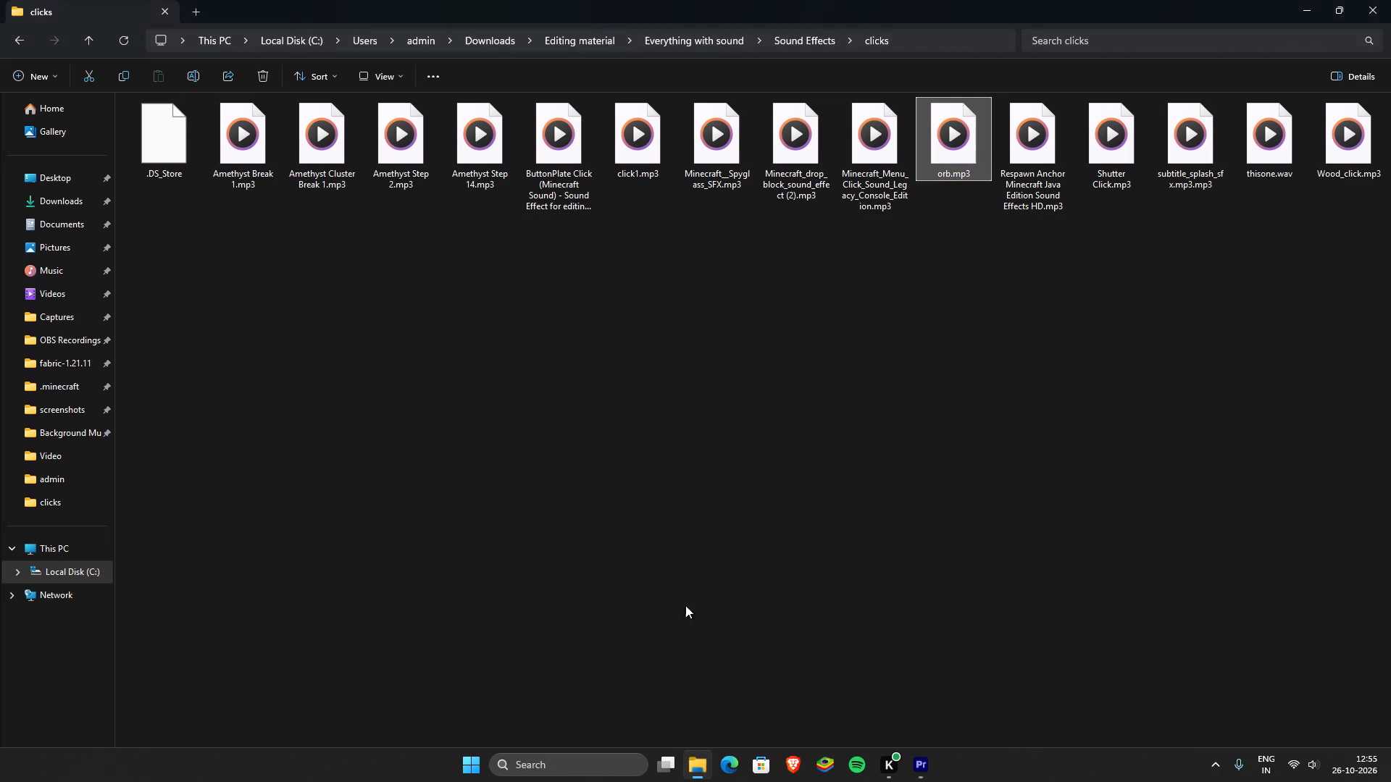
left_click(572, 463)
left_click(1187, 269)
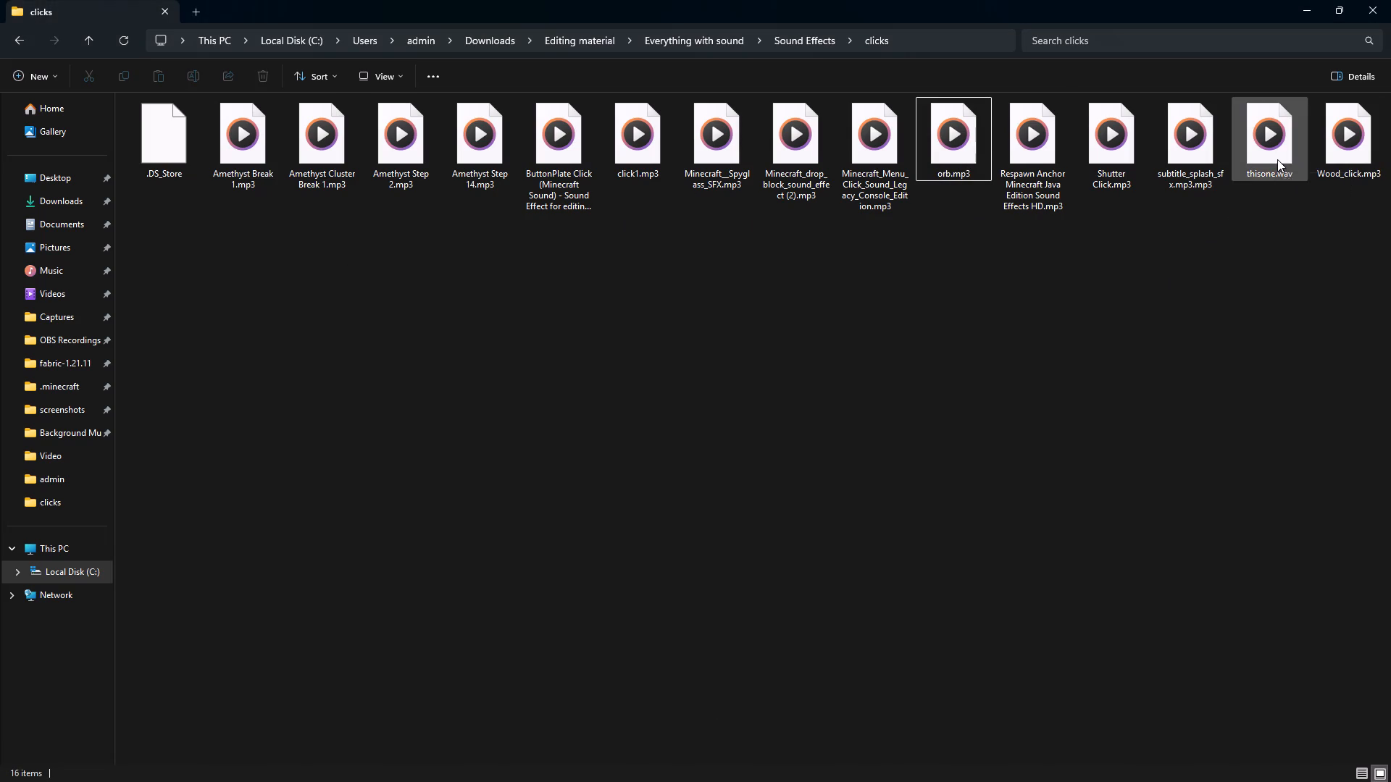
double_click(1166, 145)
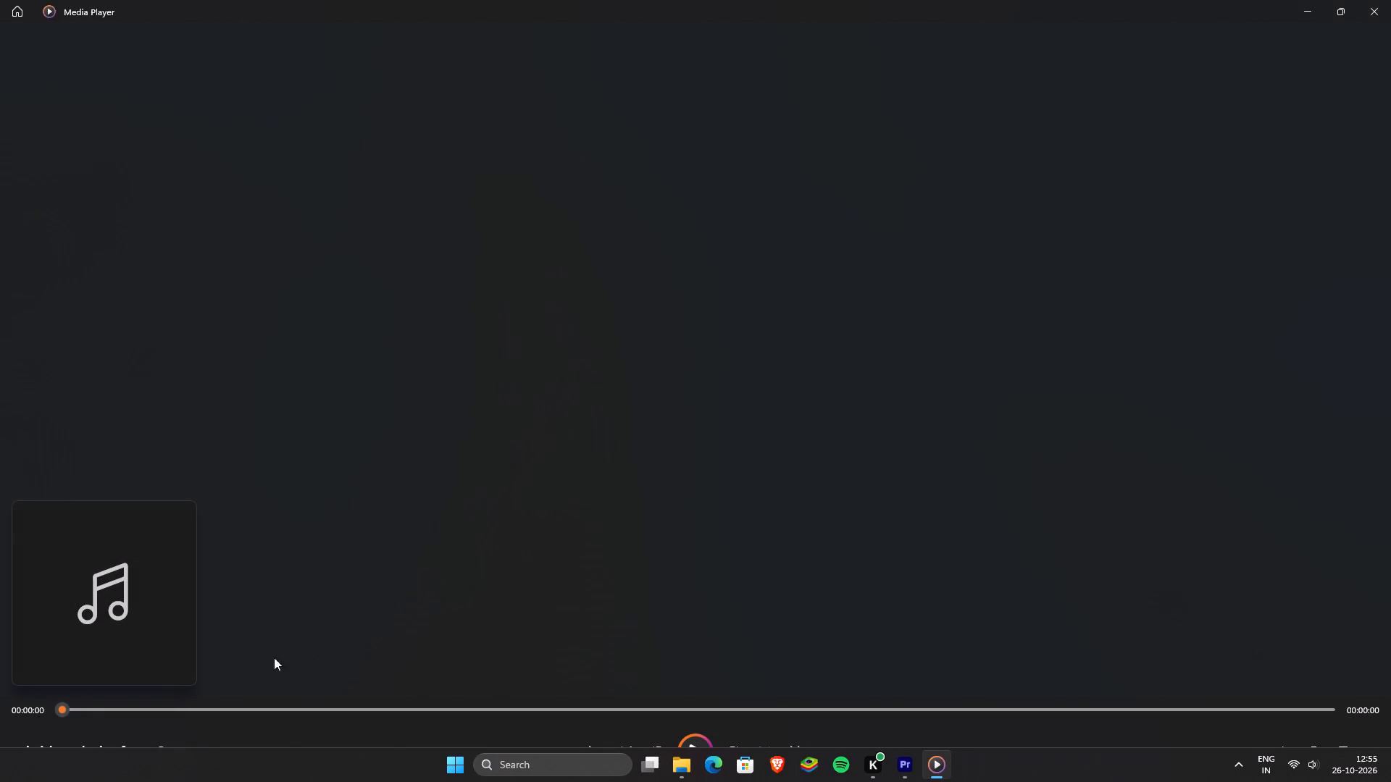
left_click_drag(211, 710, 430, 715)
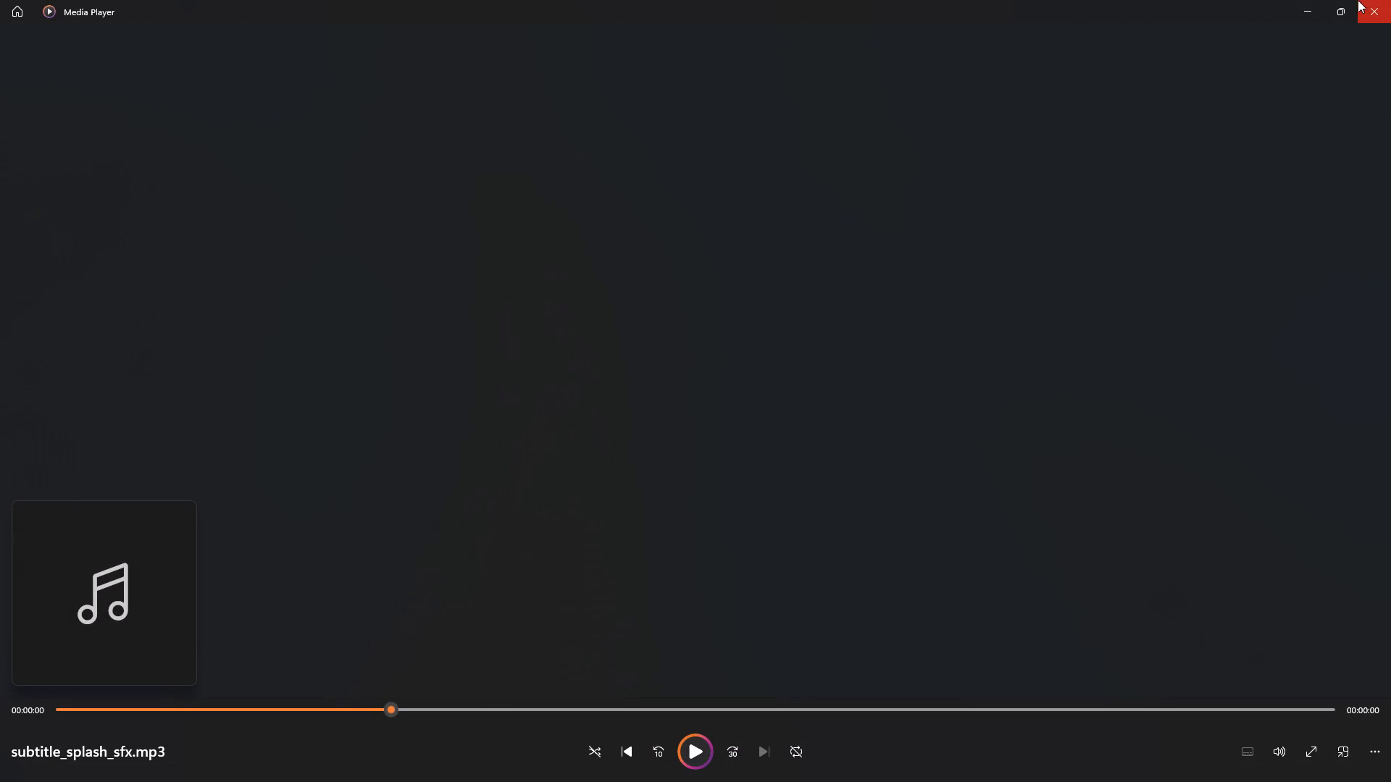
left_click(1363, 0)
left_click(25, 47)
left_click(782, 481)
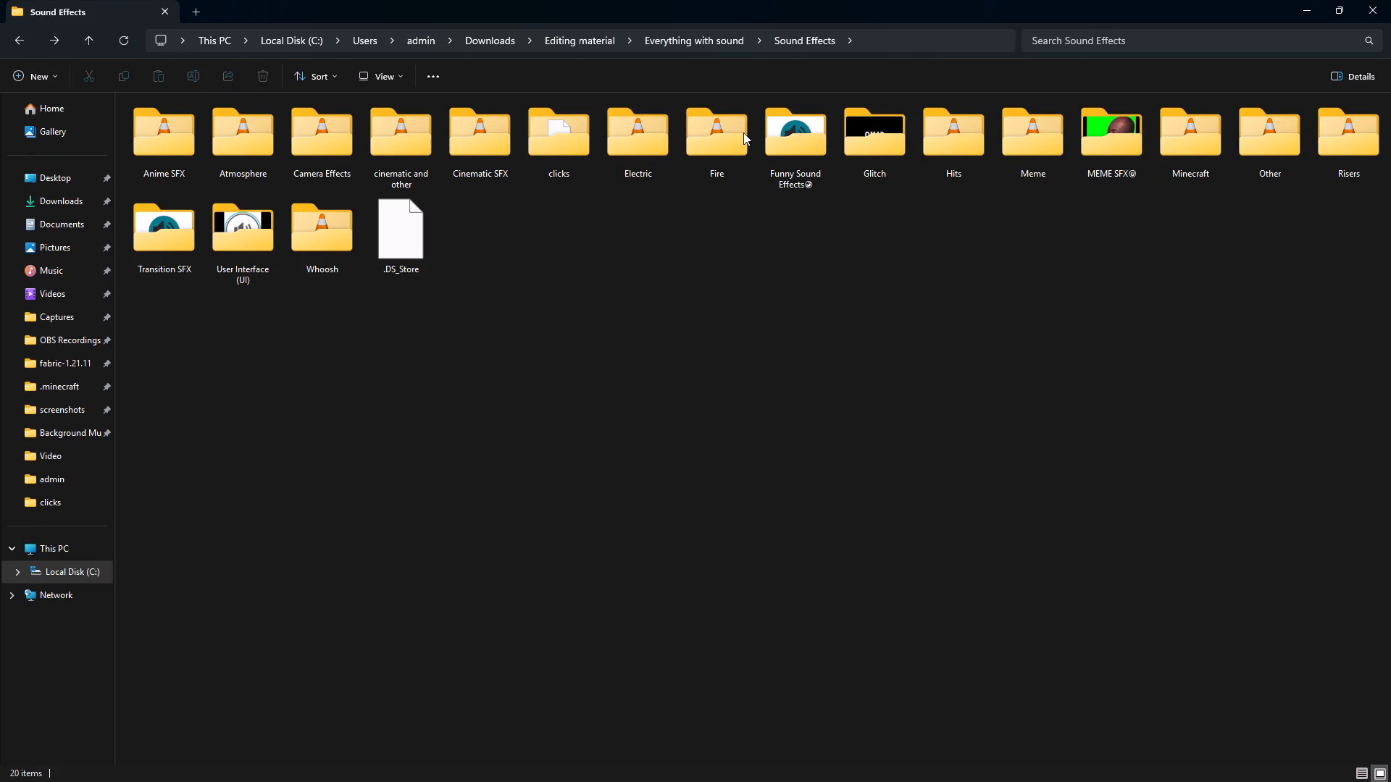
Look through the Funny Sound Effects, Glitch and Hits folders for a suitable sound effect.
double_click(796, 120)
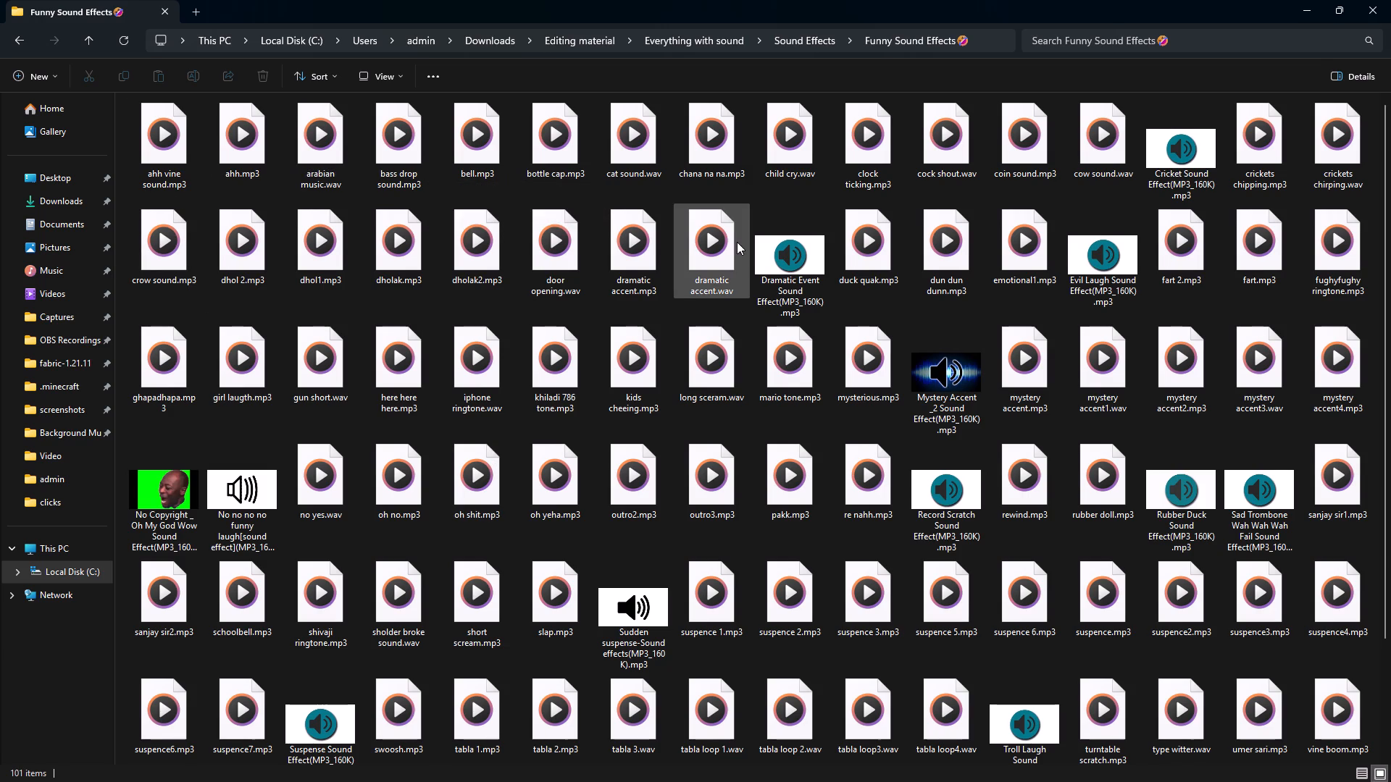
scroll(737, 242, "down", 5)
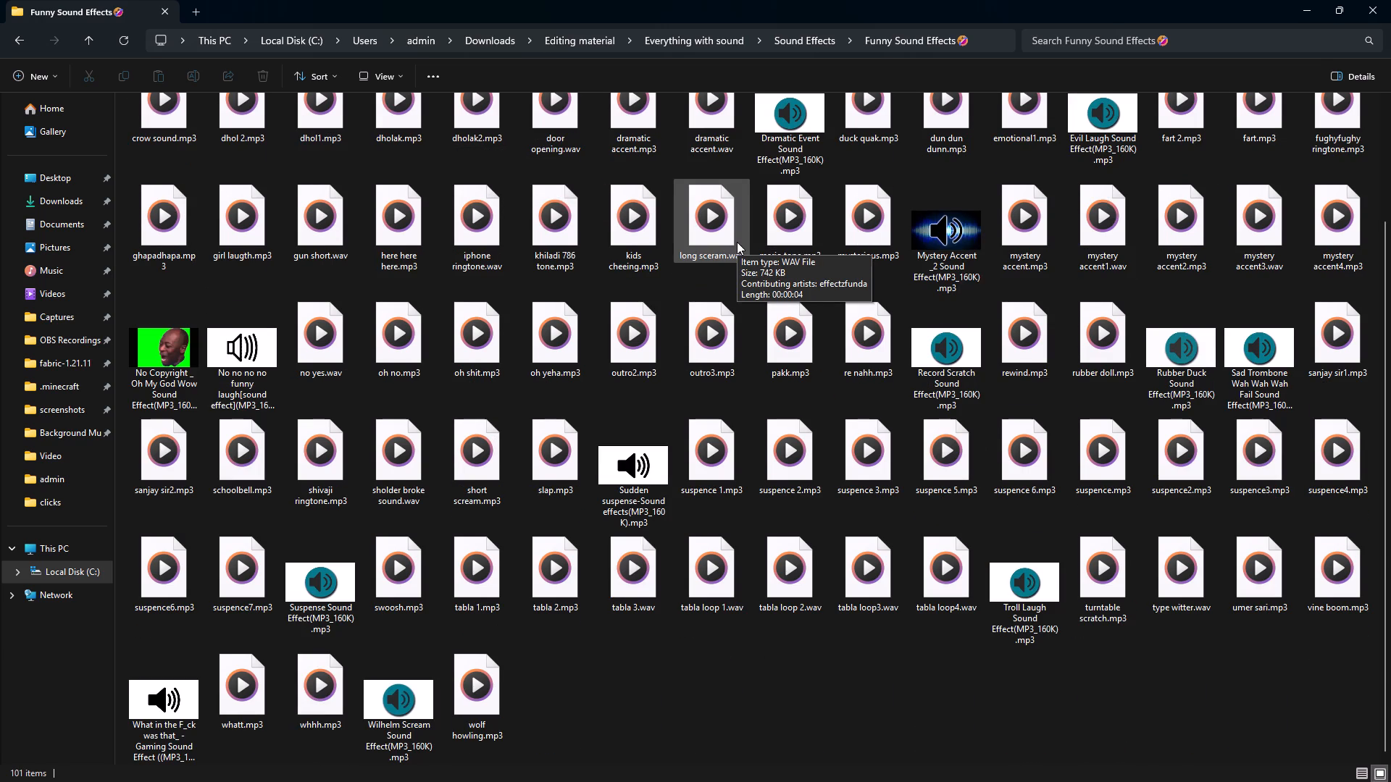
scroll(737, 242, "up", 4)
left_click(25, 45)
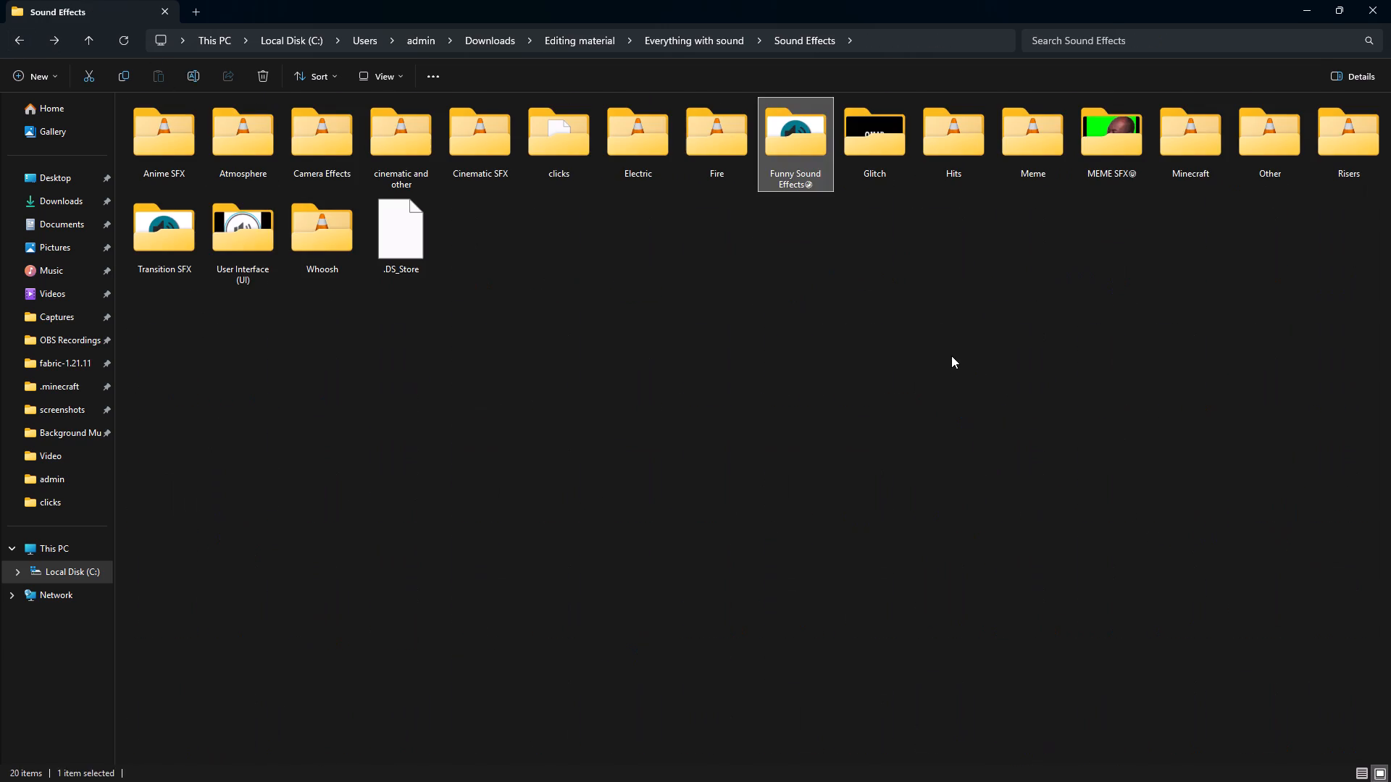
left_click(951, 356)
double_click(884, 148)
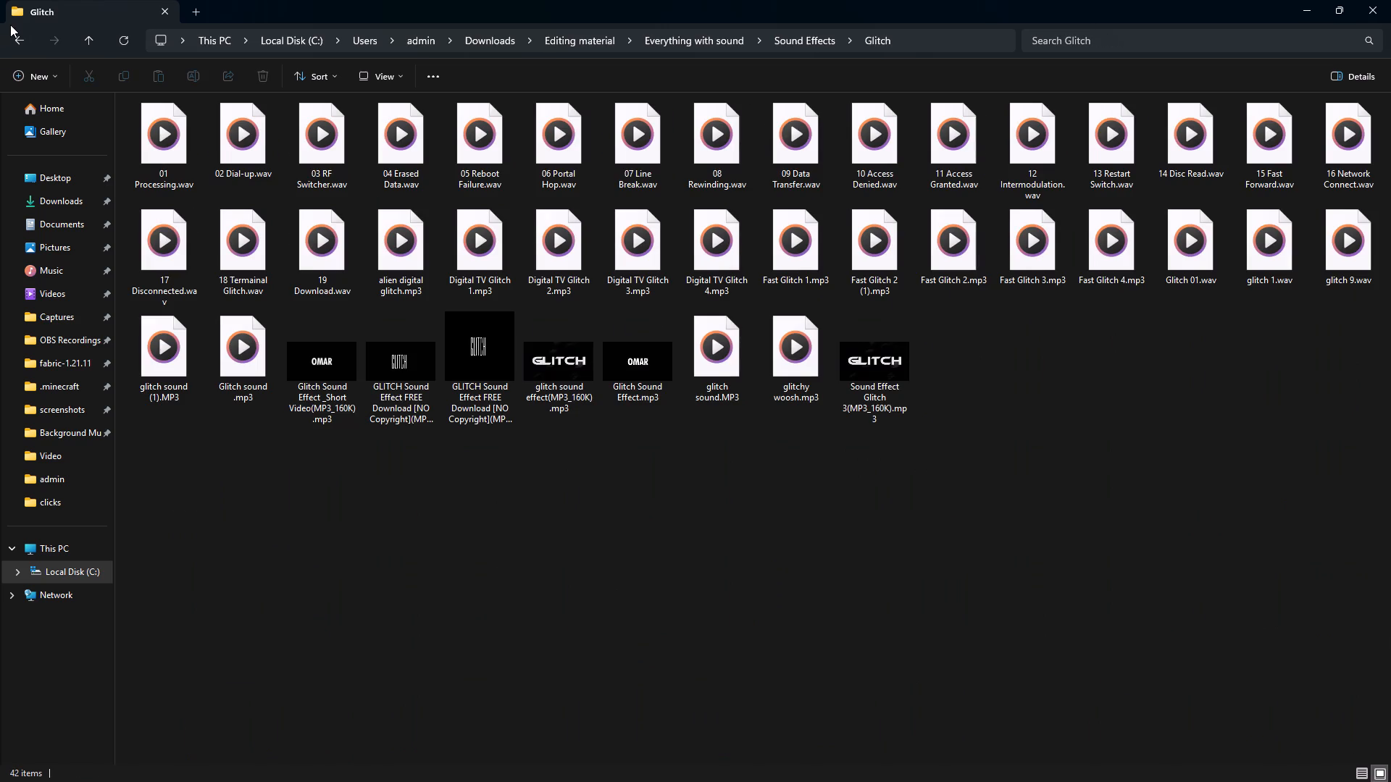
left_click(12, 41)
left_click(958, 386)
double_click(971, 164)
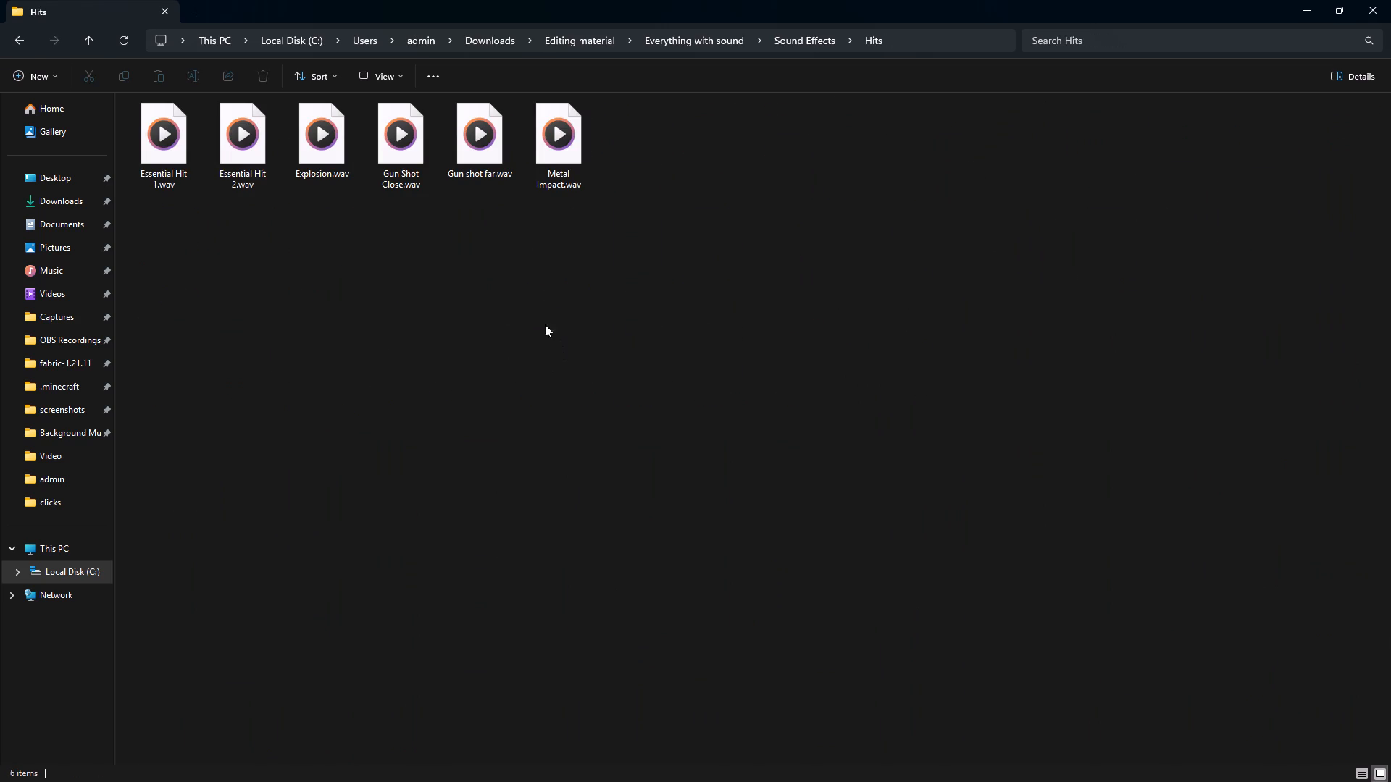
Preview the Essential Hit 1 sound in the Hits folder, close the player, and return to Sound Effects.
double_click(173, 175)
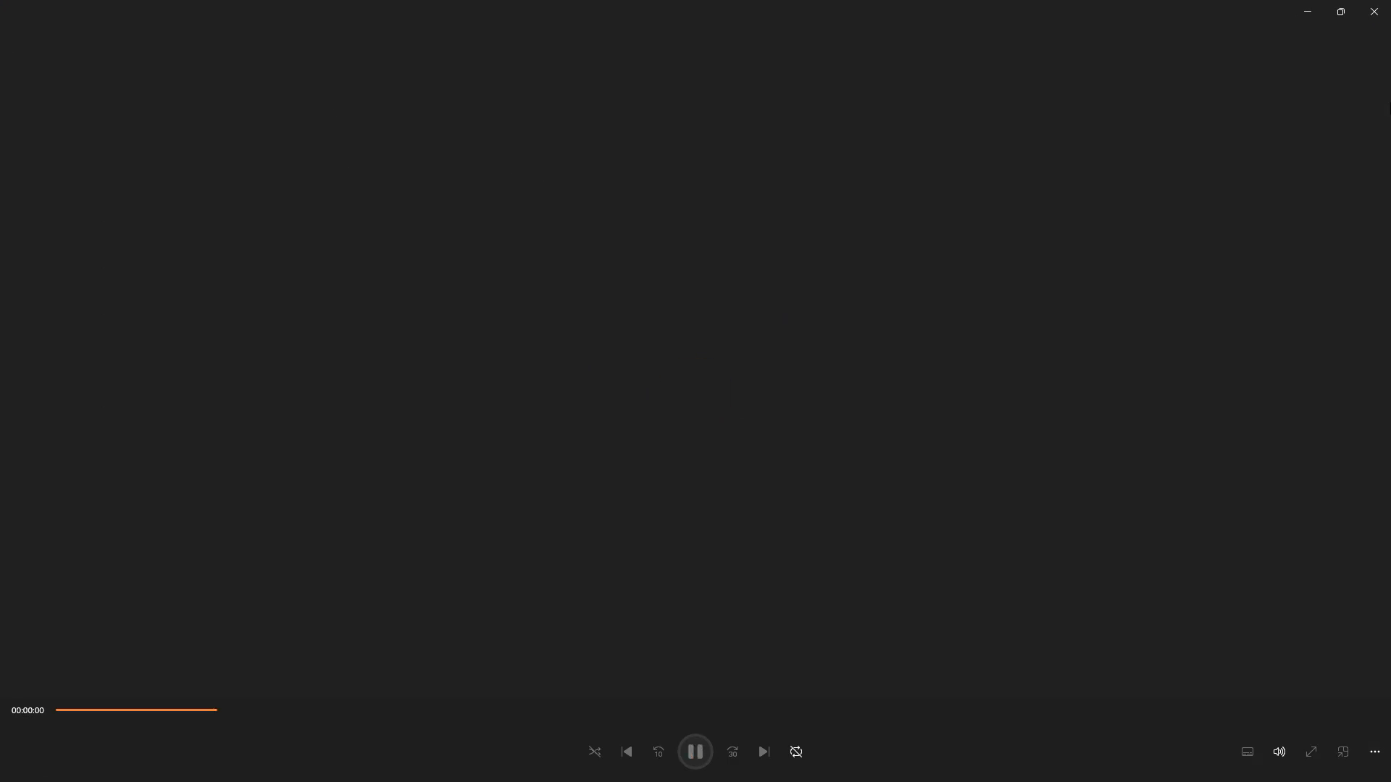
left_click(1390, 0)
left_click(20, 44)
left_click(1129, 400)
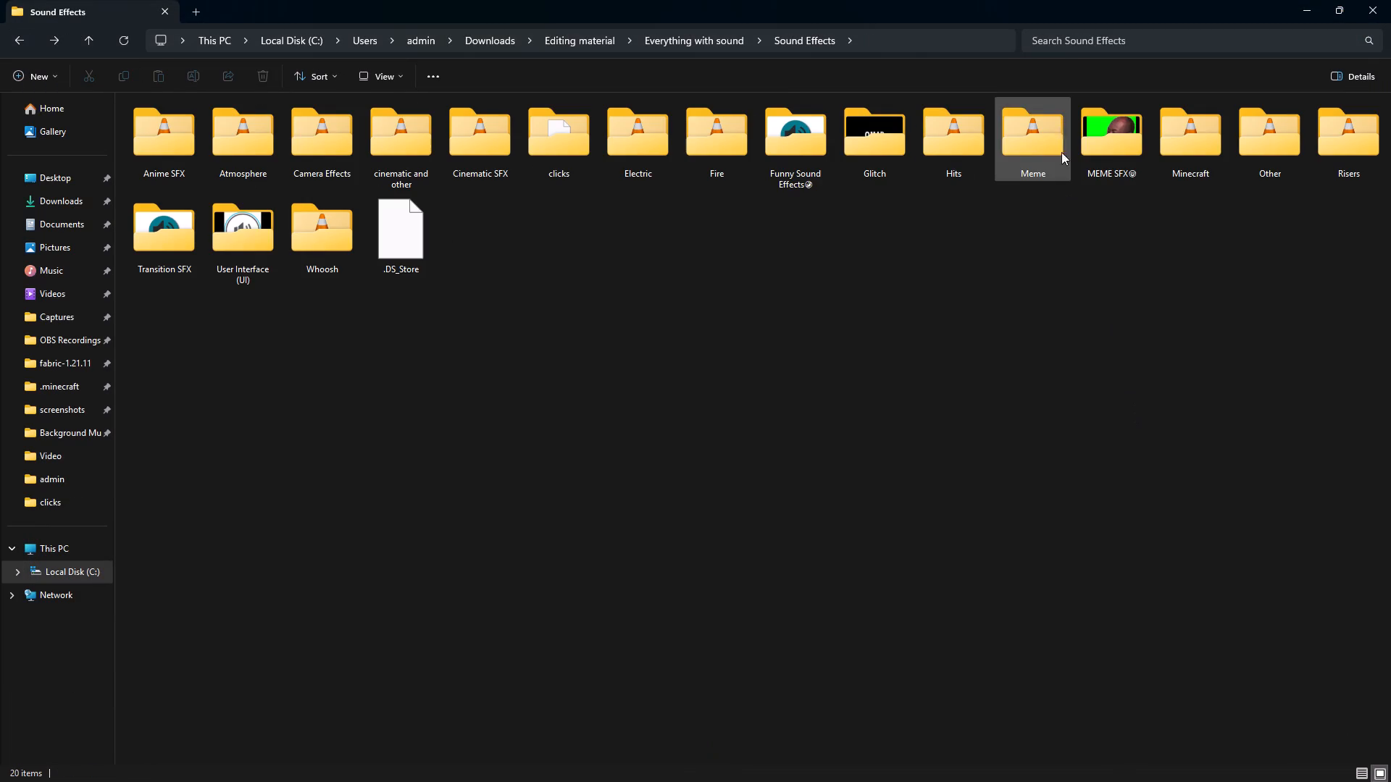
Preview the vine boom sound in the Meme folder, check the MEME SFX folder, and return to Sound Effects.
double_click(1058, 125)
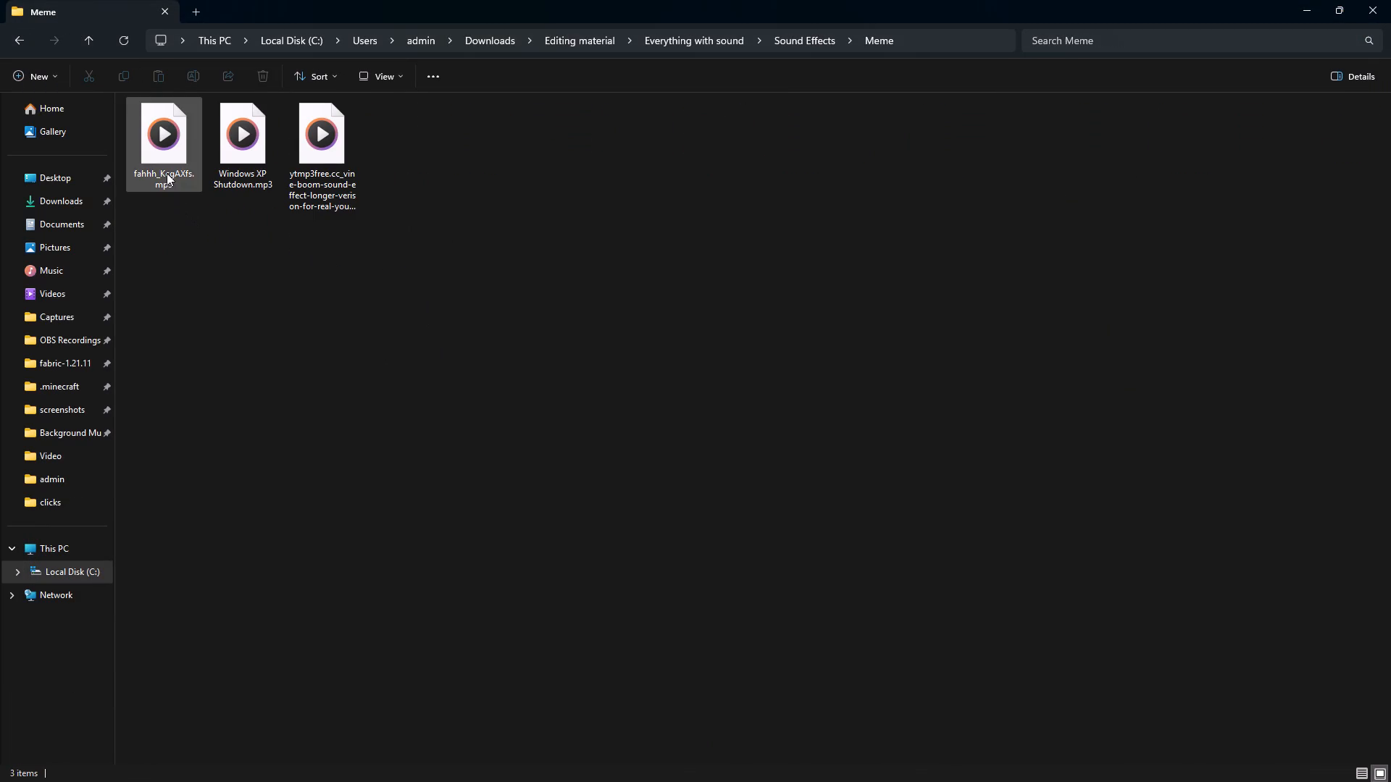
double_click(311, 206)
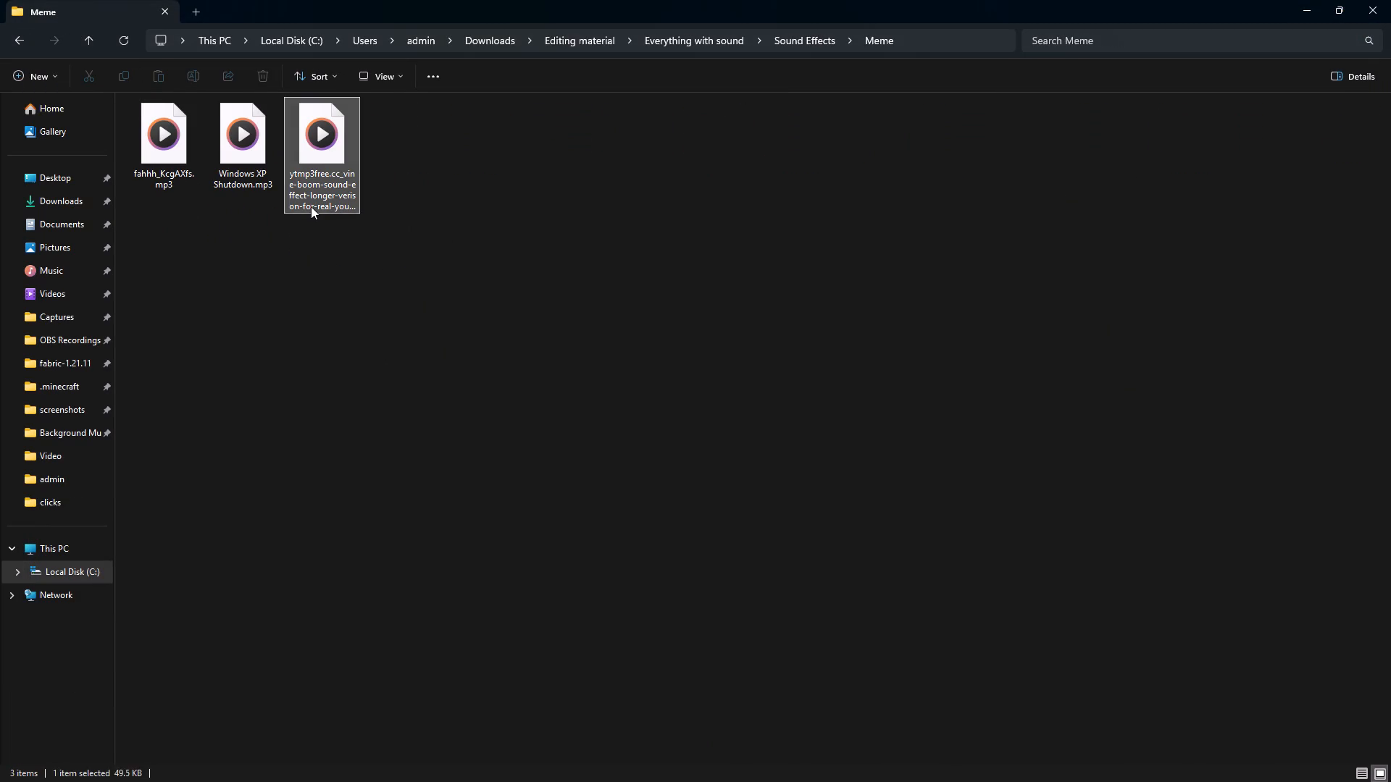
left_click(1390, 0)
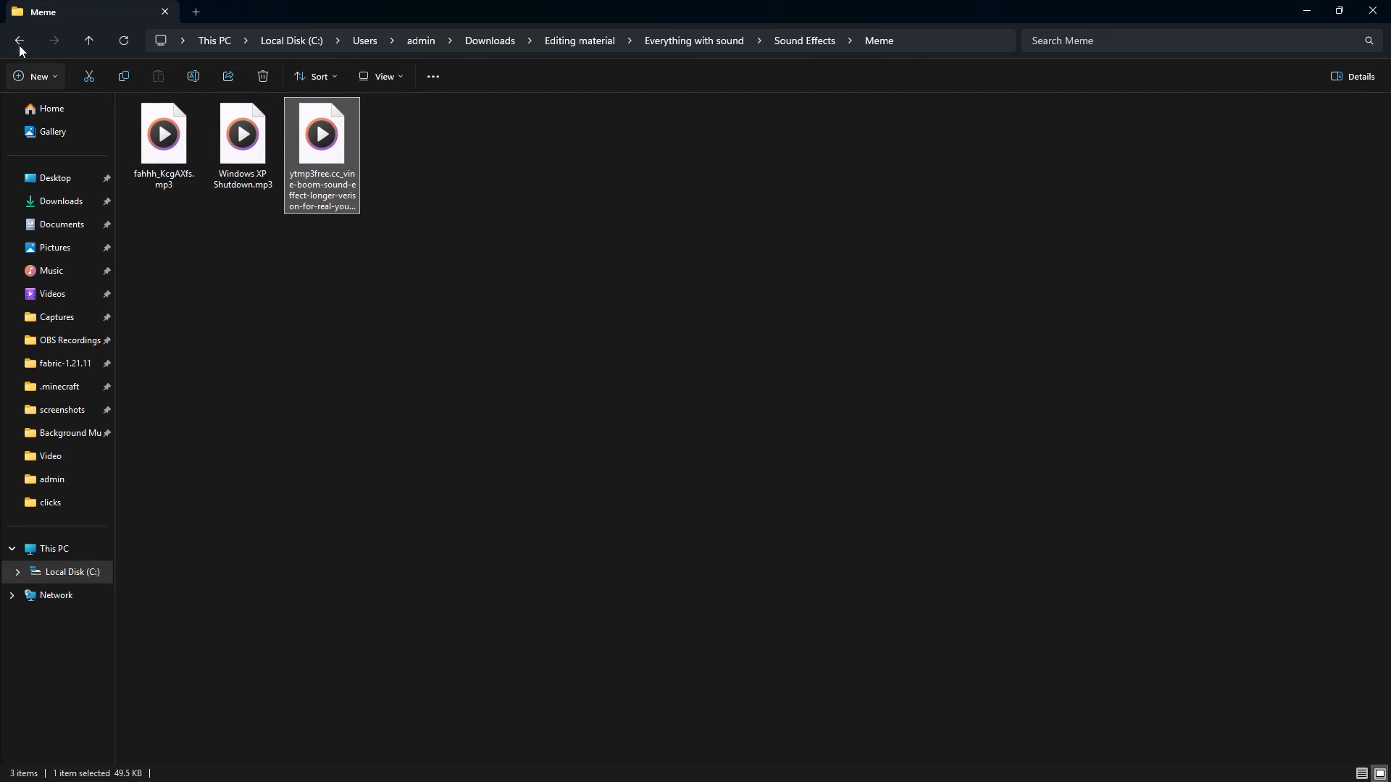
left_click(19, 42)
left_click(1050, 356)
double_click(1121, 155)
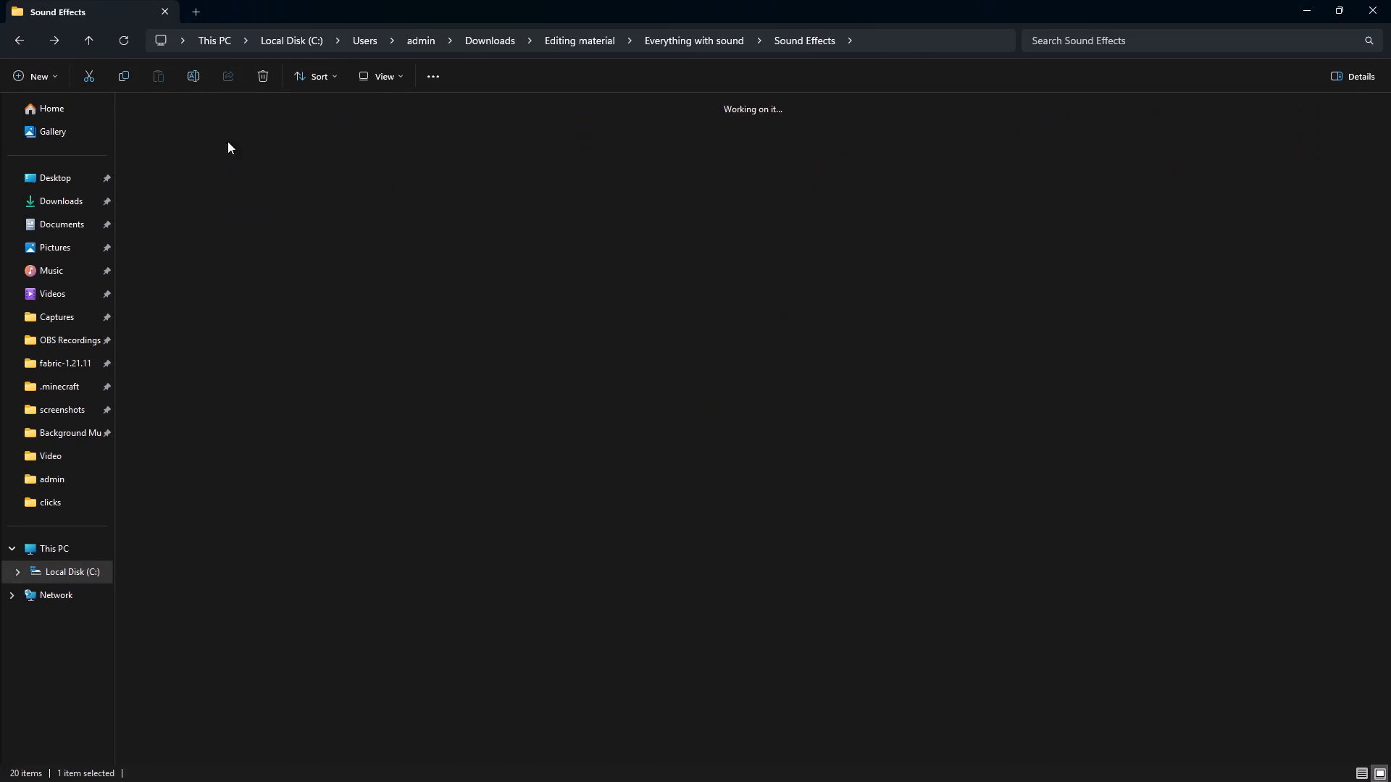
left_click(18, 35)
left_click(1103, 287)
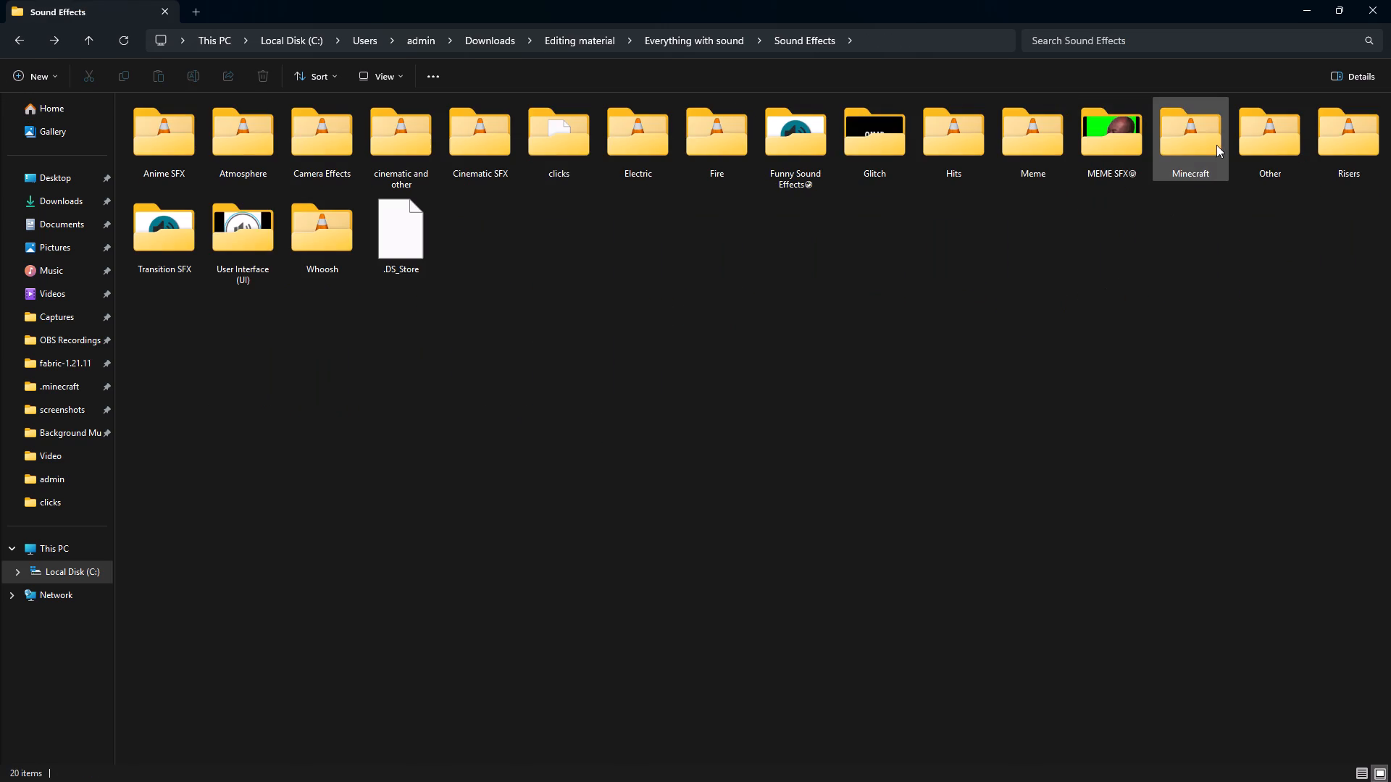
Preview the Whoosh Swoosh Sound Effect -1, 02 Breezy and 03 Exhale sounds in the Other folder.
left_click(1308, 159)
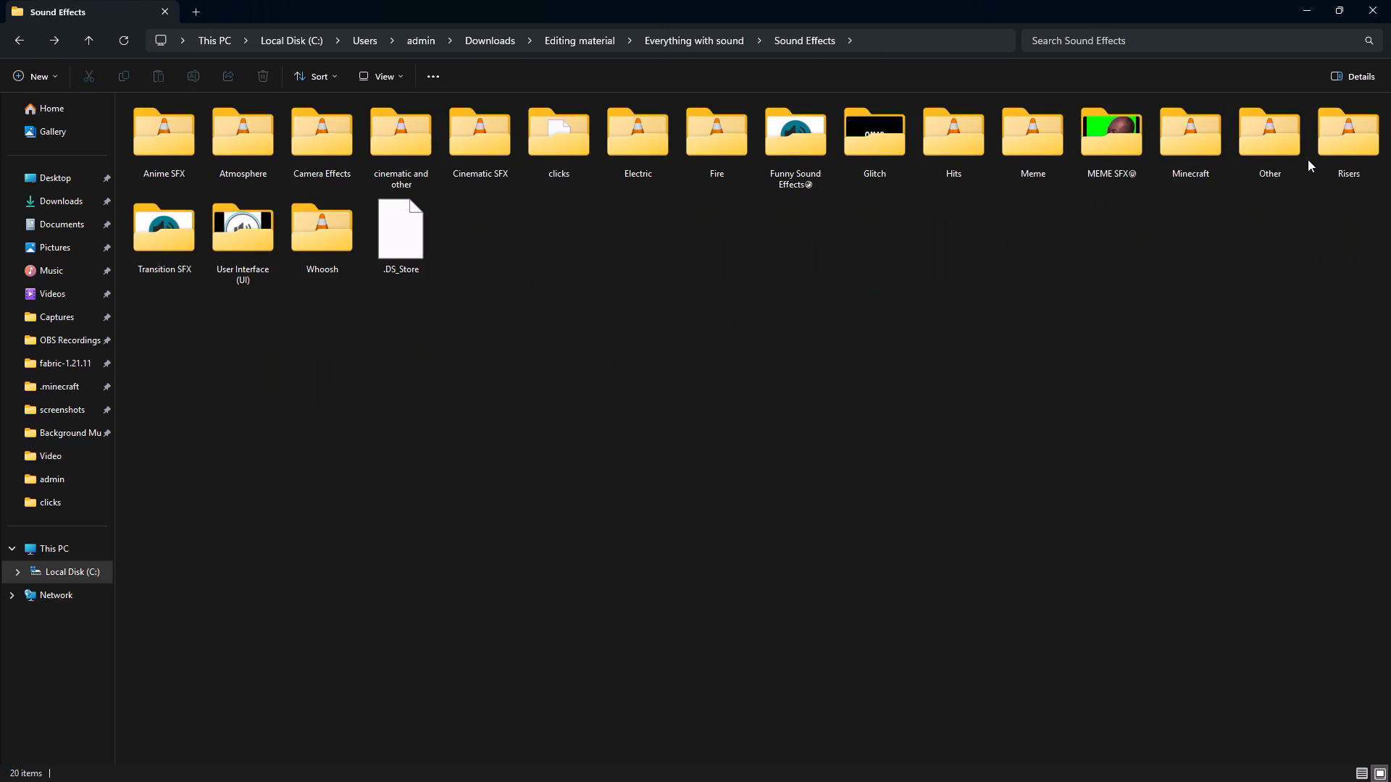
double_click(1277, 162)
left_click(322, 391)
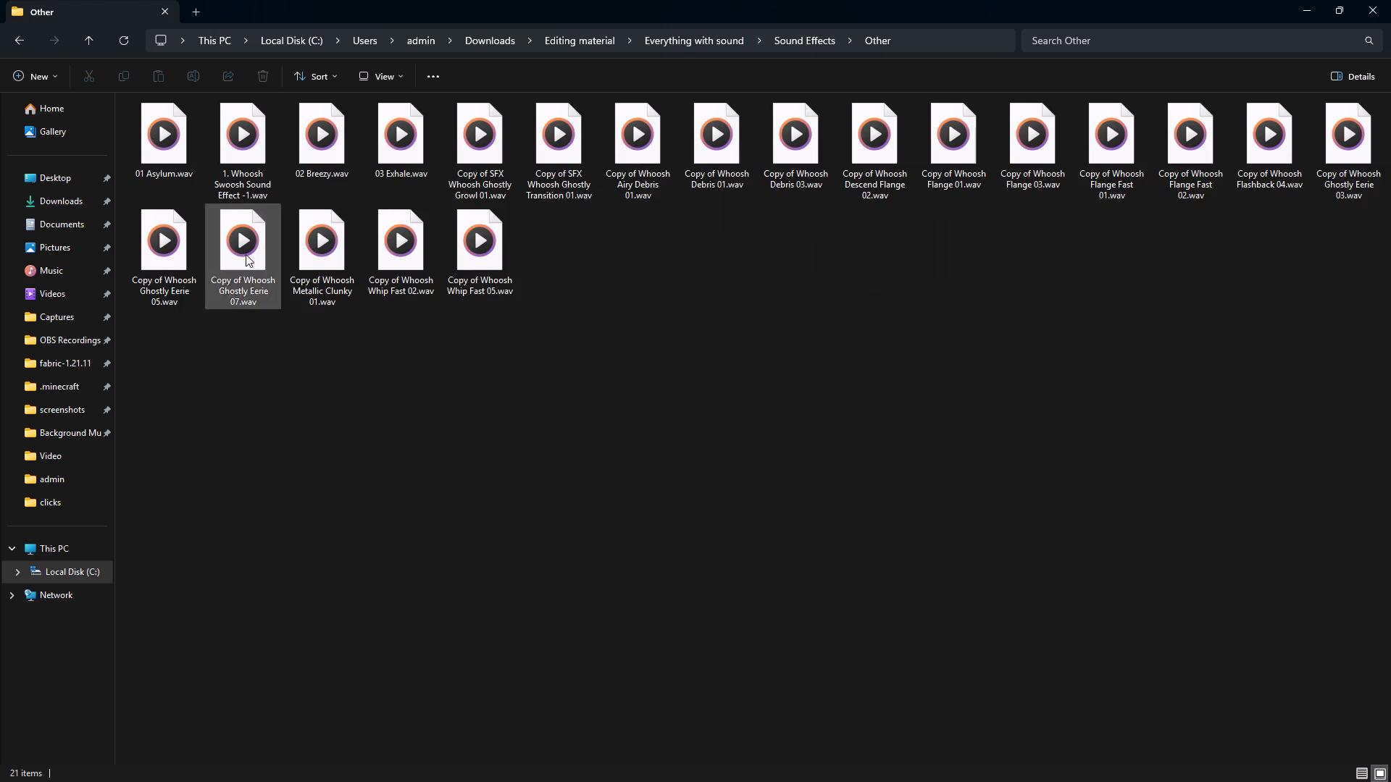
double_click(246, 157)
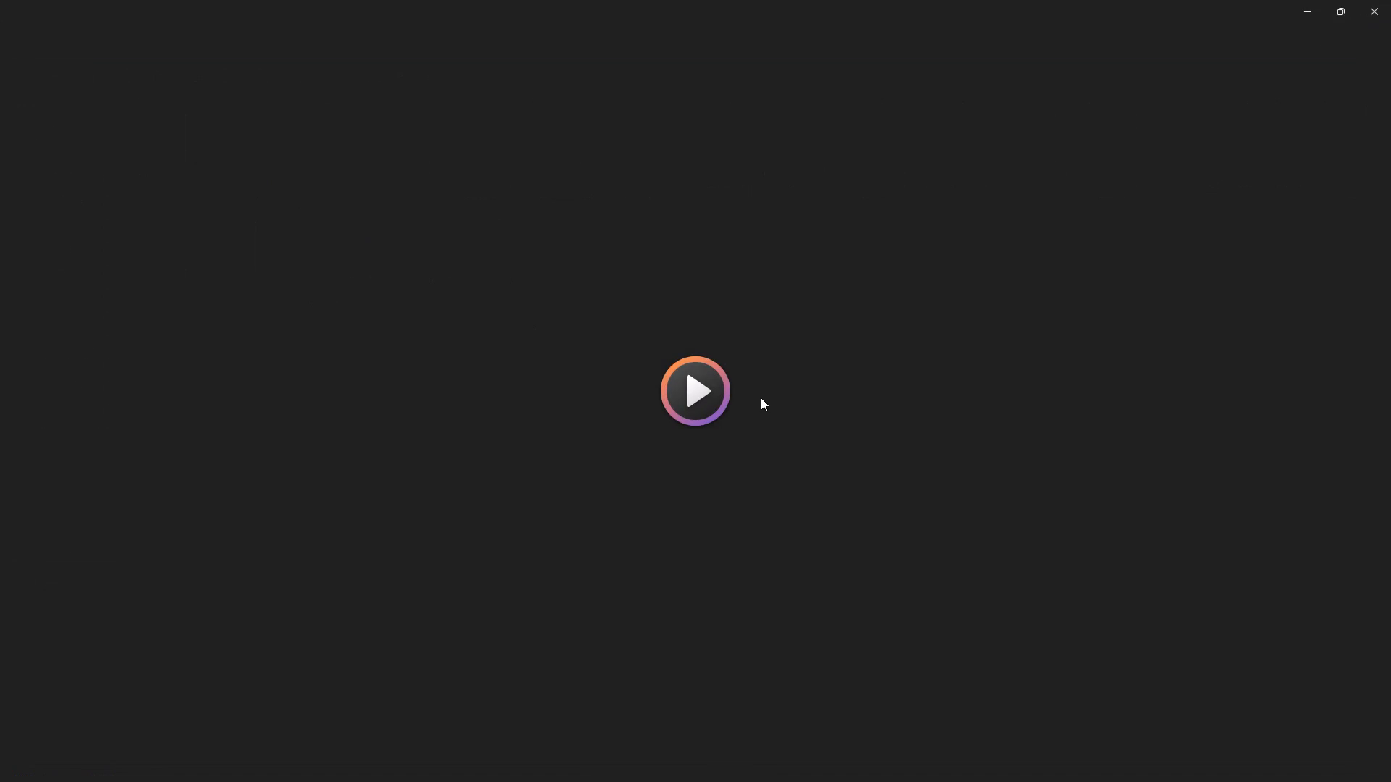
left_click(1390, 0)
left_click(610, 480)
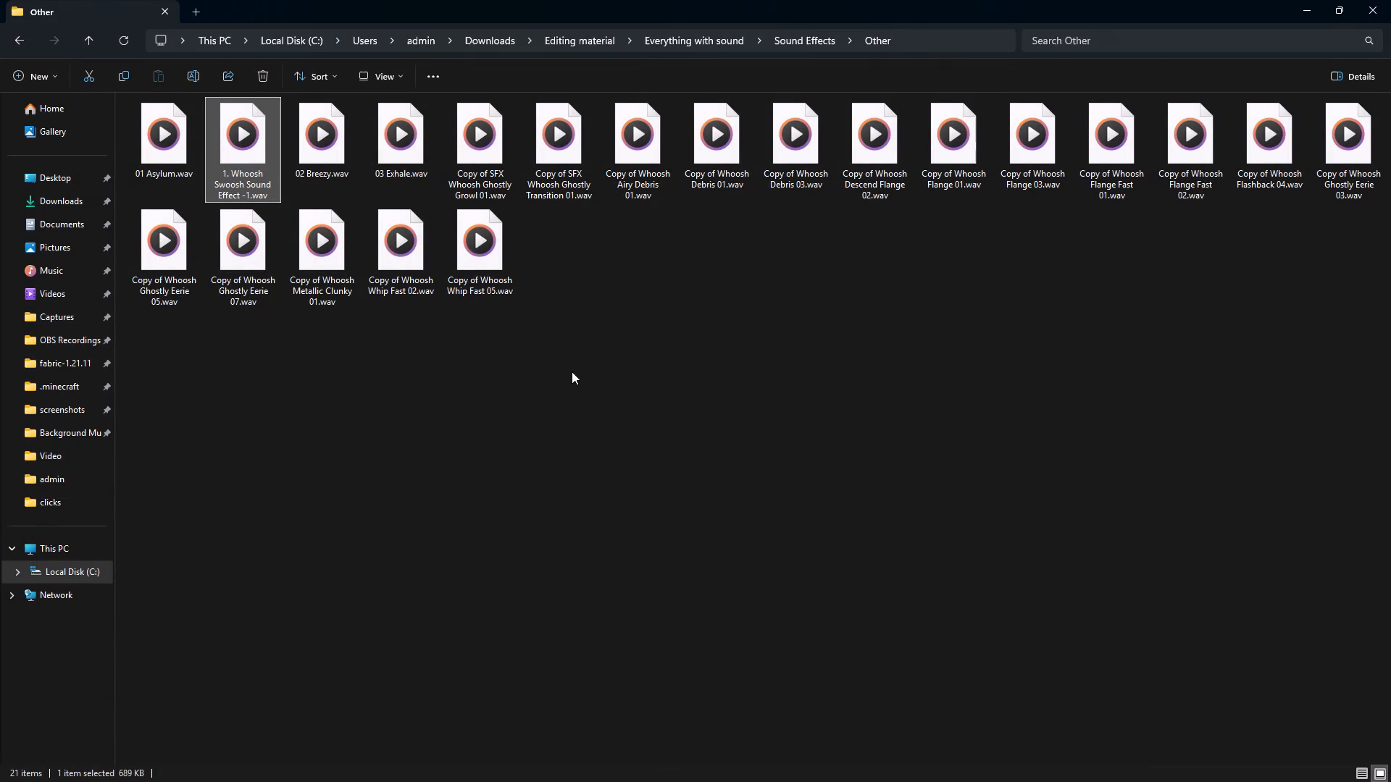
left_click(312, 152)
left_click(312, 152)
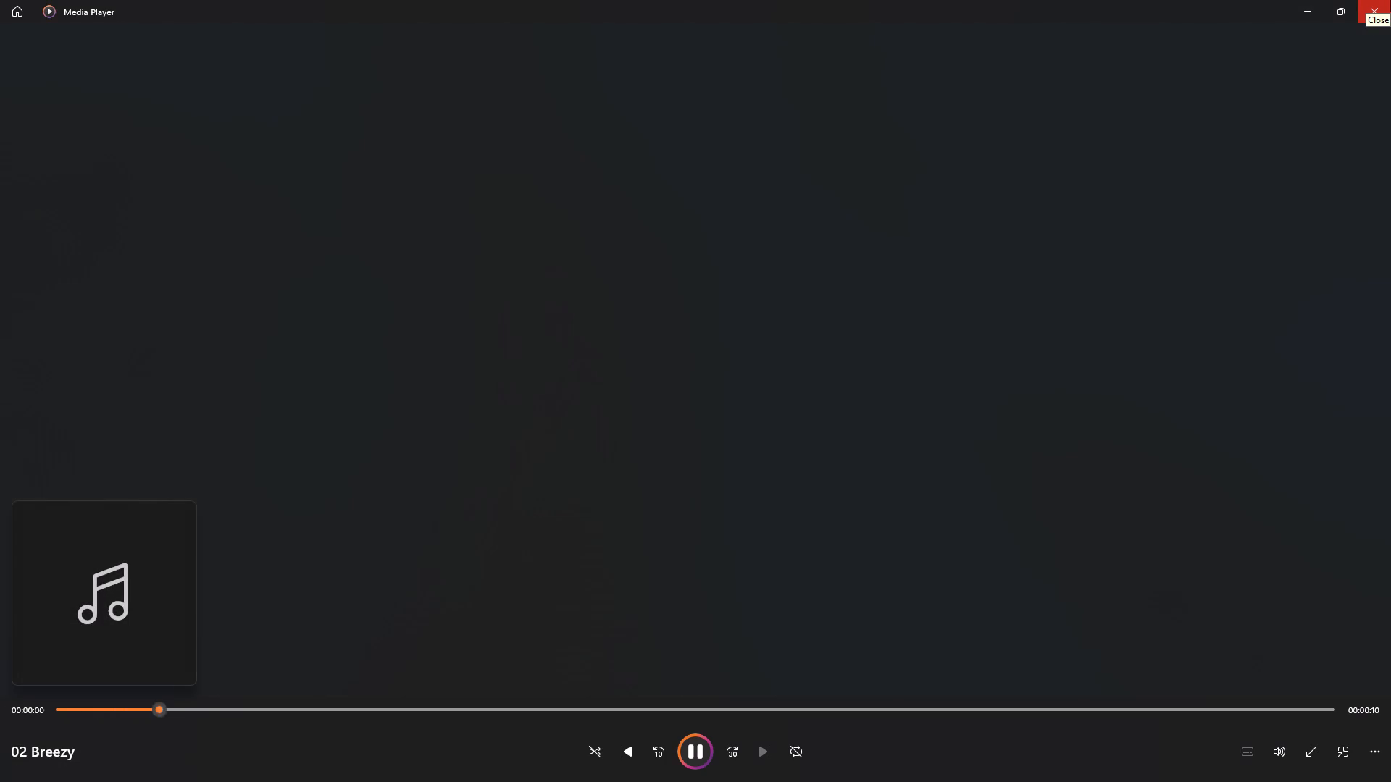
left_click(1390, 0)
double_click(409, 137)
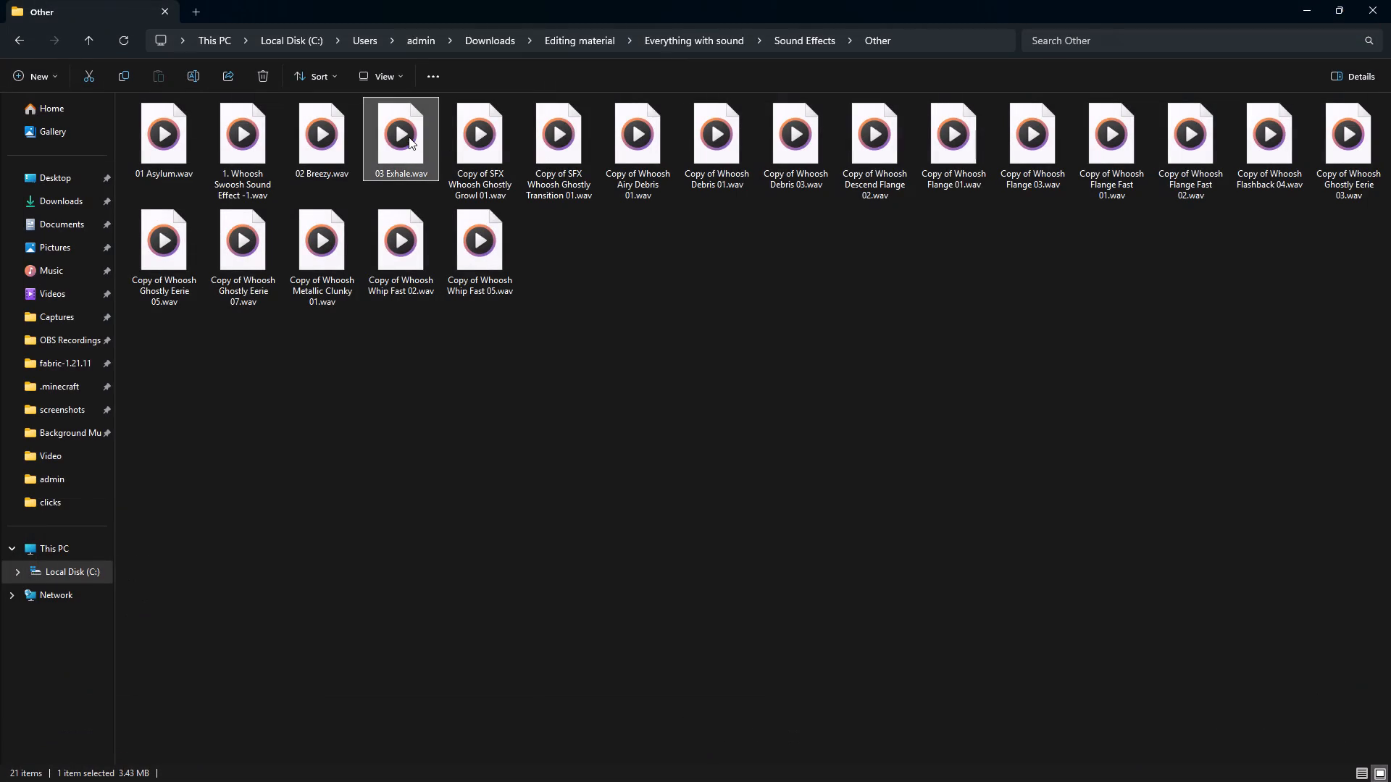
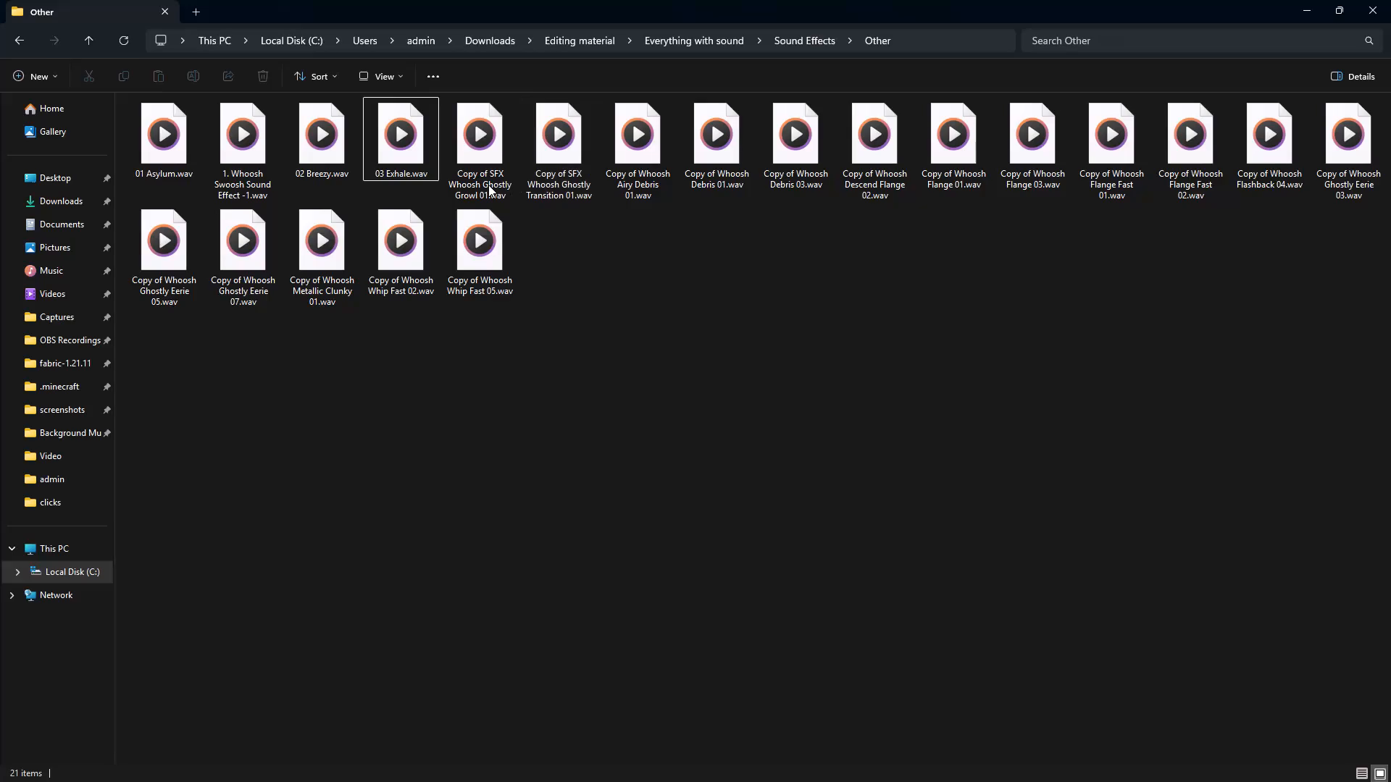
Preview the Whoosh Ghostly Growl 01, Ghostly Transition 01, Airy Debris 01, Debris 01 and Debris 03 sounds in the Other folder.
double_click(488, 184)
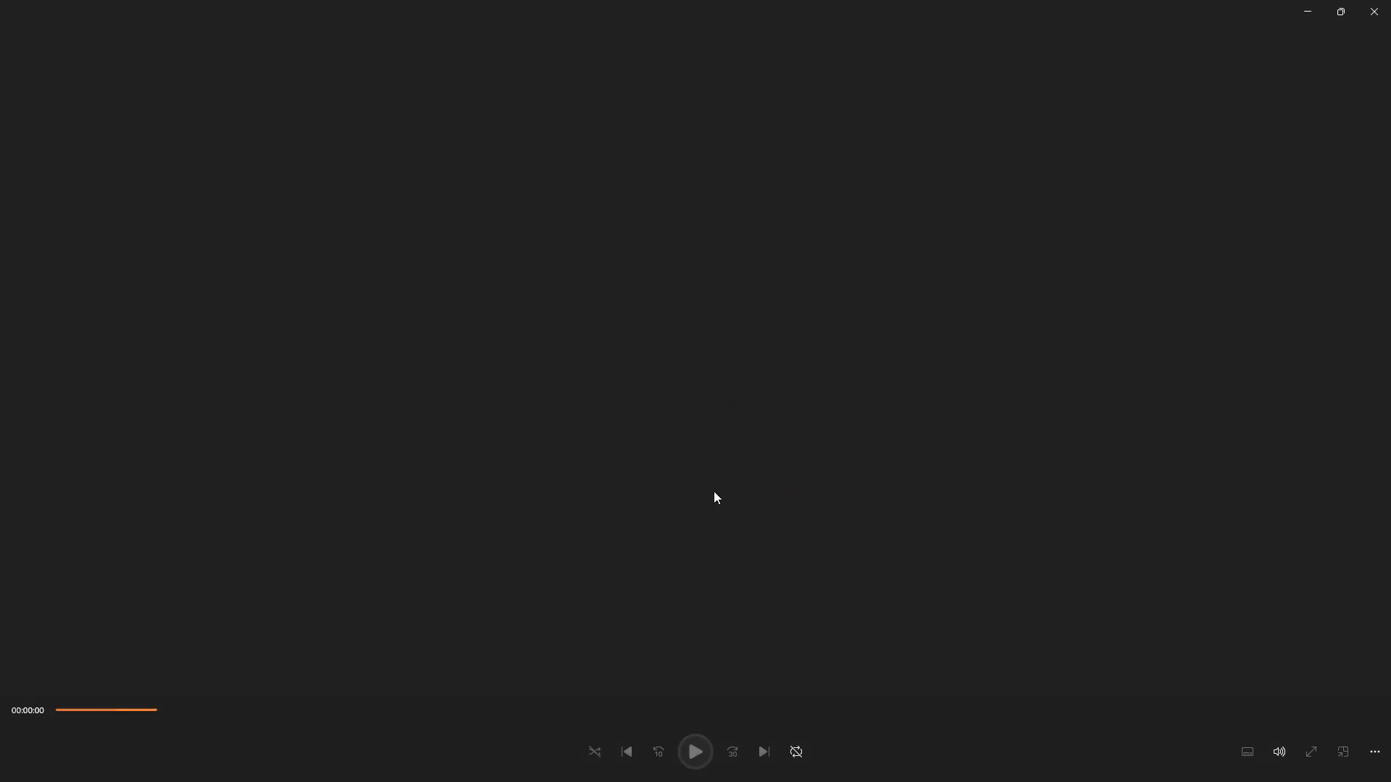
left_click(1390, 0)
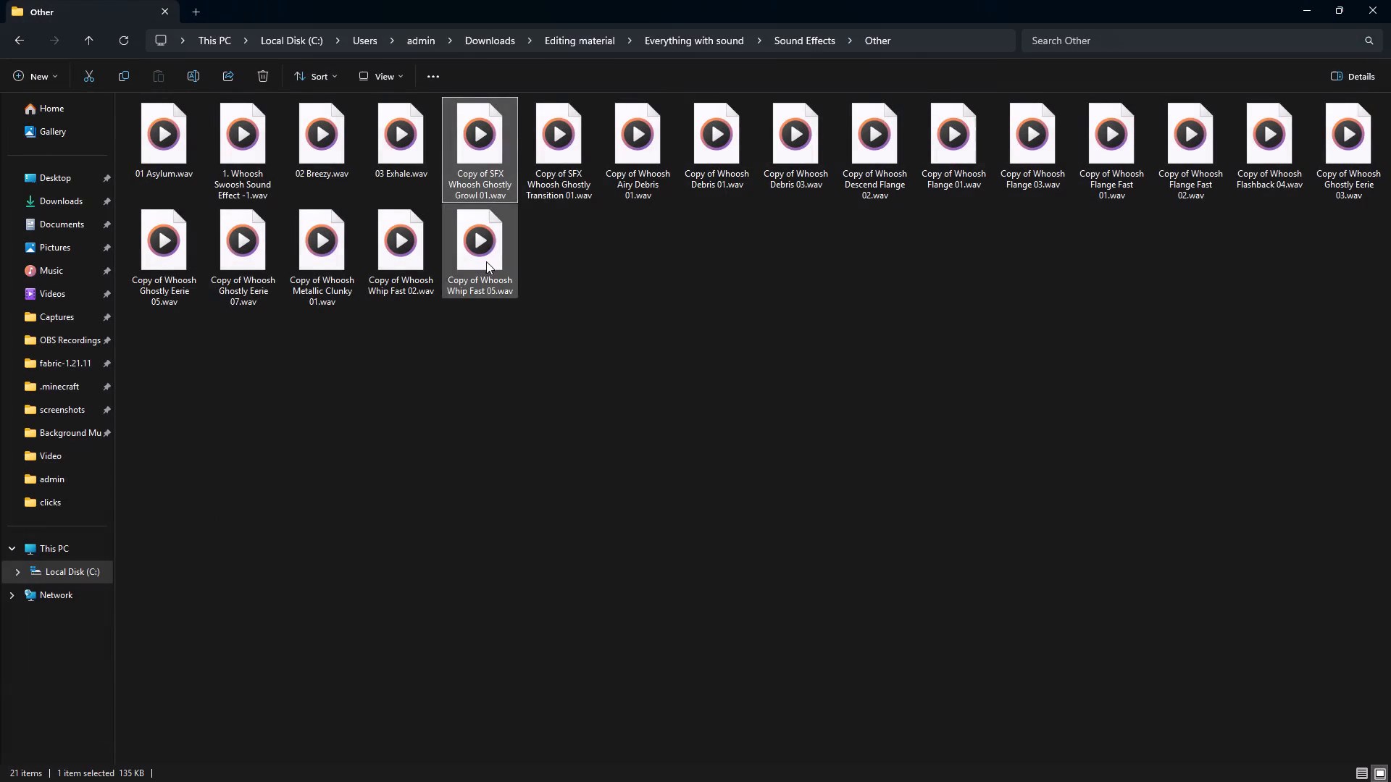
double_click(564, 155)
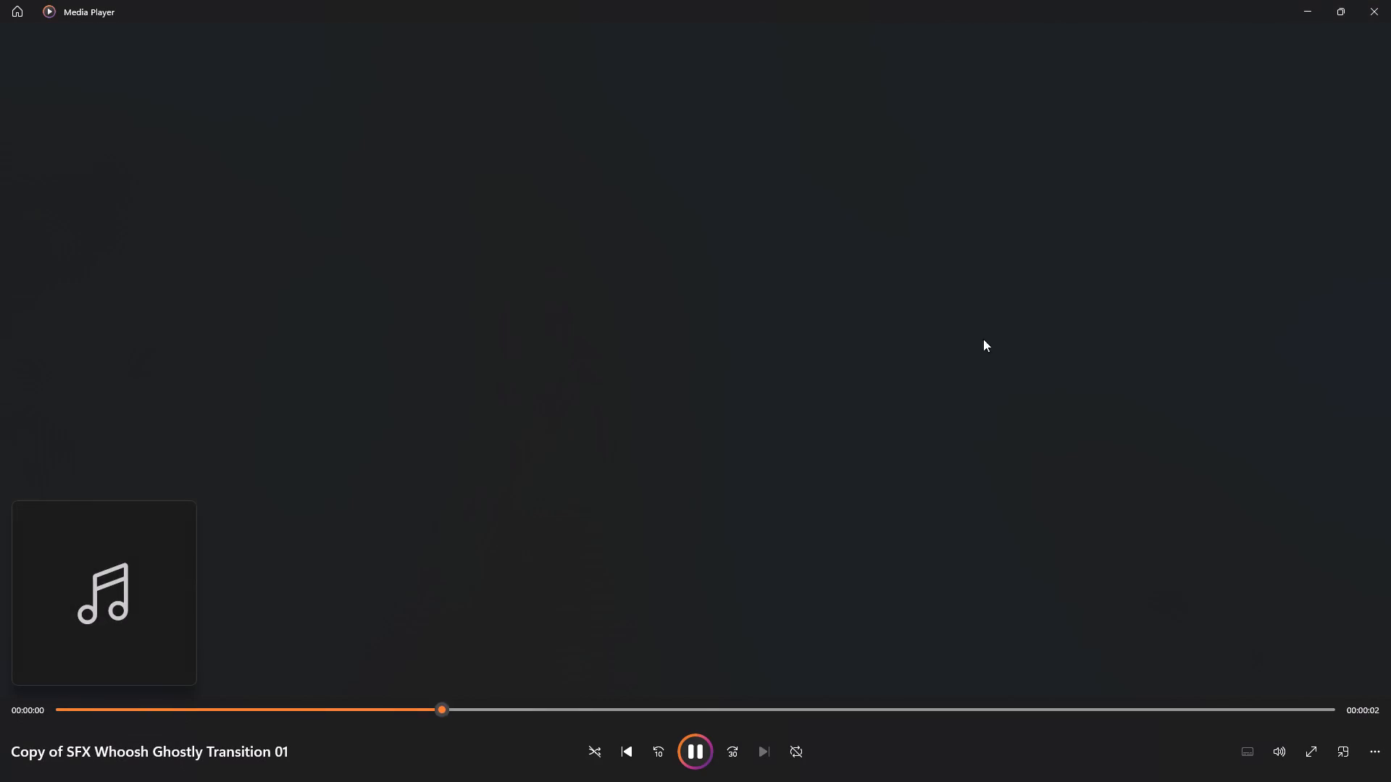
left_click(1390, 0)
left_click(872, 462)
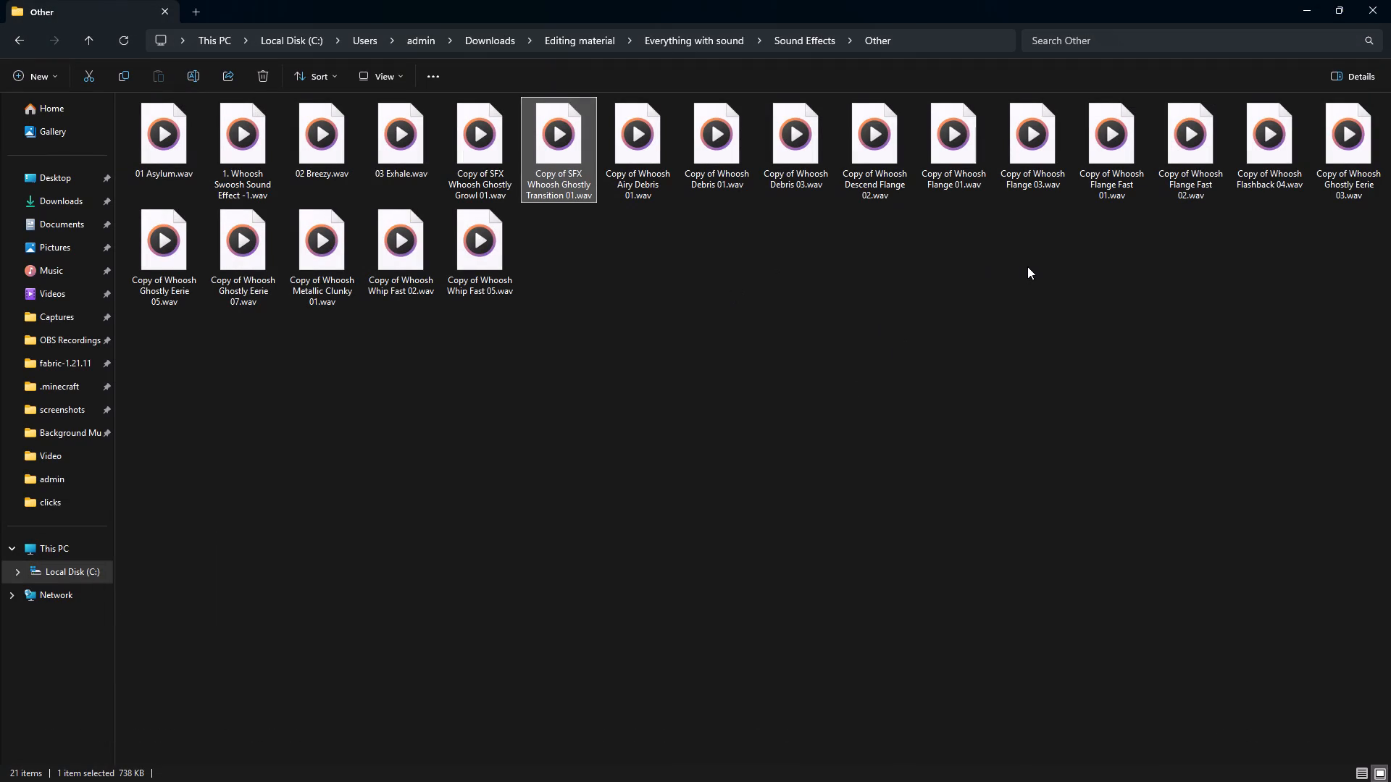
double_click(636, 180)
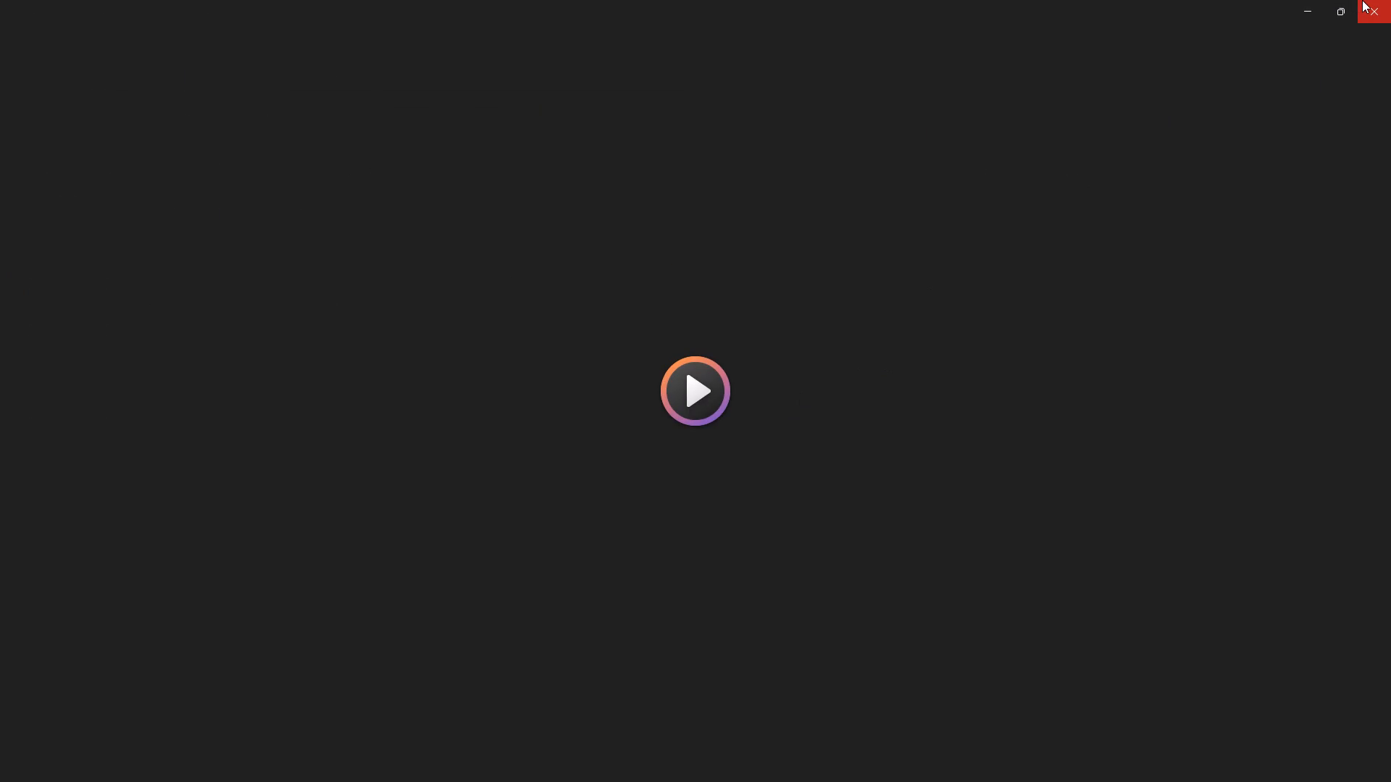
left_click(1362, 0)
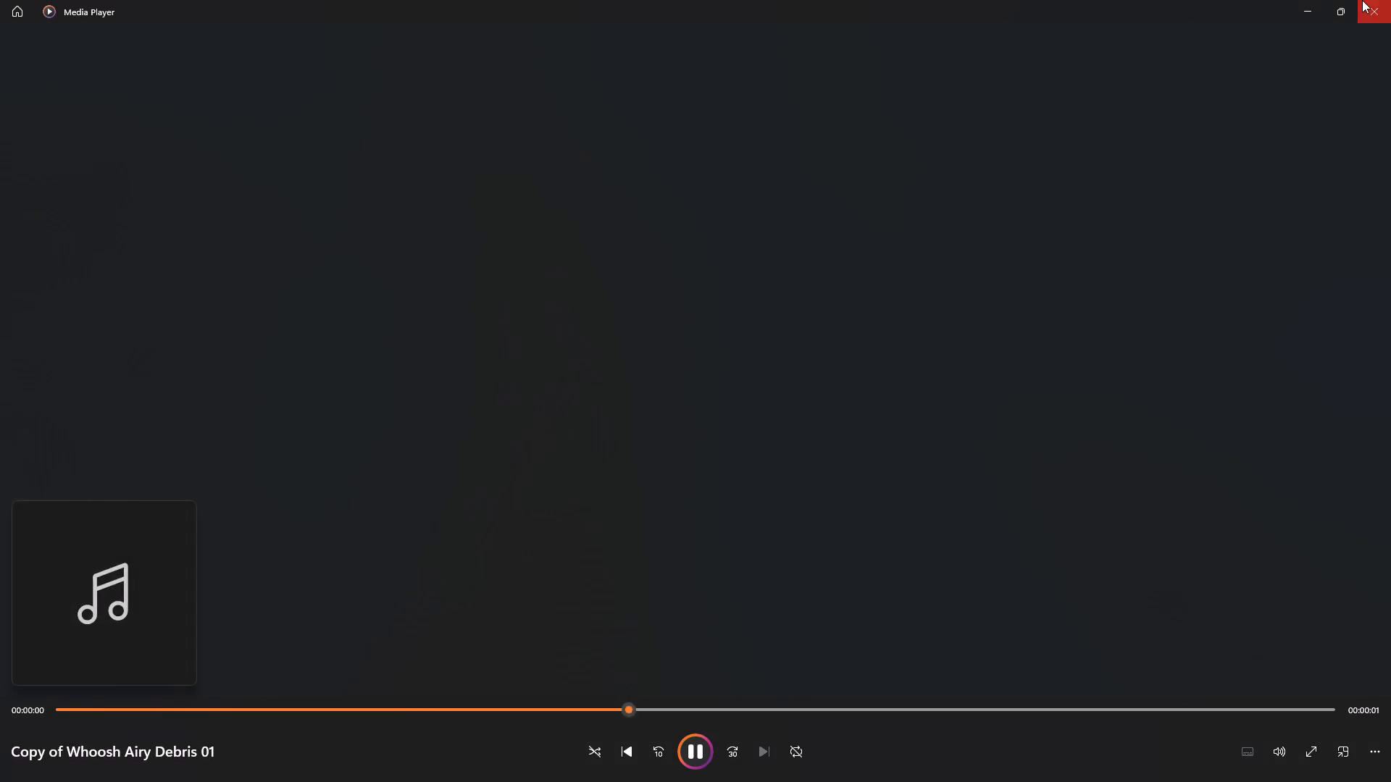
double_click(724, 174)
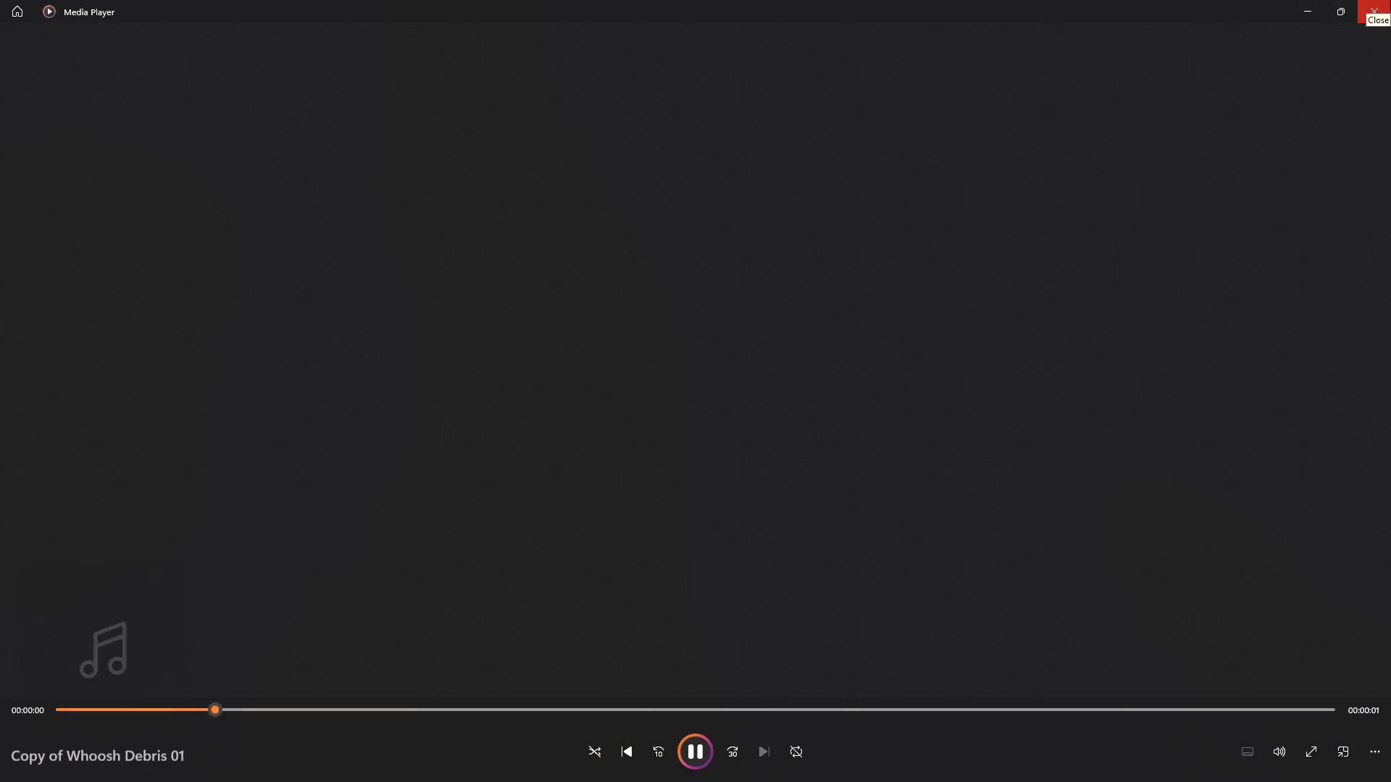
left_click(1390, 0)
double_click(782, 157)
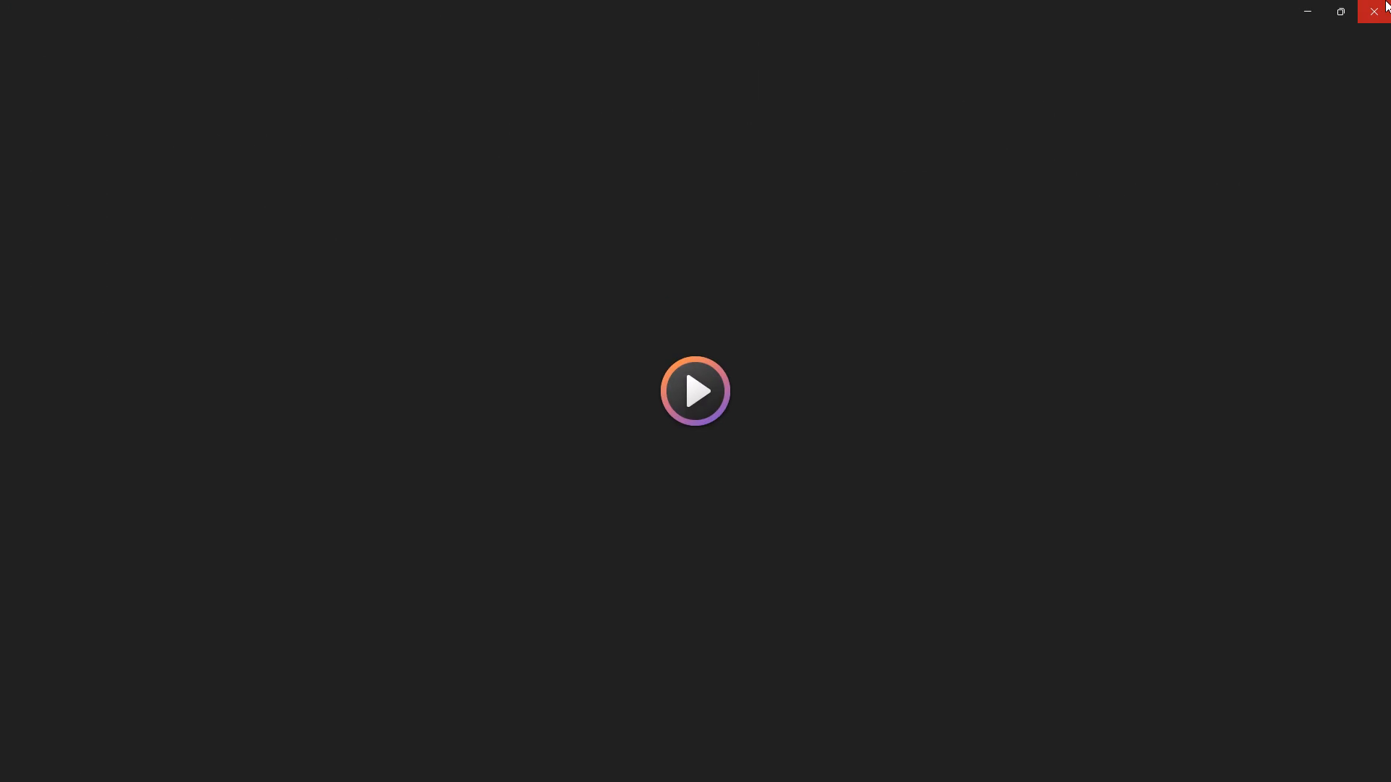
left_click(1385, 0)
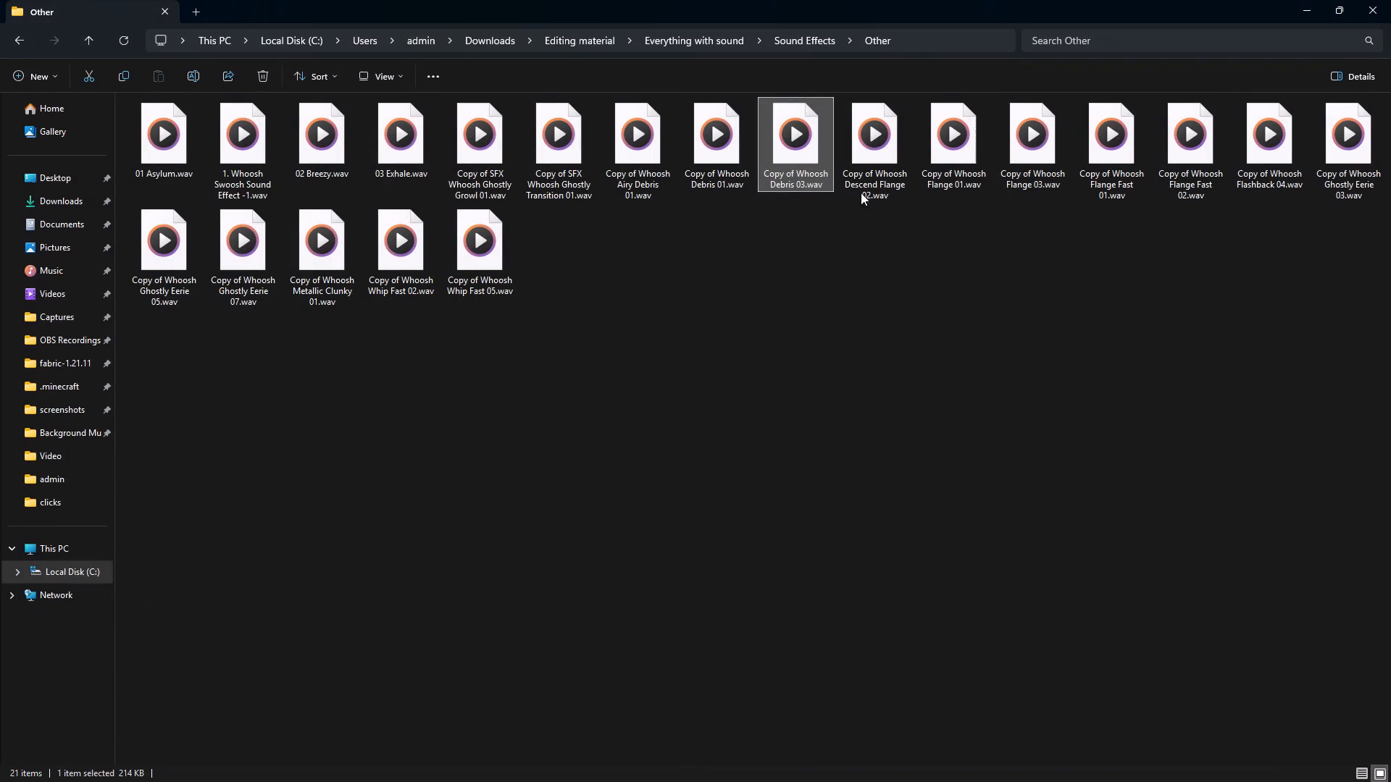
Preview the Whoosh Descend Flange 02, Flange 01, Flange 03, Flange Fast 01 and Flange Fast 02 sounds.
double_click(881, 166)
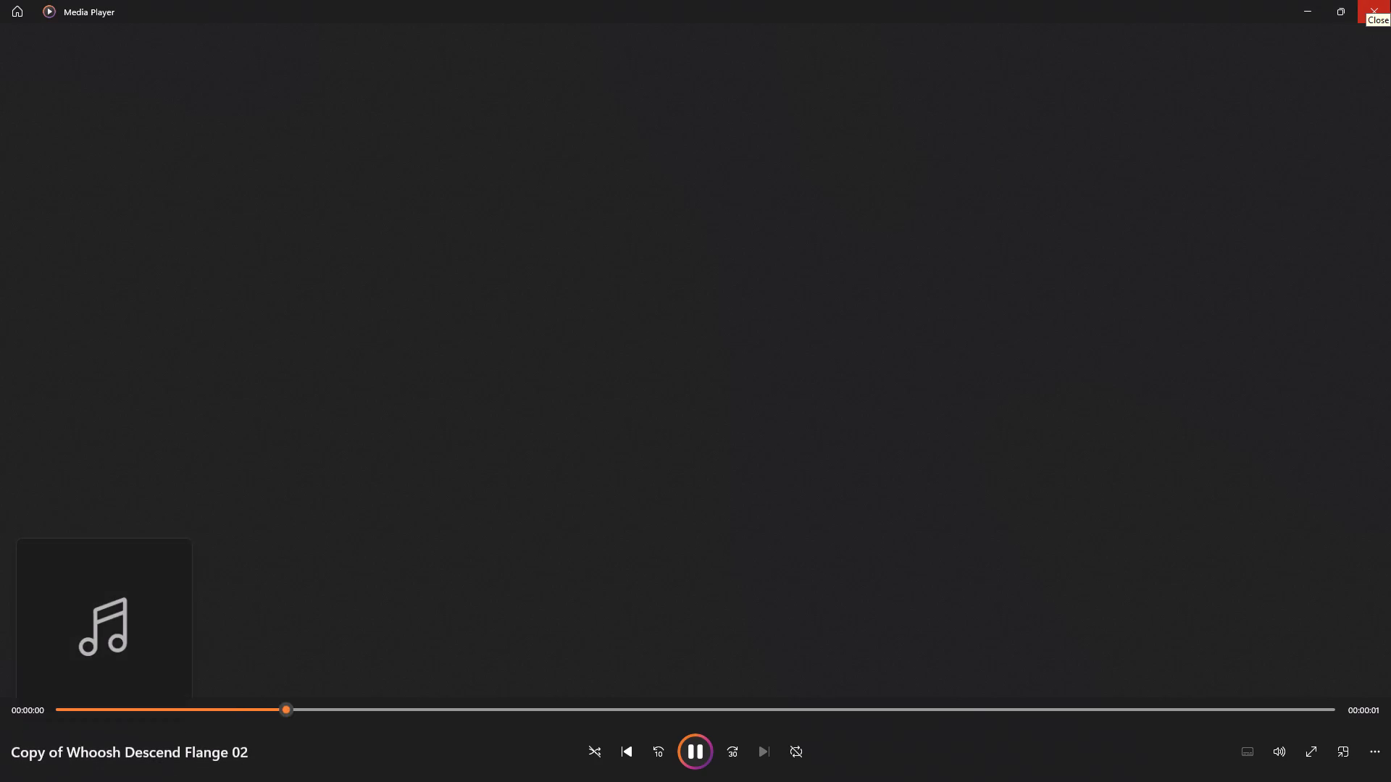
left_click(1390, 0)
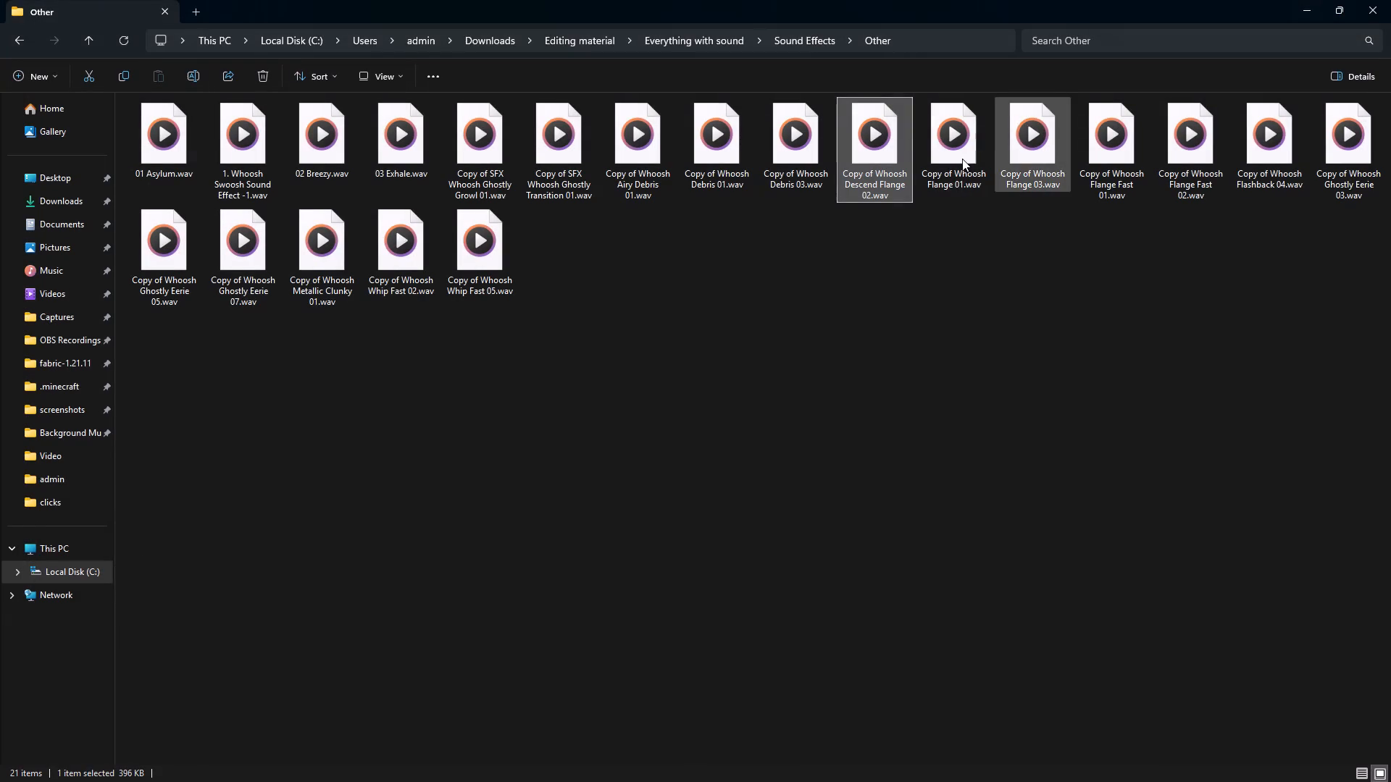
double_click(962, 159)
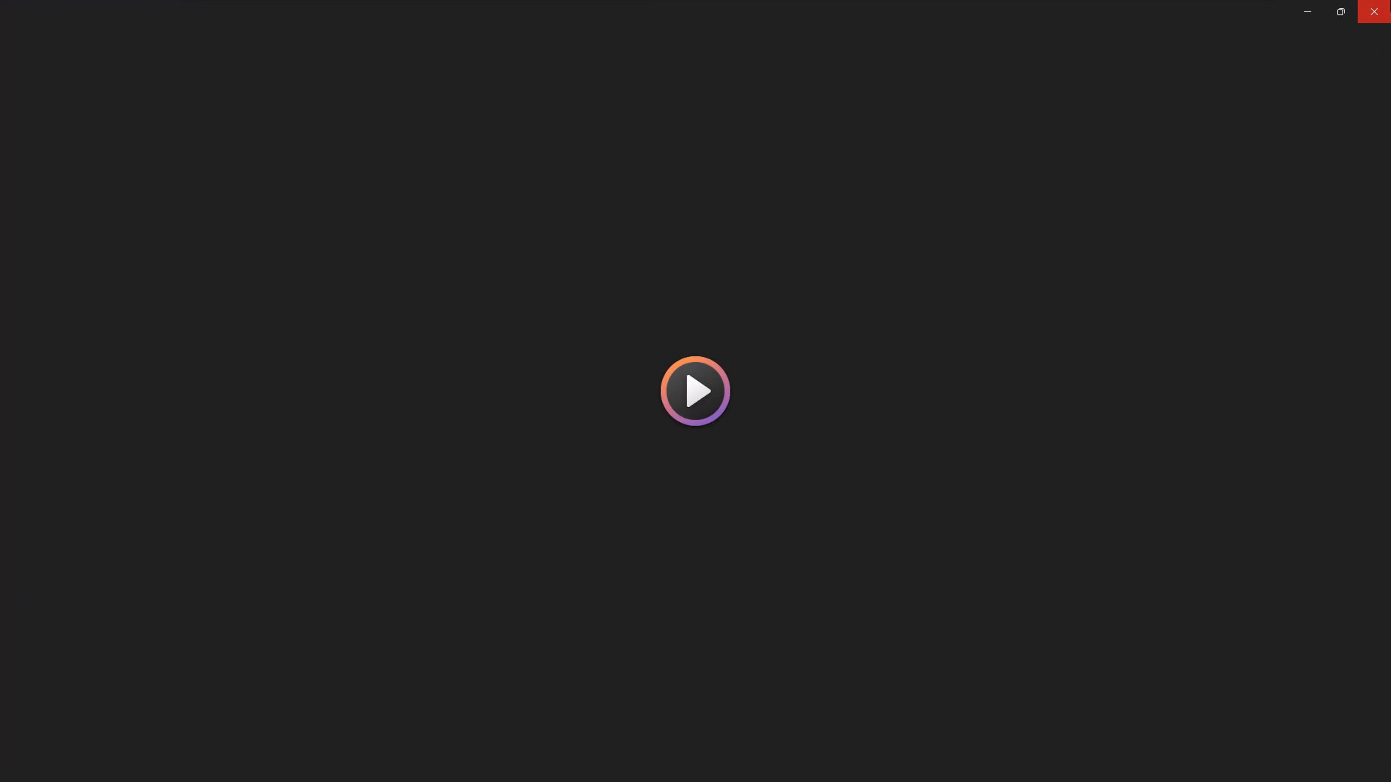
left_click(1390, 0)
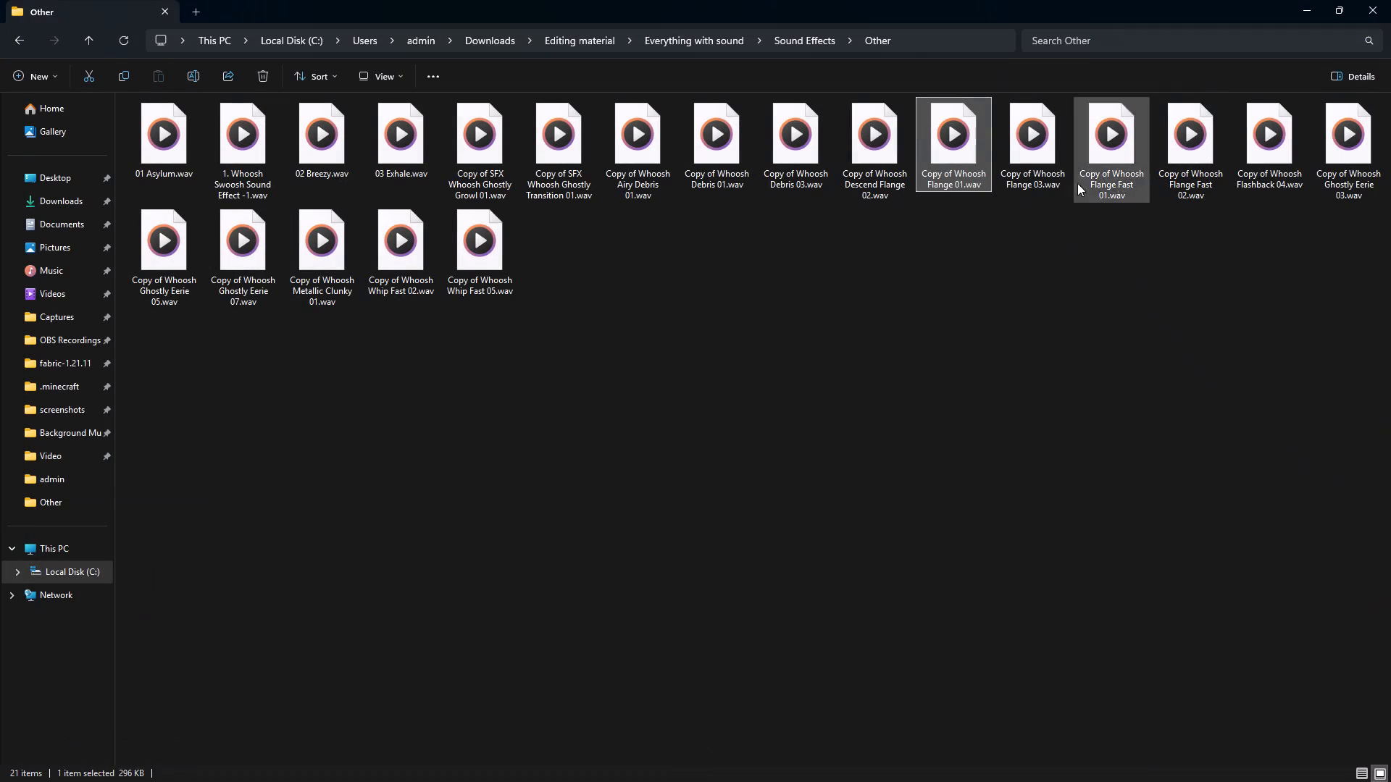
double_click(1059, 182)
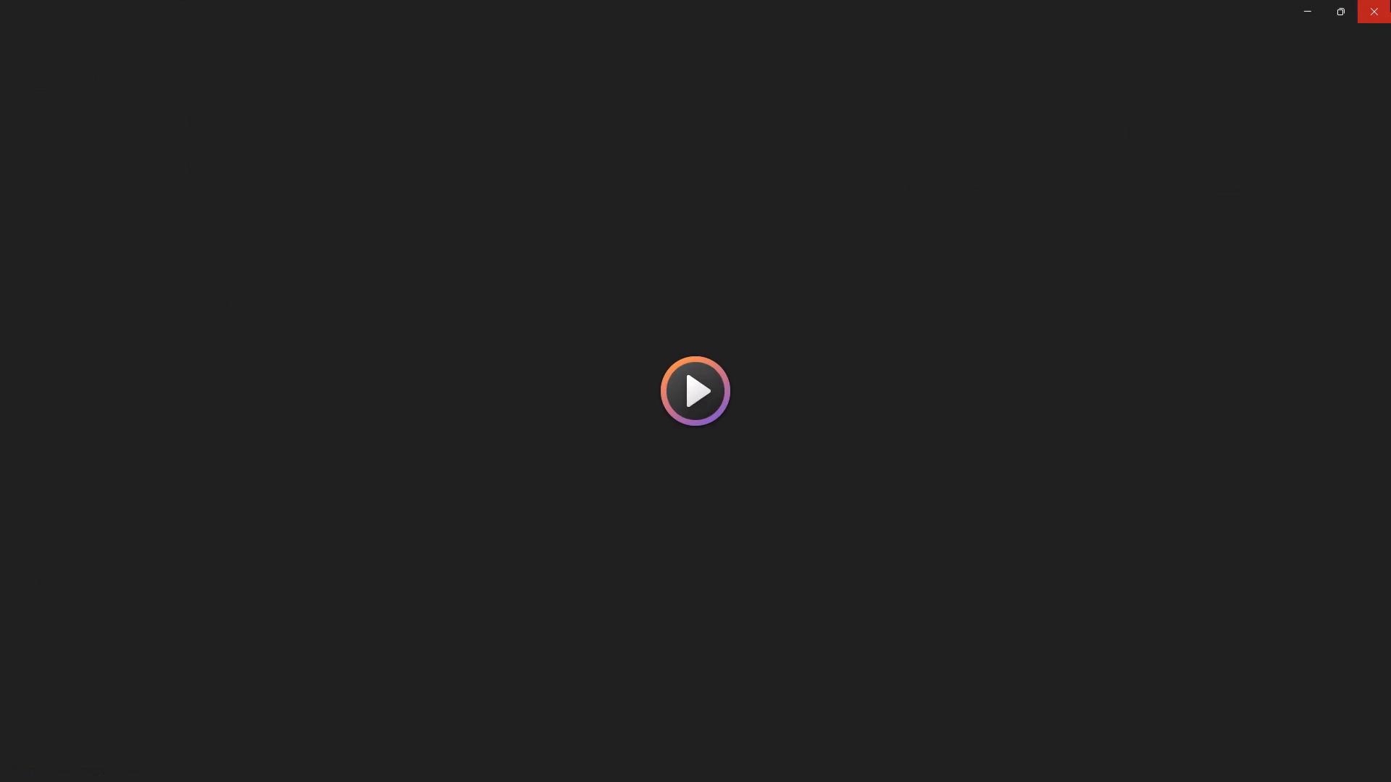
left_click(1390, 0)
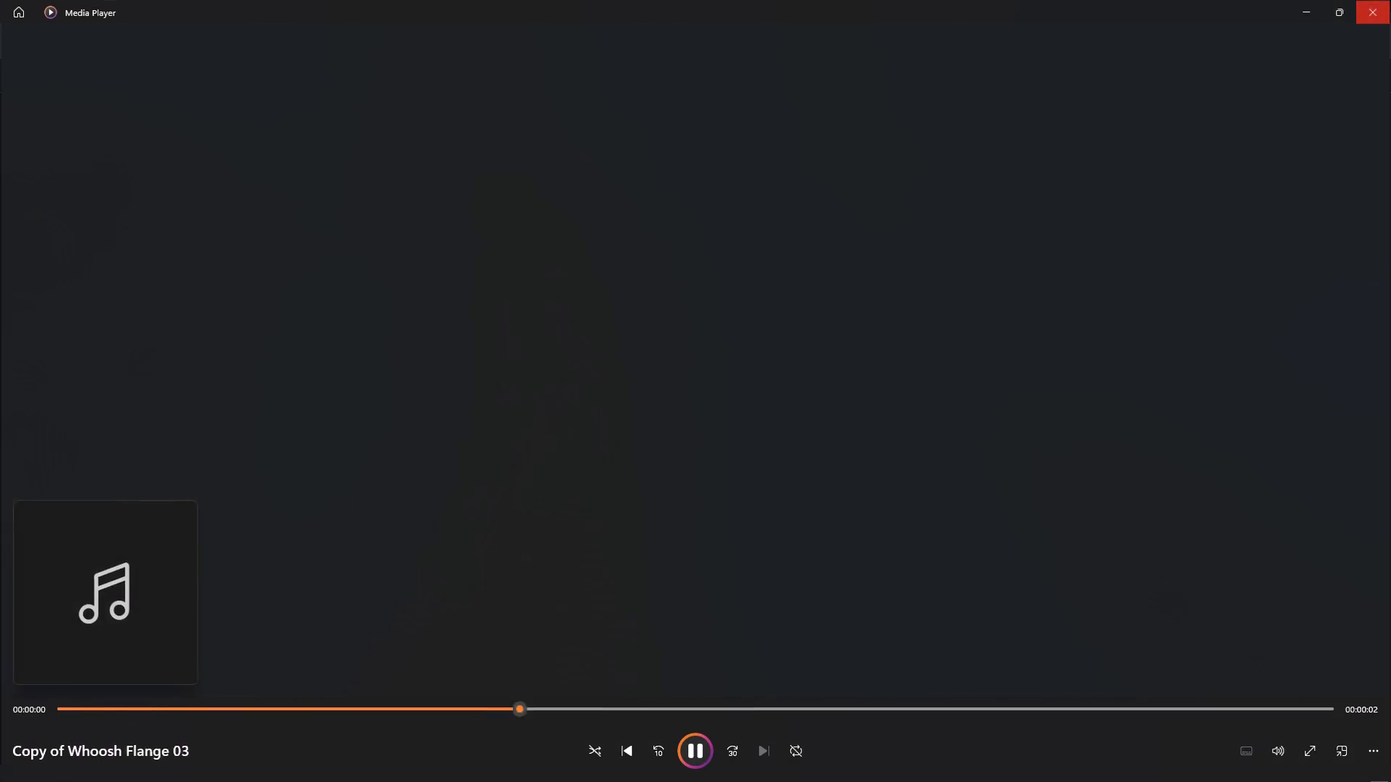
double_click(1106, 169)
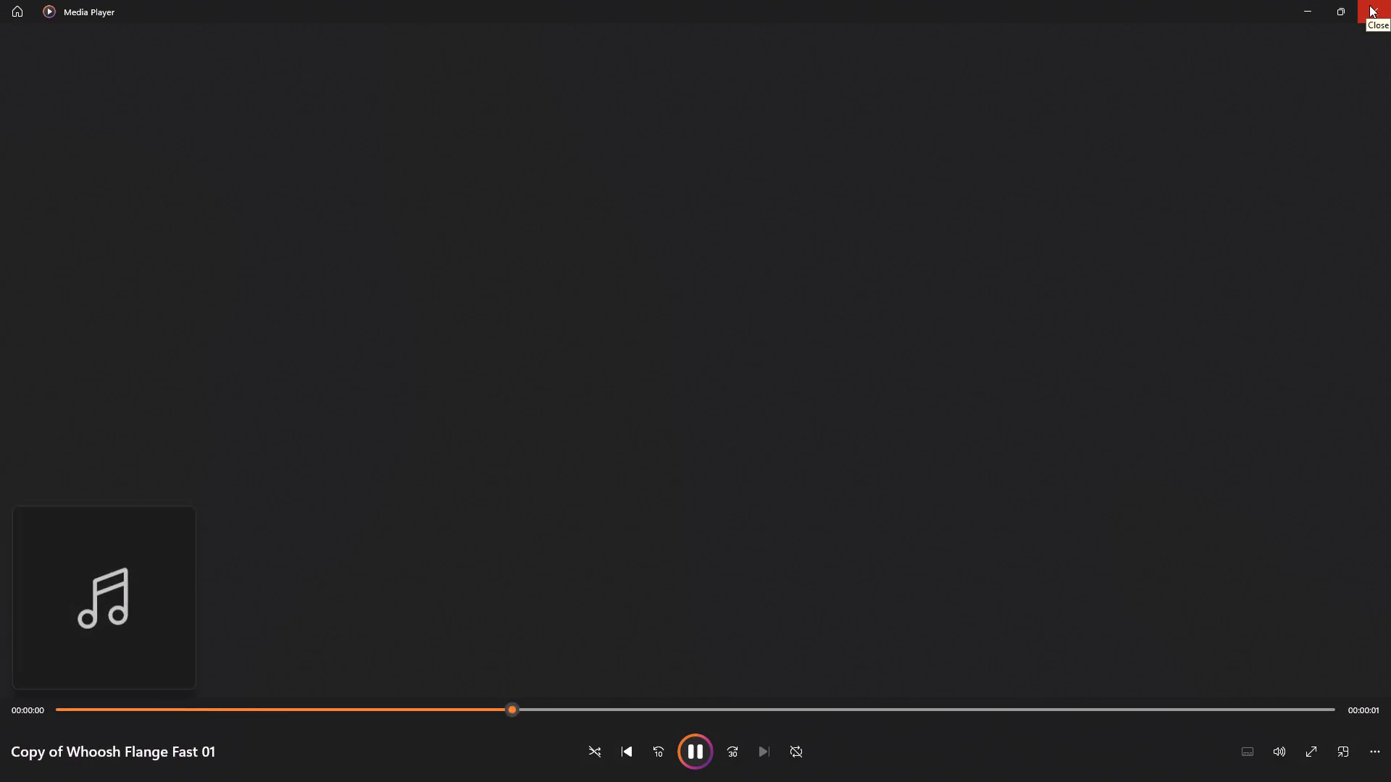
left_click(1369, 5)
double_click(1212, 178)
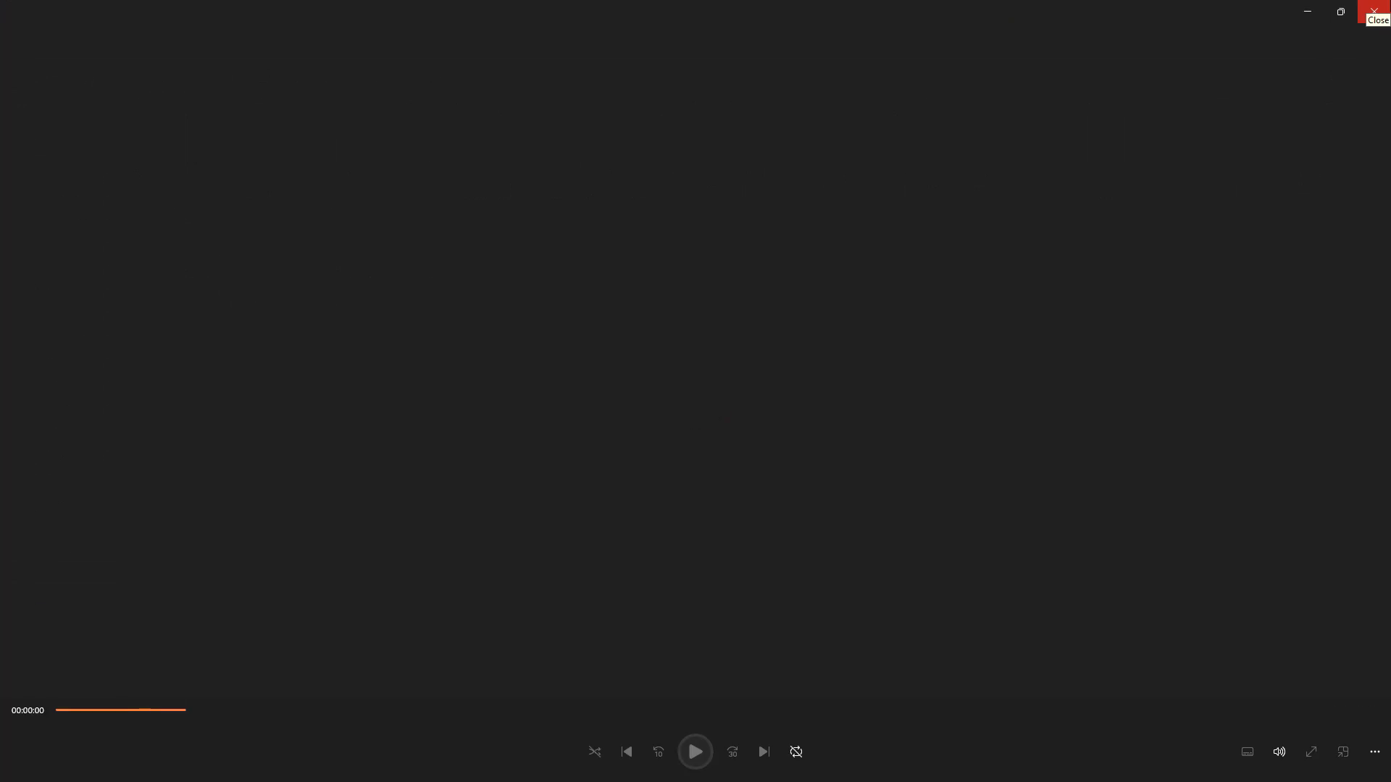
left_click(1390, 0)
Preview the Whoosh Flashback 04 and Whoosh Ghostly Eerie 03 sounds, and replay Whoosh Swoosh Sound Effect -1.
double_click(1274, 164)
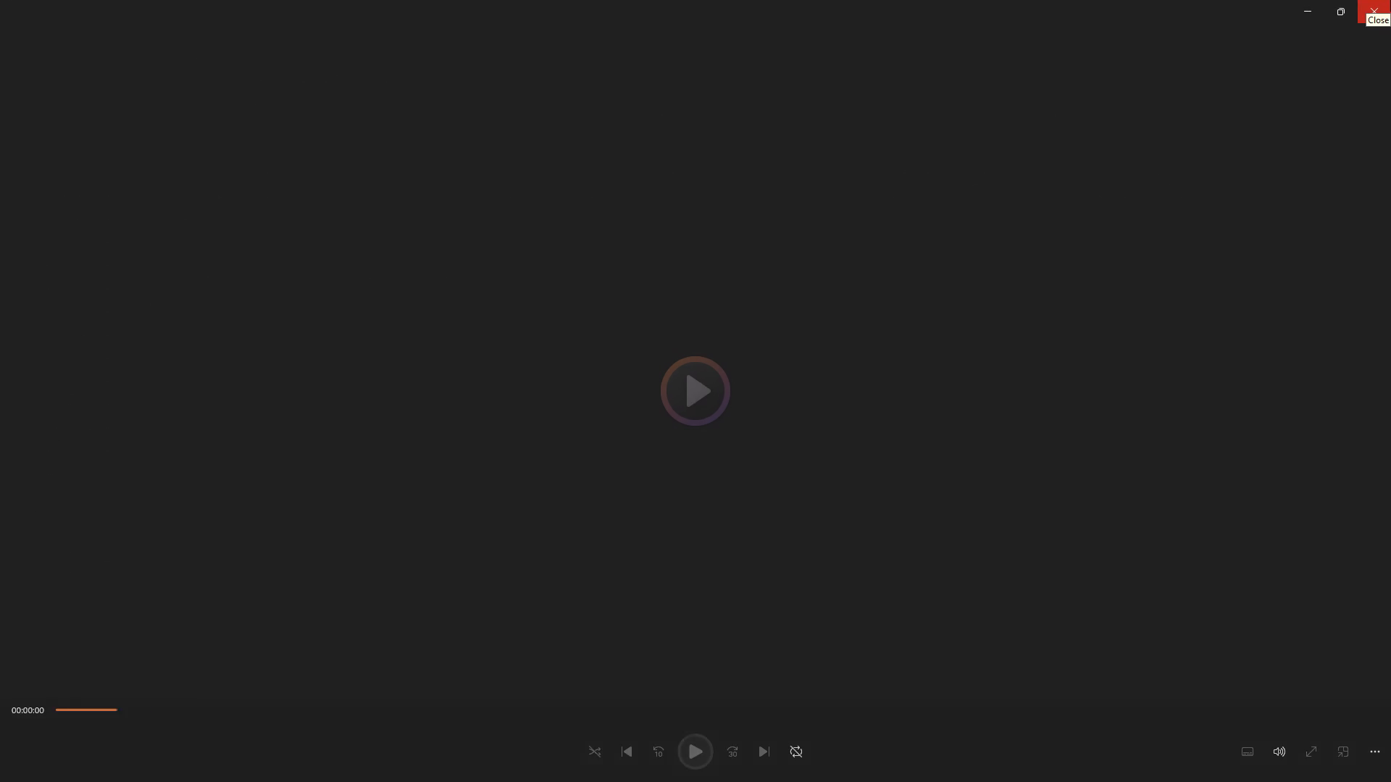
left_click(1390, 0)
double_click(1342, 138)
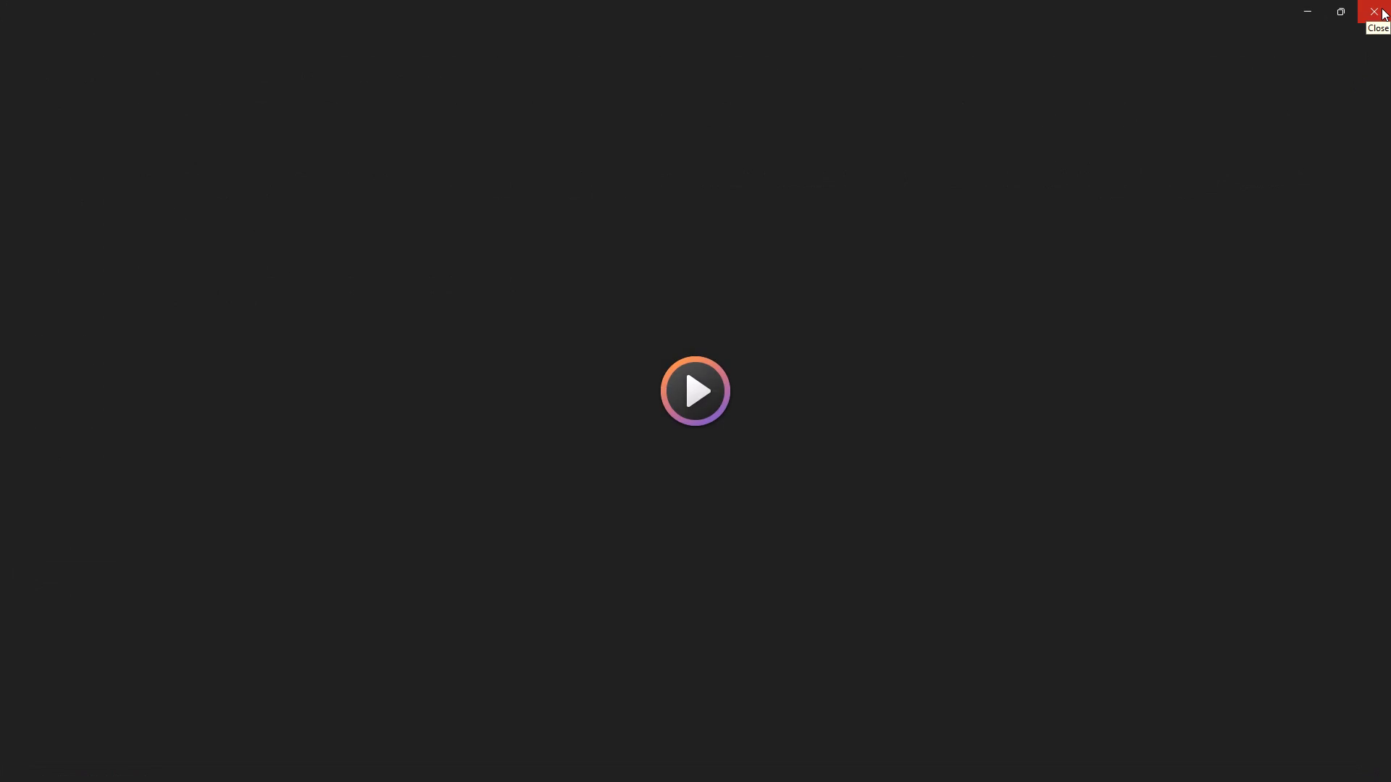
left_click(1382, 8)
left_click(690, 434)
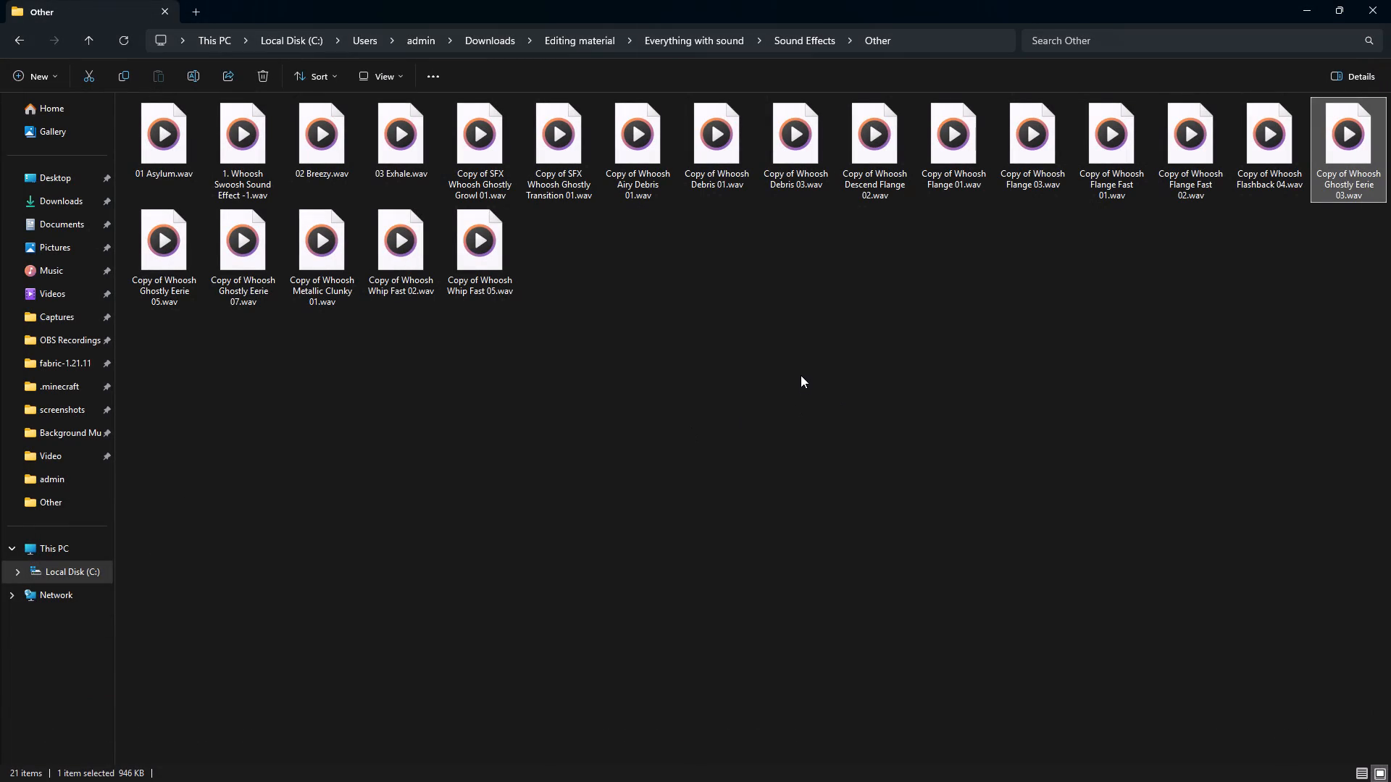
double_click(234, 170)
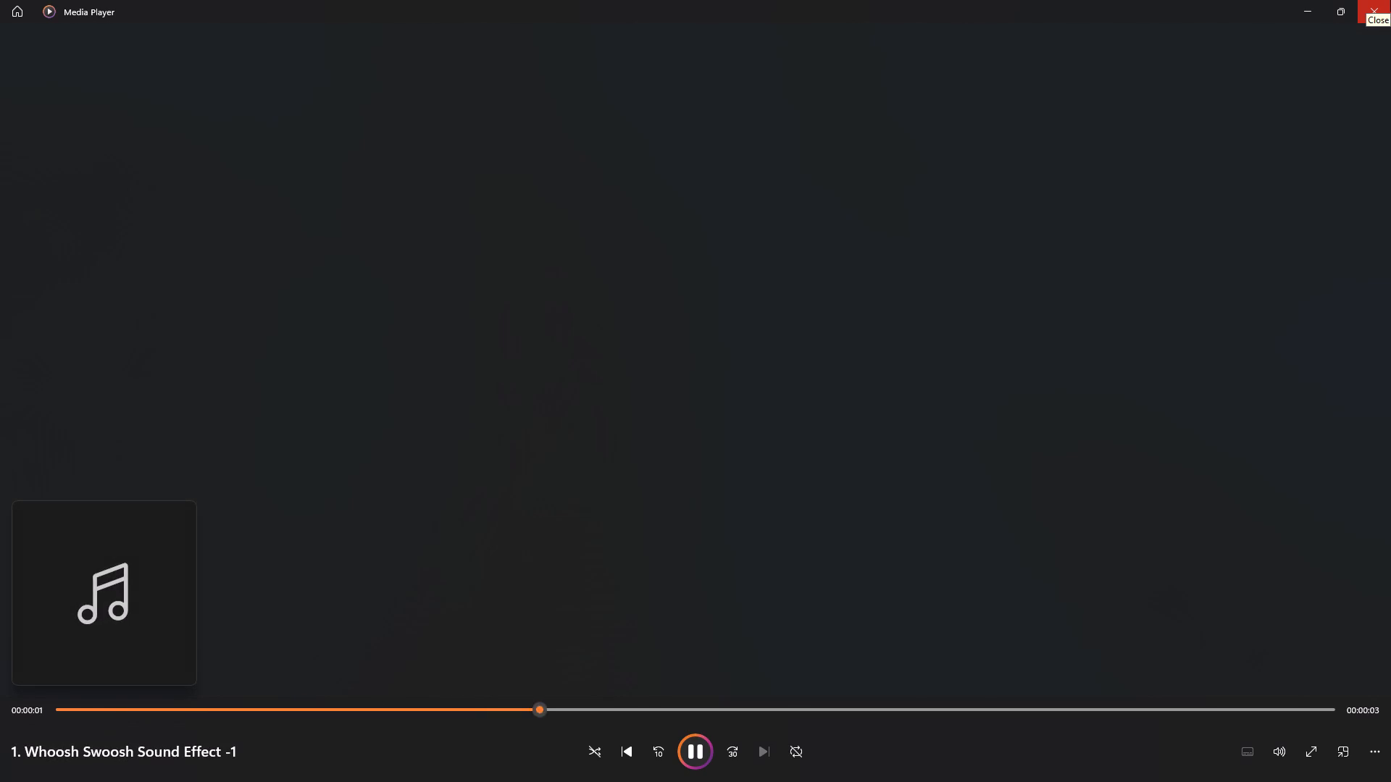
left_click(1390, 0)
left_click(700, 393)
Import 1. Whoosh Swoosh Sound Effect -1.wav from the Other folder into the Premiere project's media.
left_click_drag(226, 146, 888, 425)
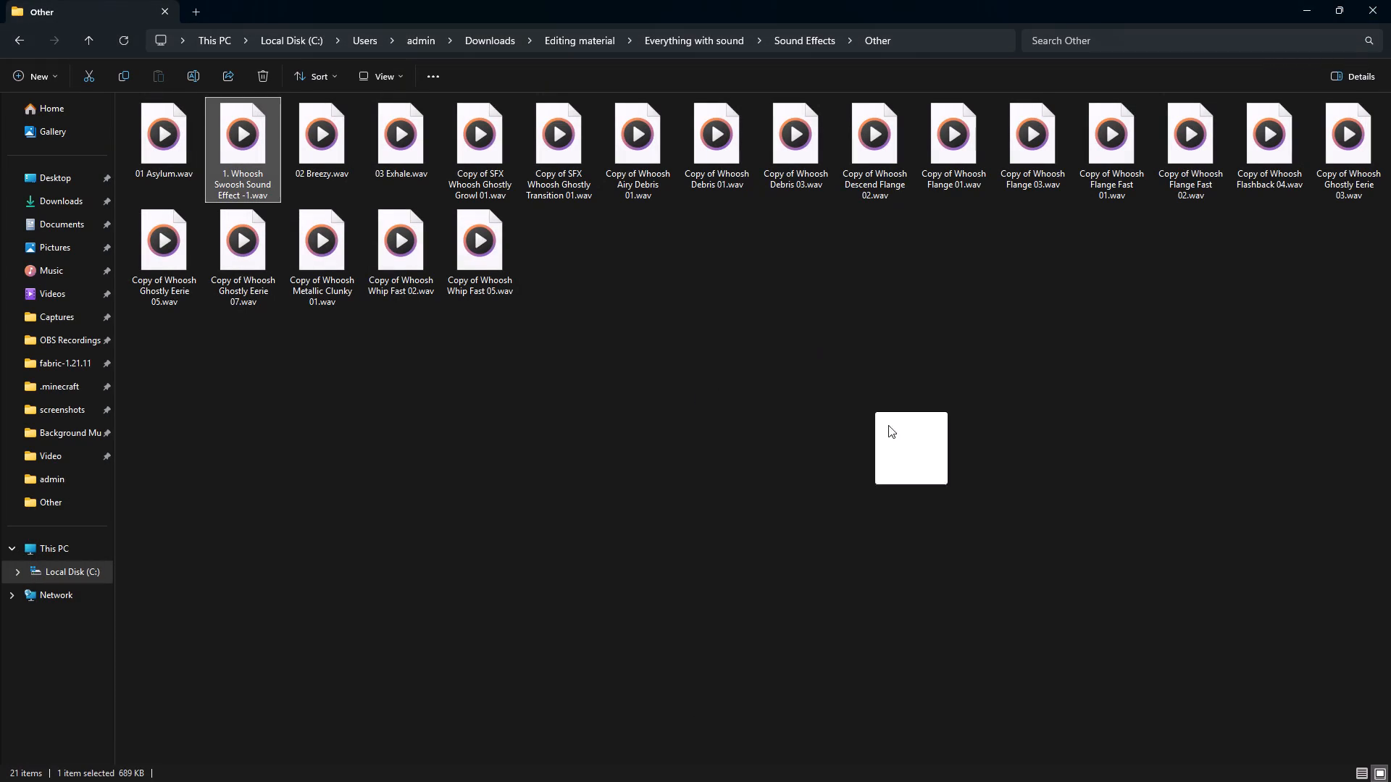
left_click_drag(888, 425, 921, 777)
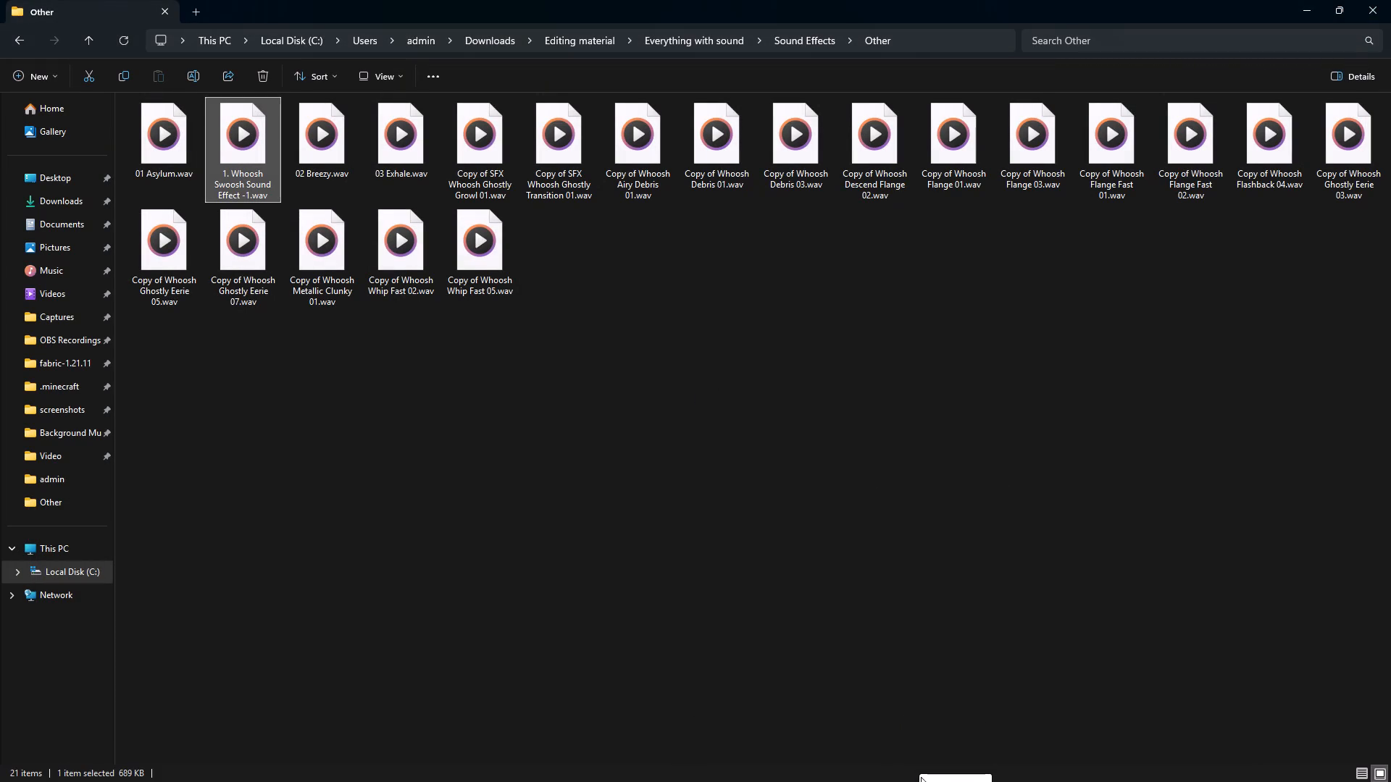
left_click_drag(921, 777, 188, 654)
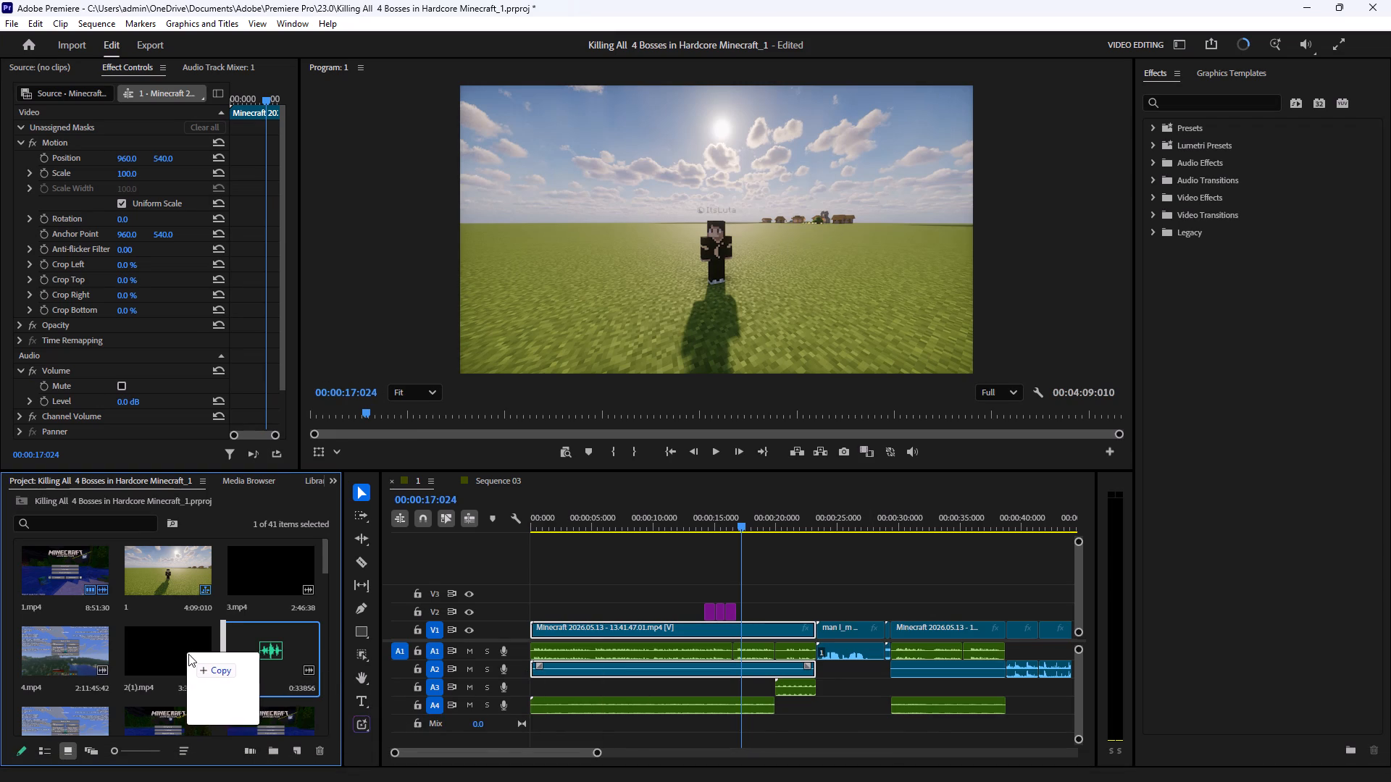
left_click_drag(188, 654, 190, 653)
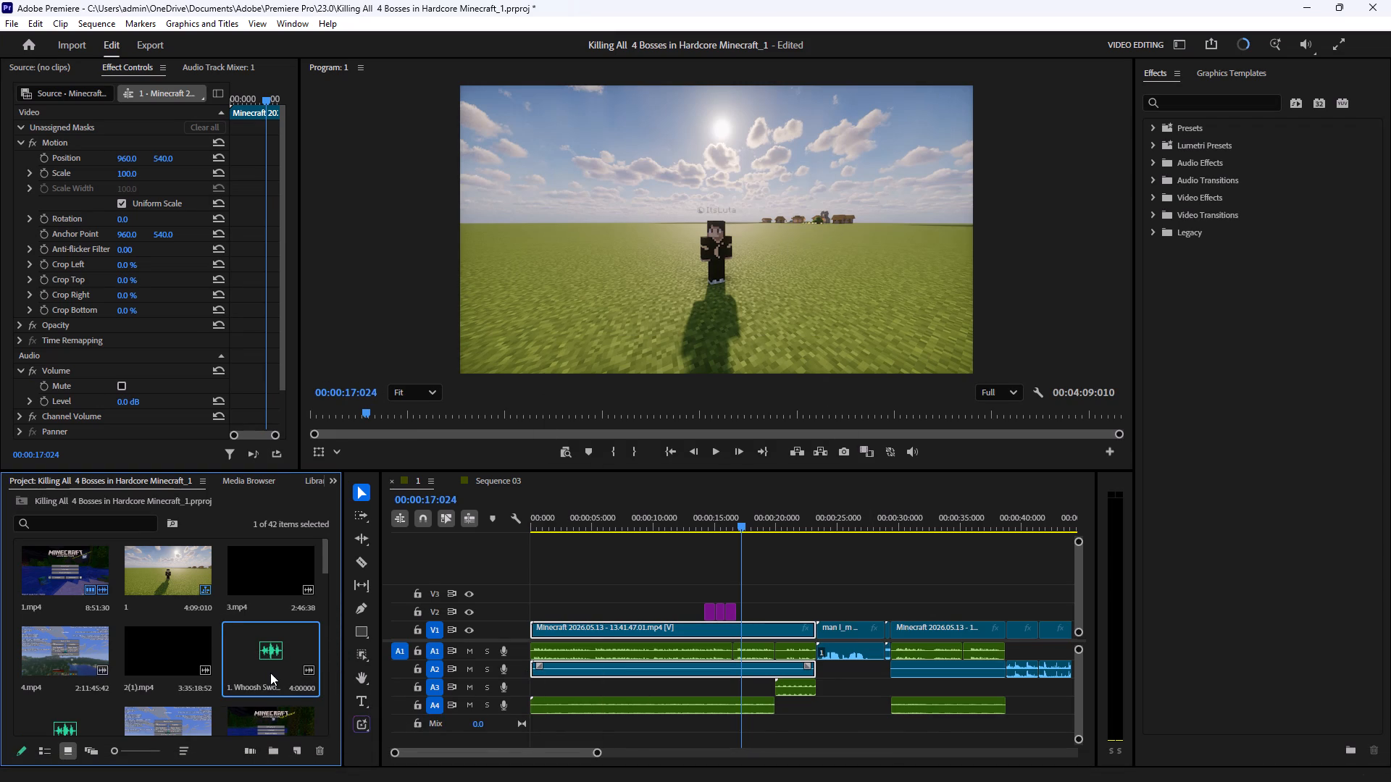
Place the Whoosh Swoosh sound on audio track A3 so that it ends where the purple V2 clips begin, at about 14 seconds.
left_click_drag(270, 673, 704, 686)
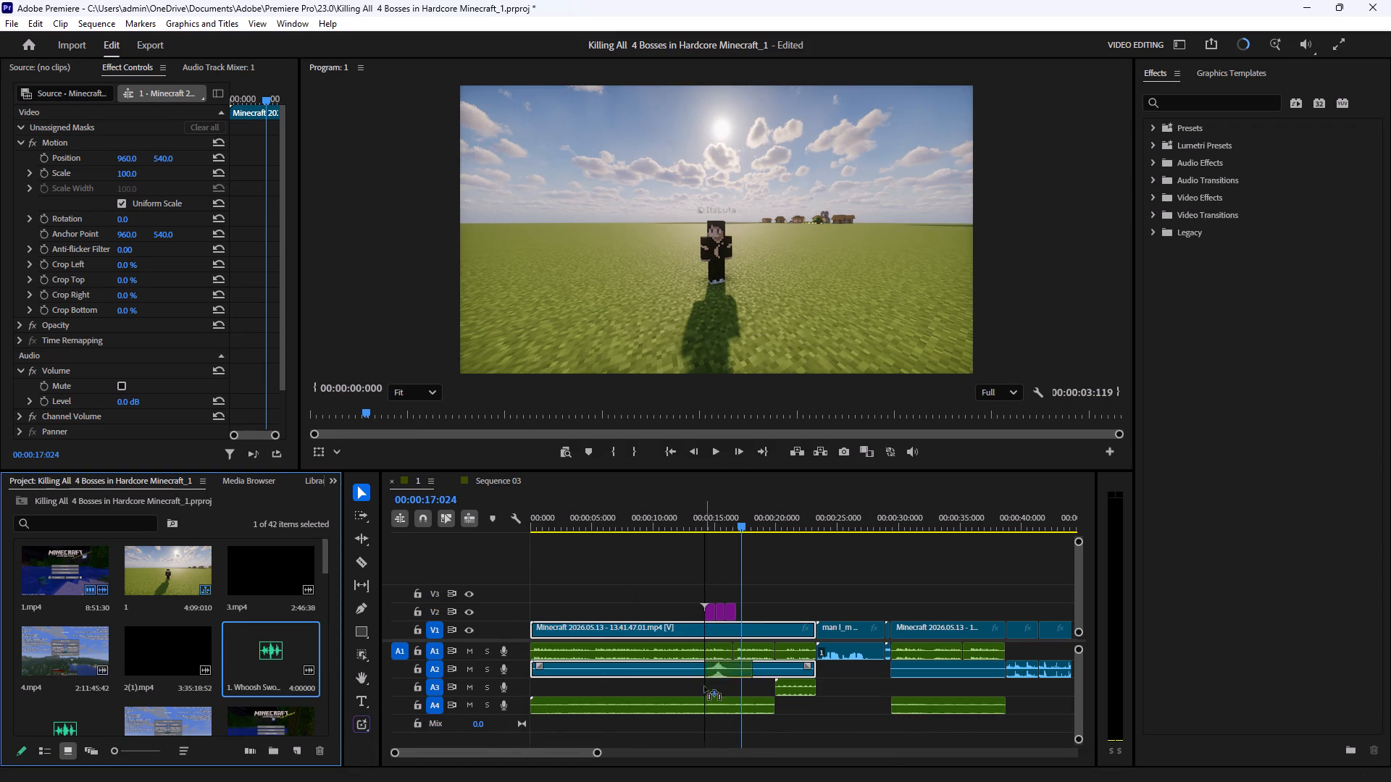
left_click_drag(704, 686, 706, 694)
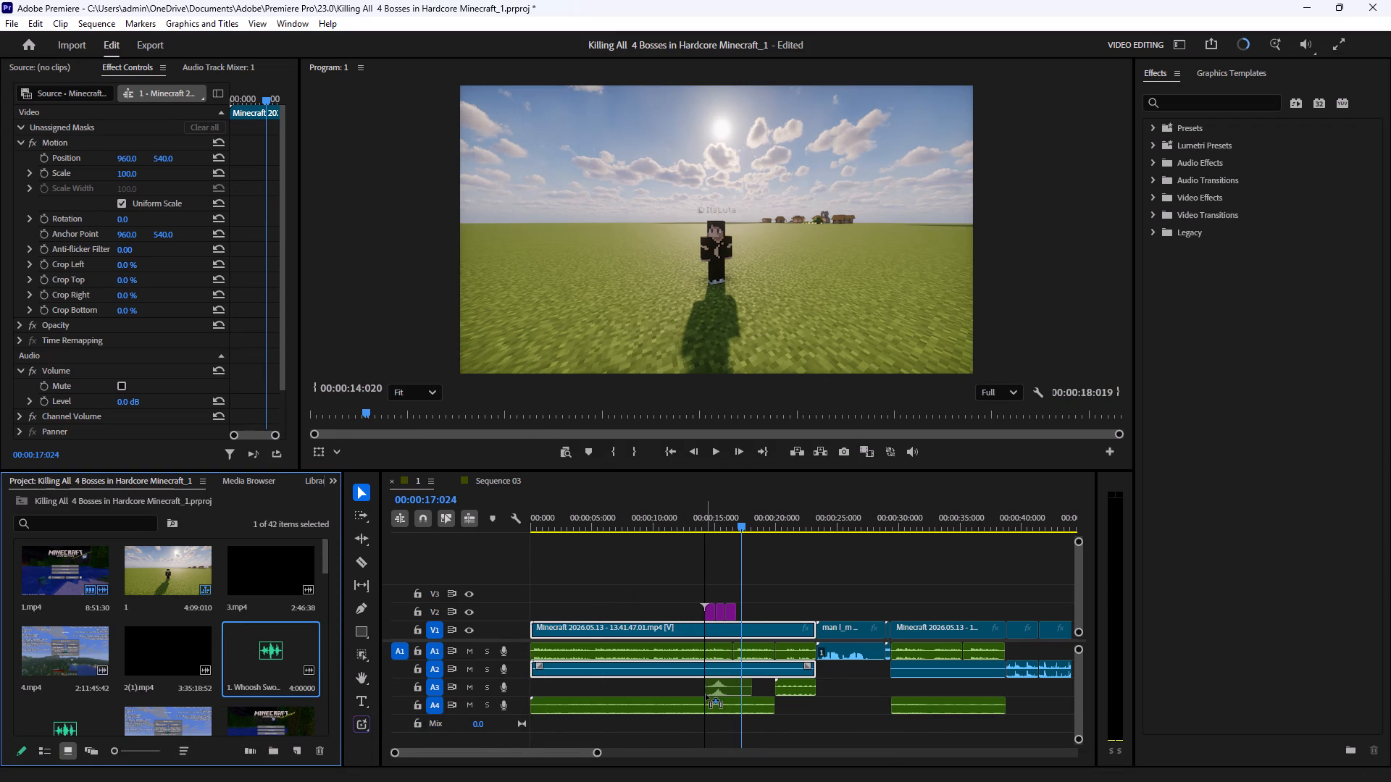
left_click_drag(706, 694, 659, 689)
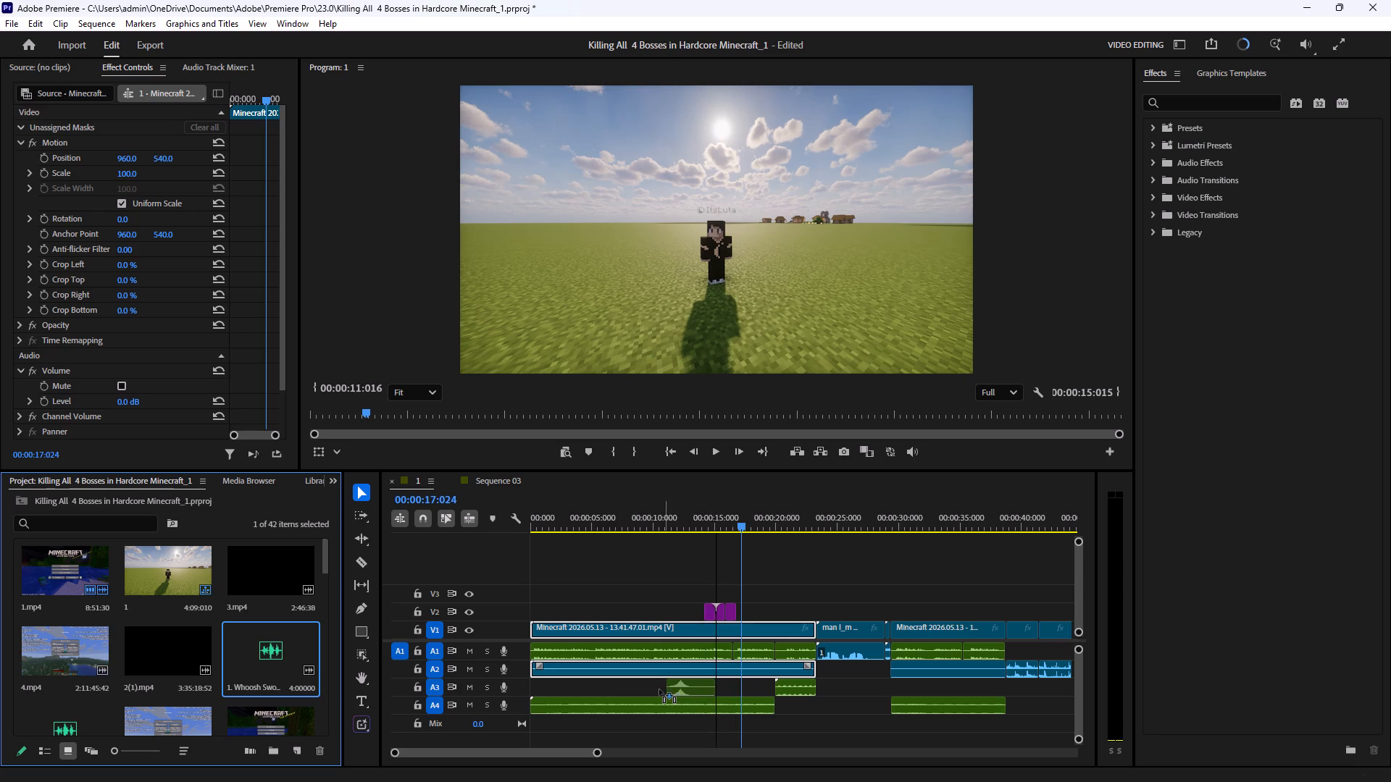
left_click_drag(659, 689, 658, 689)
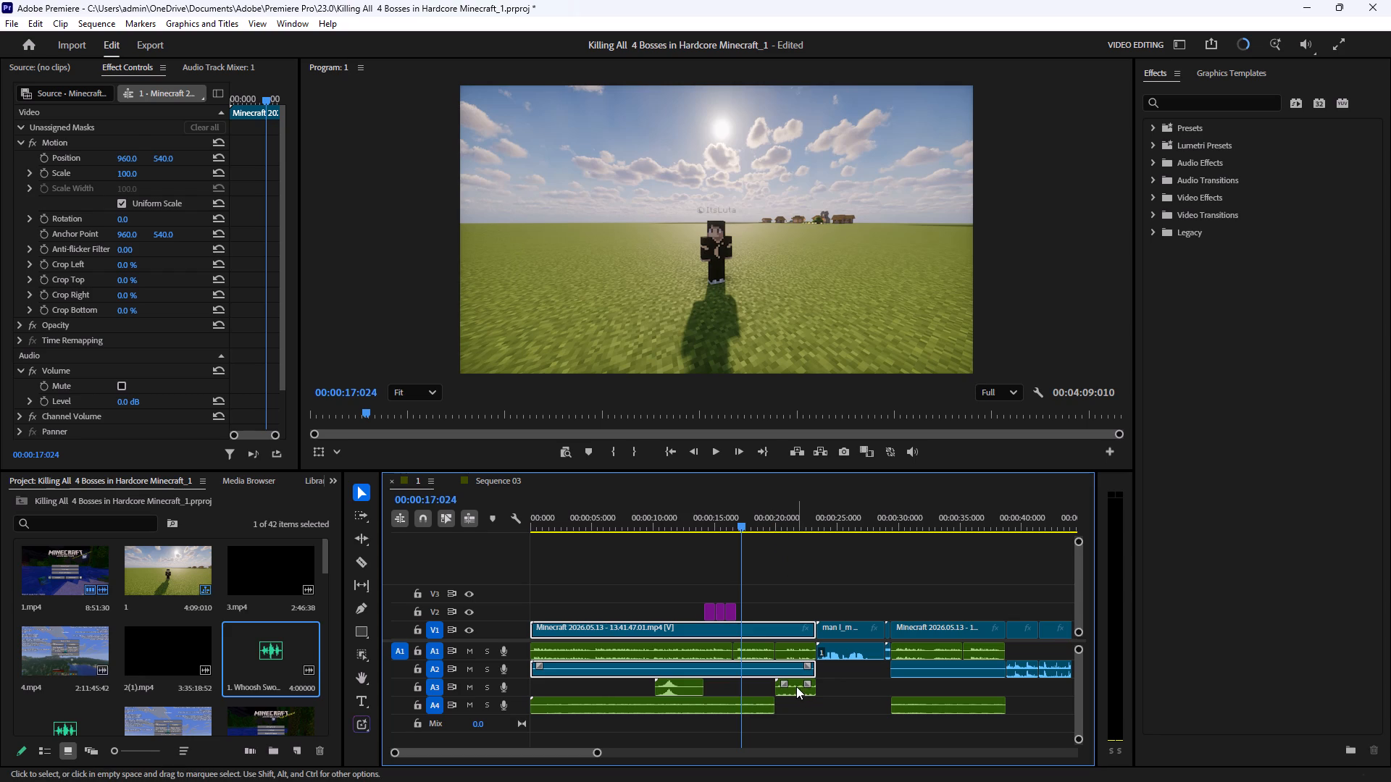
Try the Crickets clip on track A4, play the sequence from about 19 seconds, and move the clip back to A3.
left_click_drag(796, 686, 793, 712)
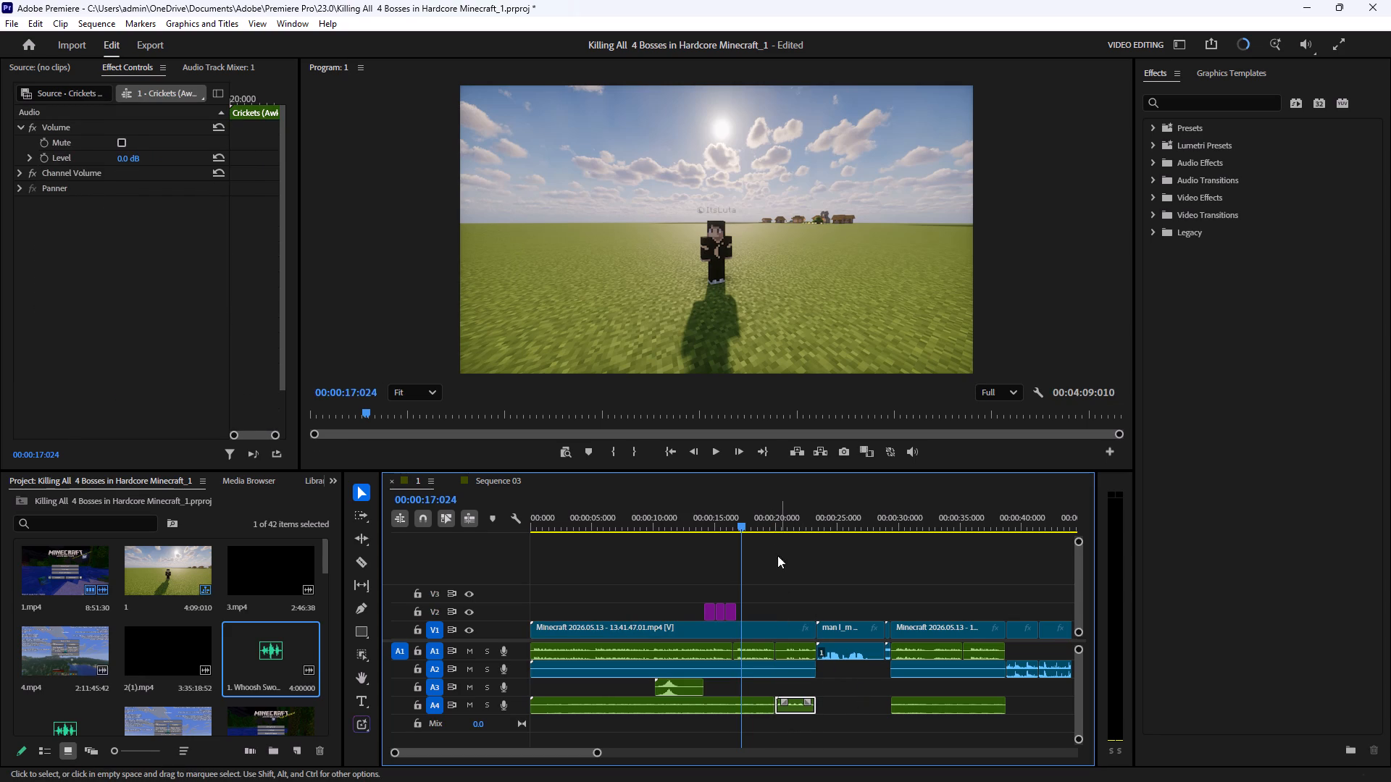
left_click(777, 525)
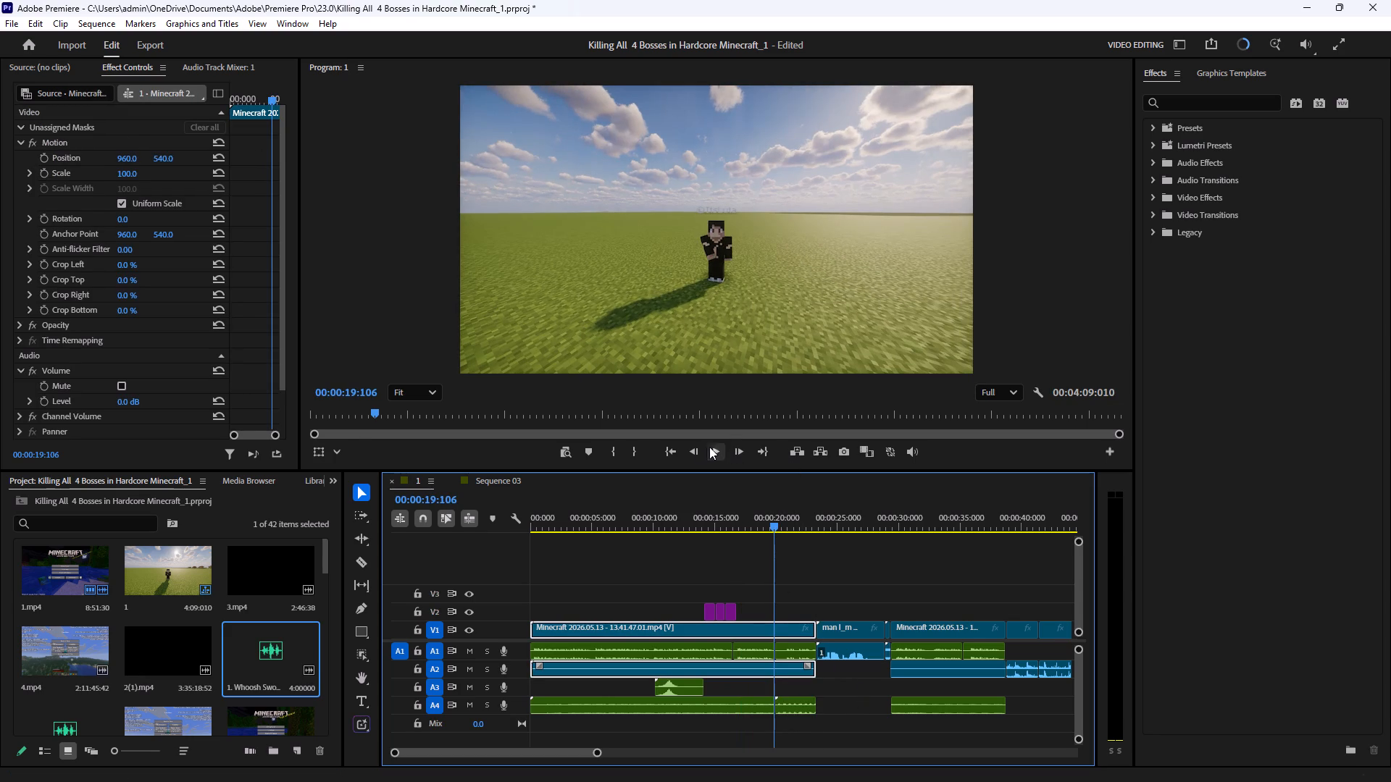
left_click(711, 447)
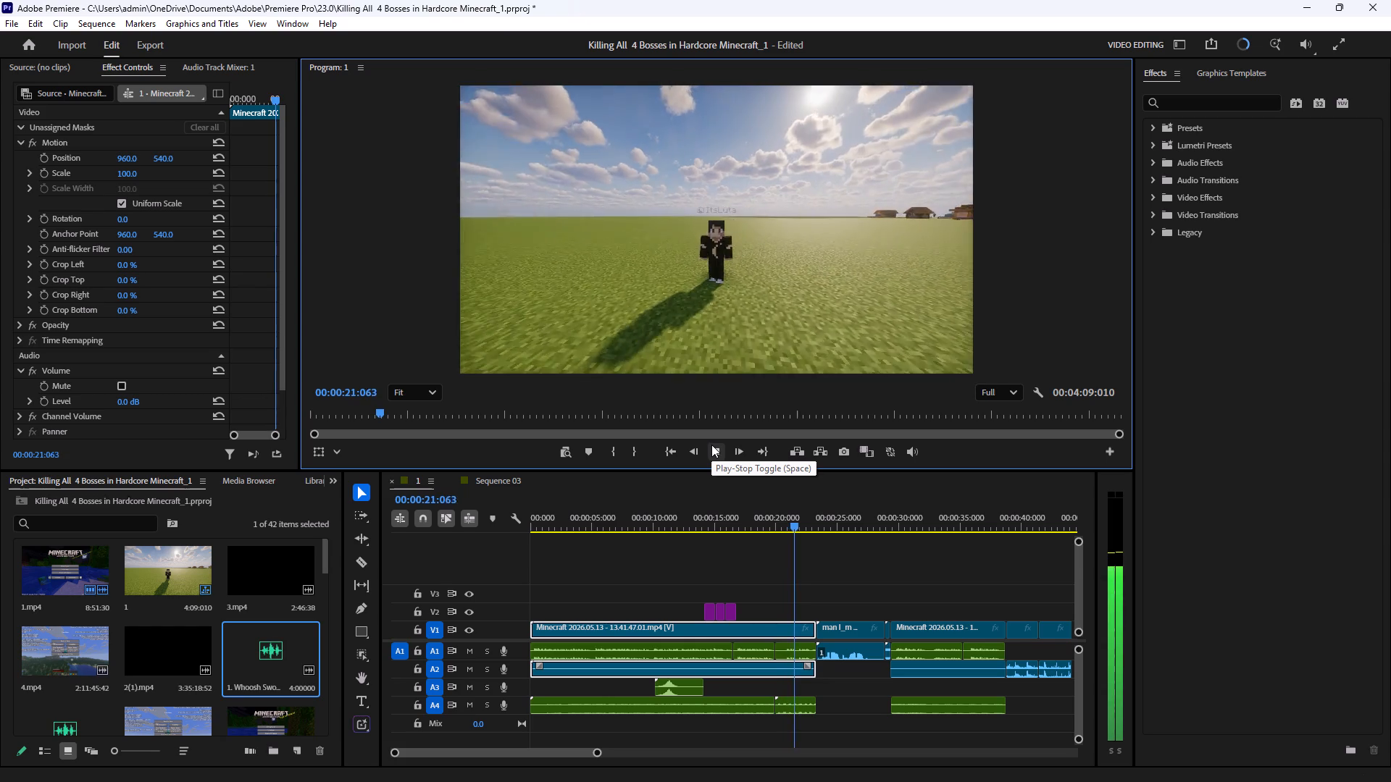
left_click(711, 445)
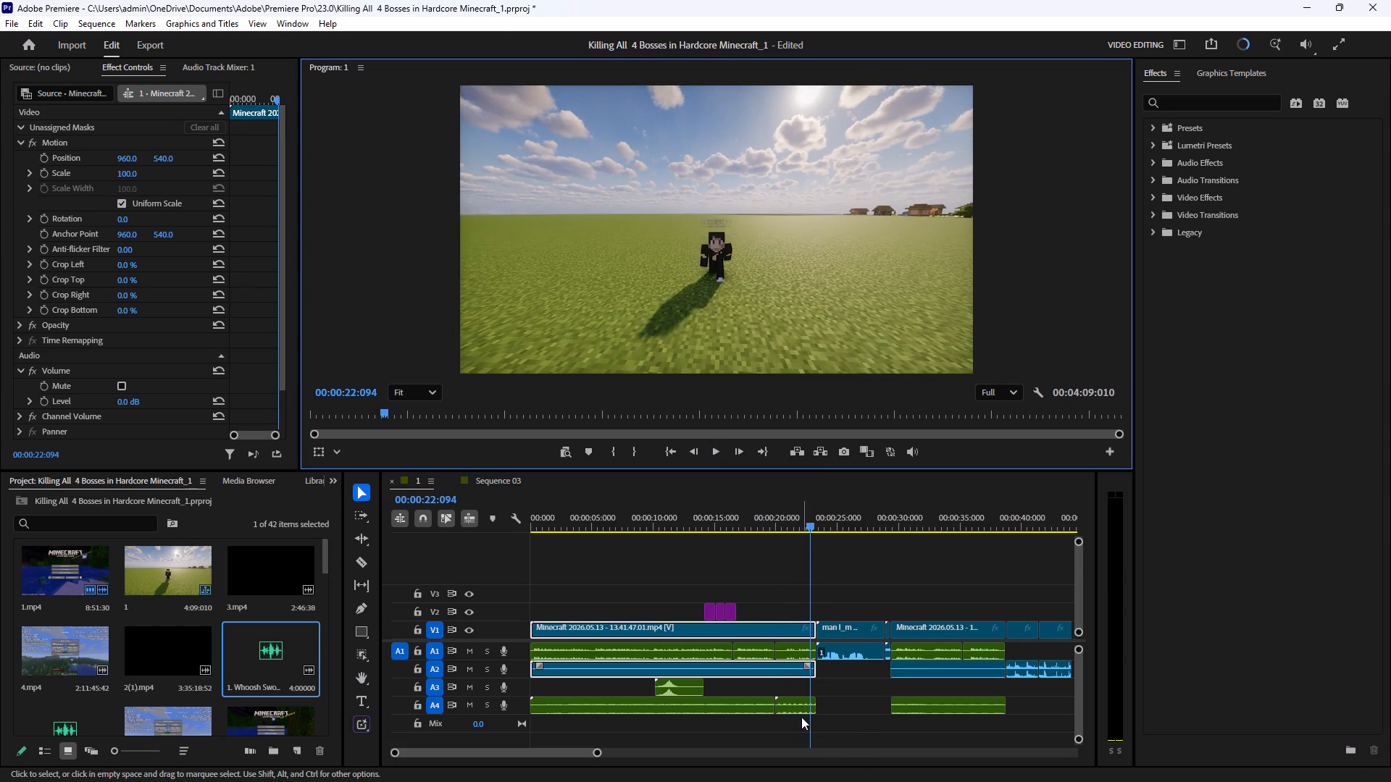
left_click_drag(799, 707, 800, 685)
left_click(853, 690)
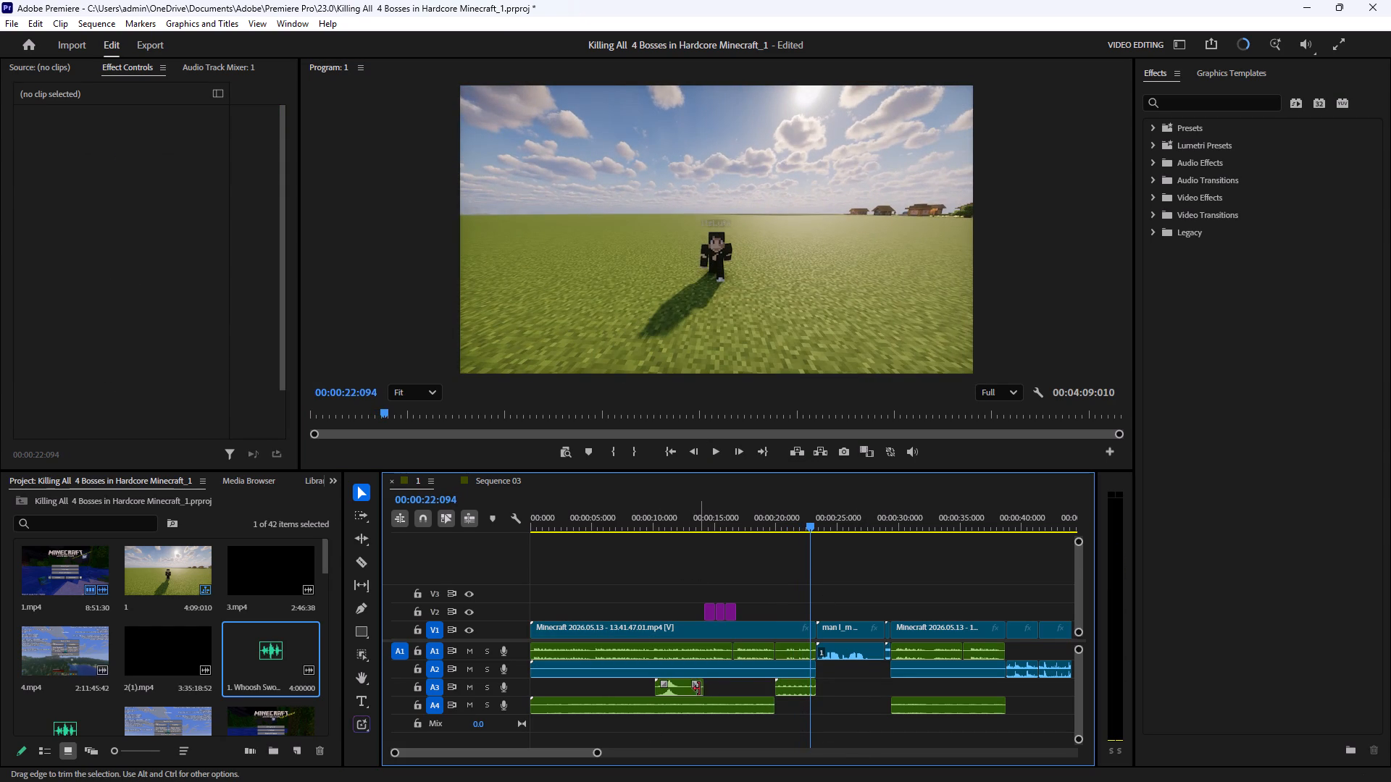
Trim both ends of the Whoosh Swoosh clip on A3 to about one second around its peak, and play it back.
left_click_drag(701, 684, 679, 684)
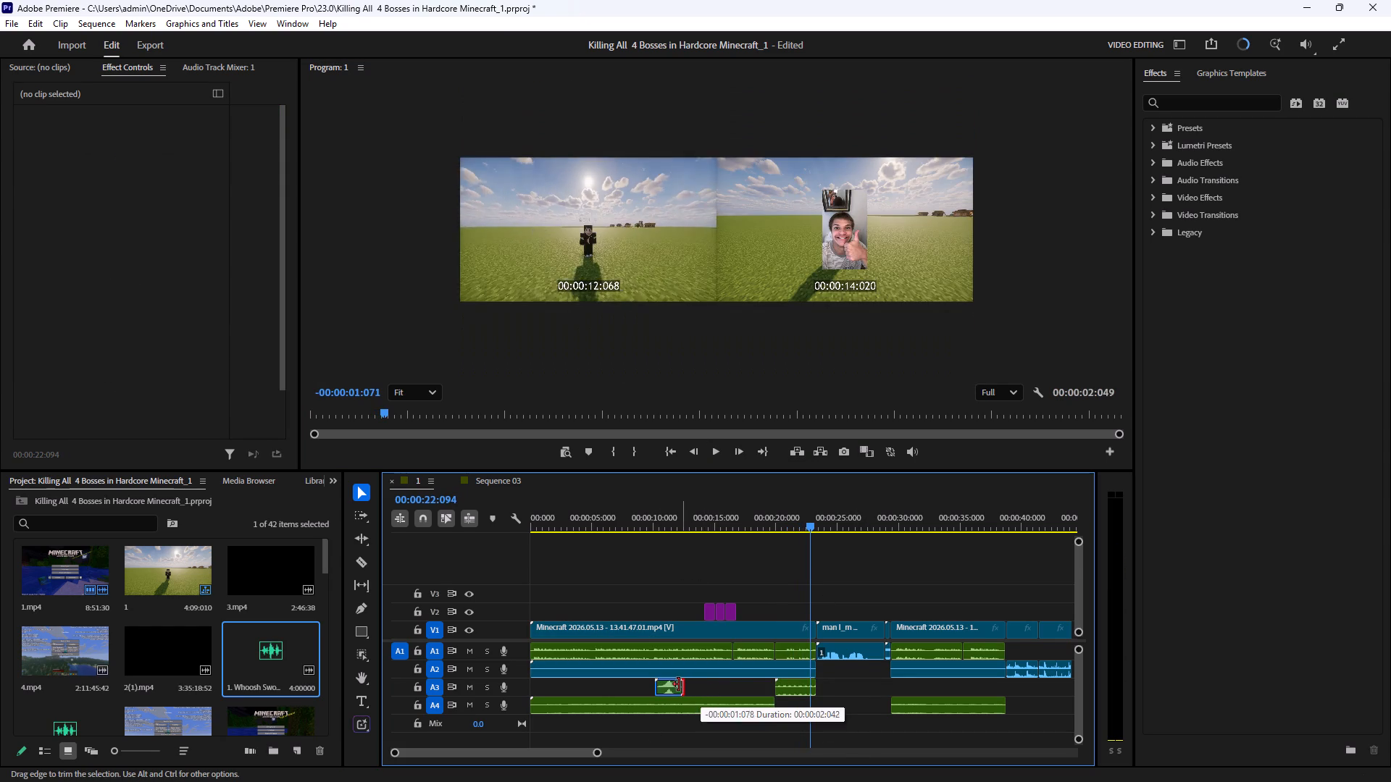
left_click_drag(679, 684, 672, 687)
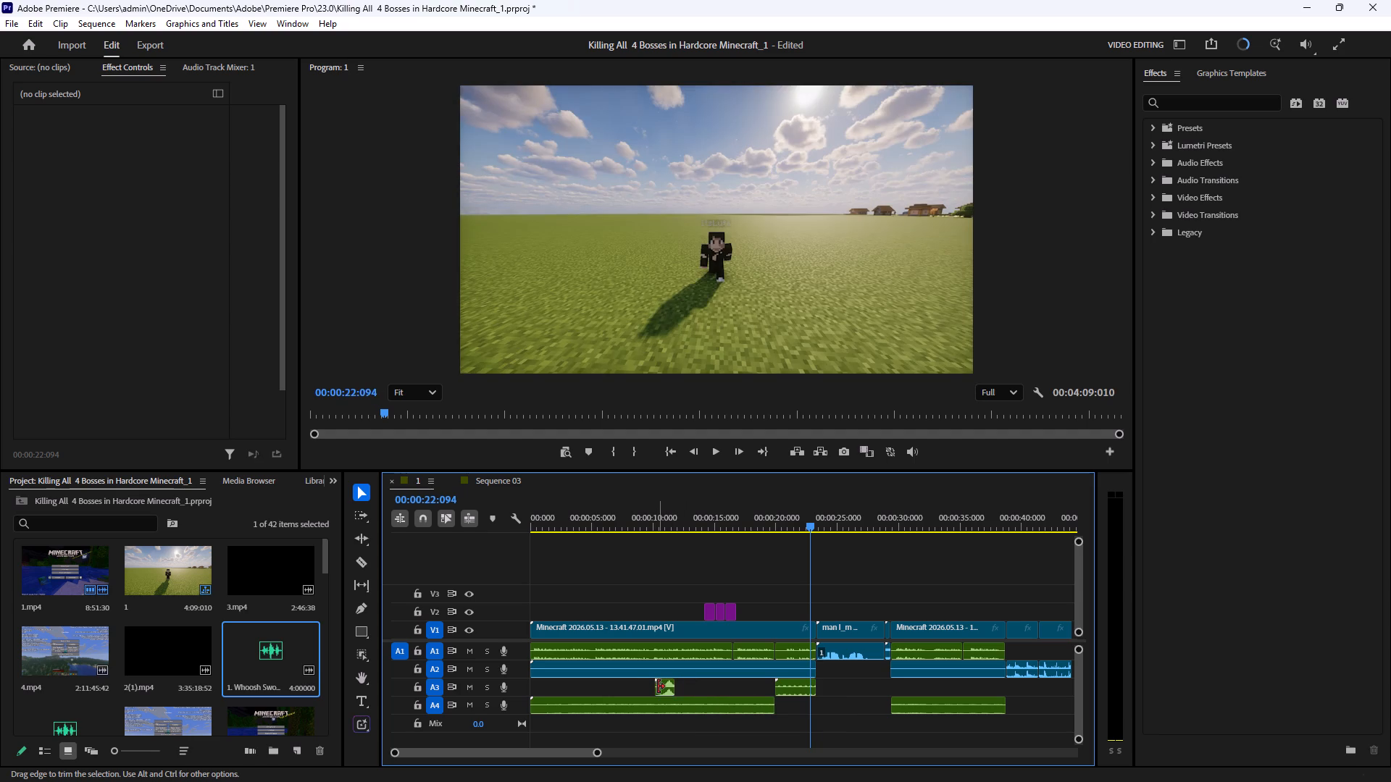
left_click_drag(658, 686, 669, 689)
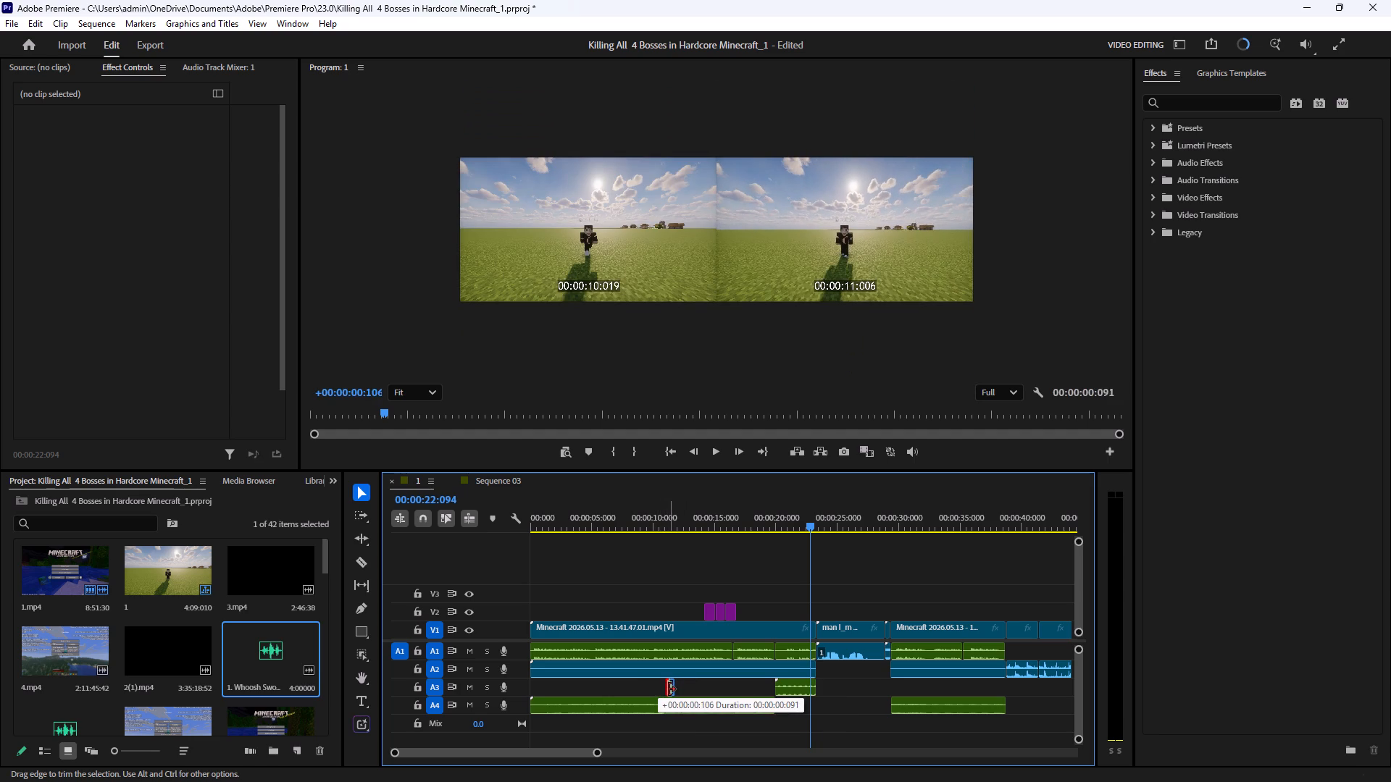
left_click_drag(669, 689, 665, 691)
left_click(701, 680)
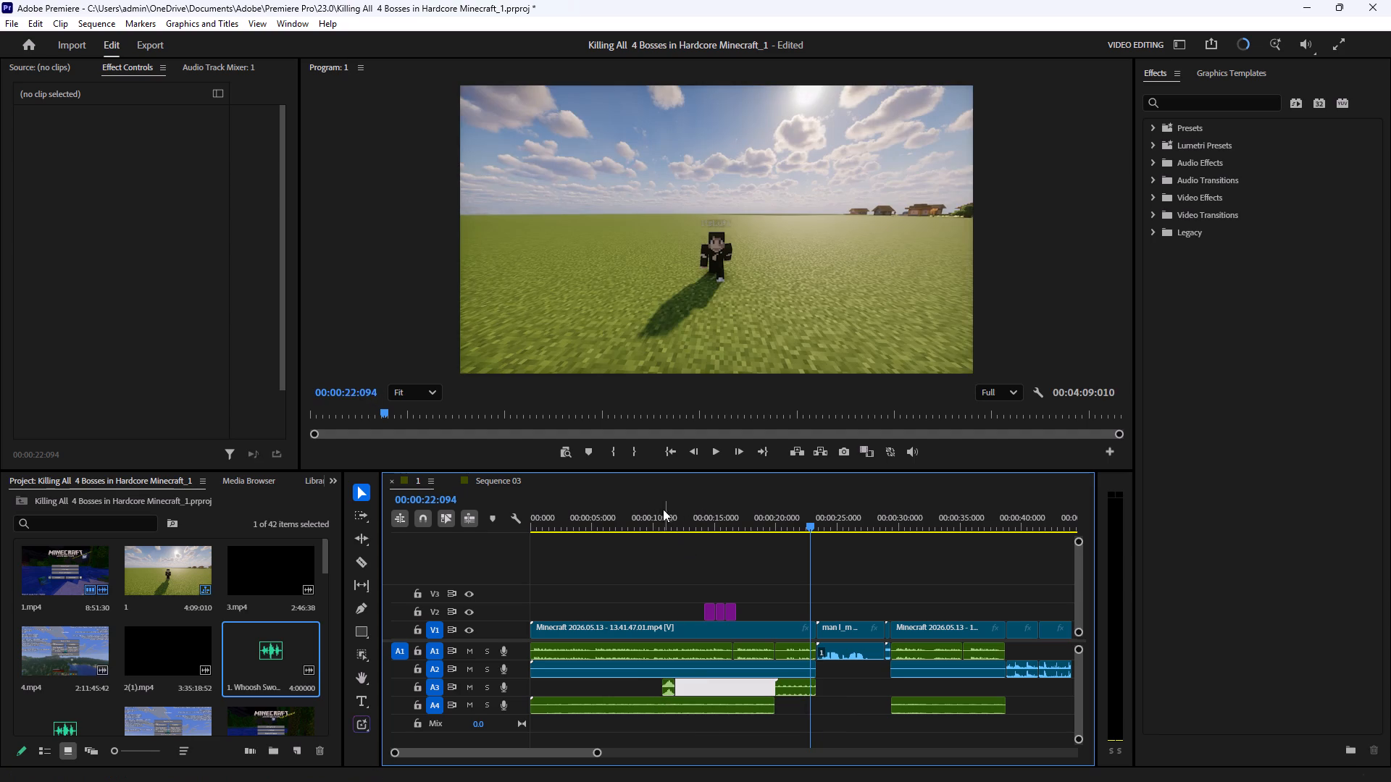
left_click(659, 525)
left_click(710, 454)
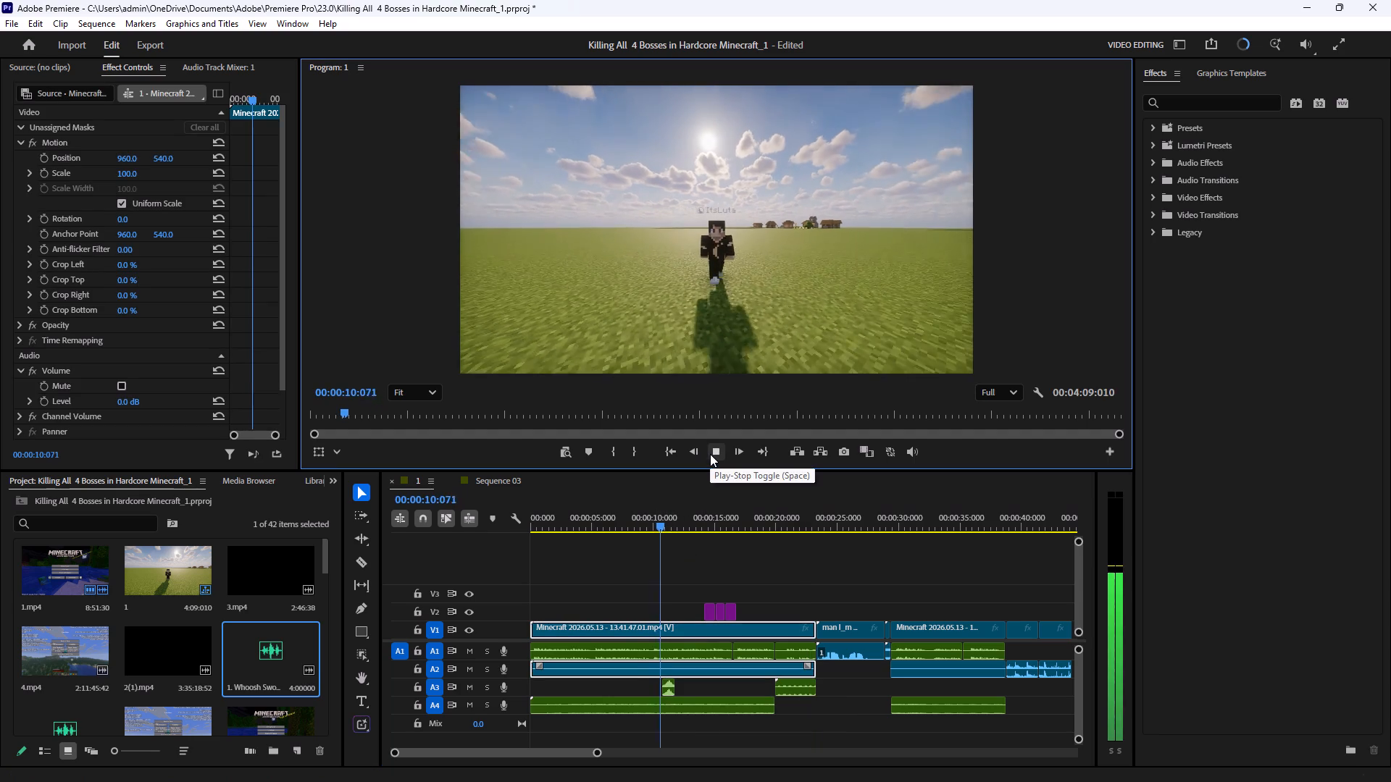
left_click(710, 454)
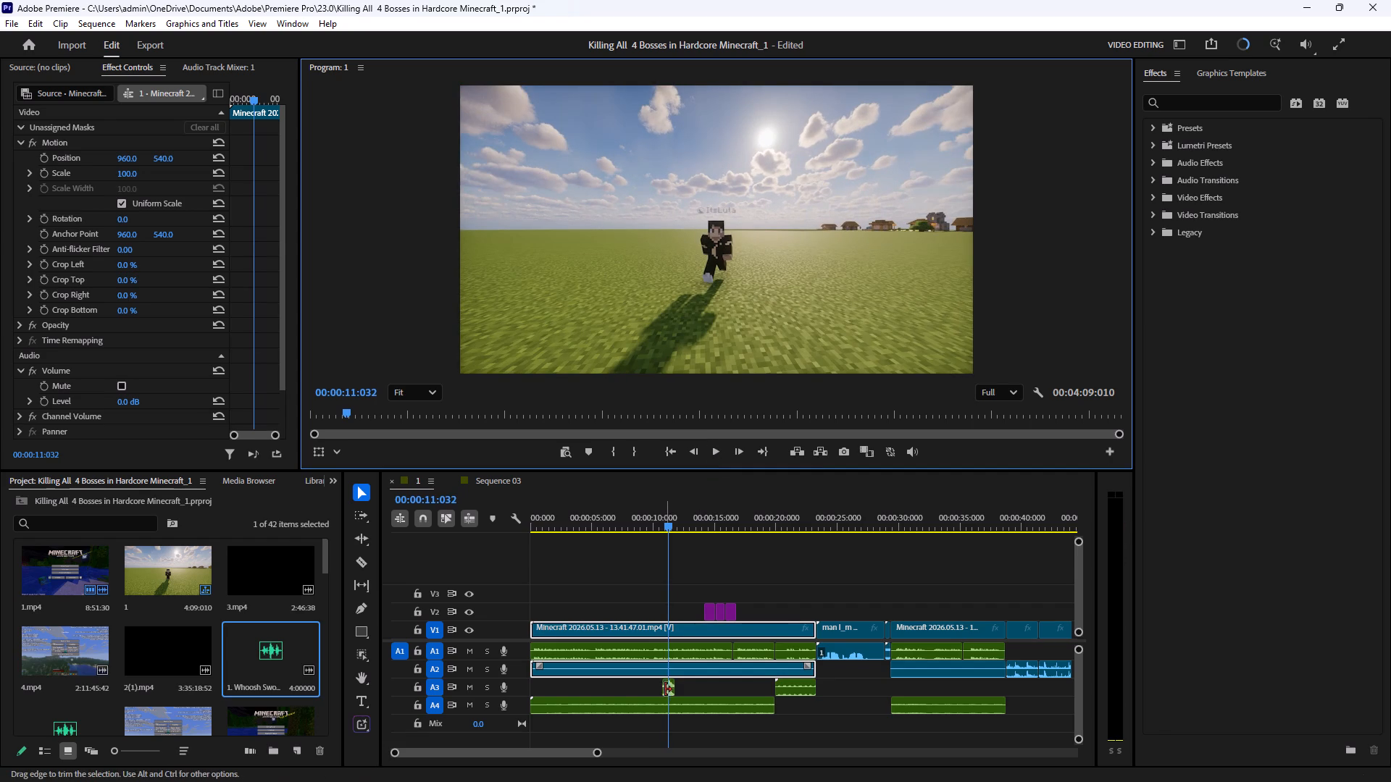
Move the trimmed whoosh clip along A3 to the start of the first purple V2 clip, at about 14 seconds.
left_click_drag(668, 689, 703, 684)
left_click(722, 684)
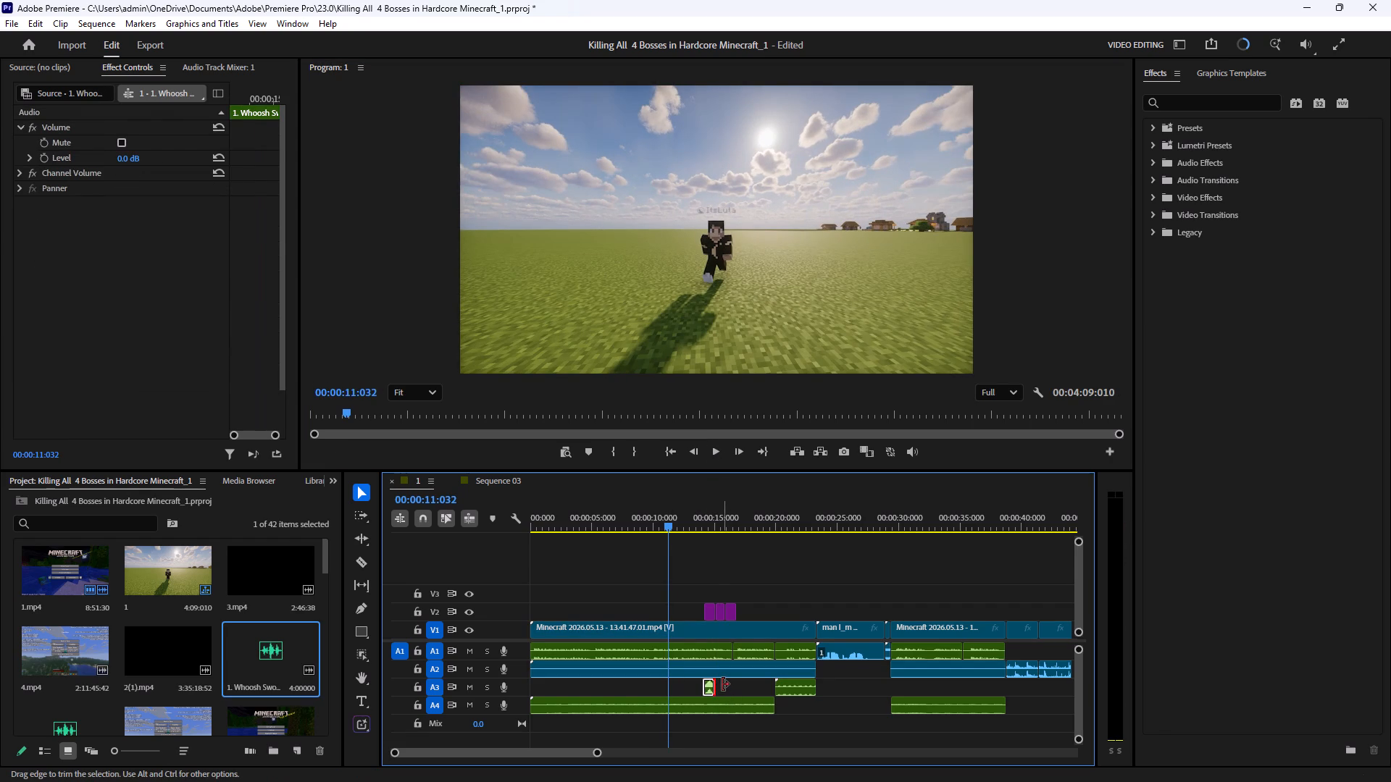
Copy the trimmed whoosh and paste two duplicates back to back directly after it on track A3.
left_click(707, 691)
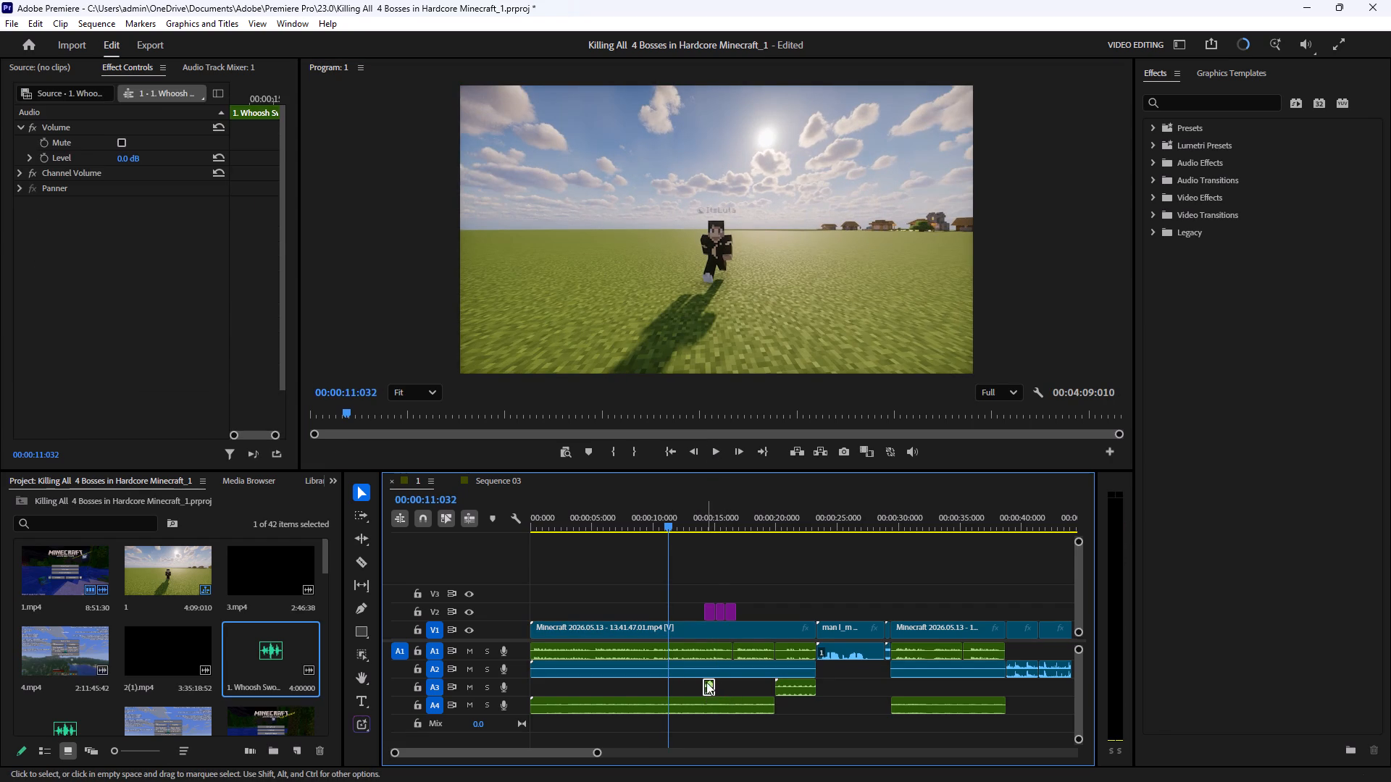
key("ctrl+c")
left_click(726, 689)
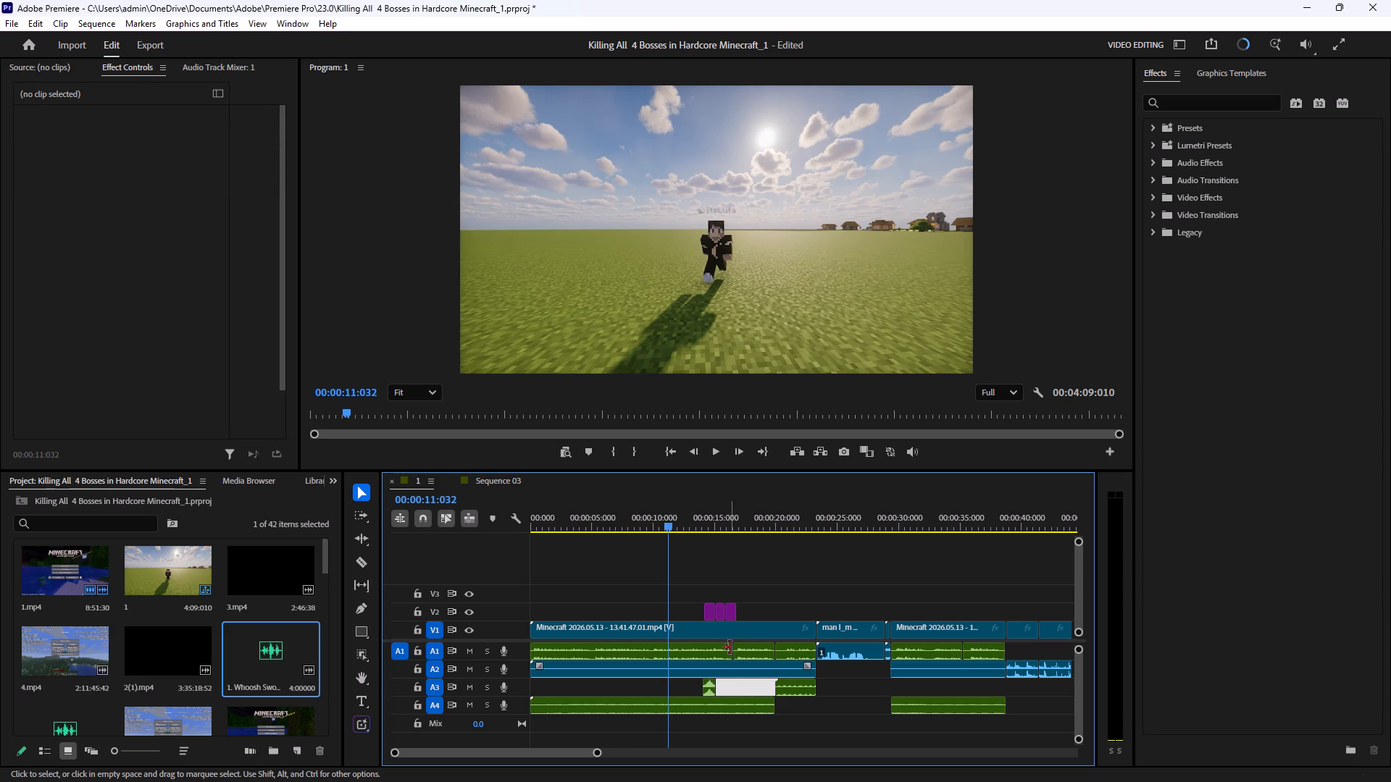
left_click(705, 525)
left_click_drag(705, 525, 721, 539)
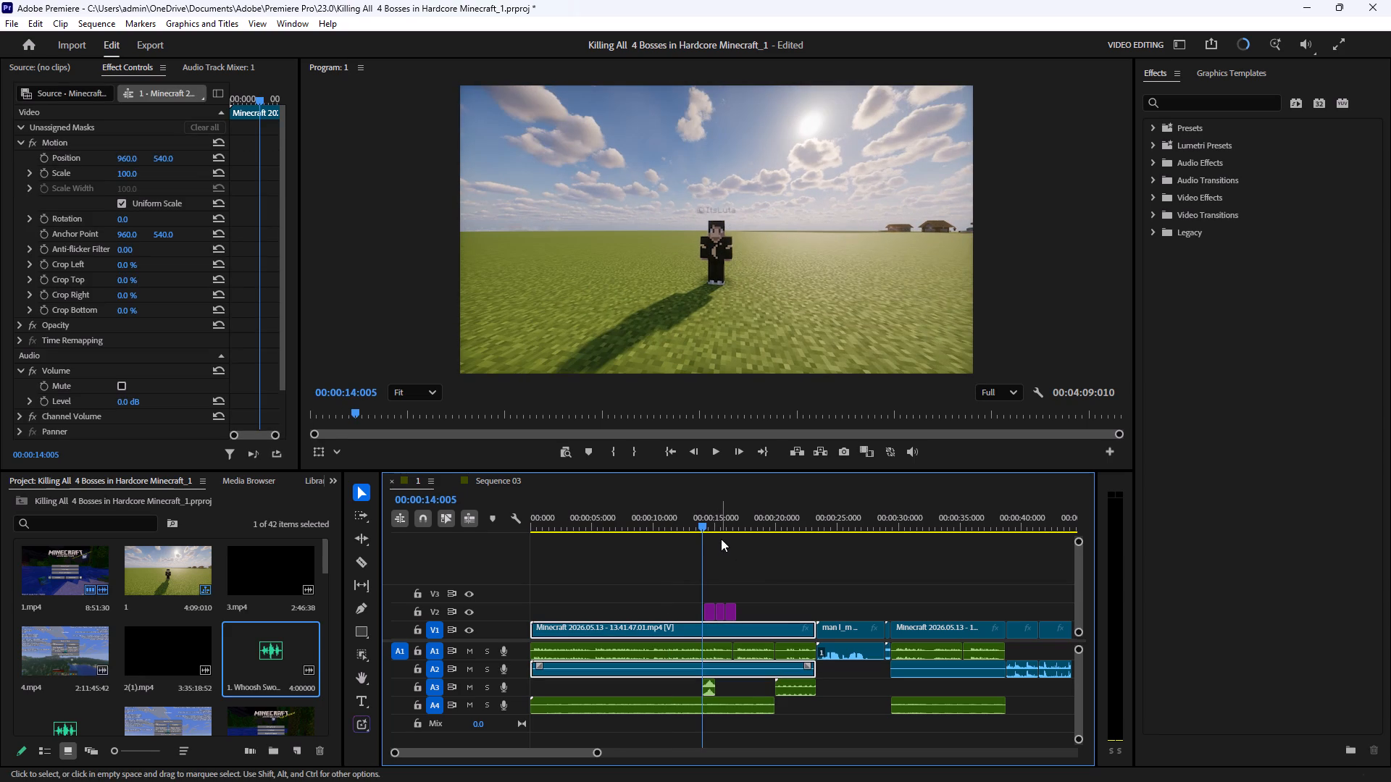
left_click_drag(721, 539, 719, 543)
left_click_drag(705, 526, 717, 537)
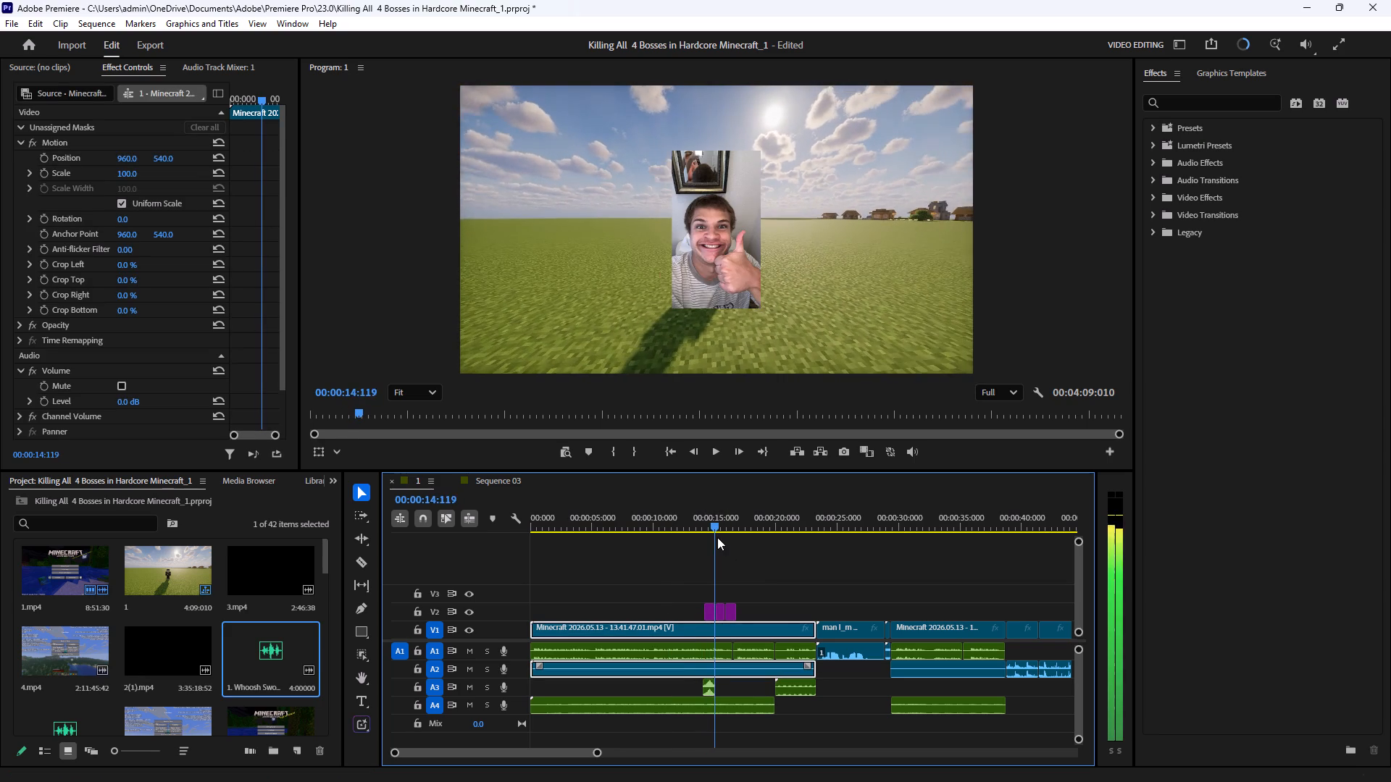
left_click_drag(717, 537, 719, 539)
key("ctrl+v")
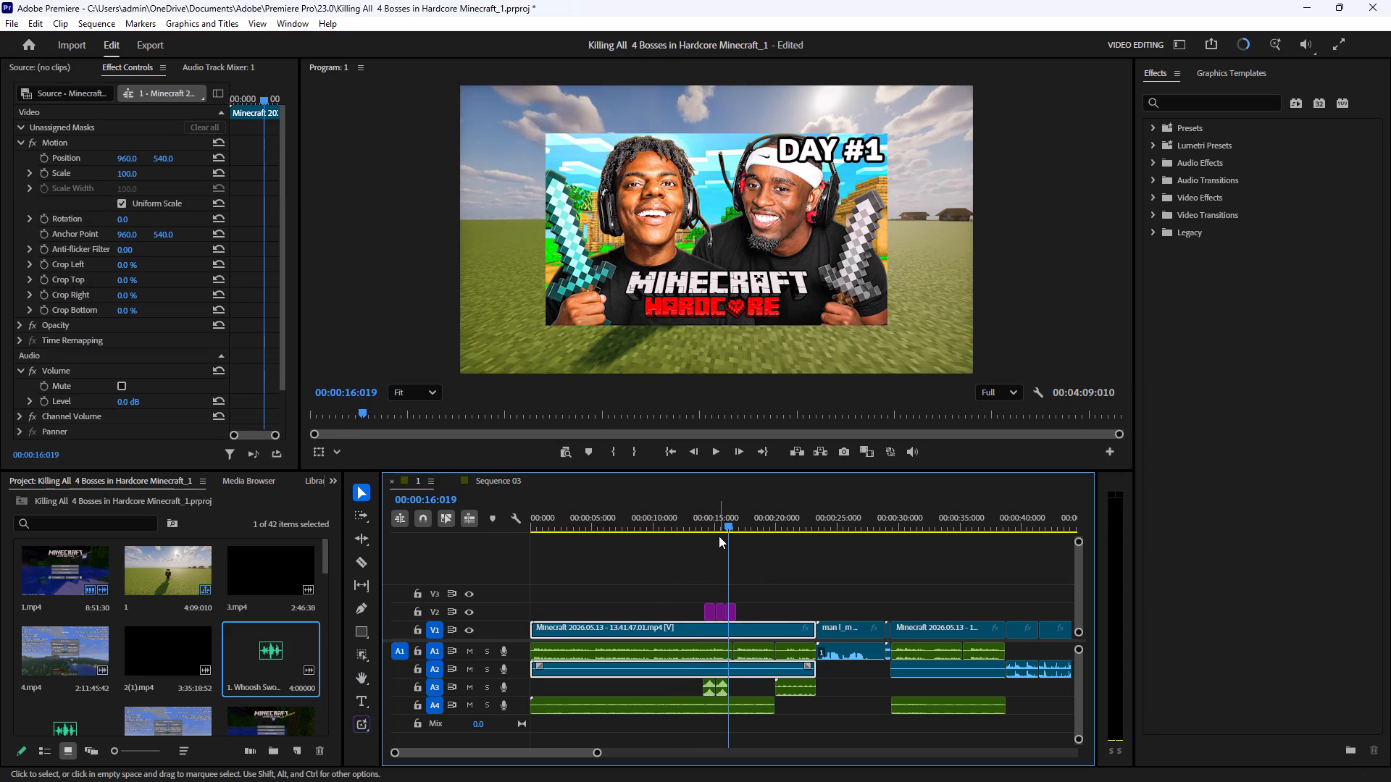
key("ctrl+v")
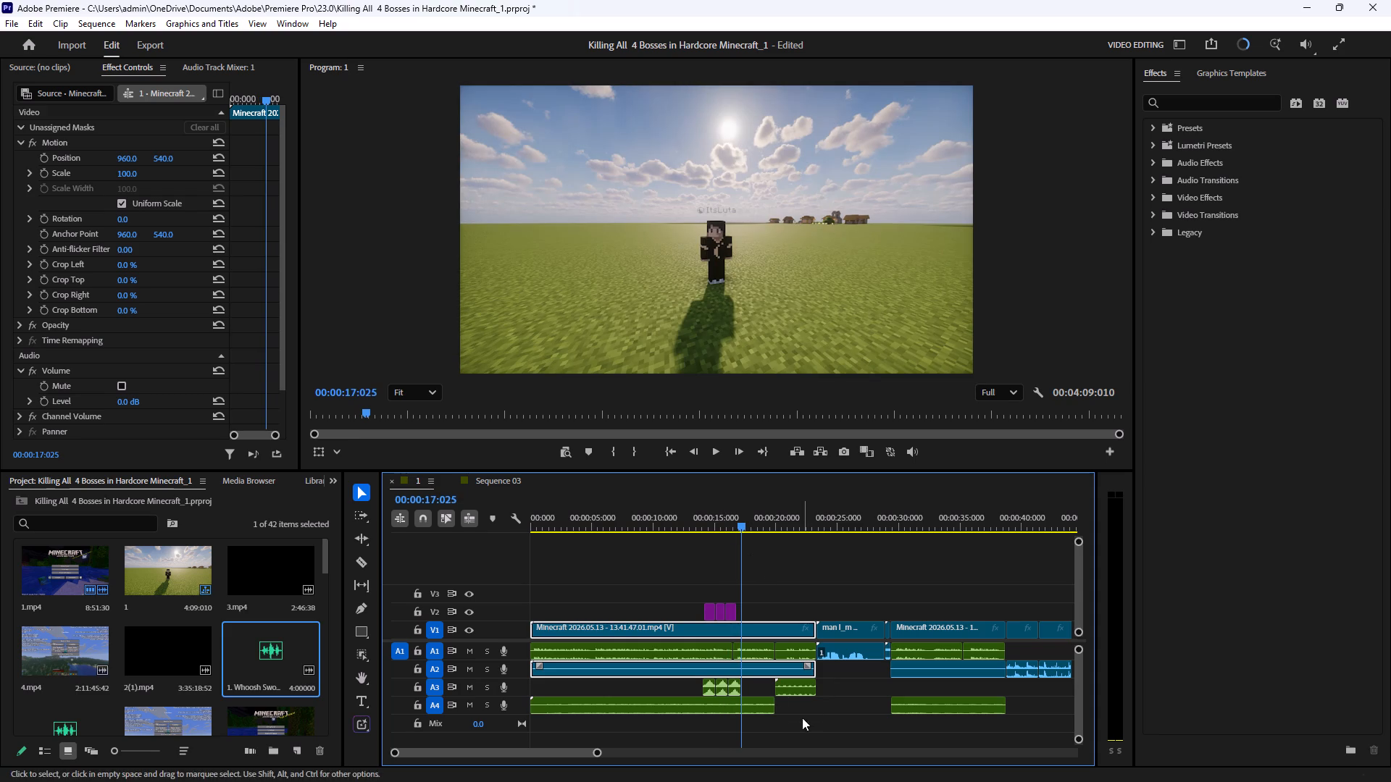
left_click_drag(754, 684, 744, 686)
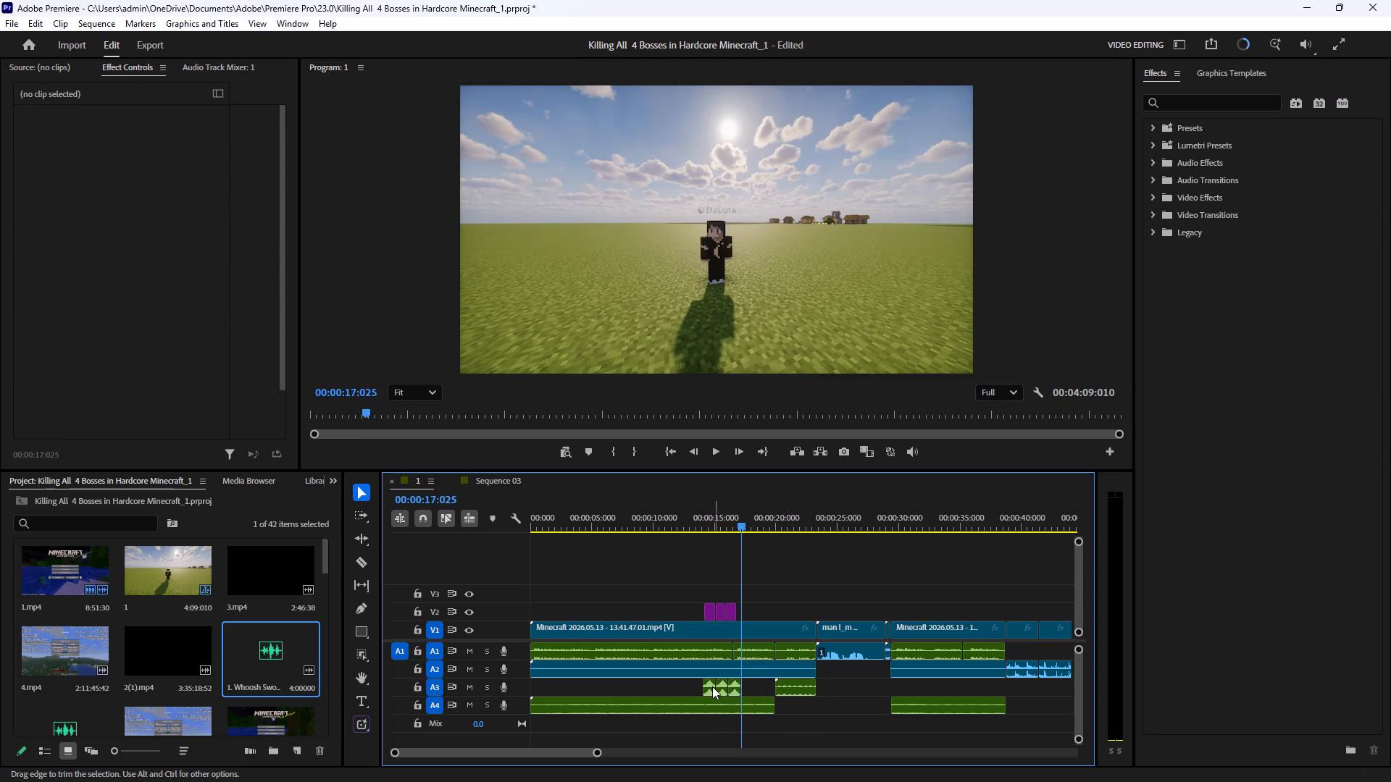
Set the volume level of each of the three whoosh clips on A3 to -18.9 dB.
left_click(709, 684)
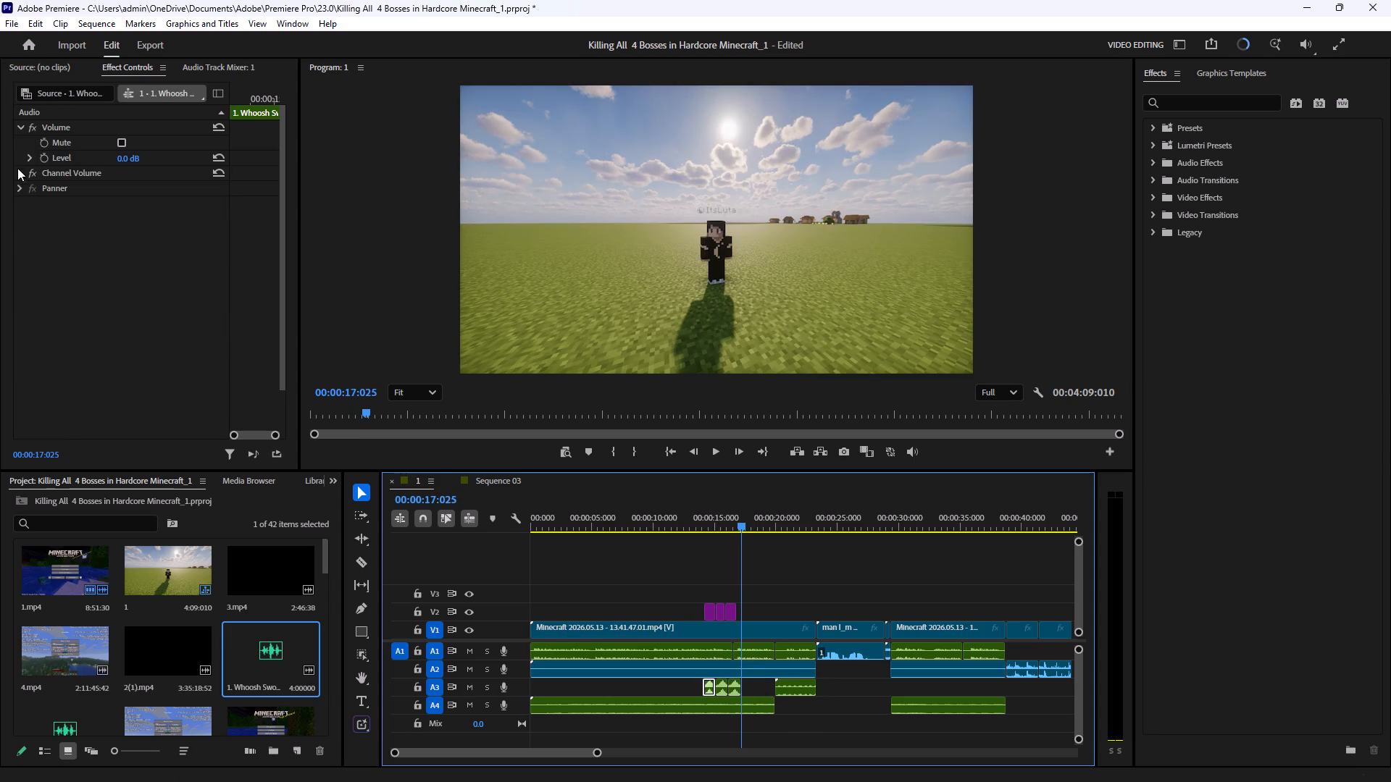
left_click(25, 158)
left_click(30, 156)
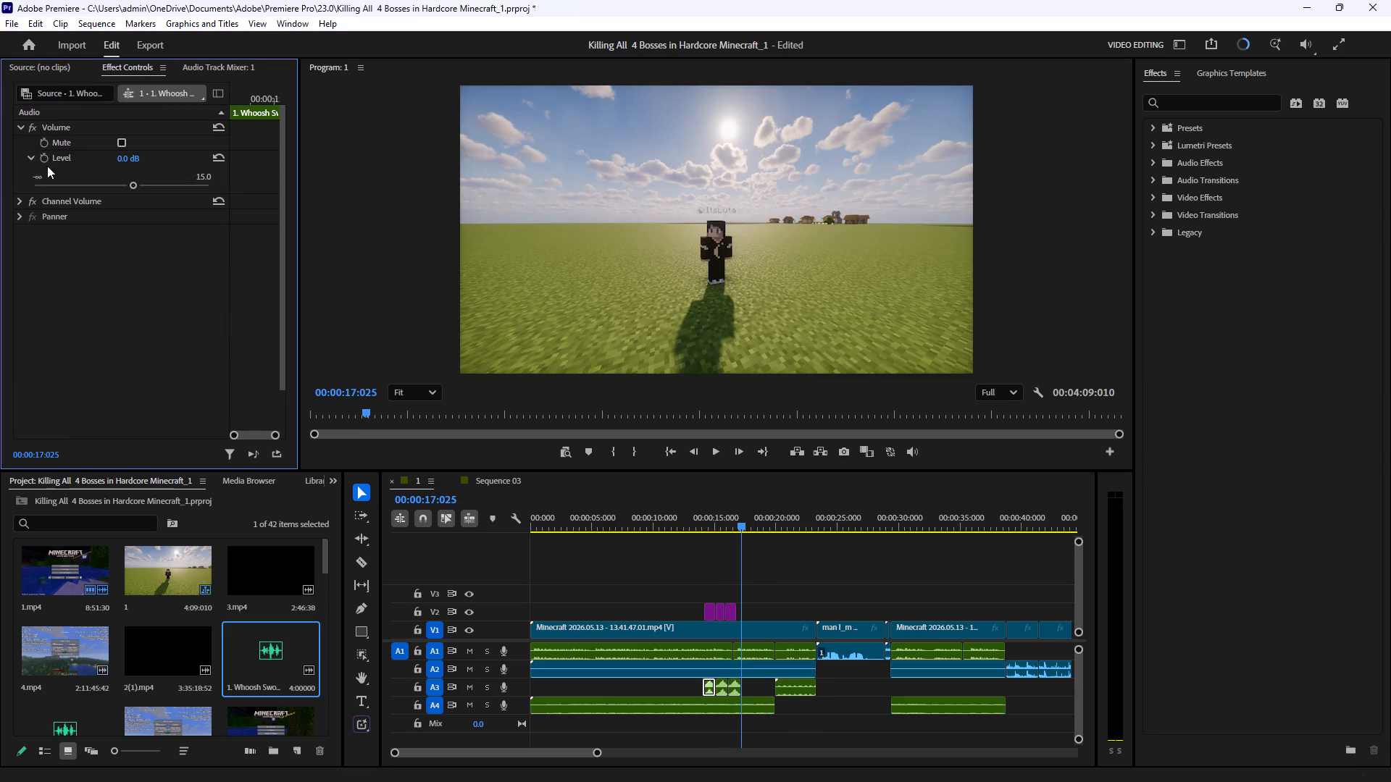
left_click_drag(132, 184, 78, 190)
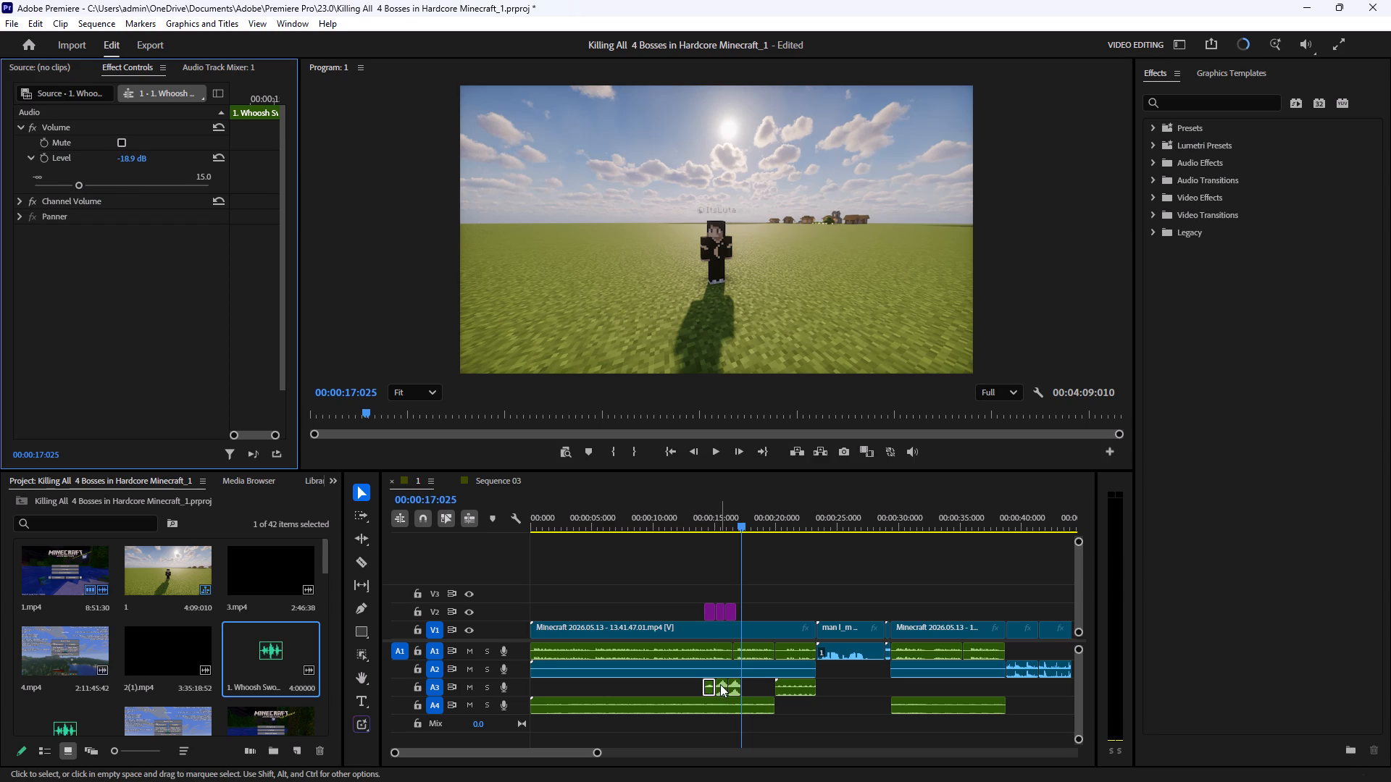
left_click(720, 684)
left_click(28, 161)
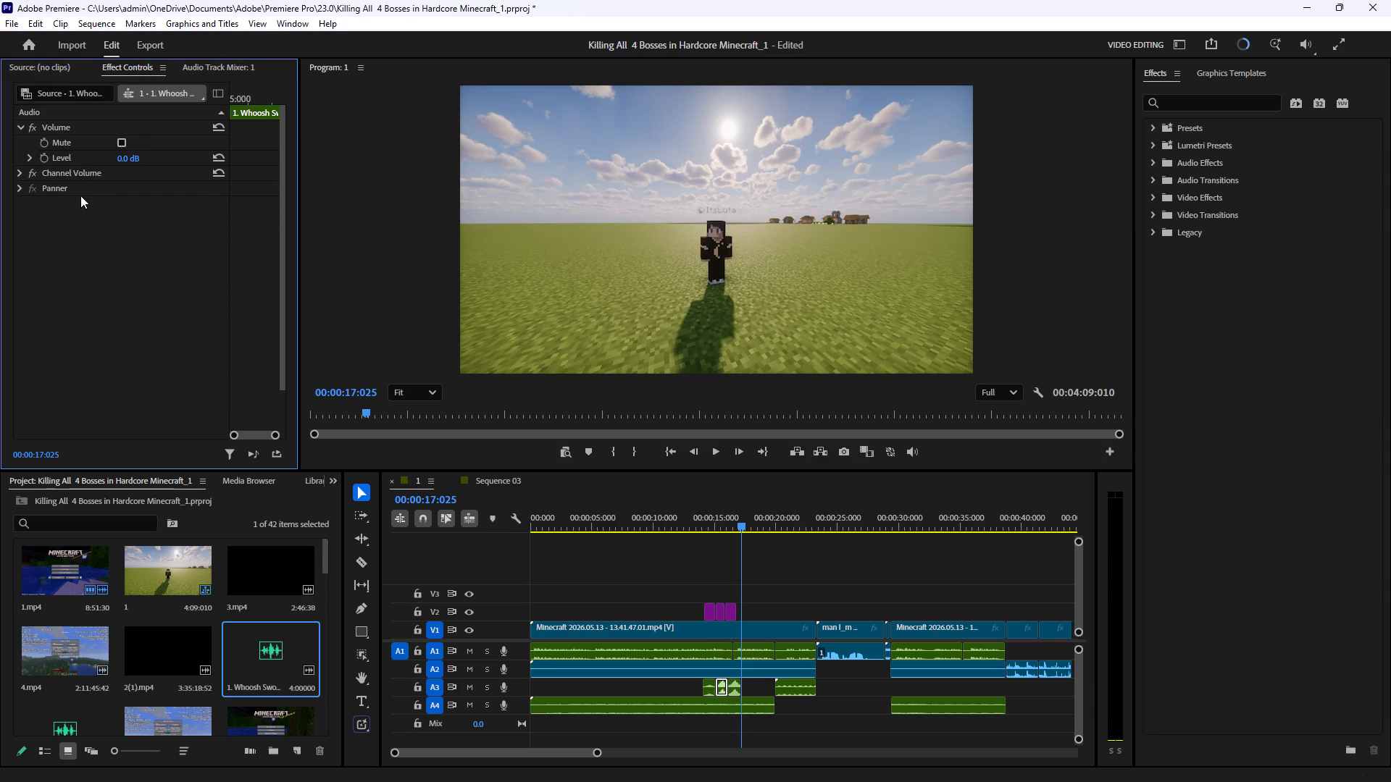
left_click_drag(91, 185, 78, 186)
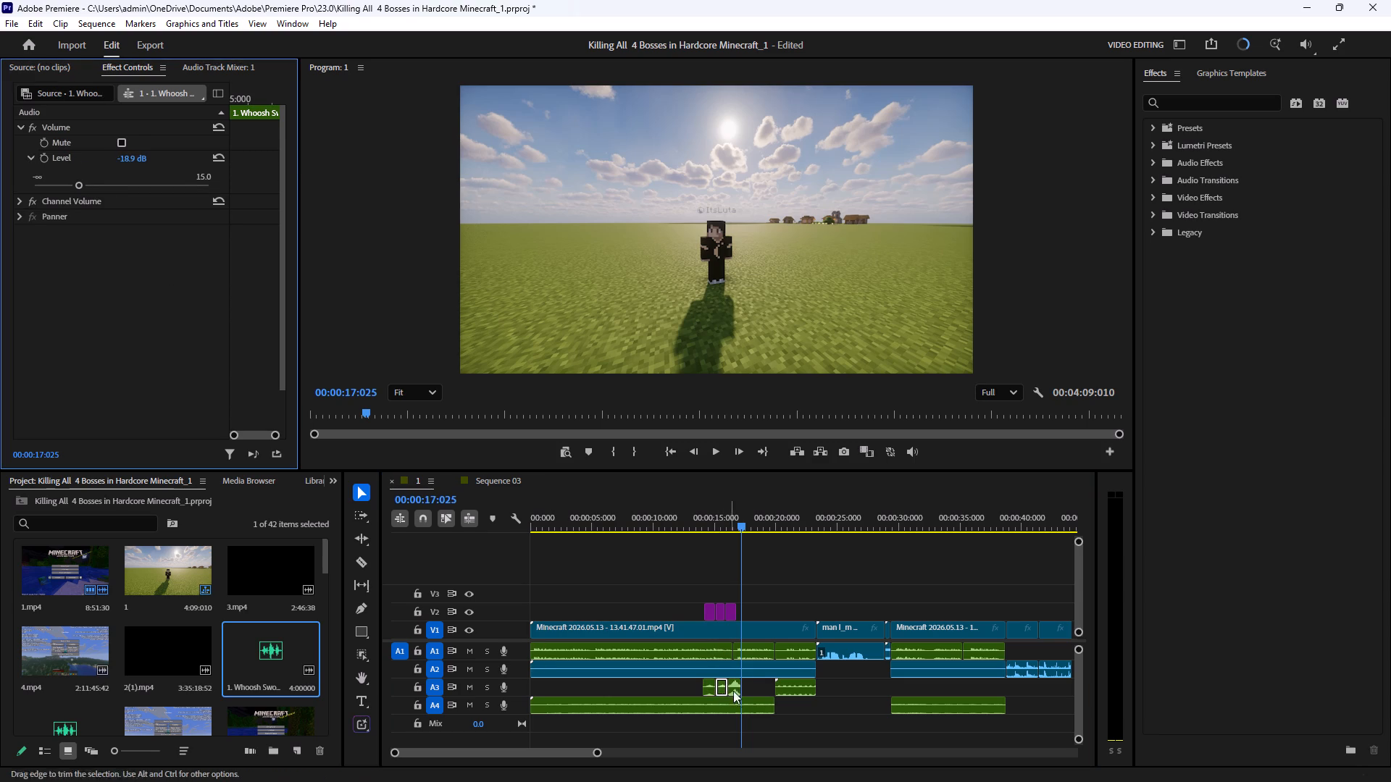
left_click(736, 691)
left_click(30, 161)
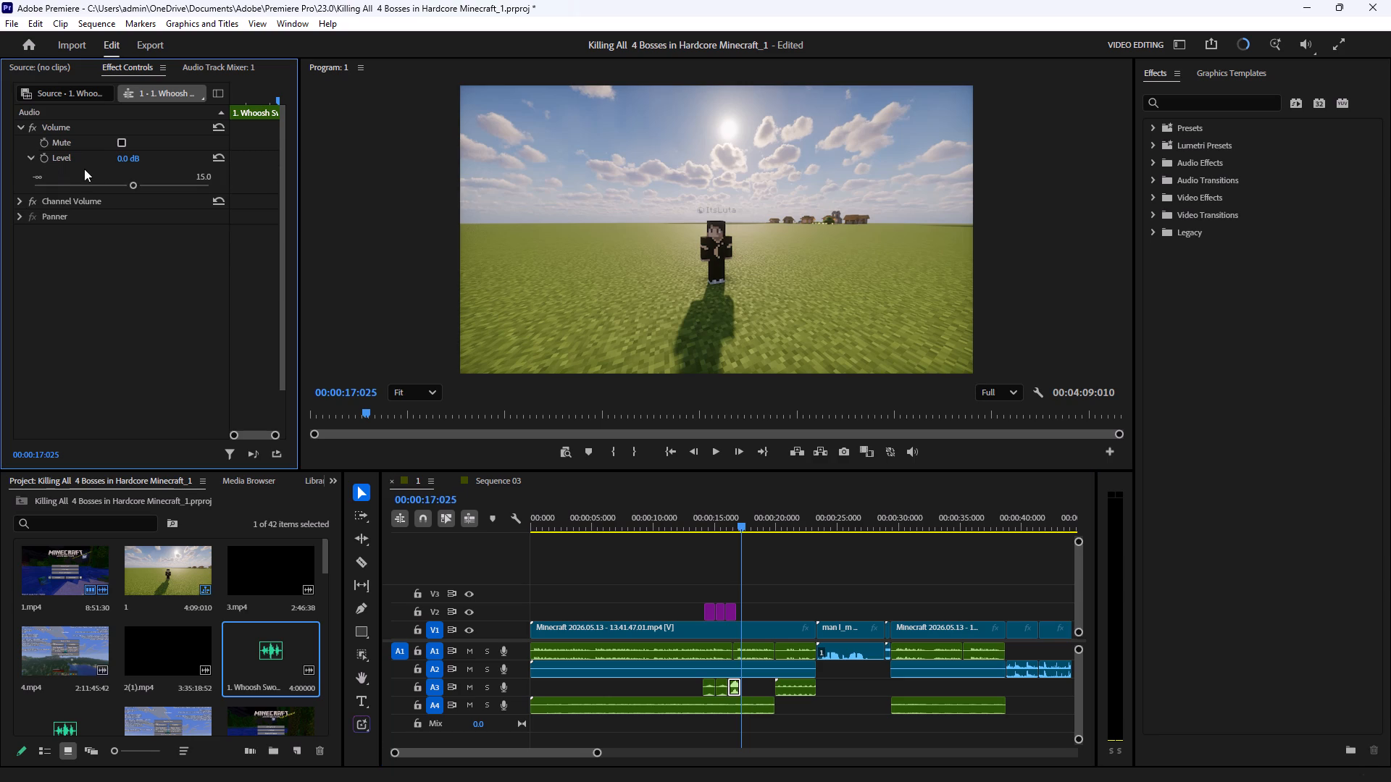
left_click_drag(109, 185, 77, 191)
left_click_drag(77, 191, 78, 195)
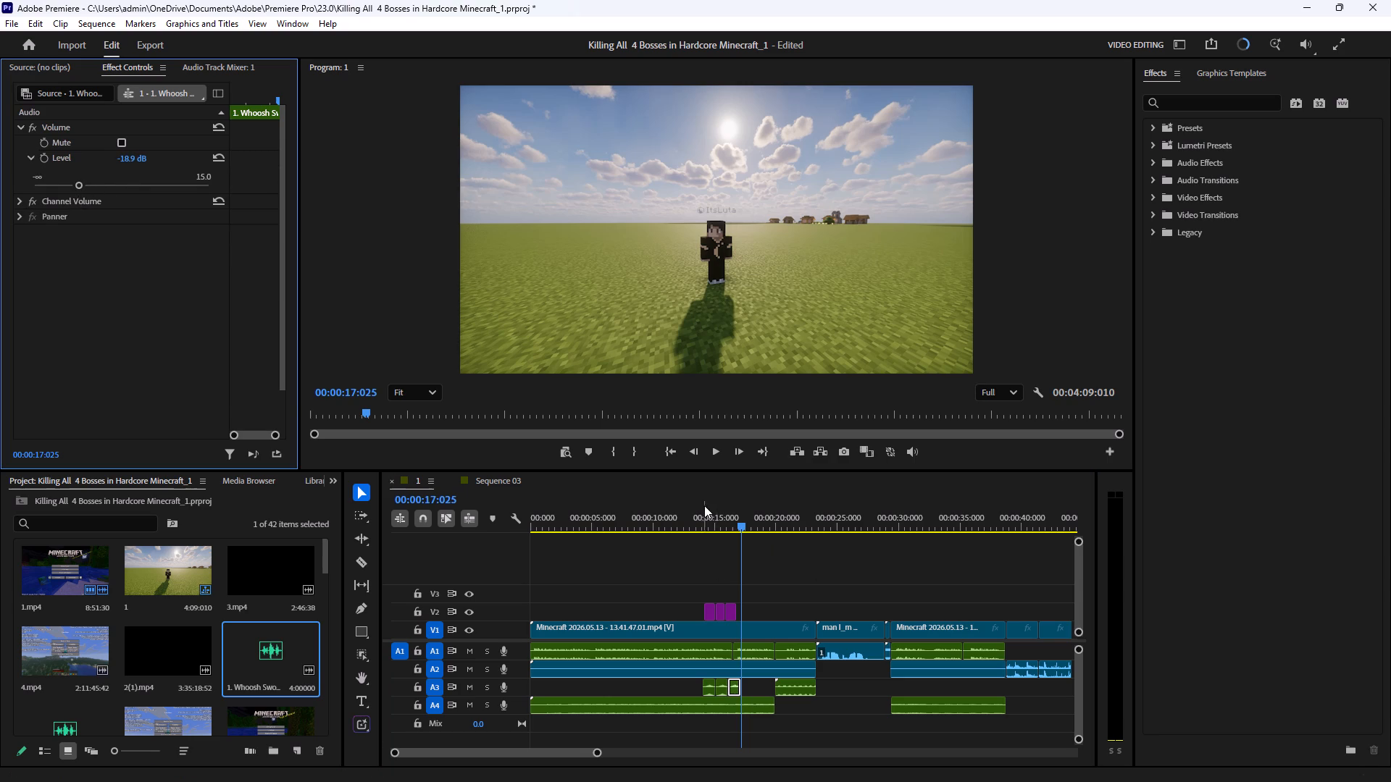
Play the sequence from about 13 seconds to check the whooshes against the purple V2 image clips.
left_click(698, 515)
left_click(722, 453)
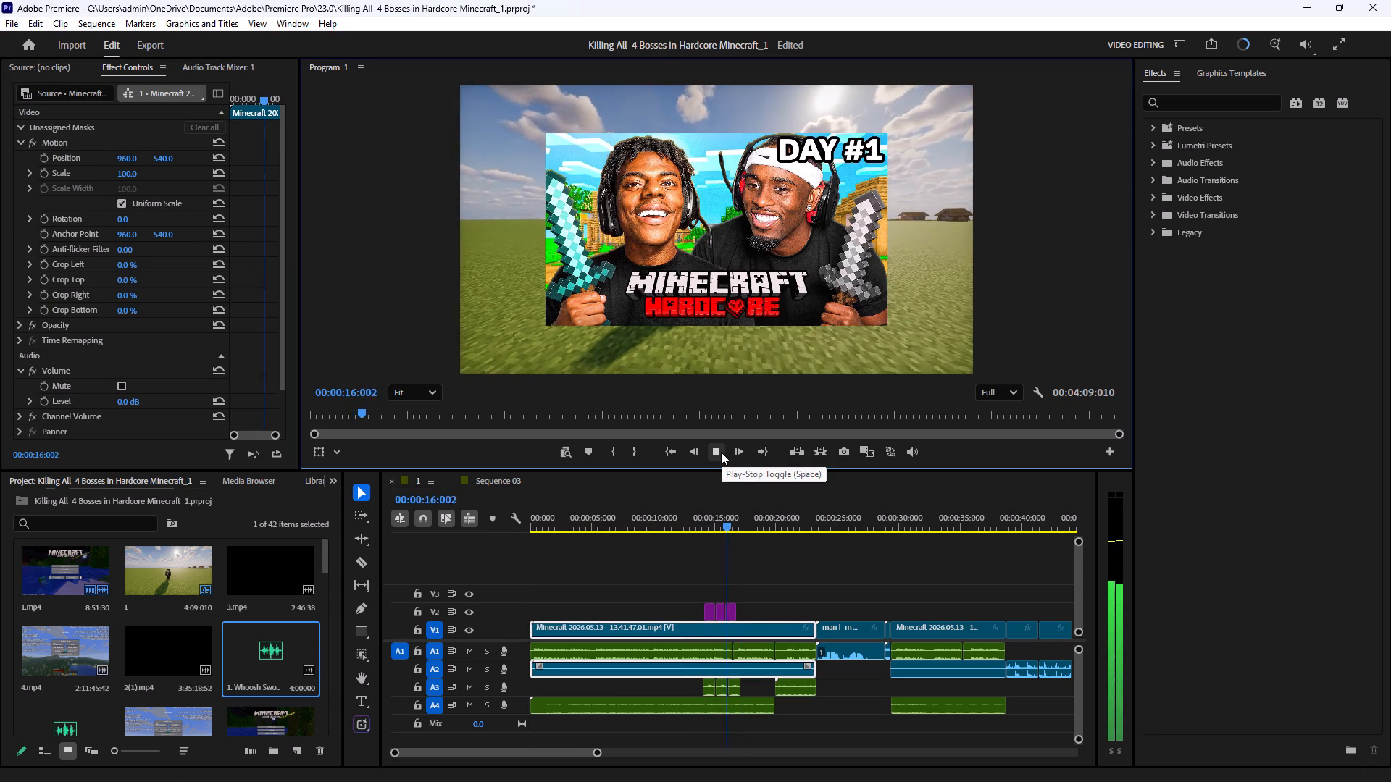
left_click(721, 452)
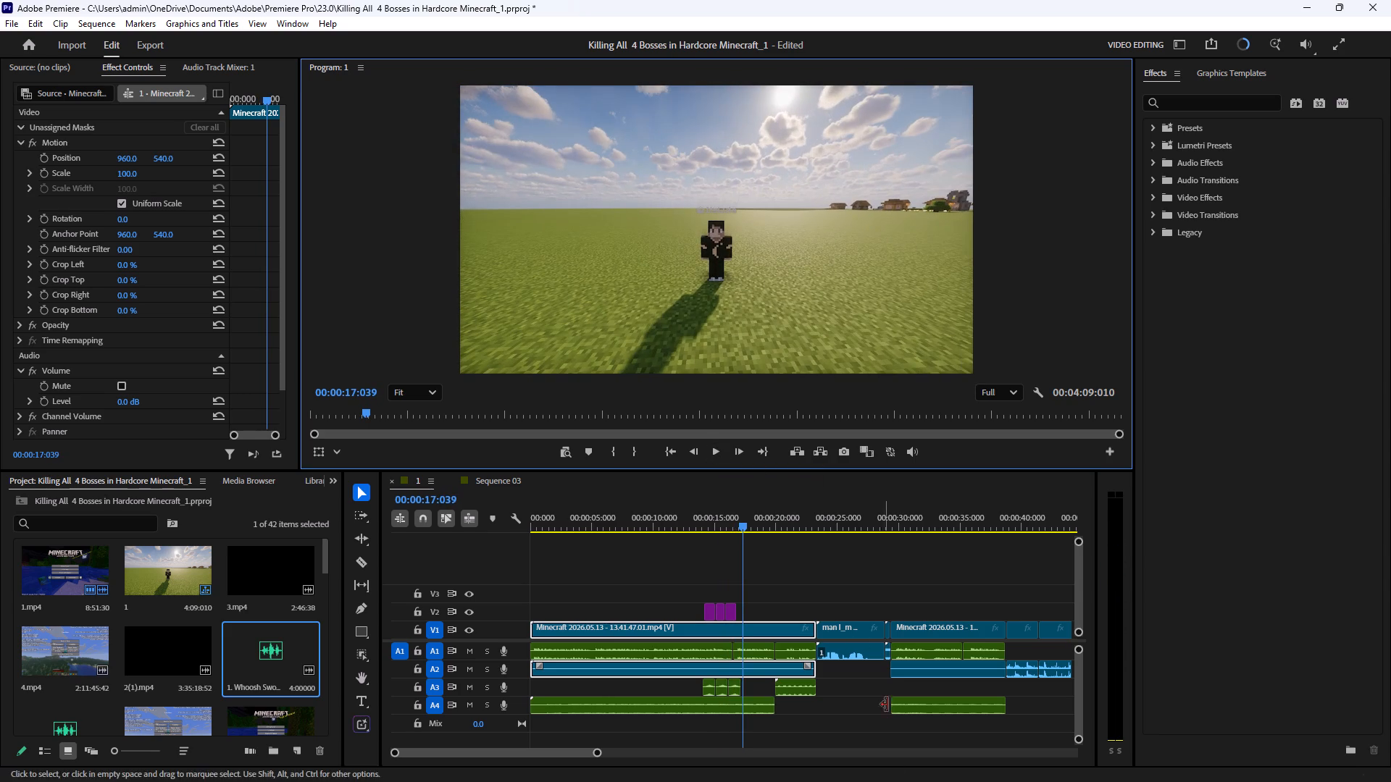
left_click(698, 518)
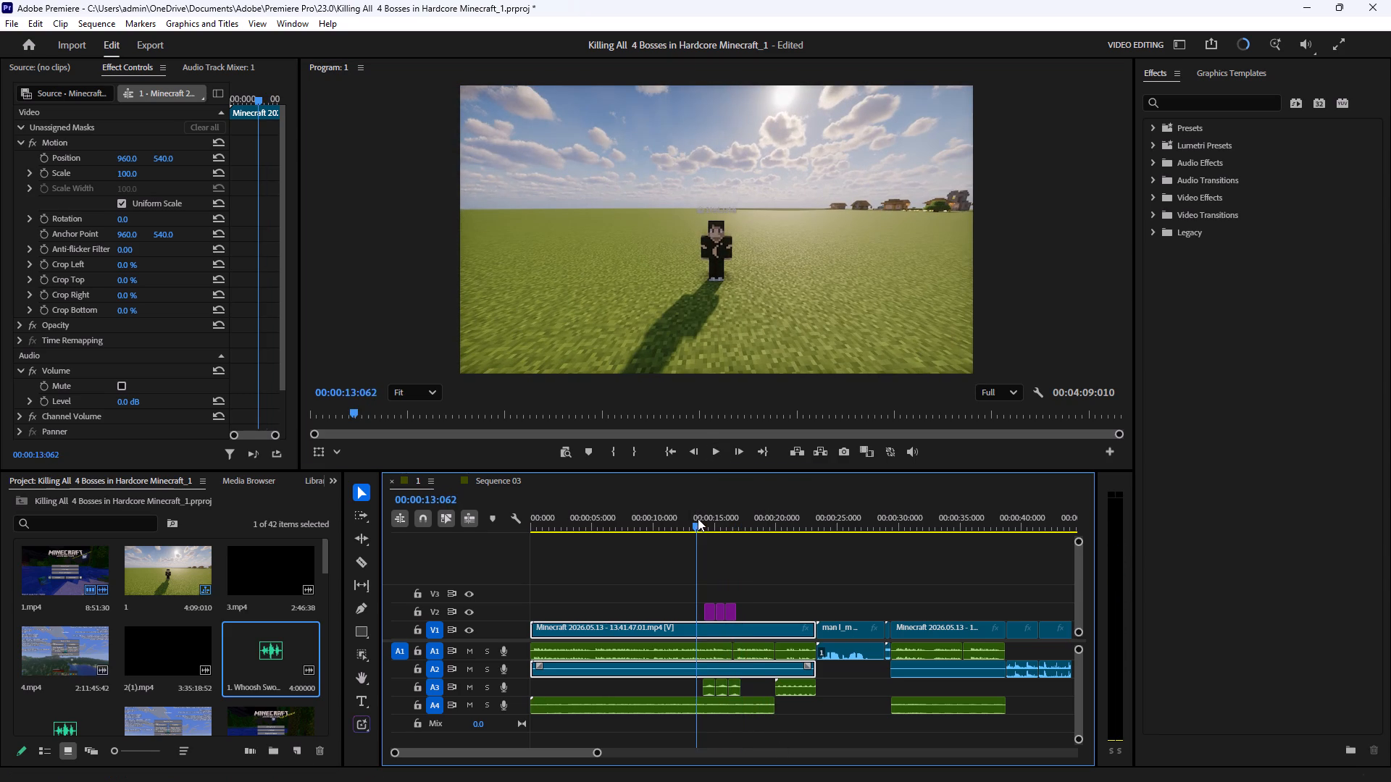
left_click(714, 451)
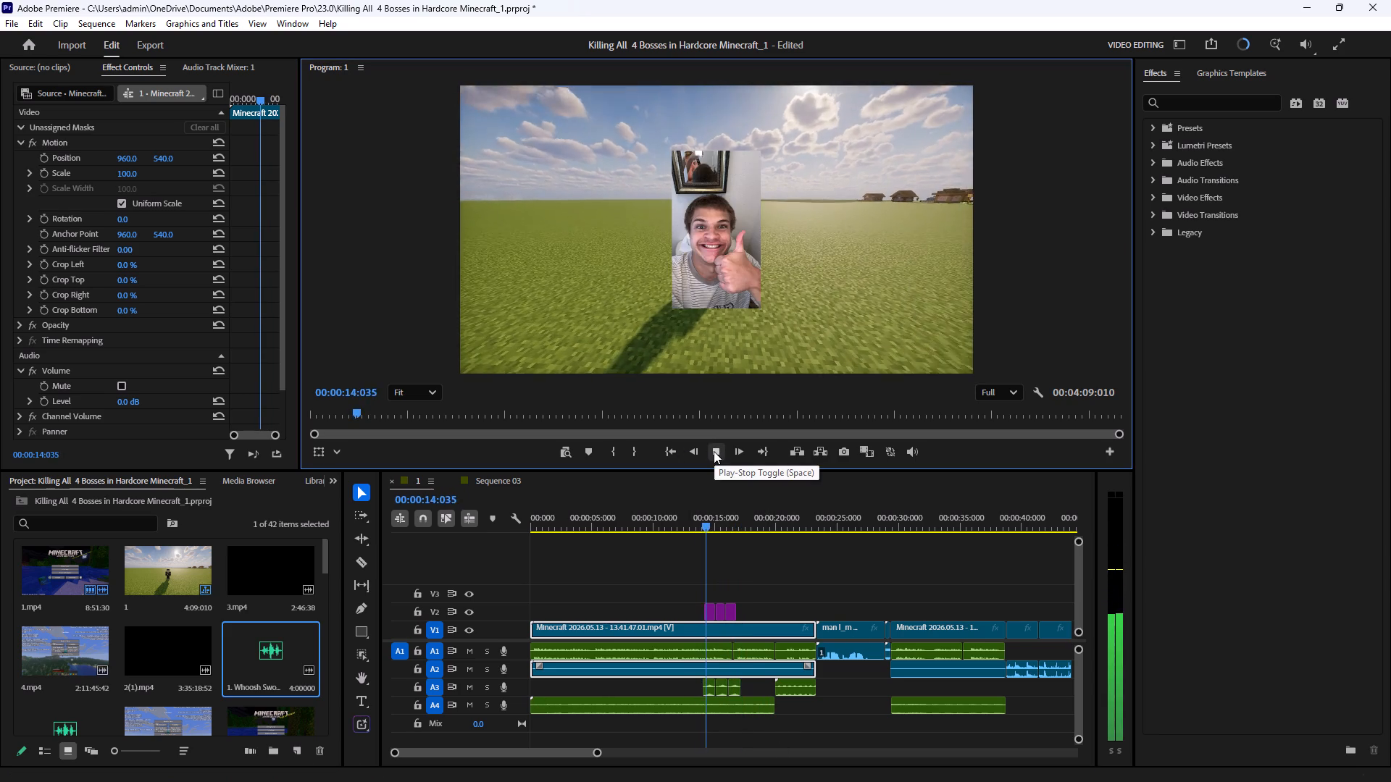
left_click(714, 451)
left_click(714, 451)
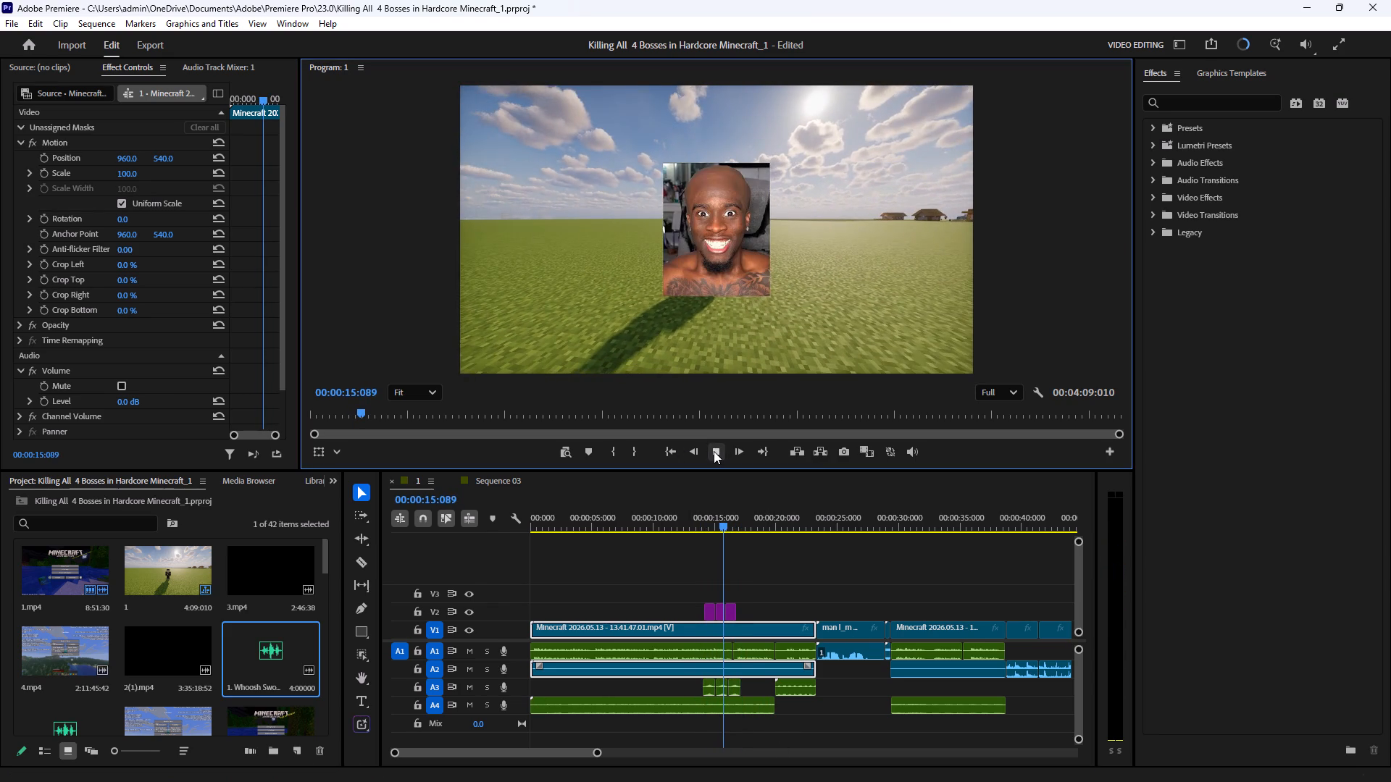
left_click(714, 451)
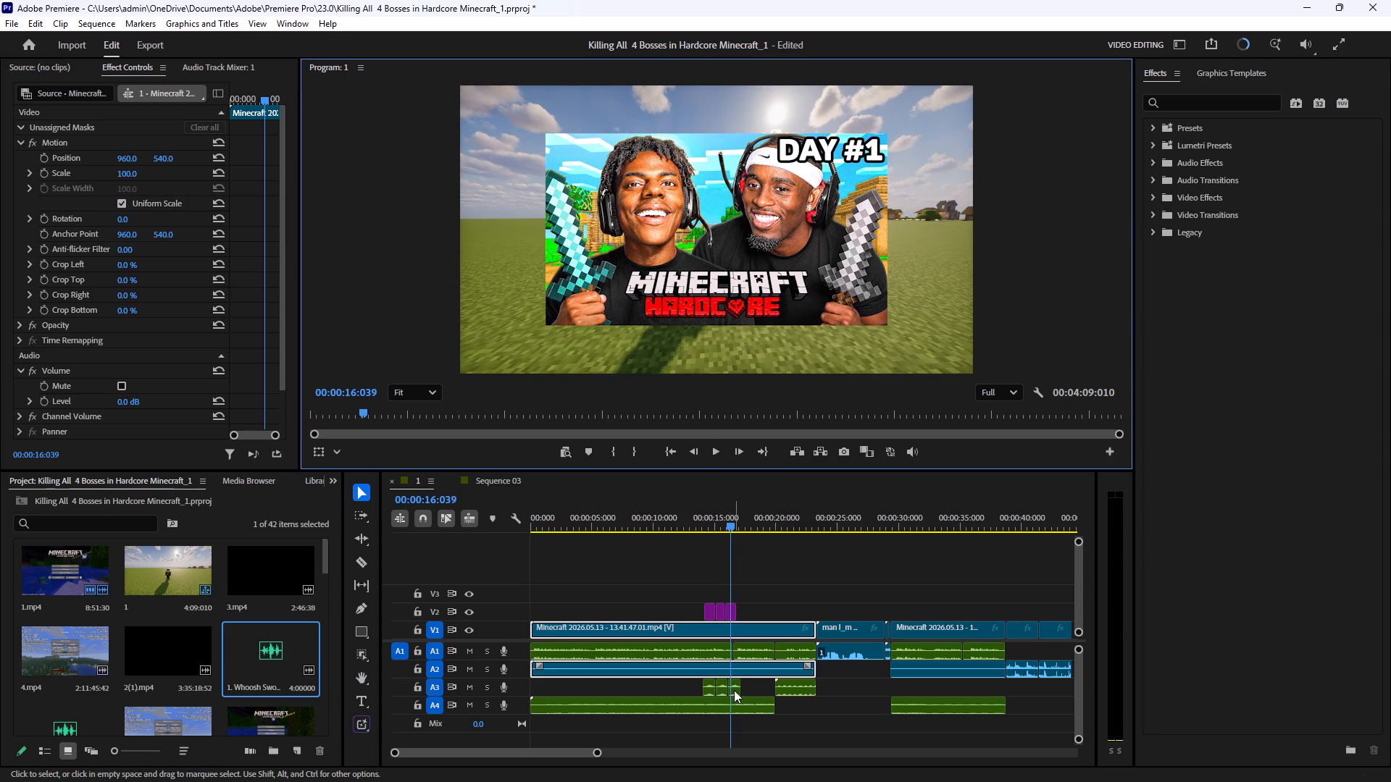
Spread out the whooshes on A3, moving the third to about 18 seconds and the second to the playhead at about 16 seconds.
left_click_drag(734, 690, 754, 684)
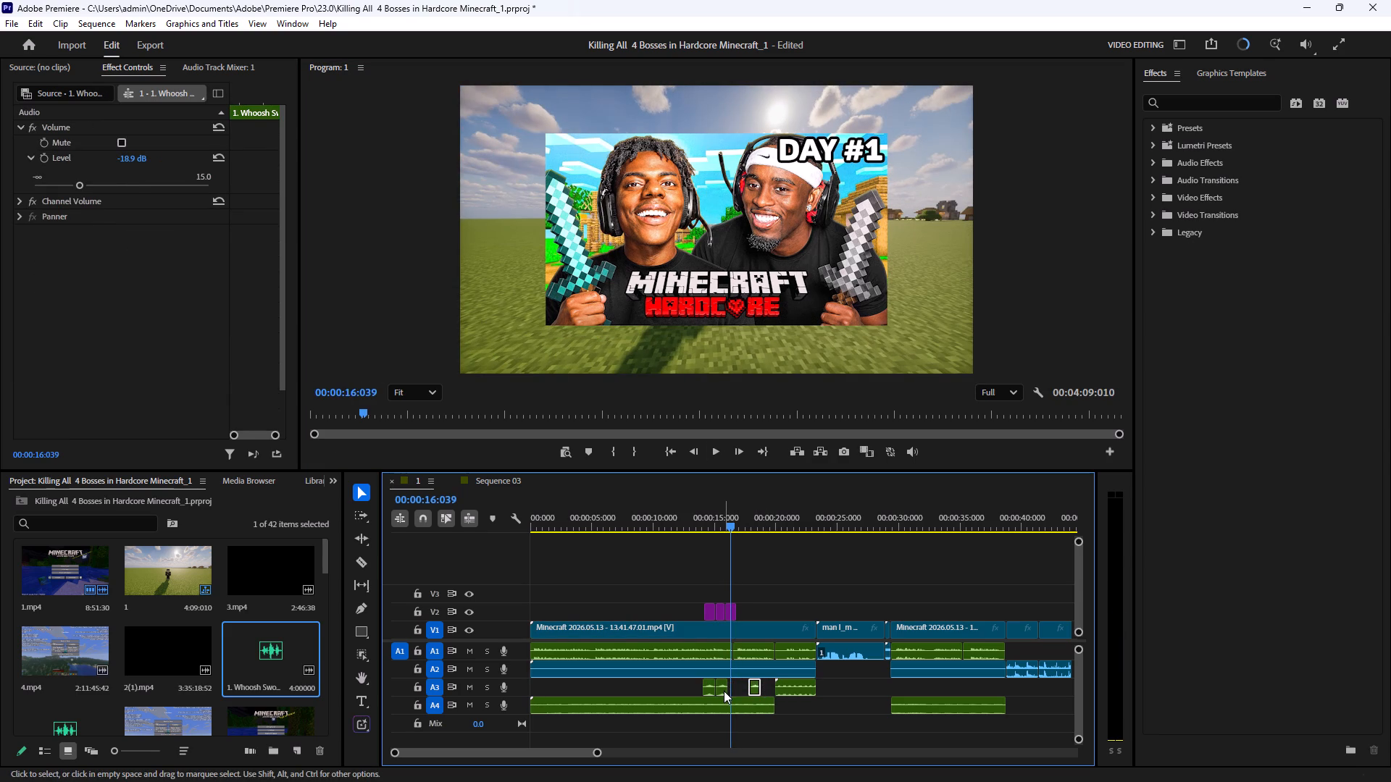
left_click_drag(724, 691, 737, 689)
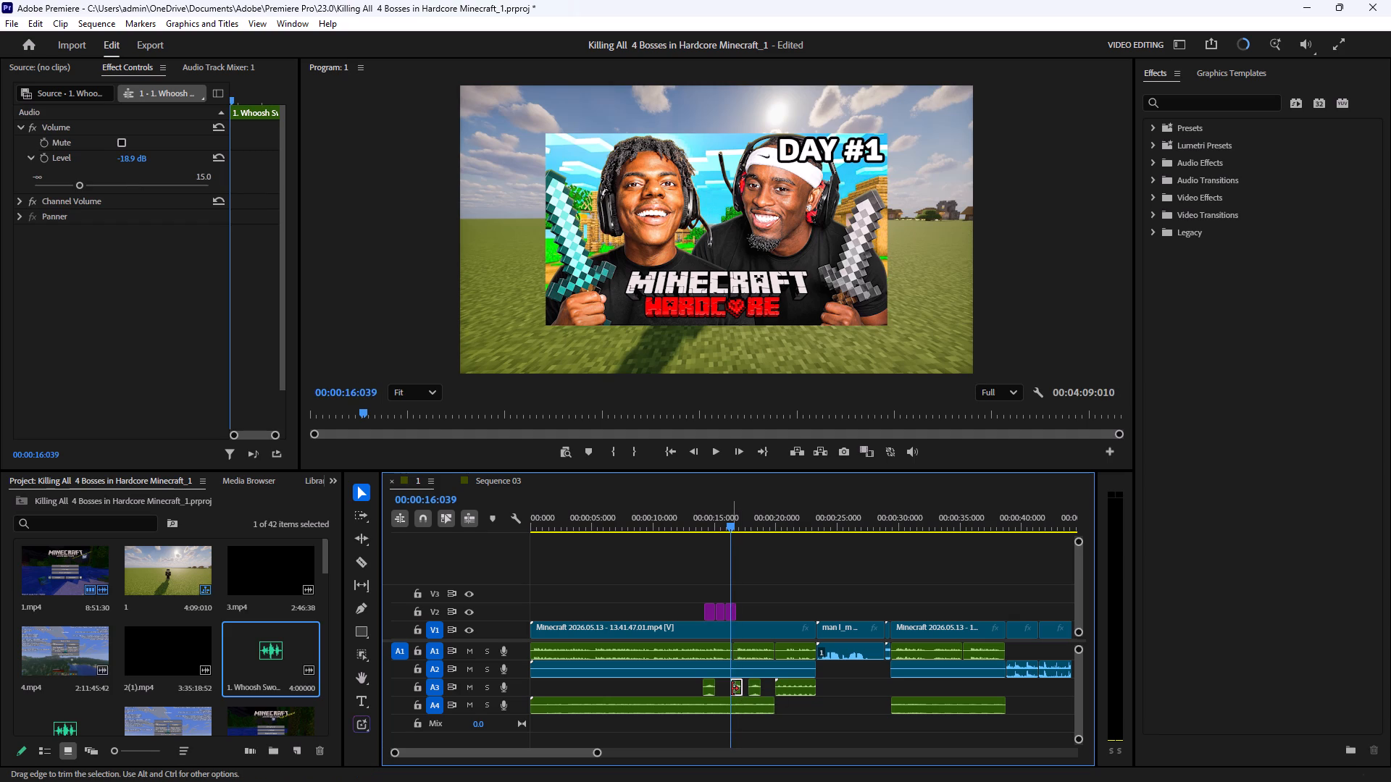
Trim 27 frames off the start of the middle whoosh and move it to the second purple V2 clip's start, at about 15 seconds.
left_click(732, 689)
left_click_drag(596, 751, 575, 748)
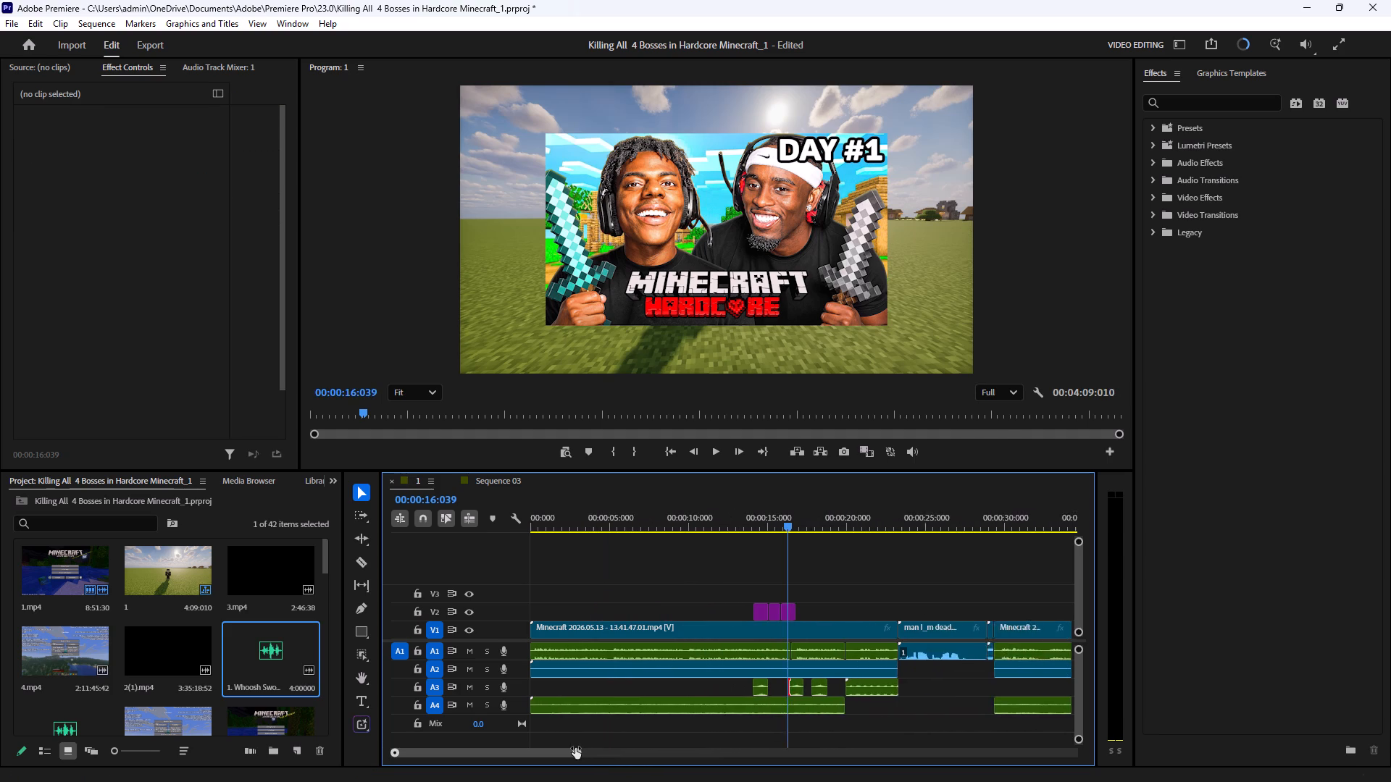
left_click_drag(575, 748, 569, 749)
left_click(806, 693)
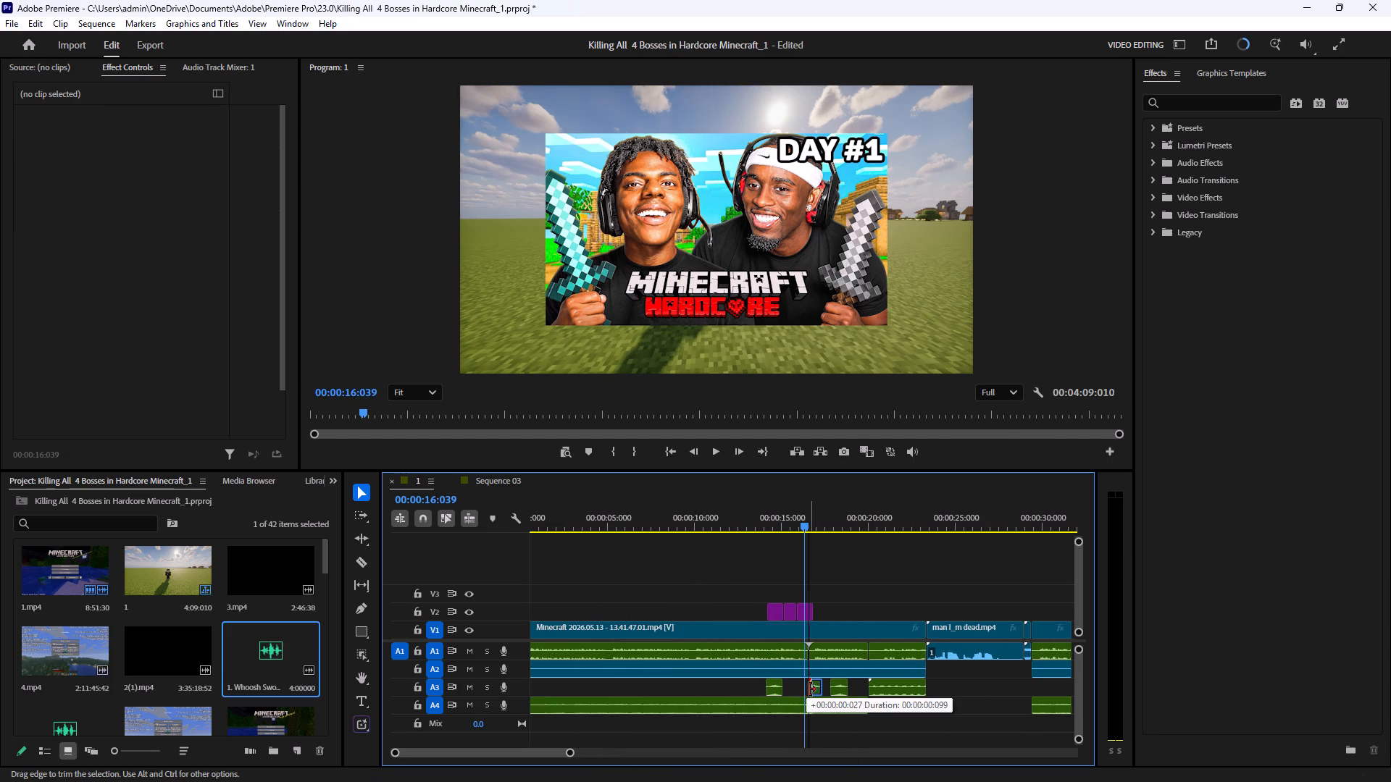
left_click(924, 722)
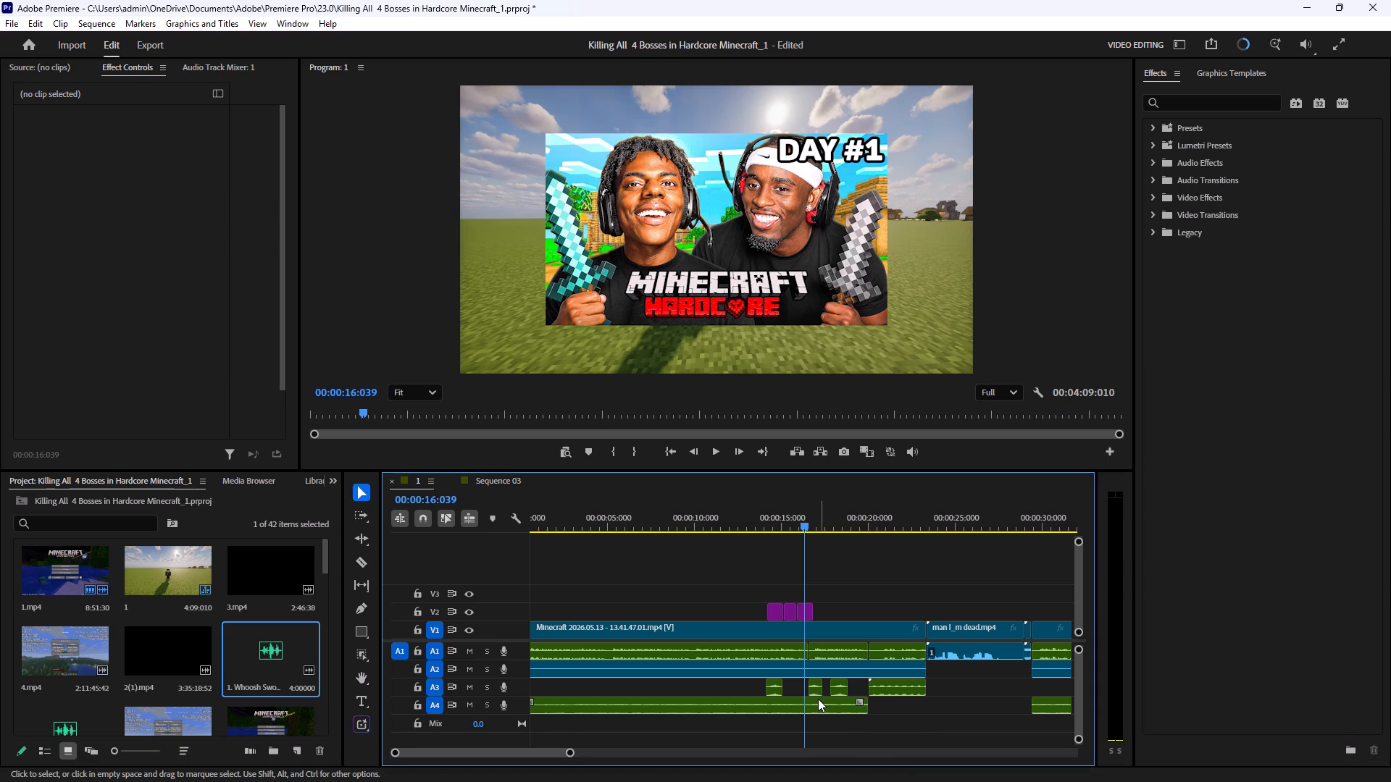
left_click_drag(818, 691, 795, 694)
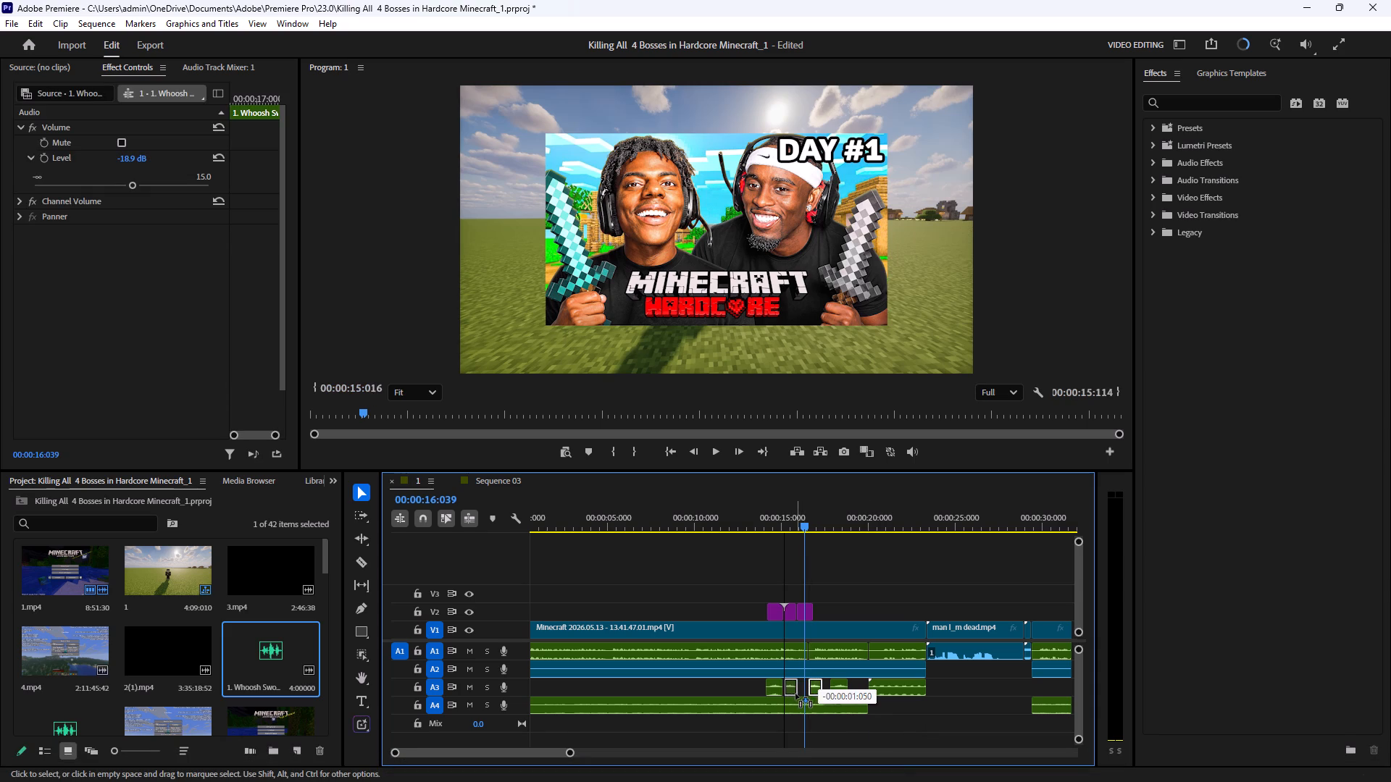
Trim 30 frames off the start of the third whoosh on A3 and move it to the third purple V2 clip's start, at about 16 seconds.
left_click_drag(795, 694, 795, 694)
left_click(832, 691)
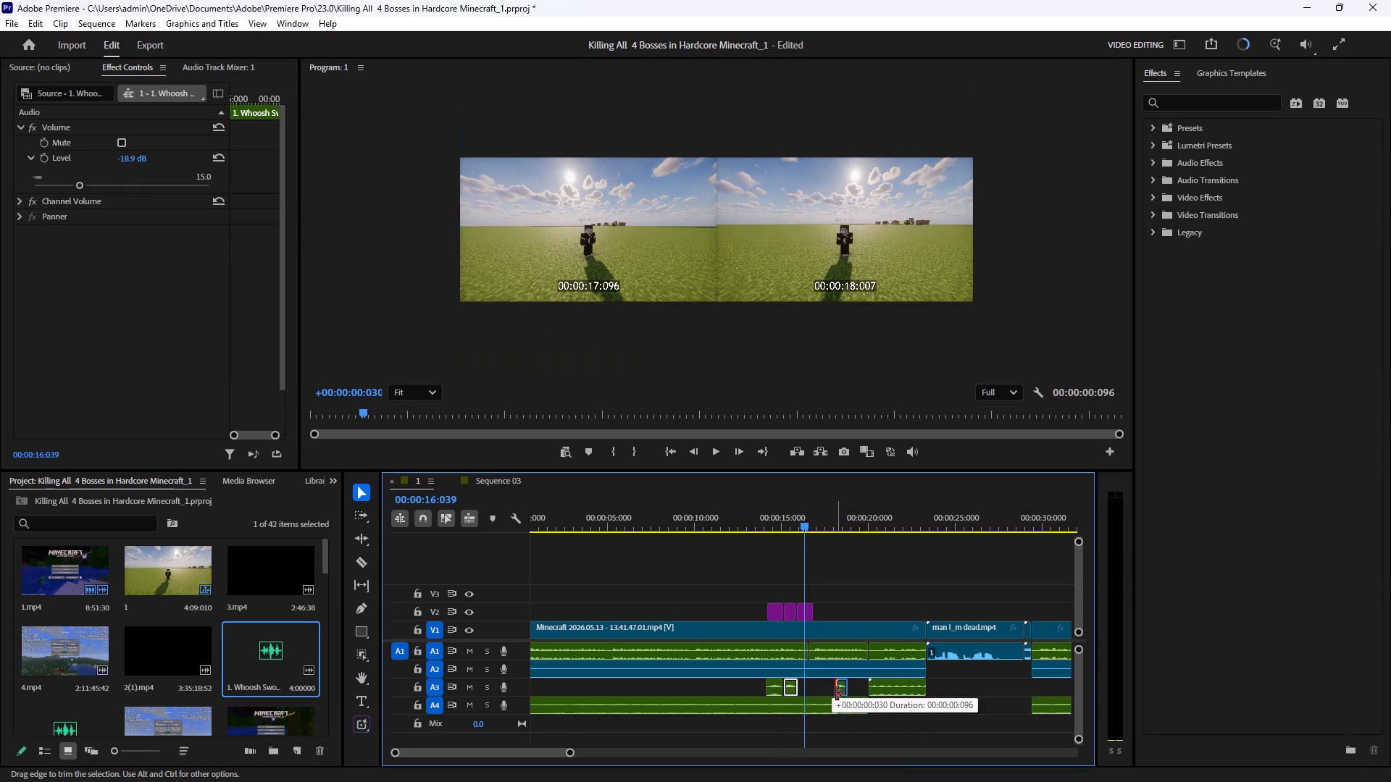
left_click_drag(841, 686, 803, 690)
Play the sequence from about 13 seconds to check the whooshes and the following clips, with the Program monitor maximized.
left_click(760, 526)
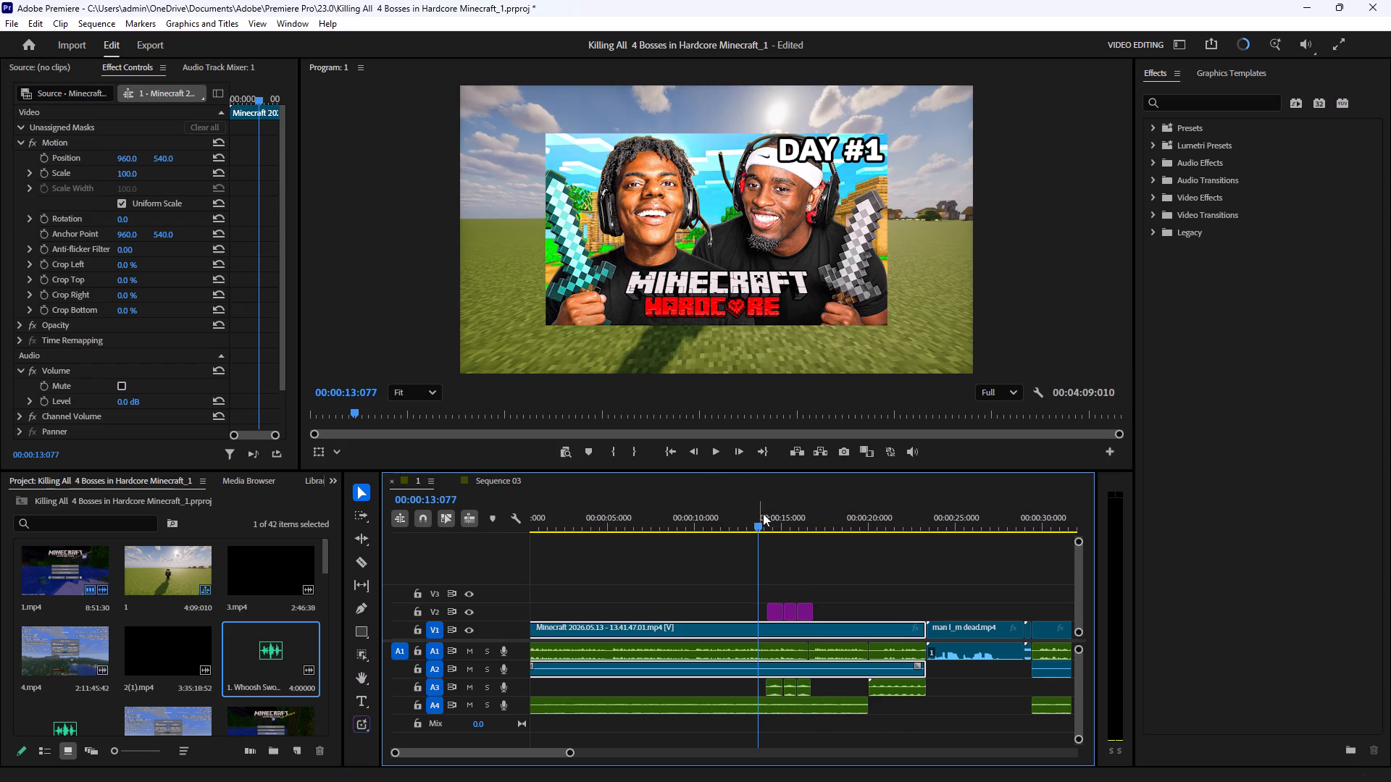
left_click(724, 454)
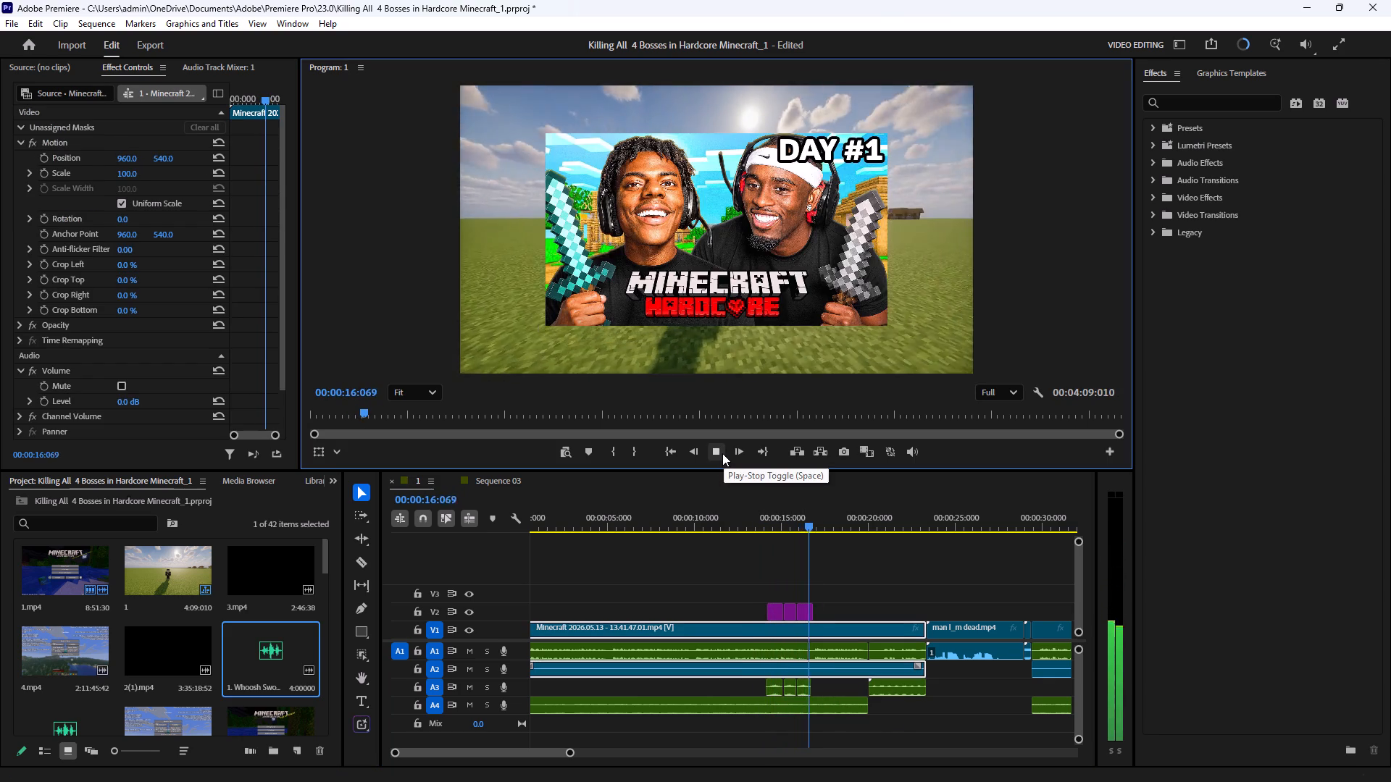
left_click(990, 705)
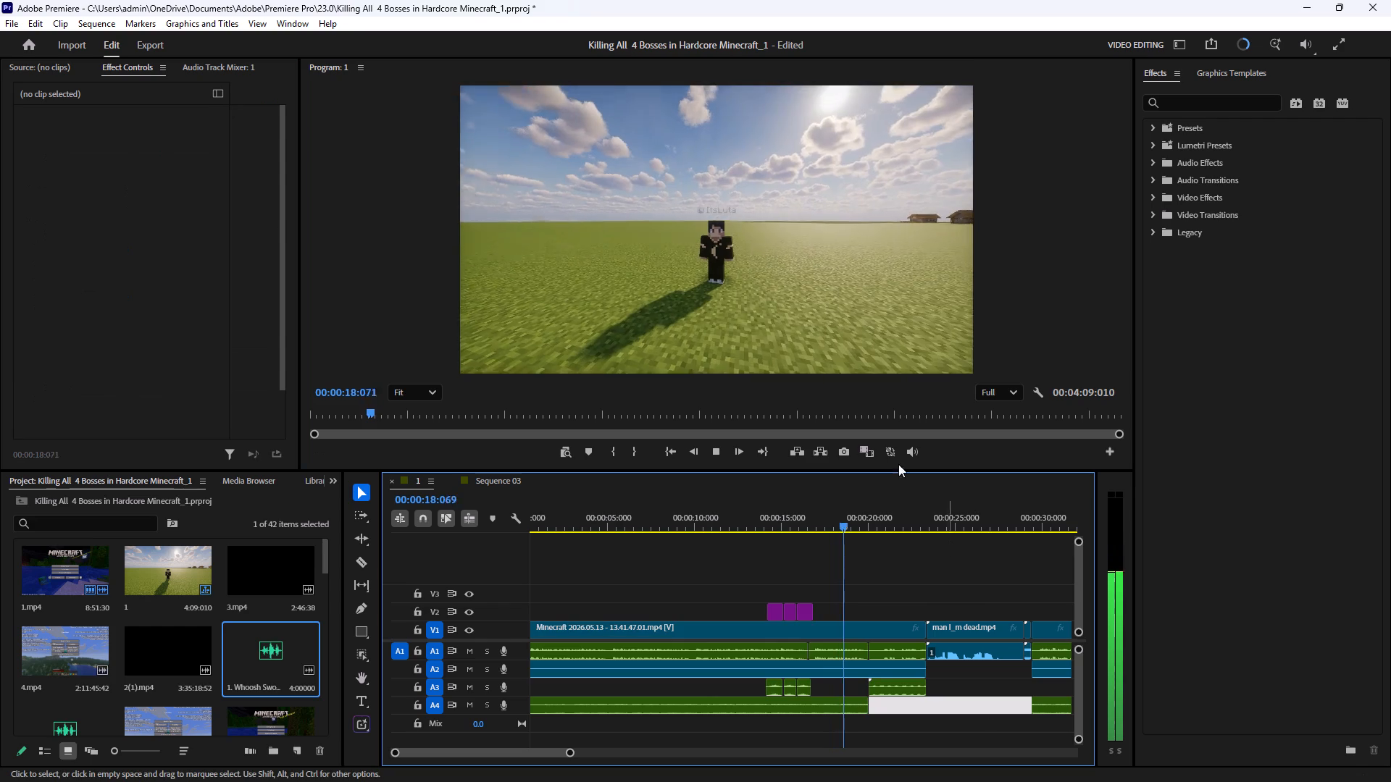
left_click(780, 290)
key("grave")
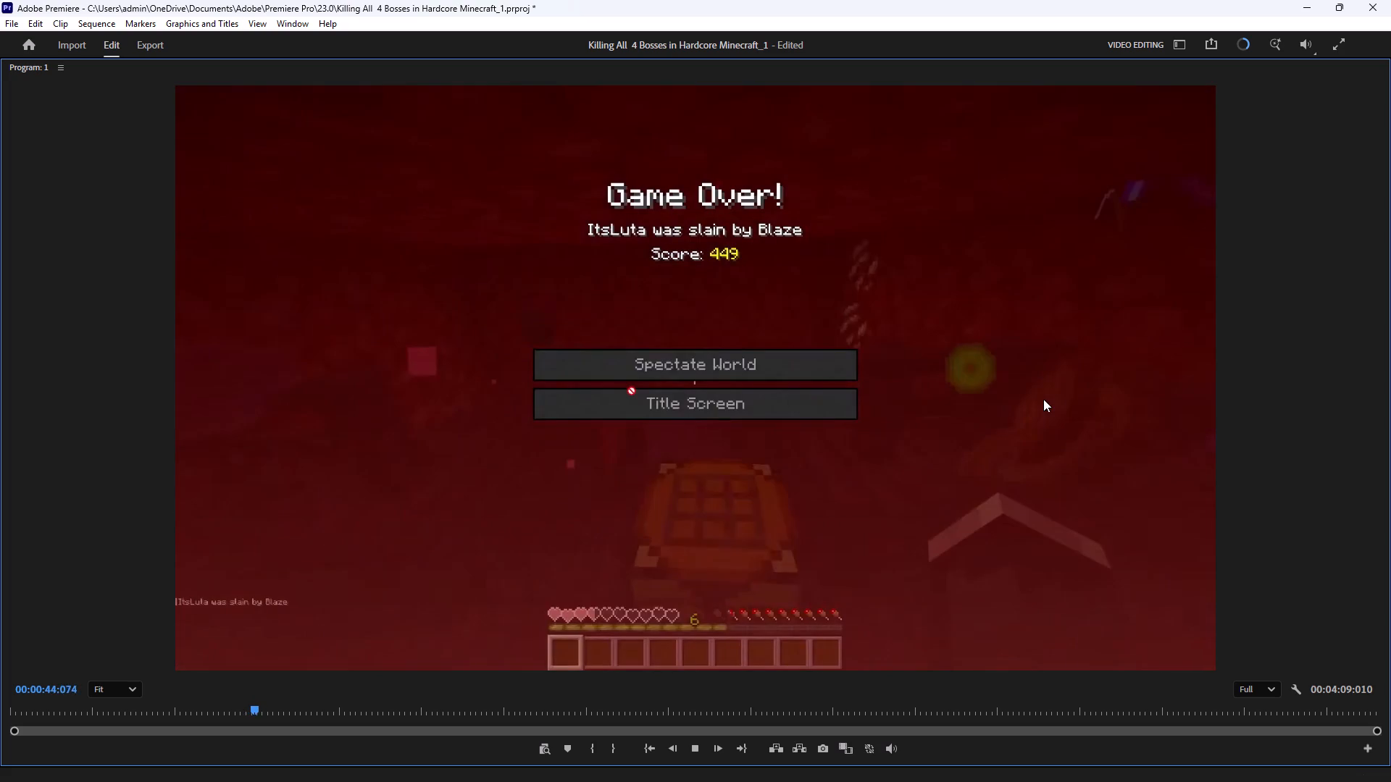
Set the Program monitor's playback resolution to 1/2.
left_click(1269, 697)
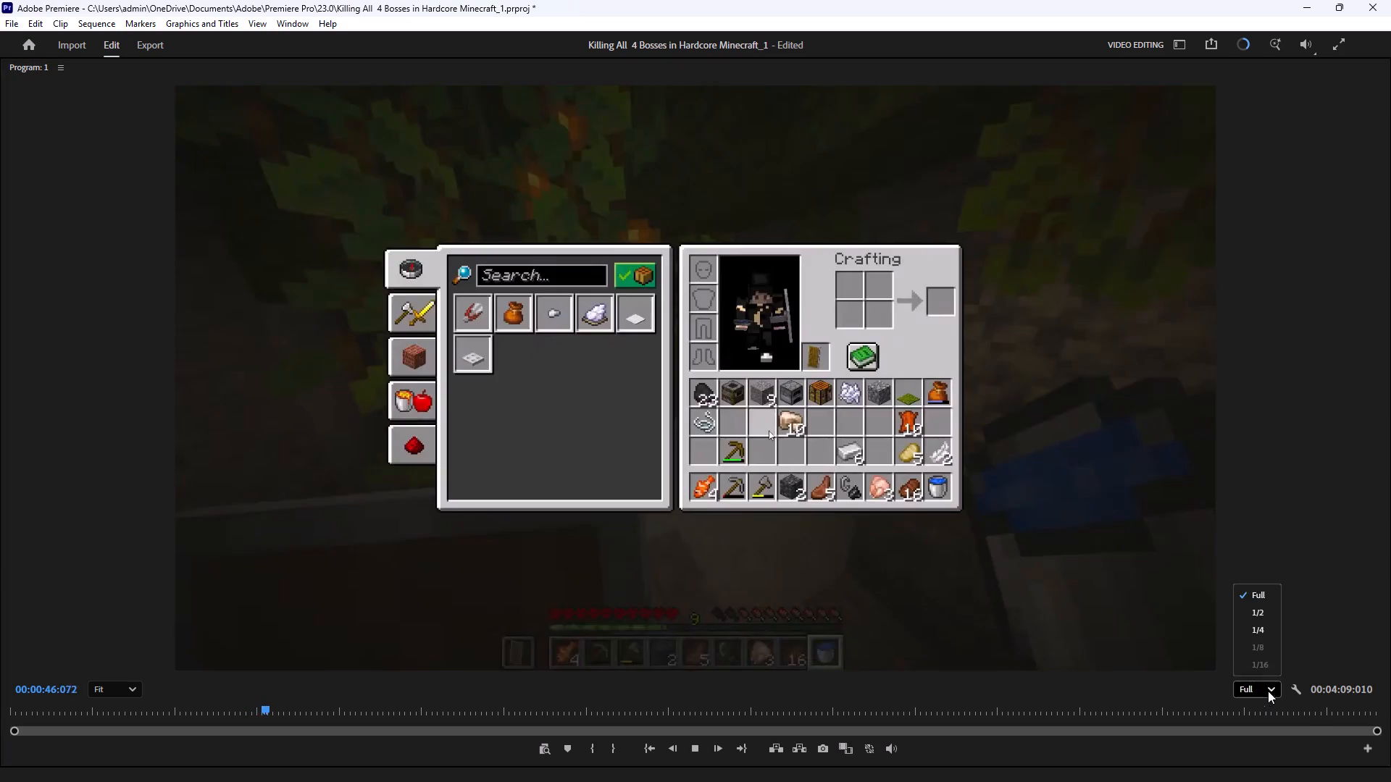
left_click(1263, 621)
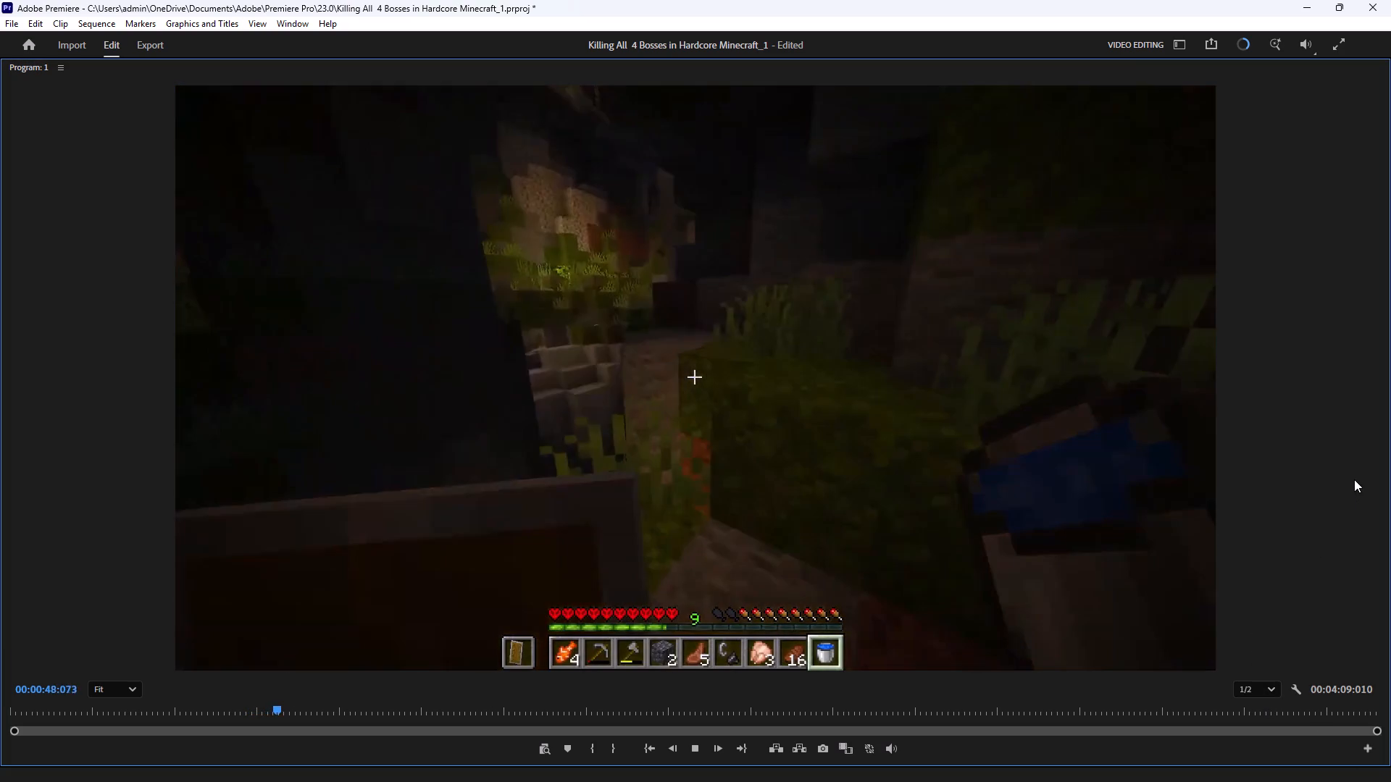
Review playback up to about 54 seconds, restore the normal workspace and scrub back to about 40 seconds.
key("space")
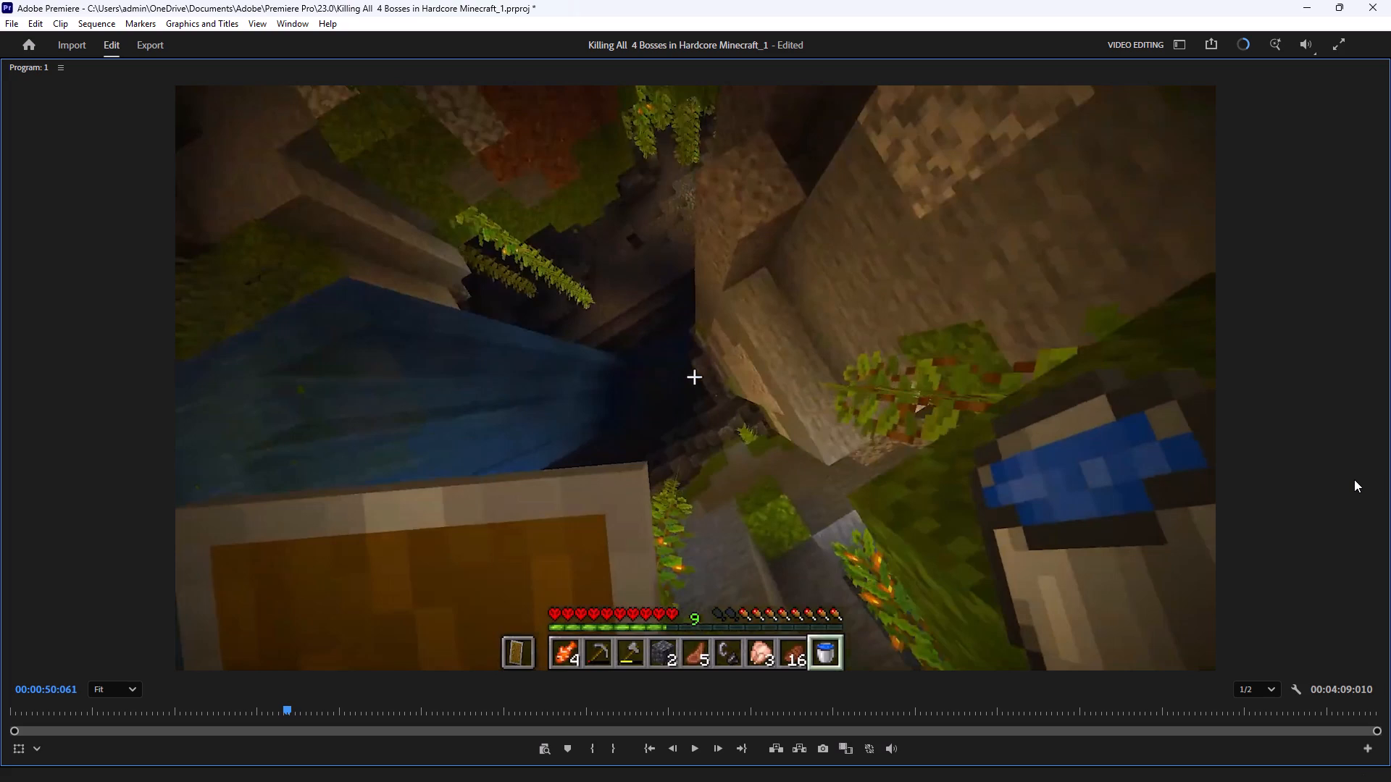
key("space")
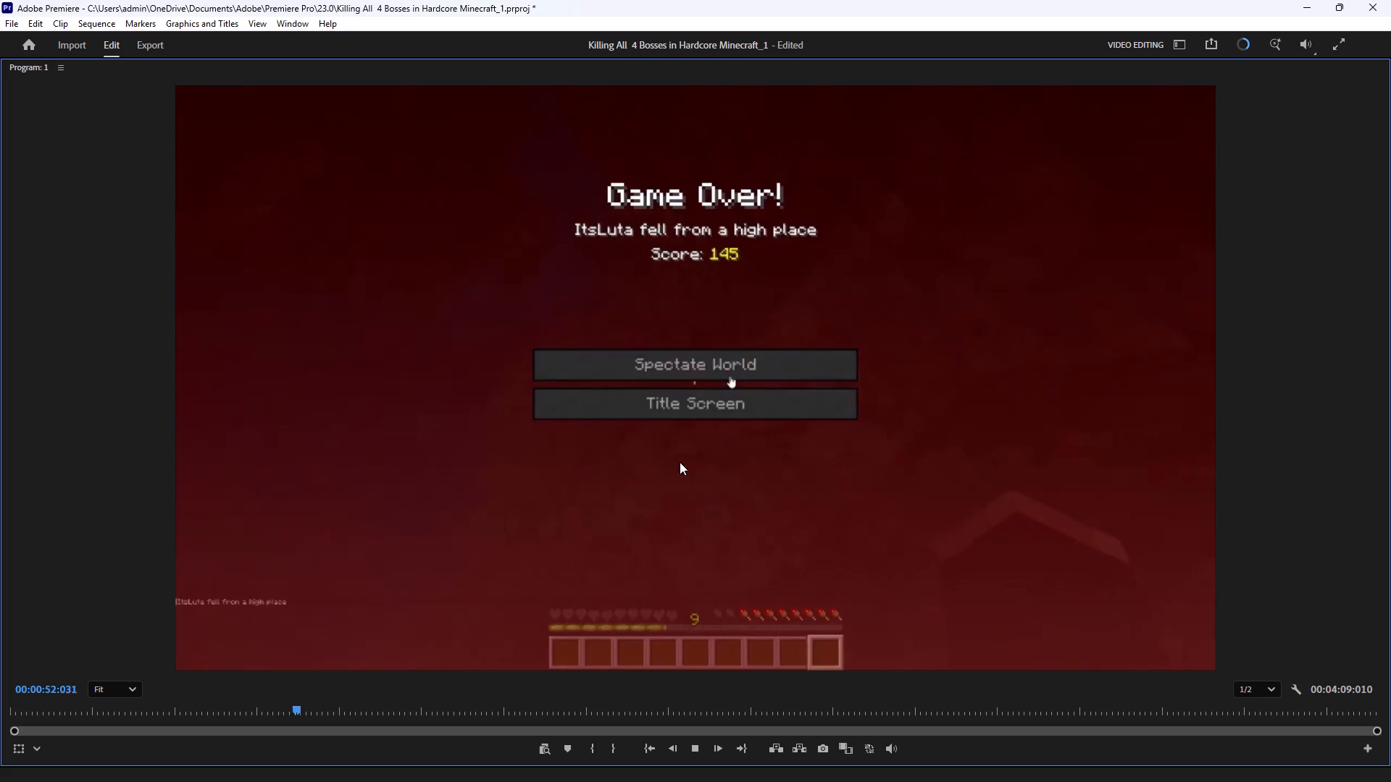
left_click(619, 474)
key("grave")
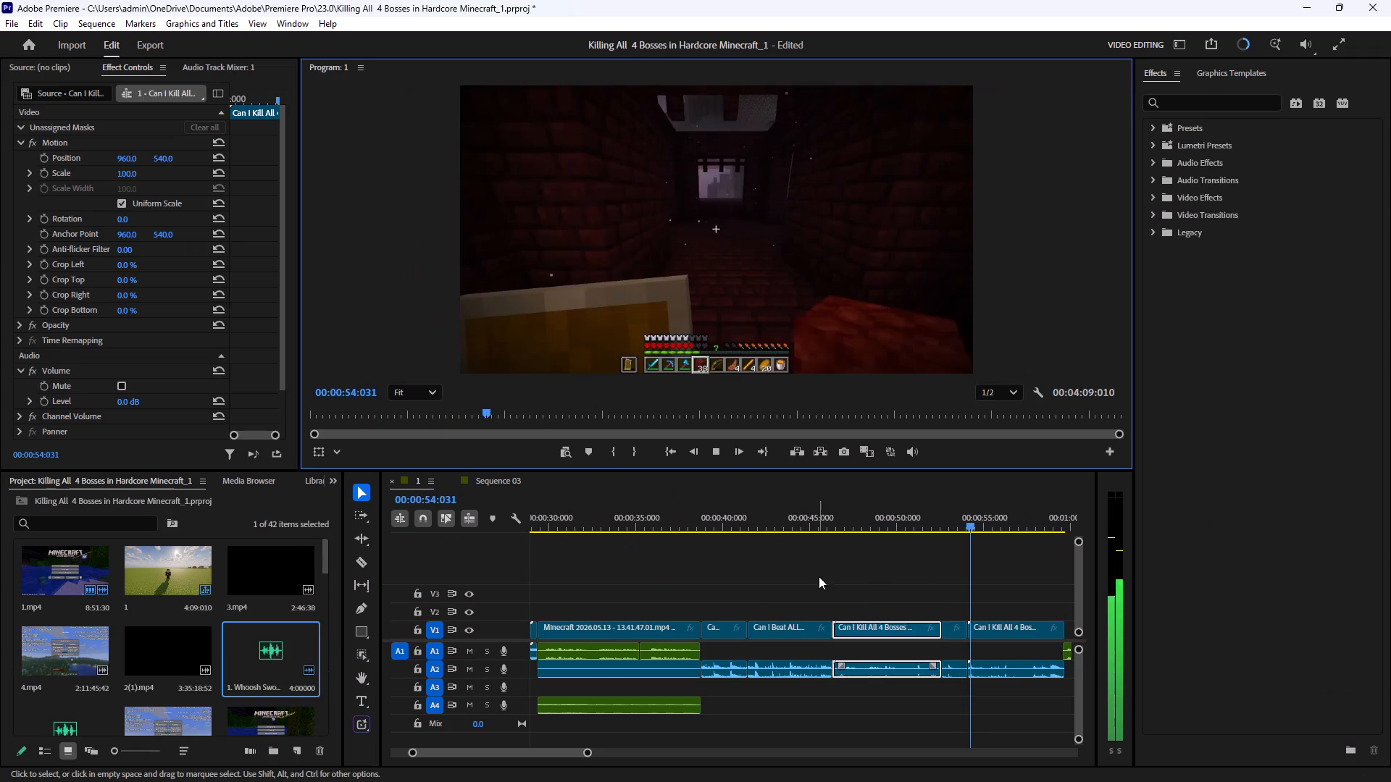
key("space")
left_click_drag(844, 517, 738, 545)
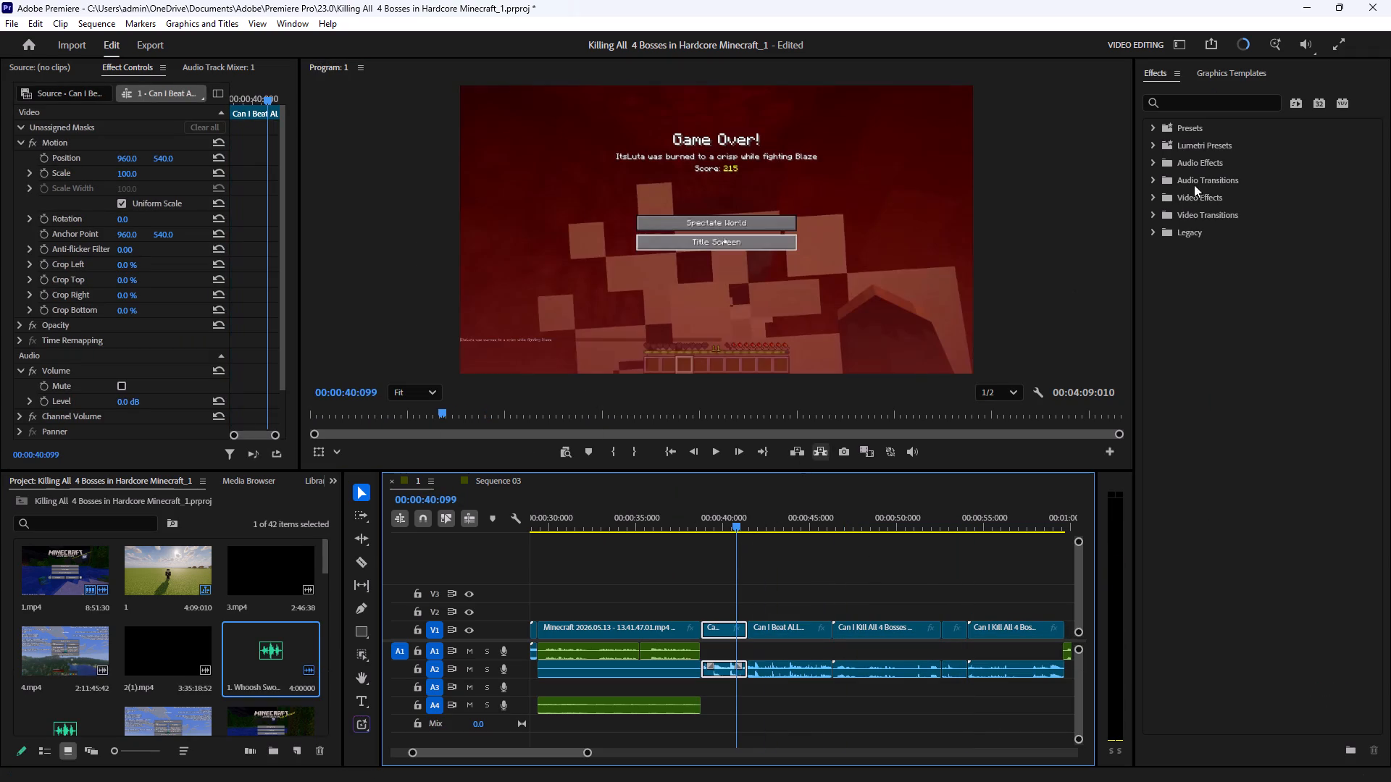
Remove the completed orb.mp3 and whoosh entries from the background tasks and cancel the Media Intelligence Analysis.
left_click(1236, 50)
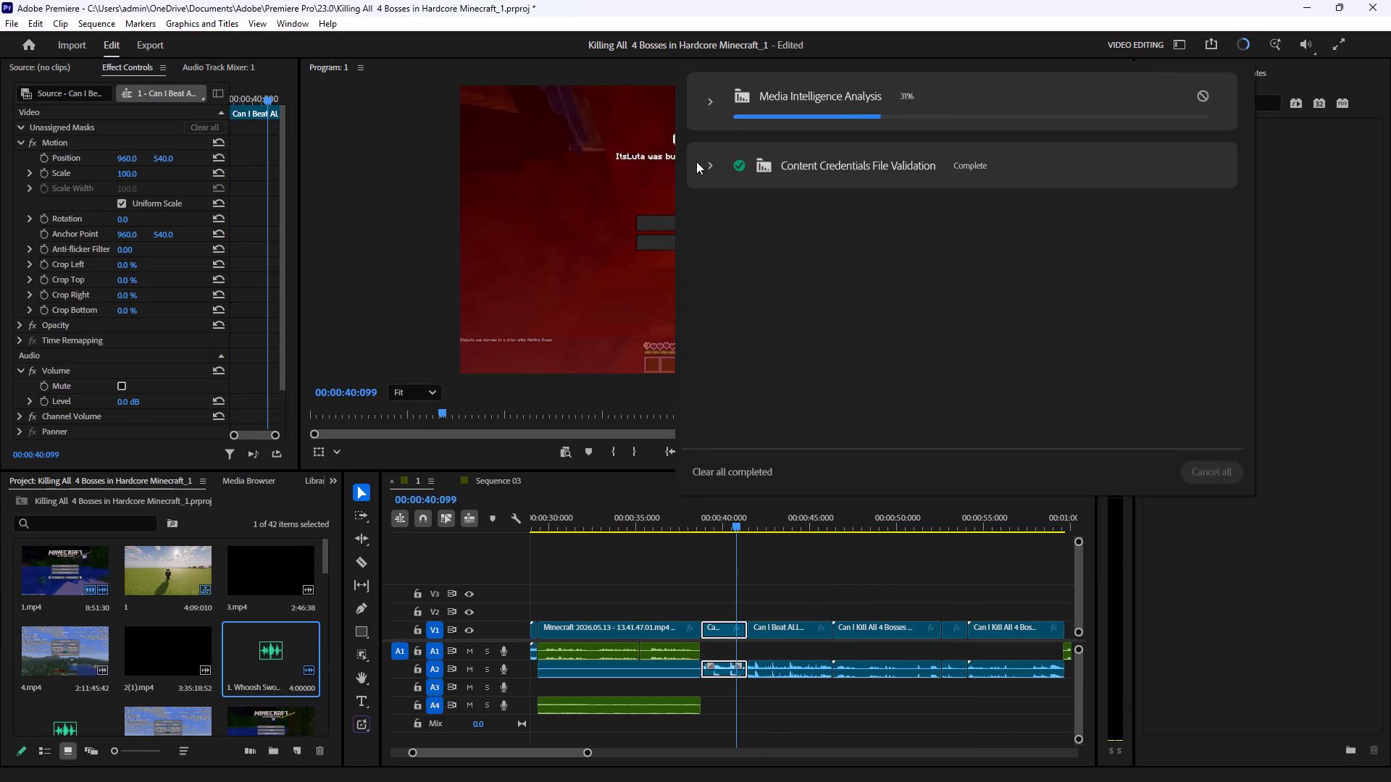
left_click(711, 106)
scroll(811, 151, "down", 4)
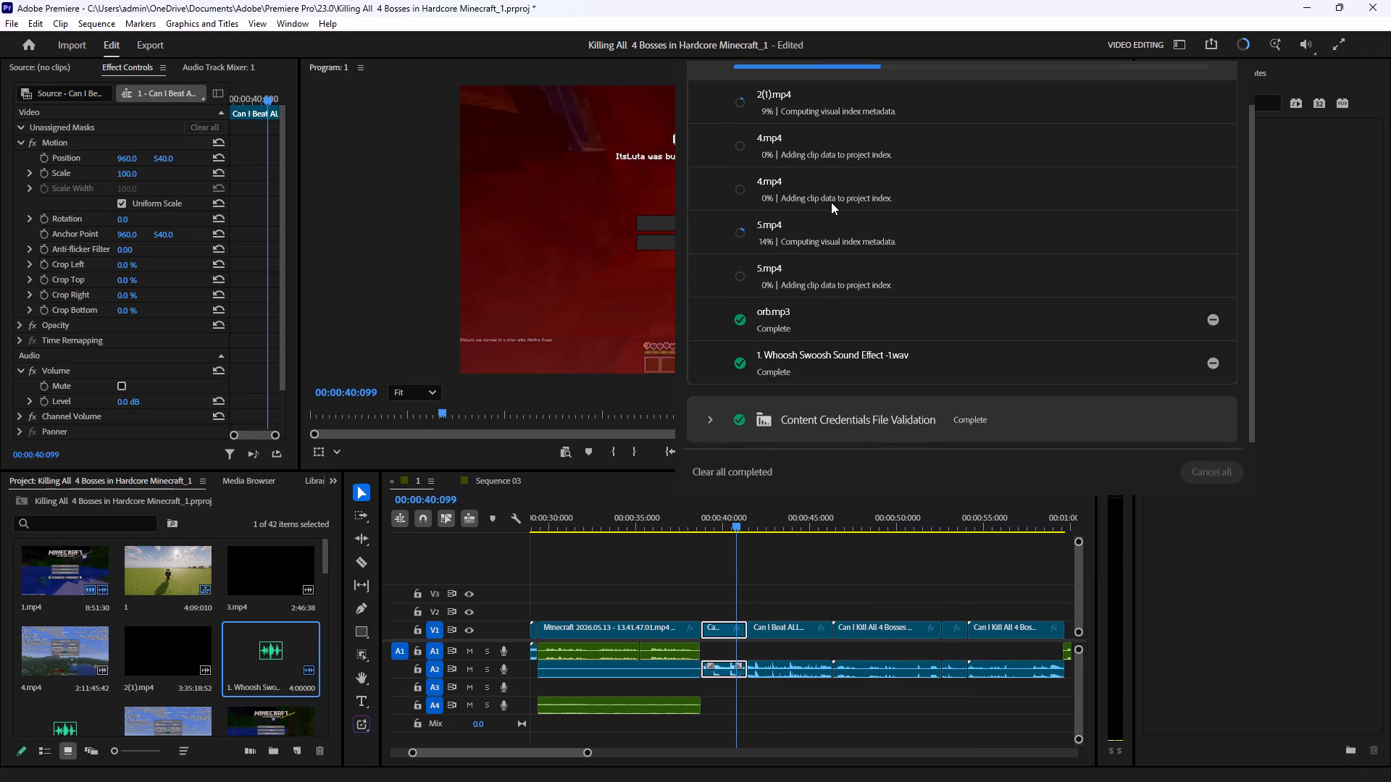
left_click(1219, 326)
left_click(1215, 363)
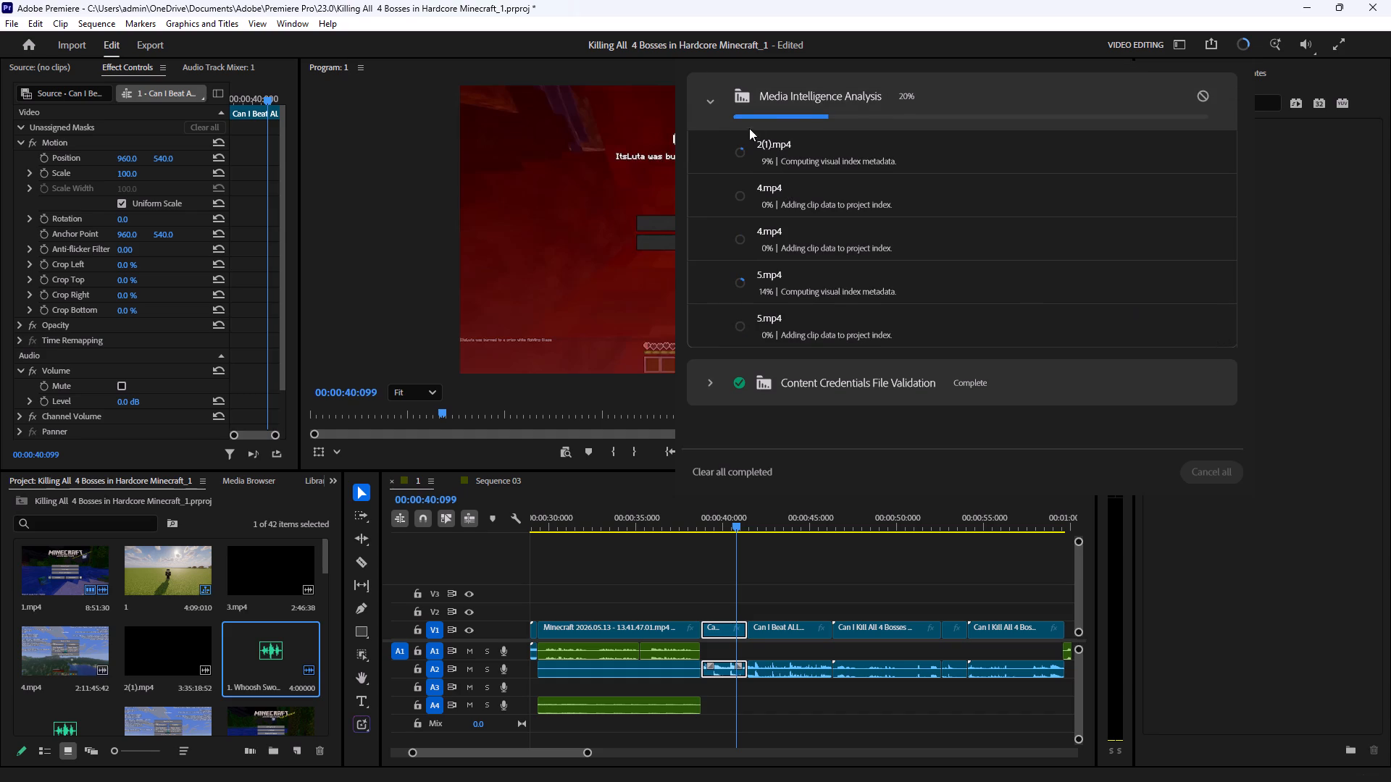
left_click(1207, 98)
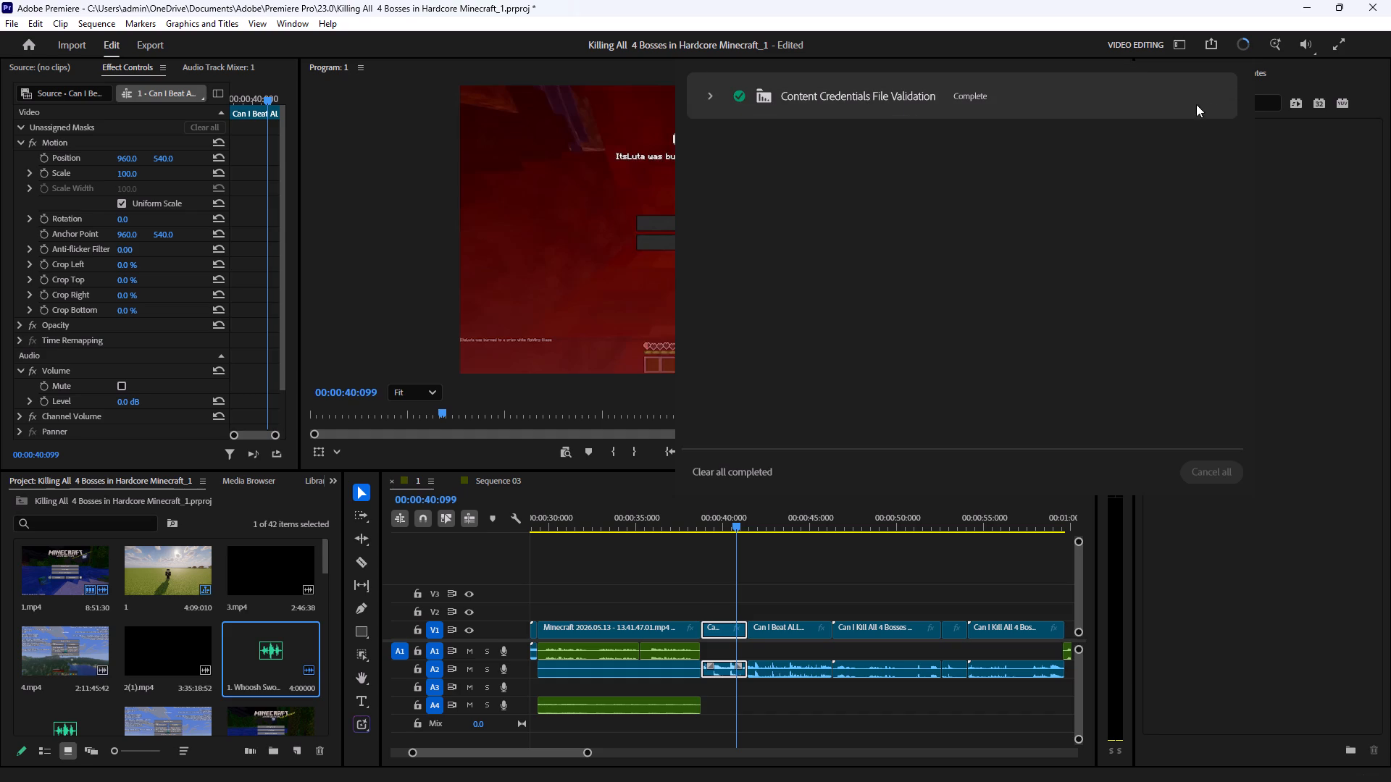
left_click(1355, 194)
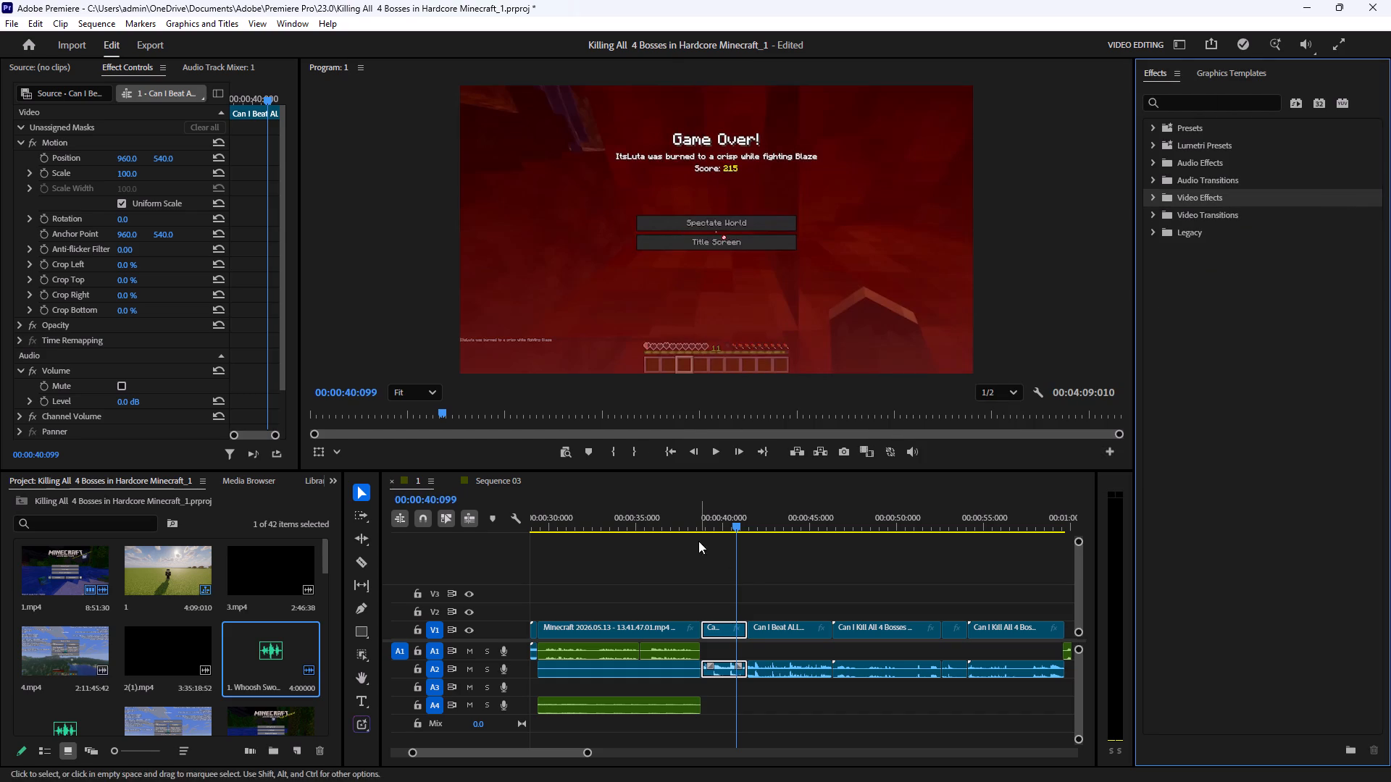
Play the sequence from about 38 seconds to about 1:06 in the maximized Program monitor, then restore the workspace.
left_click(701, 524)
left_click(717, 441)
left_click(721, 451)
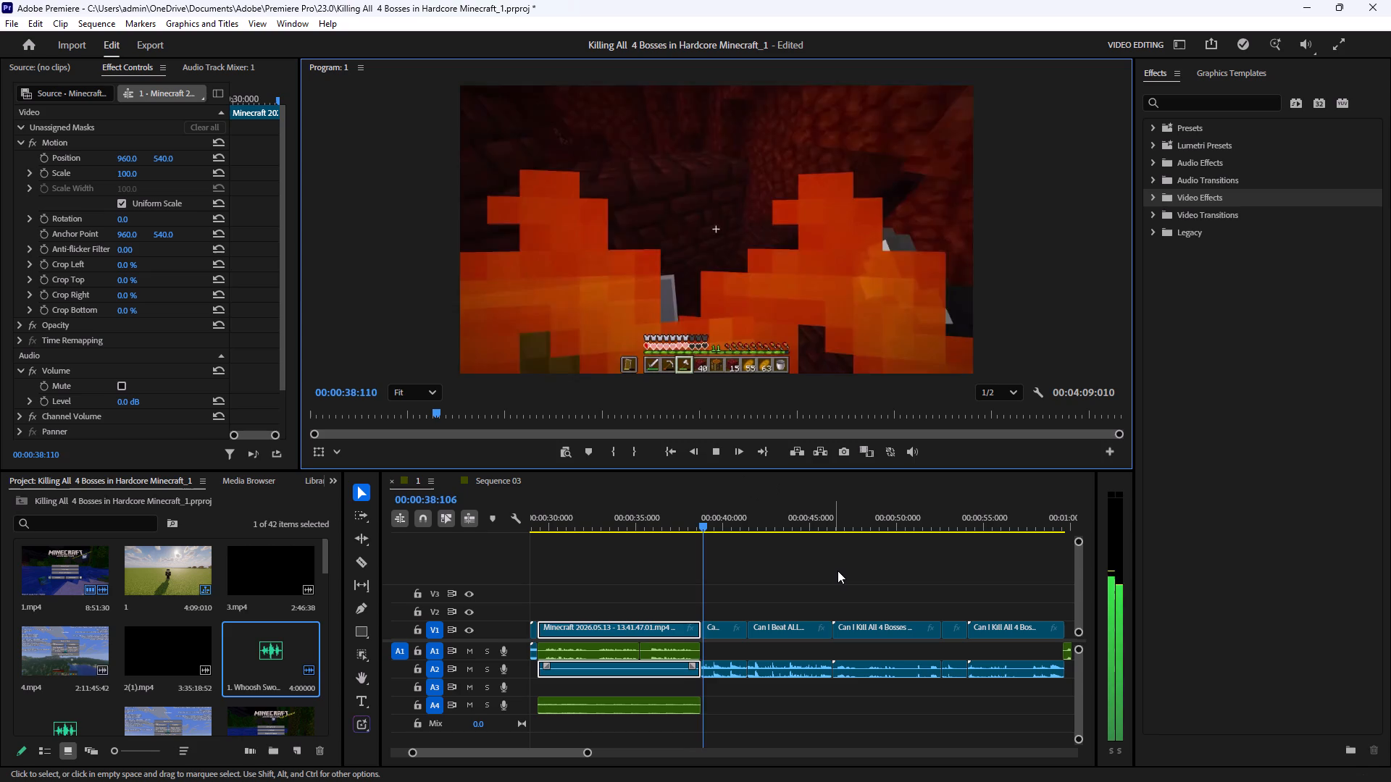
left_click(724, 321)
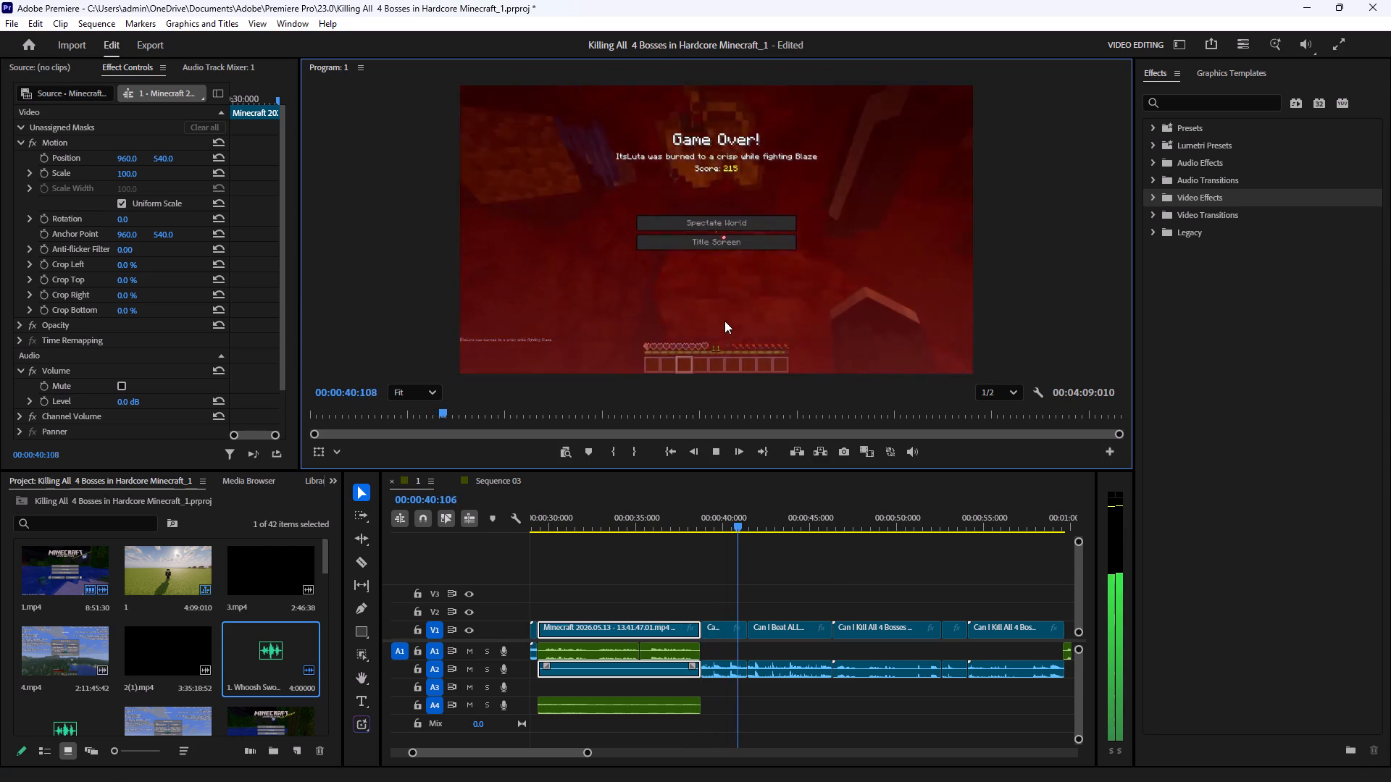
key("grave")
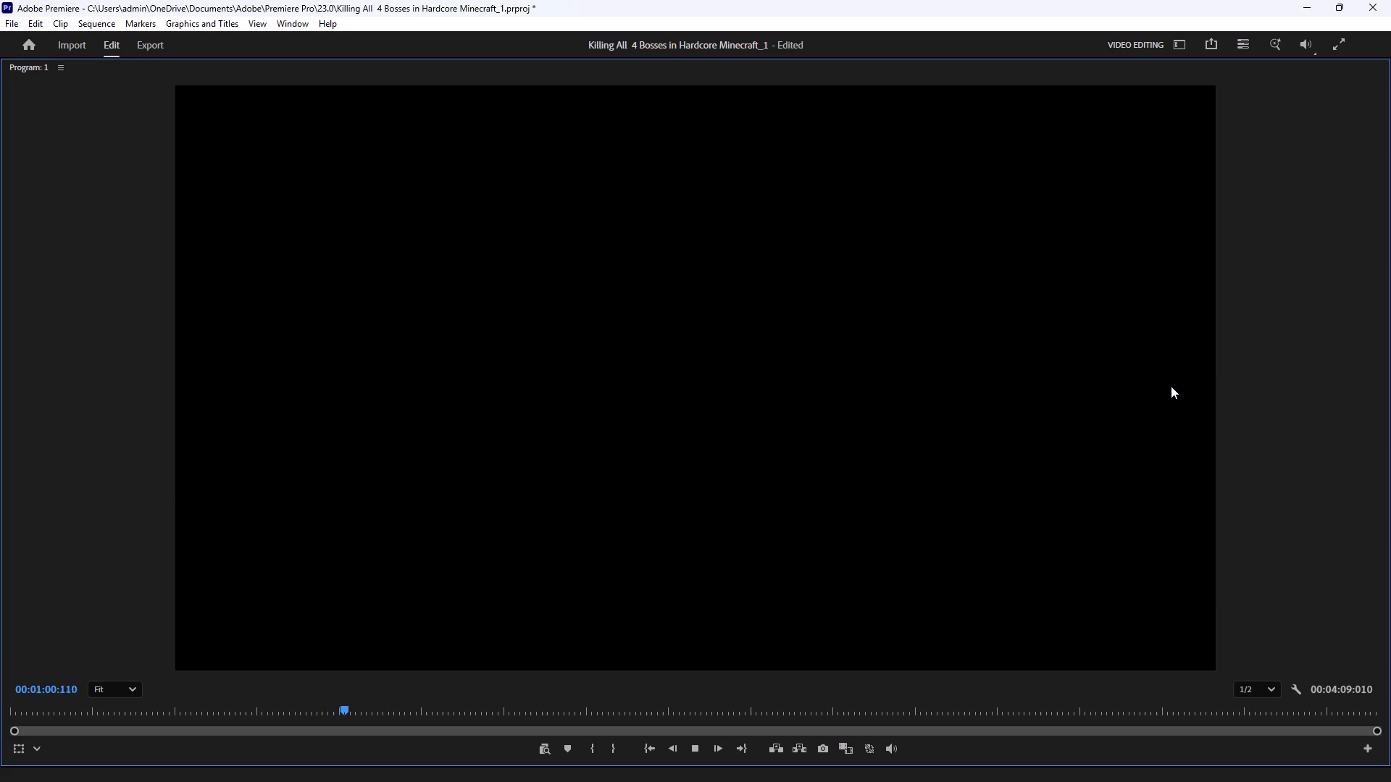
key("Escape")
key("grave")
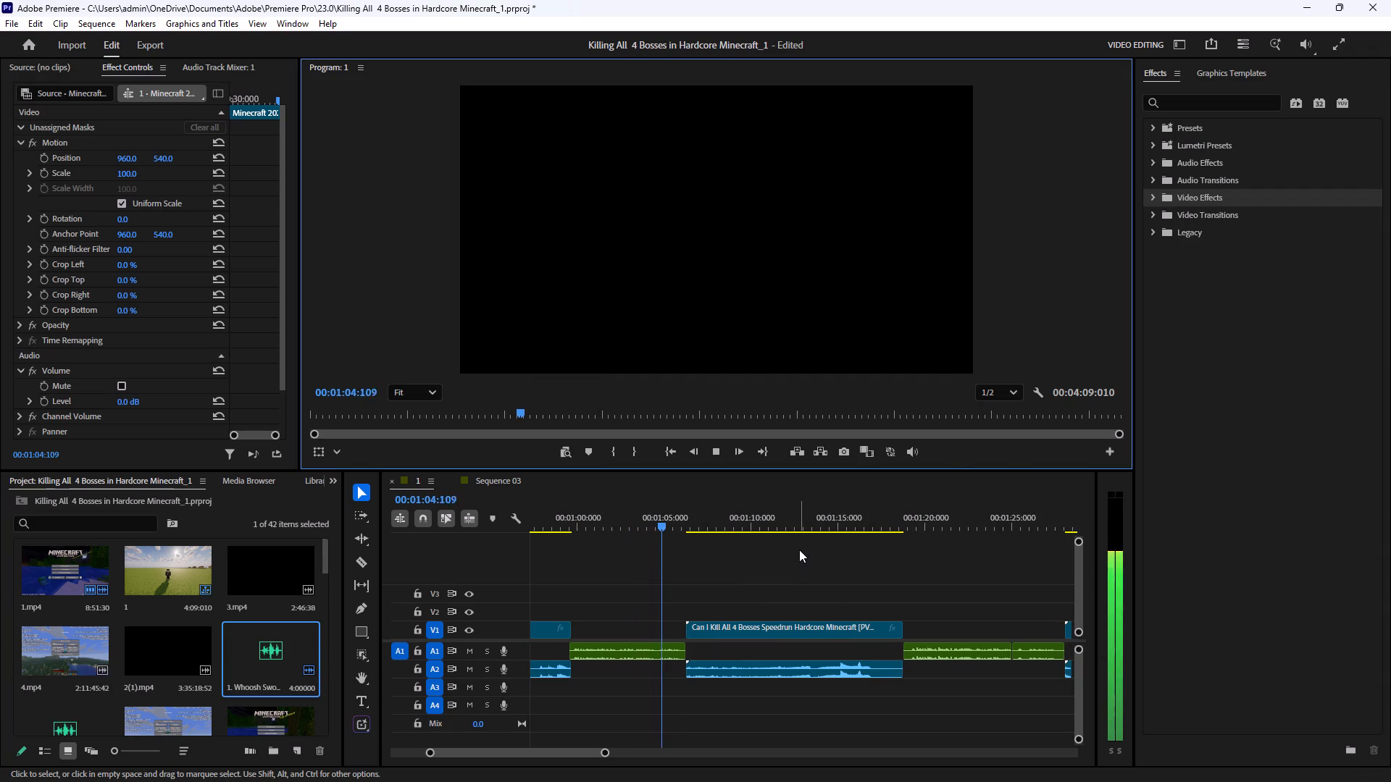
key("space")
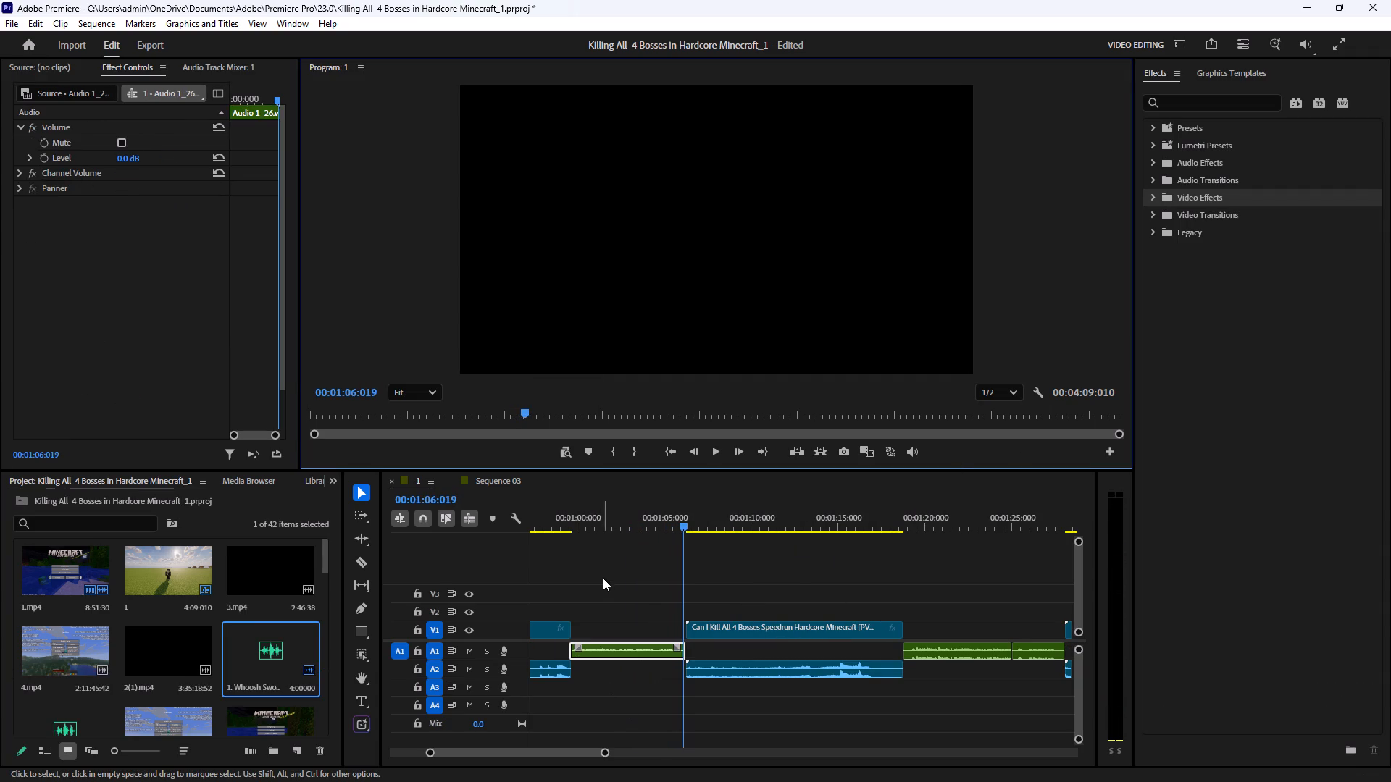
left_click(603, 577)
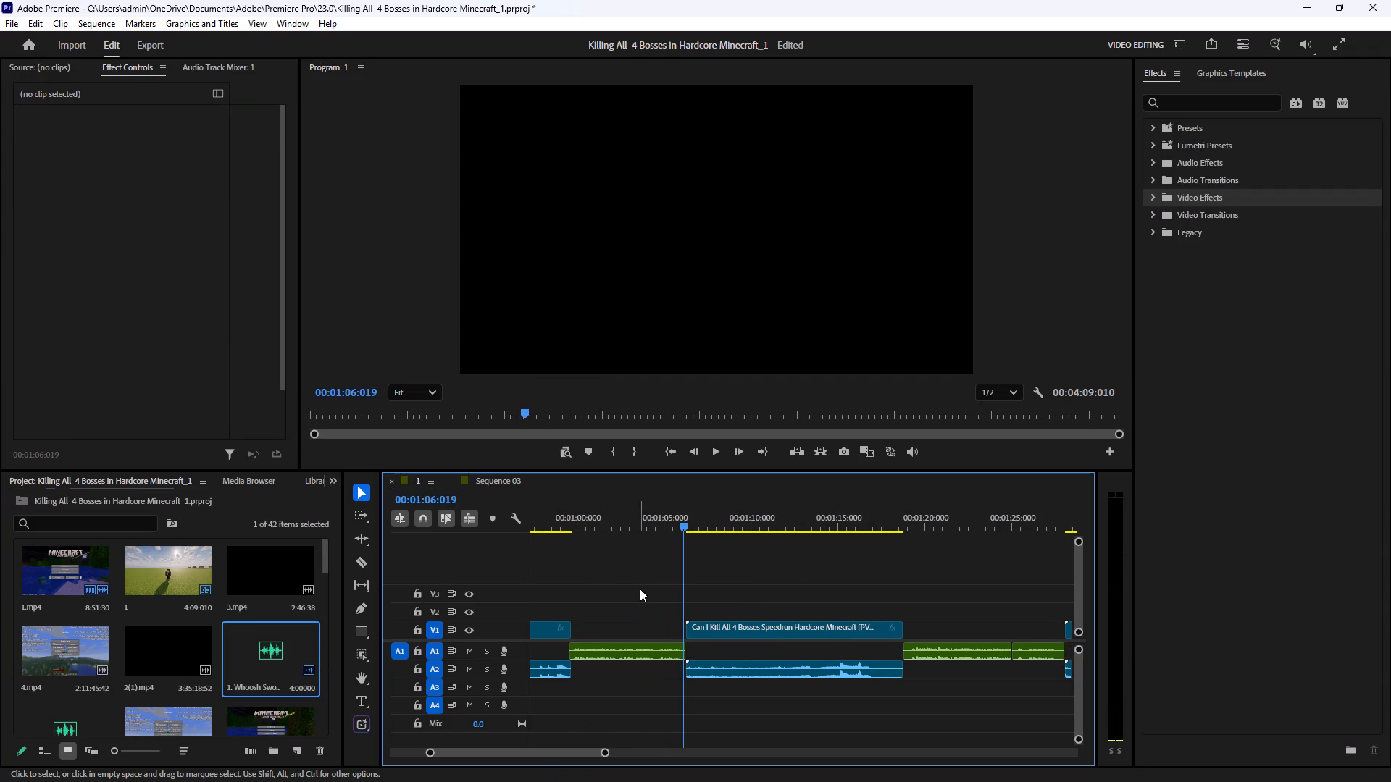
In Sequence 03, add sequence 1 directly after the last clip on V1, with its audio on A2.
left_click(489, 480)
left_click_drag(777, 505, 772, 507)
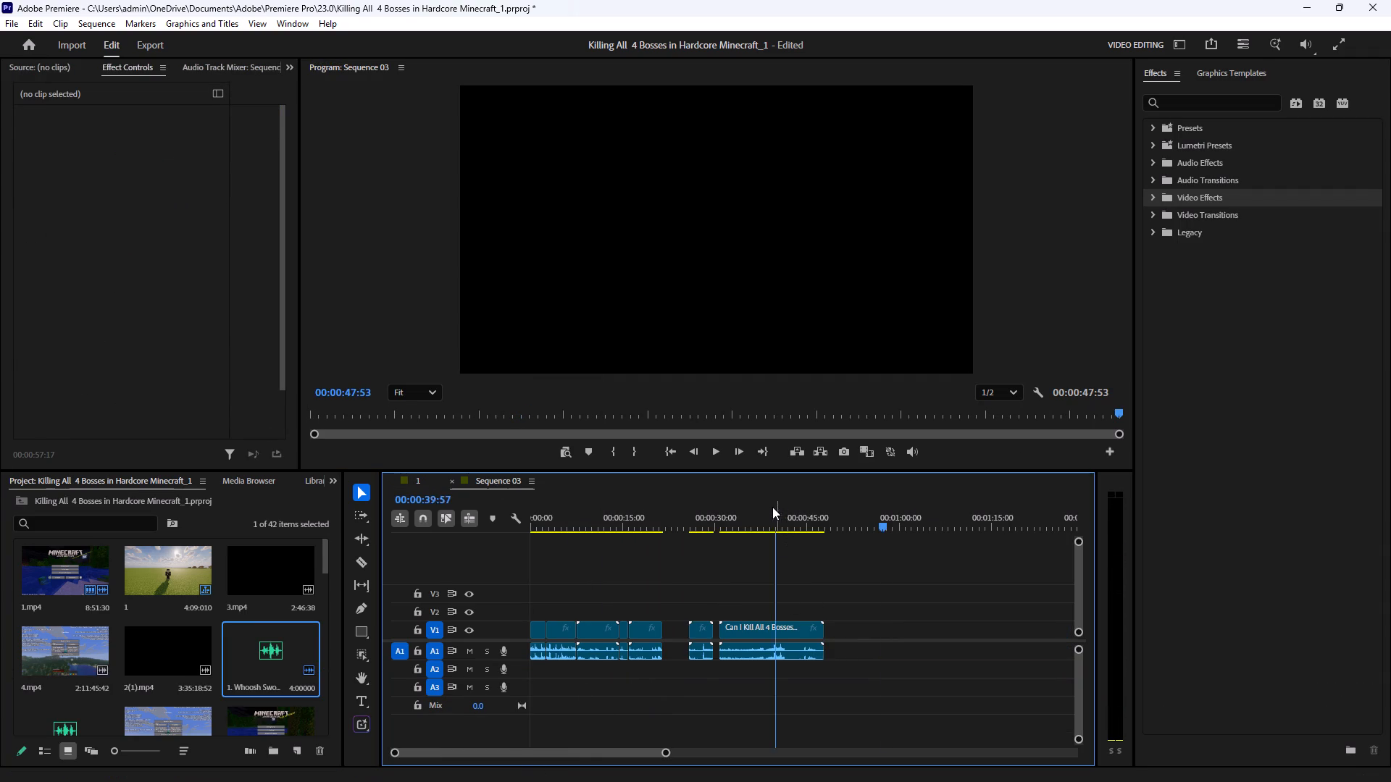
left_click_drag(772, 507, 667, 535)
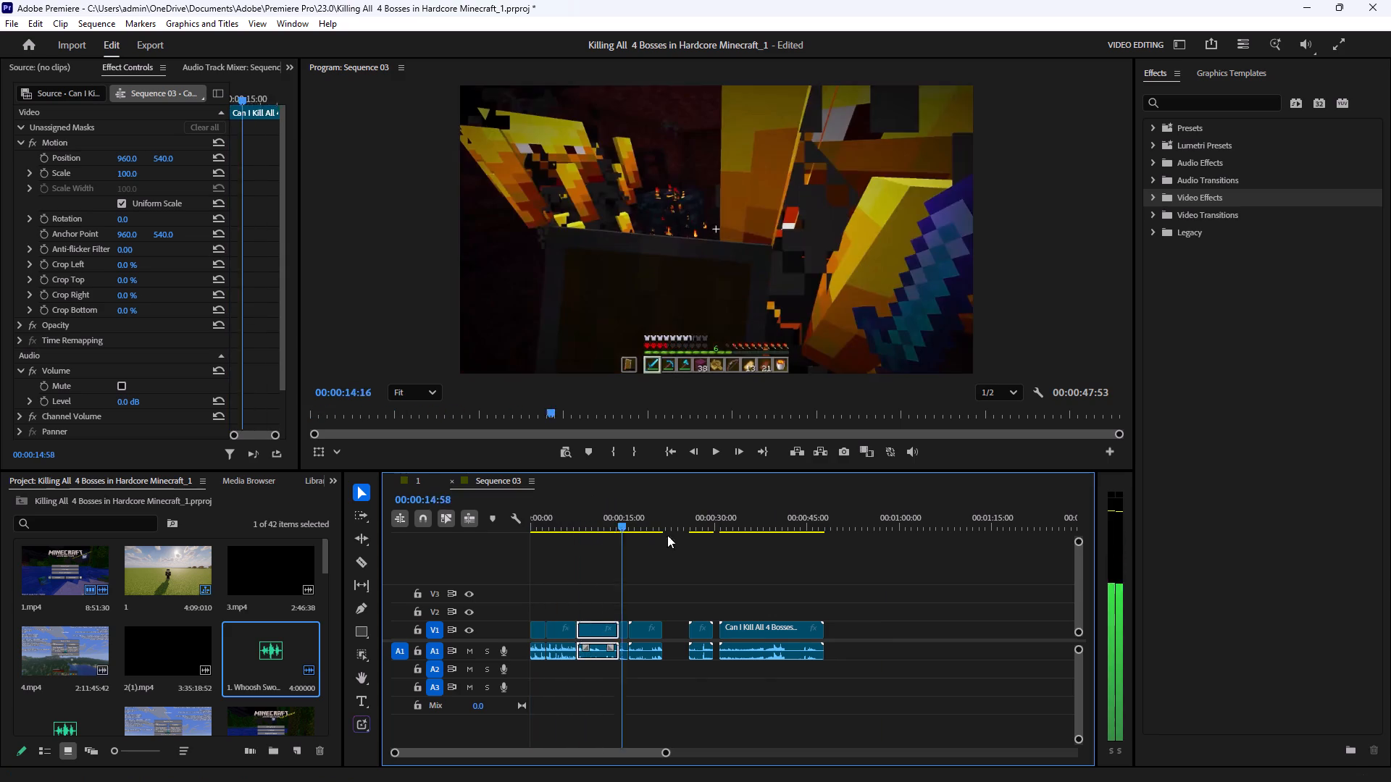
left_click_drag(667, 535, 785, 543)
left_click(866, 519)
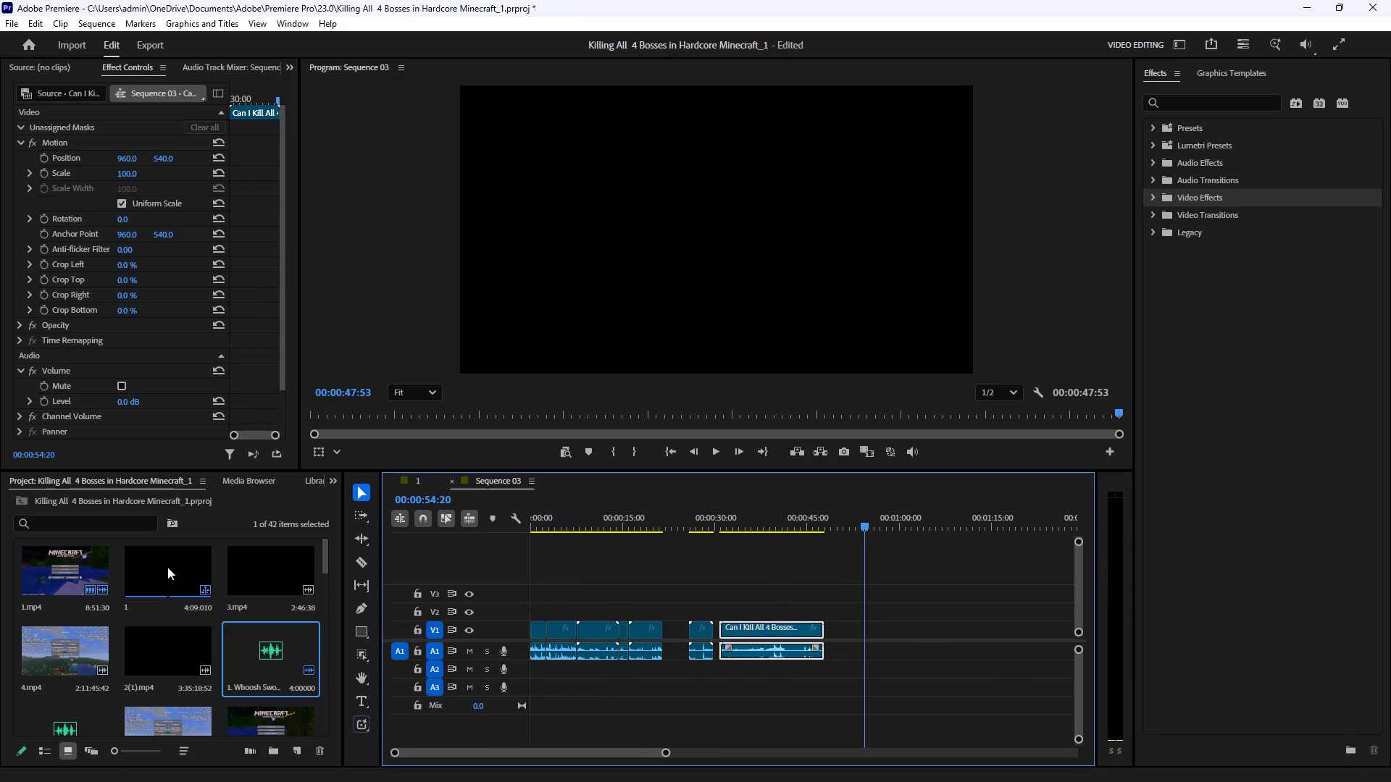
left_click_drag(167, 567, 833, 638)
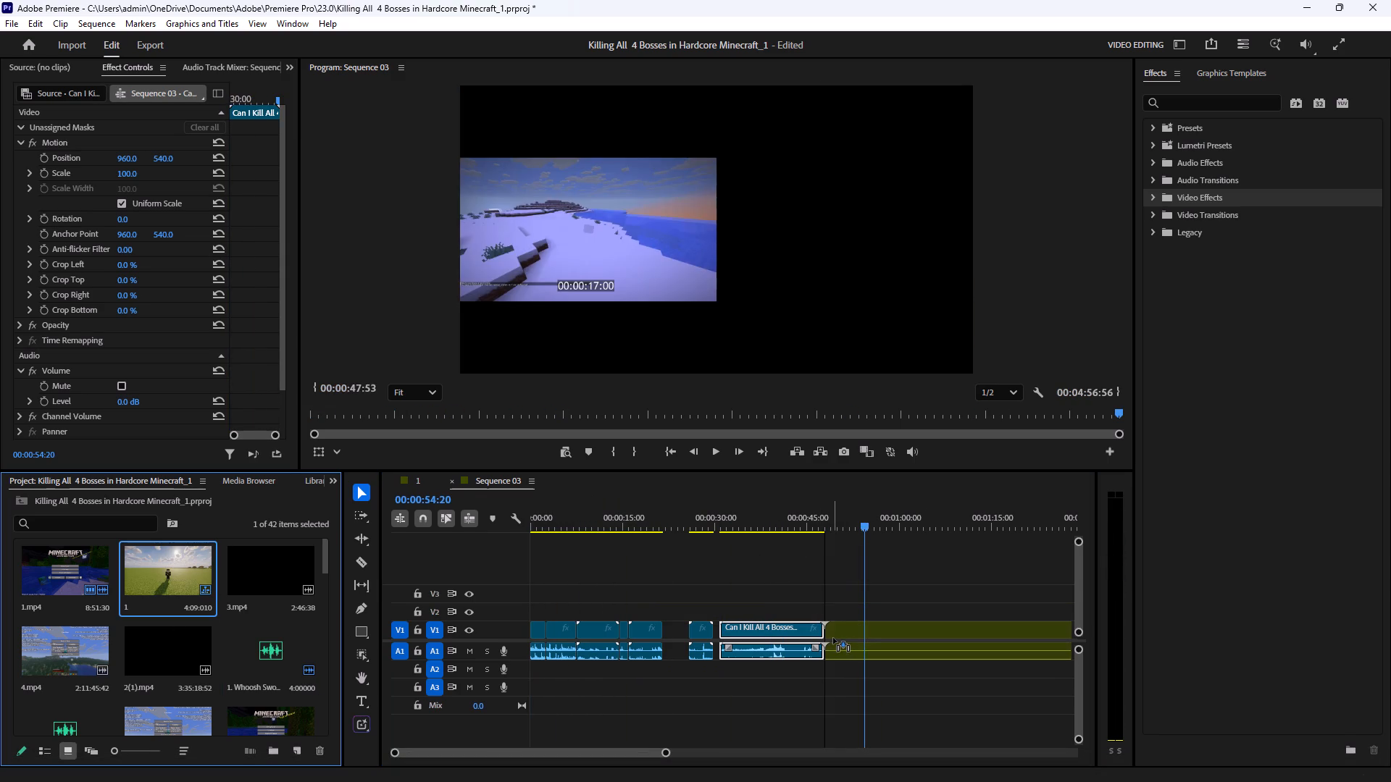
left_click_drag(833, 638, 832, 638)
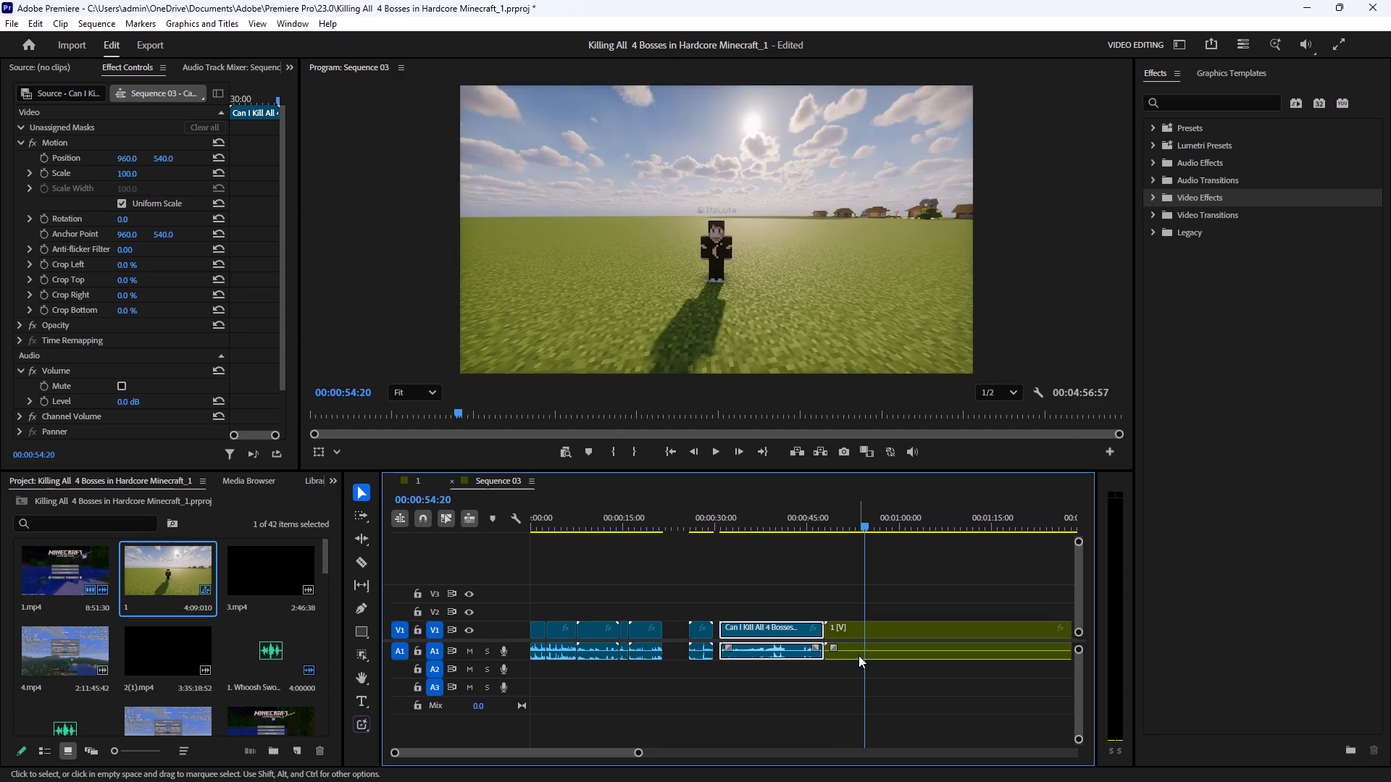
left_click_drag(859, 655, 856, 676)
Scrub through the nested sequence 1 in Sequence 03 to check its content, finishing at about 1:03.
left_click_drag(830, 524, 840, 524)
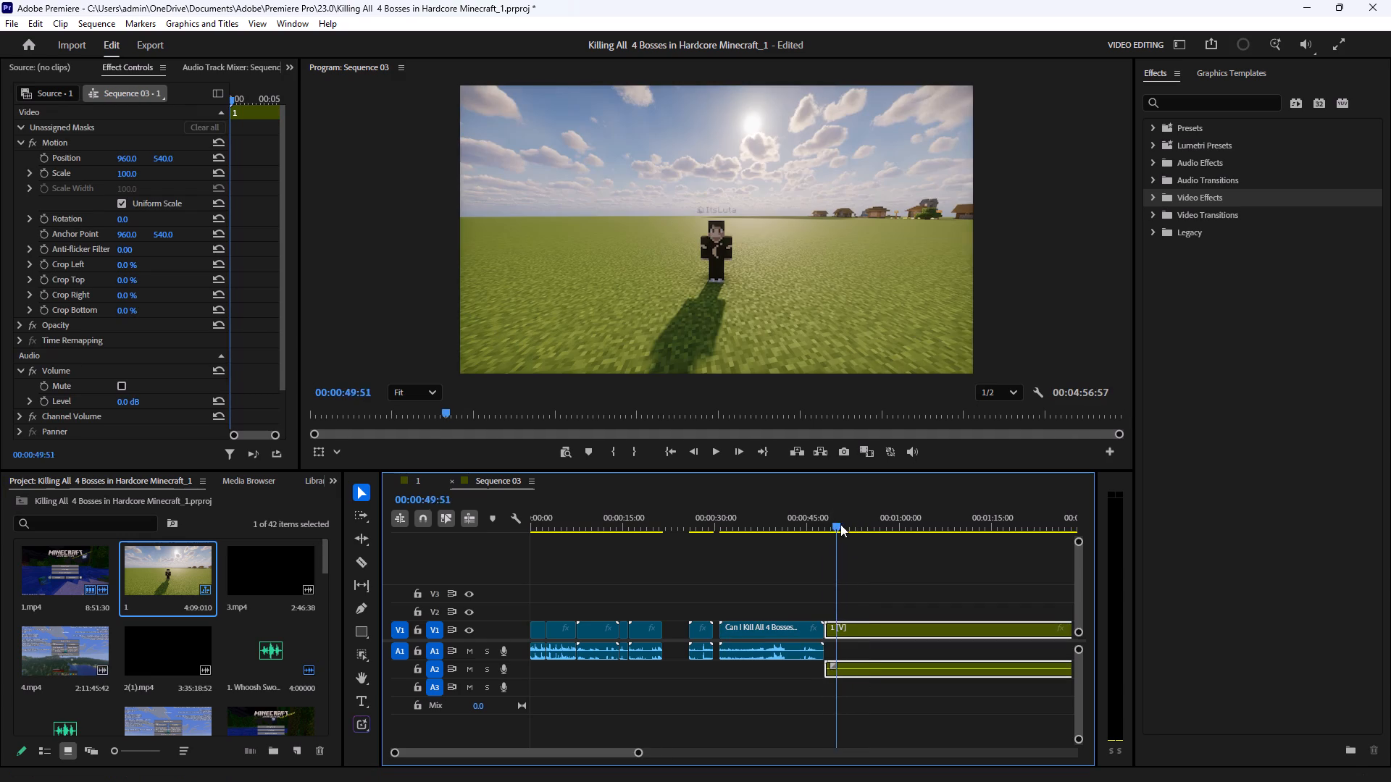
left_click_drag(840, 524, 1067, 529)
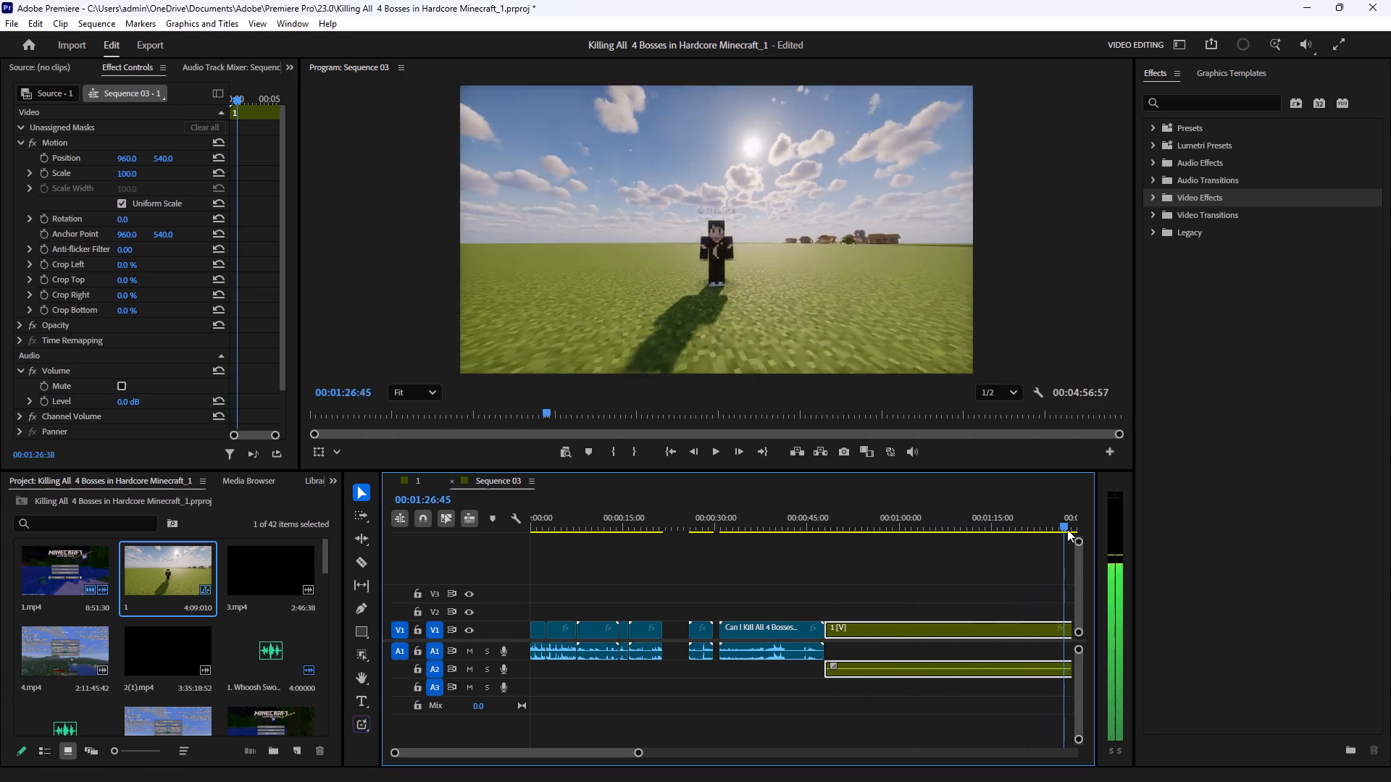
left_click_drag(1067, 529, 801, 513)
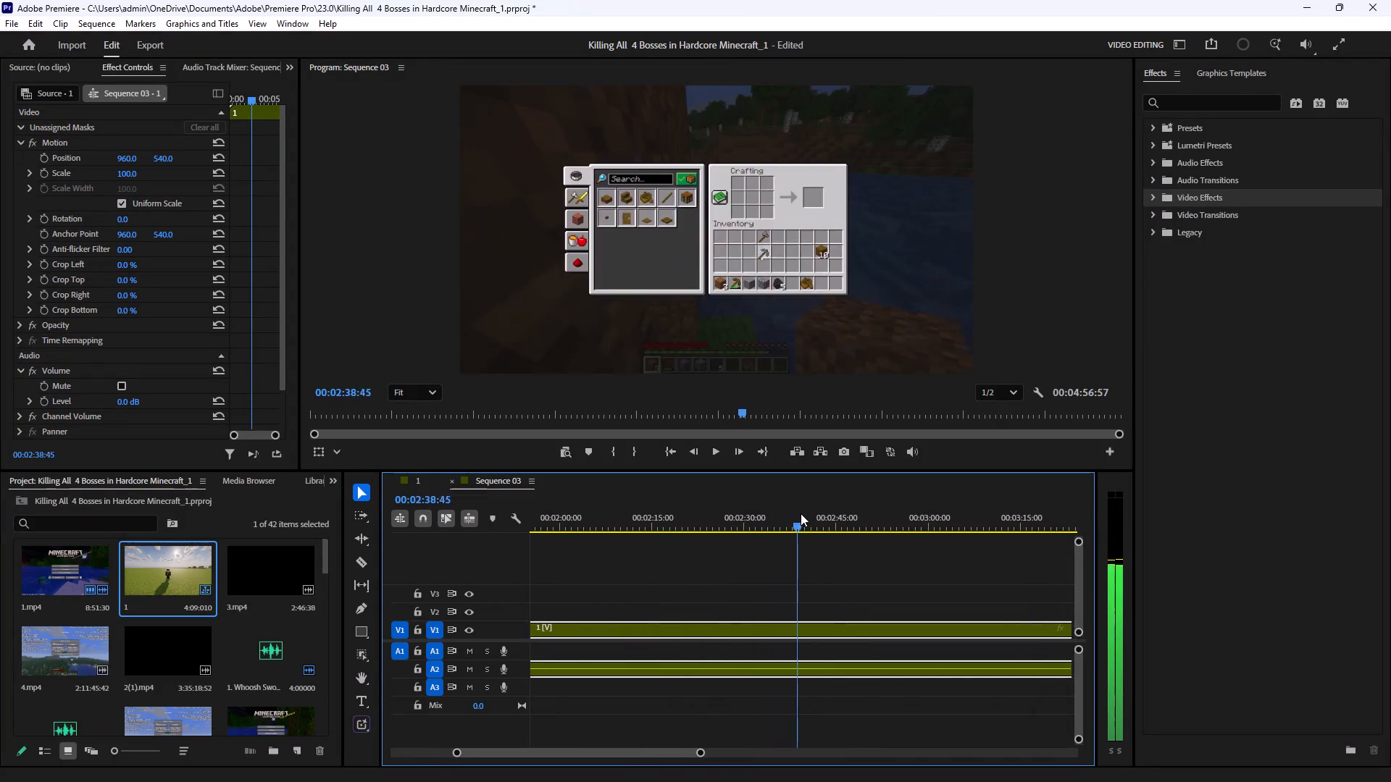
left_click_drag(801, 513, 446, 522)
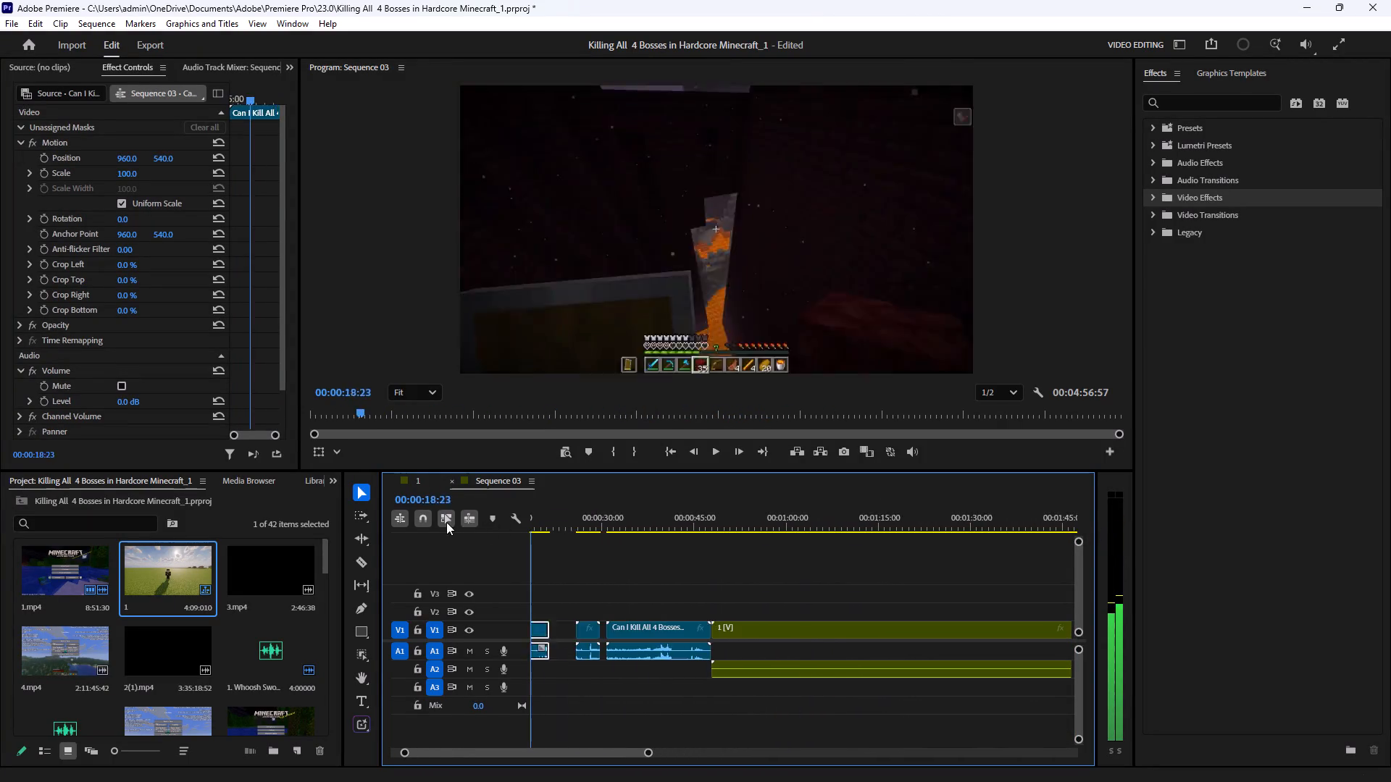
left_click_drag(446, 522, 848, 542)
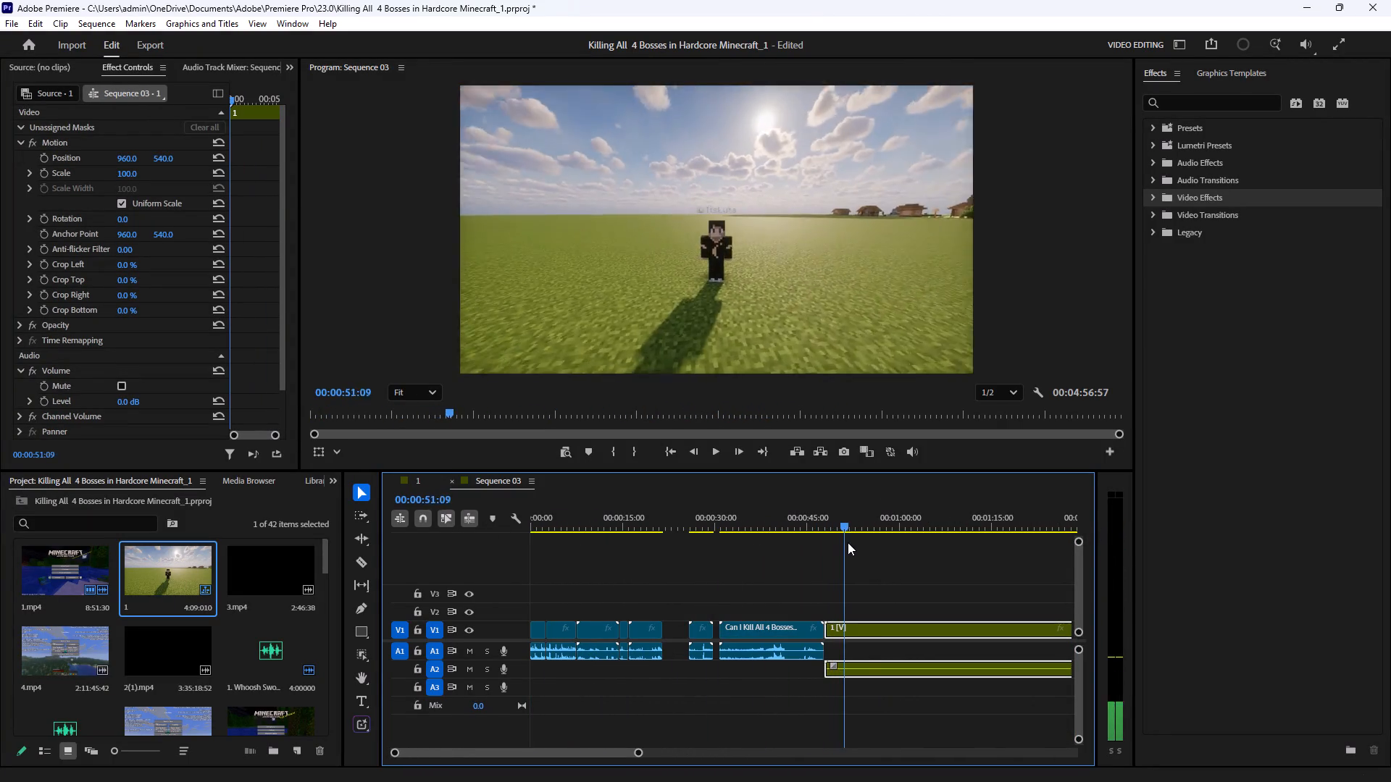
left_click_drag(848, 542, 924, 549)
left_click_drag(988, 707, 987, 697)
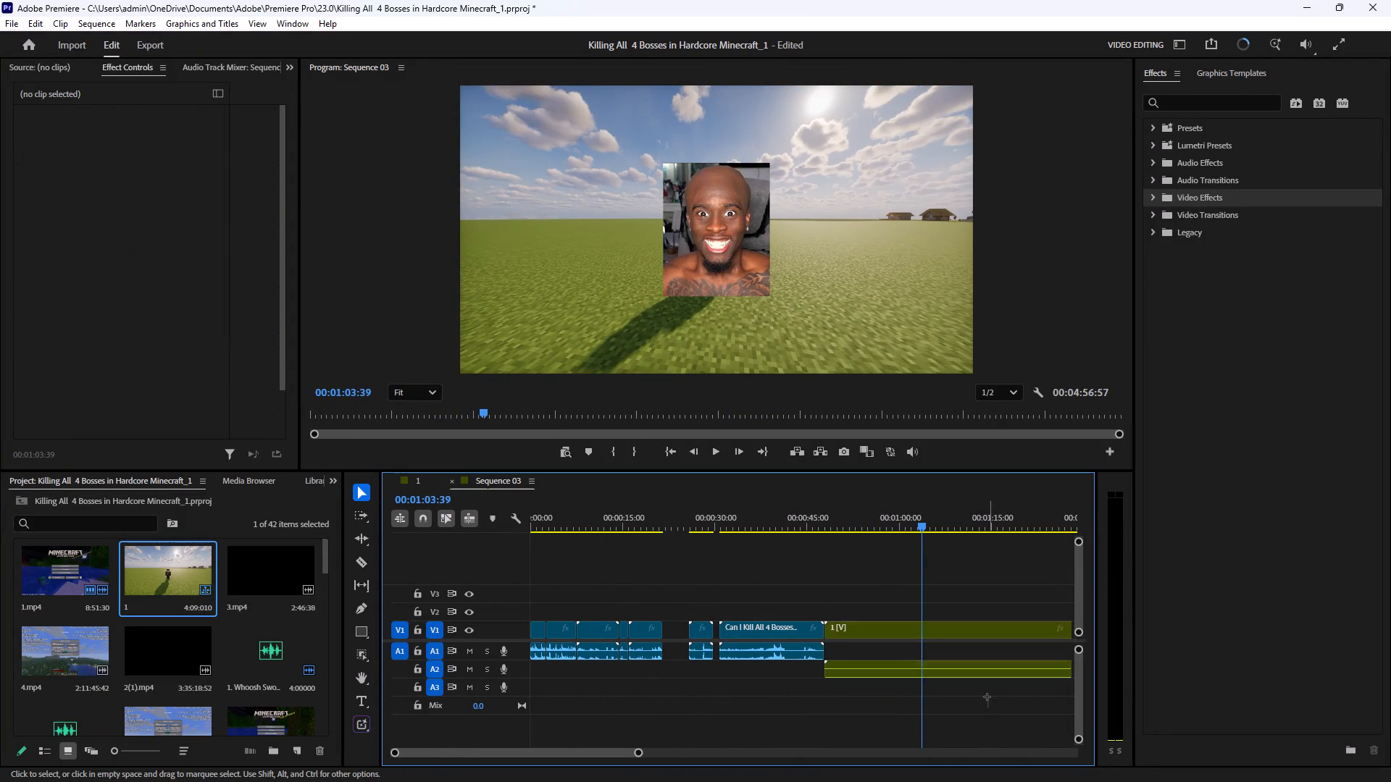
Delete the nested sequence 1 clip and its audio from Sequence 03.
left_click_drag(987, 697, 937, 616)
key("BackSpace")
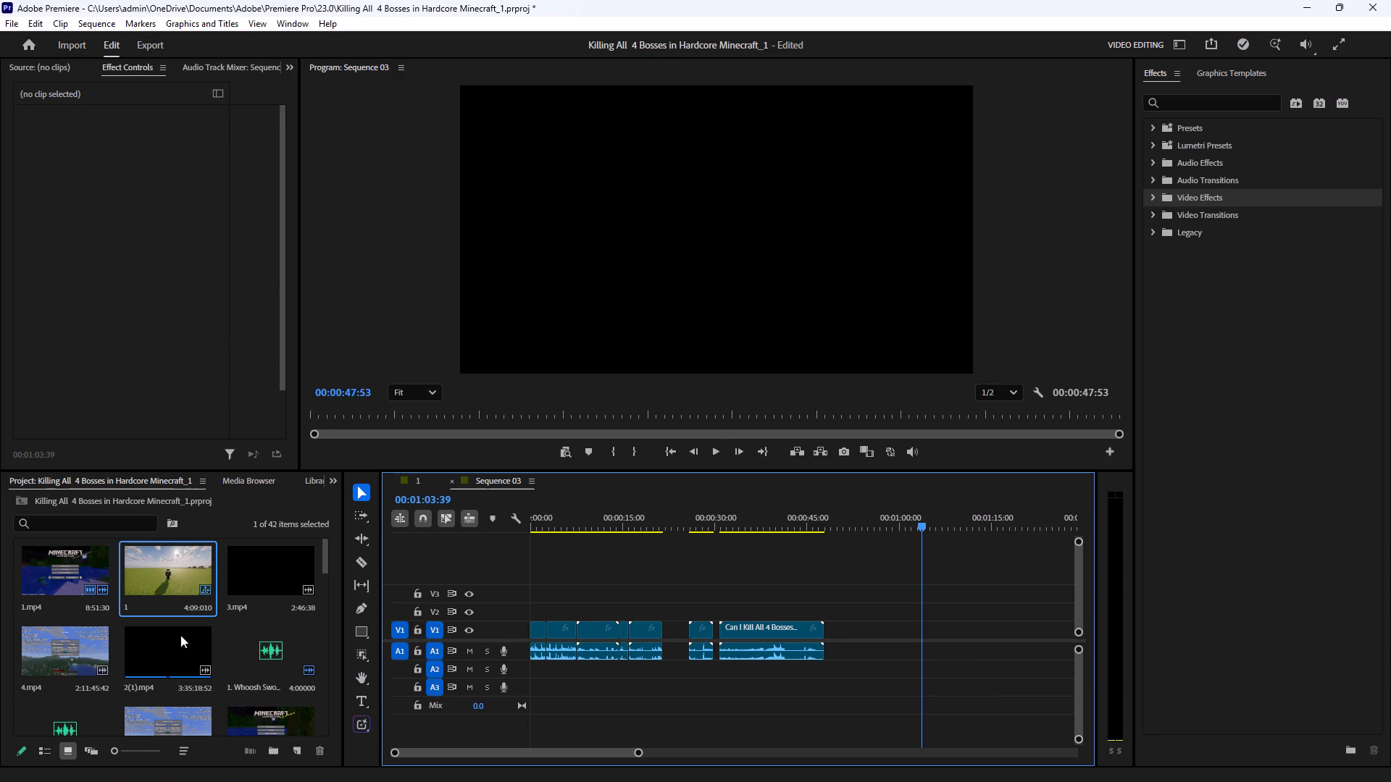
Add the Minecraft 2026.05.13 clip from the project directly after the last clip on V1, with its audio on A2.
scroll(180, 631, "up", 5)
scroll(180, 630, "down", 18)
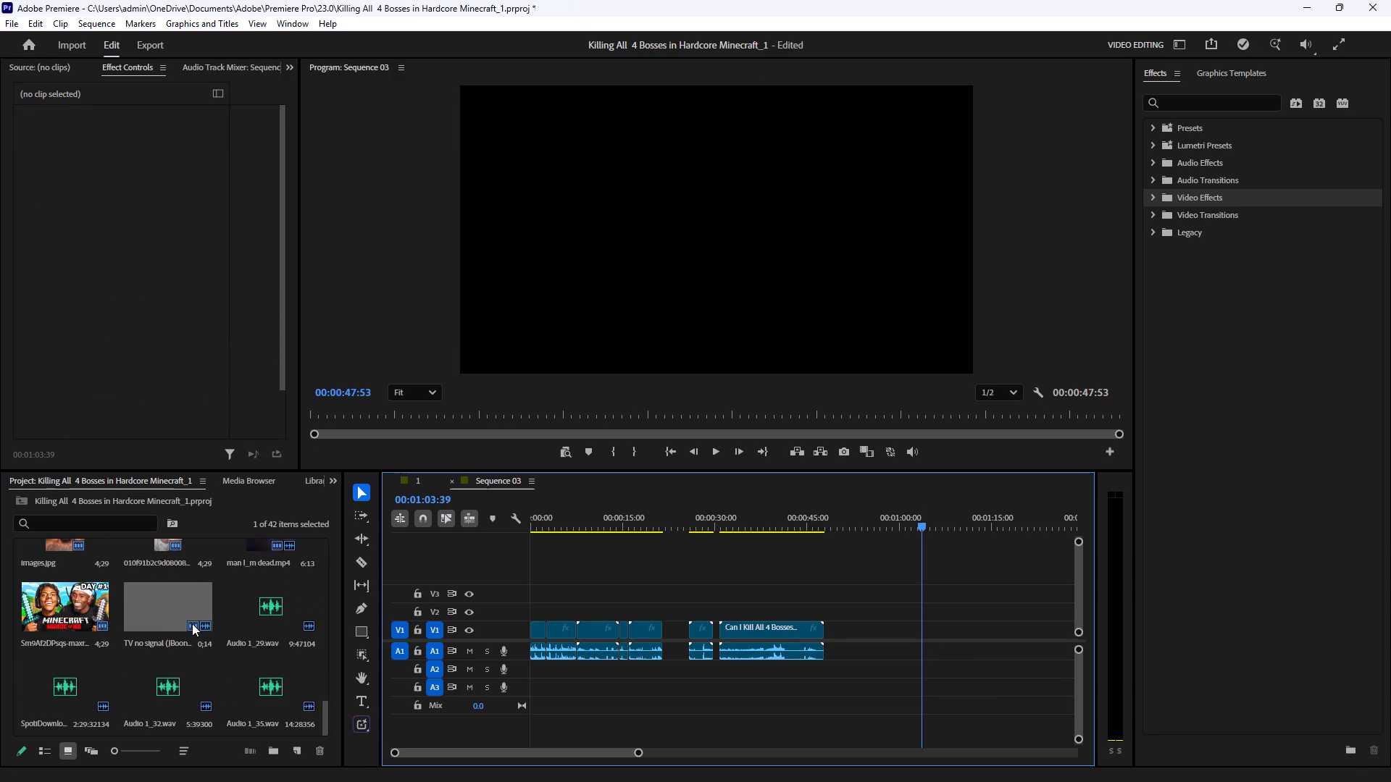
scroll(192, 623, "up", 6)
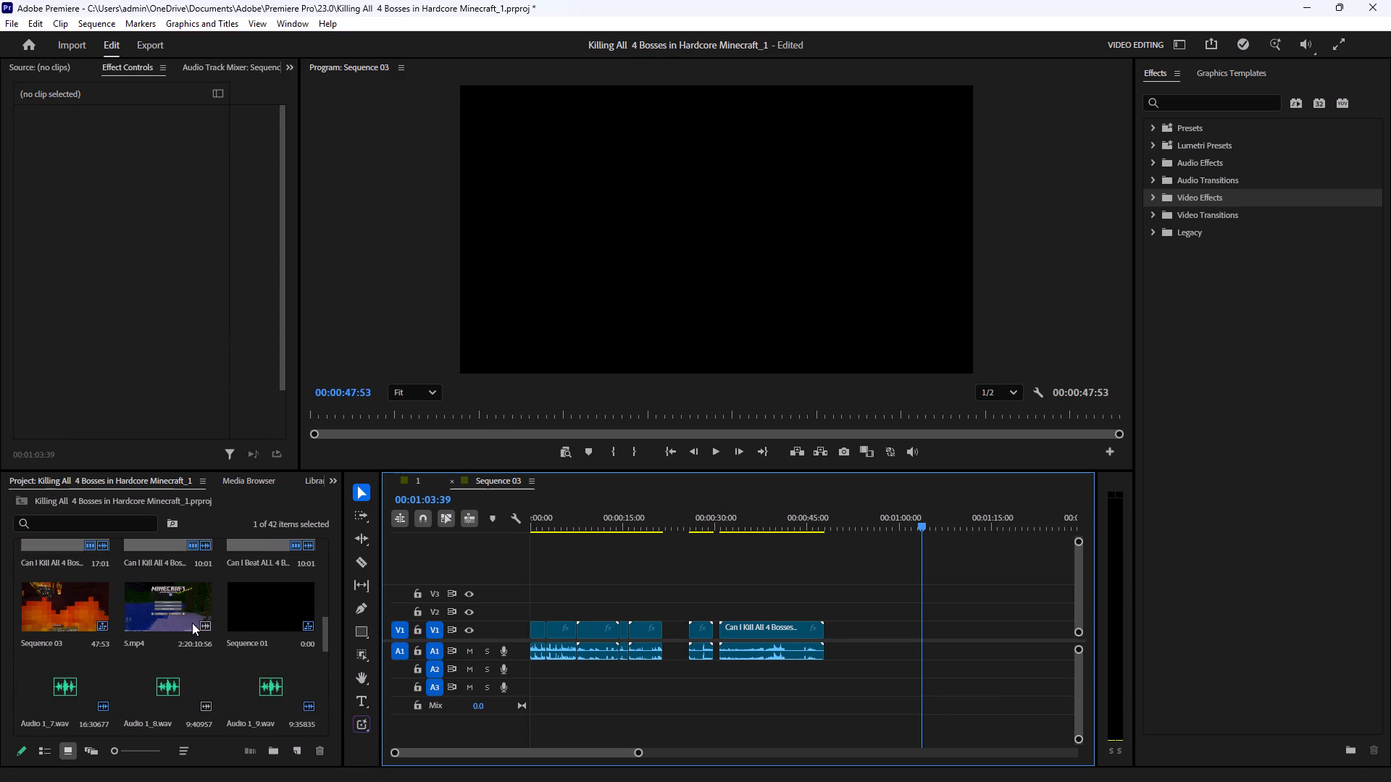
scroll(192, 623, "up", 2)
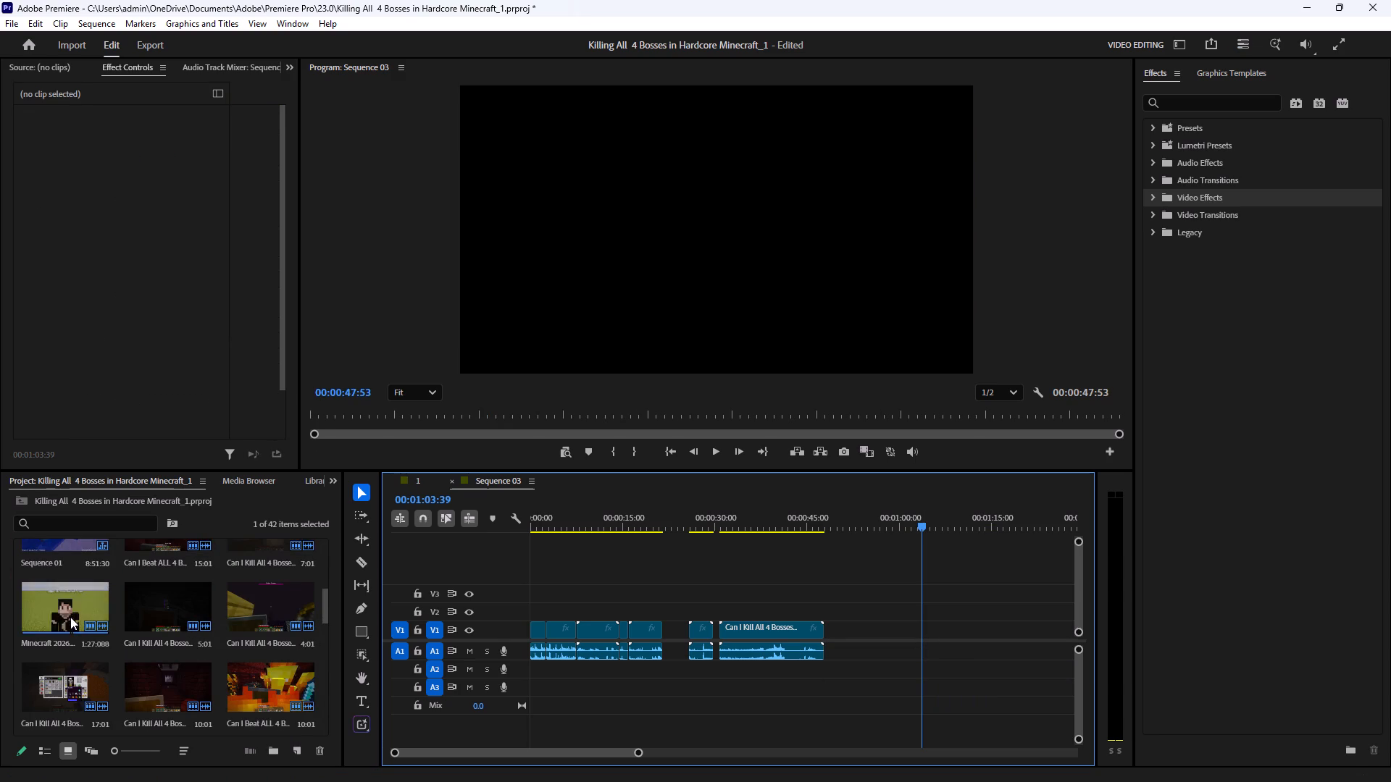
left_click_drag(58, 609, 832, 642)
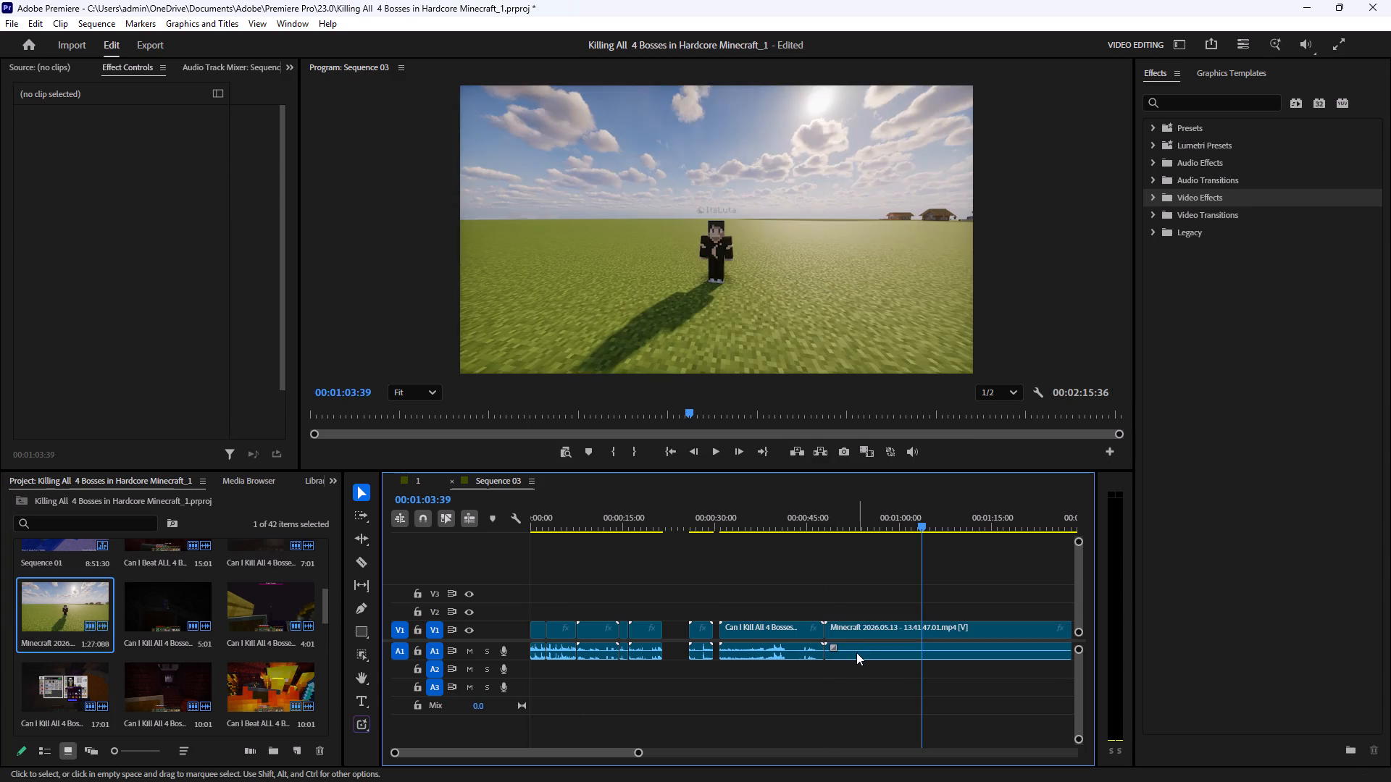
left_click_drag(856, 653, 856, 665)
Split the Minecraft 2026.05.13 clip at 00:01:37:49 and delete the part before the cut with its audio.
left_click_drag(848, 522, 1075, 525)
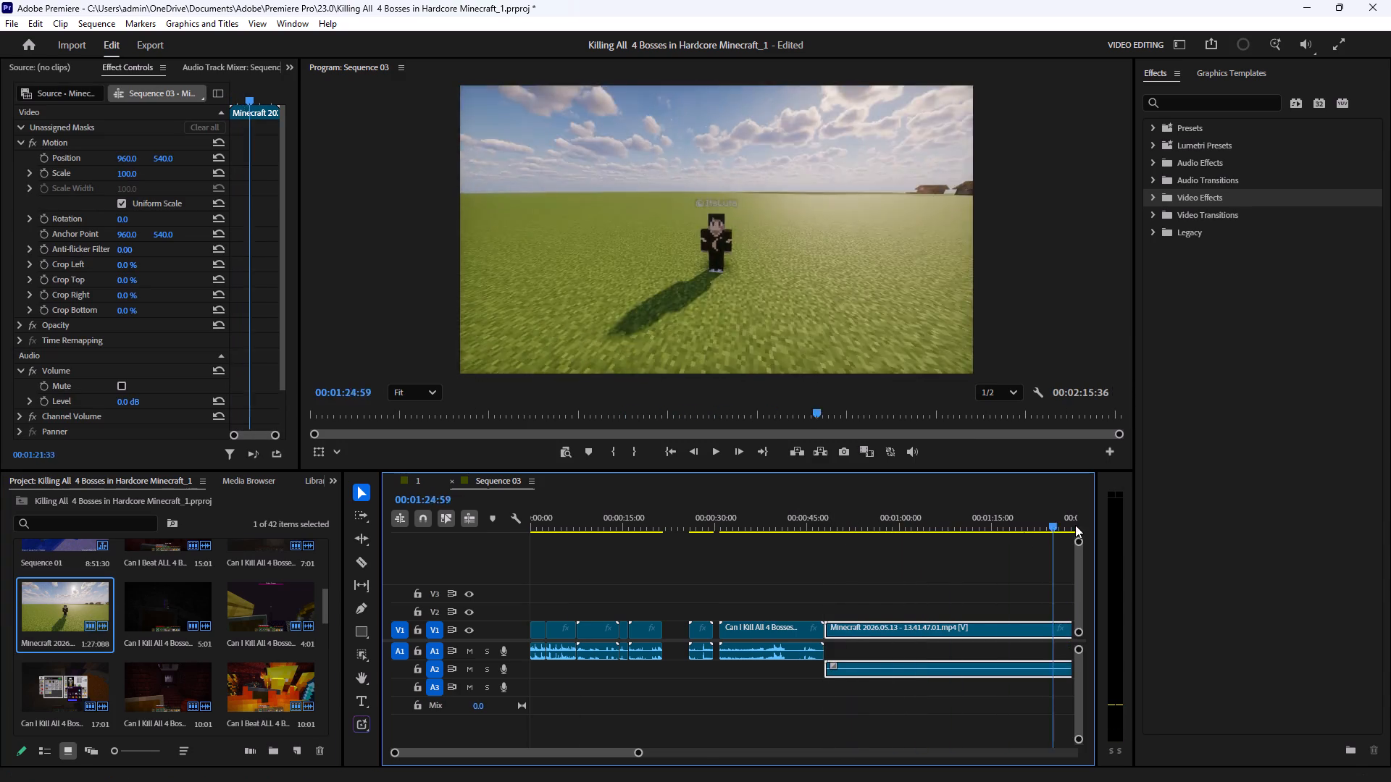
left_click_drag(1075, 525, 682, 554)
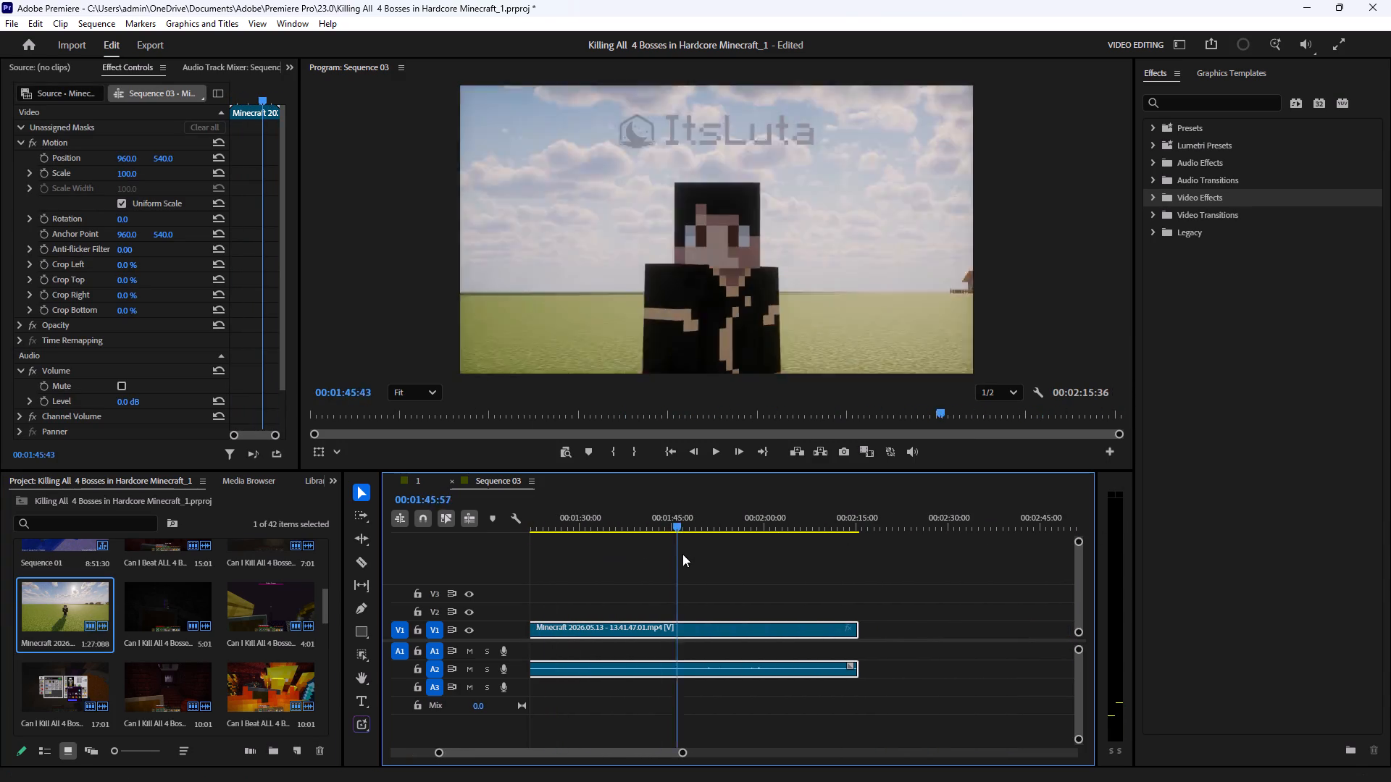
left_click_drag(682, 554, 614, 554)
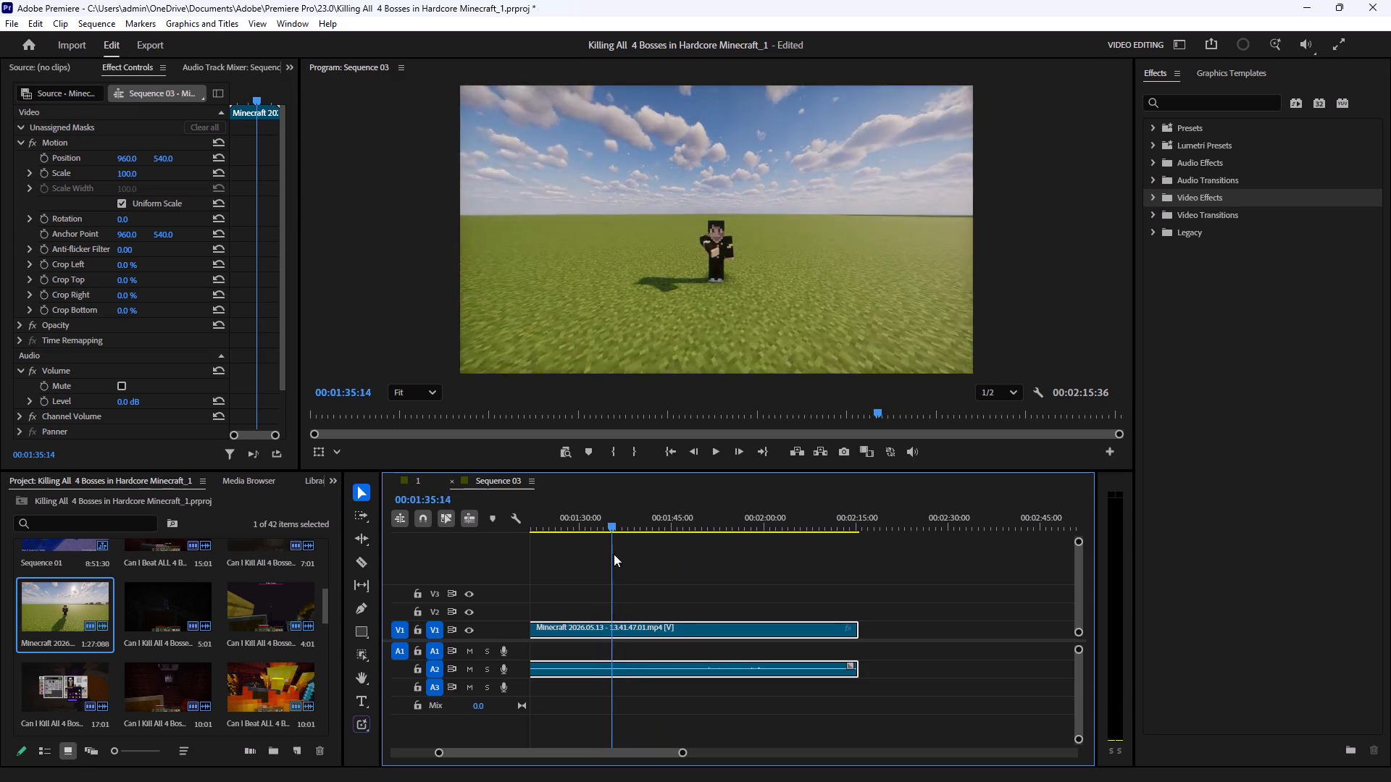
left_click_drag(614, 554, 630, 554)
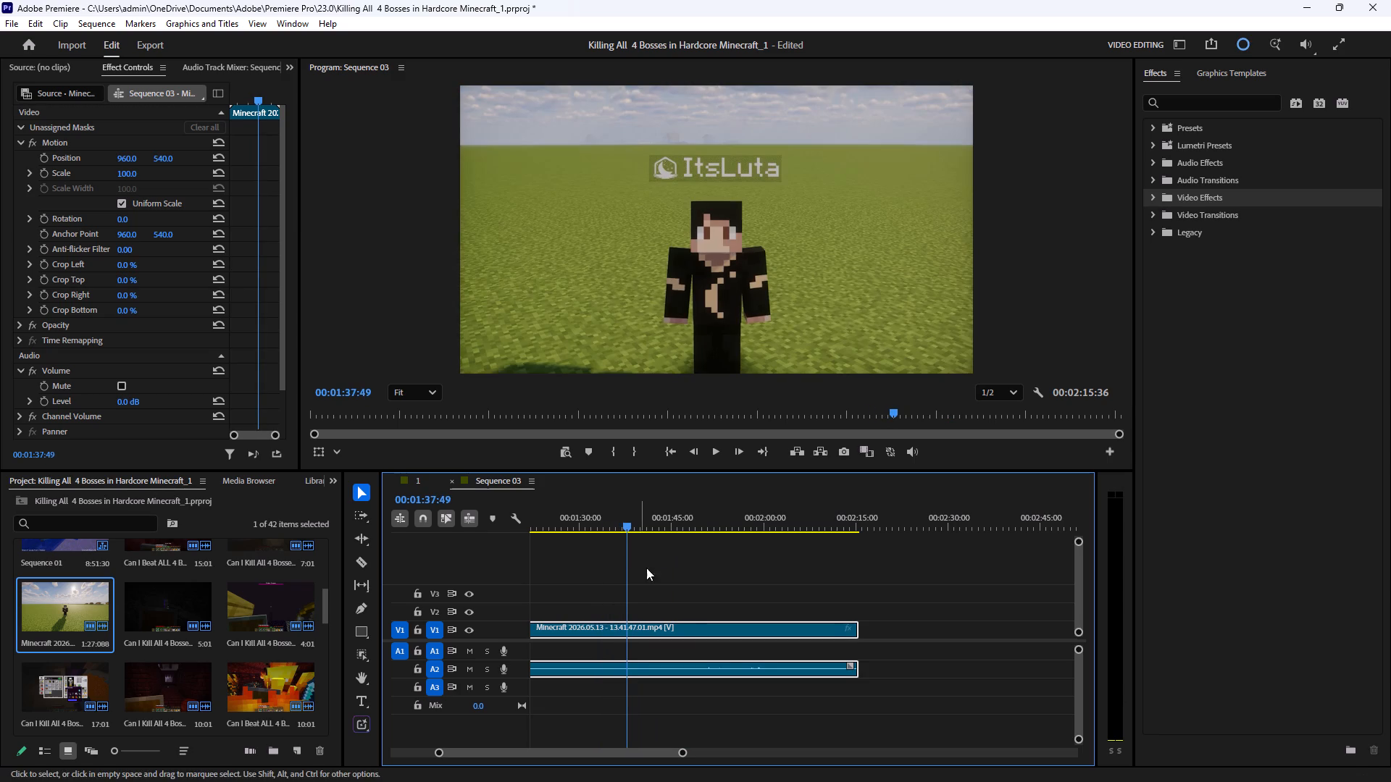
left_click(360, 563)
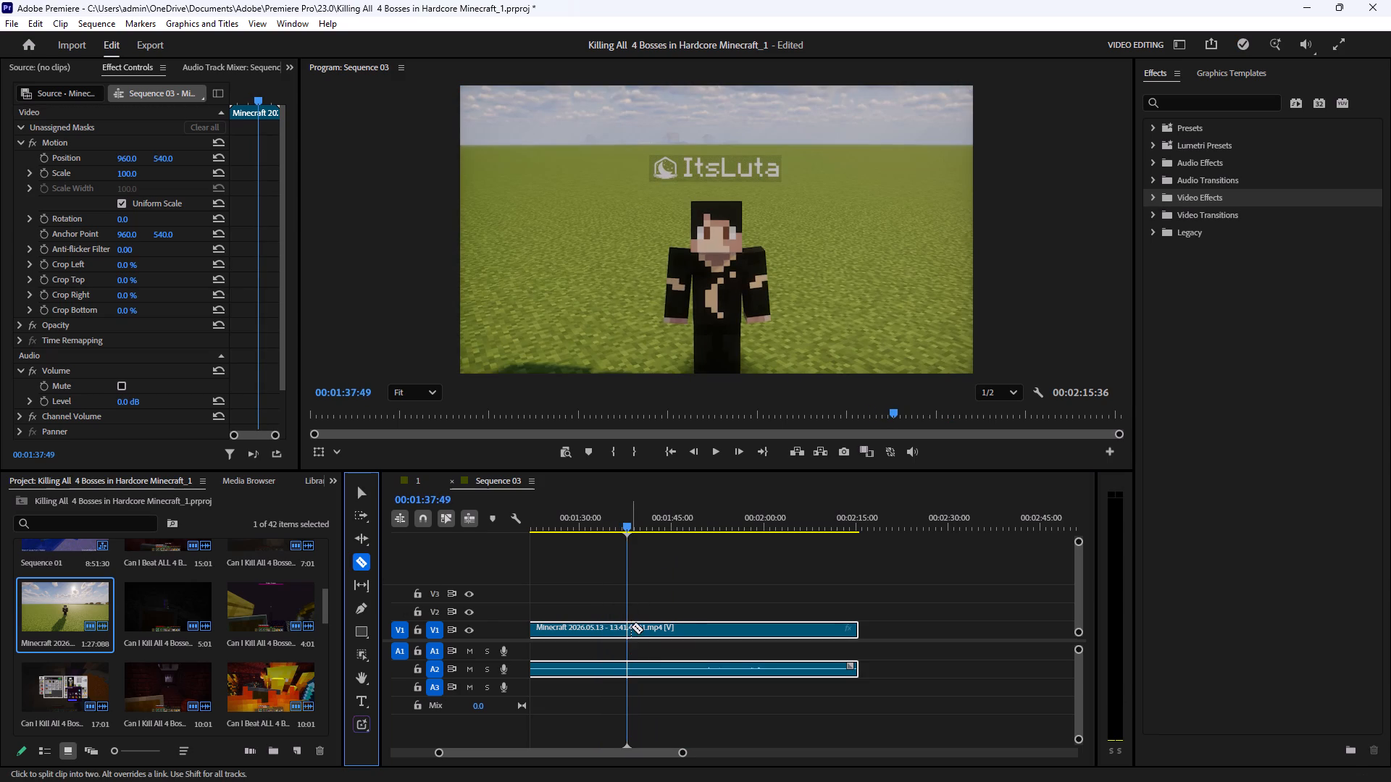
left_click(627, 628)
left_click(362, 498)
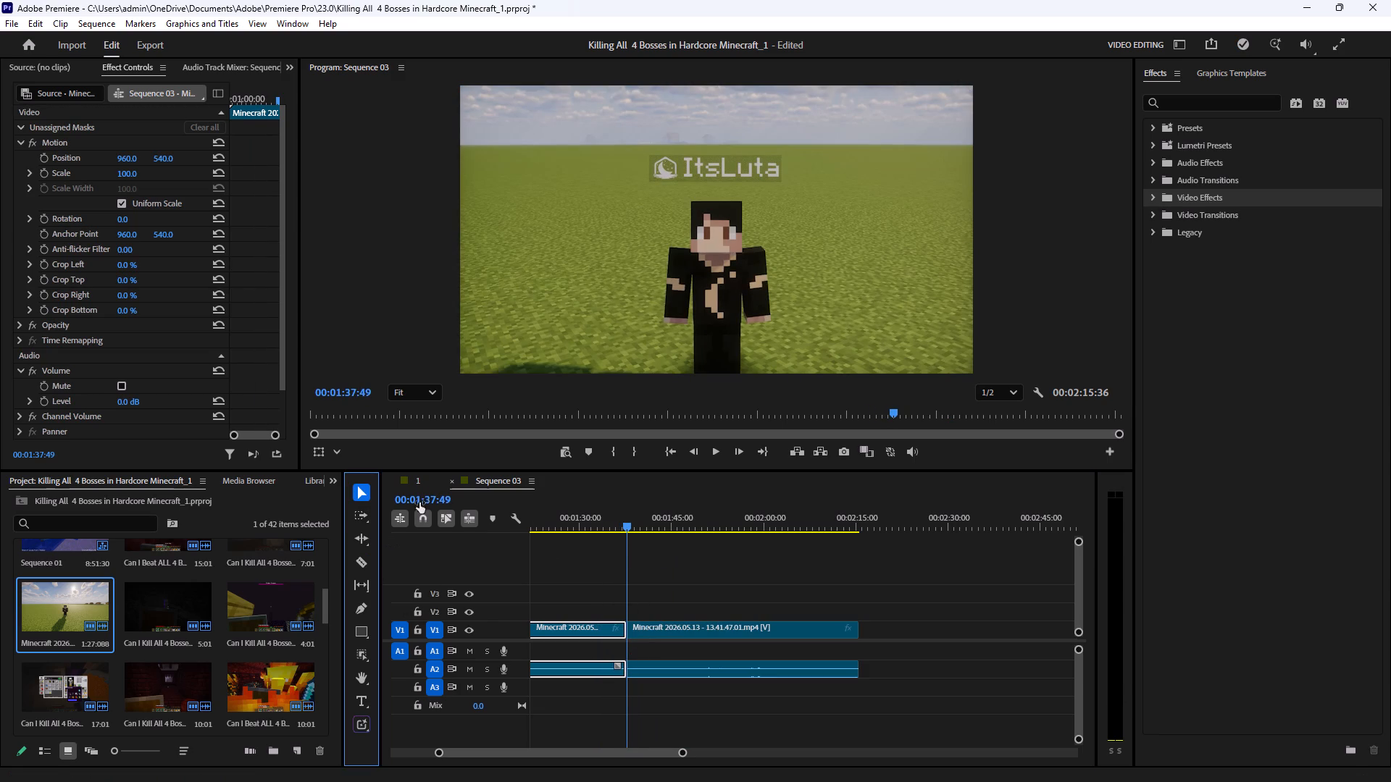
left_click_drag(558, 568, 582, 742)
key("BackSpace")
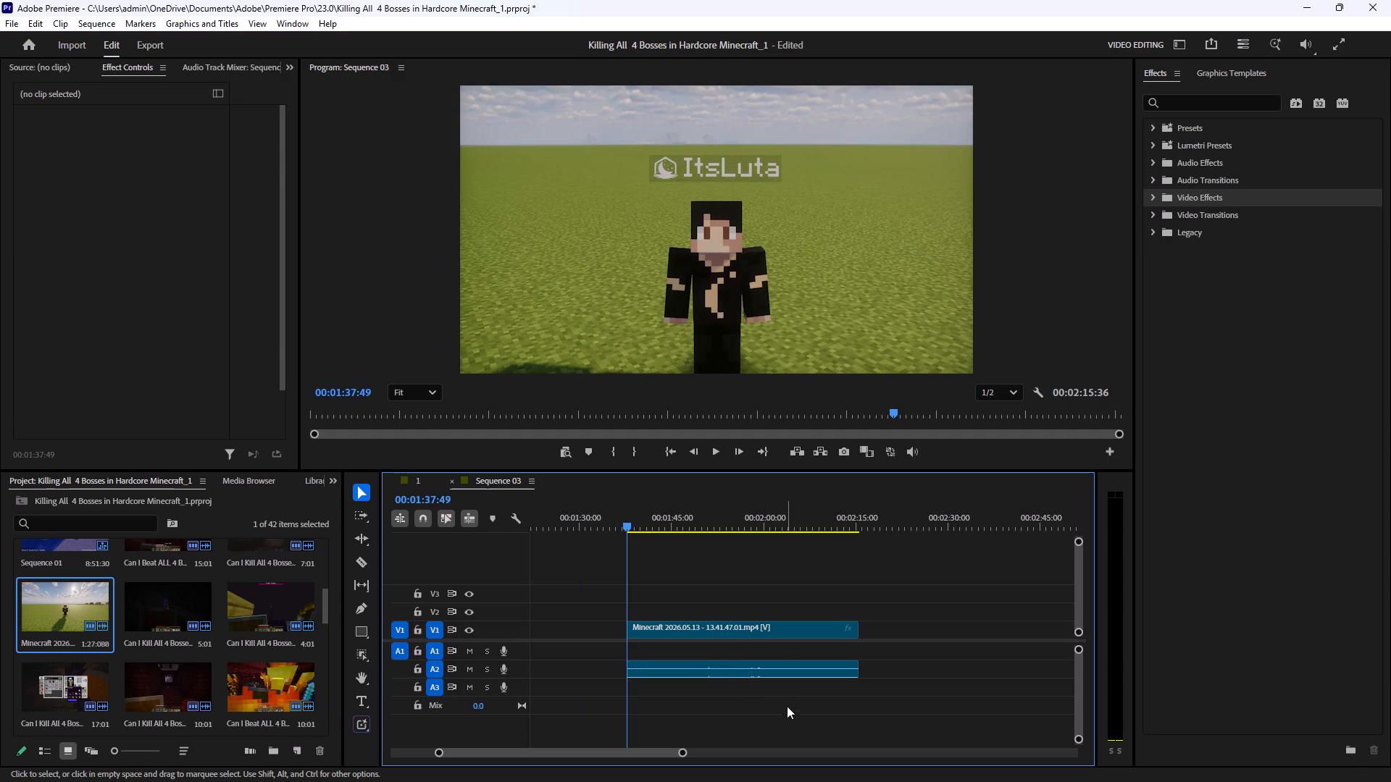
Copy the remaining Minecraft 2026.05.13 clip together with its audio.
left_click_drag(787, 710, 711, 618)
key("ctrl+c")
left_click(926, 598)
Move the remaining Minecraft clip back to start directly after the last Can I Kill All 4 Bosses clip.
left_click_drag(580, 752, 551, 748)
left_click_drag(994, 632, 895, 627)
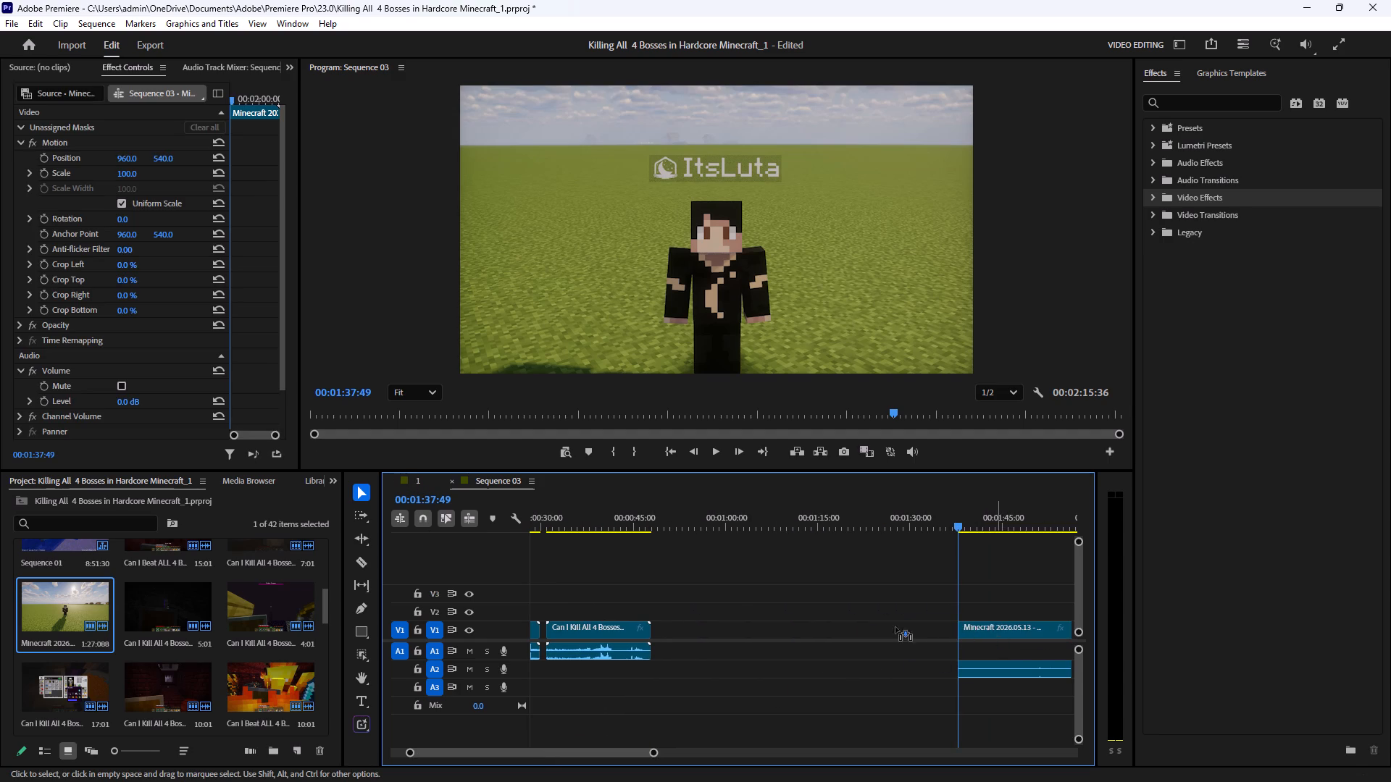
left_click_drag(895, 627, 692, 623)
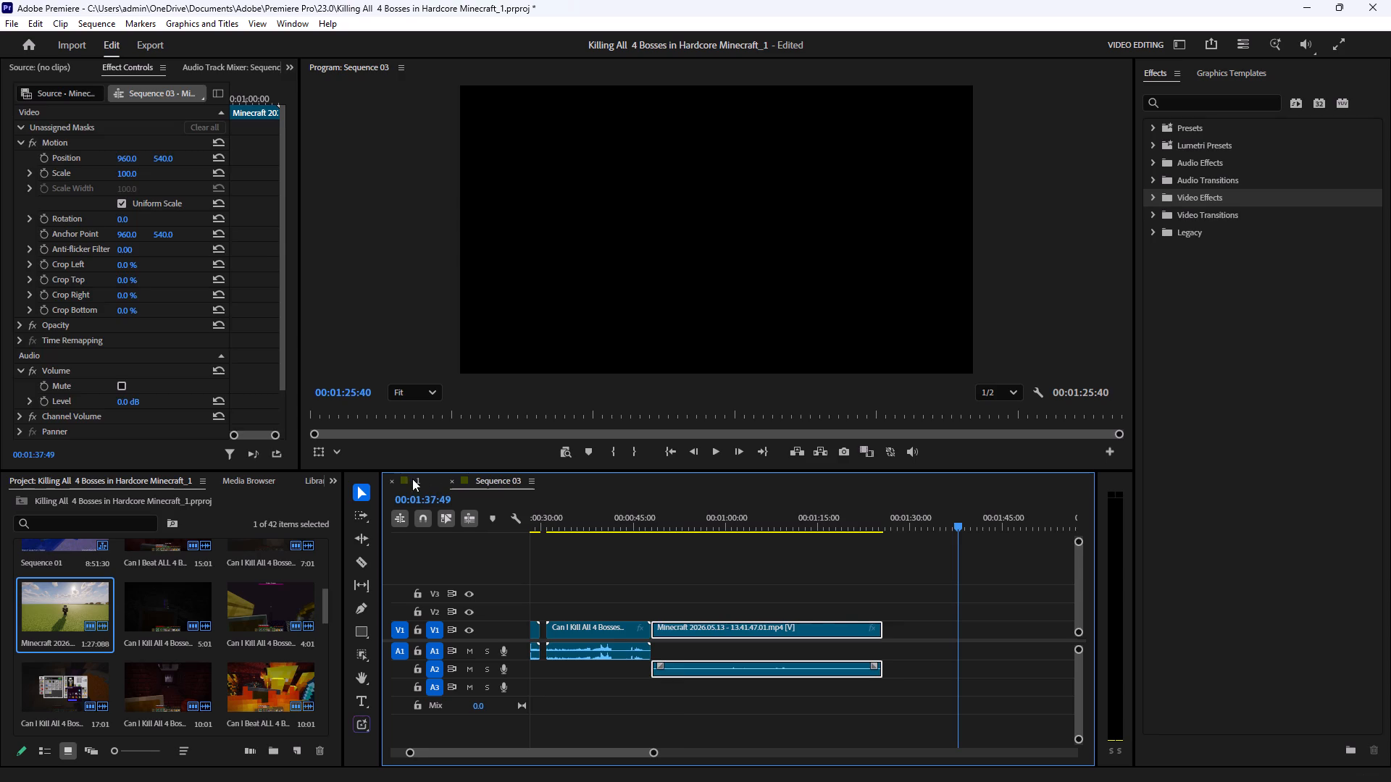
In sequence 1, paste the copied Minecraft clip in the empty area at about 2:38, after the last V1 clip.
left_click(416, 478)
left_click(798, 584)
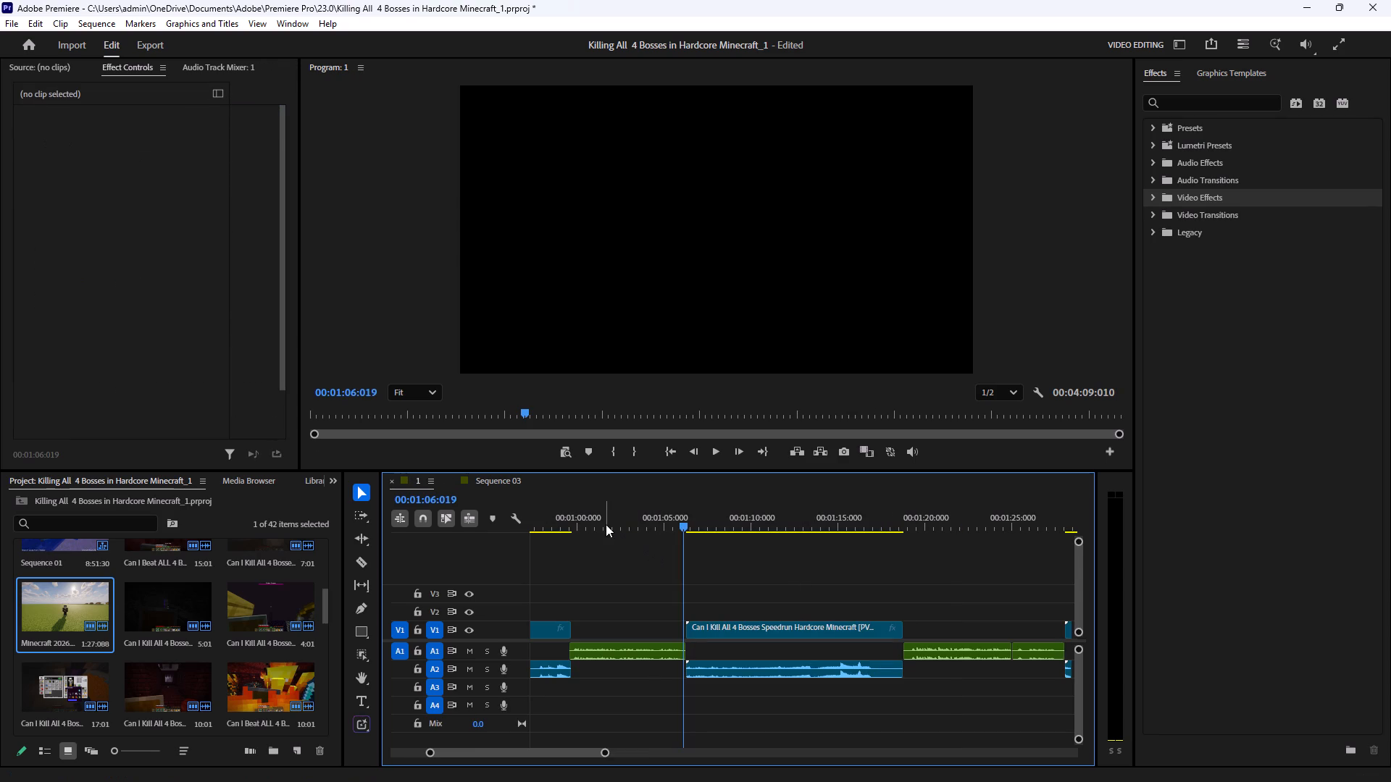
left_click_drag(601, 522, 600, 541)
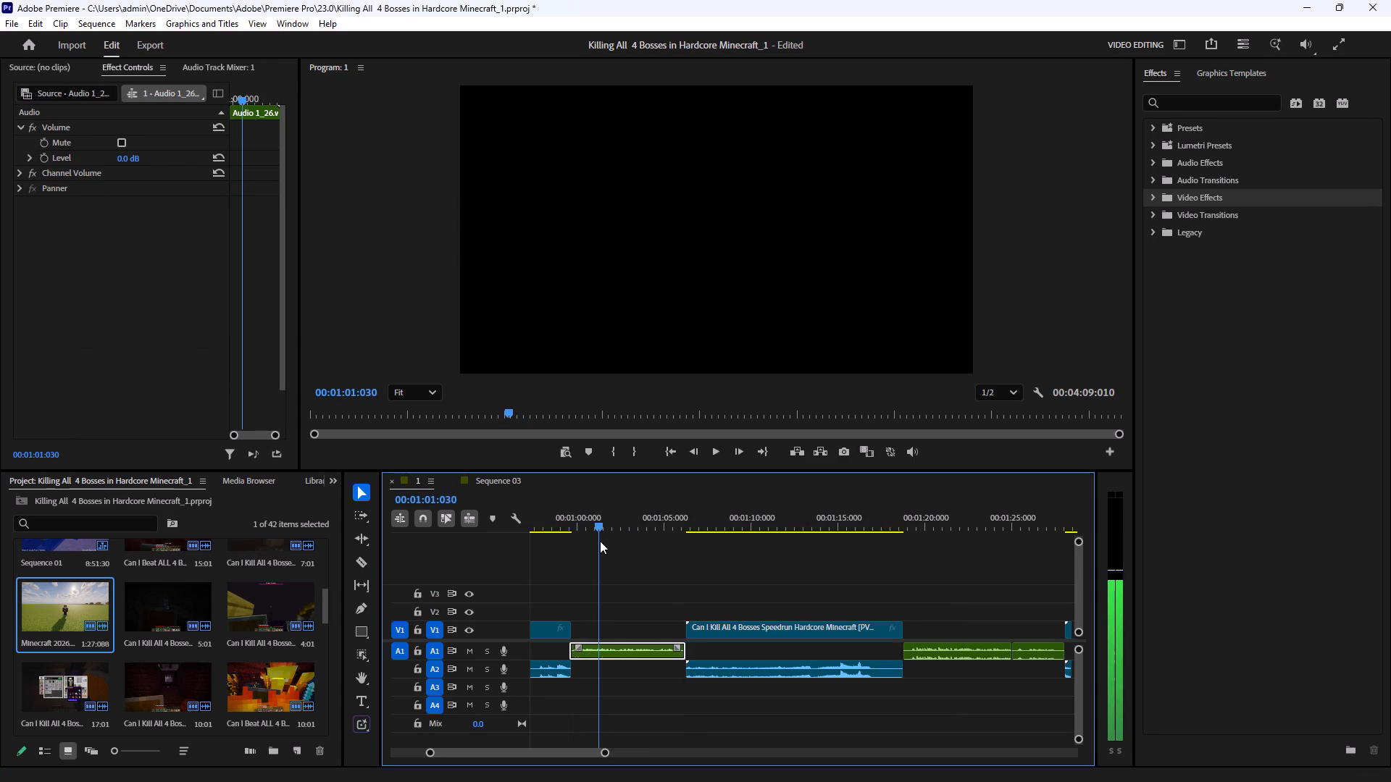
left_click_drag(600, 541, 600, 542)
left_click_drag(603, 754, 701, 746)
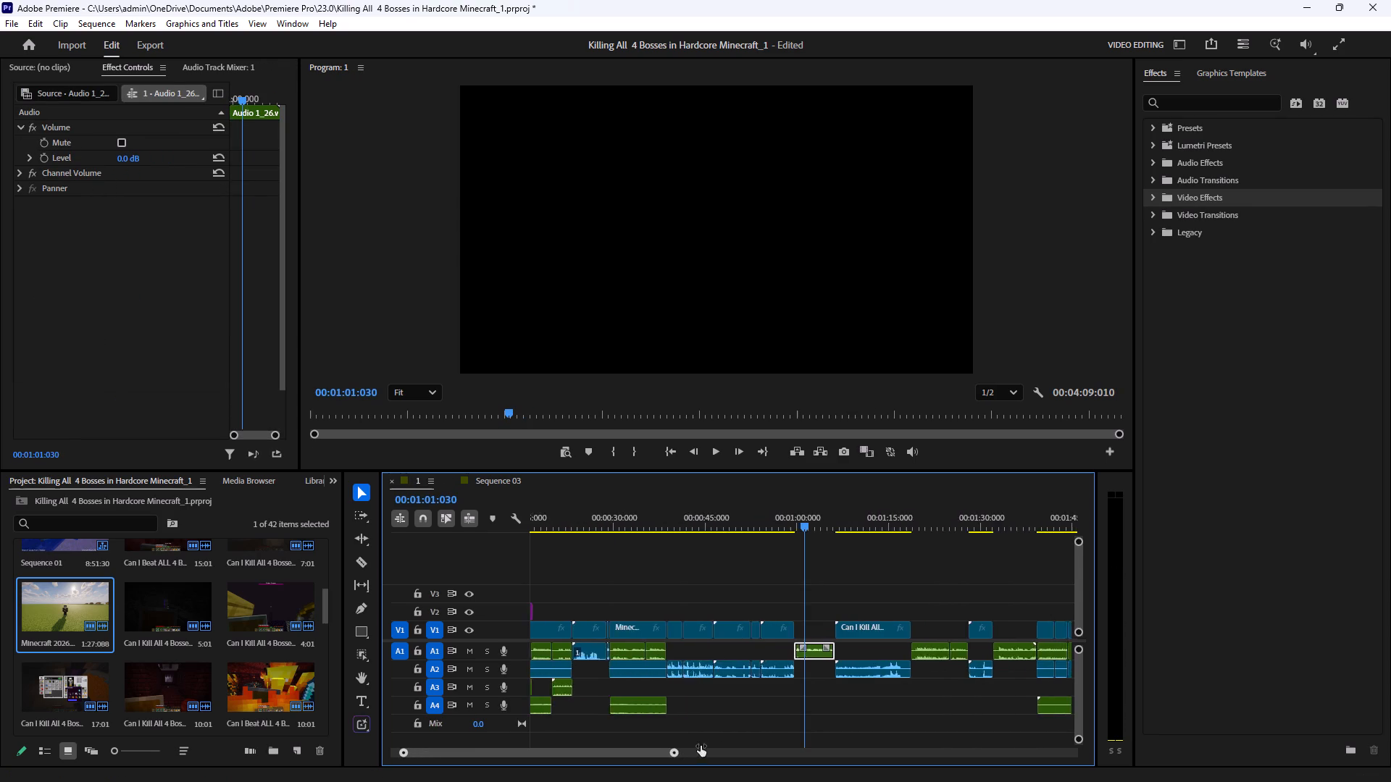
left_click_drag(701, 746, 842, 734)
left_click_drag(867, 522, 880, 523)
left_click(940, 616)
key("ctrl+v")
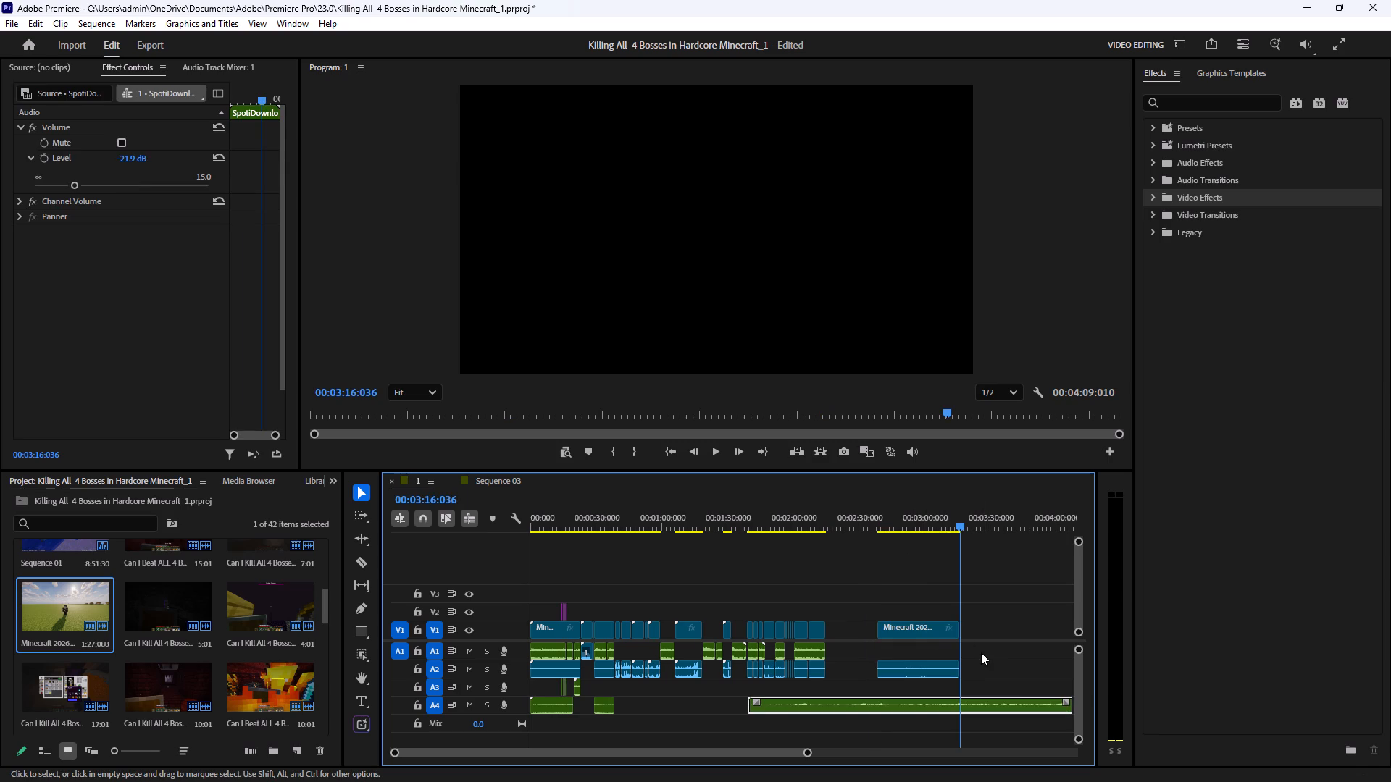
Split the pasted Minecraft clip in sequence 1 at 00:02:44:040.
left_click_drag(809, 755, 743, 745)
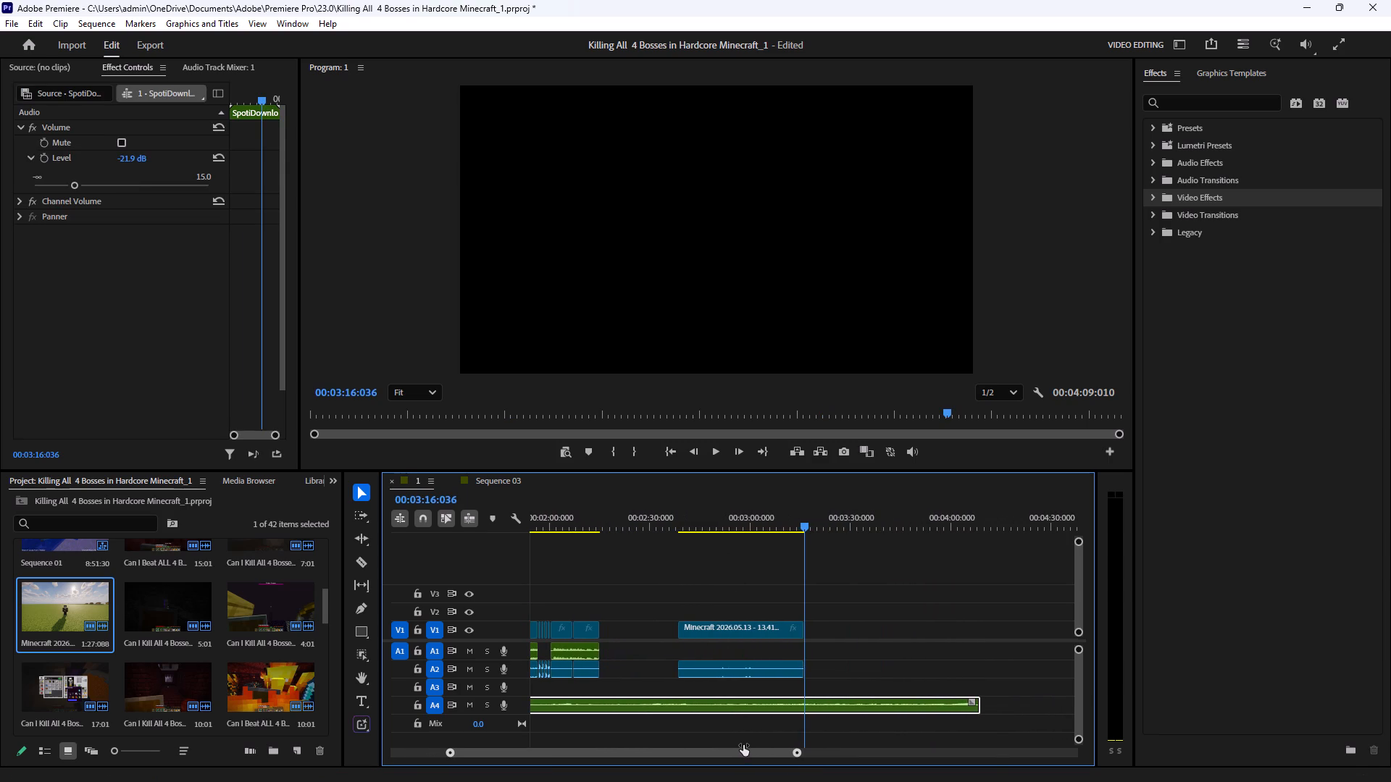
left_click_drag(743, 745, 916, 734)
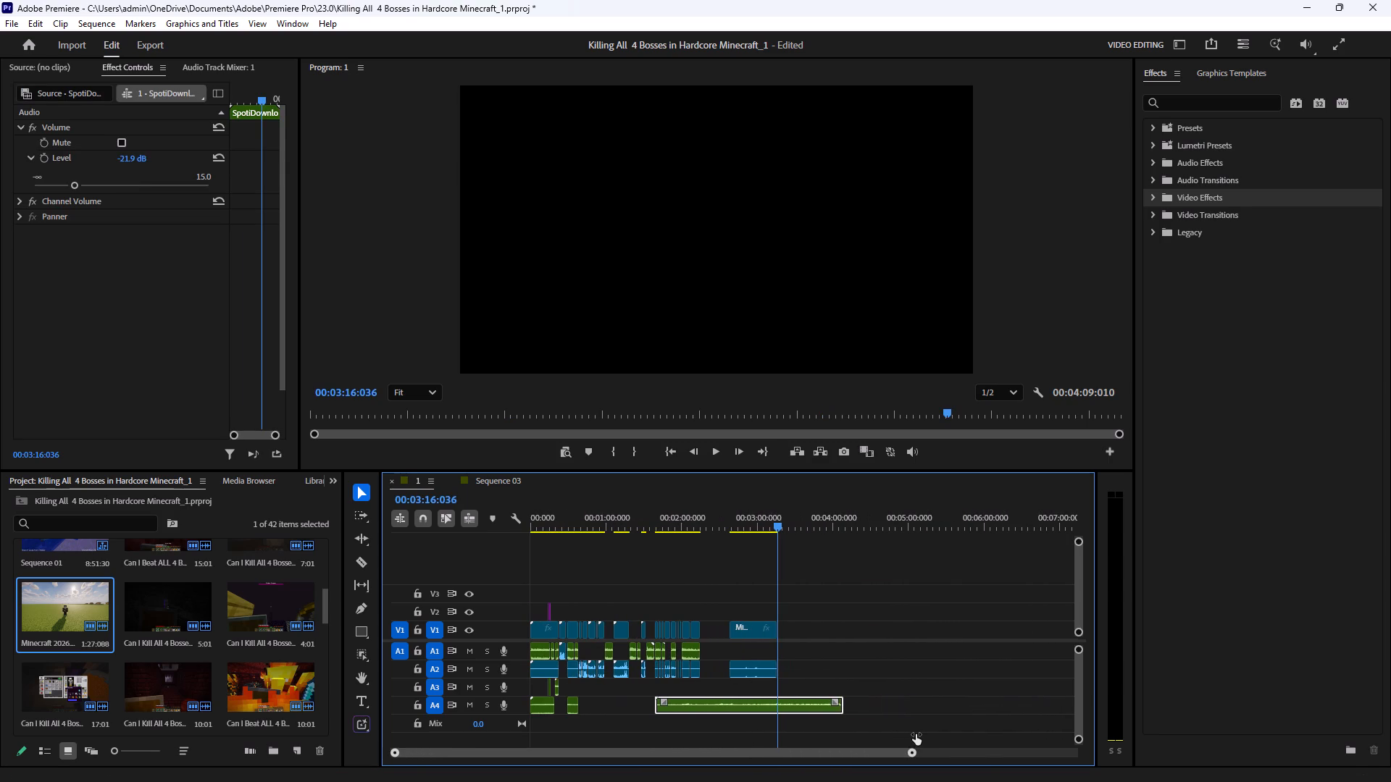
left_click_drag(916, 734, 911, 734)
left_click_drag(698, 750, 674, 750)
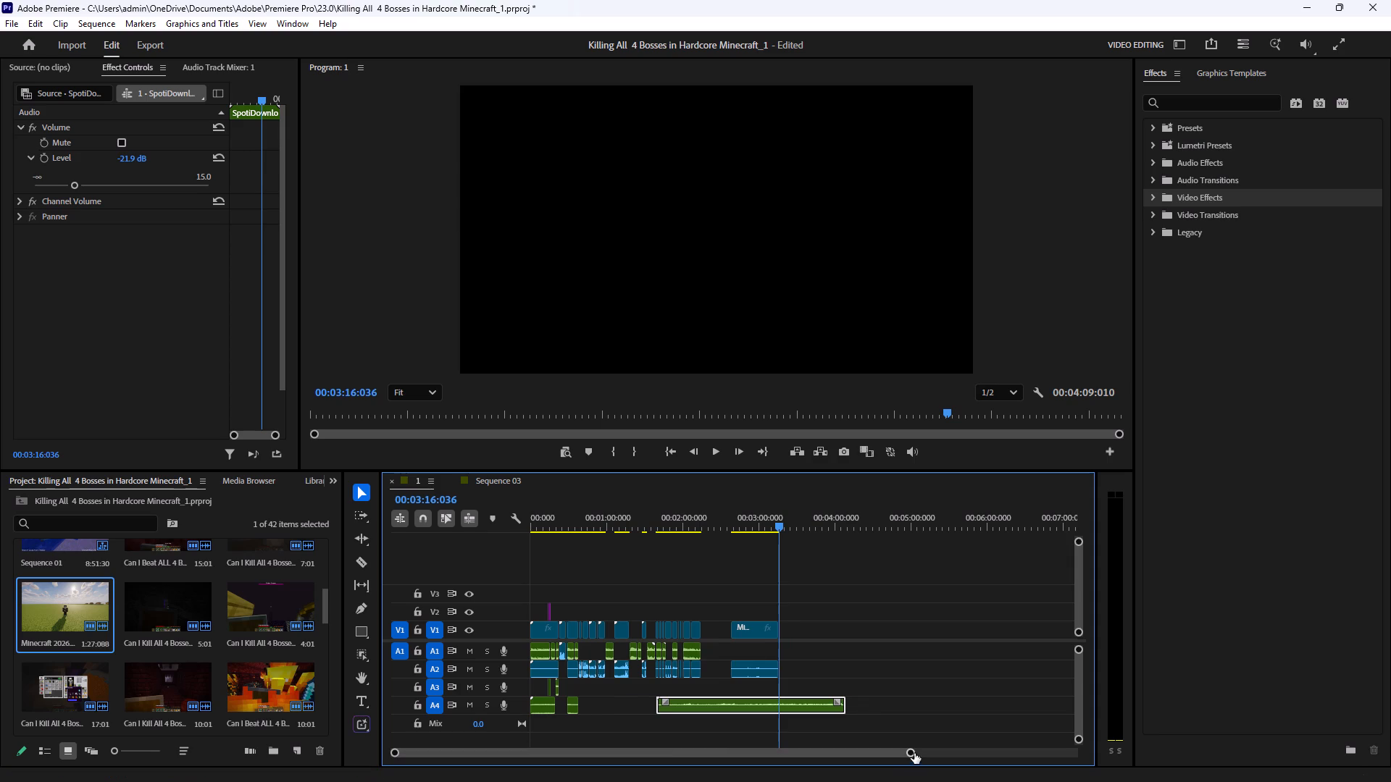
left_click_drag(914, 753, 718, 741)
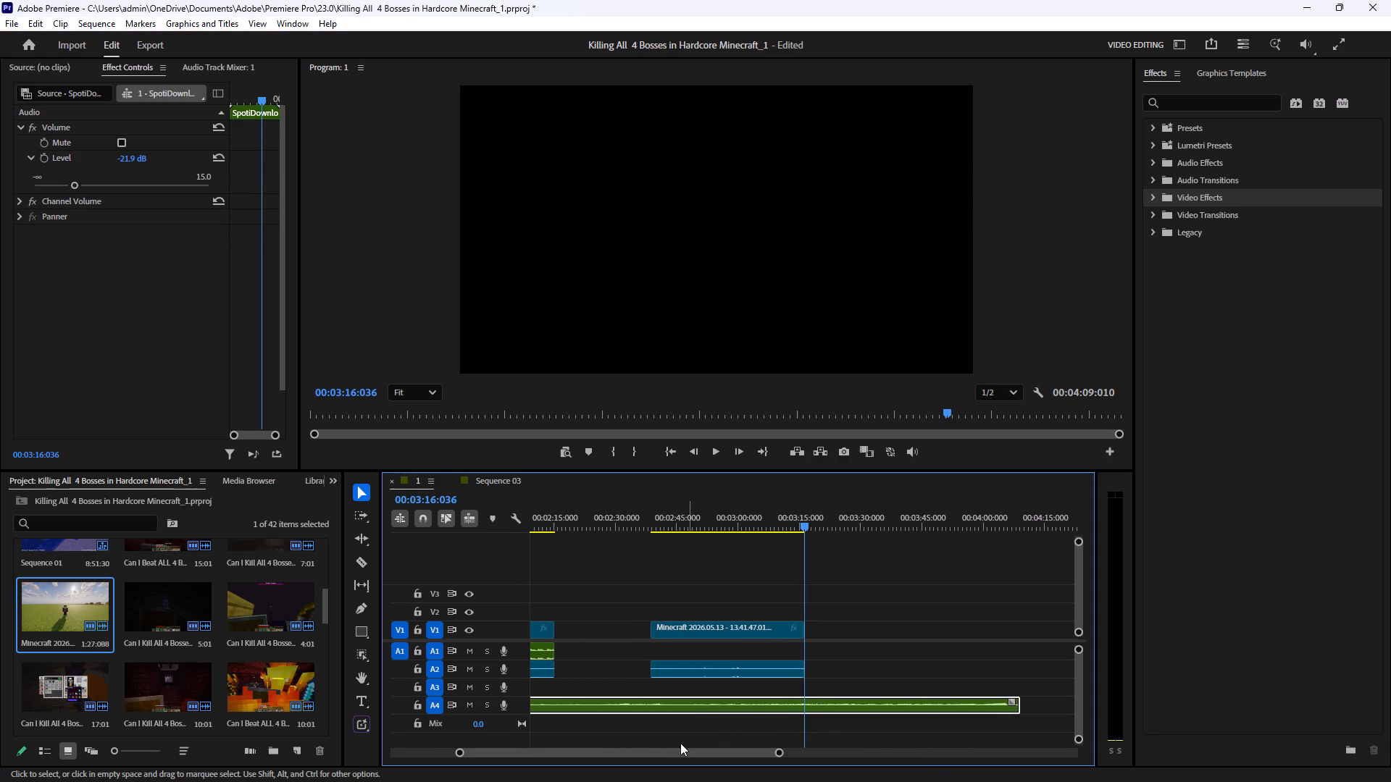
left_click_drag(661, 751, 617, 743)
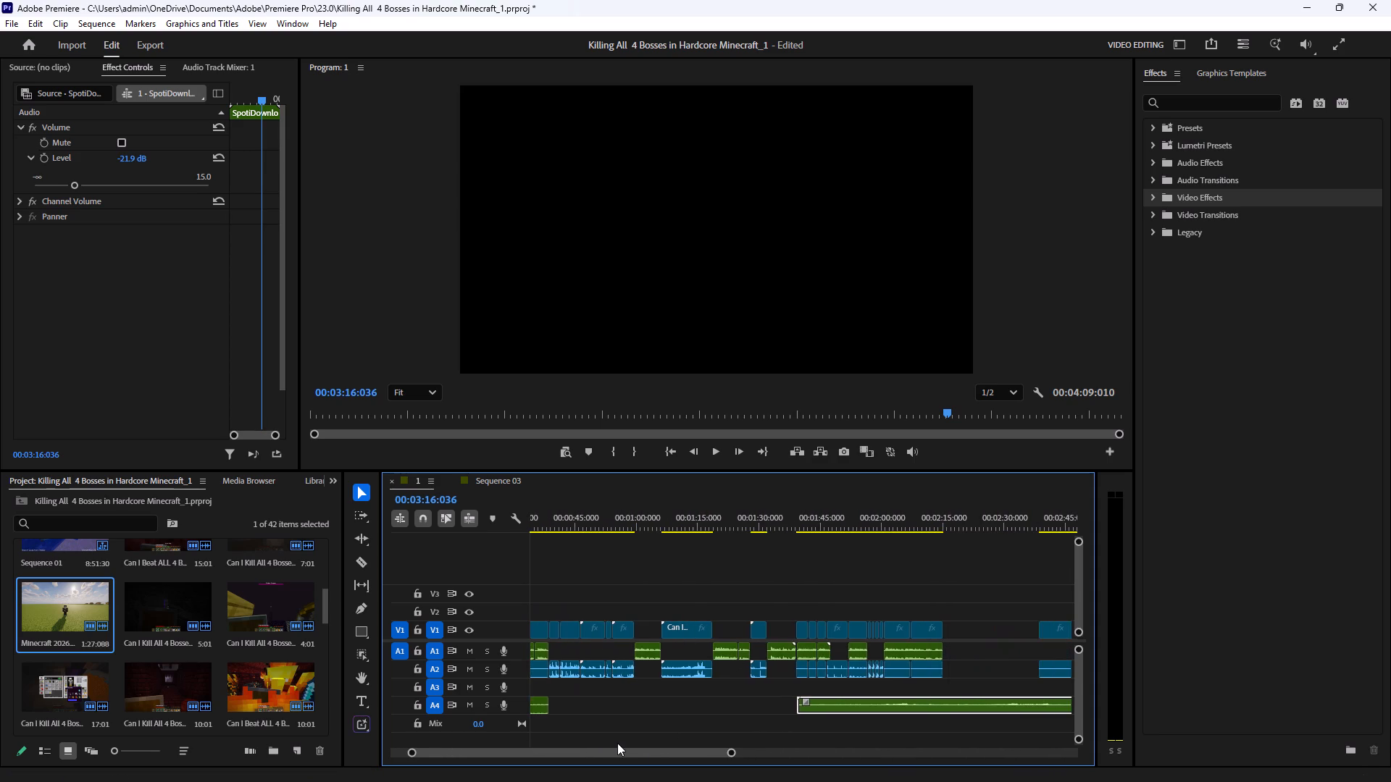
left_click_drag(617, 743, 646, 742)
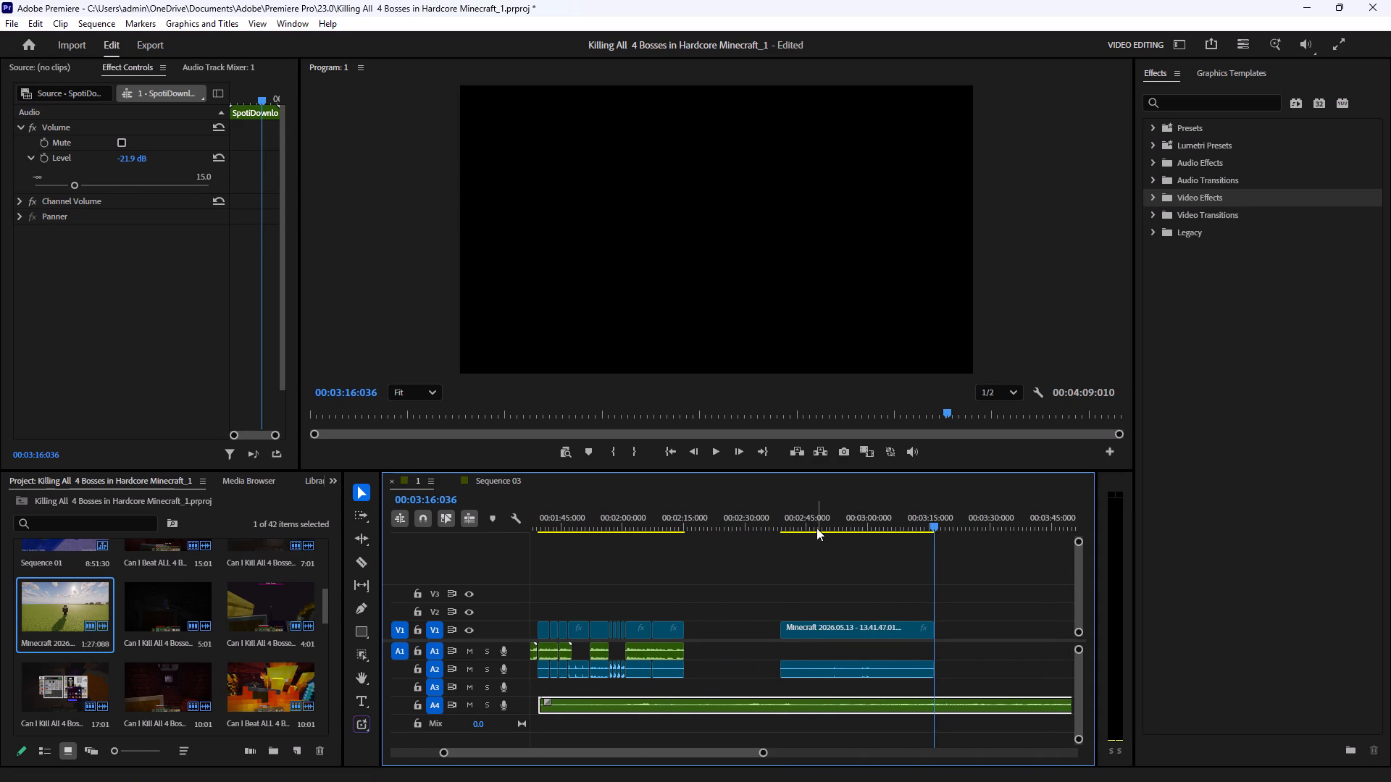
left_click_drag(816, 524, 805, 540)
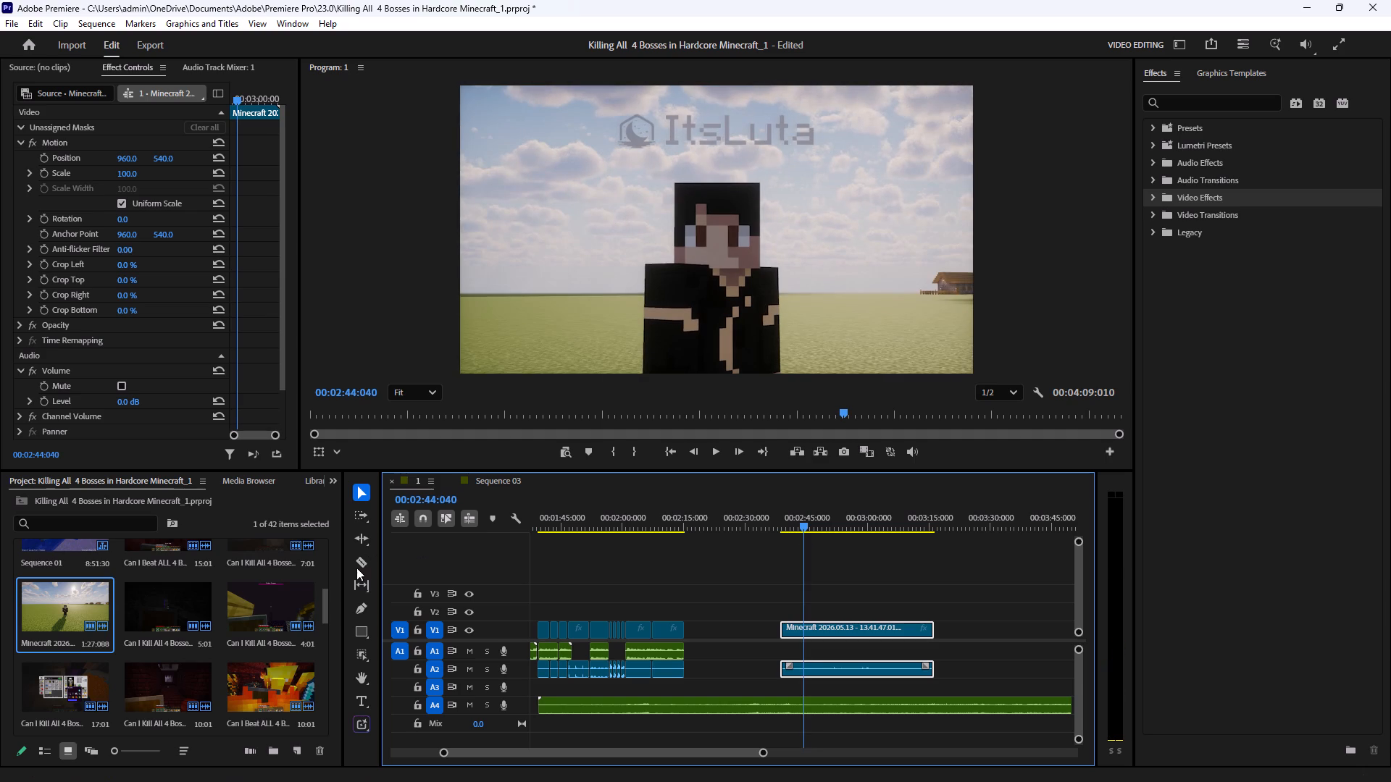
left_click(356, 568)
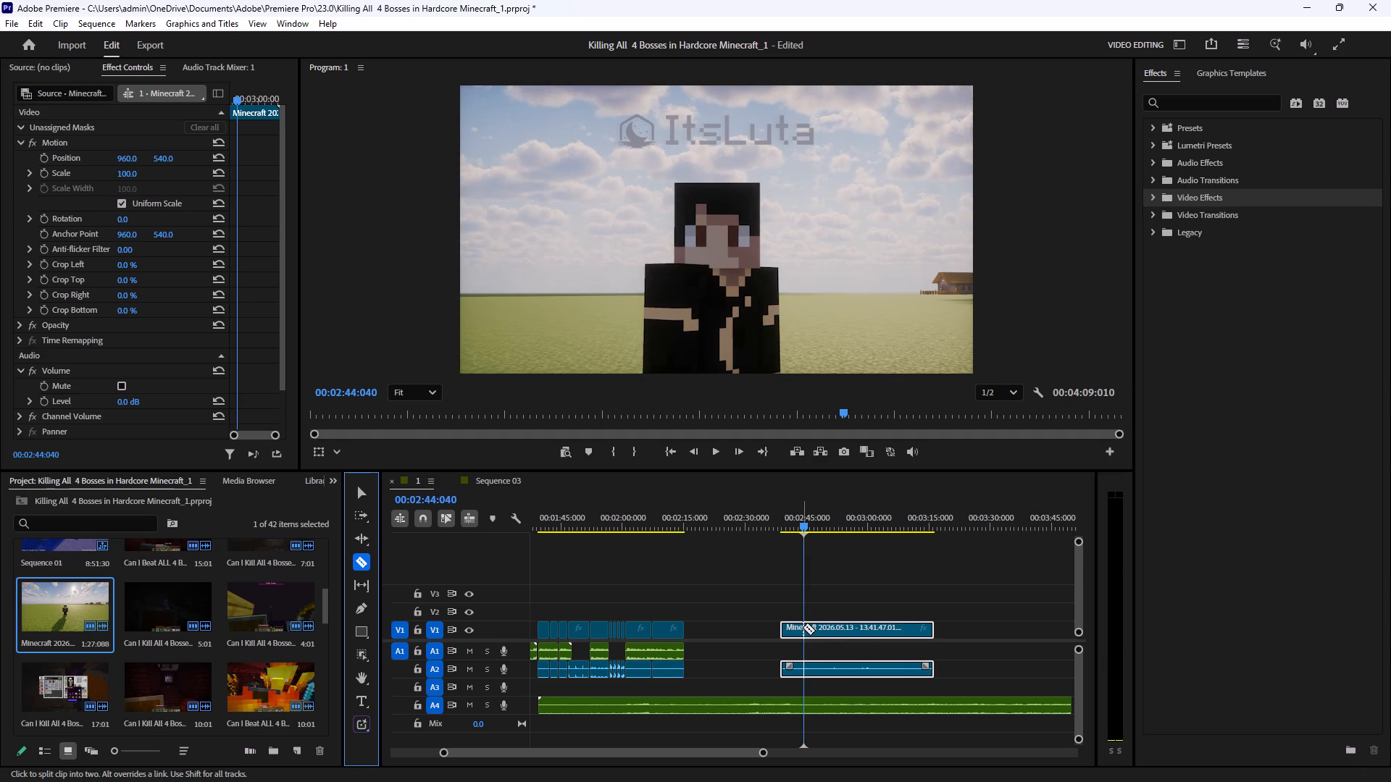
left_click(803, 627)
left_click(356, 490)
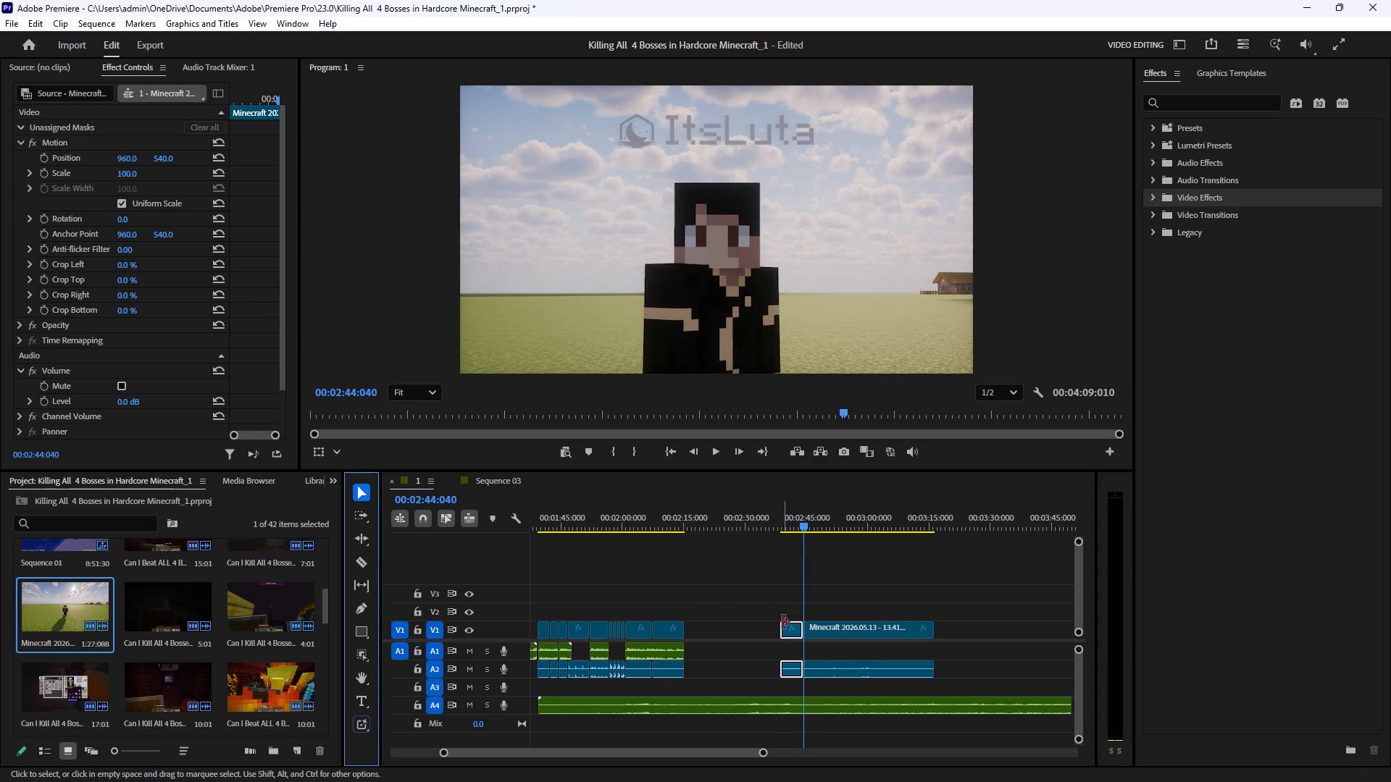
Copy the short first piece of the split Minecraft clip and paste it into the V1 gap starting at 00:00:59:110.
left_click_drag(790, 592, 787, 671)
key("ctrl+c")
left_click_drag(687, 750, 667, 749)
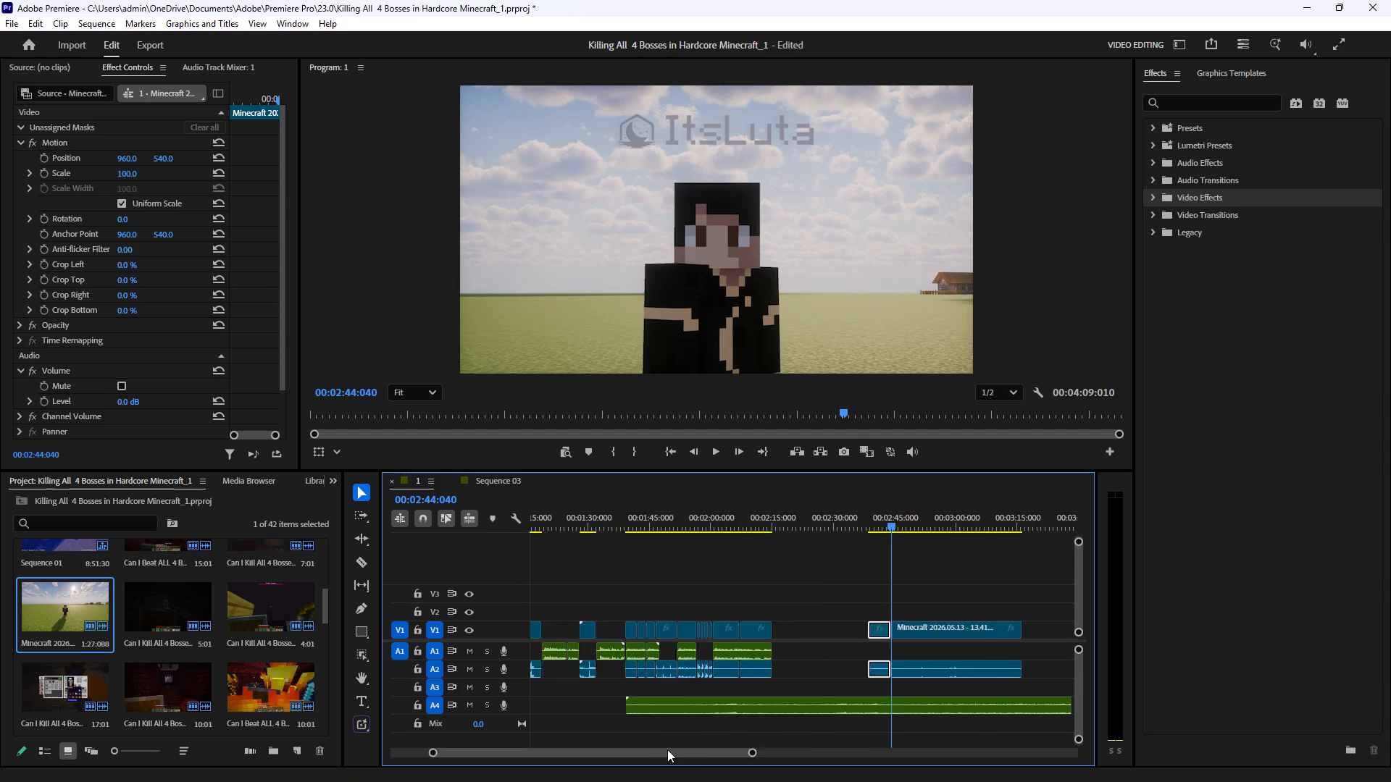
left_click_drag(667, 749, 637, 747)
left_click_drag(770, 526, 770, 527)
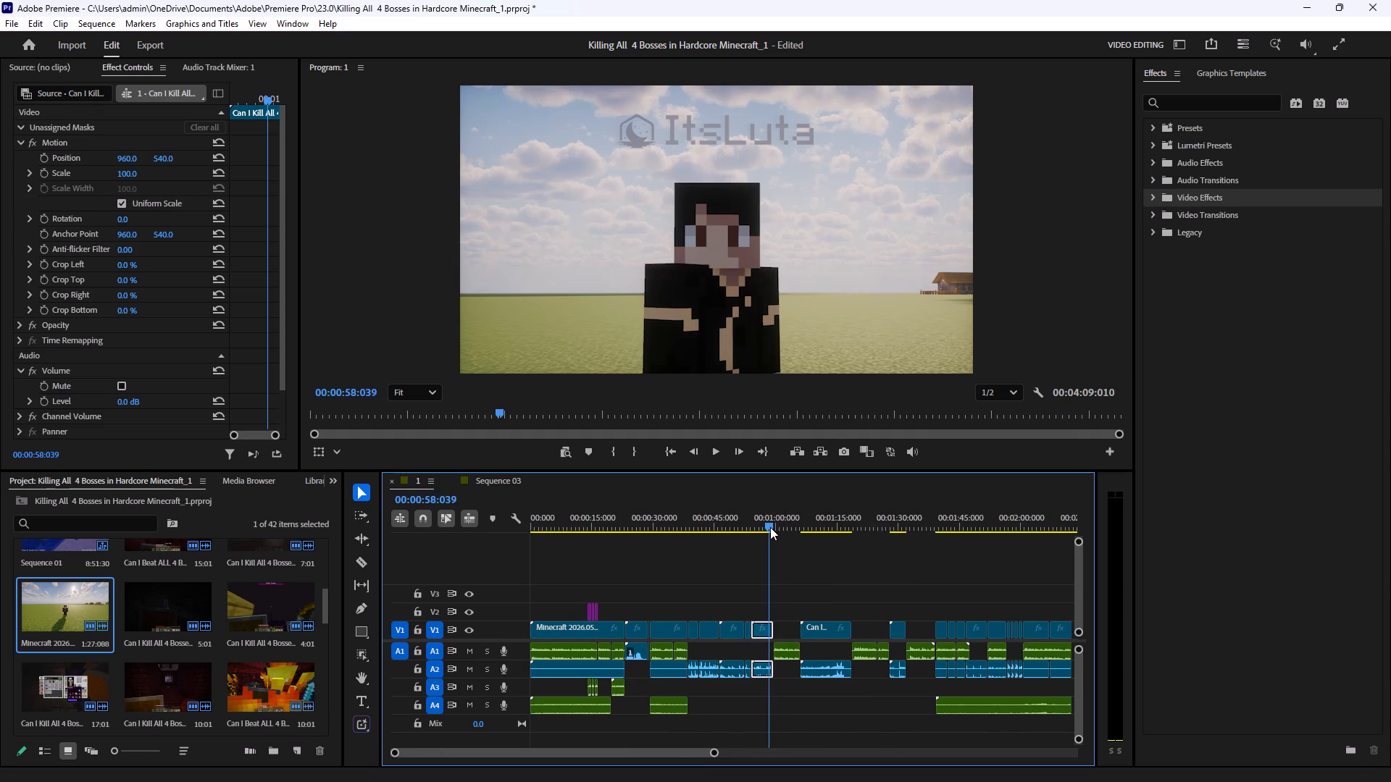
left_click_drag(770, 527, 777, 533)
left_click(785, 628)
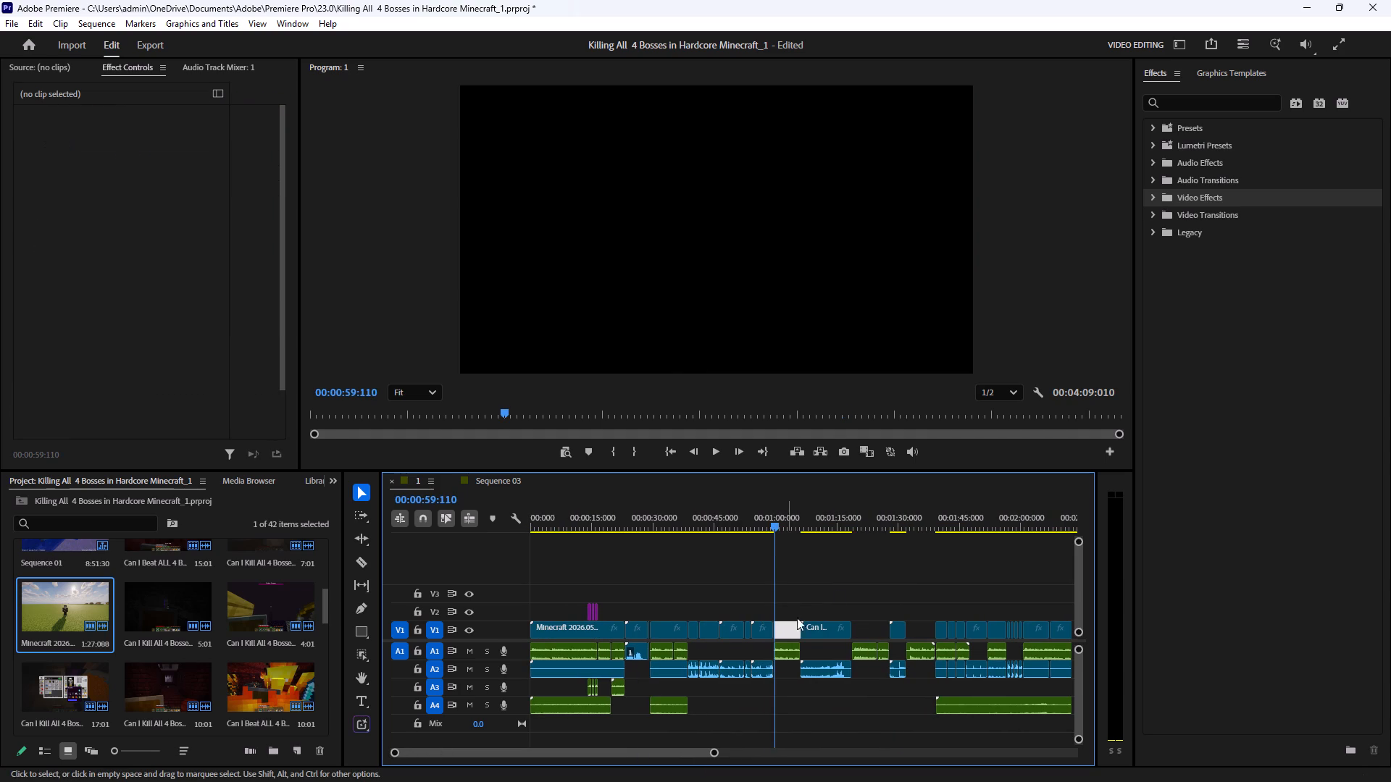
left_click(866, 579)
key("ctrl+v")
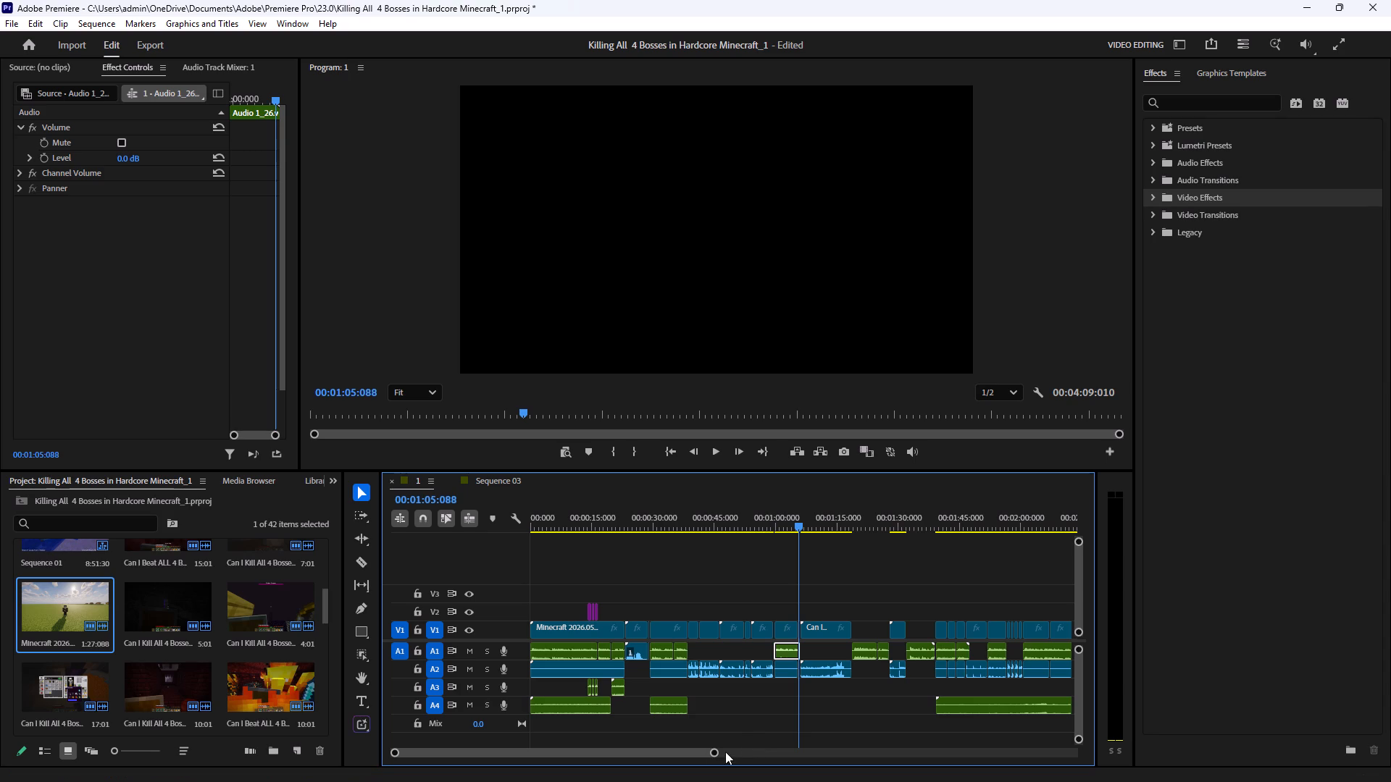
Adjust the edges of the newly pasted Minecraft clip on V1 to fill the gap between its neighbouring clips.
left_click_drag(714, 751, 569, 743)
left_click_drag(706, 628, 698, 629)
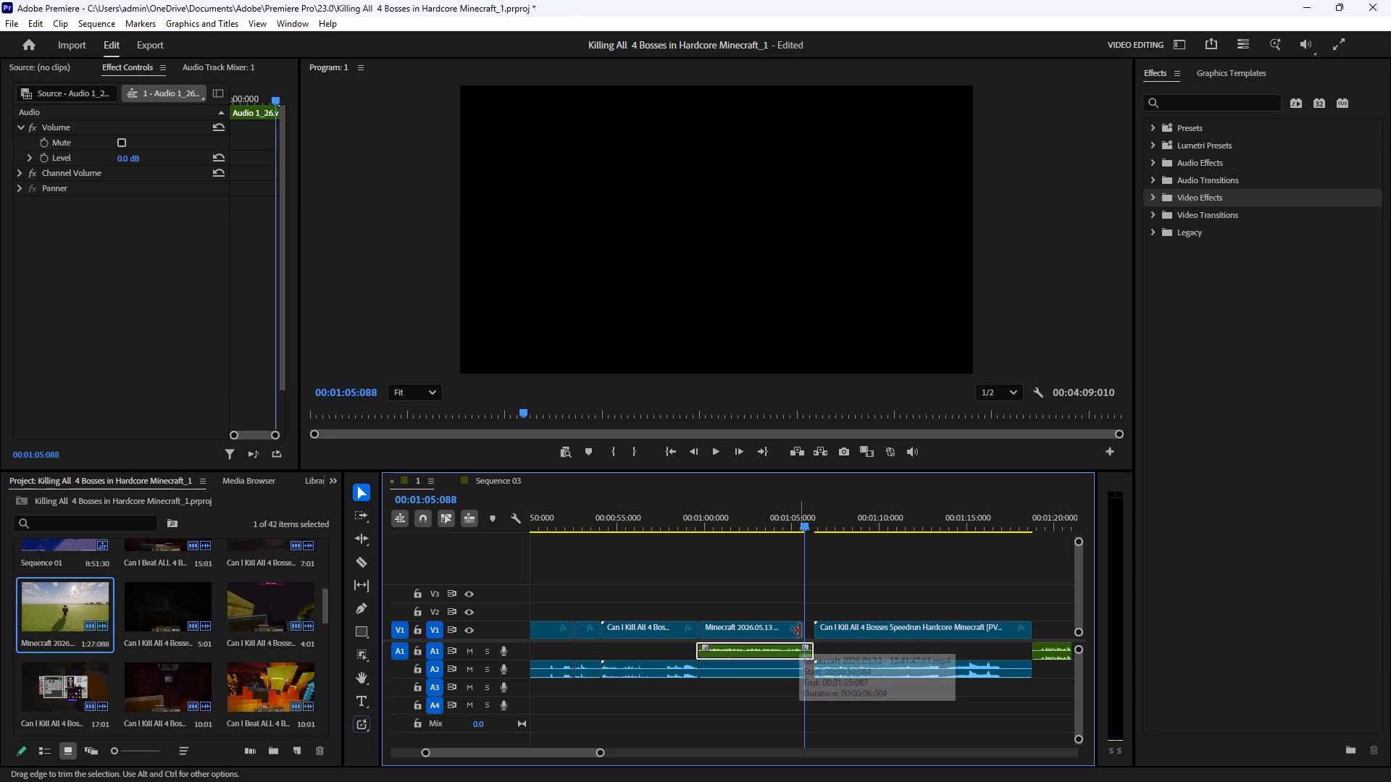
left_click_drag(800, 631, 824, 631)
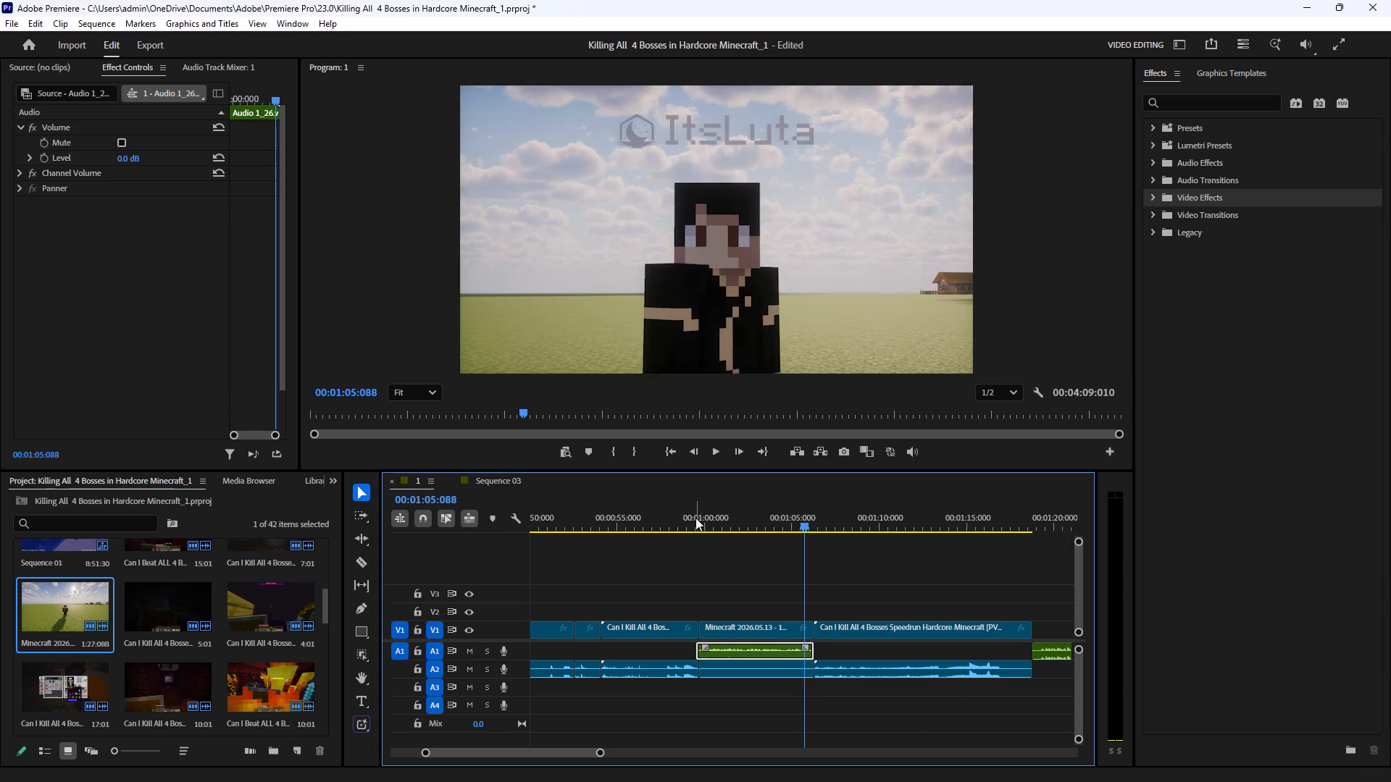
Play back sequence 1 from about 00:00:59 to 00:01:21 to review the filled gap and the footage following it.
left_click(695, 518)
left_click(712, 447)
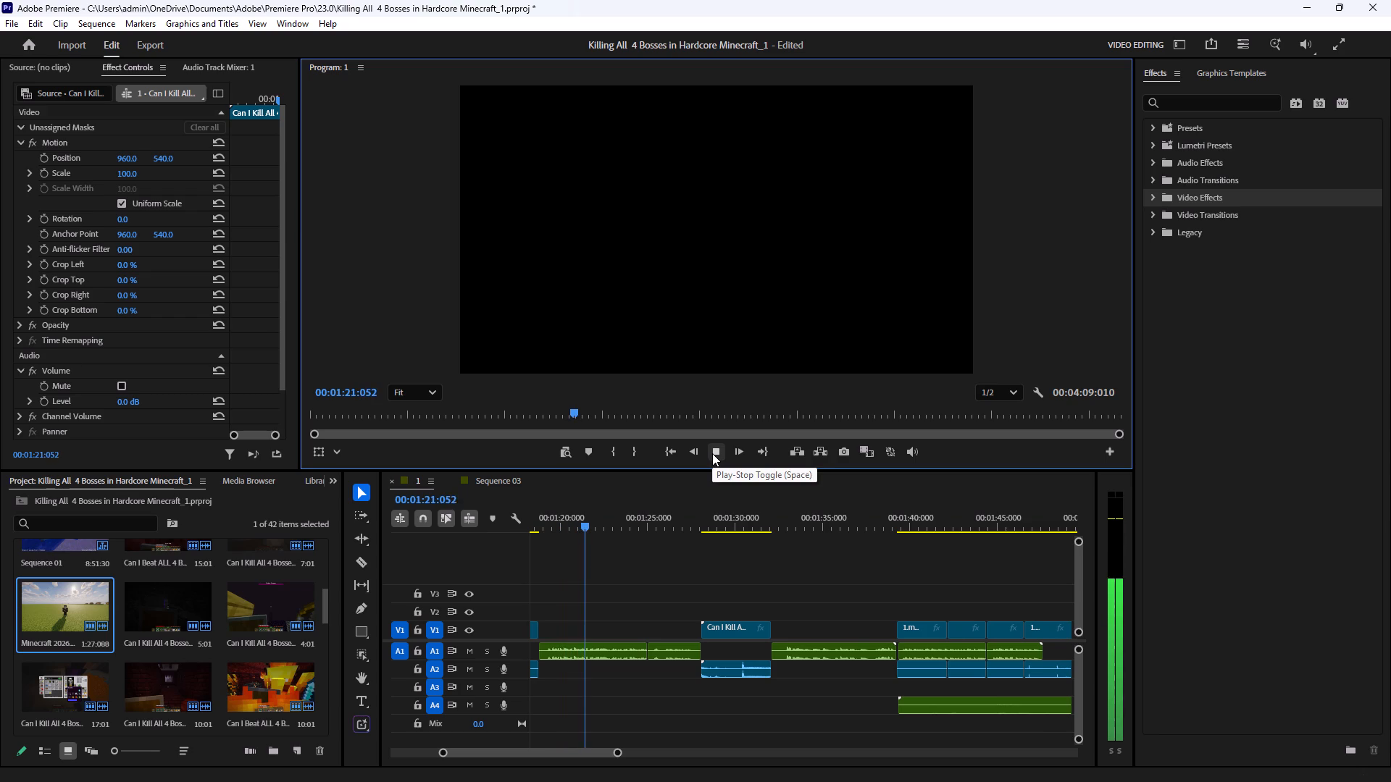
left_click(712, 453)
Park the playhead at 00:01:16:099, look through the project media for a sound, and audition the Before Copenhagen track.
left_click_drag(542, 752, 535, 753)
left_click_drag(704, 524, 703, 530)
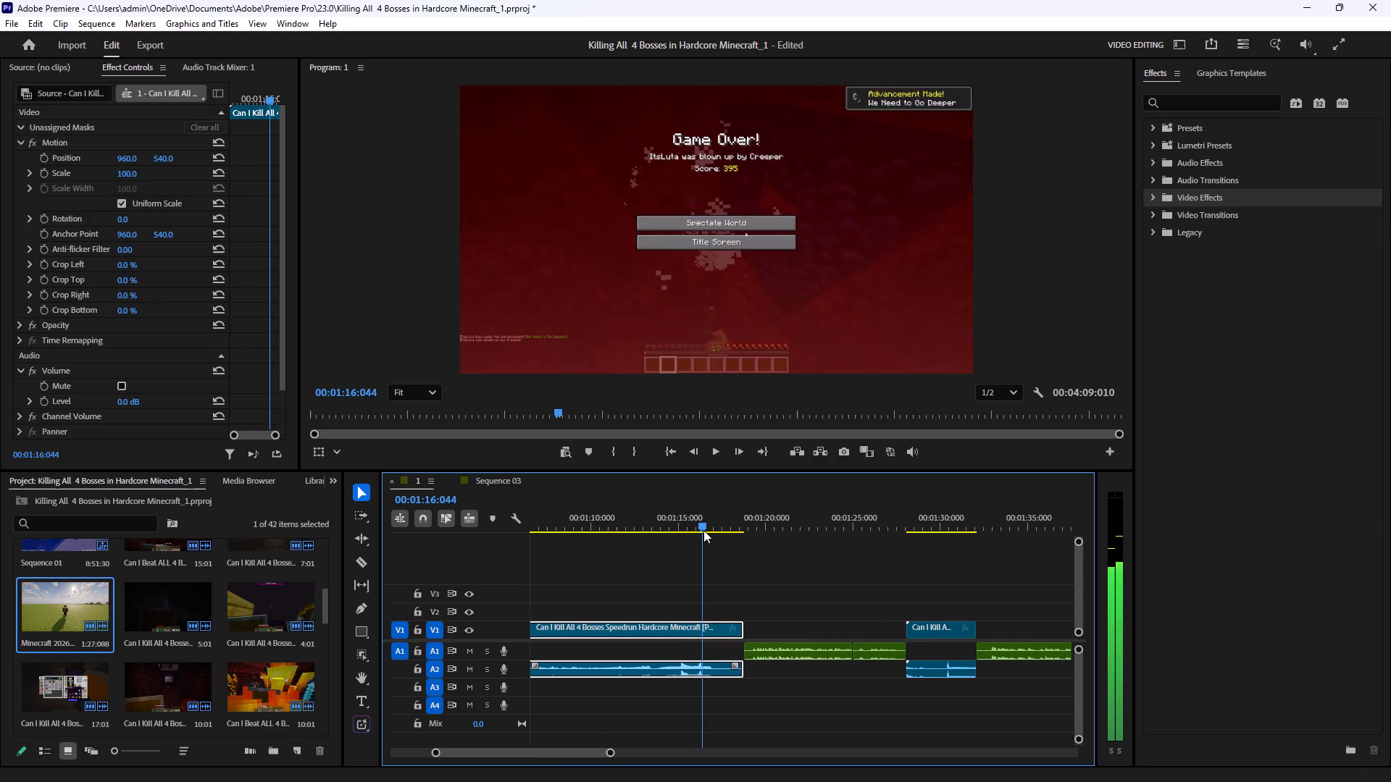
left_click_drag(703, 530, 711, 530)
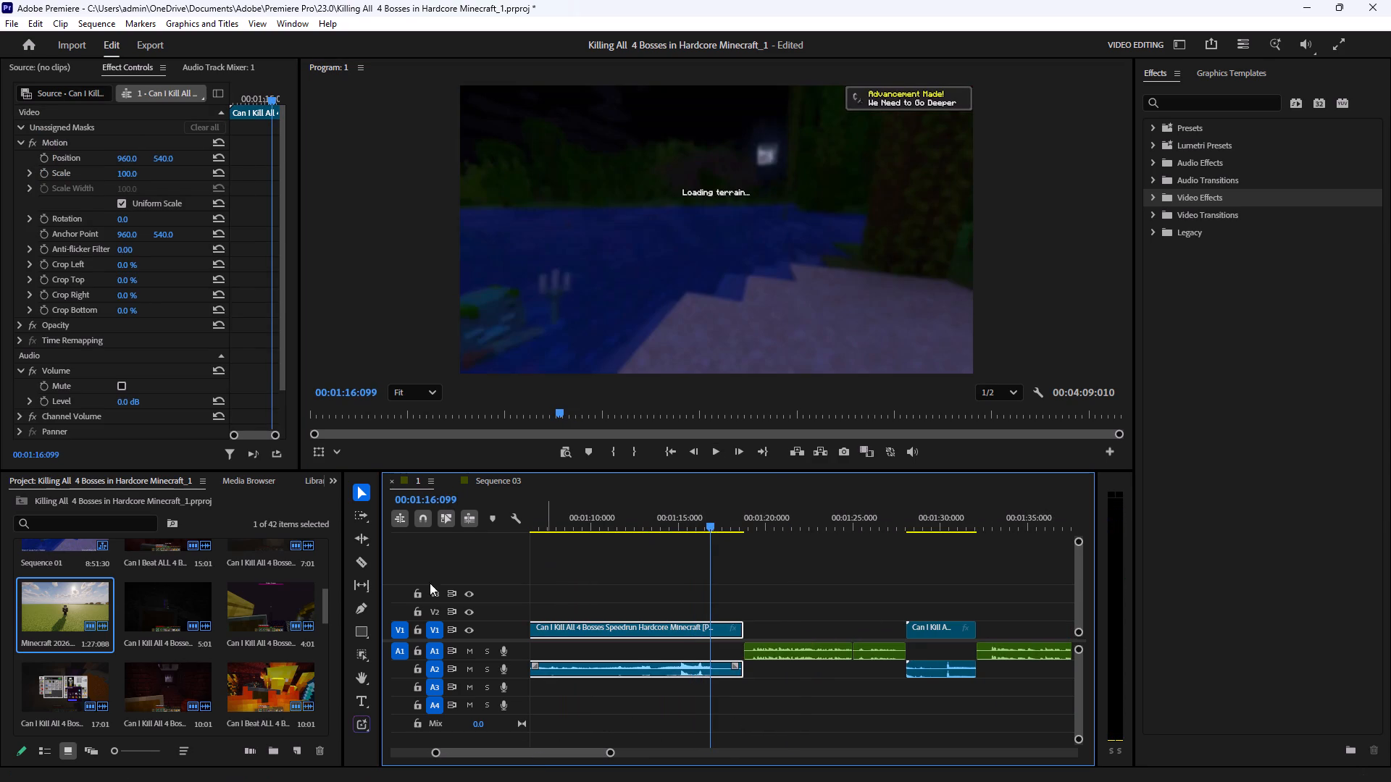
scroll(209, 618, "down", 4)
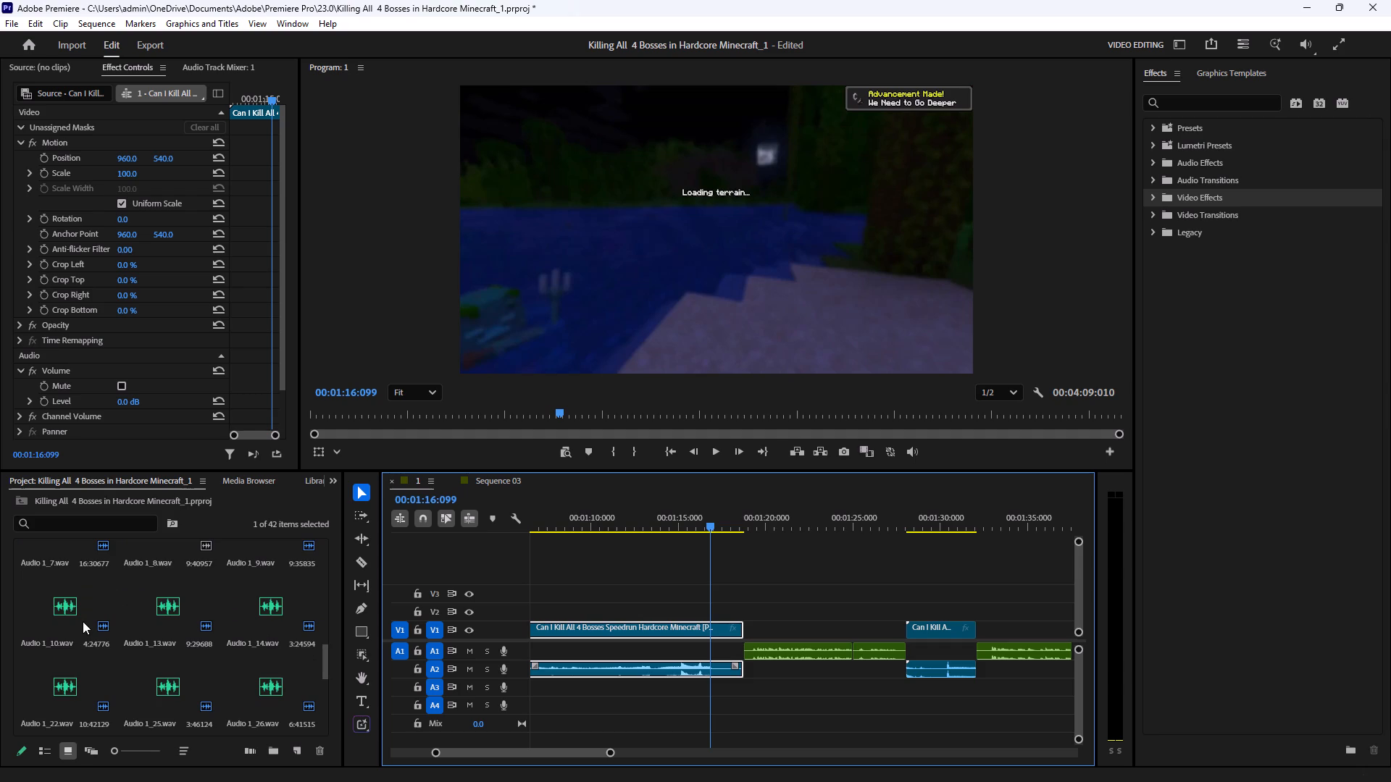
scroll(73, 620, "up", 11)
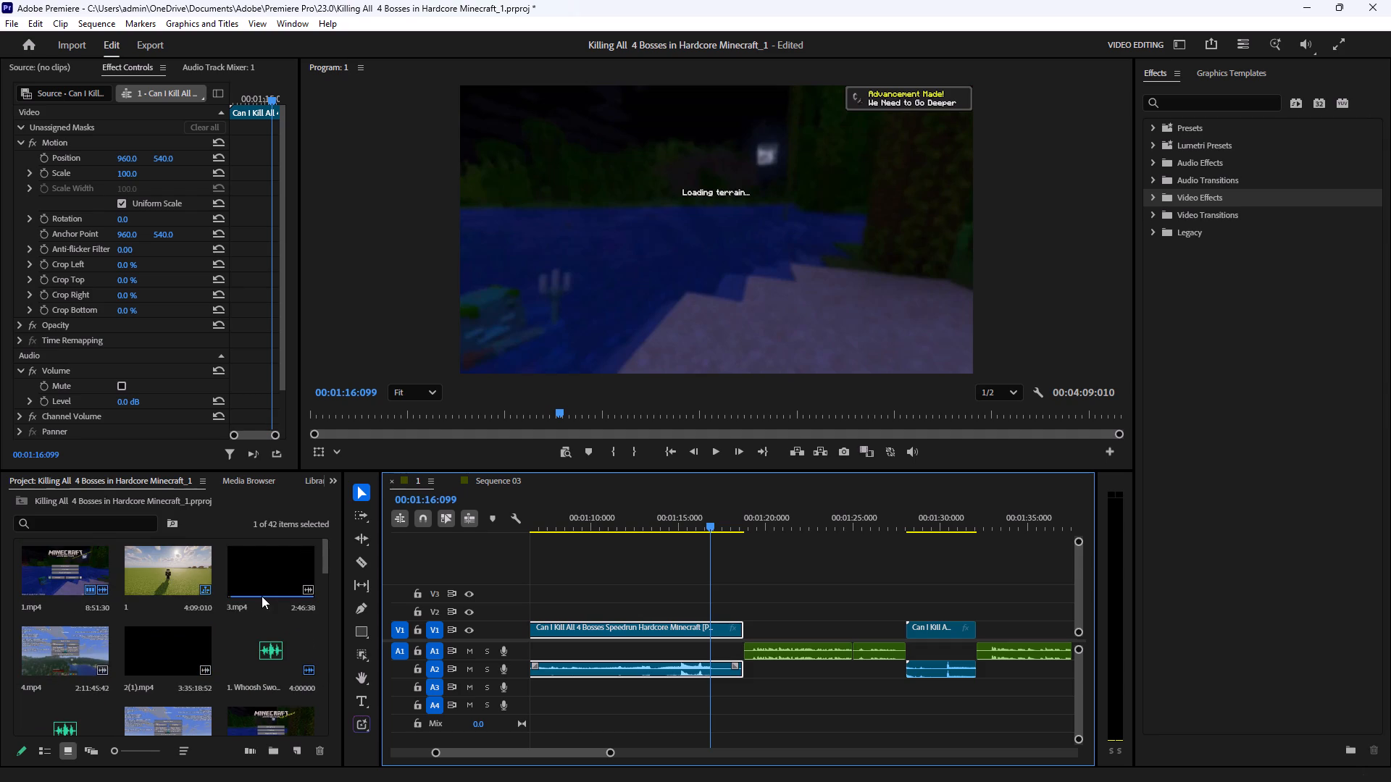
scroll(264, 649, "down", 4)
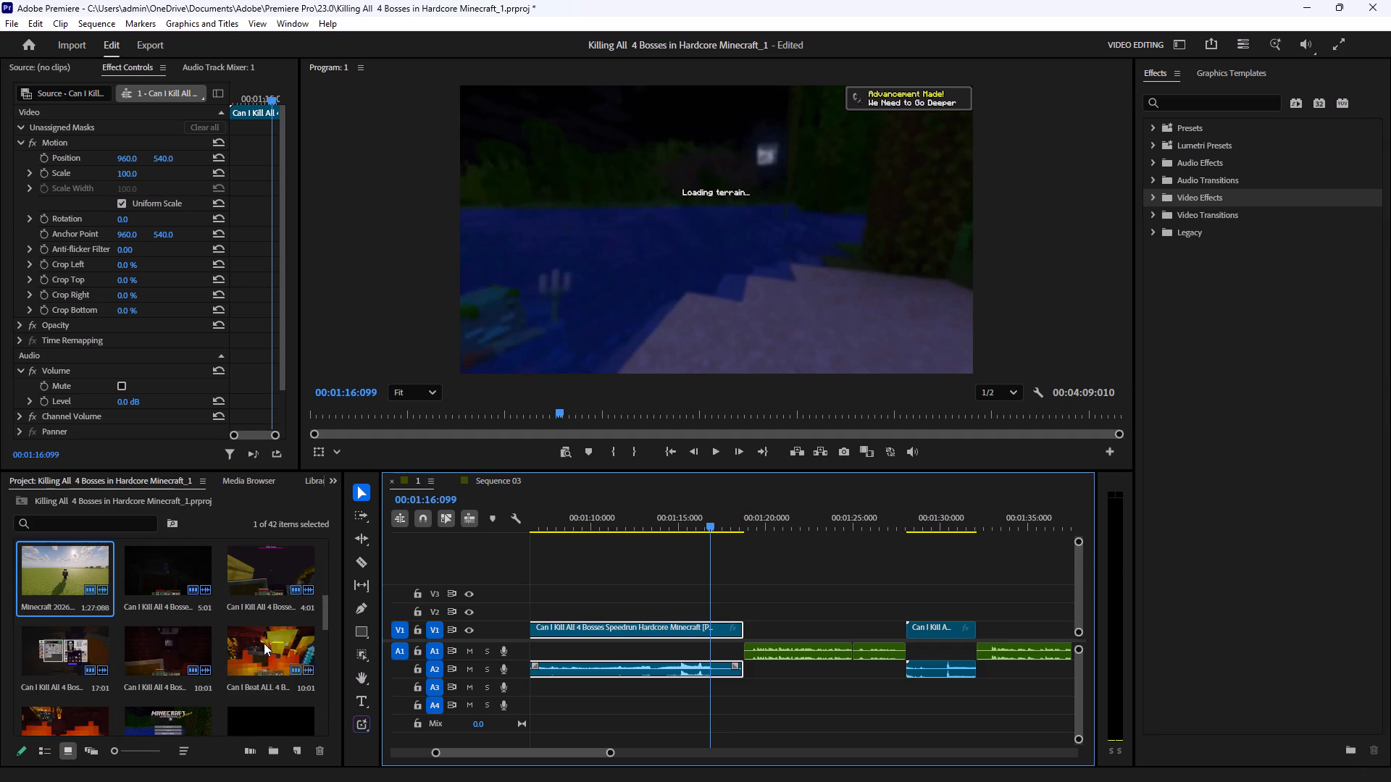
scroll(264, 643, "down", 3)
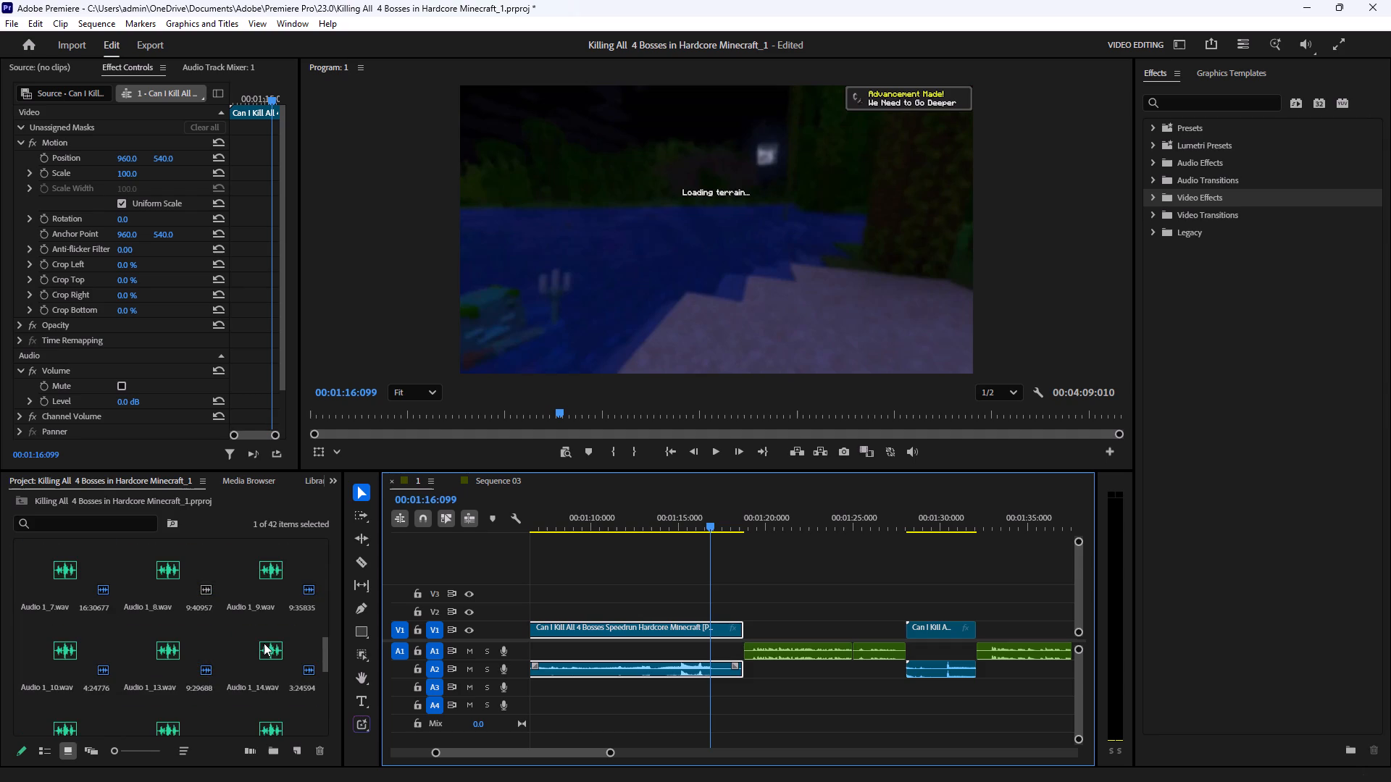
scroll(264, 643, "down", 4)
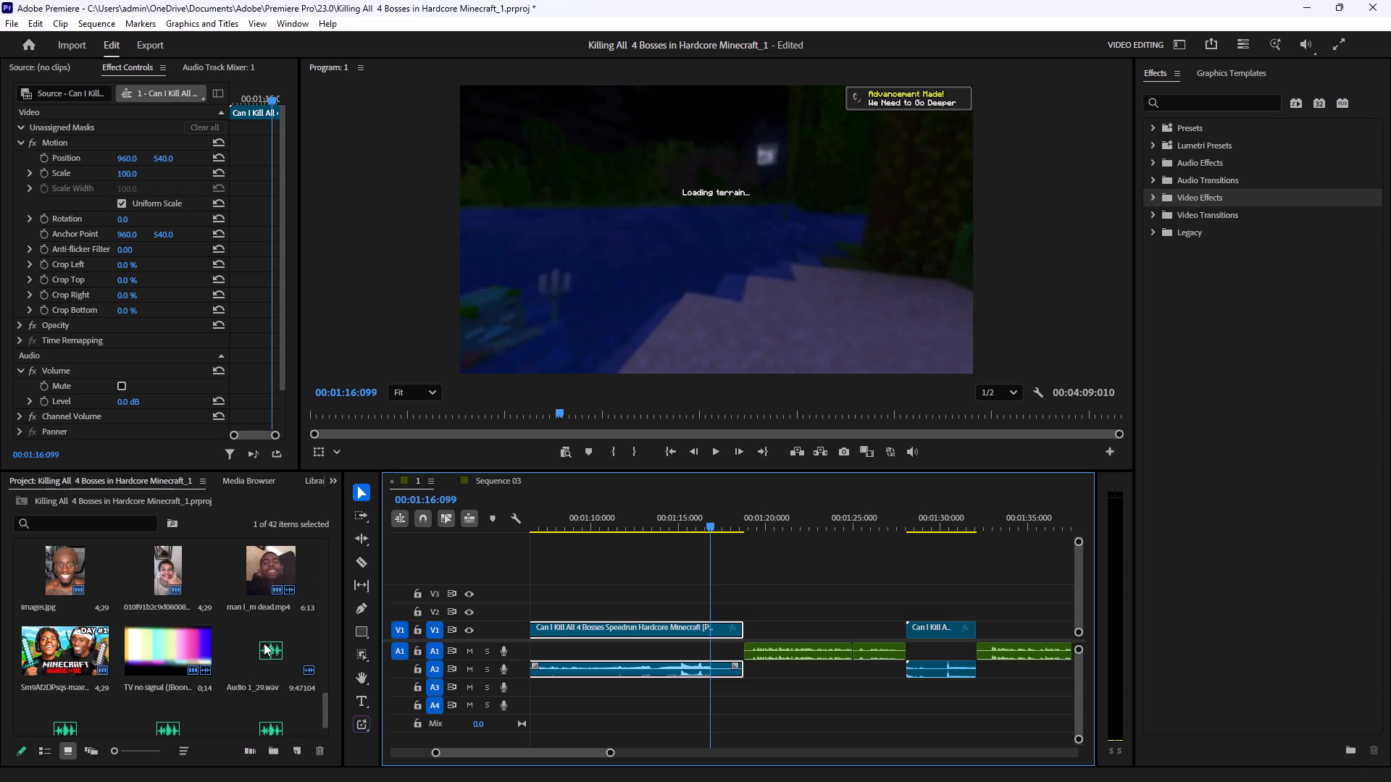
scroll(264, 643, "down", 1)
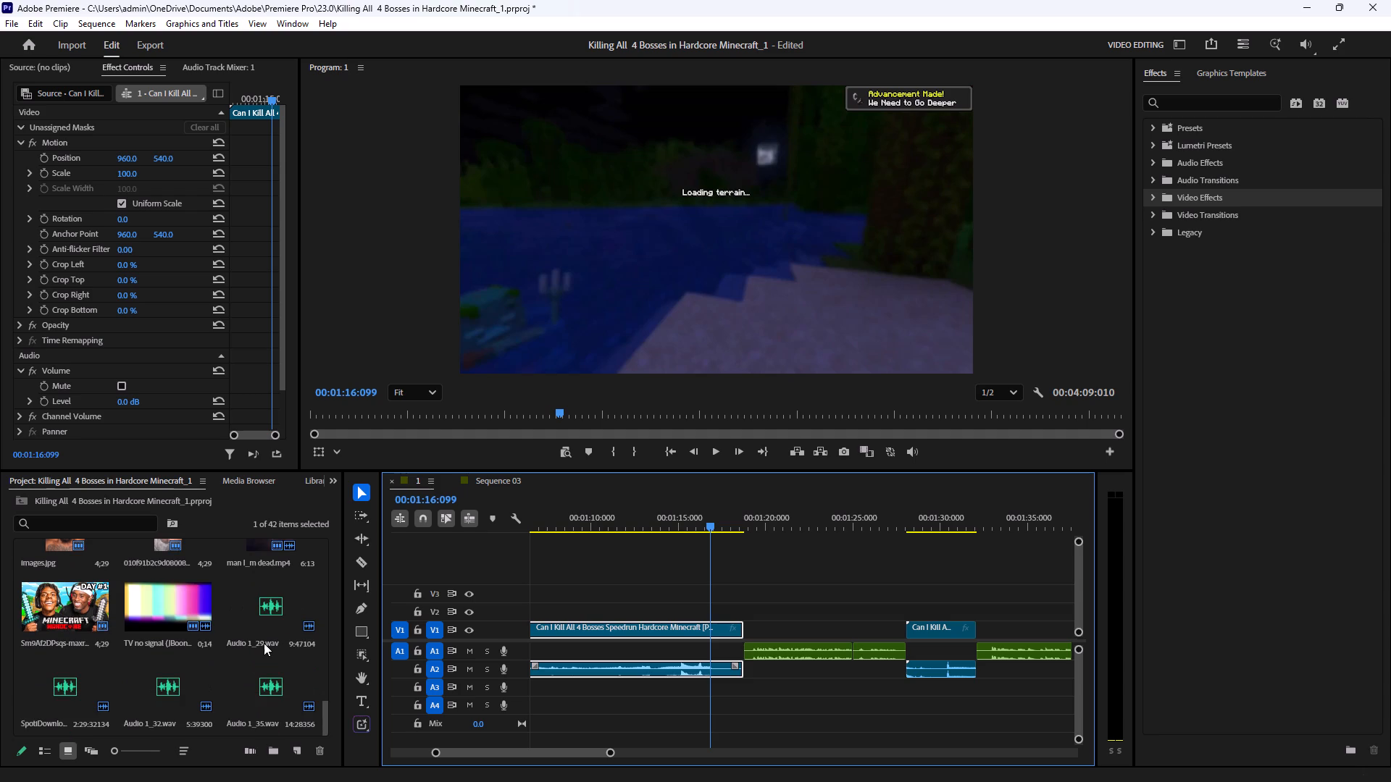
scroll(264, 643, "down", 4)
double_click(60, 695)
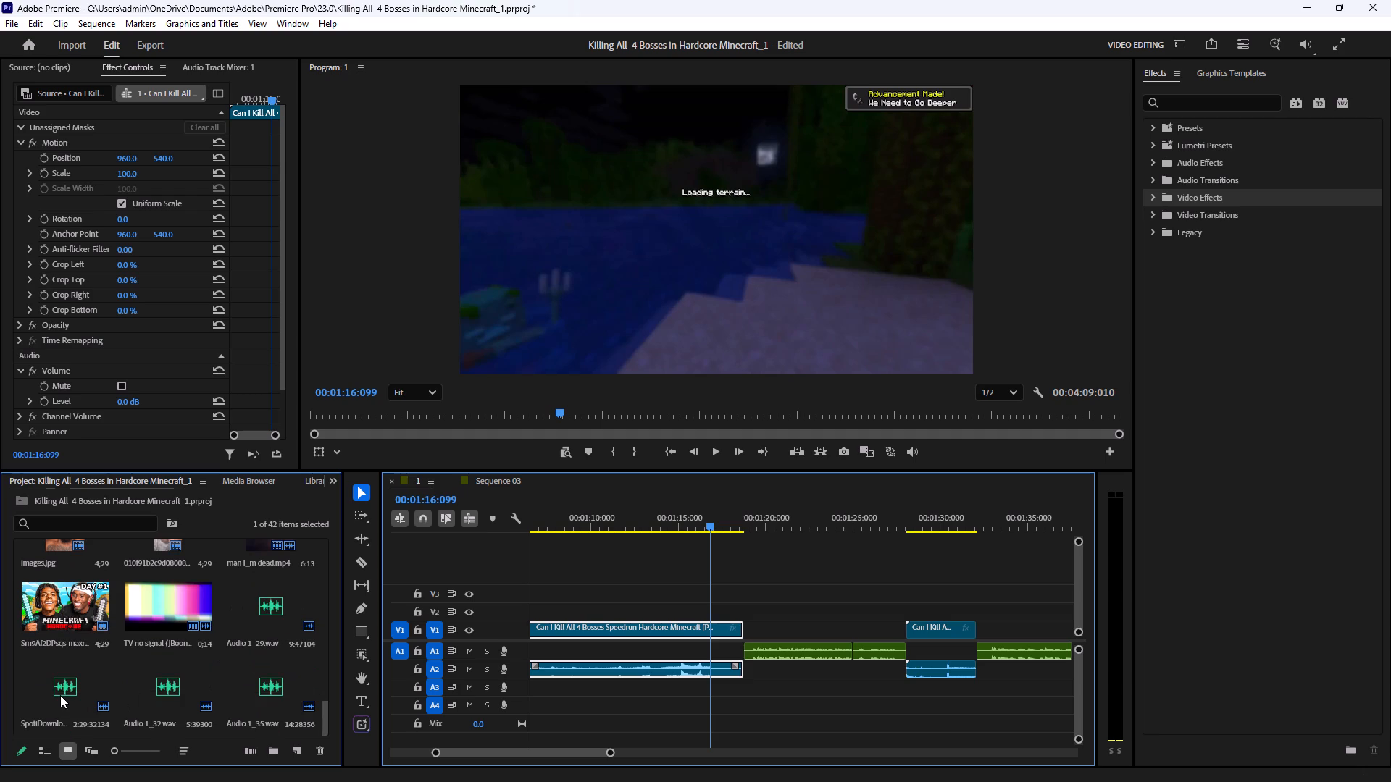
left_click(142, 449)
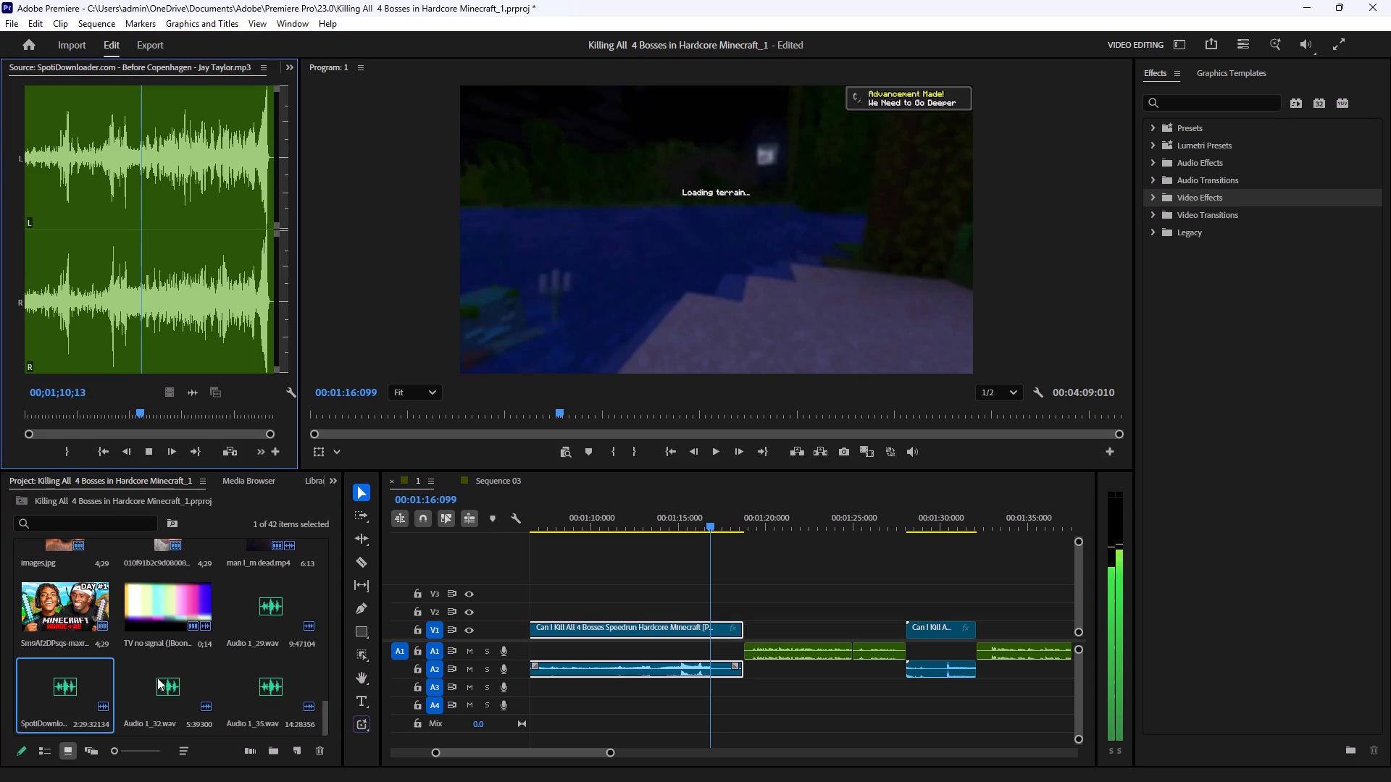
Place the Crickets sound on A3 at 00:01:16:099 and trim its end to match the end of the V1 clip above.
scroll(157, 678, "up", 1)
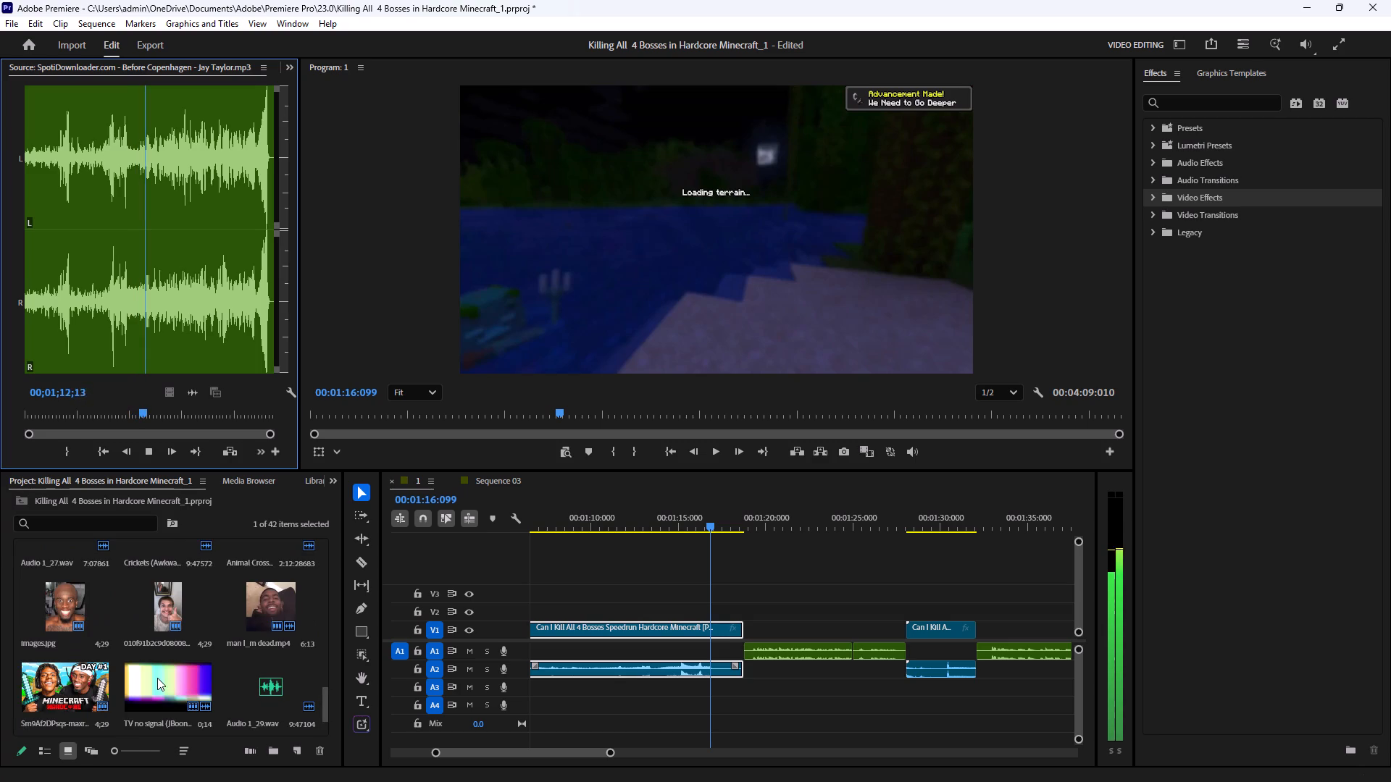
scroll(157, 671, "up", 1)
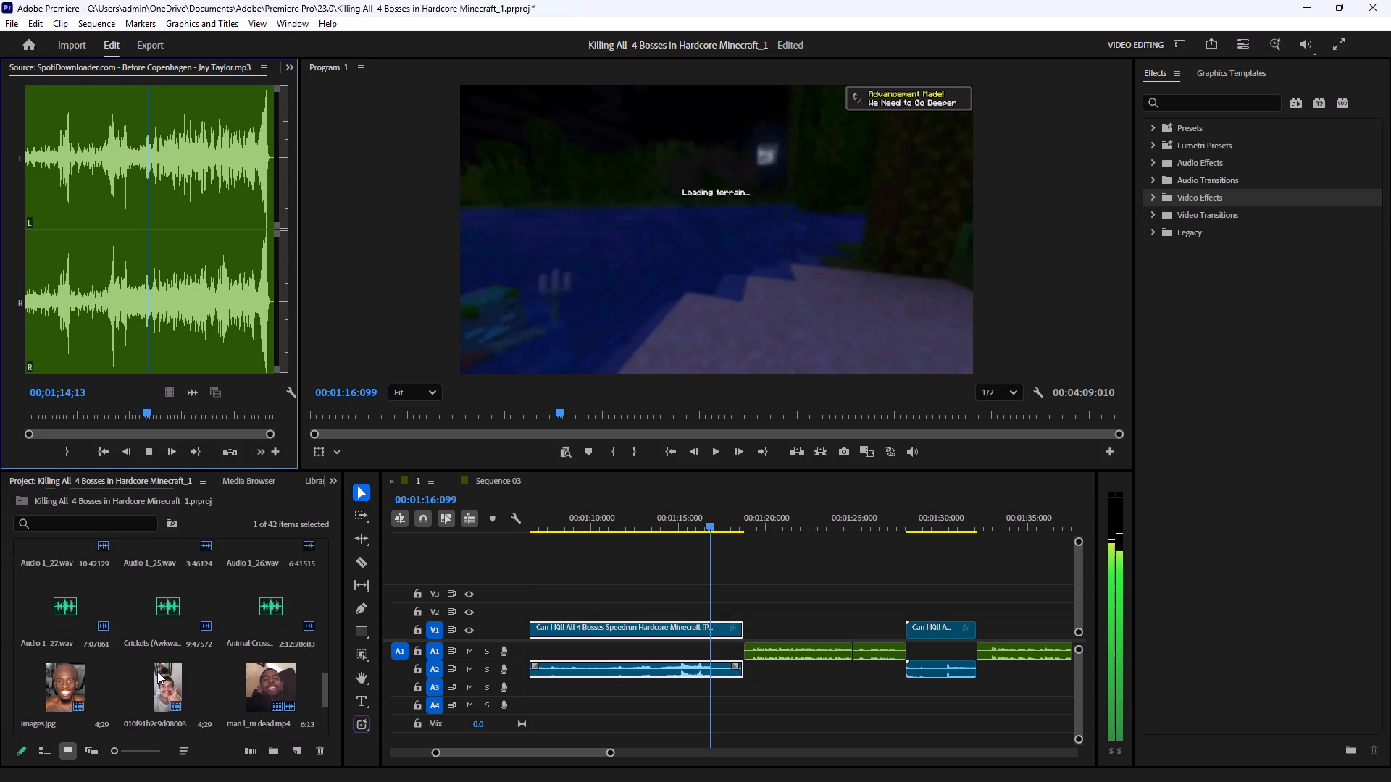
left_click(160, 614)
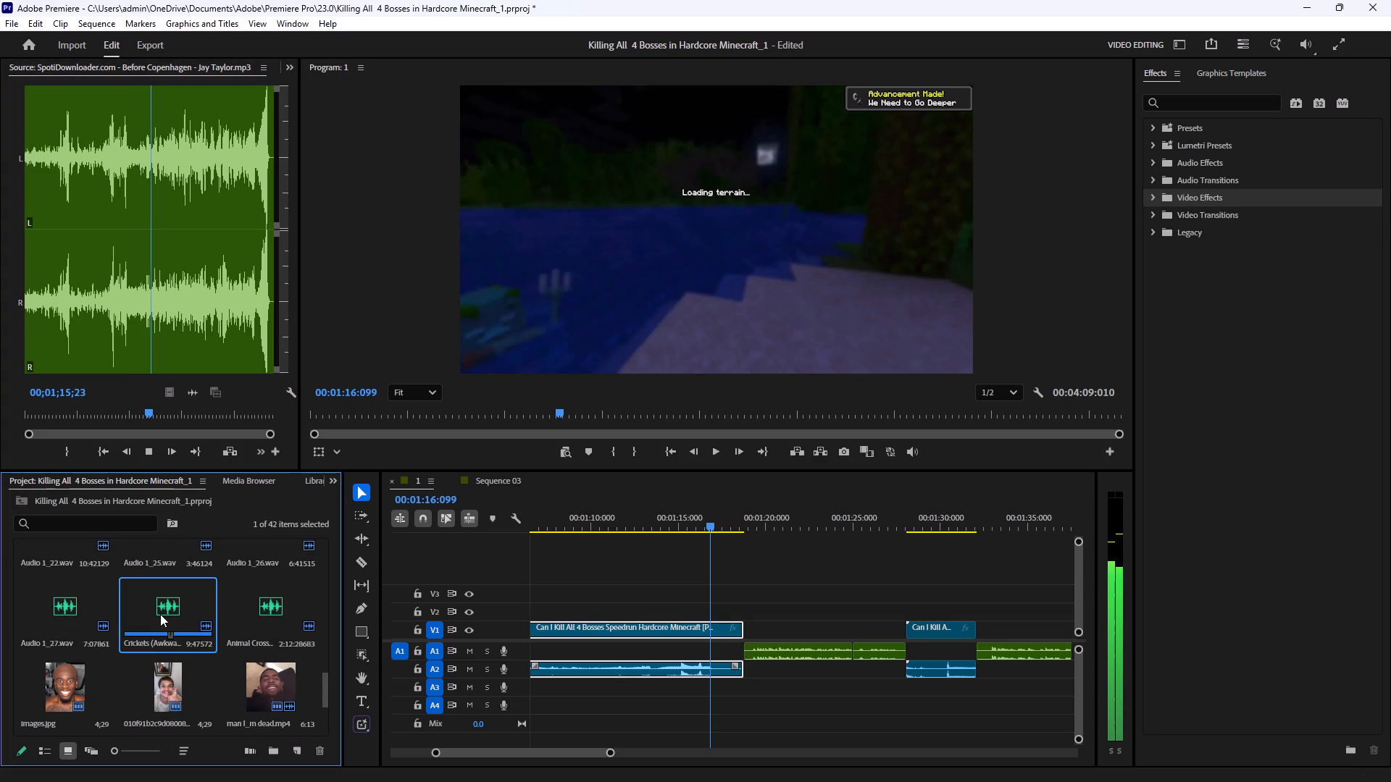
left_click_drag(160, 614, 714, 684)
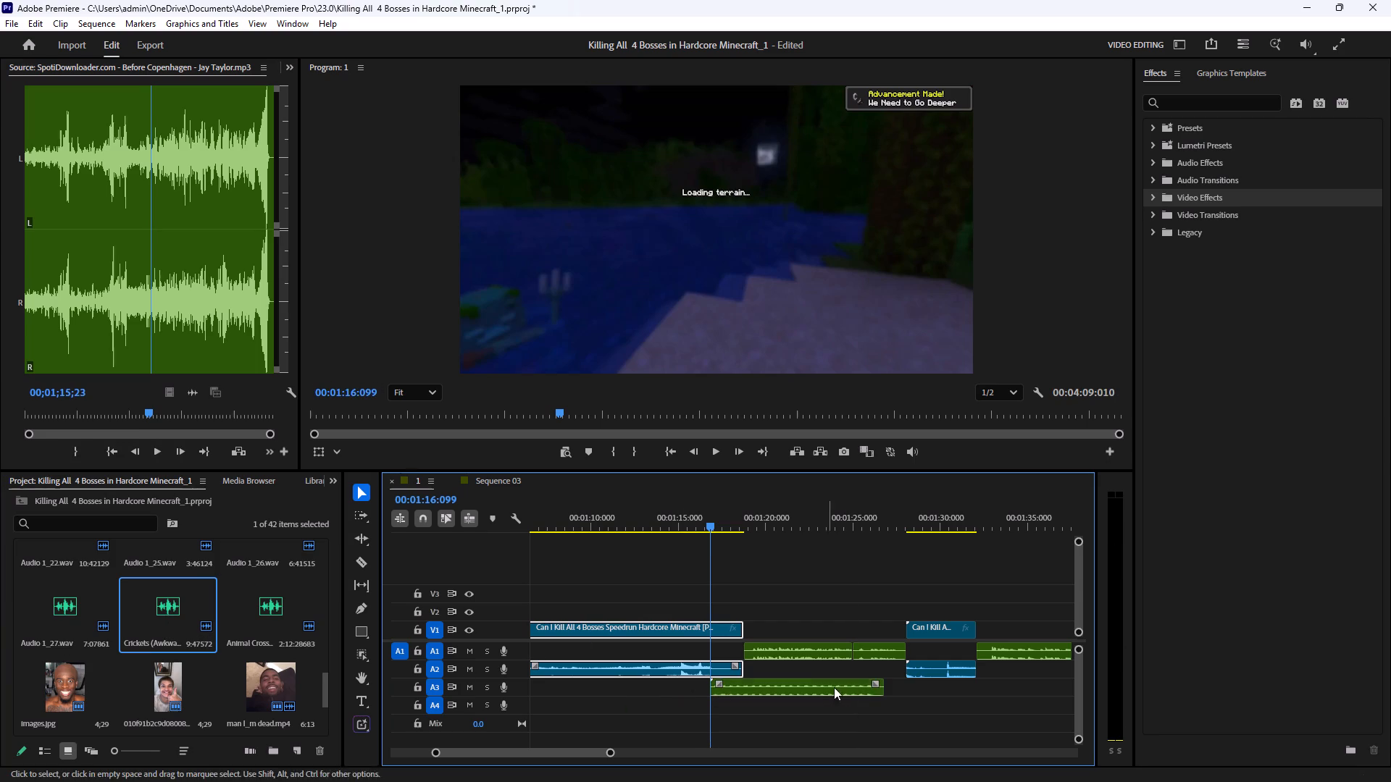
left_click_drag(882, 689, 735, 695)
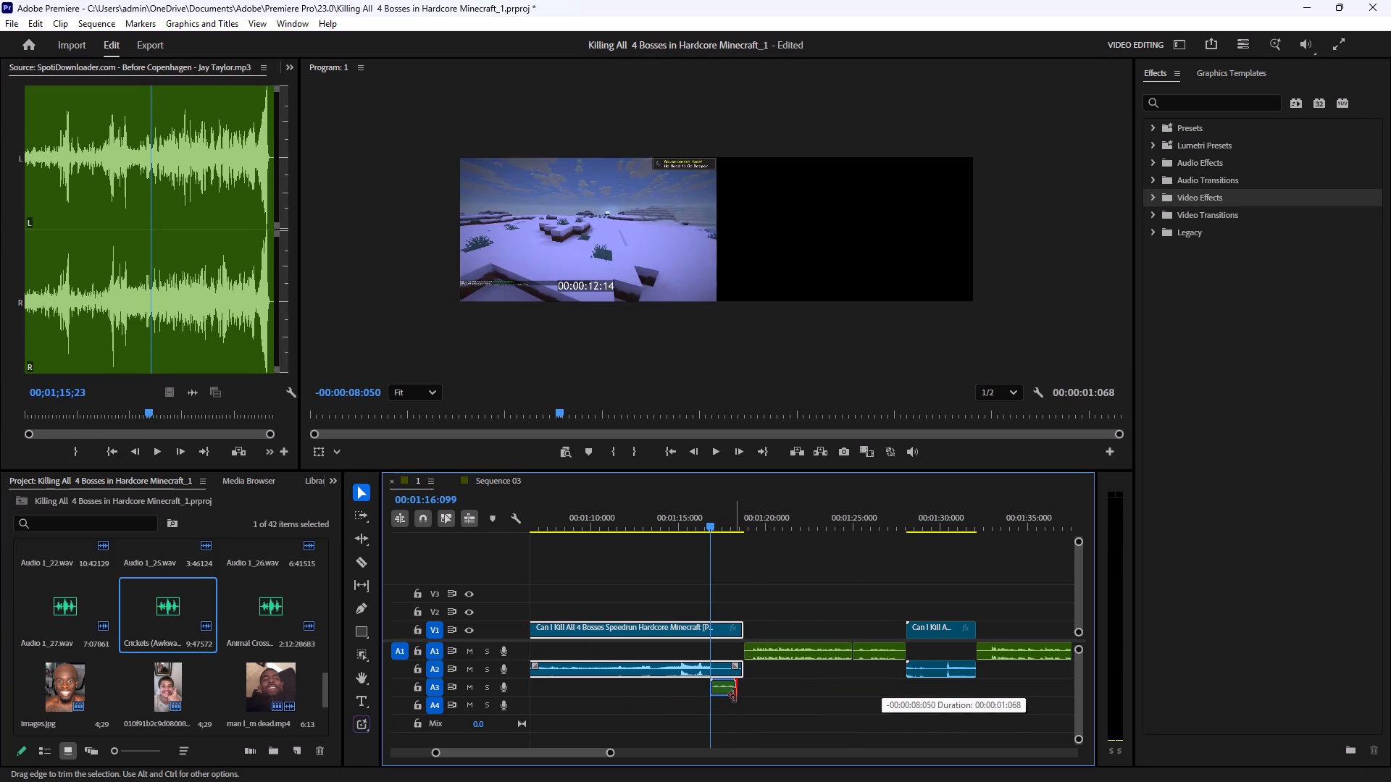
left_click_drag(735, 695, 741, 695)
Play back sequence 1 from about 00:01:15 to check the crickets sound against the Game Over footage.
left_click(690, 523)
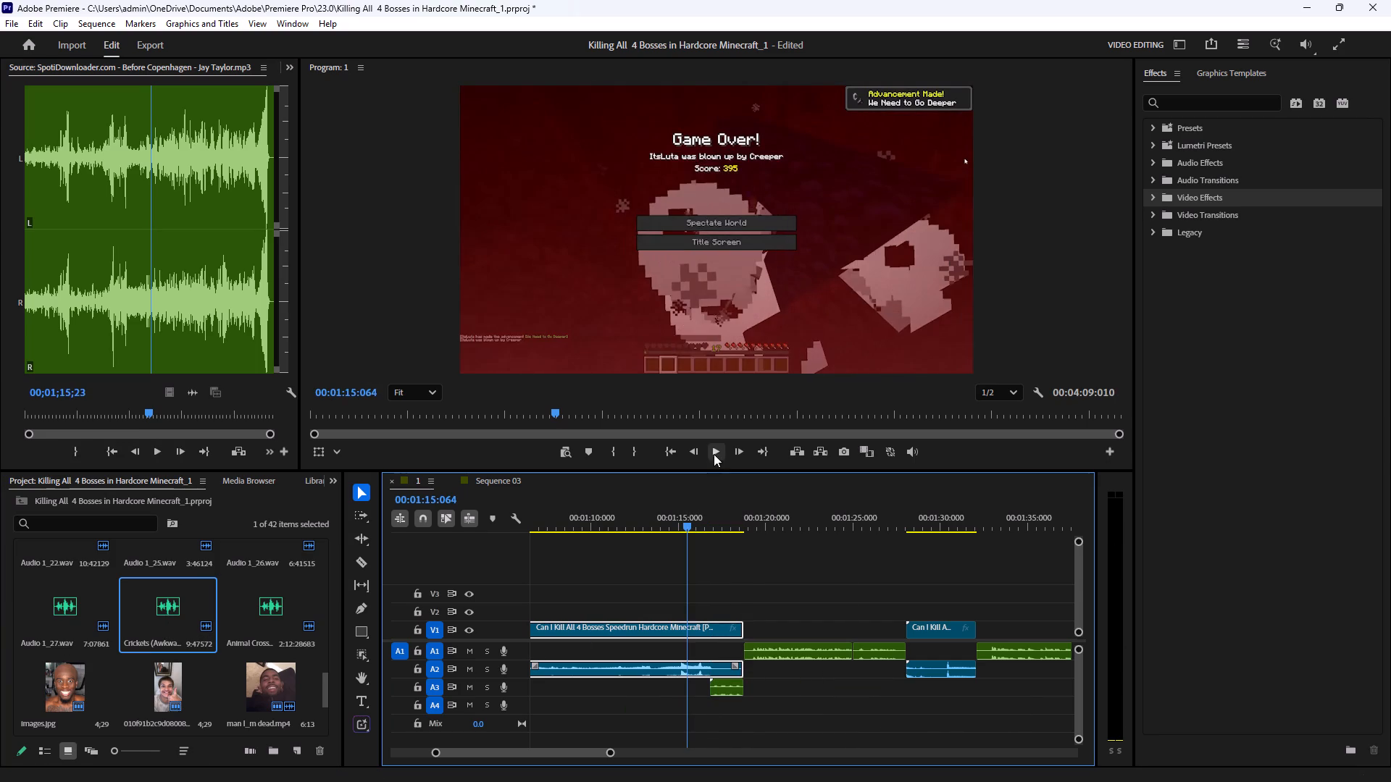
left_click(714, 448)
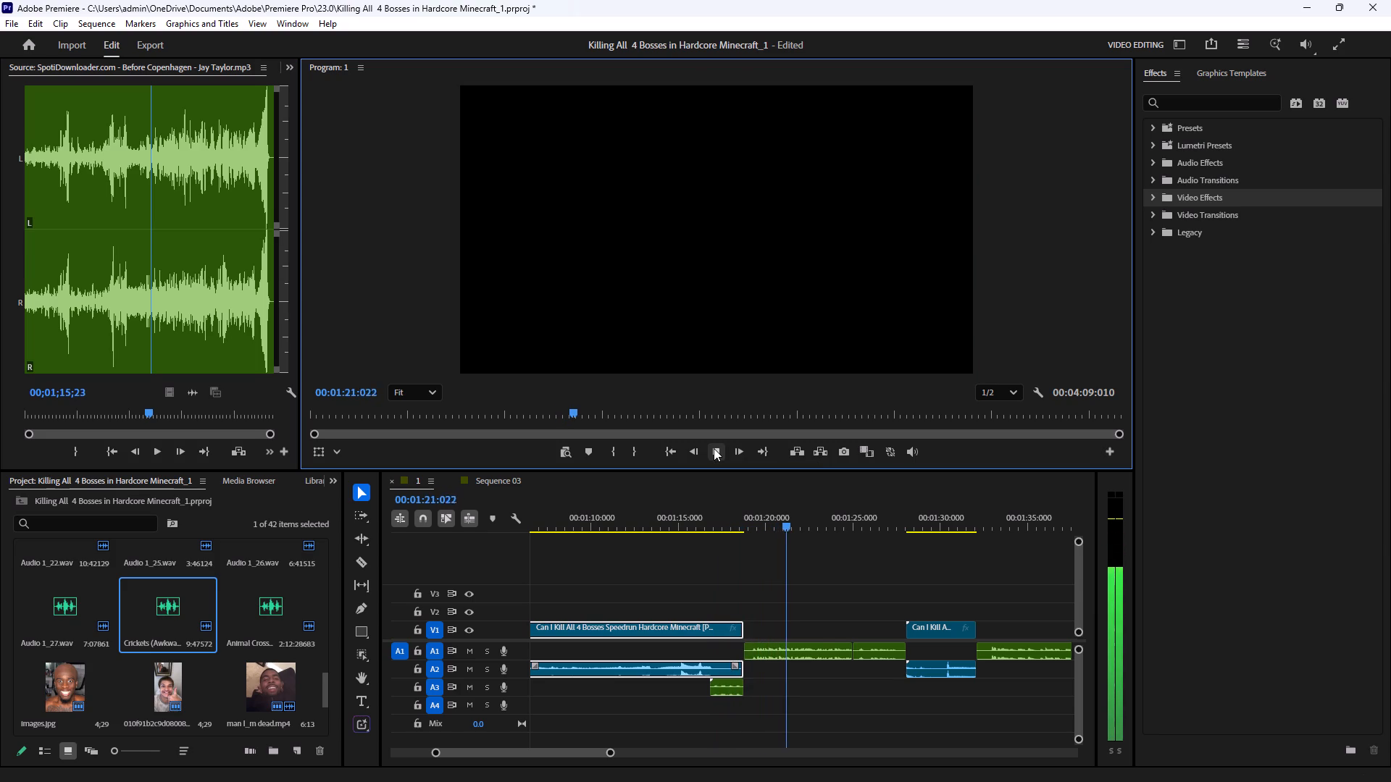
left_click(714, 448)
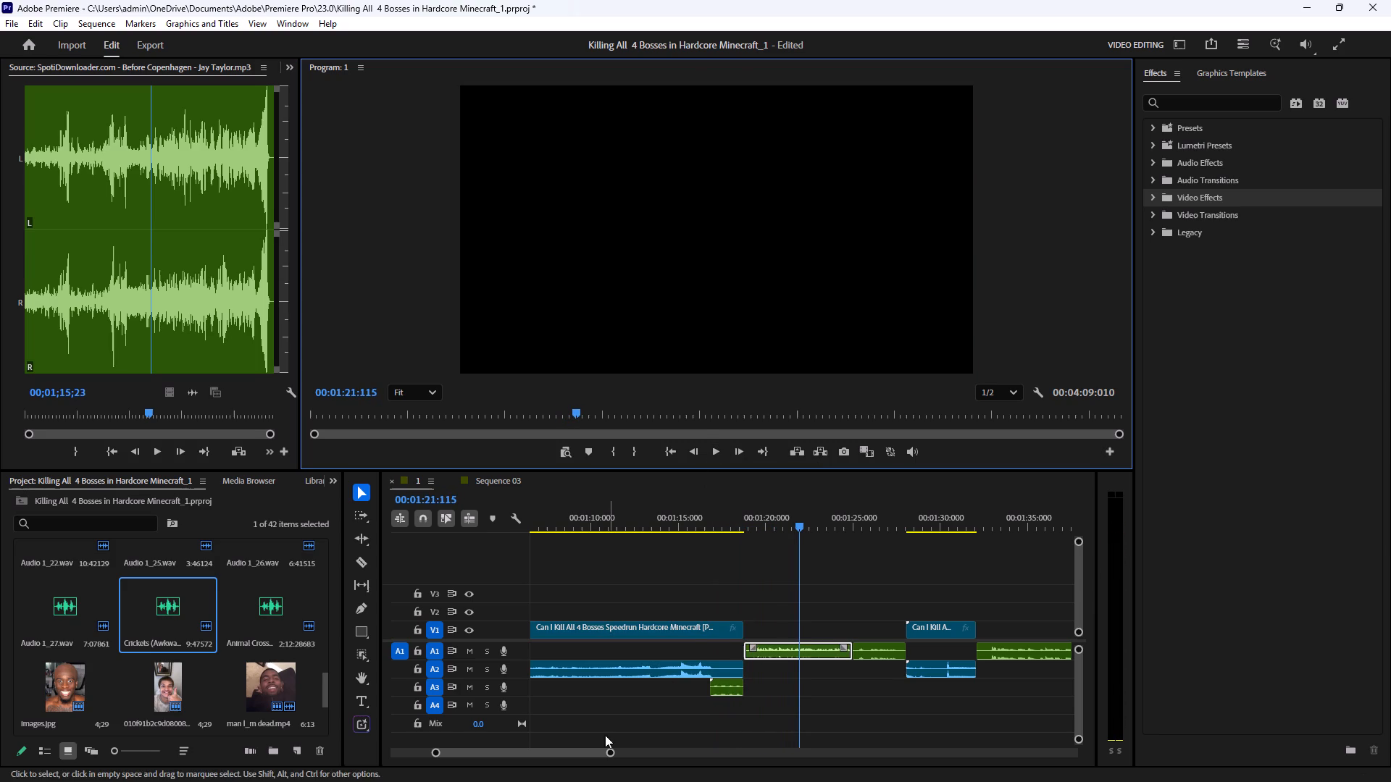
Delete the short leftover Minecraft piece at about 2:38 on V1, together with its audio.
left_click_drag(611, 750, 797, 762)
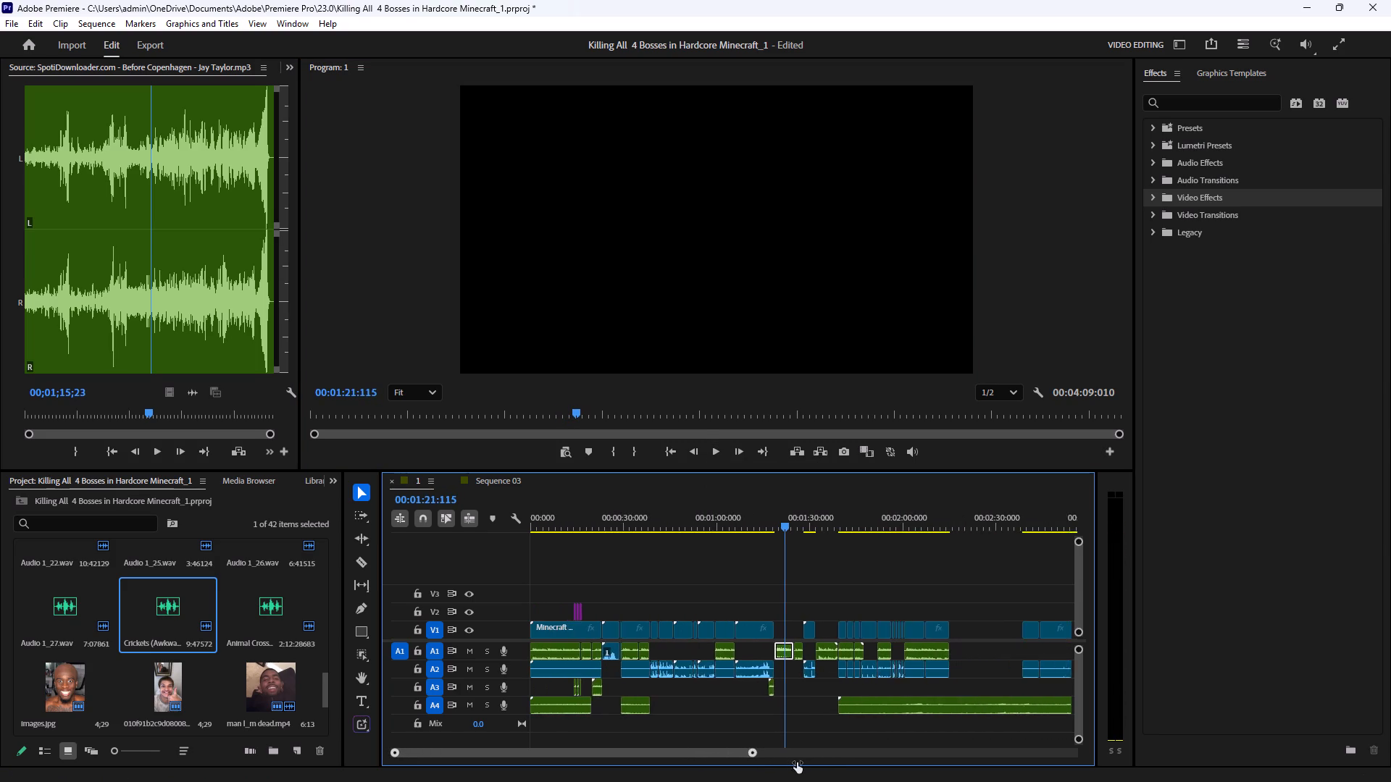
left_click_drag(797, 762, 831, 765)
left_click(926, 631)
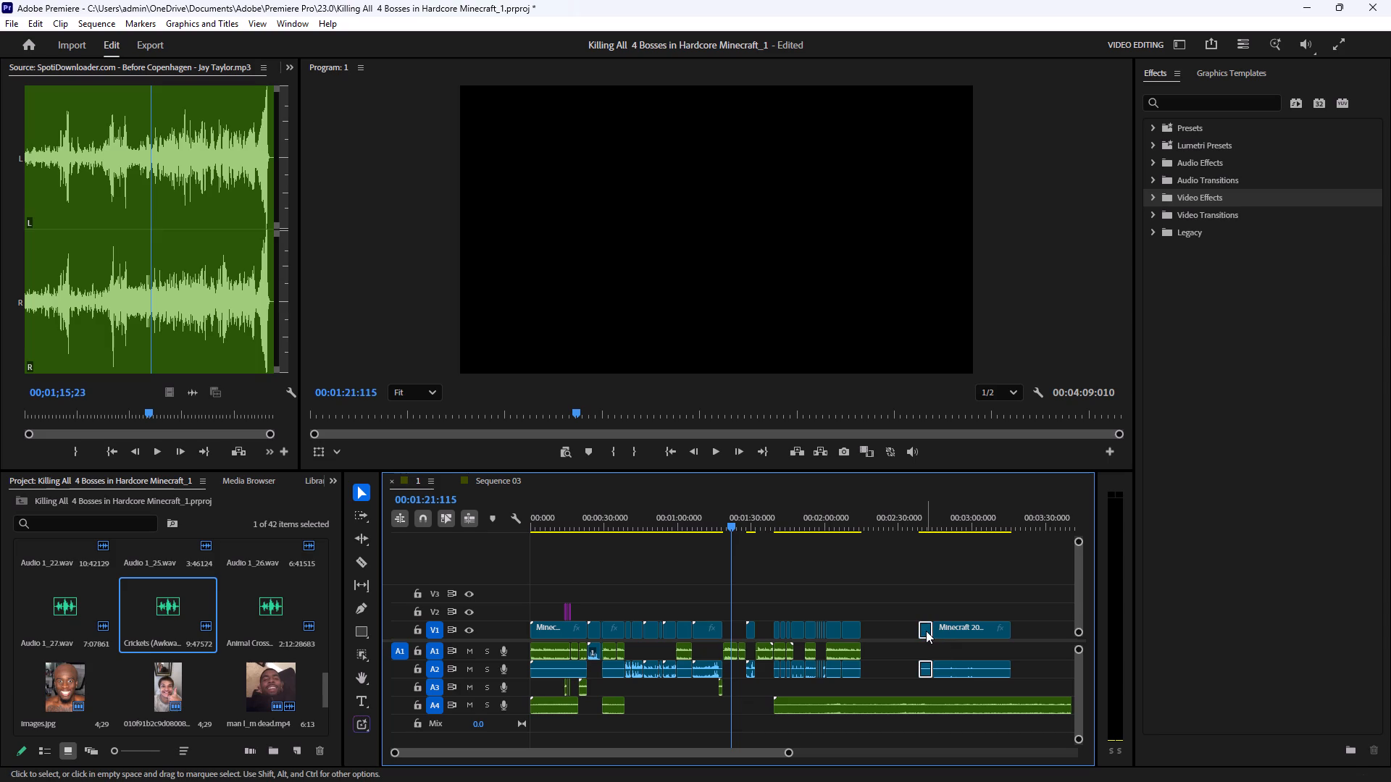
key("BackSpace")
Split the remaining spare Minecraft clip on V1 at 00:02:50:083 and delete its short first piece.
left_click_drag(934, 519, 951, 526)
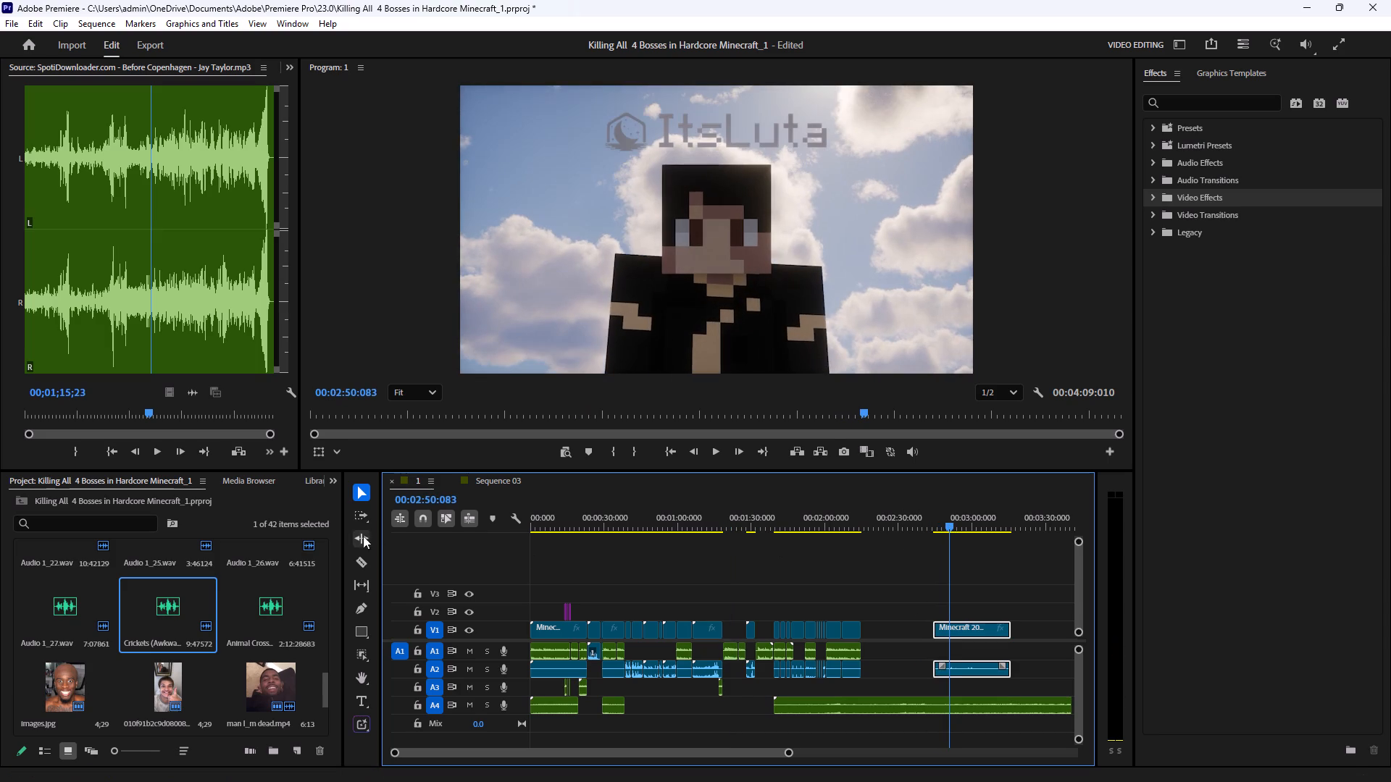
left_click(362, 560)
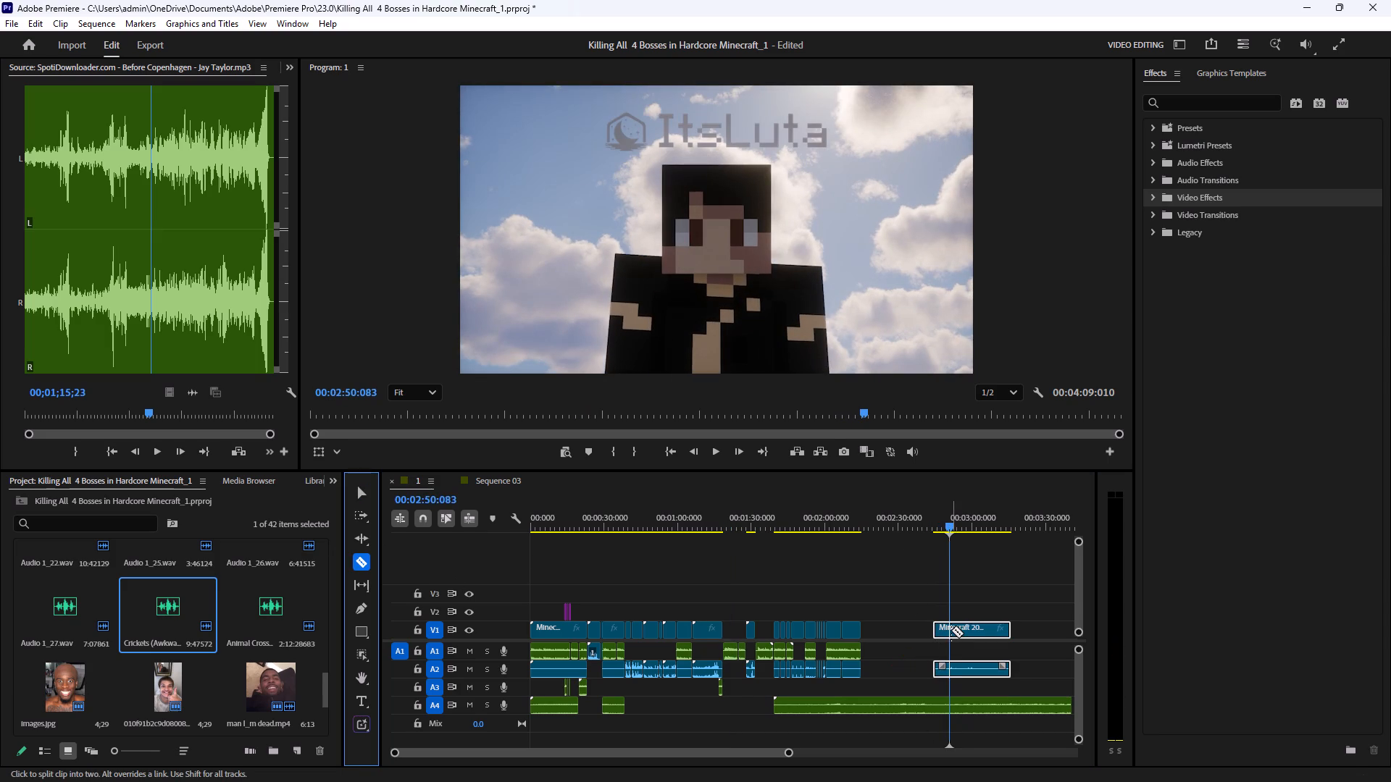
left_click(951, 630)
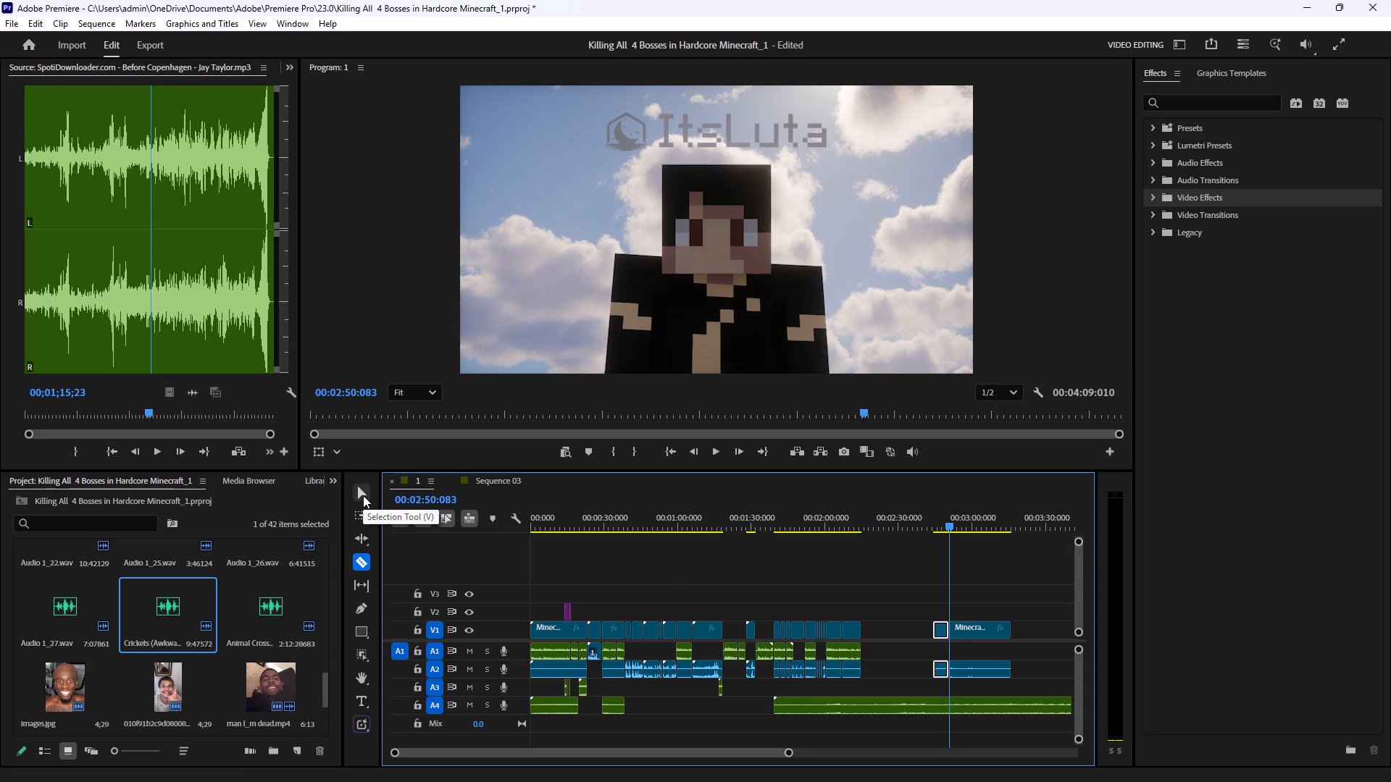
left_click(363, 495)
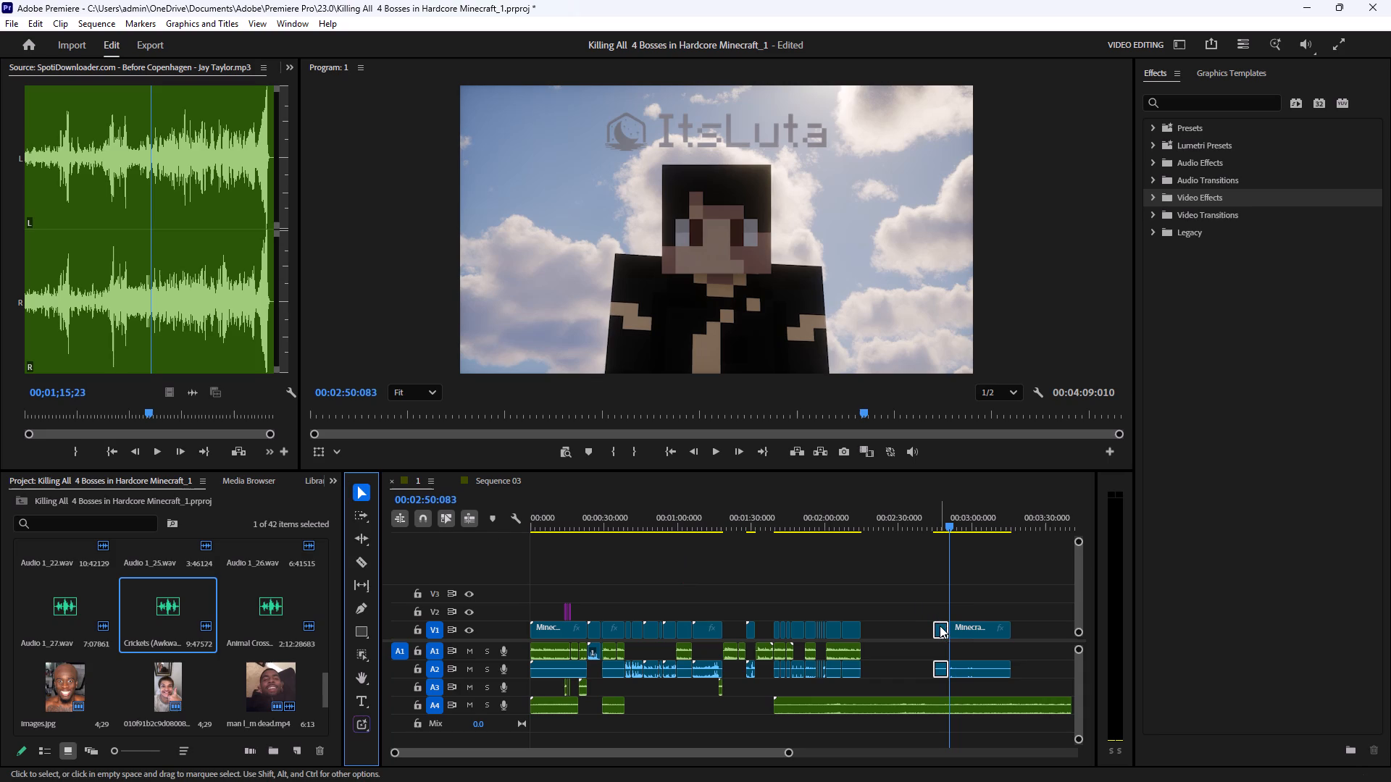
left_click_drag(935, 604, 941, 665)
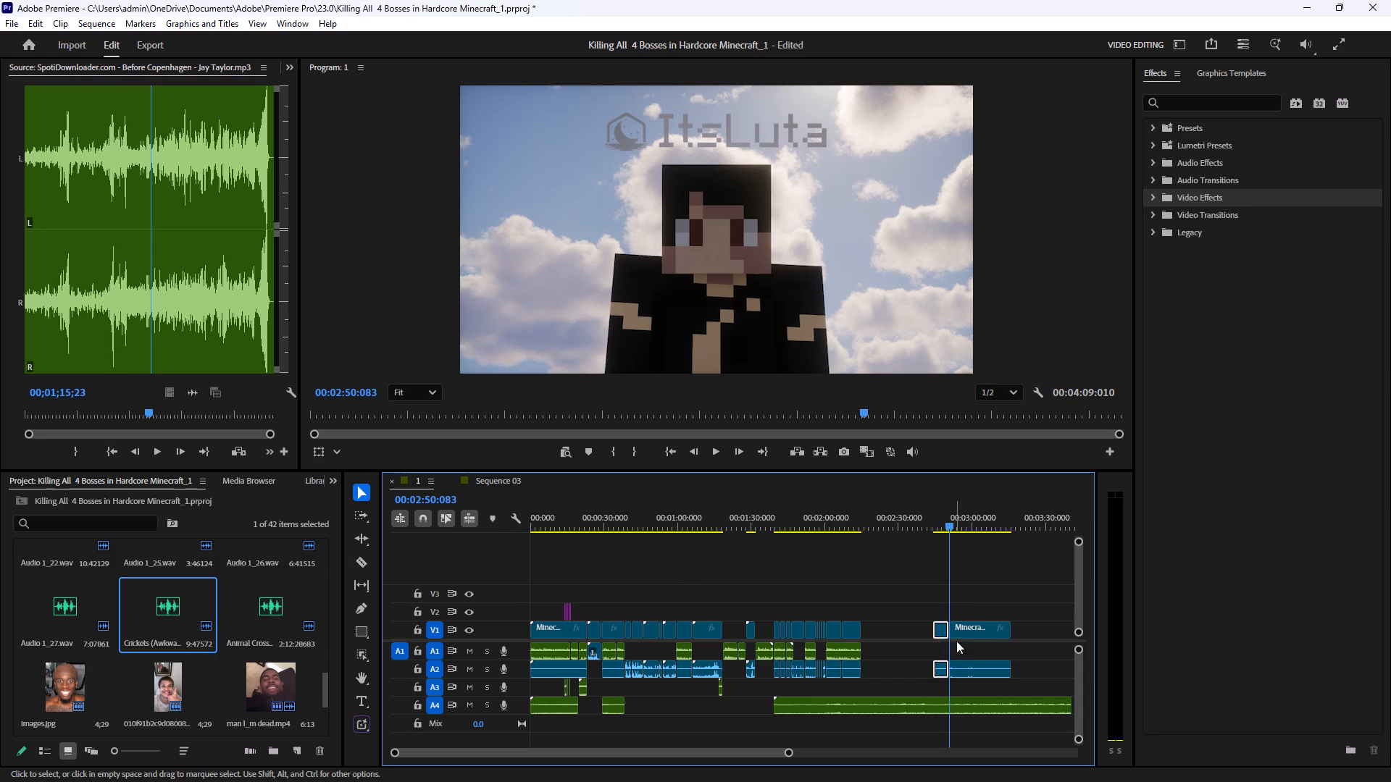
key("BackSpace")
Trim the start of the spare Minecraft clip so only about its last 8 seconds remain.
left_click_drag(953, 629, 994, 633)
Copy the trimmed Minecraft clip and move the original with its audio into the V1 gap starting at about 1:19.
left_click_drag(1029, 599, 988, 642)
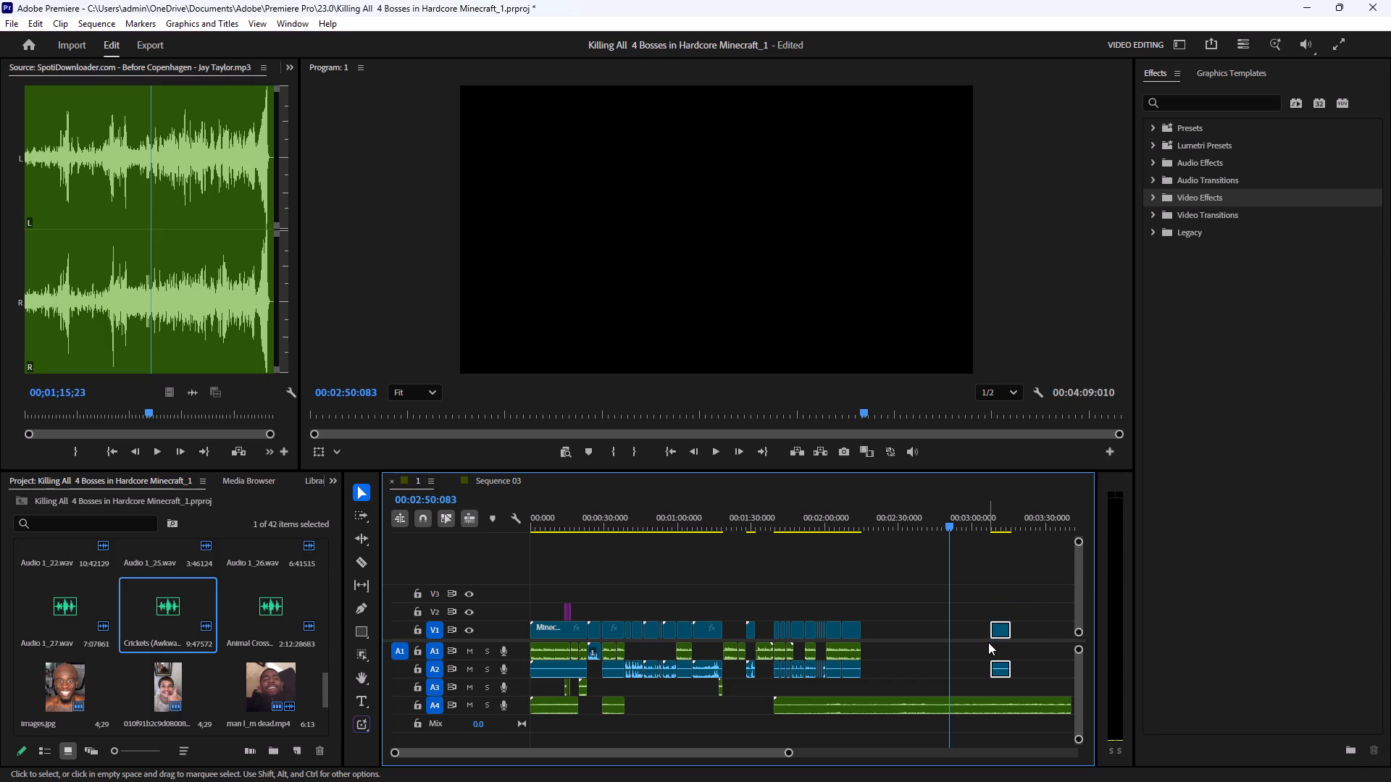
key("ctrl+c")
left_click_drag(1001, 628, 903, 610)
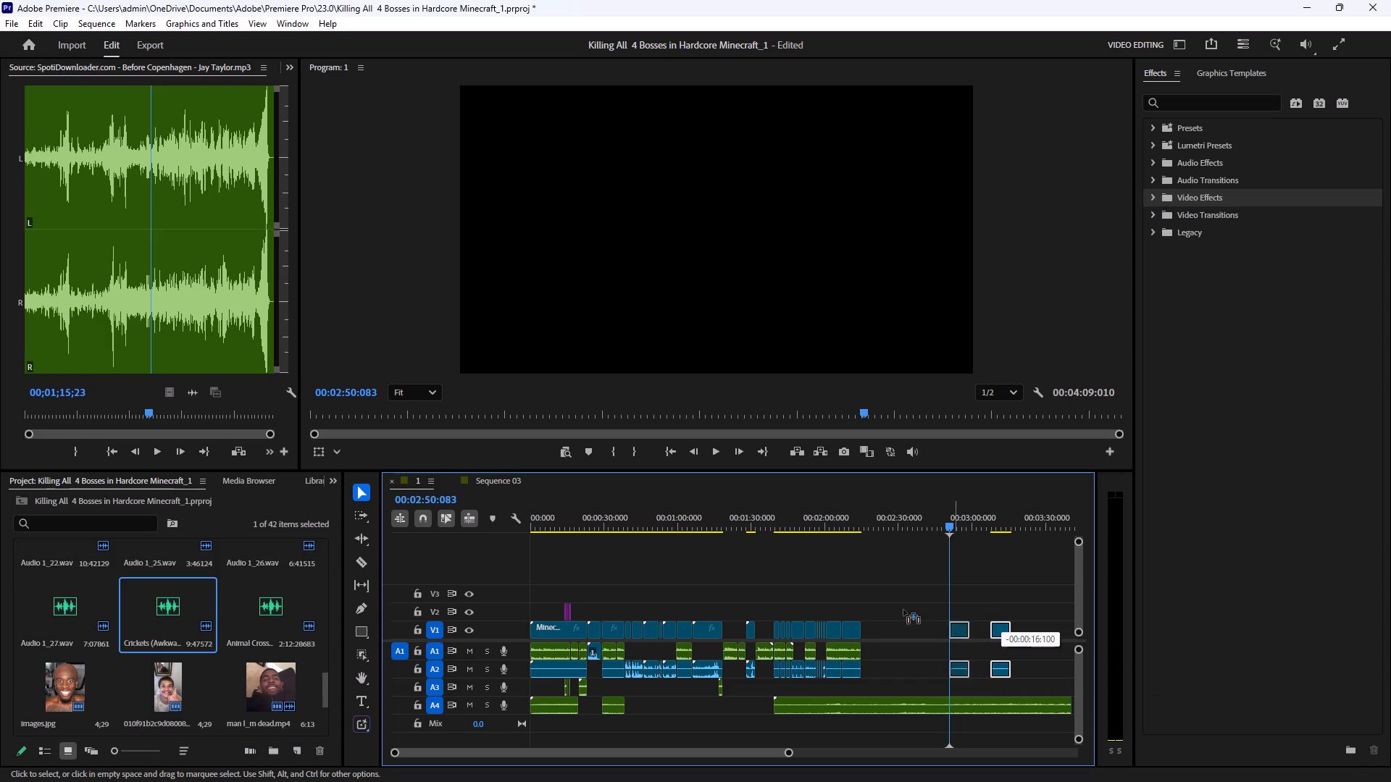
left_click_drag(903, 610, 735, 627)
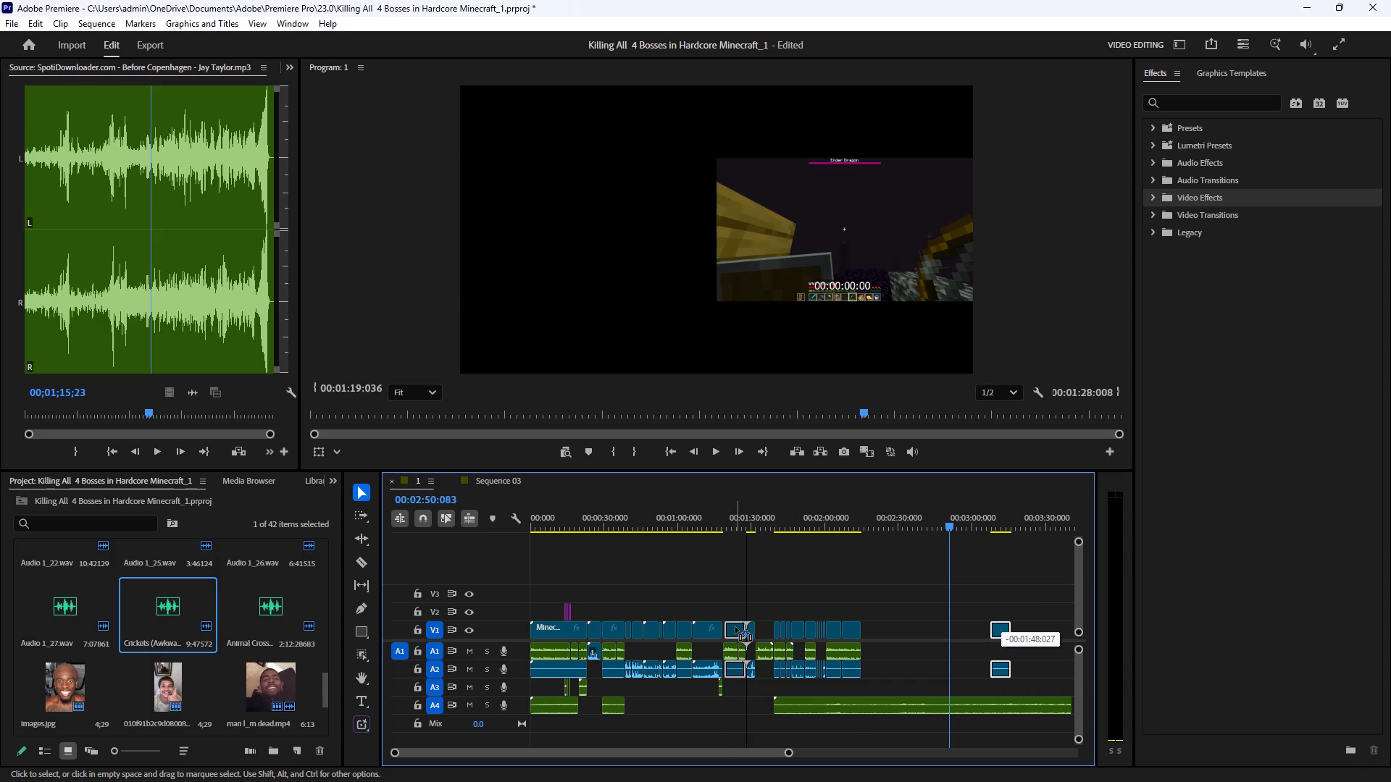
left_click_drag(735, 627, 734, 639)
Shift the Minecraft clip at about 1:19 on V1 against the following clip and extend its start back to fill the gap.
left_click_drag(790, 752, 823, 749)
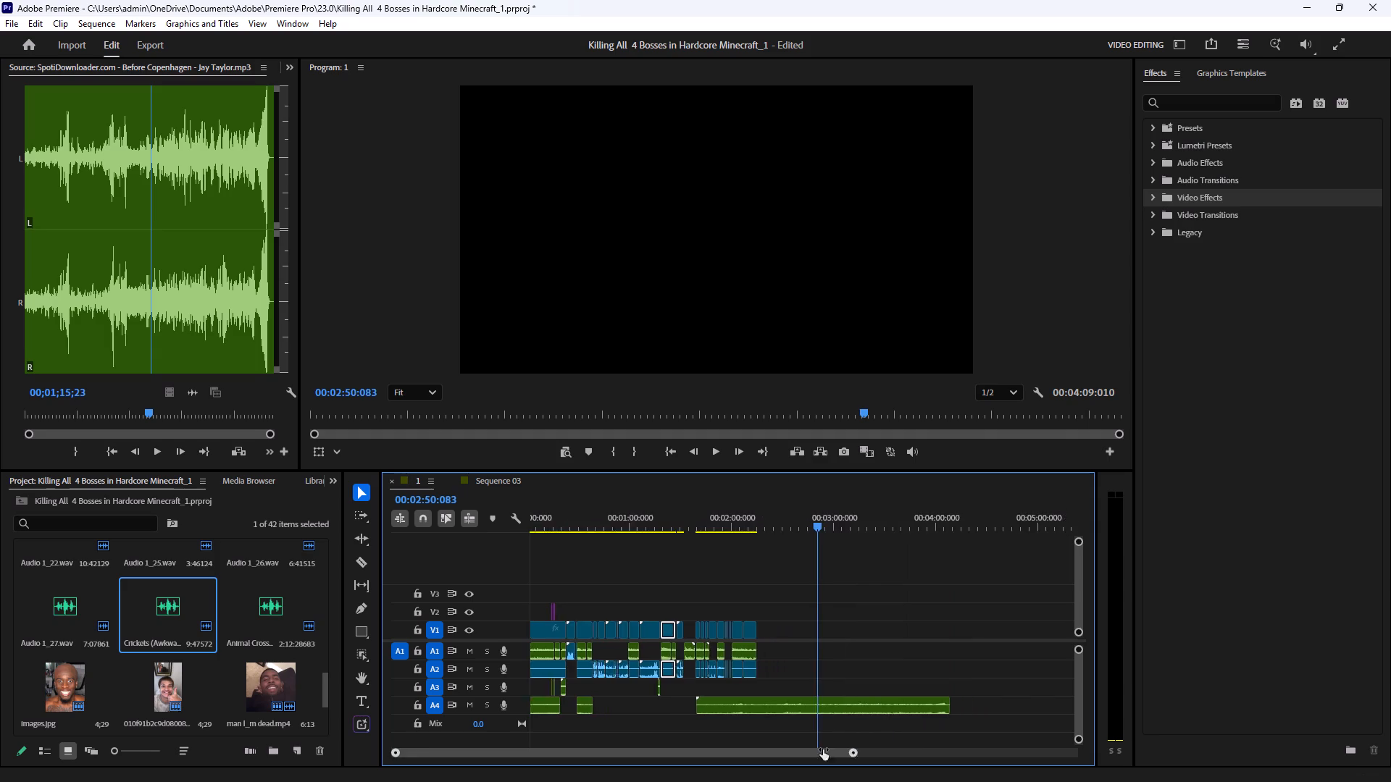
left_click_drag(823, 749, 713, 750)
left_click_drag(662, 754, 605, 753)
left_click_drag(713, 753, 685, 755)
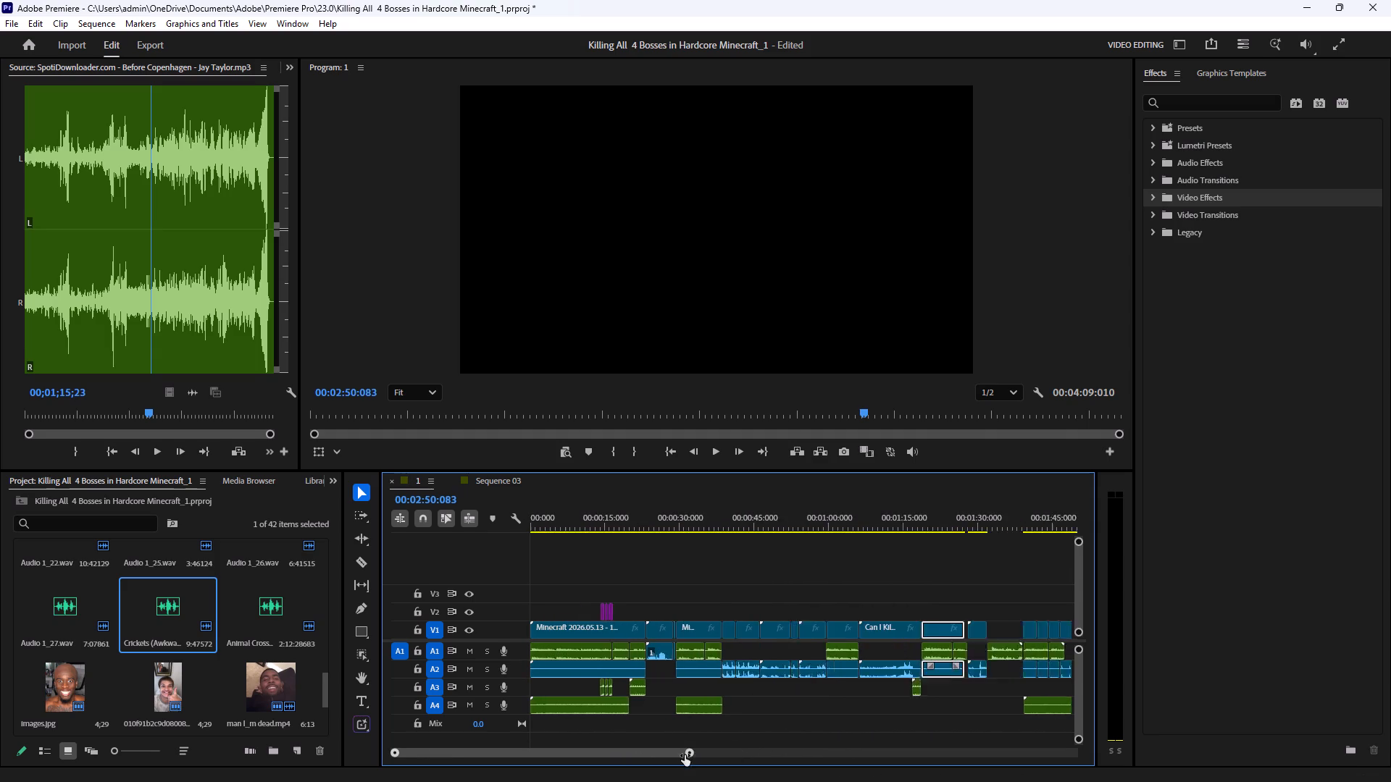
left_click_drag(685, 755, 648, 754)
left_click_drag(590, 754, 606, 754)
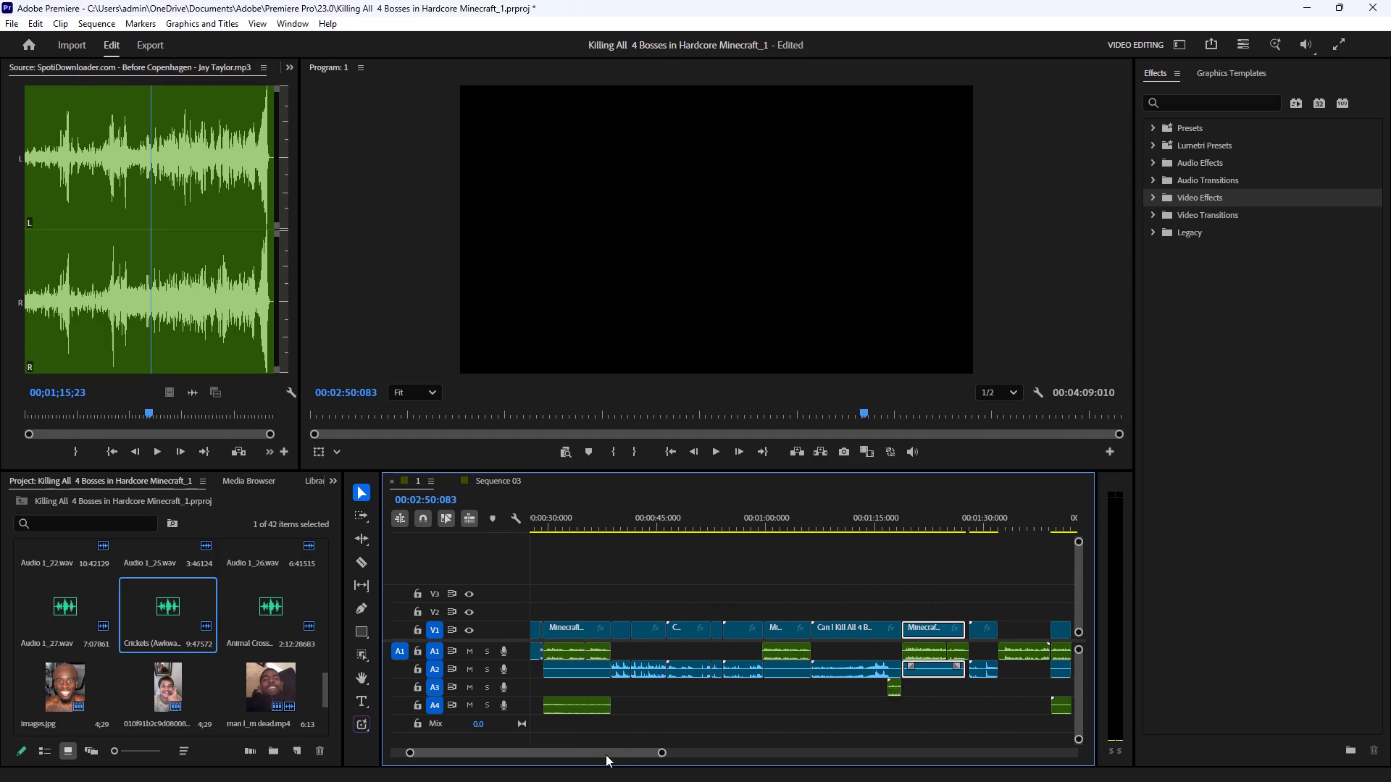
left_click_drag(606, 754, 622, 753)
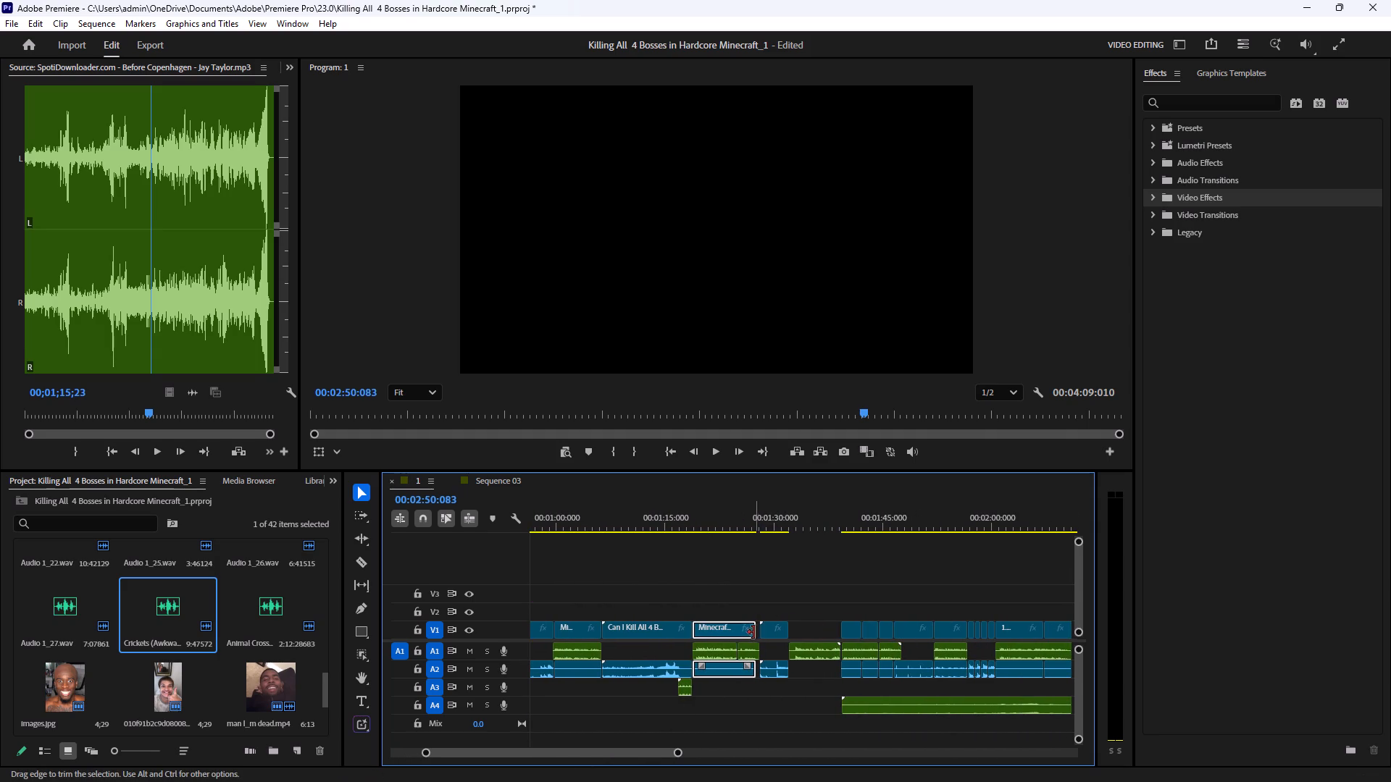
left_click_drag(754, 628, 757, 629)
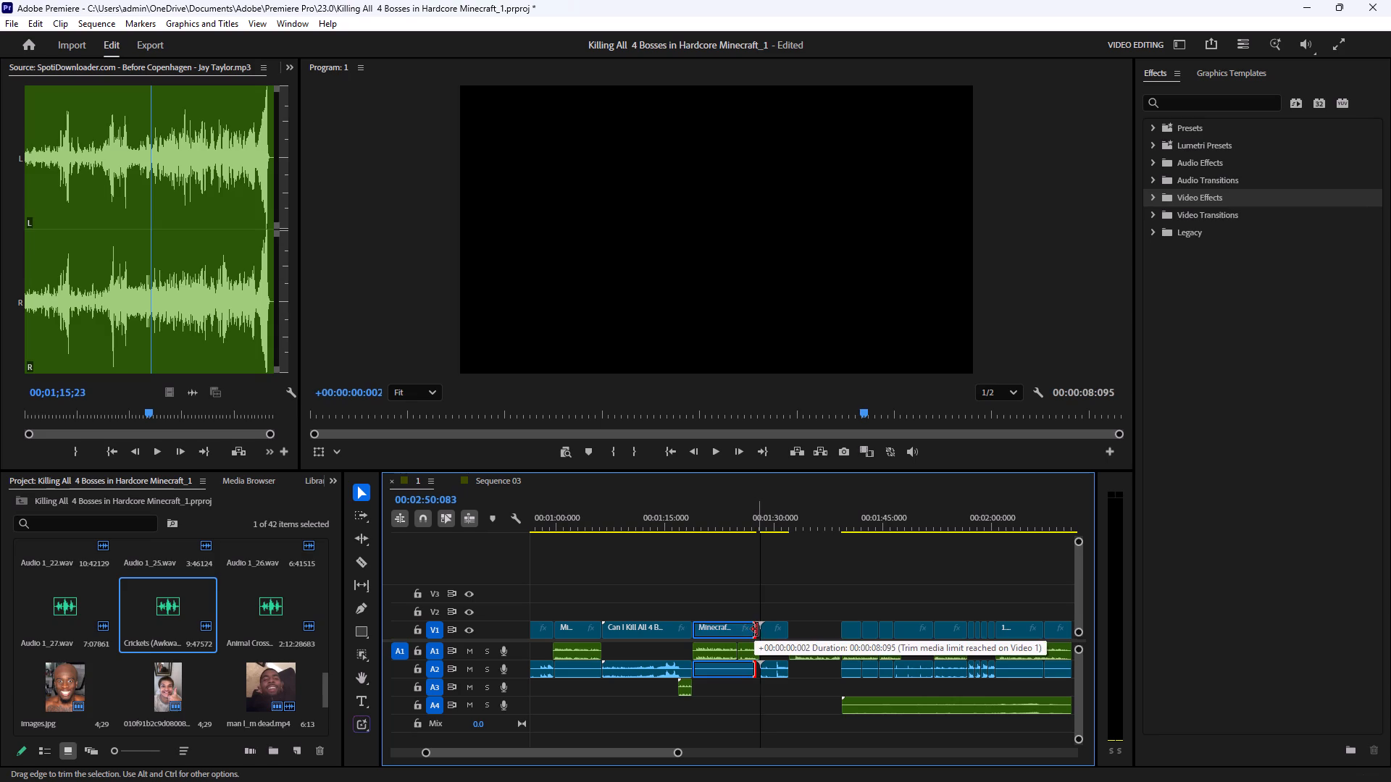
left_click_drag(757, 629, 762, 630)
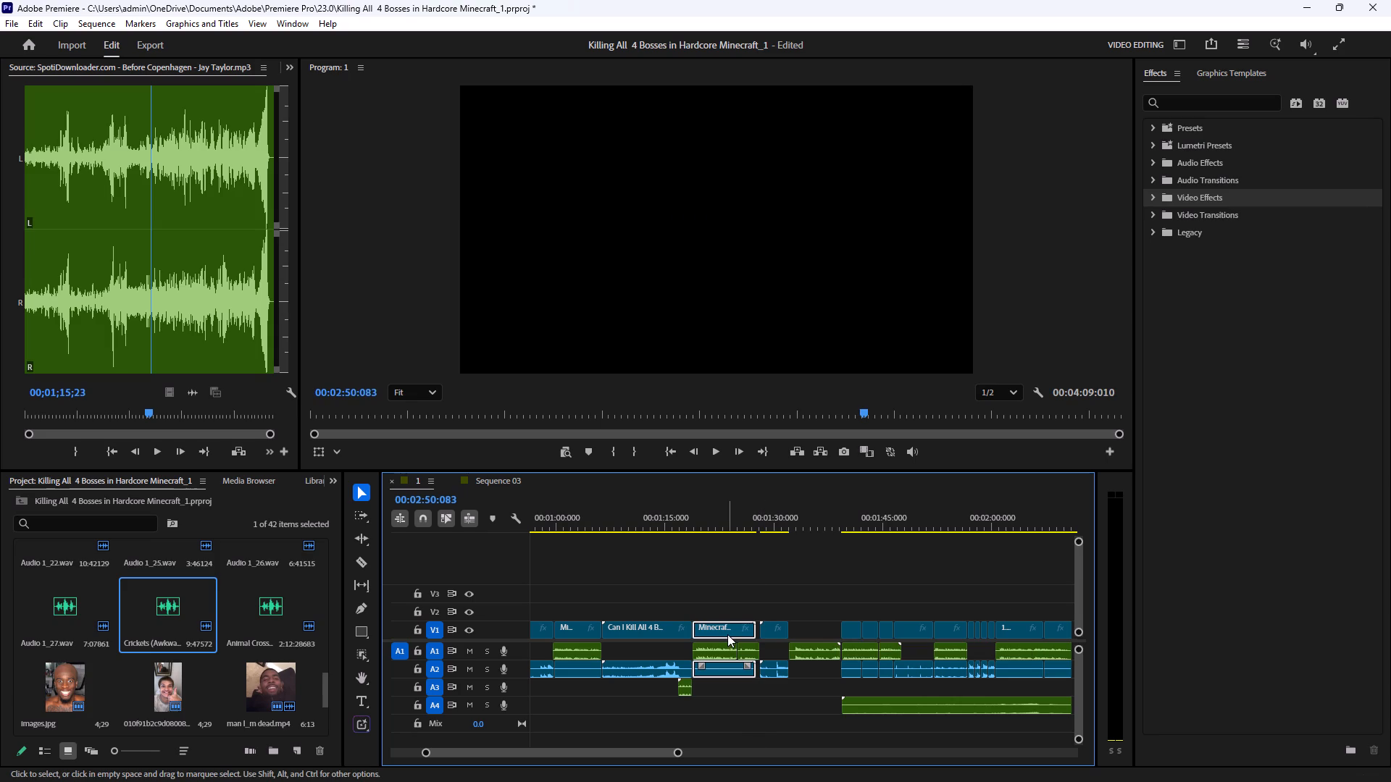
left_click_drag(719, 630, 729, 629)
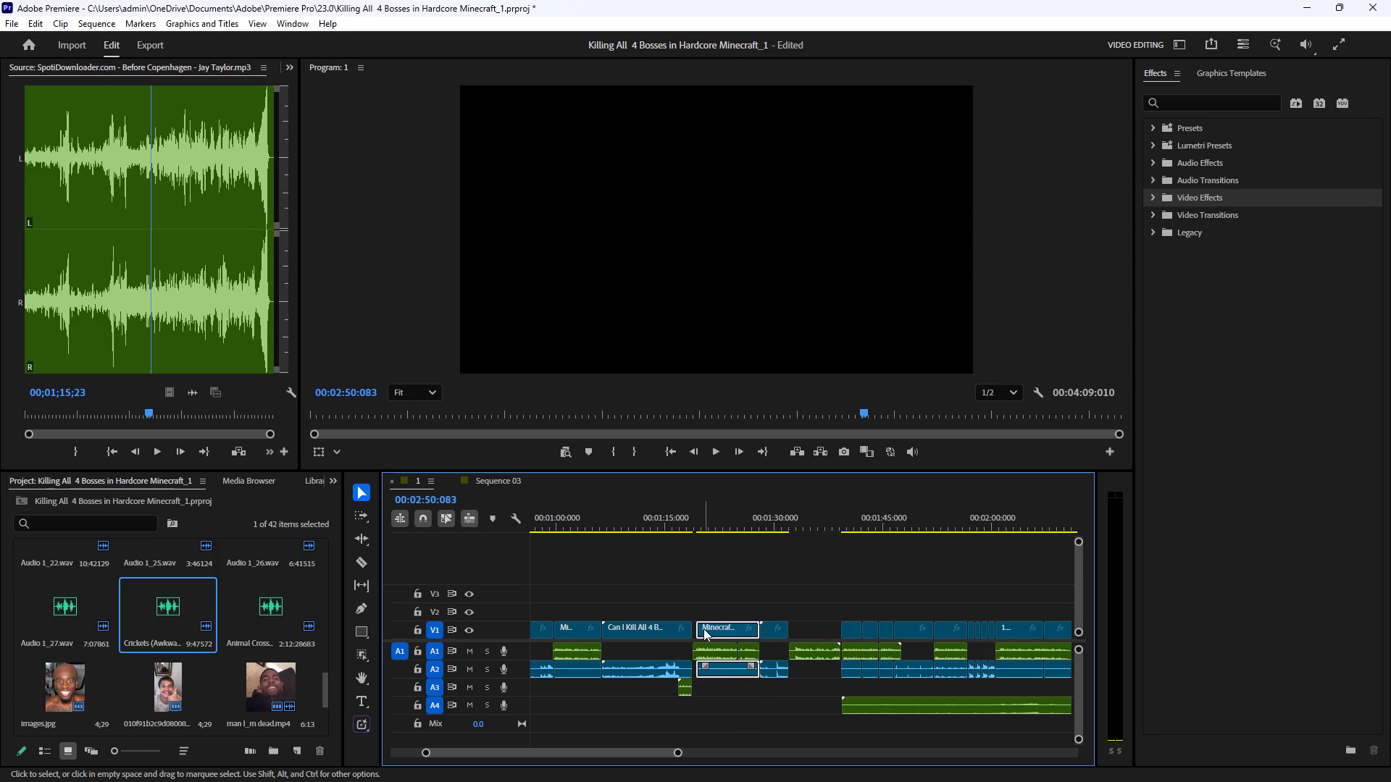
left_click(696, 626)
Play sequence 1 from about 1:17 to about 1:35 to check the filled gap.
left_click(677, 513)
left_click(717, 448)
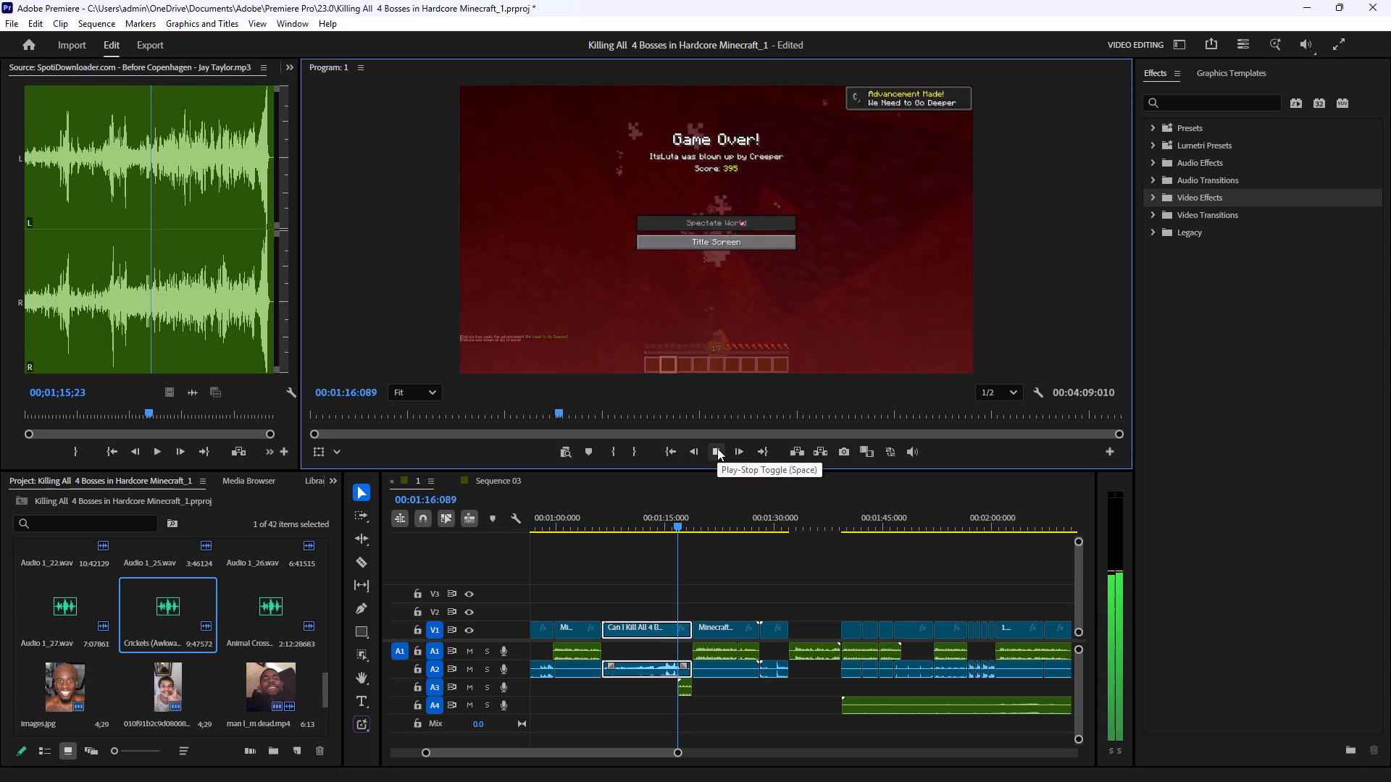
left_click(780, 570)
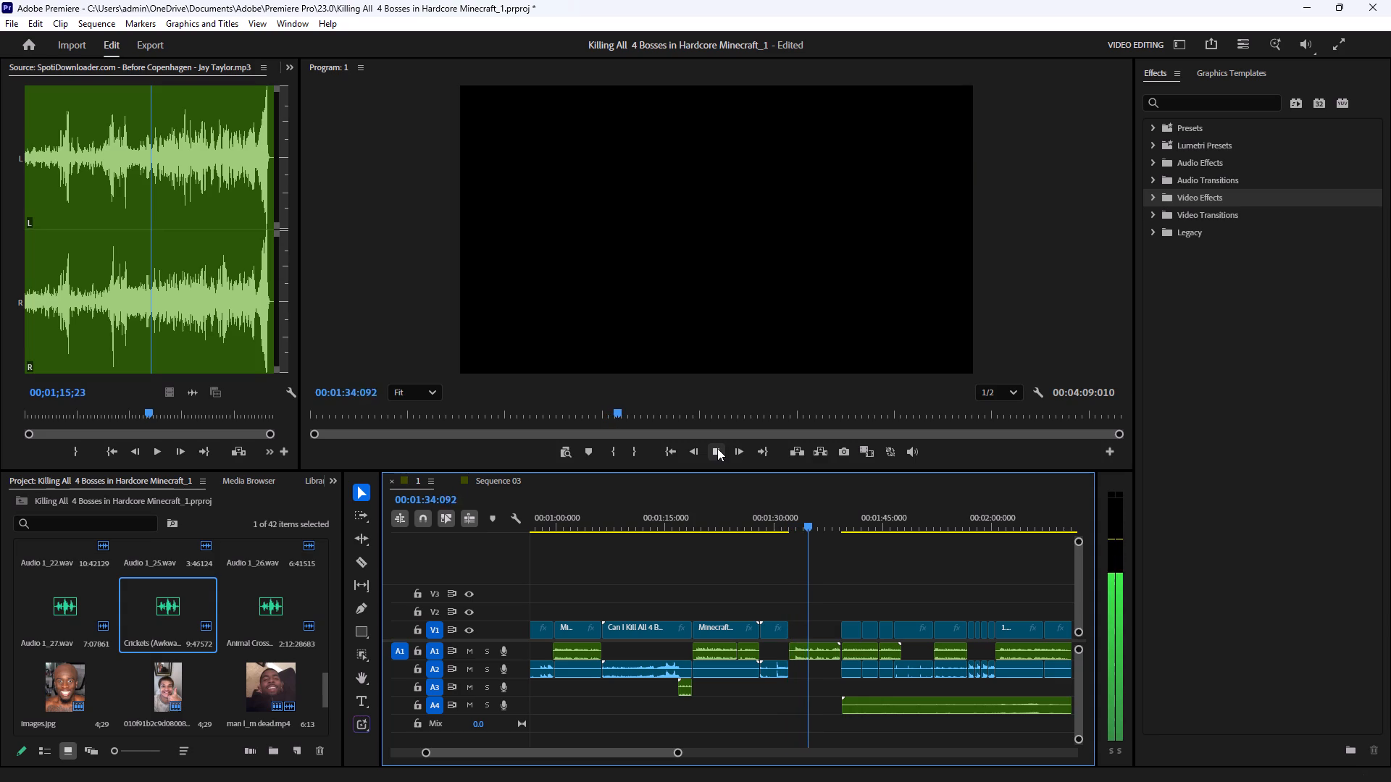
left_click(717, 448)
In Sequence 03, move the last Minecraft clip to start at about 1:26 and extend its start back to about 0:53.
left_click(491, 480)
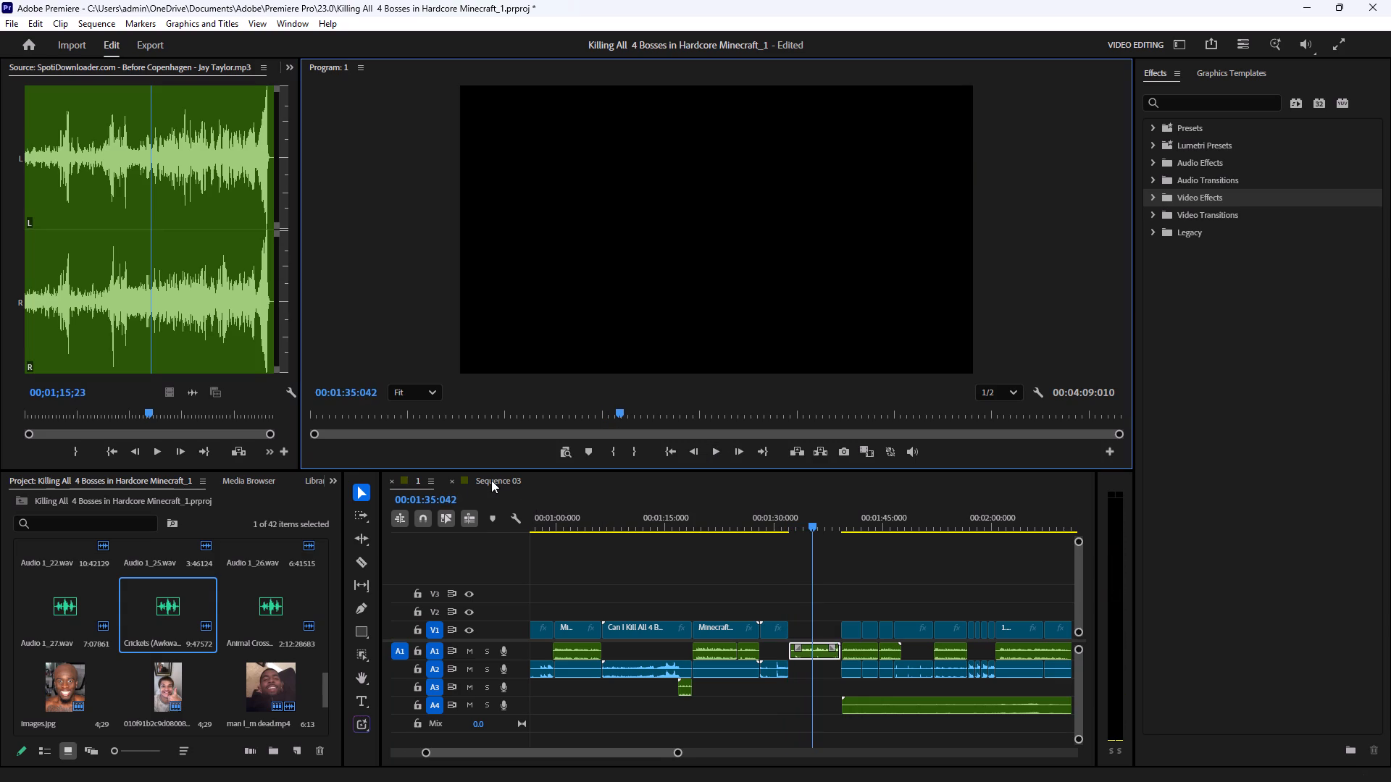
left_click_drag(704, 518, 658, 522)
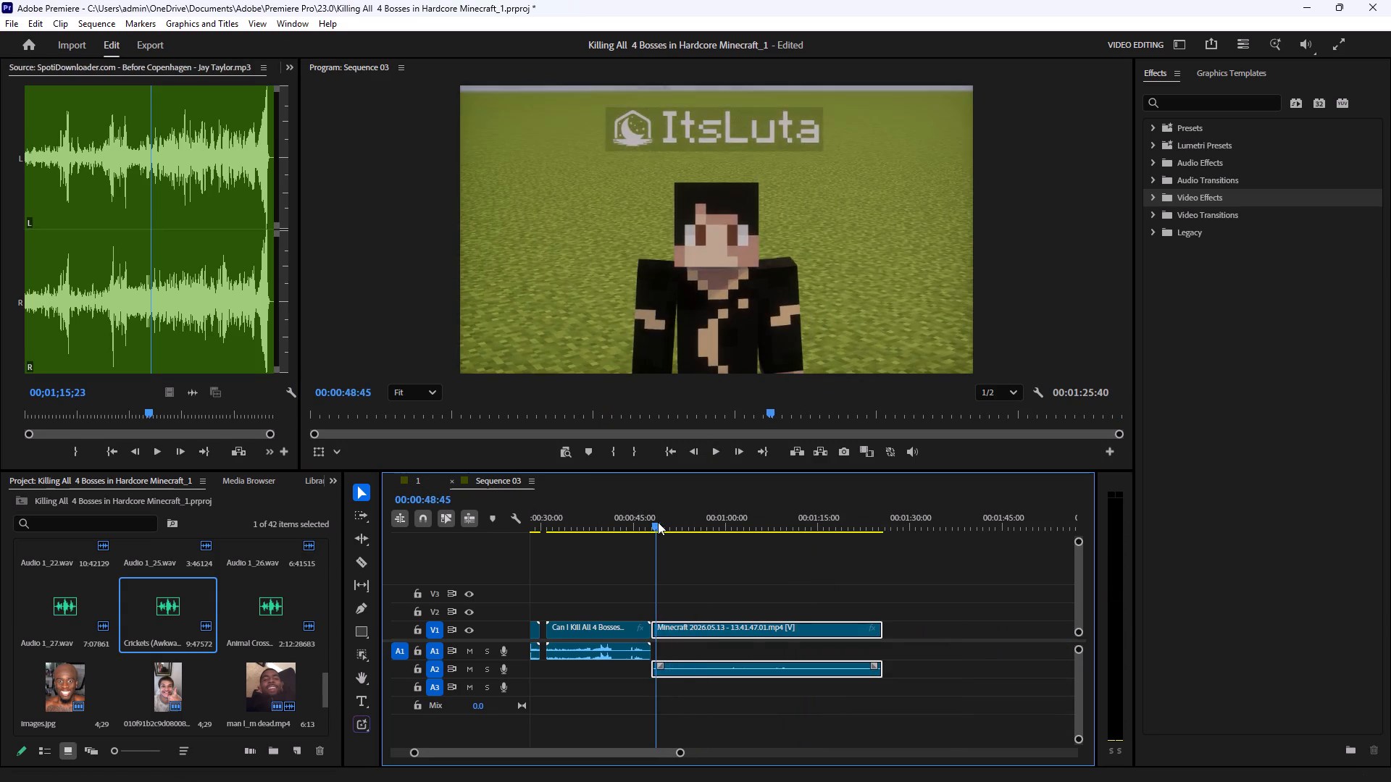
left_click_drag(658, 522, 669, 527)
left_click_drag(727, 626, 961, 628)
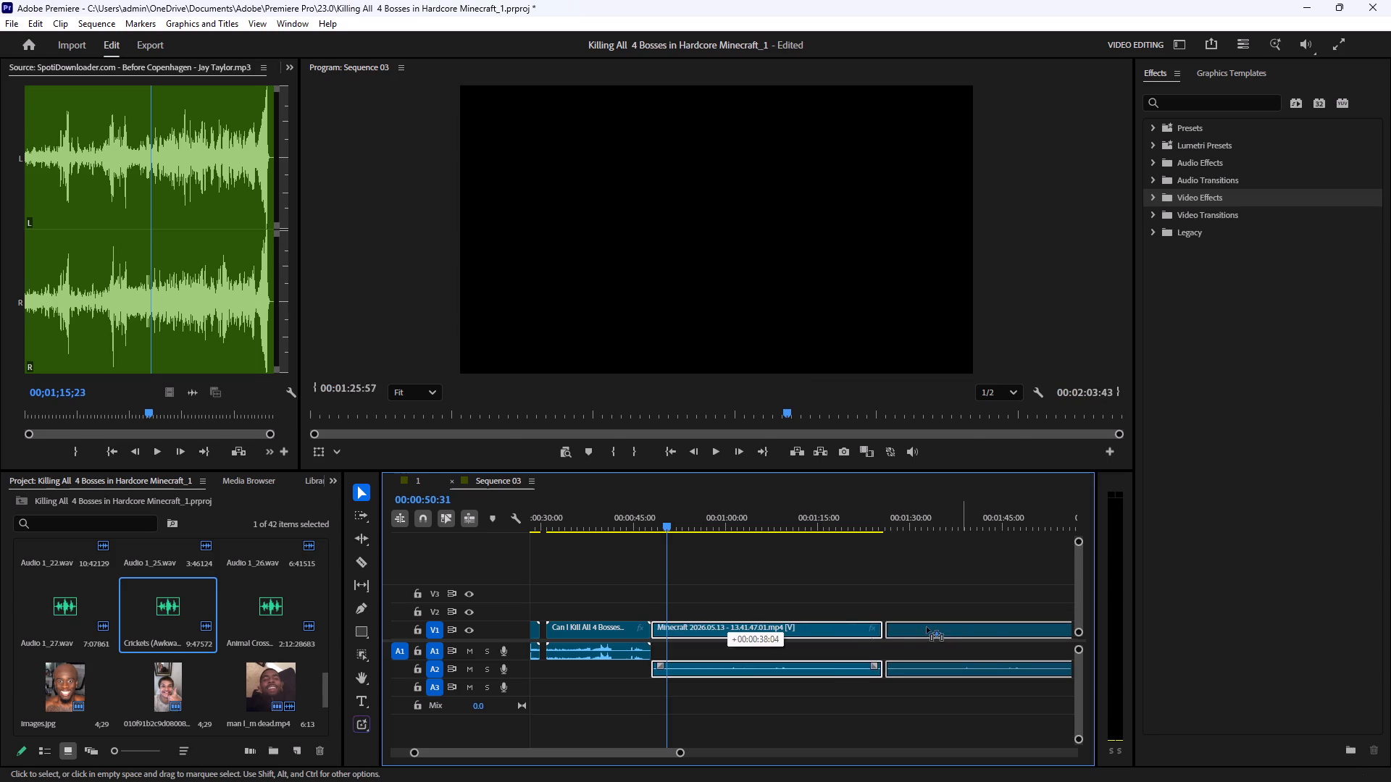
left_click_drag(889, 634, 688, 631)
Split the extended Minecraft clip in Sequence 03 at 00:01:02:11.
left_click_drag(684, 518, 740, 532)
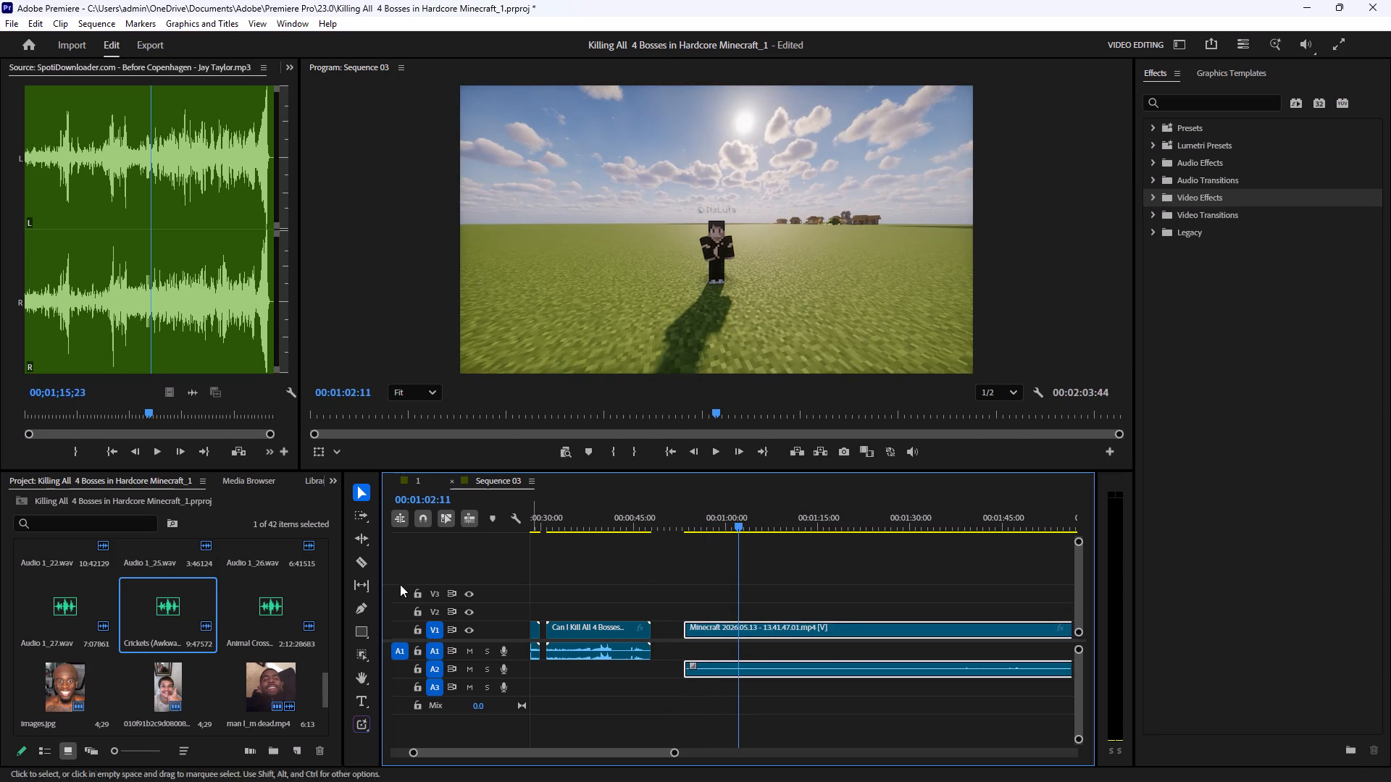
left_click(362, 557)
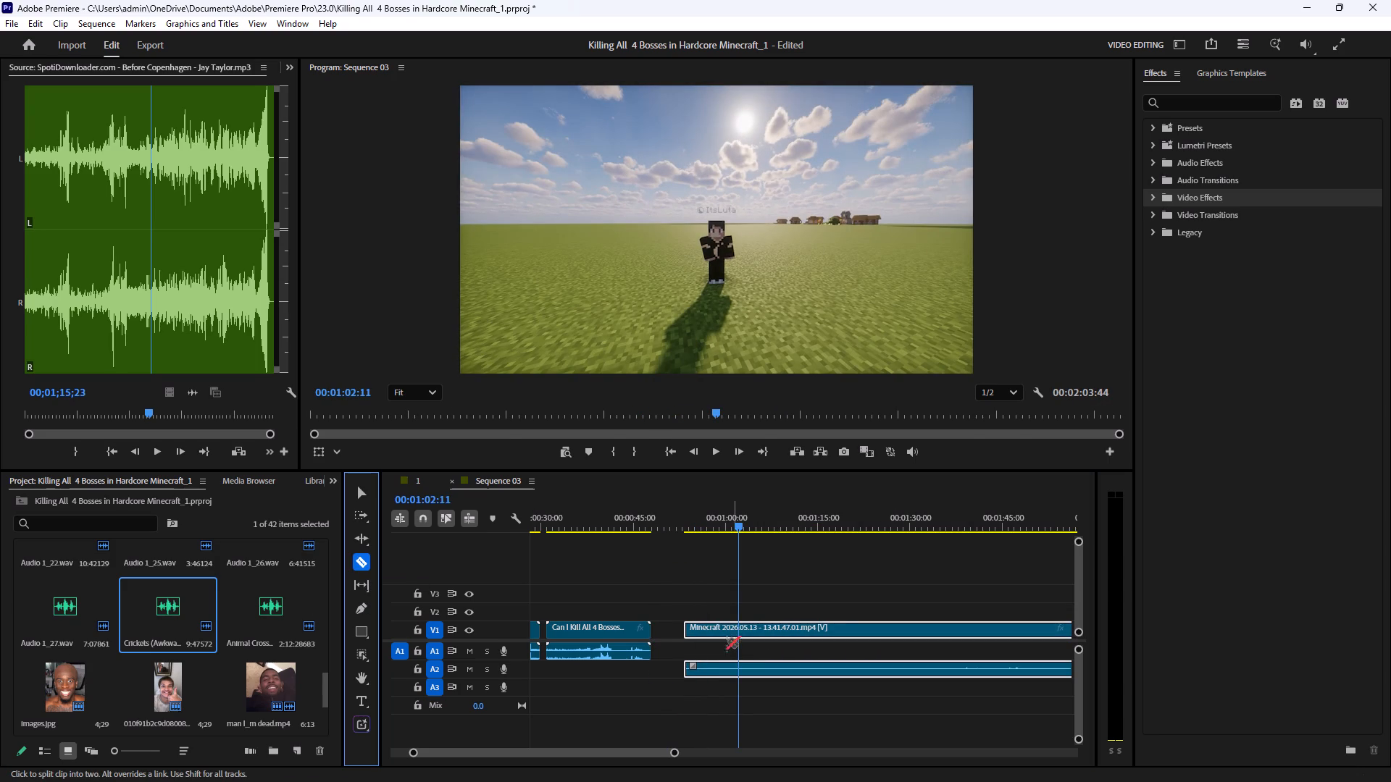
left_click(736, 627)
left_click(364, 492)
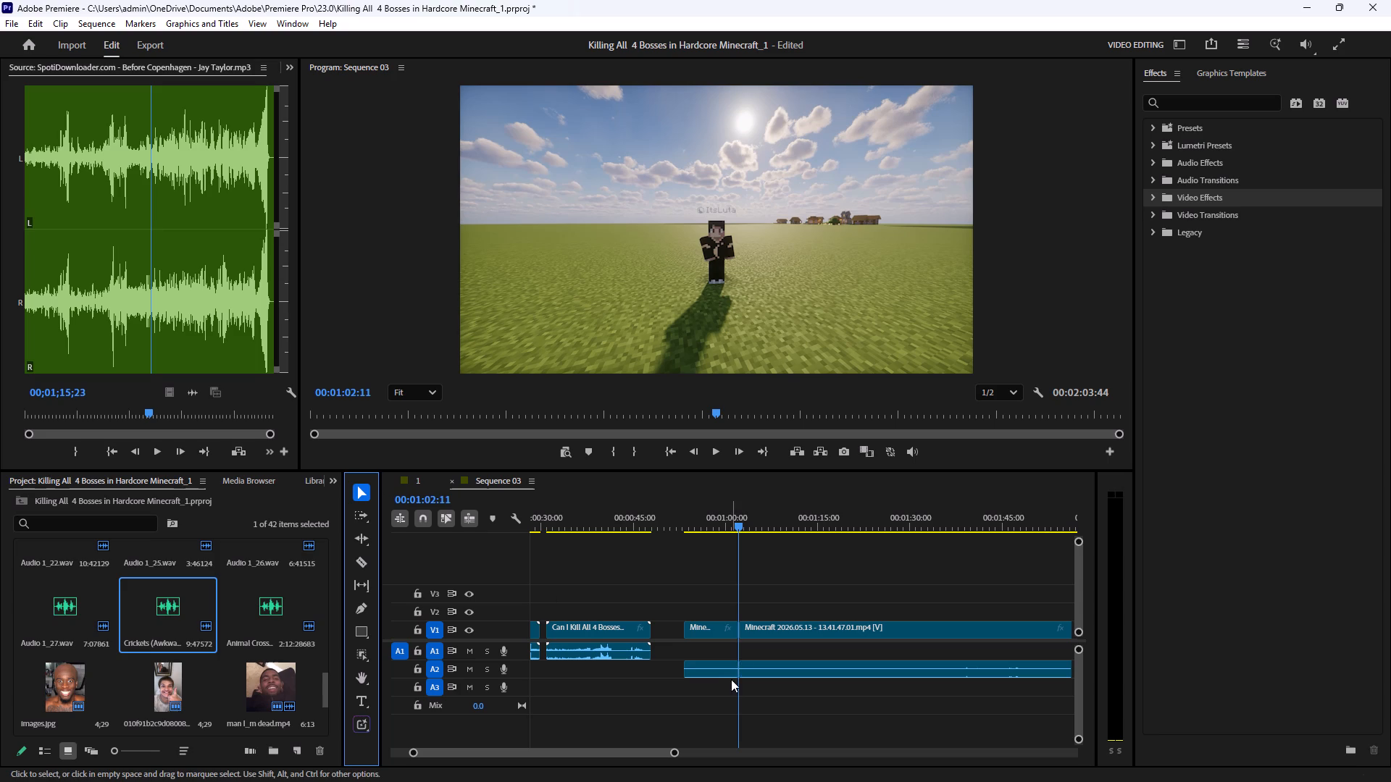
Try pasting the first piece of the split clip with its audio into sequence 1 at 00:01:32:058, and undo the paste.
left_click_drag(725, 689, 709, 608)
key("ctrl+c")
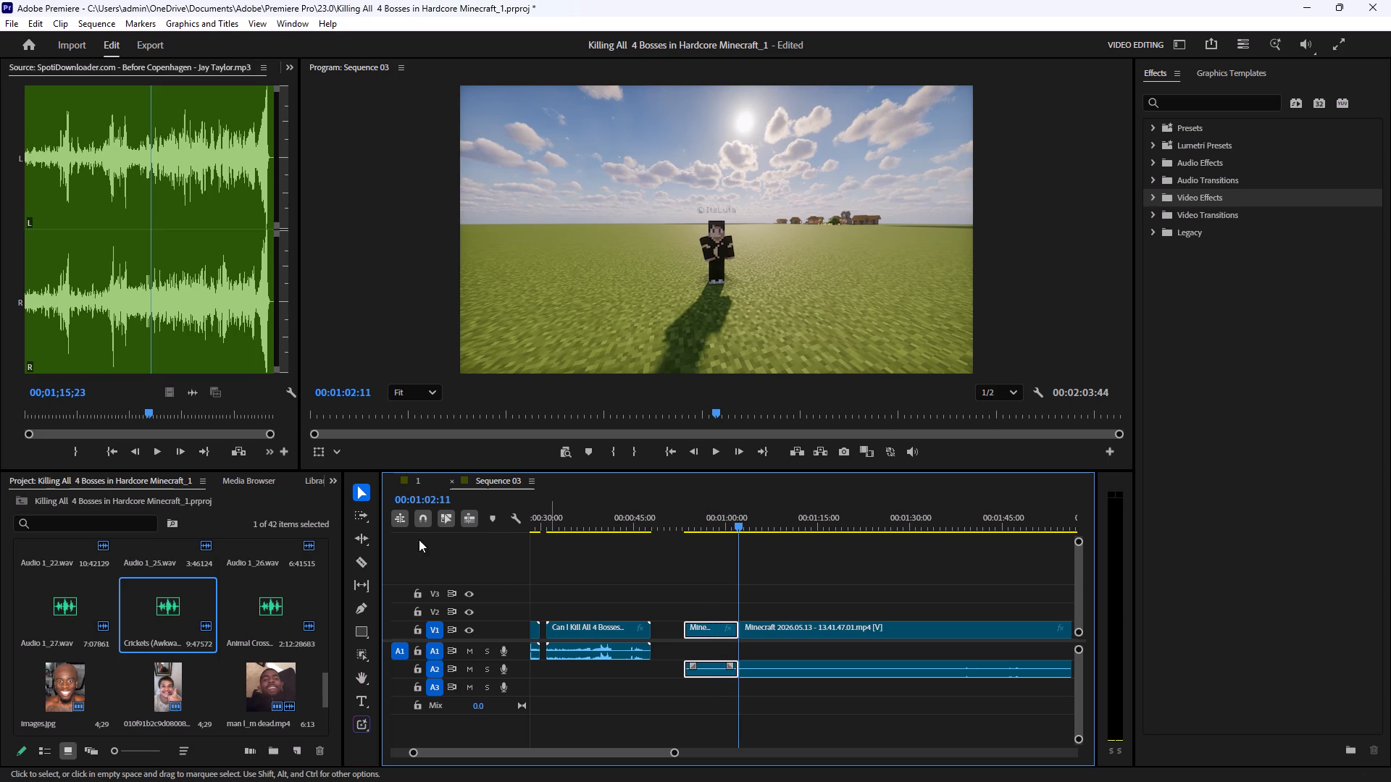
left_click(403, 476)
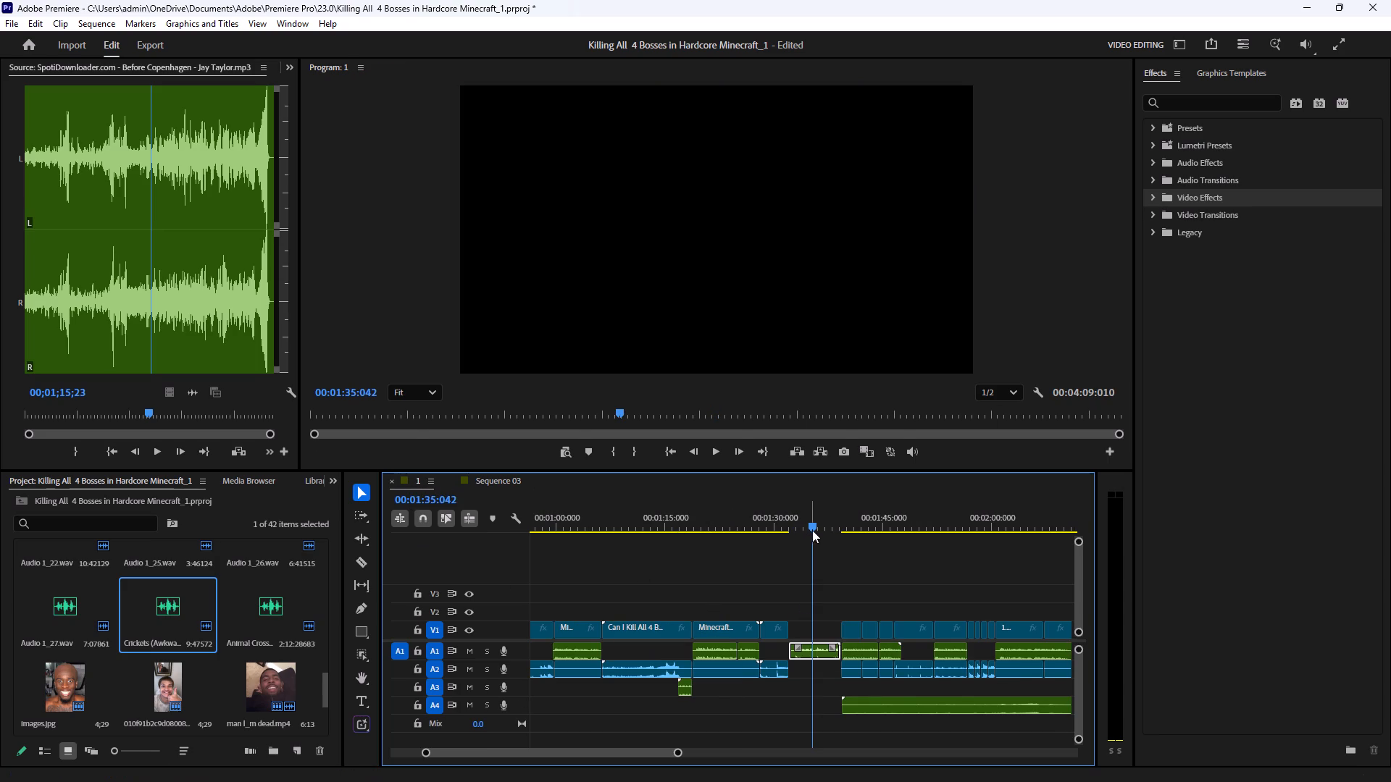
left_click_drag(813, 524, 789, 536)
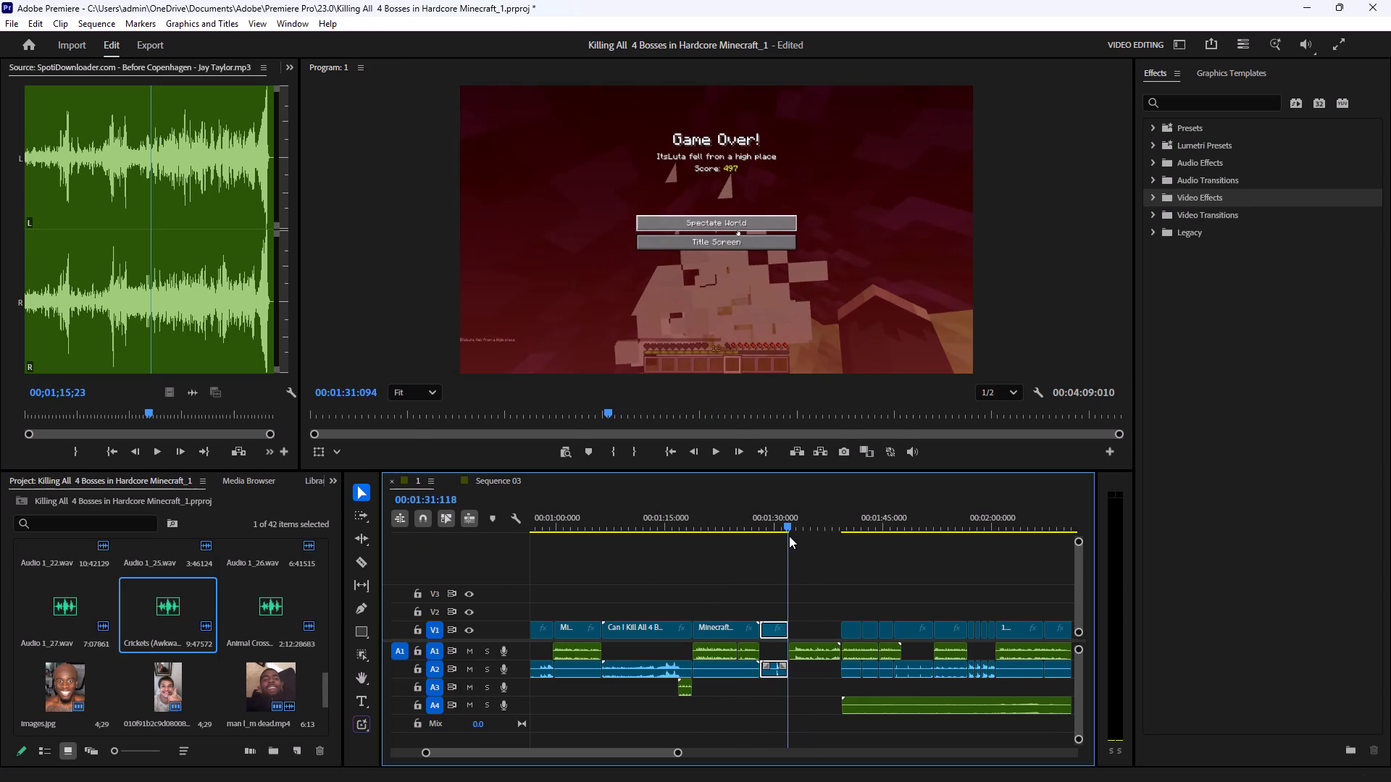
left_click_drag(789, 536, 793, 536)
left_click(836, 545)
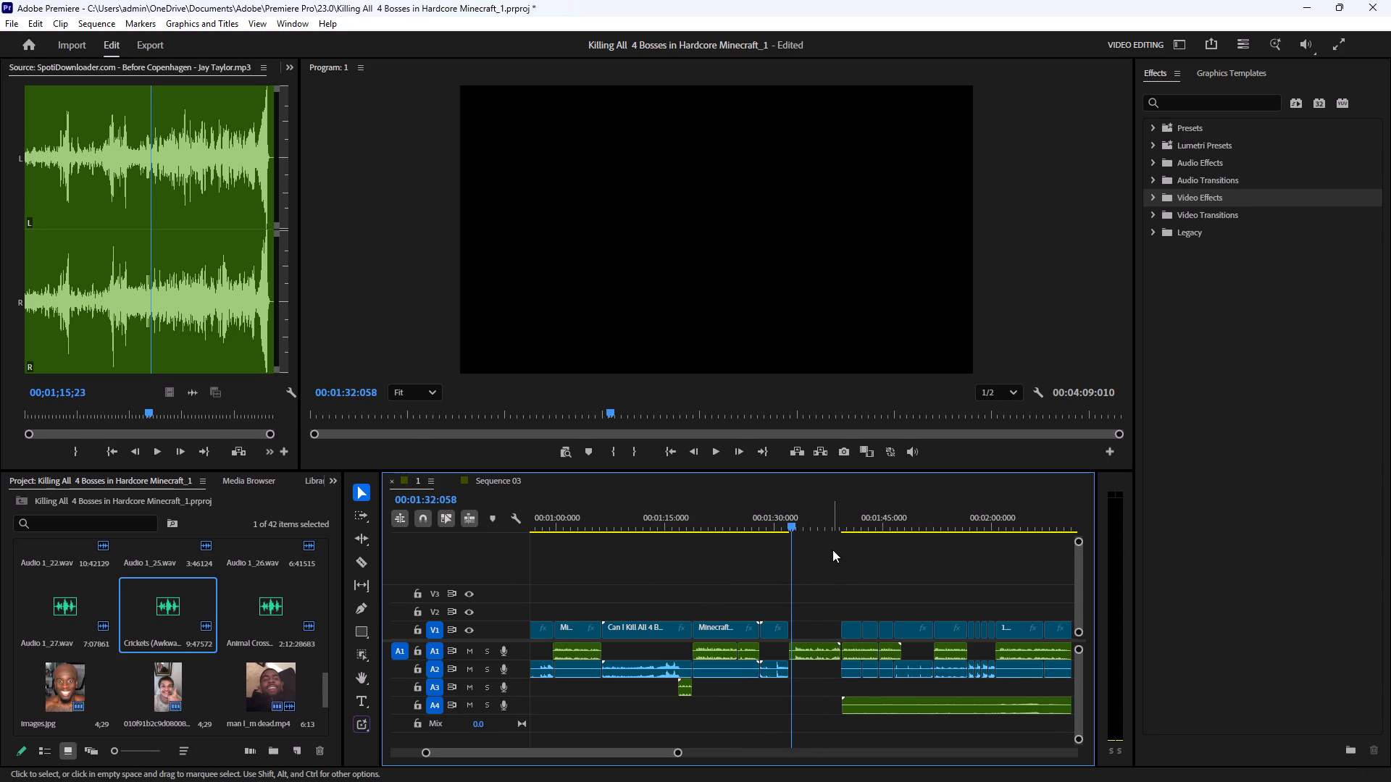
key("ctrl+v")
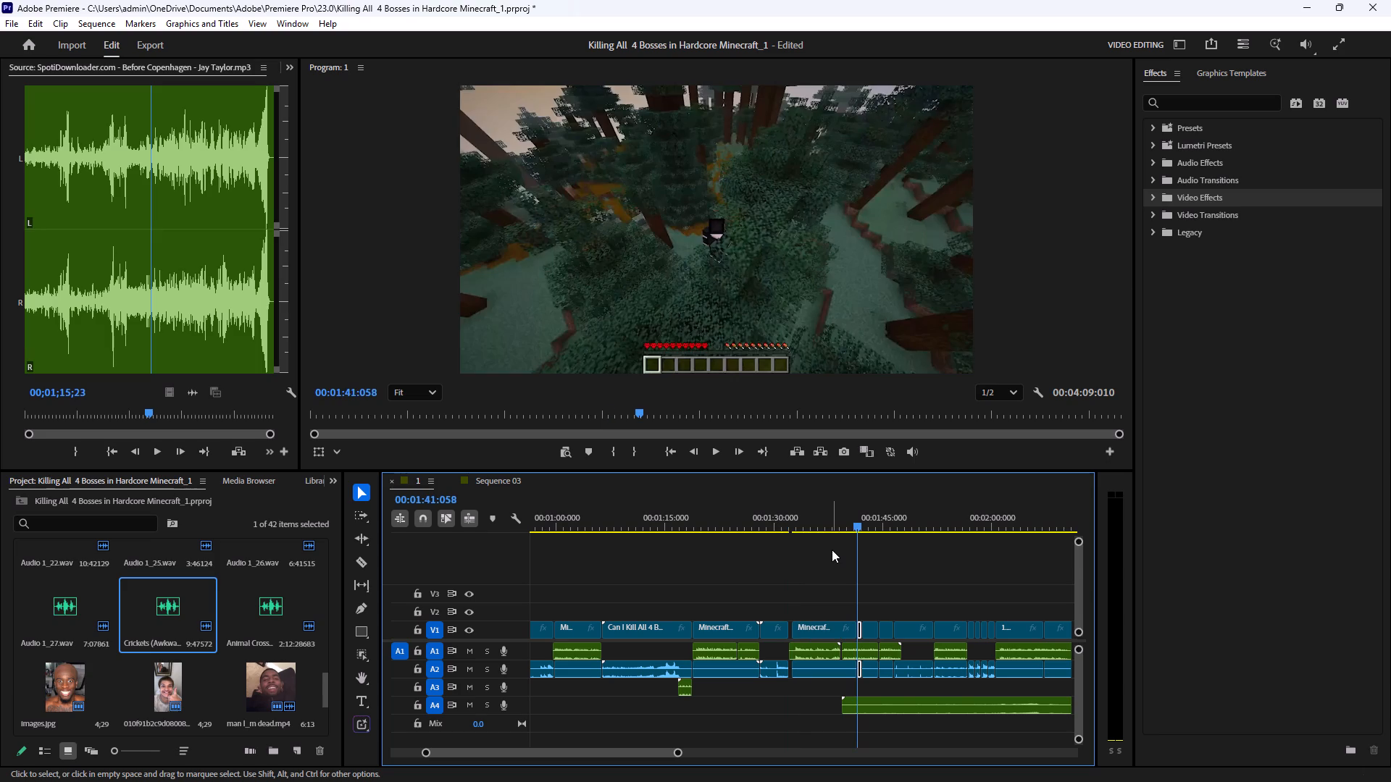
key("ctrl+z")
In Sequence 03, trim the end of the first split Minecraft piece back to about 0:58 and copy it with its audio.
left_click(493, 481)
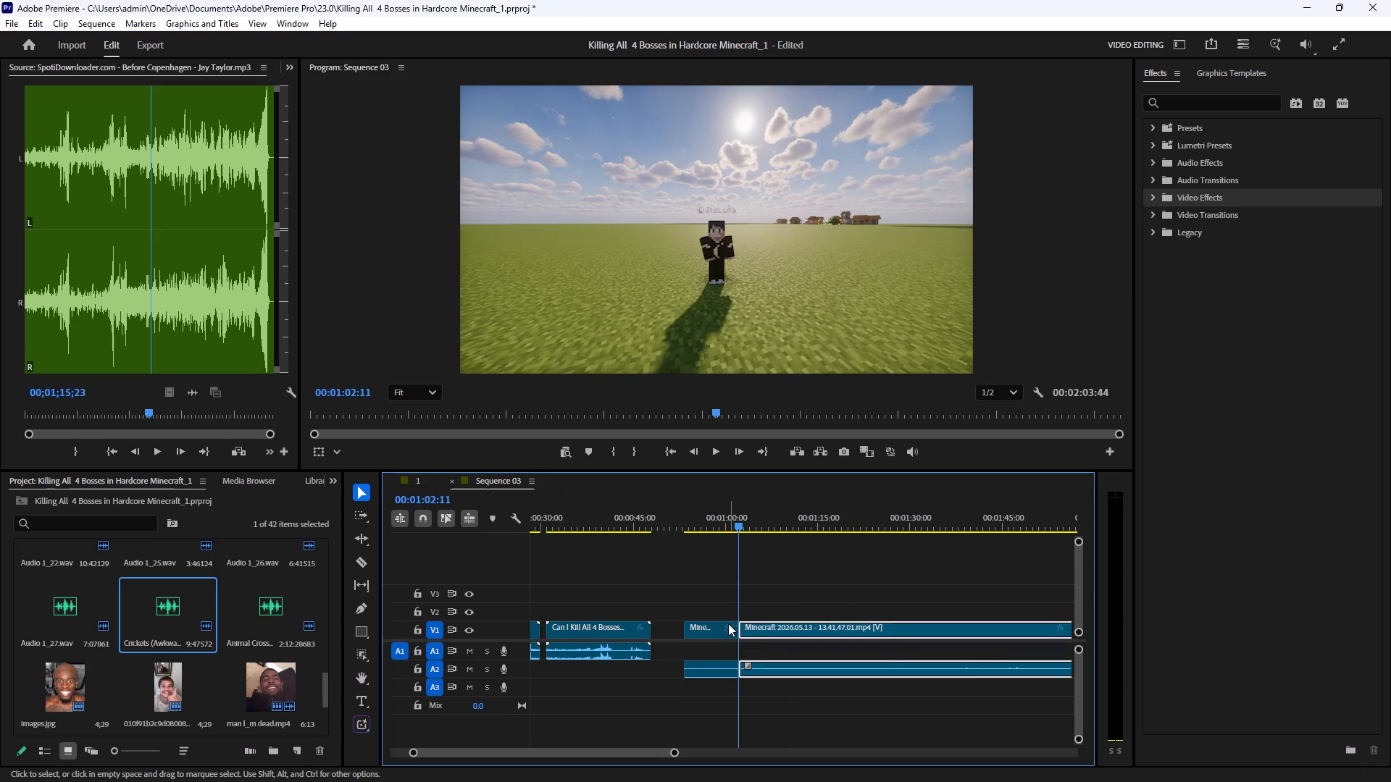
left_click_drag(738, 626, 713, 626)
left_click_drag(693, 584, 701, 713)
key("ctrl+c")
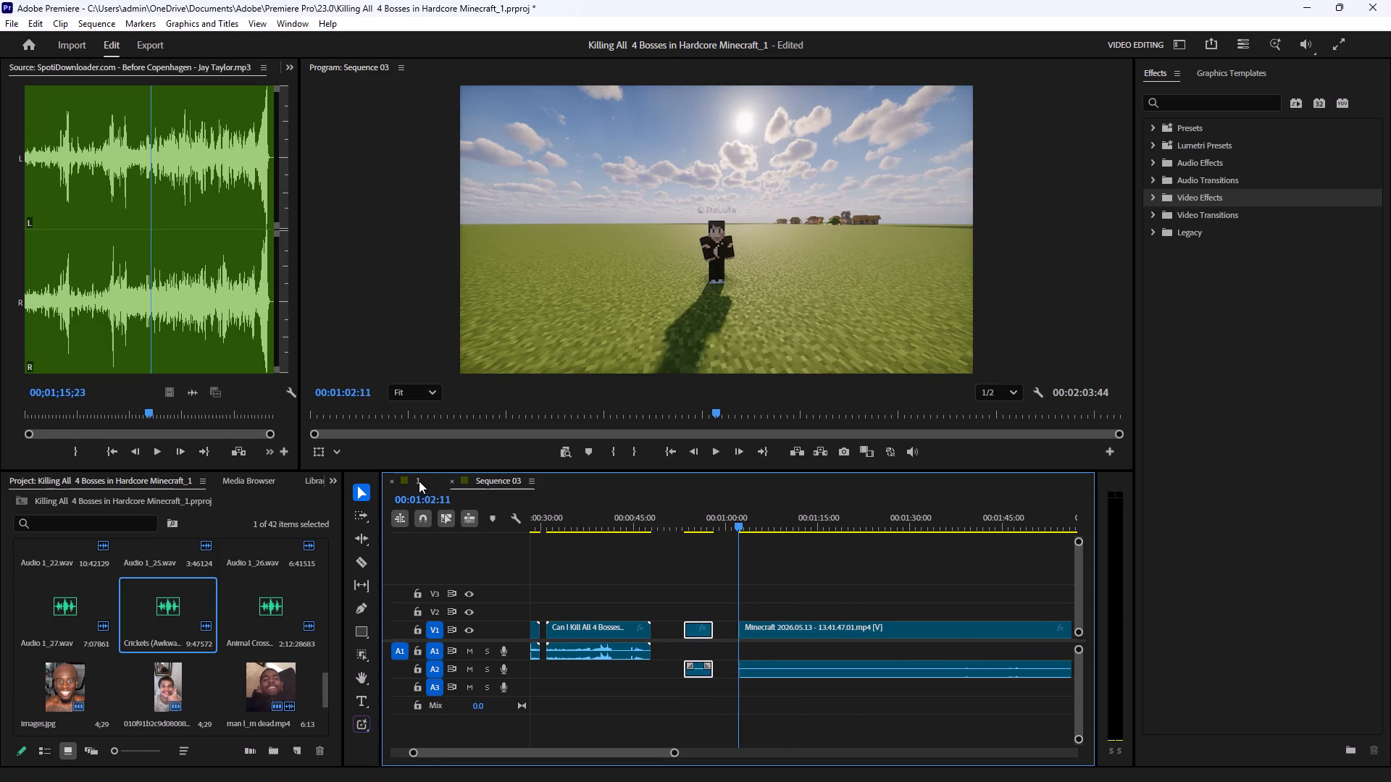
Paste the copied piece into sequence 1 at 00:01:32:058, move it against the following clip and extend its start to fill the V1 gap.
left_click(419, 481)
left_click(819, 592)
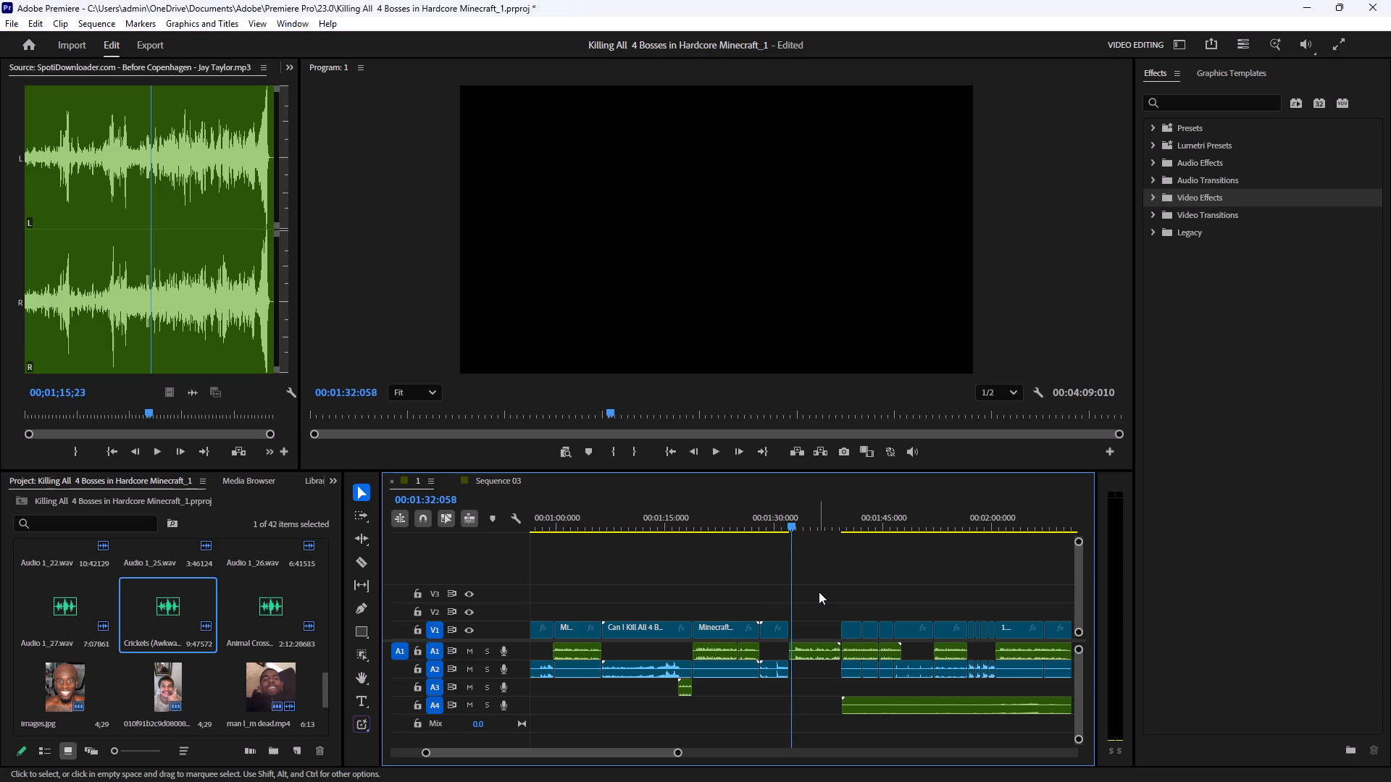
key("ctrl+v")
left_click_drag(807, 626, 817, 628)
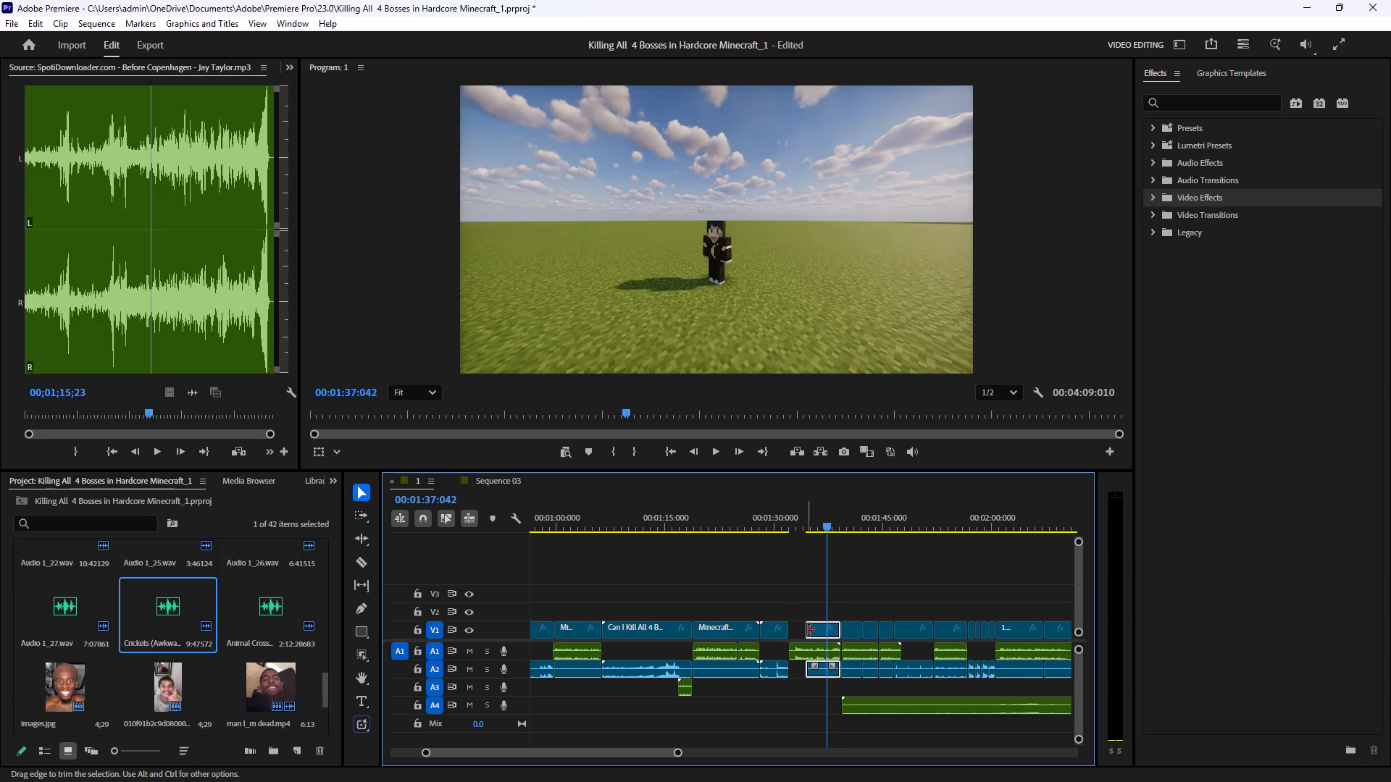
left_click_drag(807, 630, 791, 631)
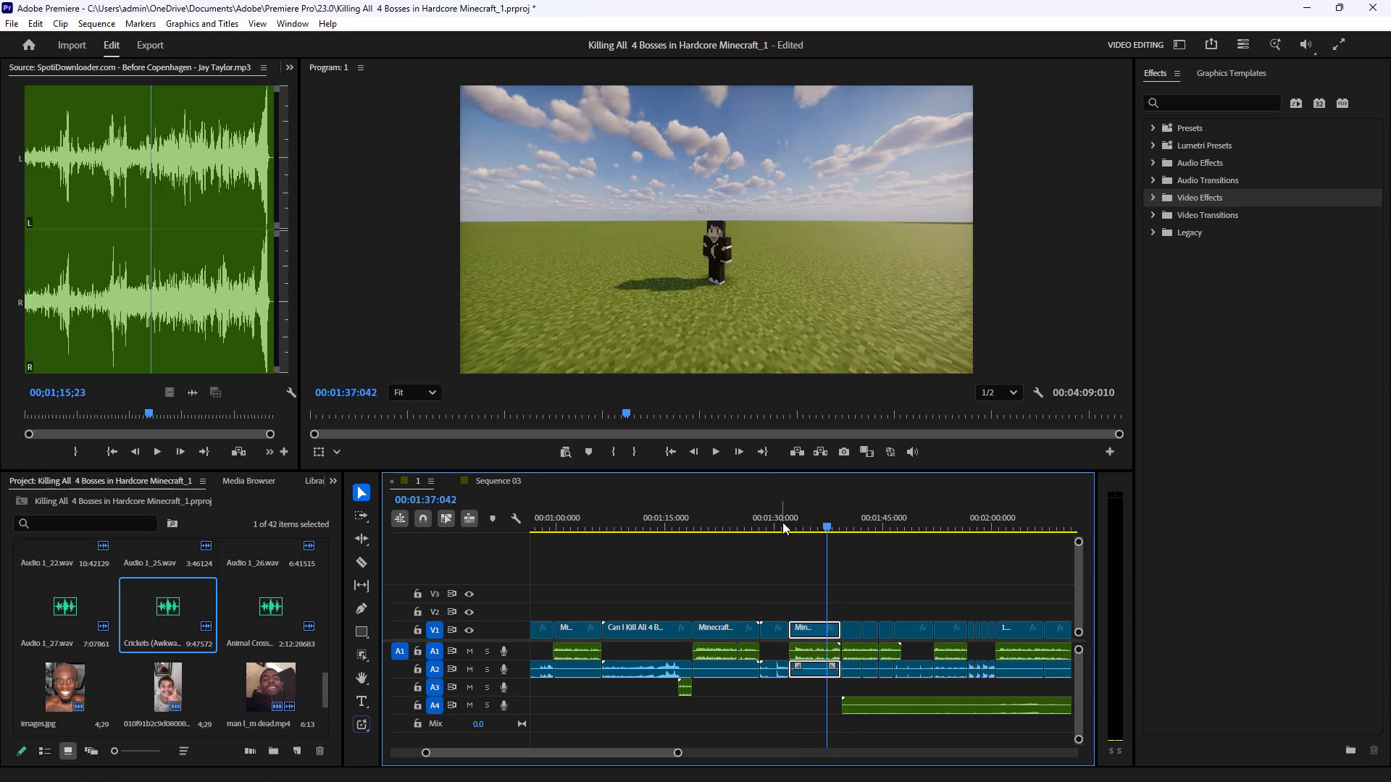
Play sequence 1 from about 1:31 through the end of the V1 footage to review the edit.
left_click(782, 522)
left_click(722, 451)
left_click(858, 576)
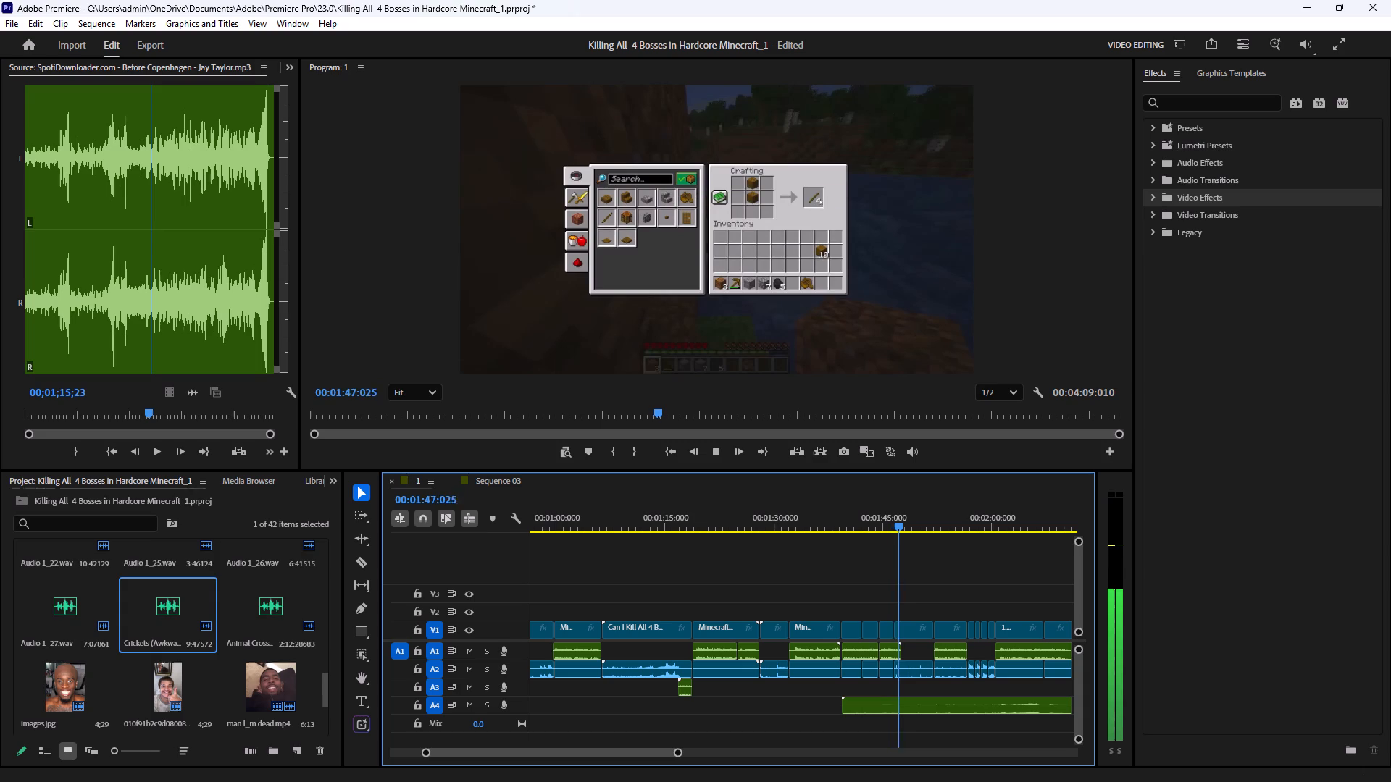
left_click(1006, 388)
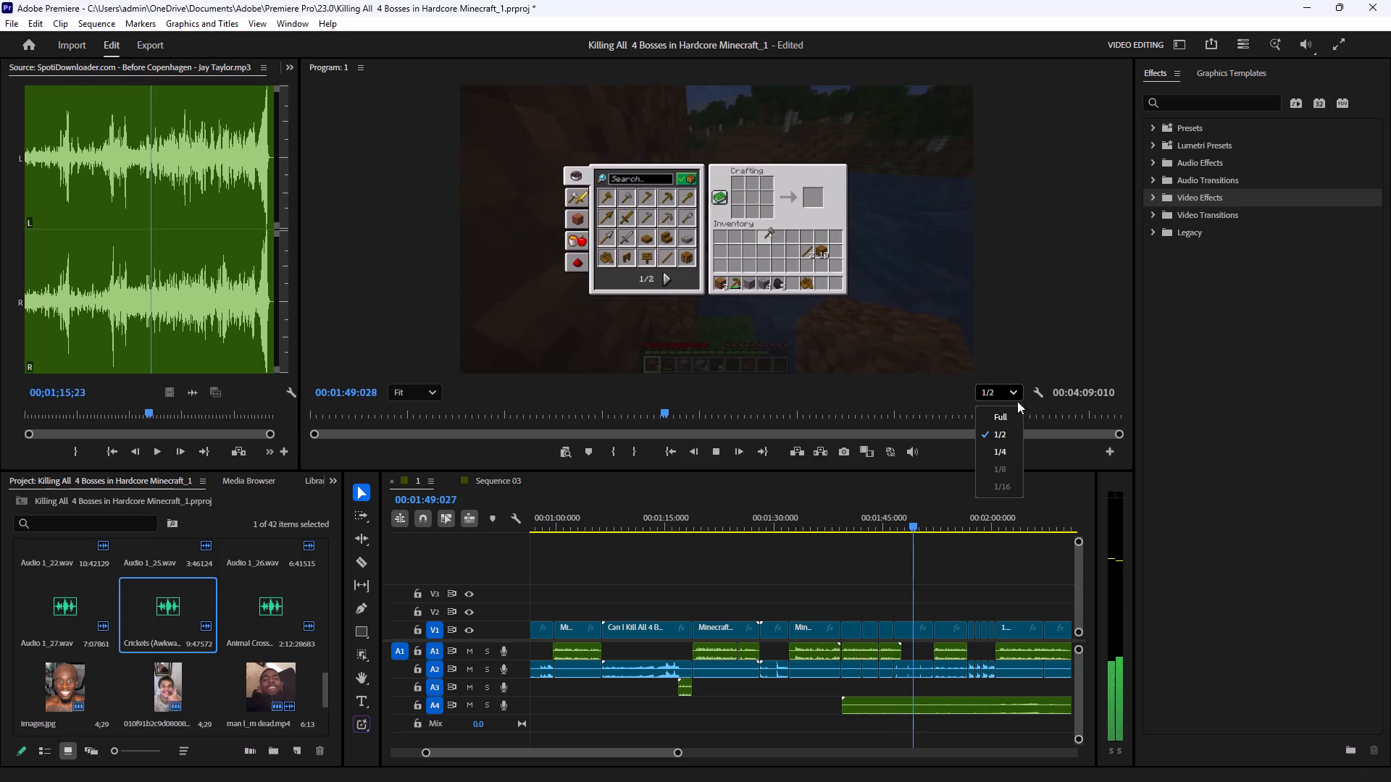
left_click(1303, 424)
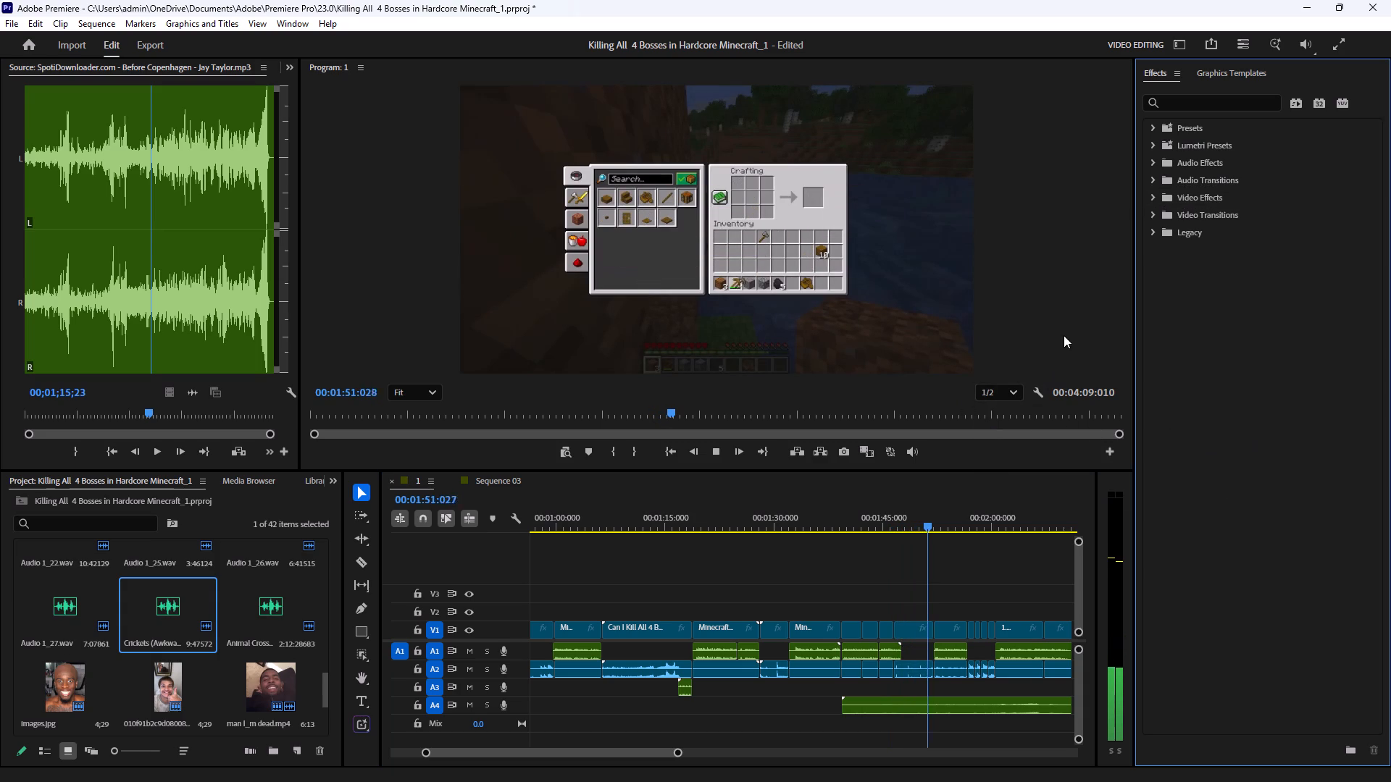
left_click(1066, 327)
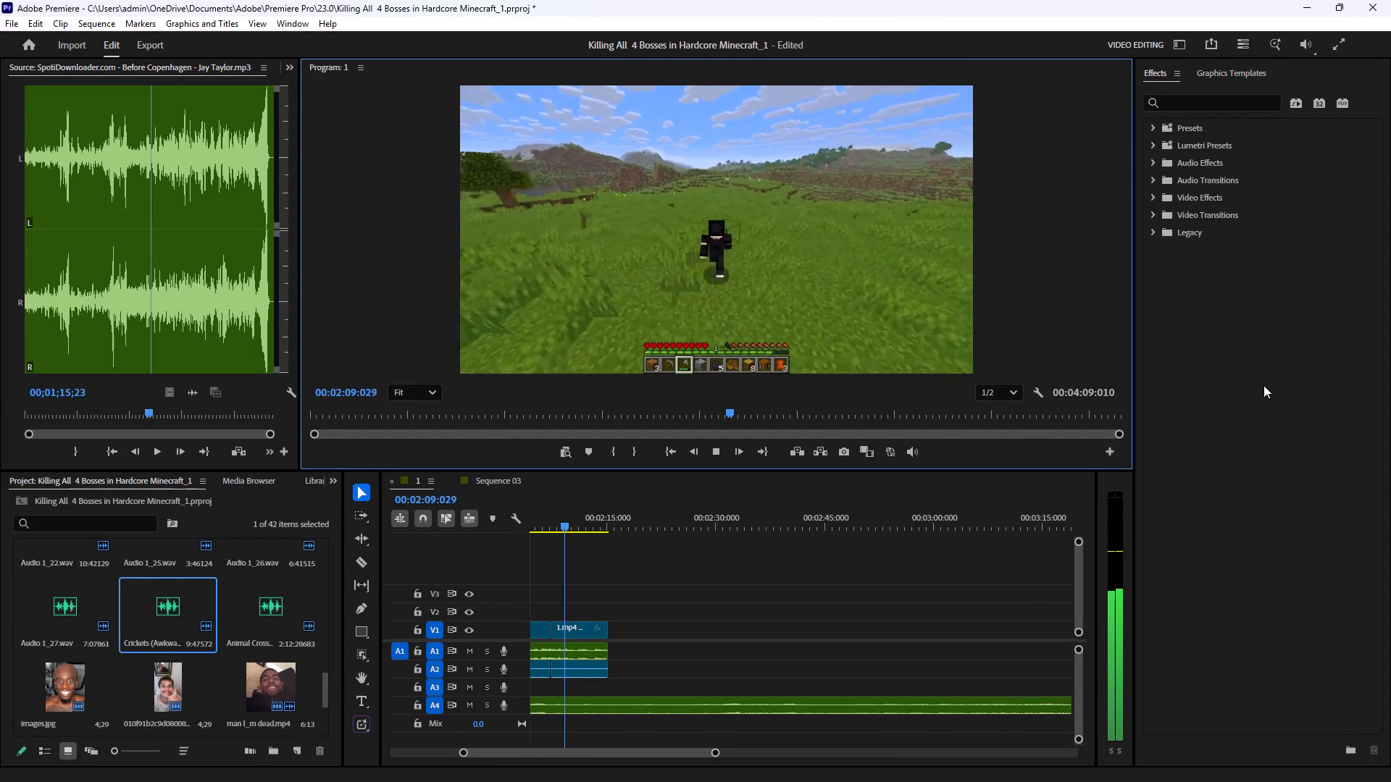
left_click(716, 453)
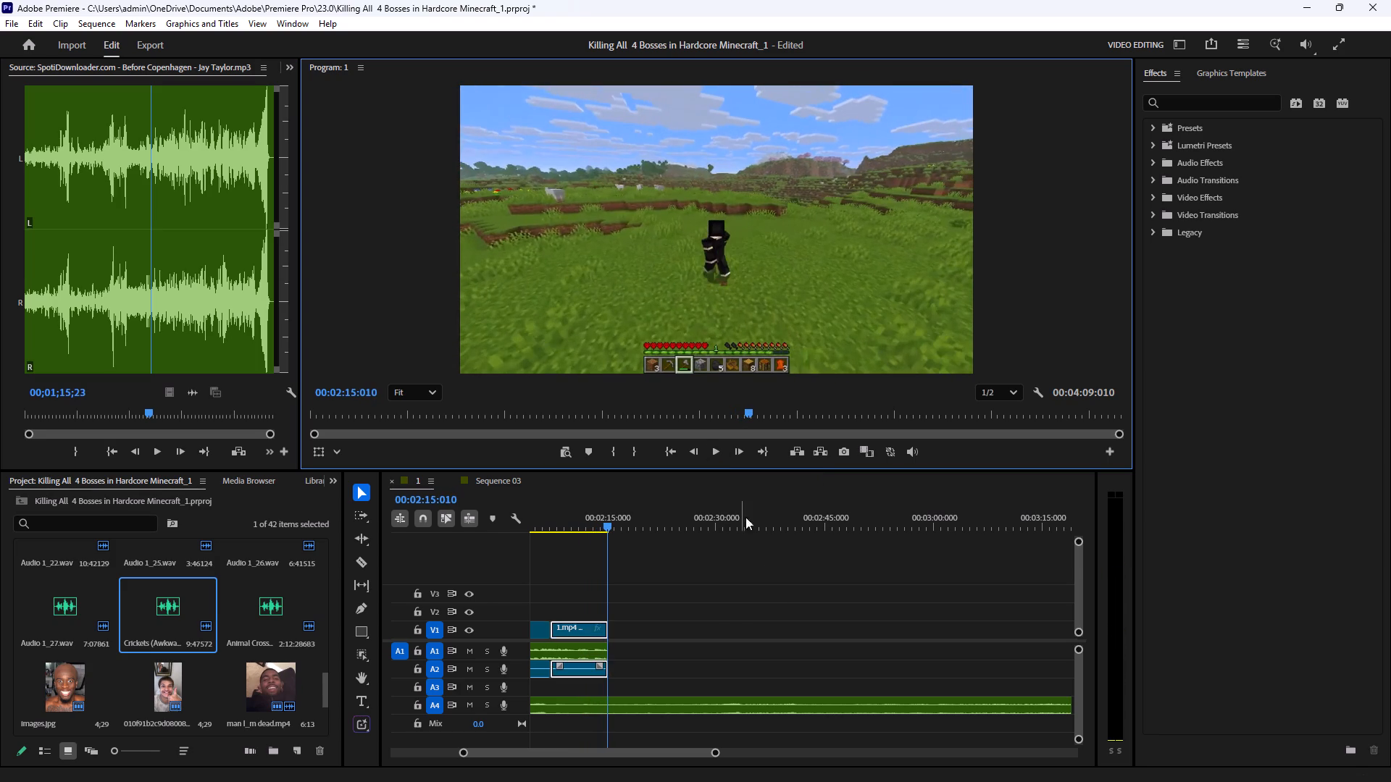
Browse the project media for the next gameplay recording to add to sequence 1.
left_click(726, 617)
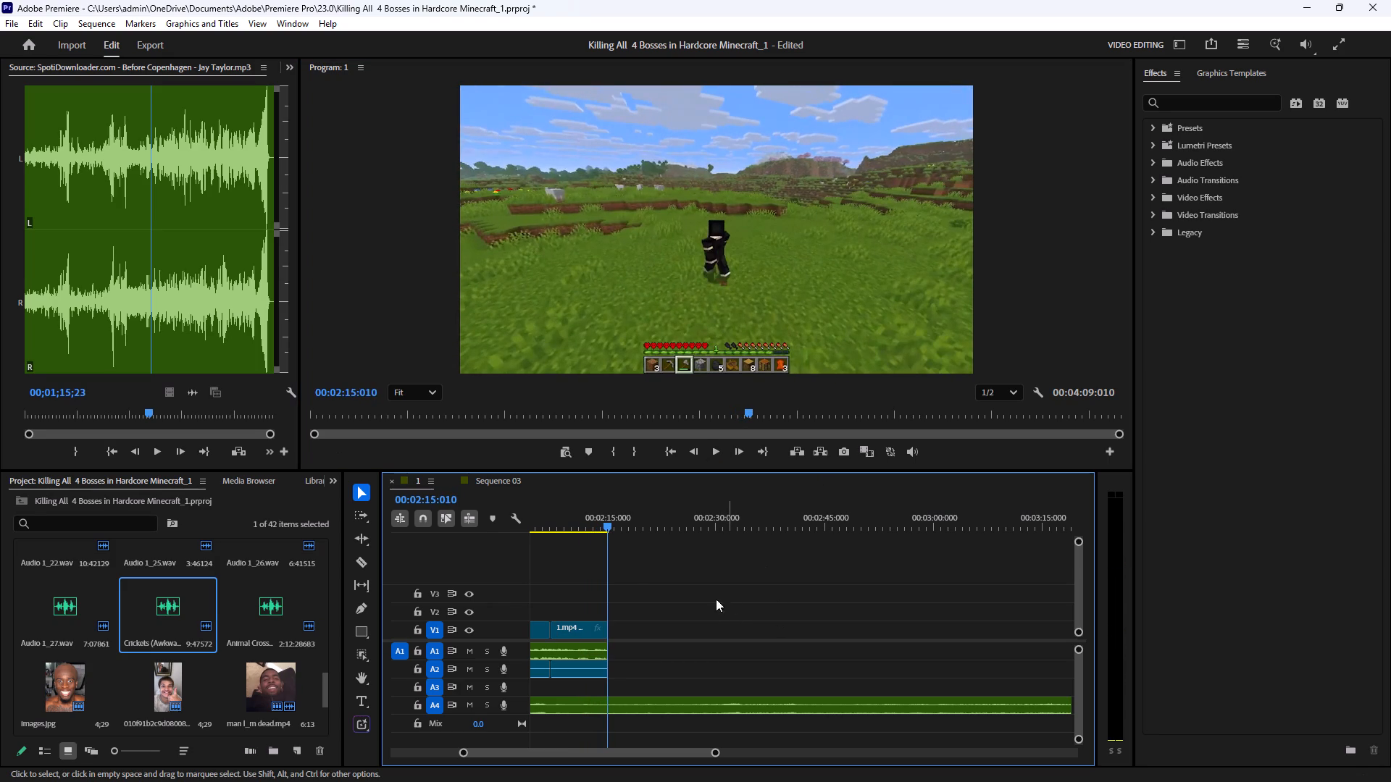
scroll(224, 624, "down", 11)
scroll(201, 662, "up", 15)
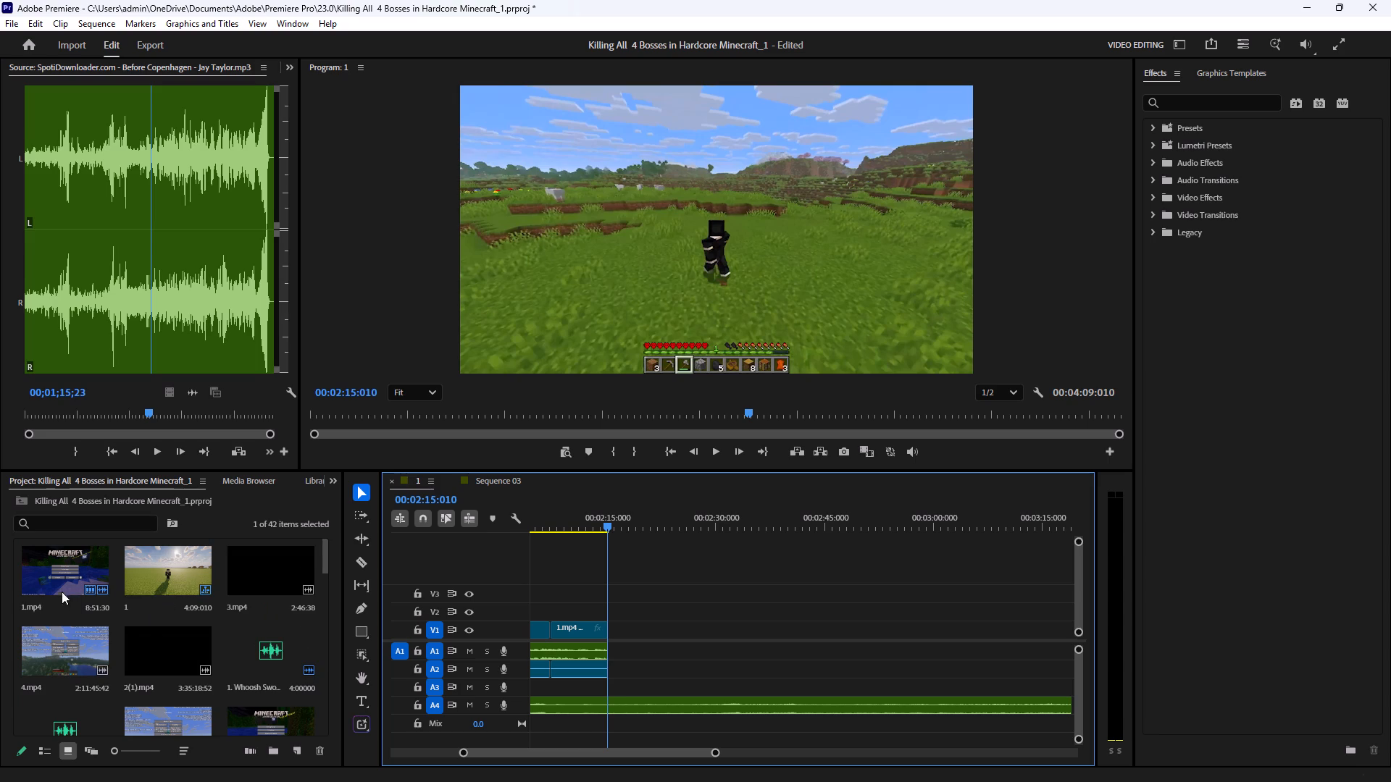
scroll(248, 639, "down", 1)
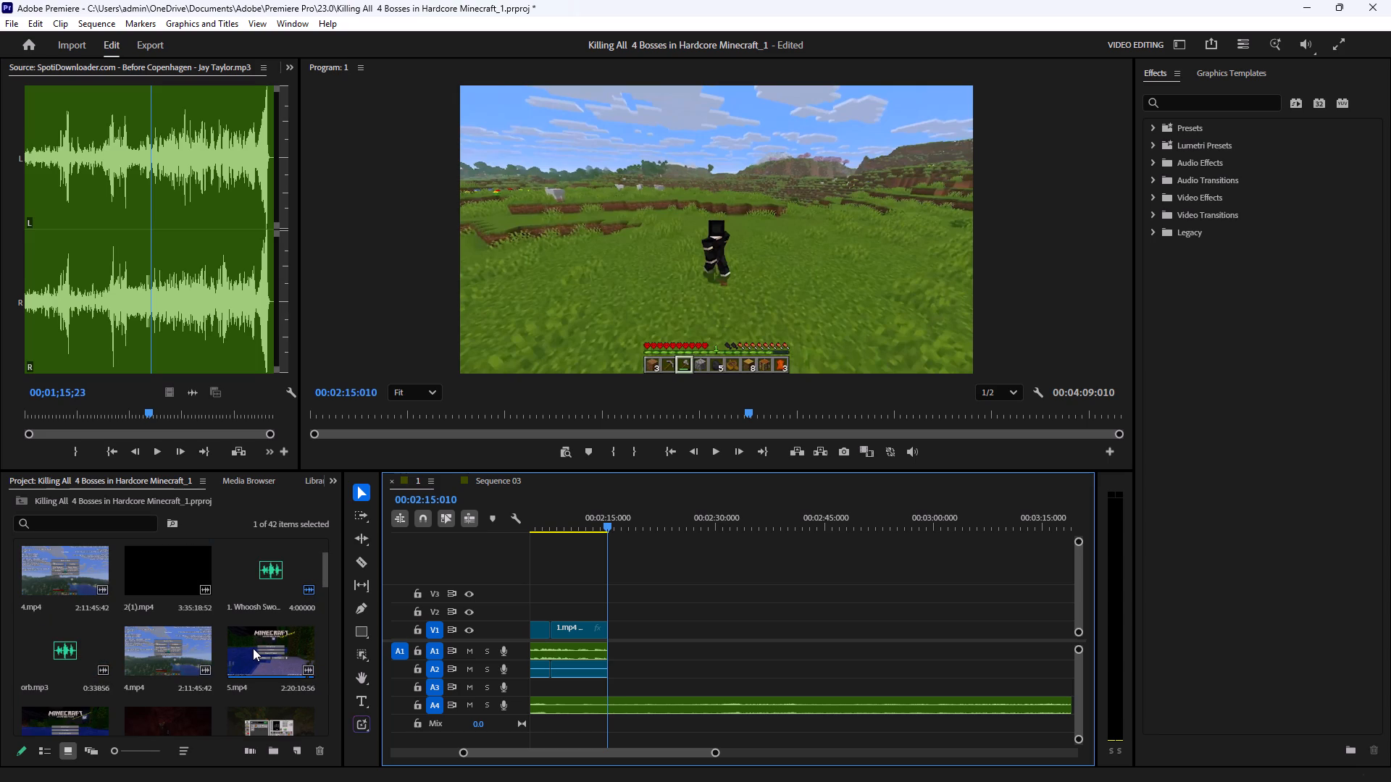
scroll(255, 647, "down", 1)
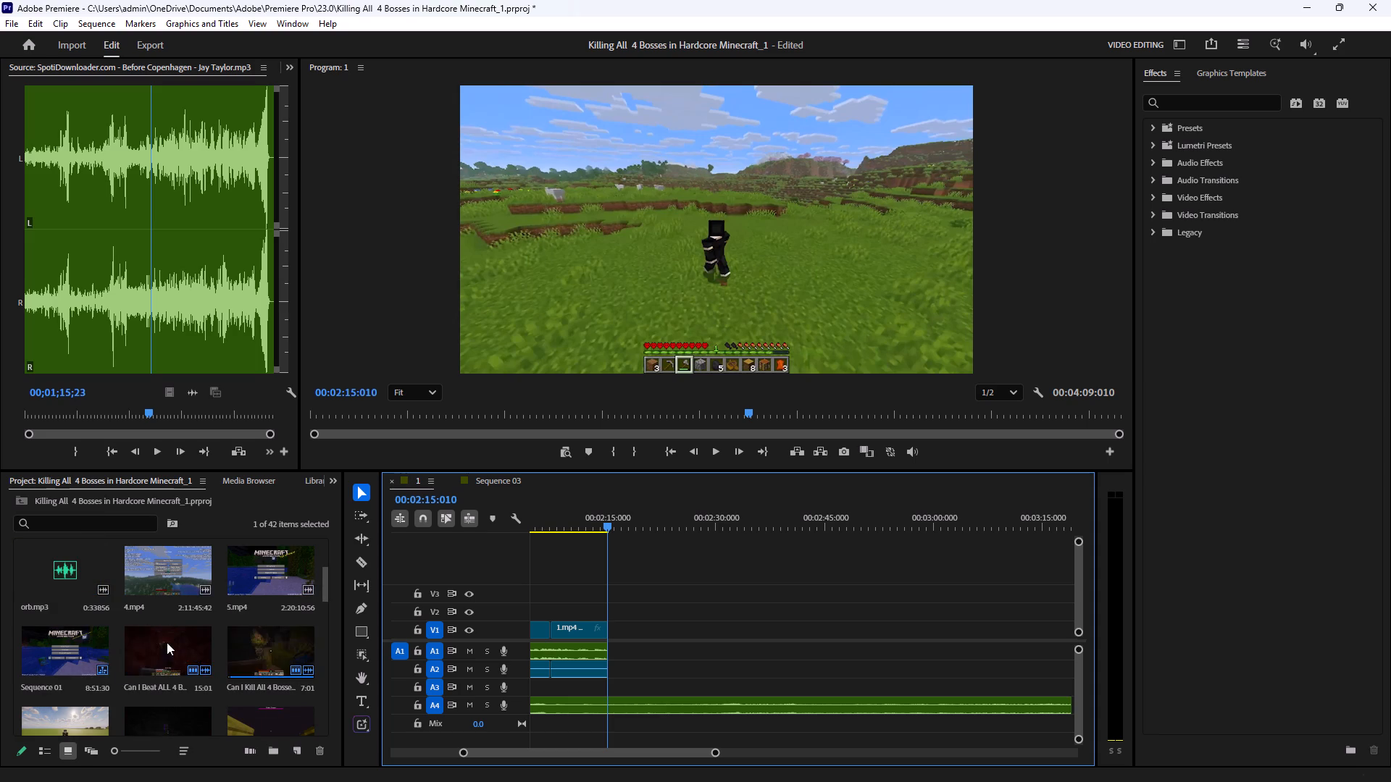
scroll(201, 649, "down", 1)
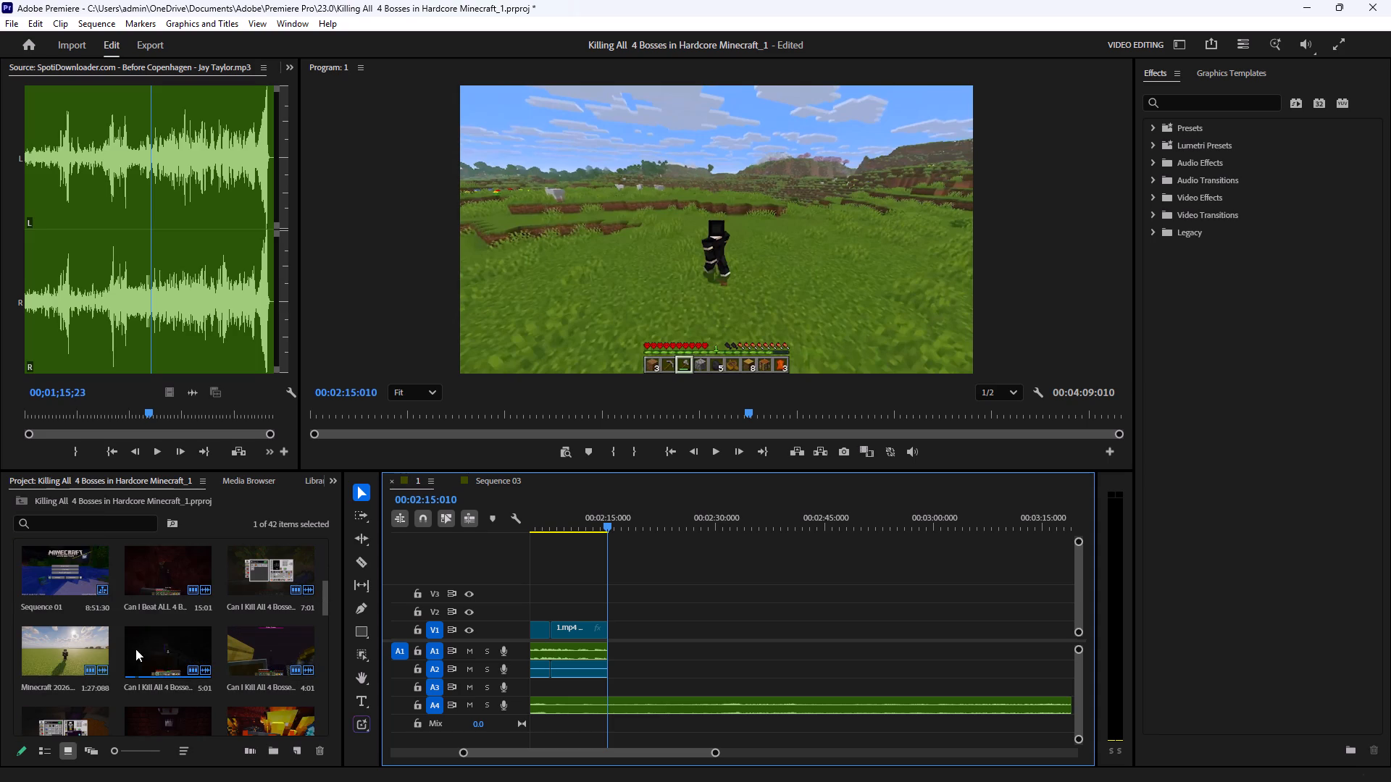
scroll(196, 647, "down", 1)
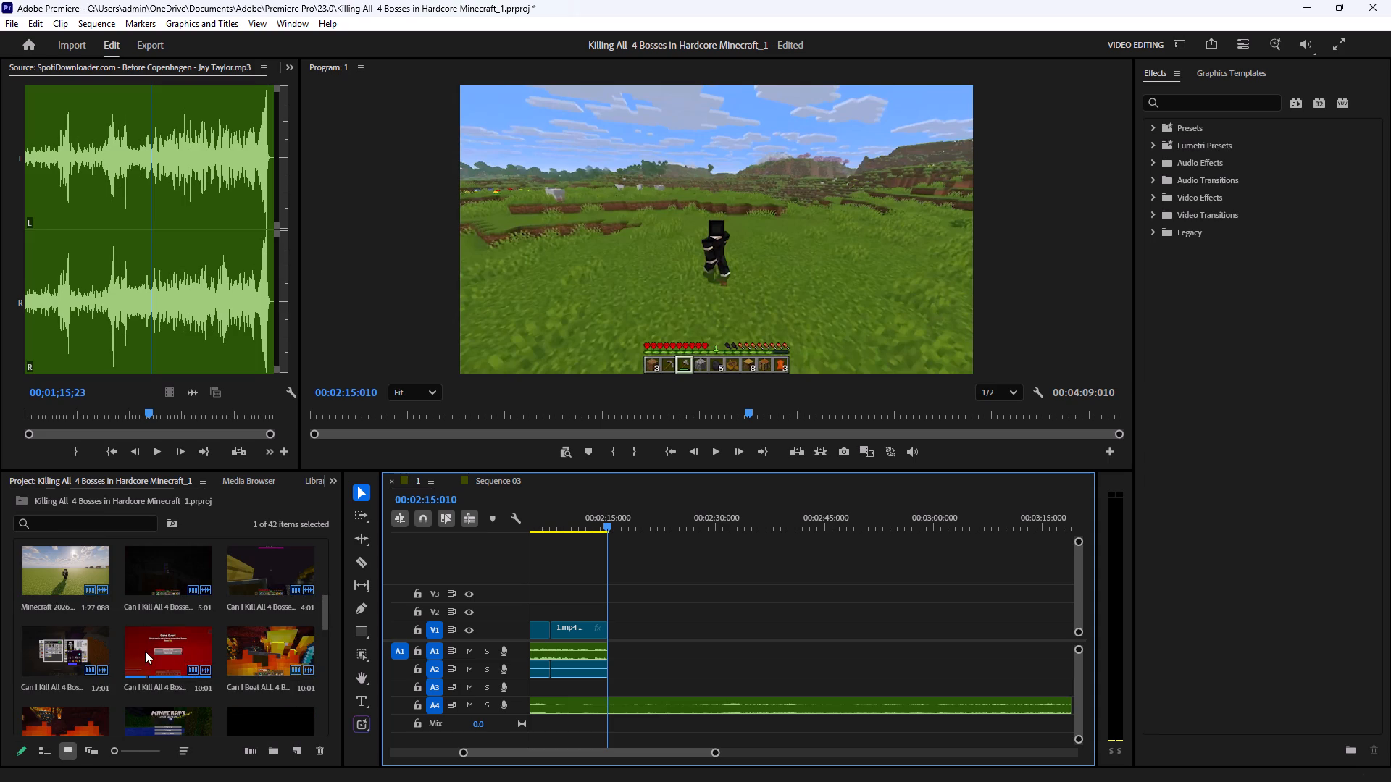
scroll(145, 651, "down", 2)
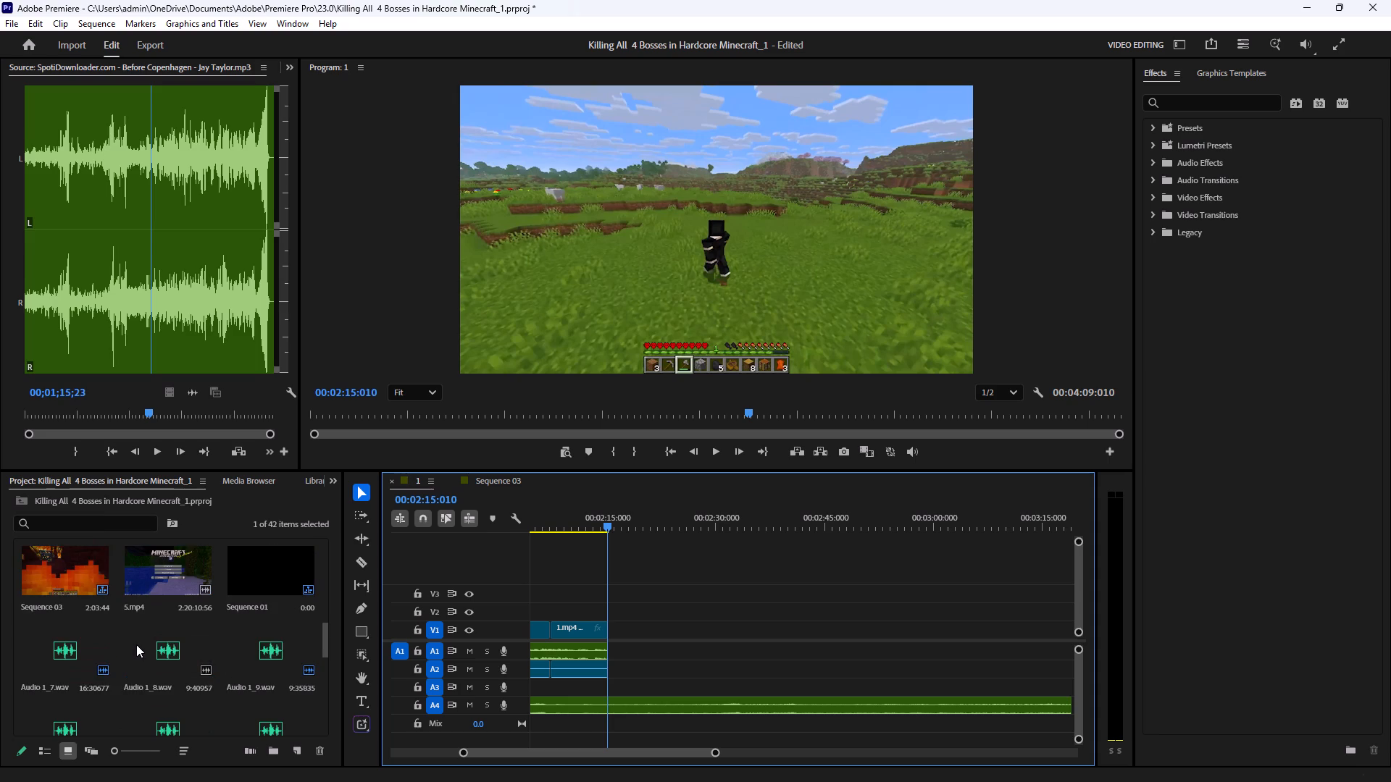
scroll(136, 644, "down", 7)
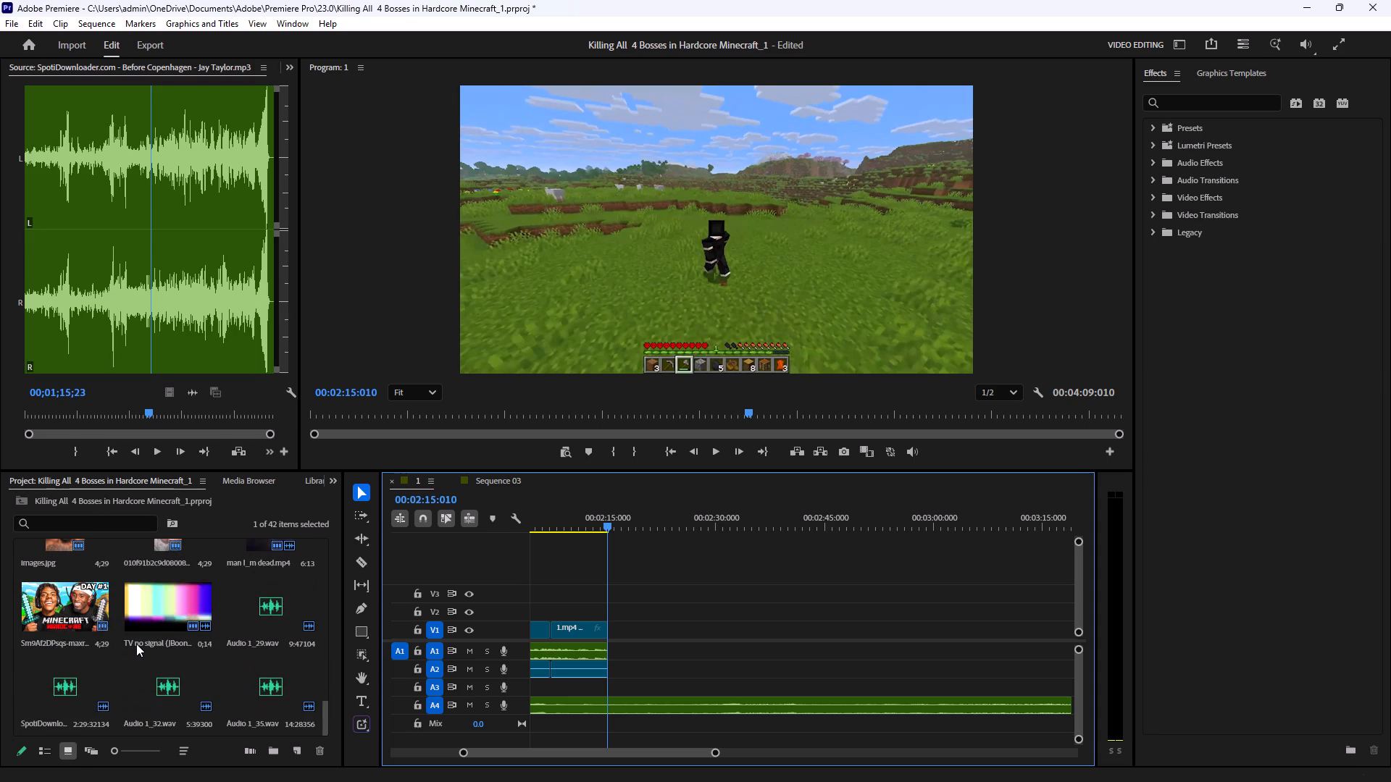
scroll(136, 644, "down", 4)
scroll(136, 644, "up", 20)
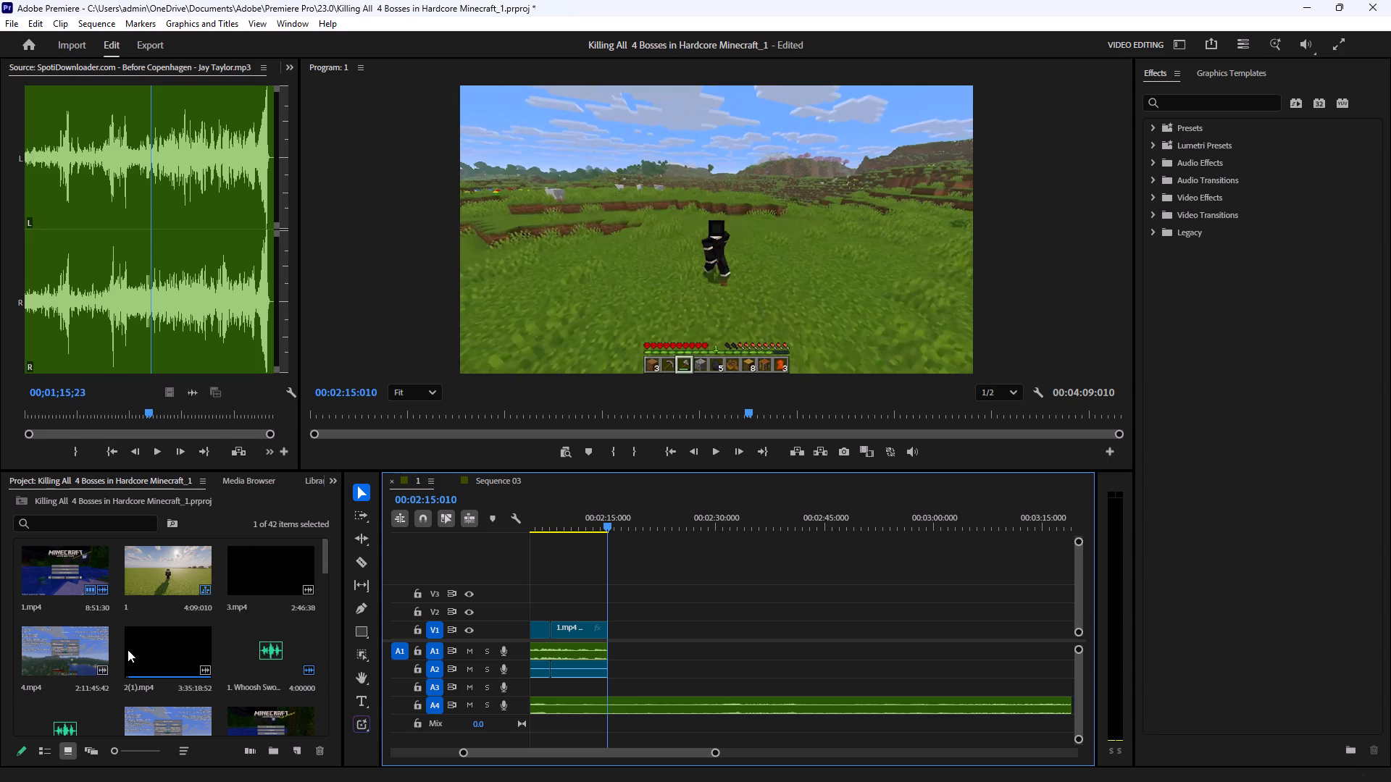
Add 2(1).mp4 to V1 directly after the last clip at about 2:15, with its audio on A2, and save the project.
left_click_drag(137, 655, 630, 636)
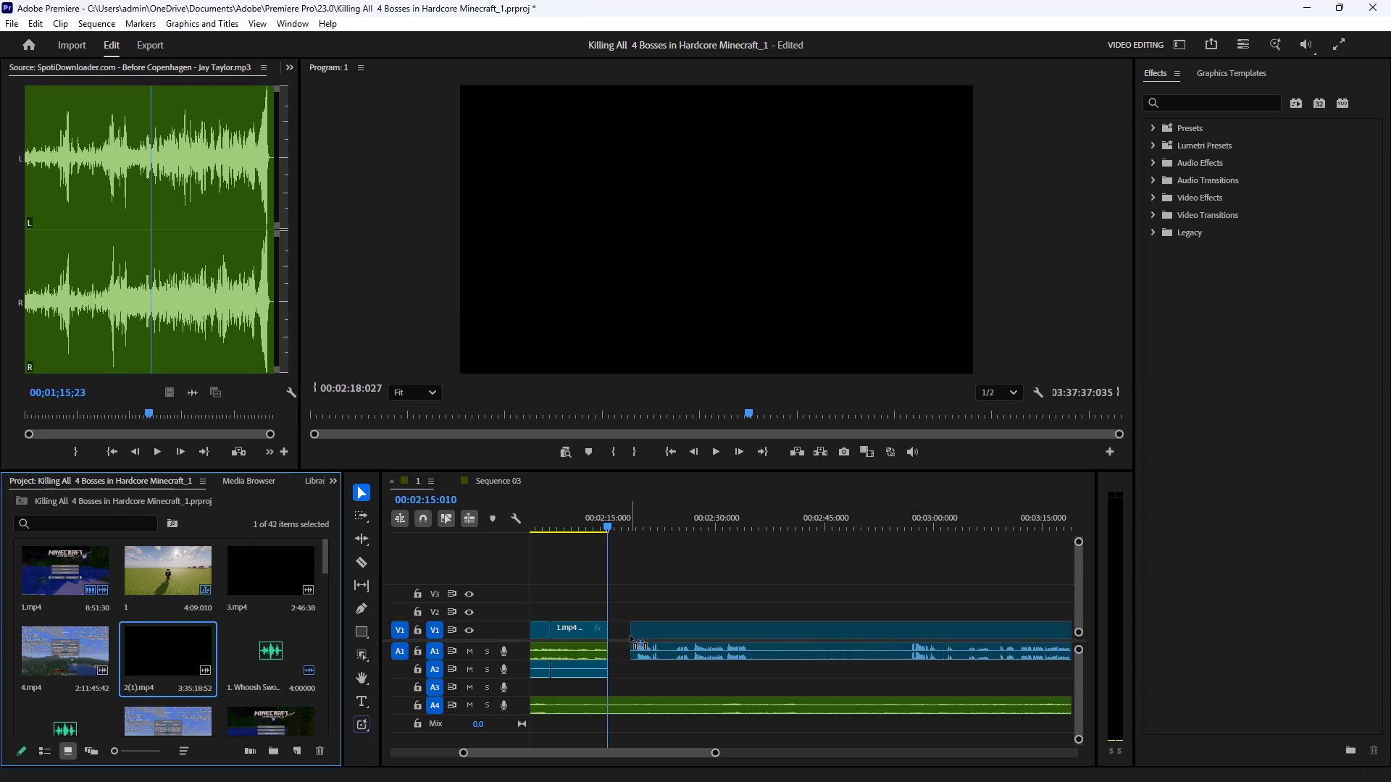
left_click_drag(630, 636, 610, 641)
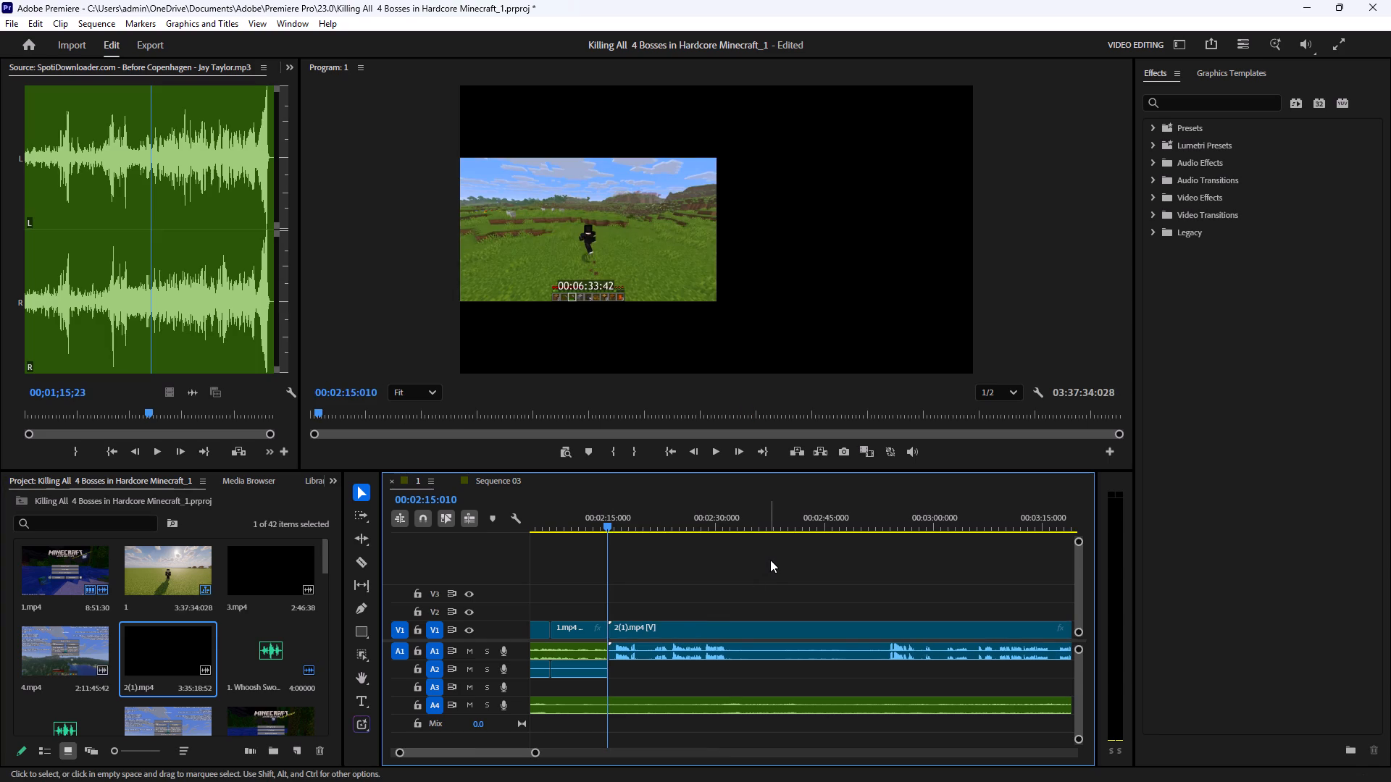
left_click(770, 559)
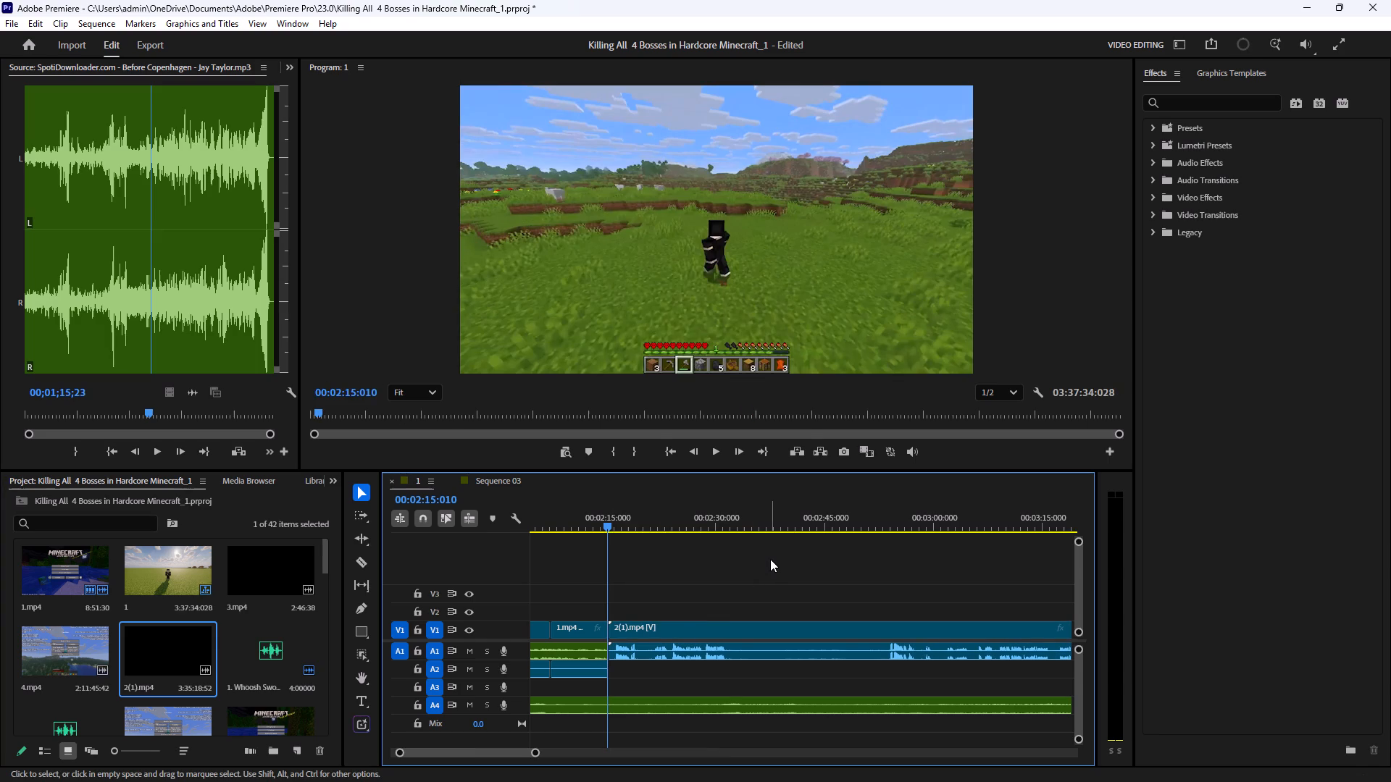
key("ctrl+s")
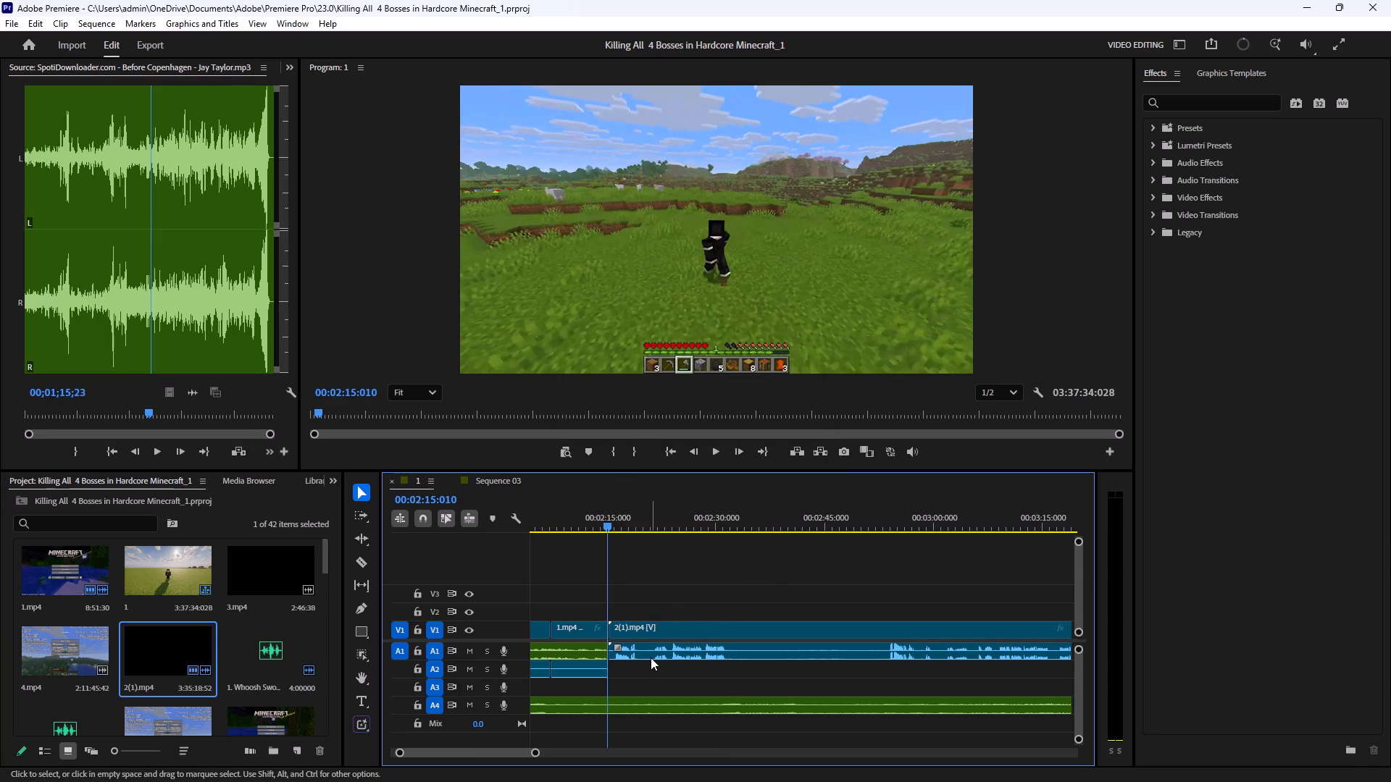
left_click_drag(653, 651, 649, 670)
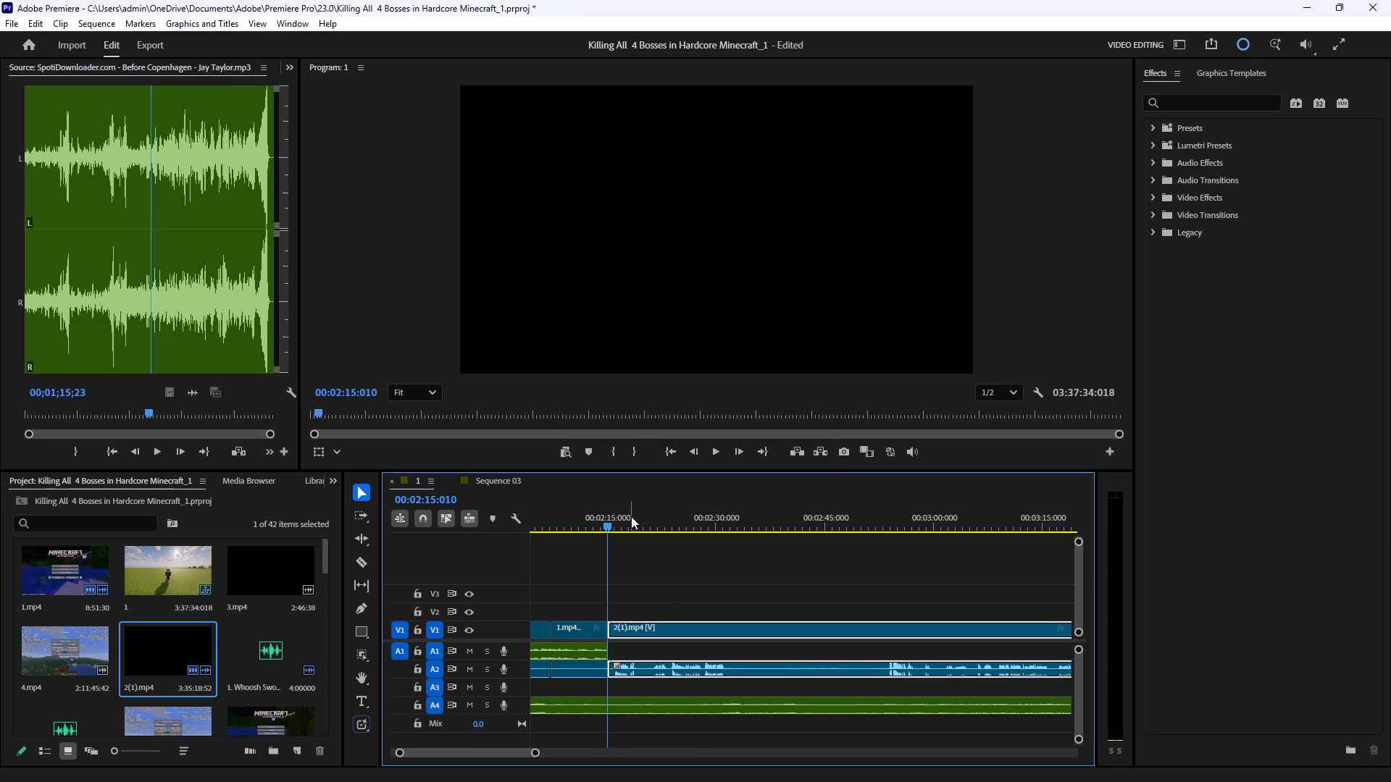
Trim the end of the long A4 music clip back to the start of 2(1).mp4 at about 2:15.
left_click(717, 454)
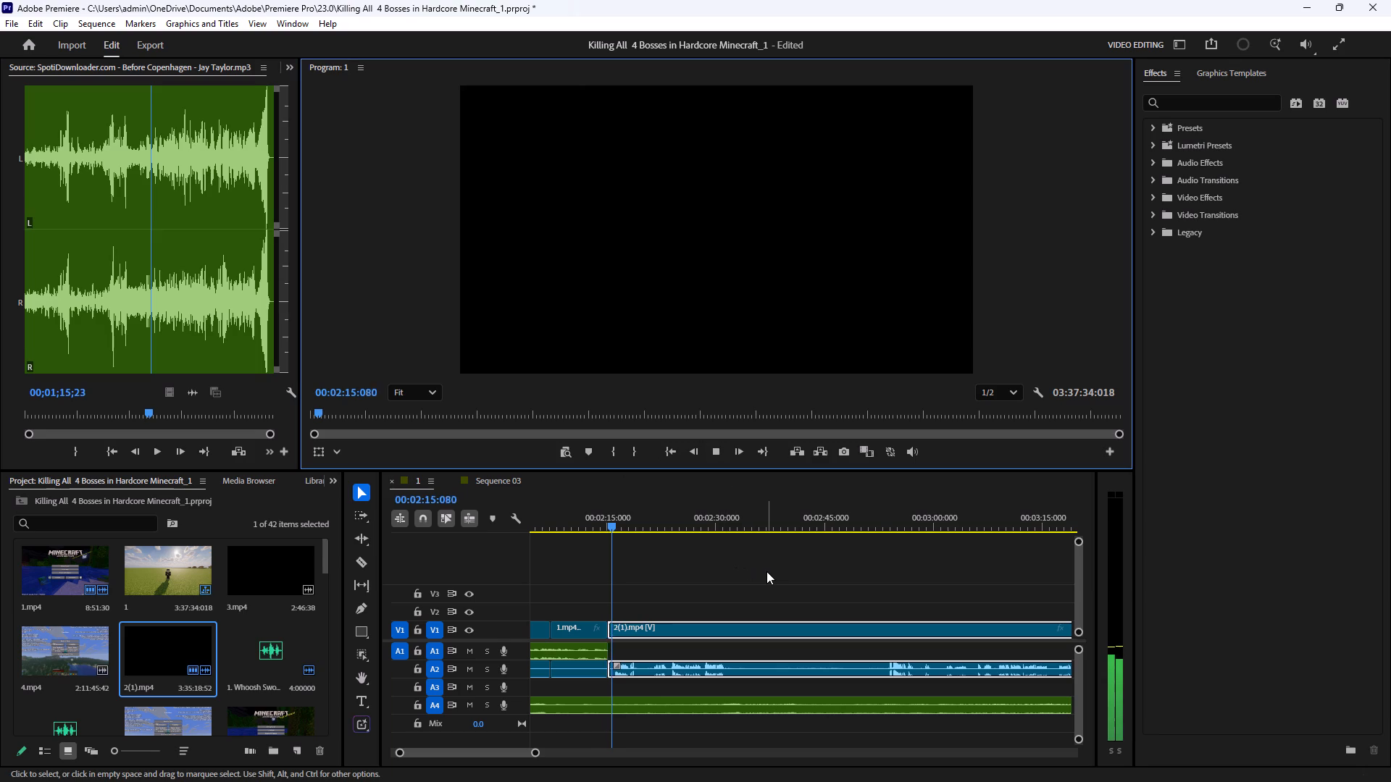
left_click(766, 571)
left_click_drag(540, 749, 703, 749)
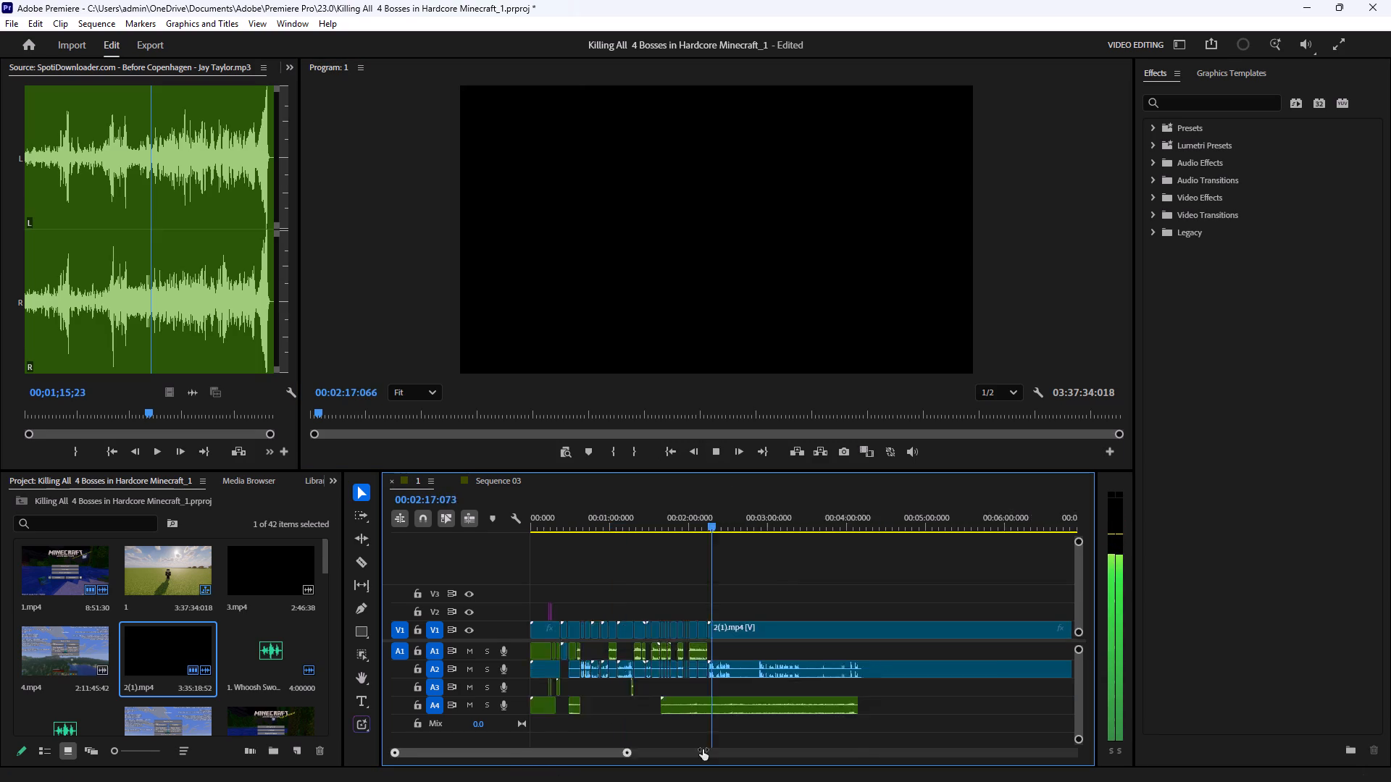
left_click_drag(703, 749, 1137, 754)
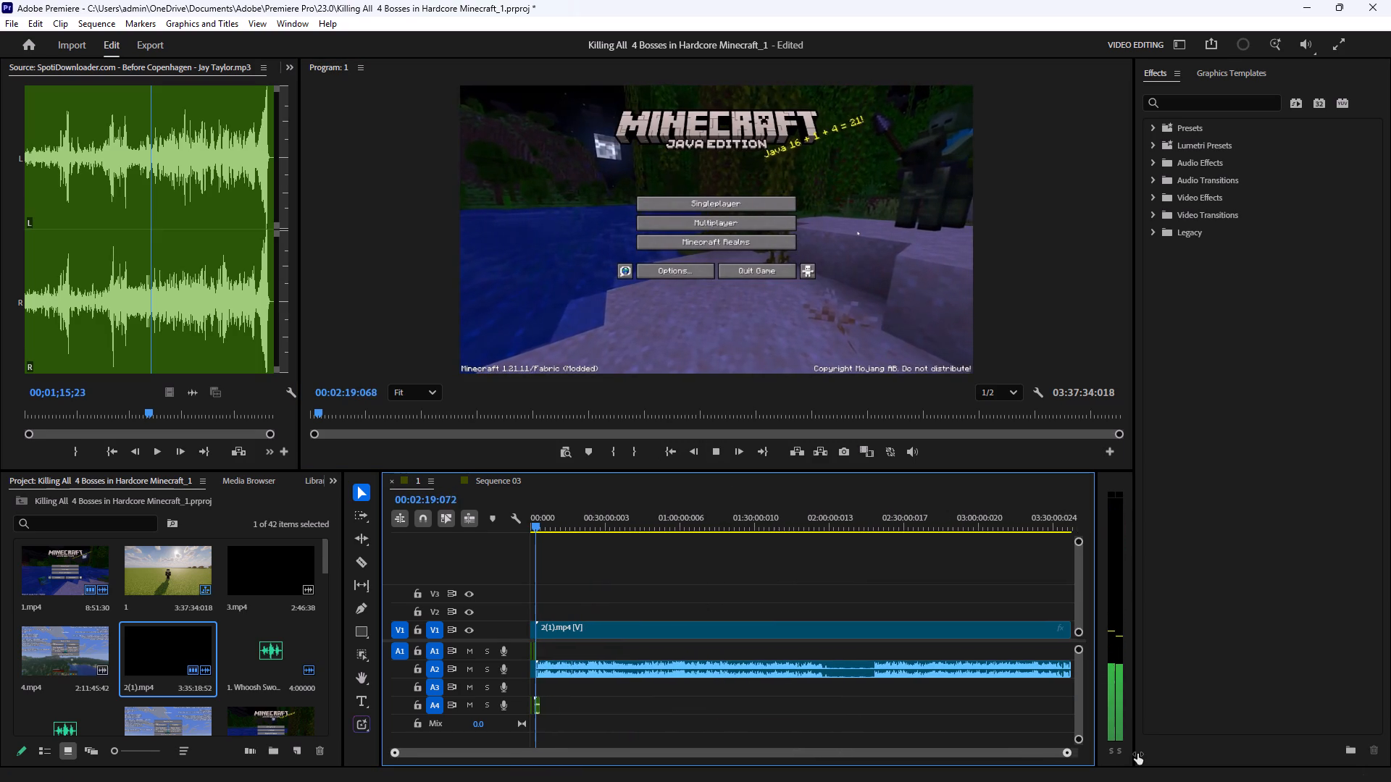
left_click_drag(1137, 754, 995, 742)
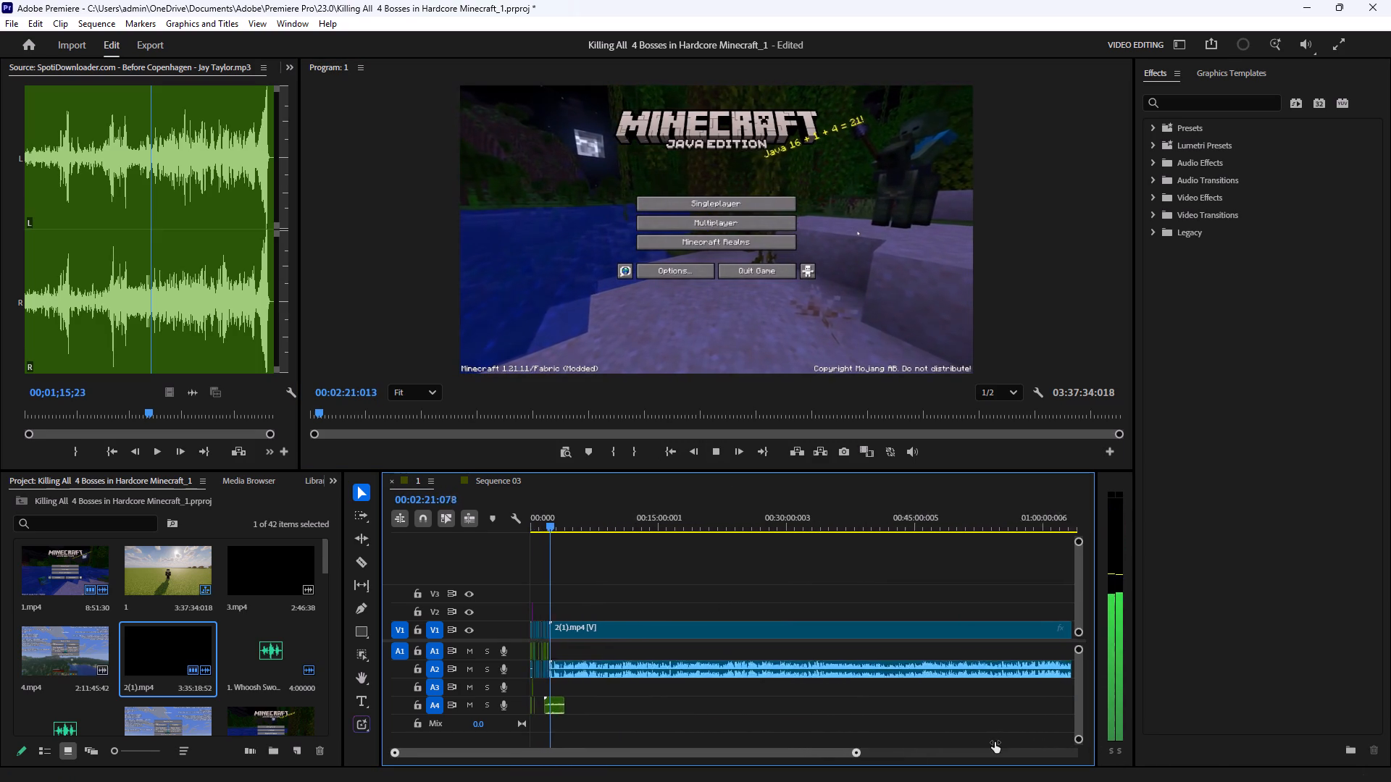
left_click_drag(995, 742, 753, 750)
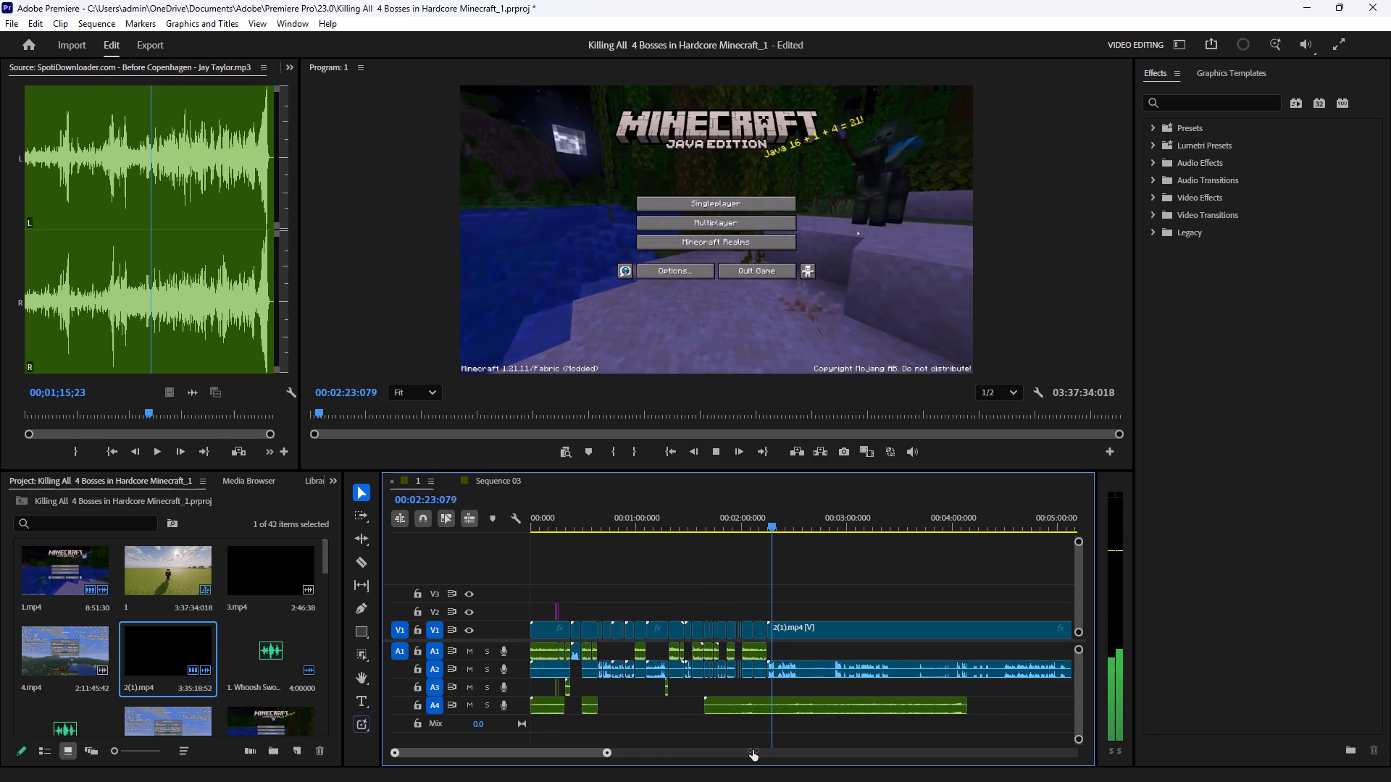
left_click_drag(753, 750, 748, 749)
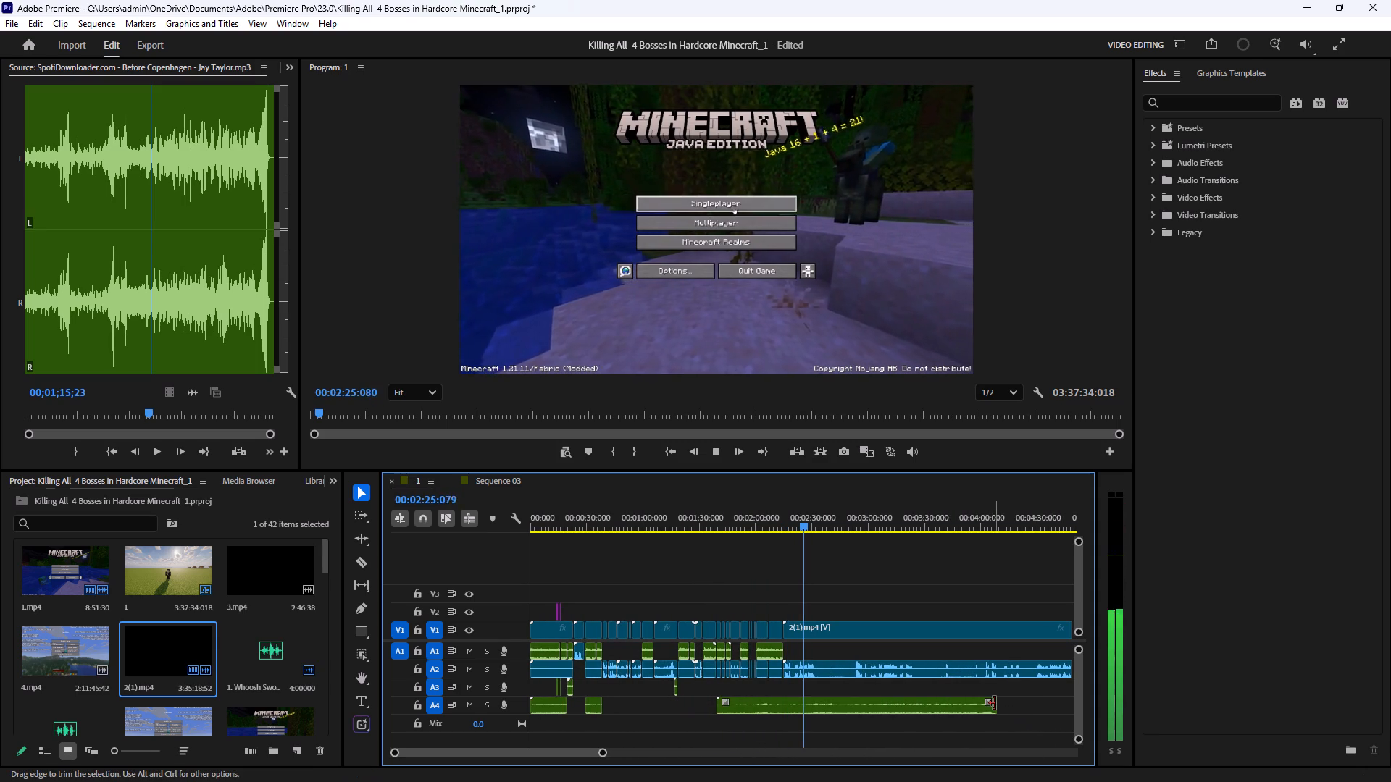
left_click_drag(995, 704, 782, 697)
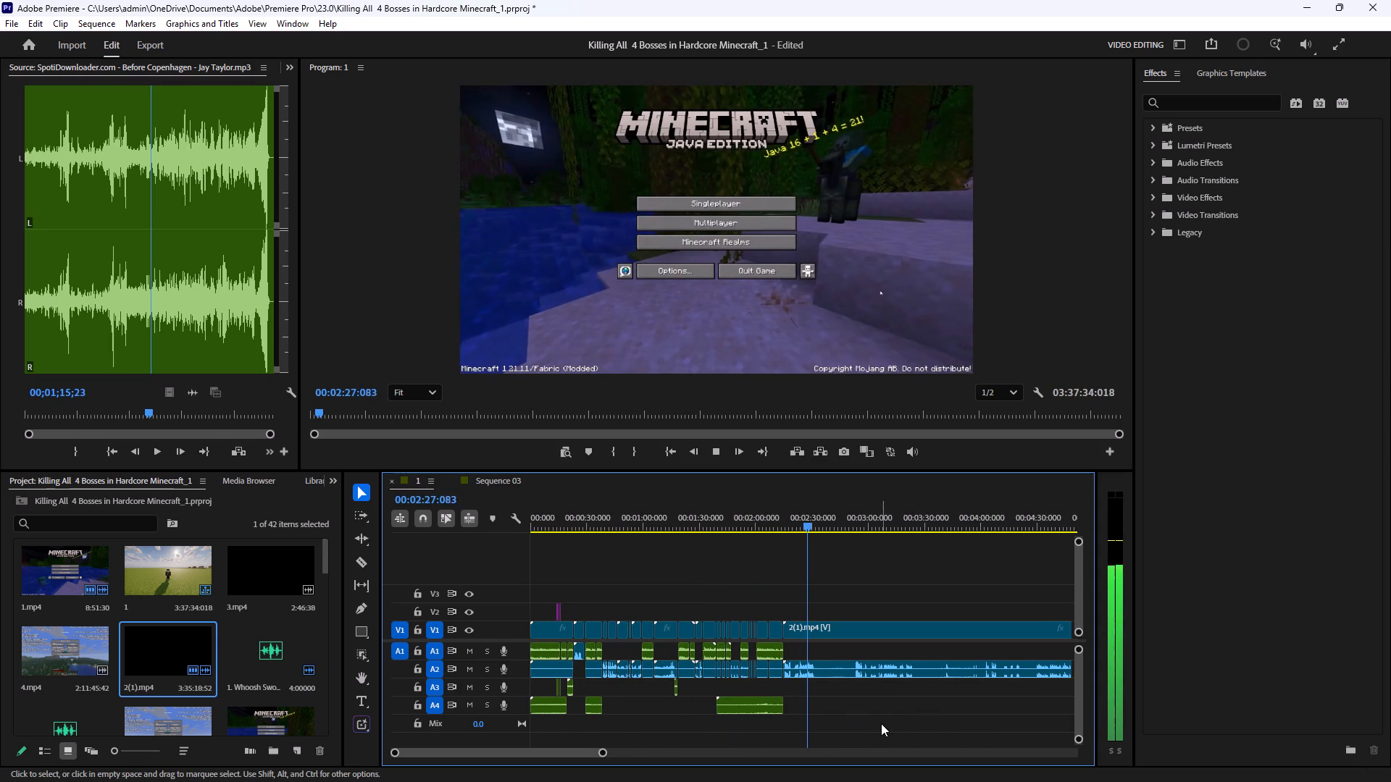
left_click(881, 723)
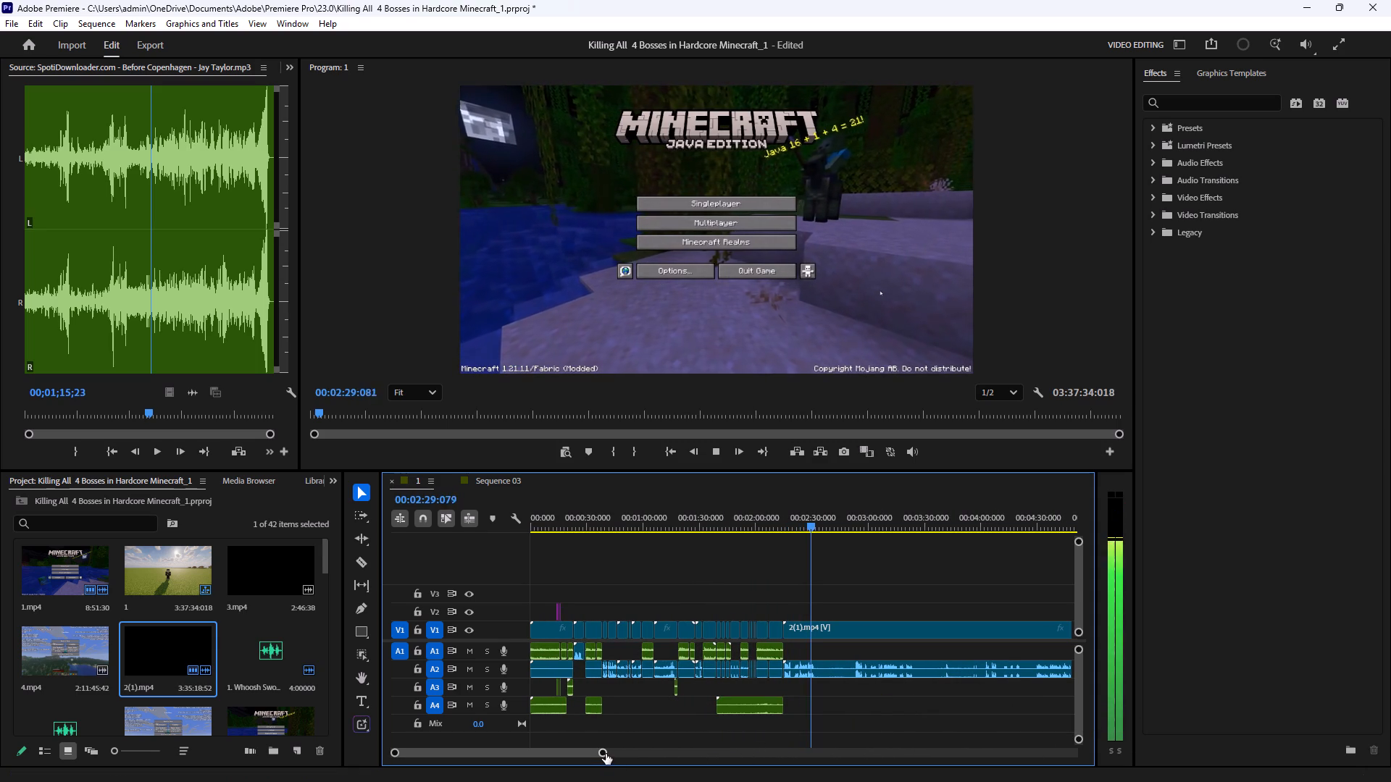
Trim about 37 seconds off the start of 2(1).mp4 and move it back against the preceding V1 clip at about 2:15.
left_click_drag(604, 754, 550, 762)
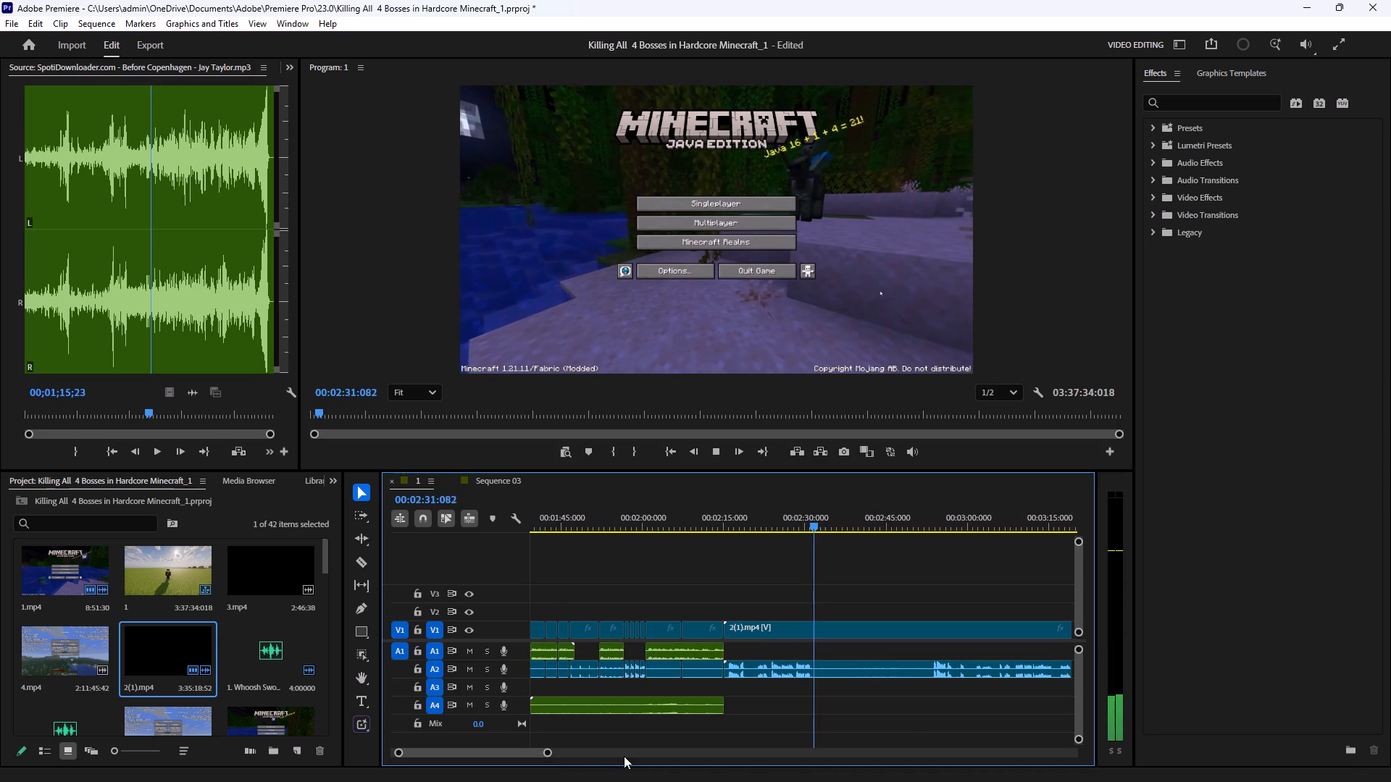
left_click(714, 450)
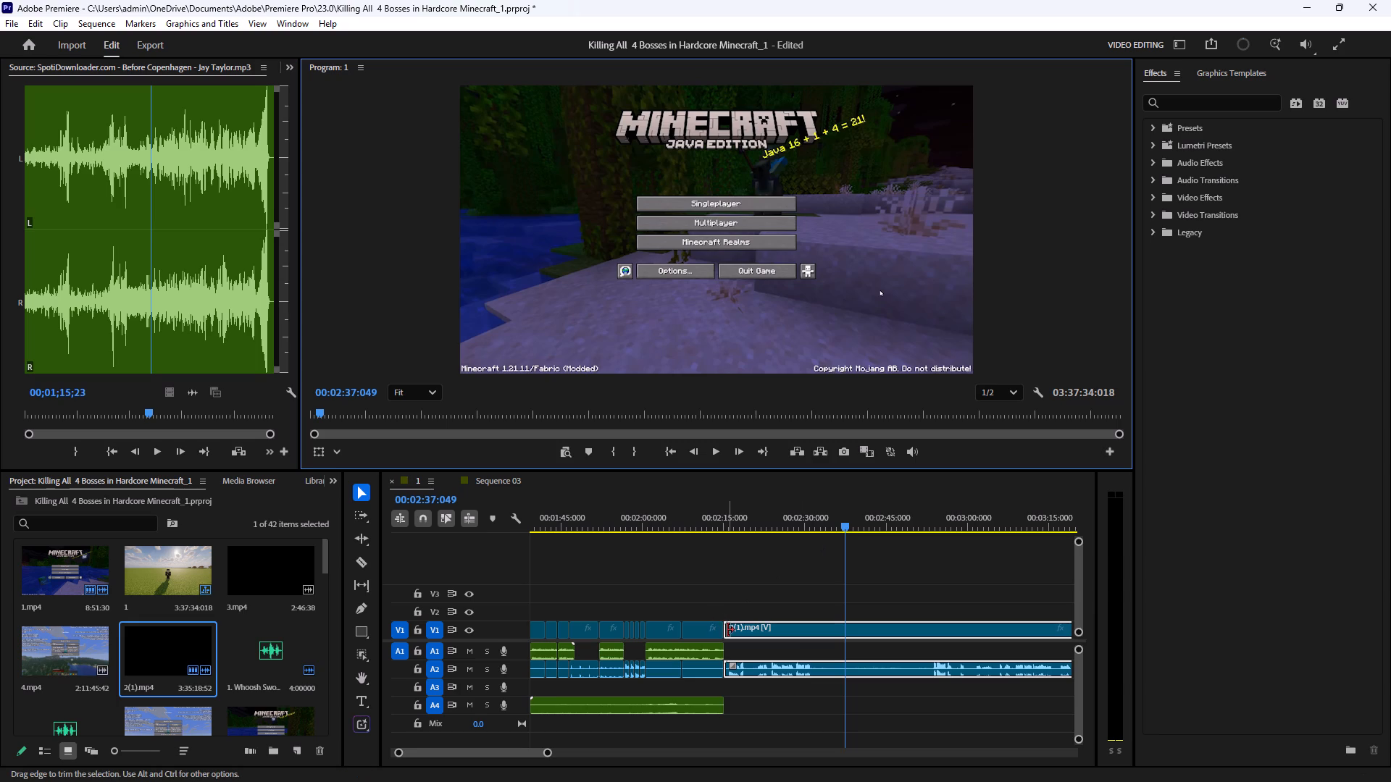
left_click_drag(728, 630, 928, 639)
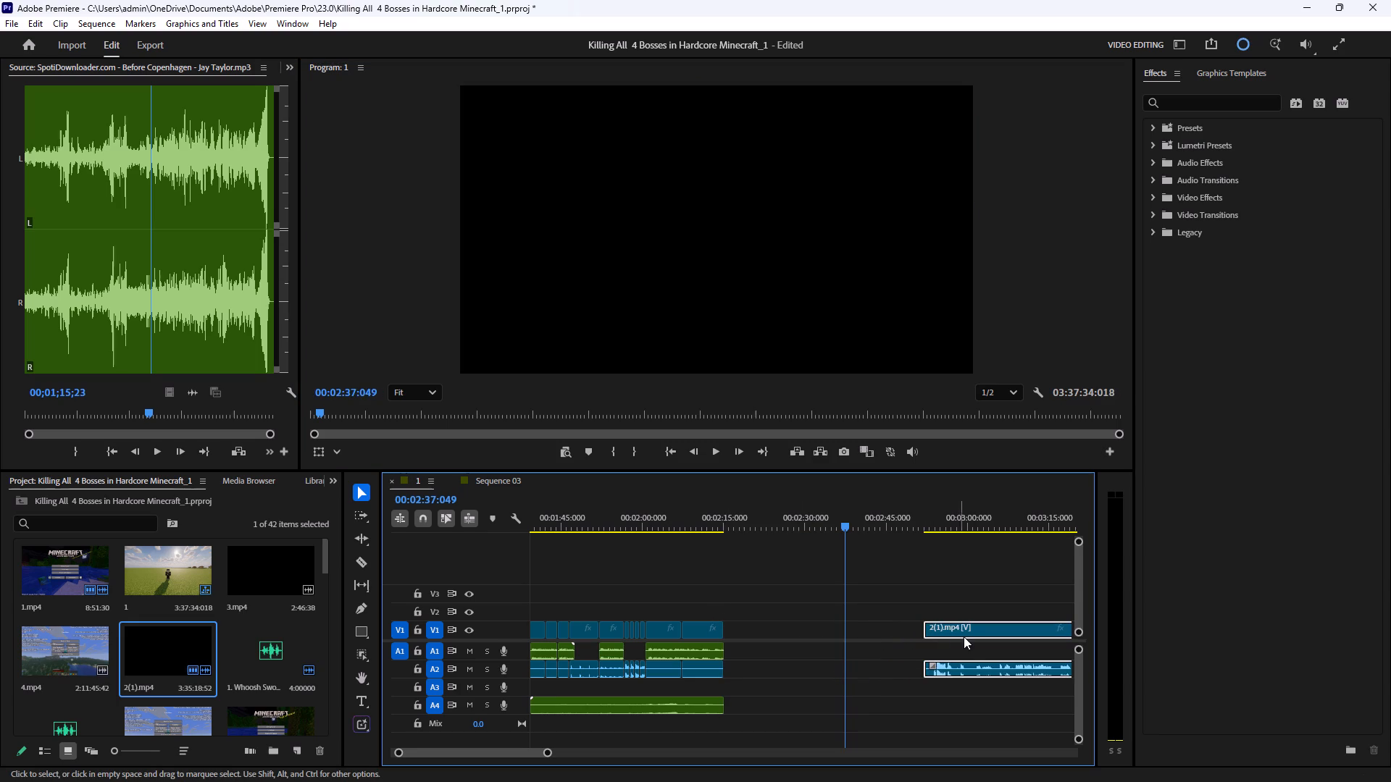
left_click_drag(976, 624, 785, 640)
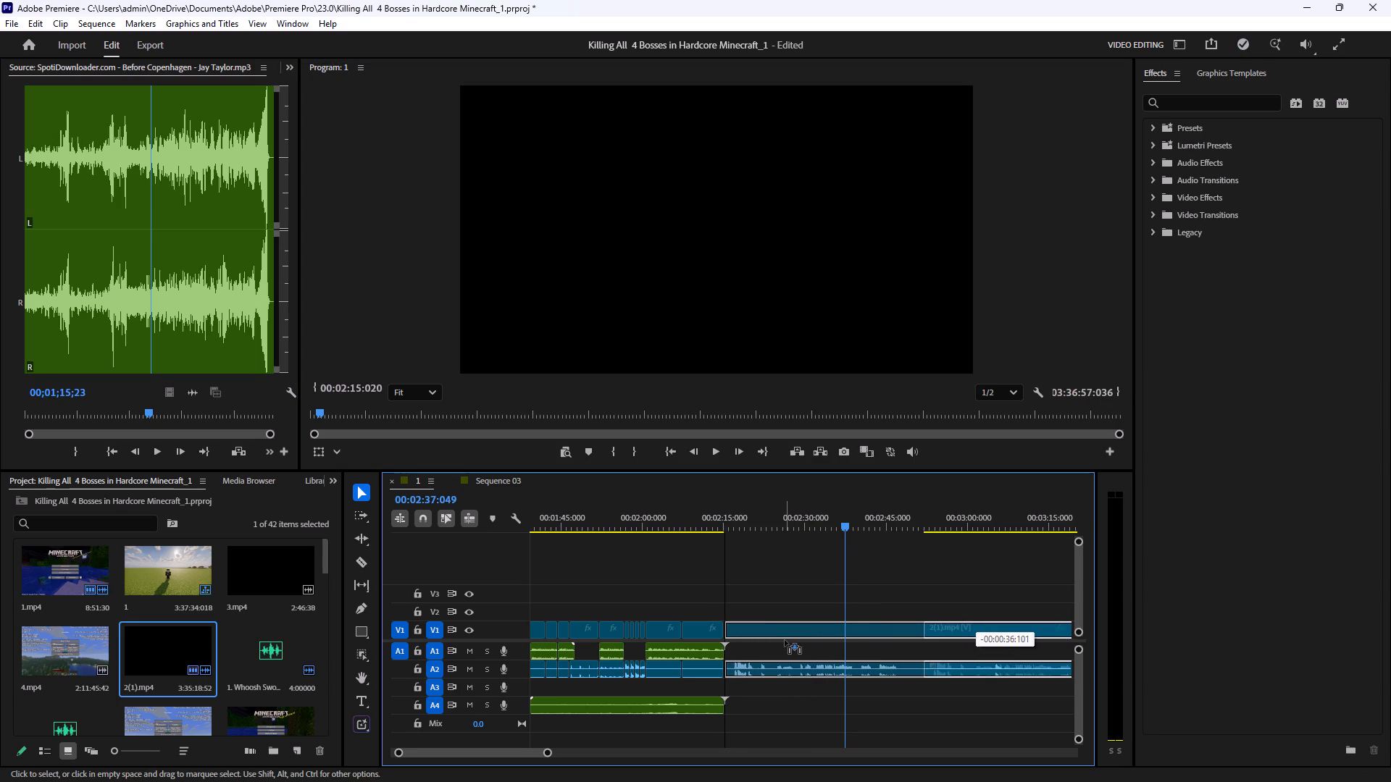
left_click_drag(785, 640, 774, 644)
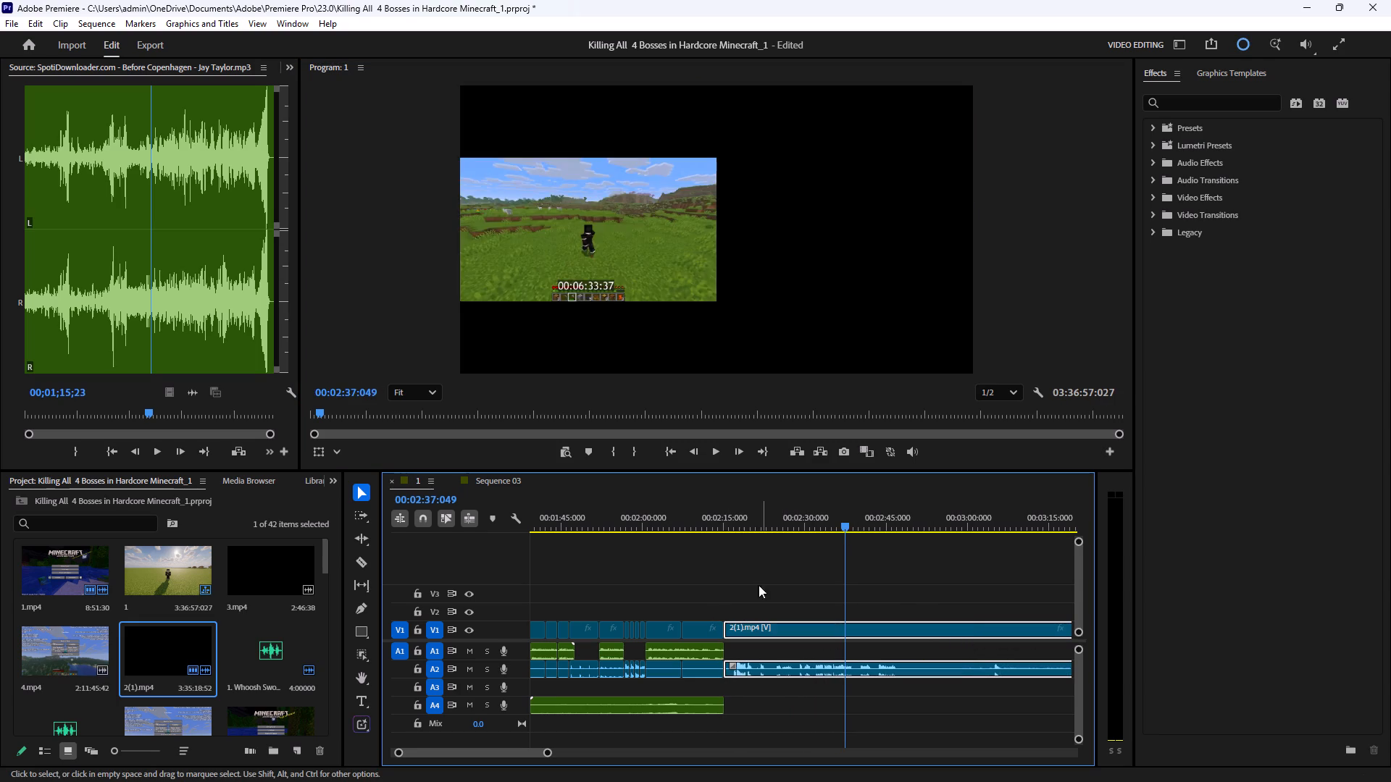
Review 2(1).mp4 by playing from about 2:14, scrubbing ahead through its footage and playing again from about 3:52.
left_click(721, 517)
left_click(717, 442)
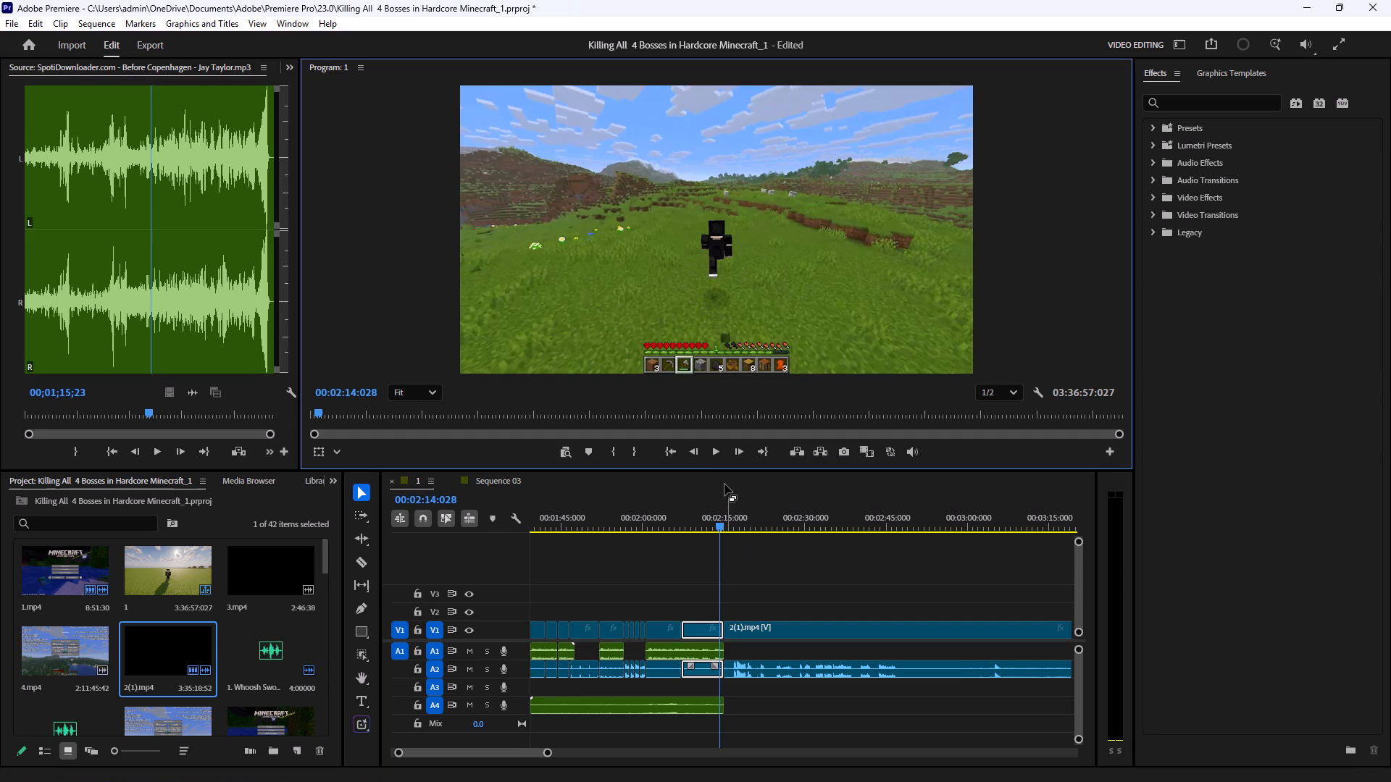
left_click(714, 448)
left_click(827, 564)
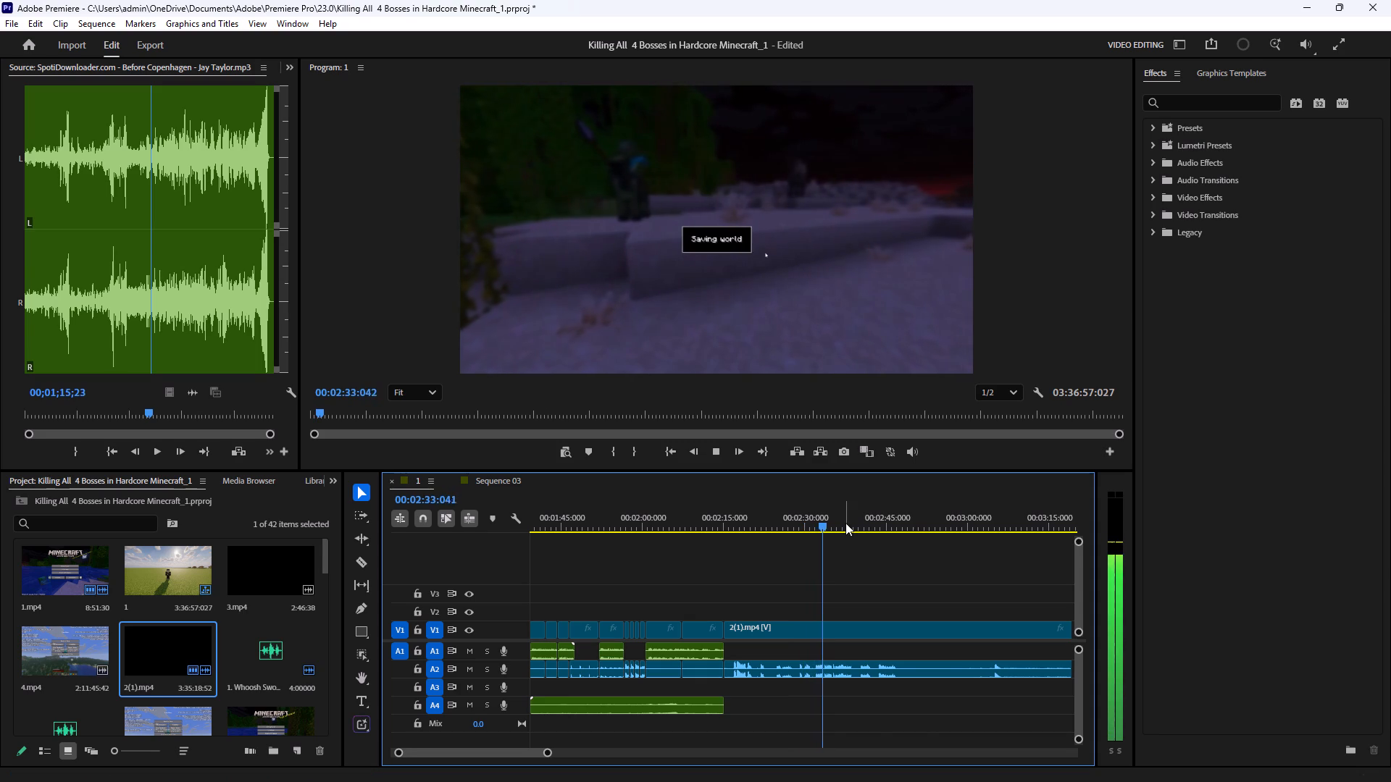
left_click_drag(849, 523, 1073, 534)
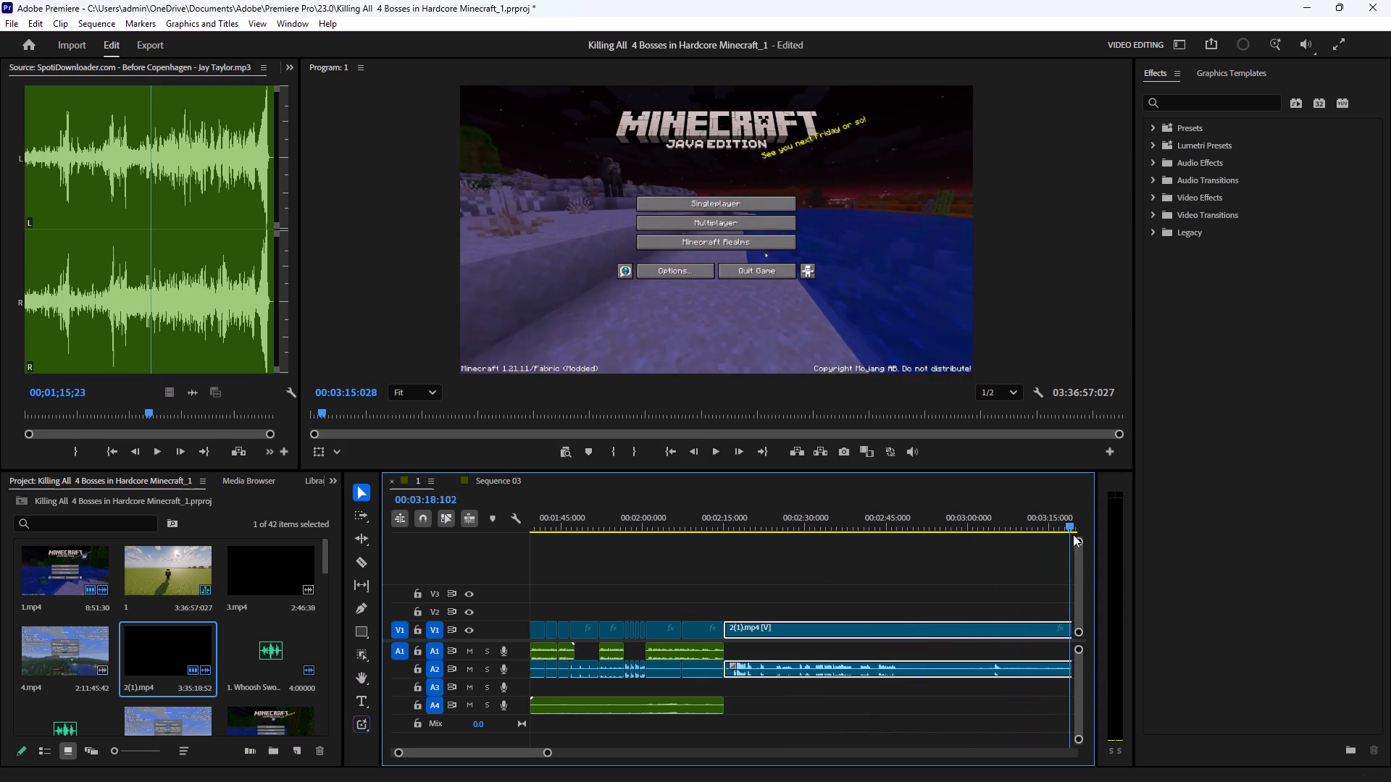
left_click_drag(1073, 534, 636, 548)
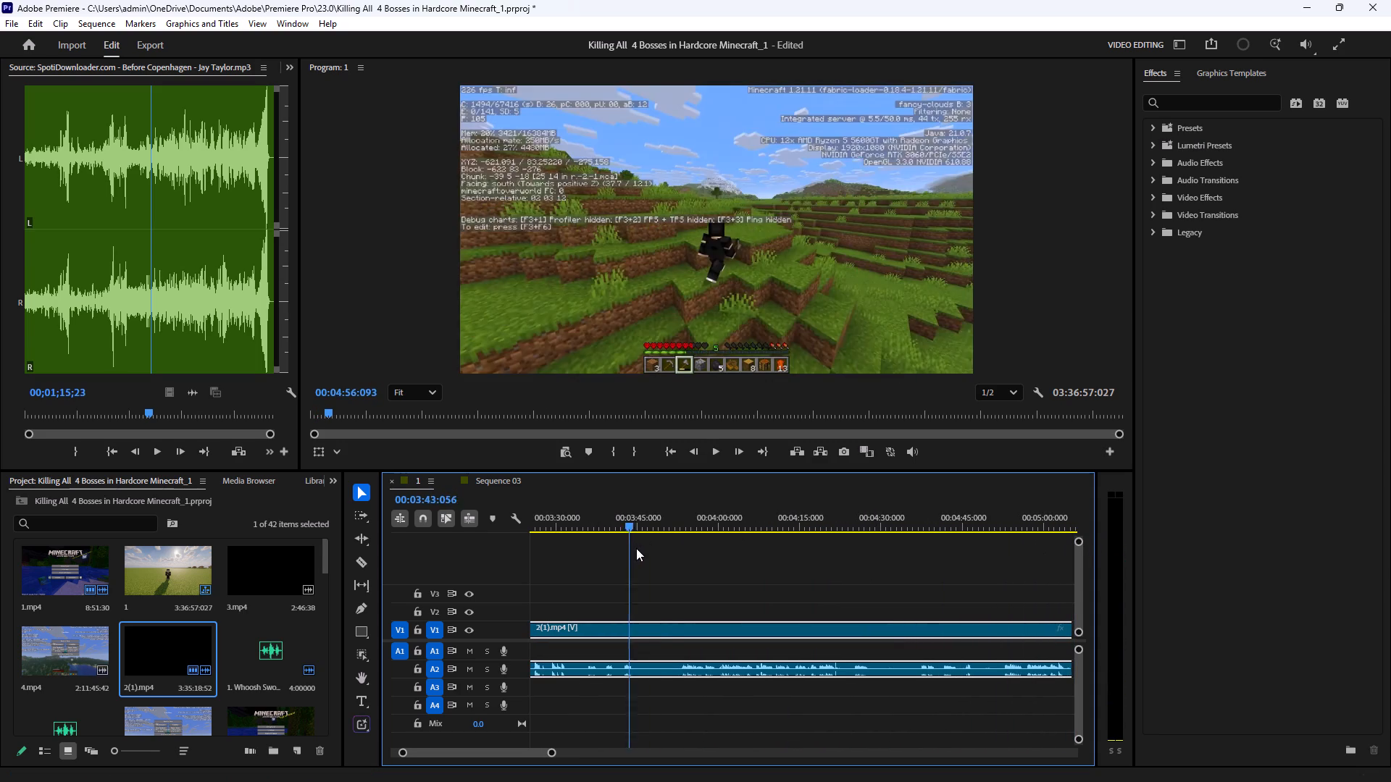
left_click_drag(636, 548, 680, 551)
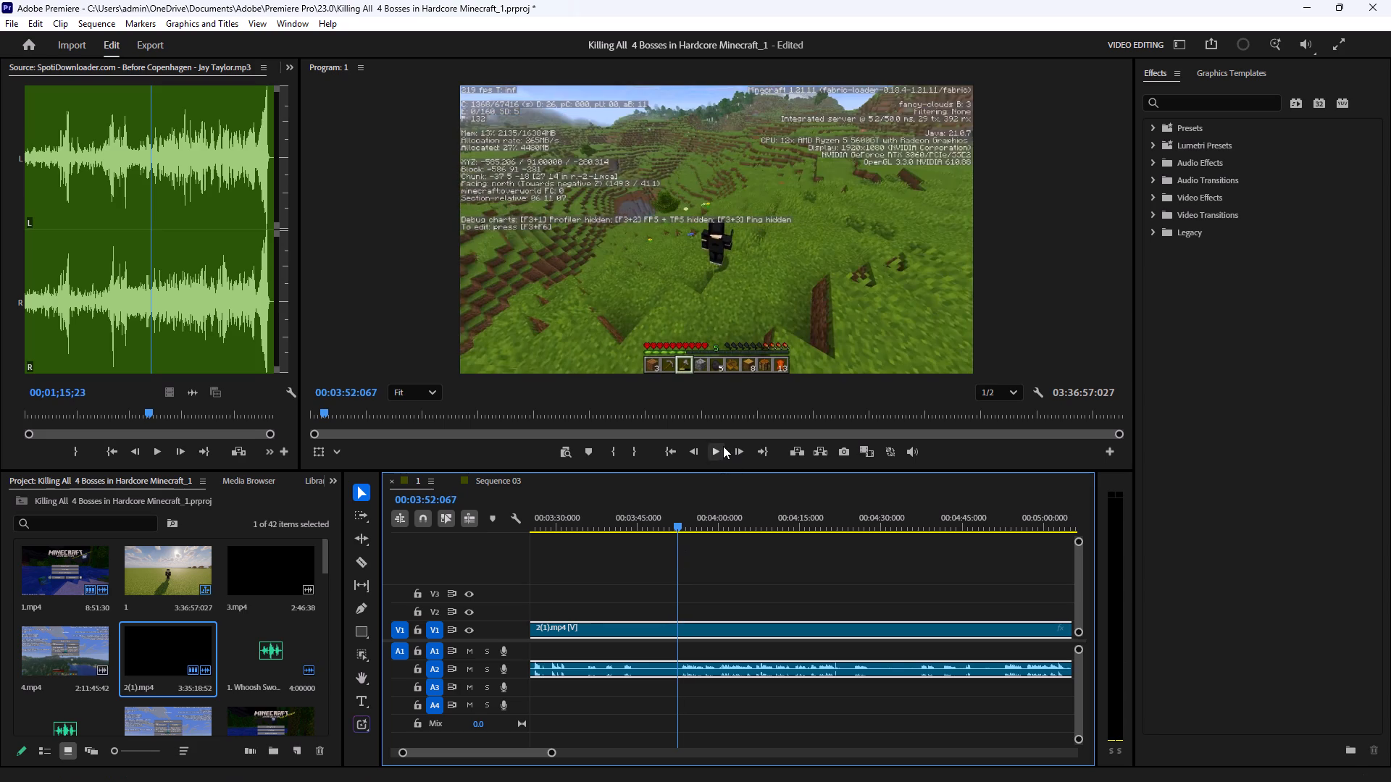
left_click(721, 446)
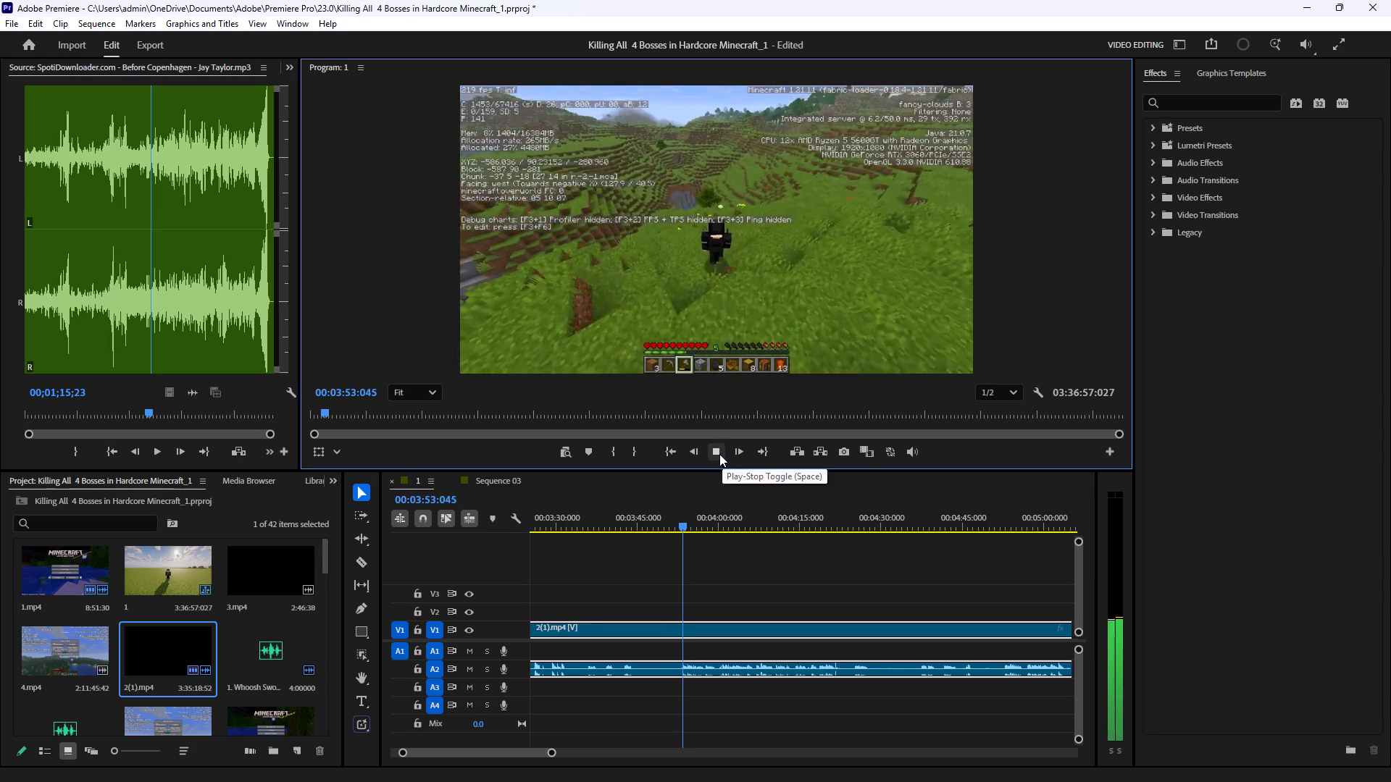
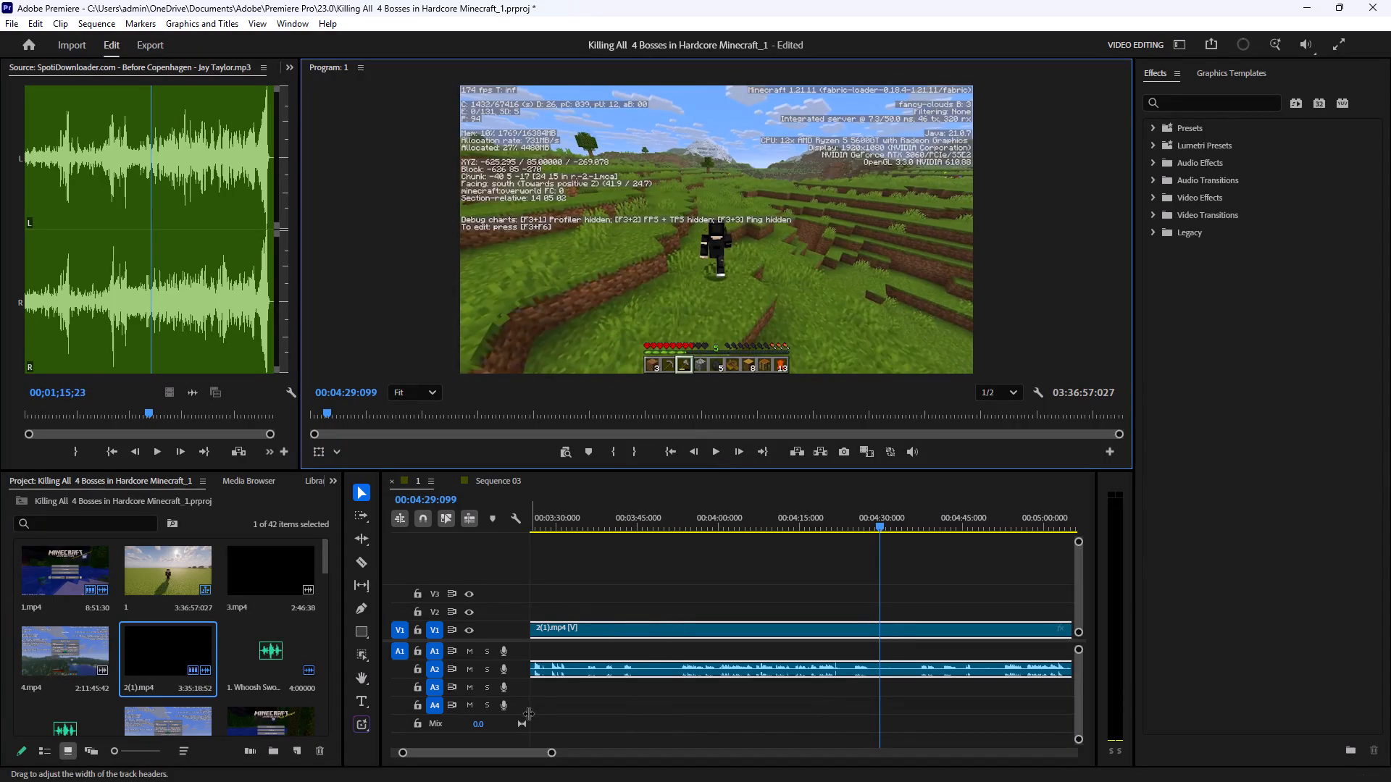
Trim about 1 min 9 s off the start of 2(1).mp4 and move it back against the preceding V1 clip at about 2:15.
left_click(530, 754)
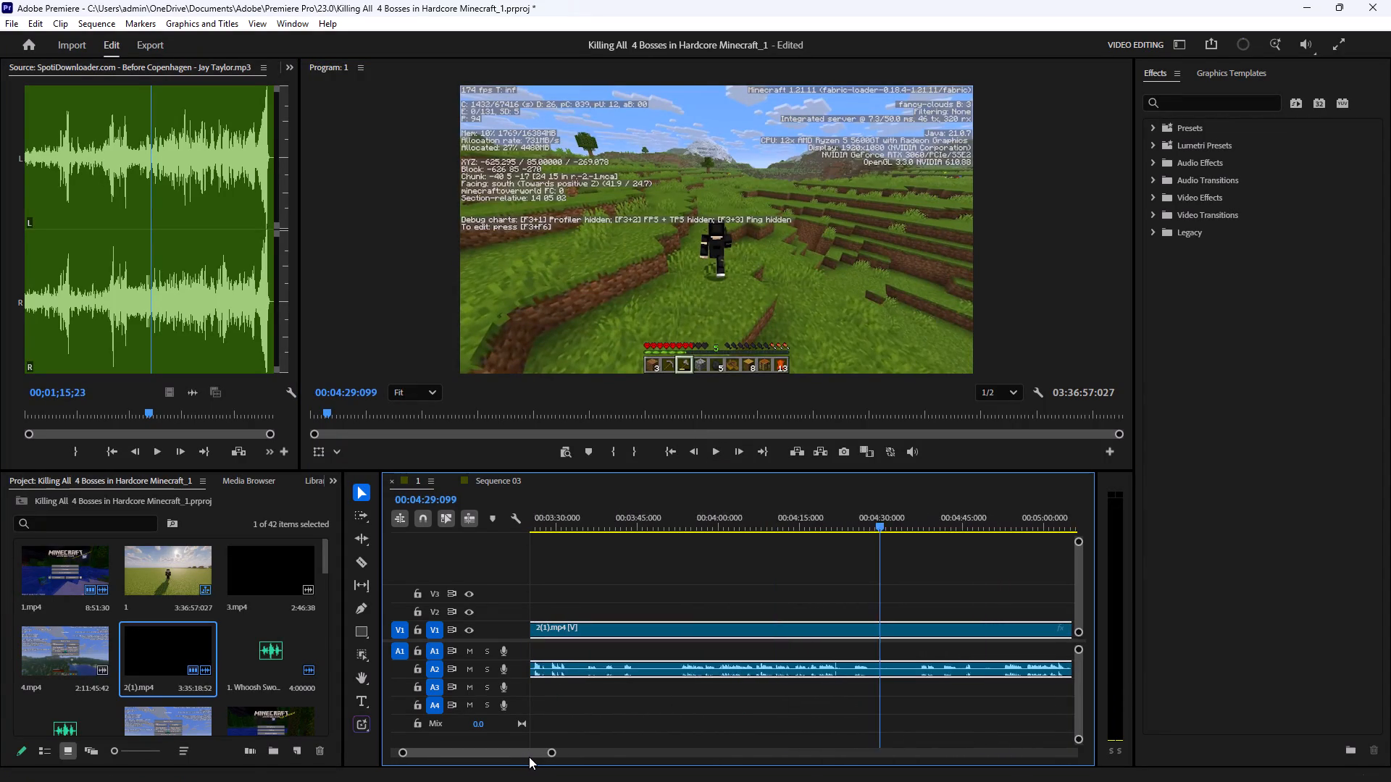
left_click_drag(655, 628, 793, 633)
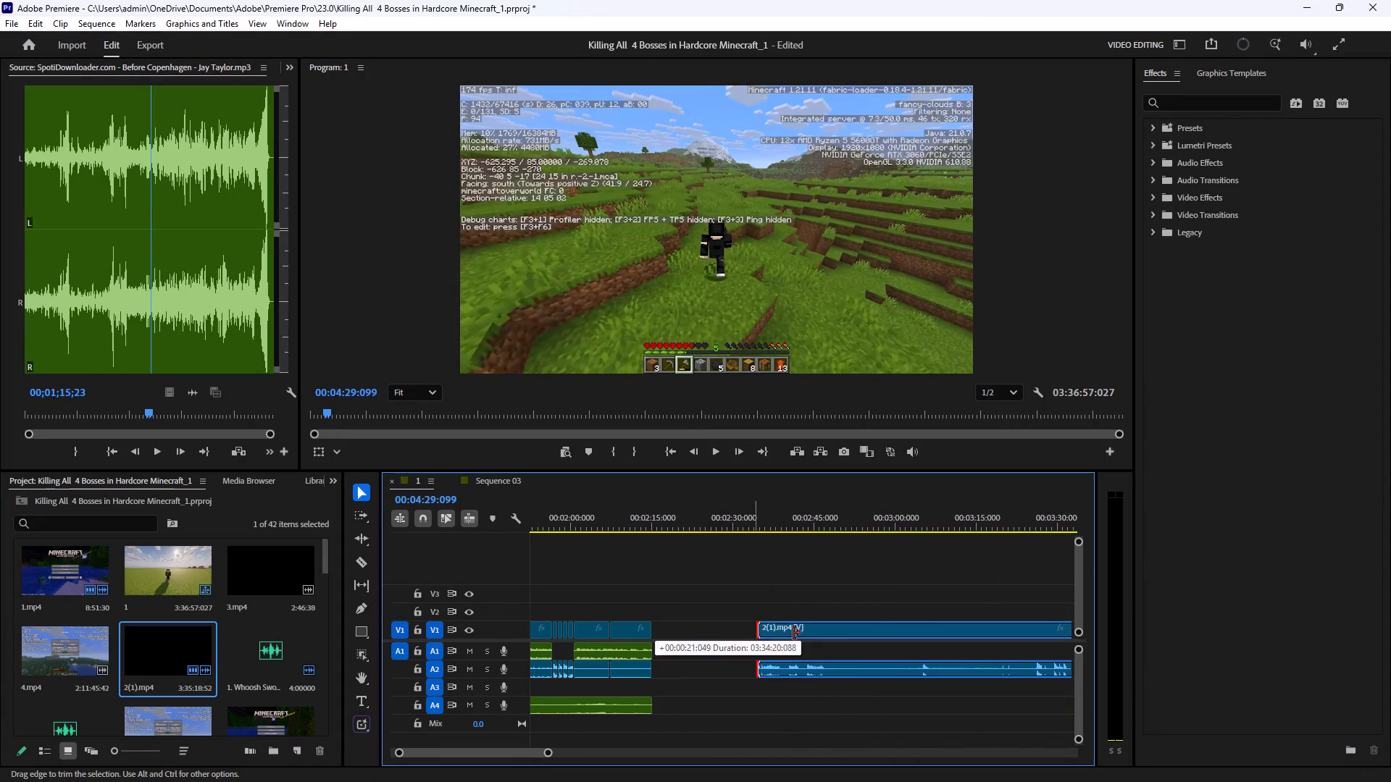
left_click_drag(793, 633, 1032, 633)
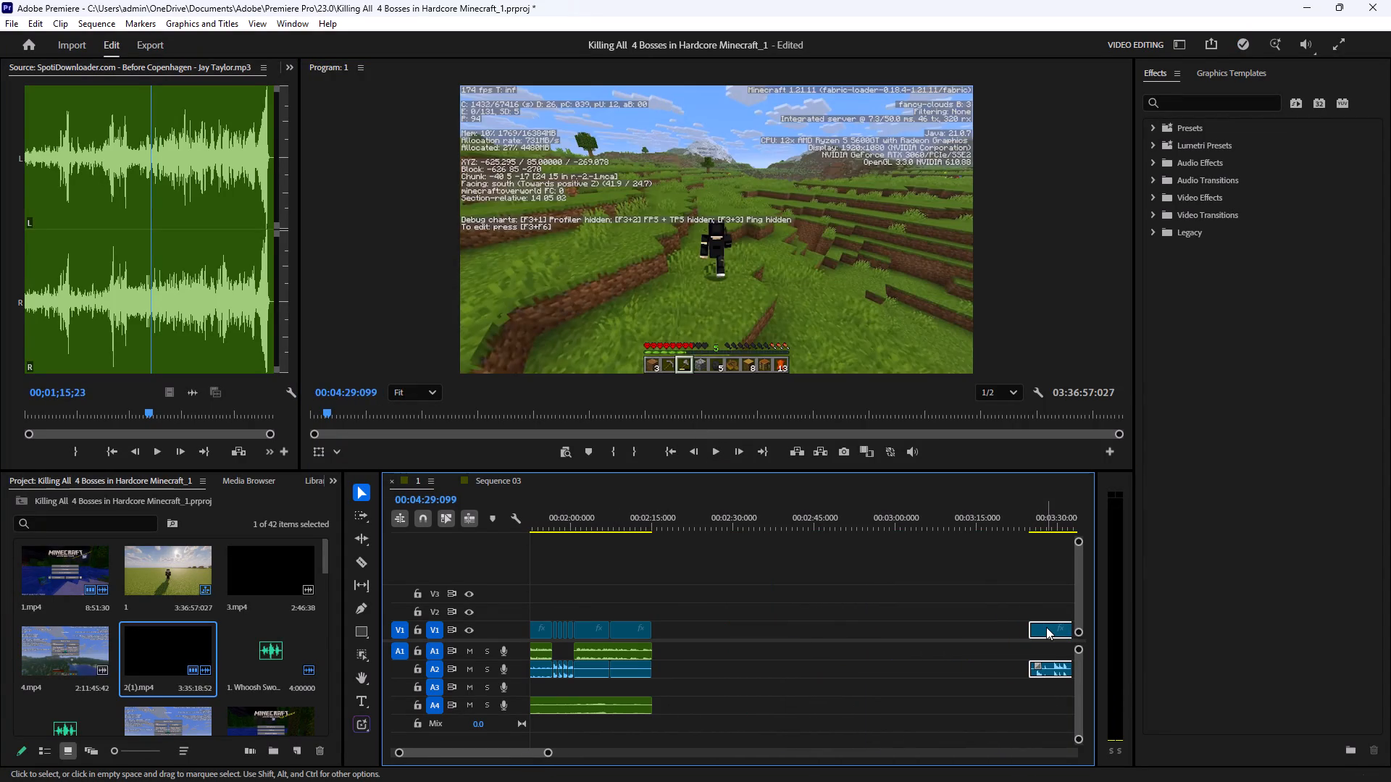
left_click_drag(1047, 627, 677, 626)
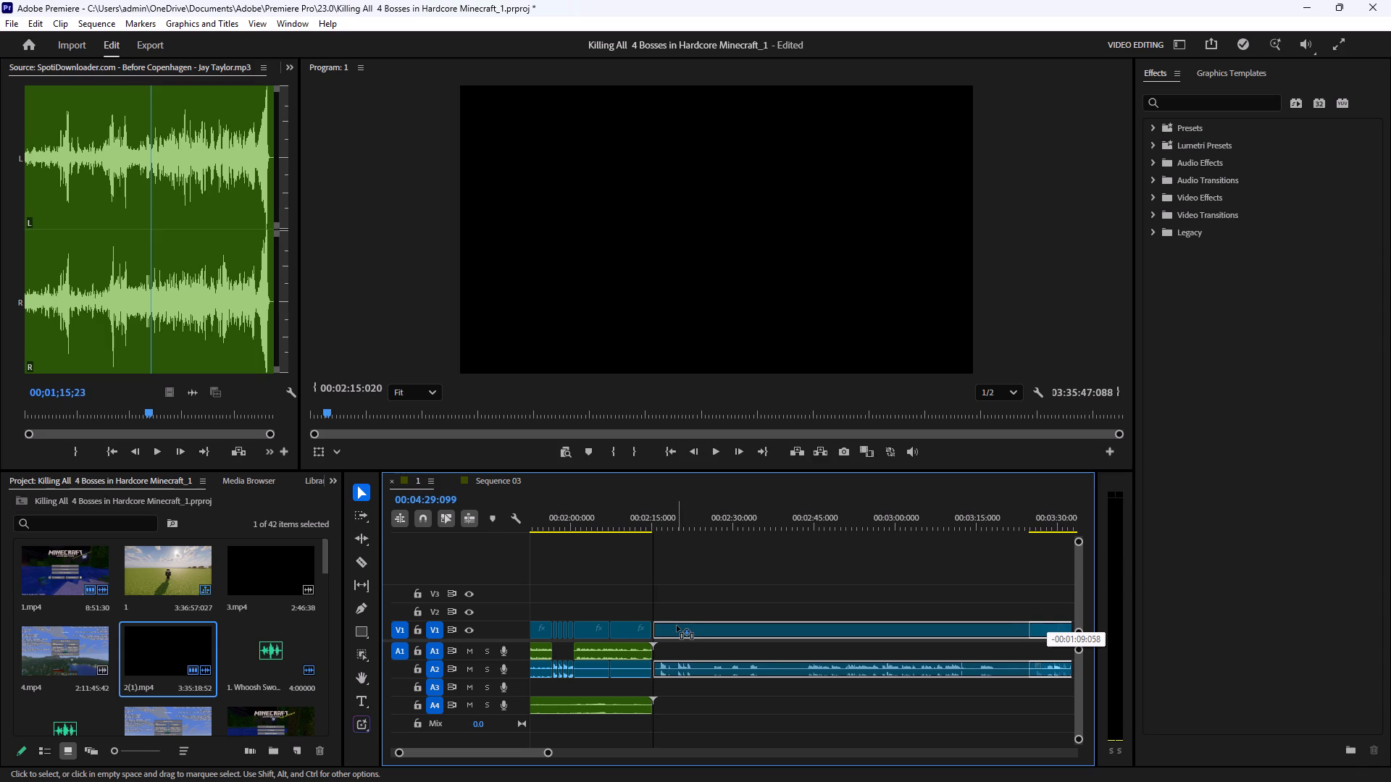
left_click_drag(677, 626, 672, 632)
left_click_drag(672, 632, 664, 633)
left_click(758, 568)
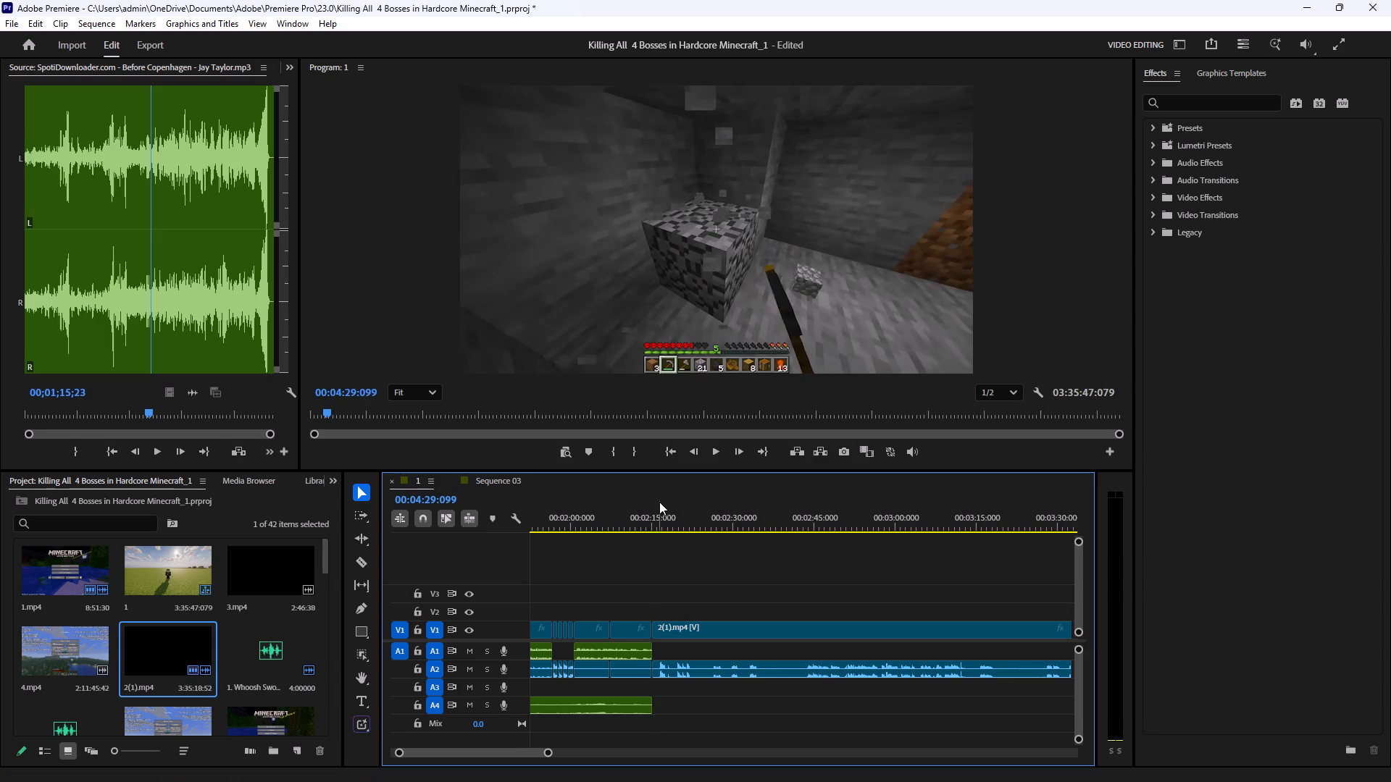
Play the sequence from about 2:09 across the cut into 2(1).mp4 to about 2:19 to check its new opening footage.
left_click(662, 516)
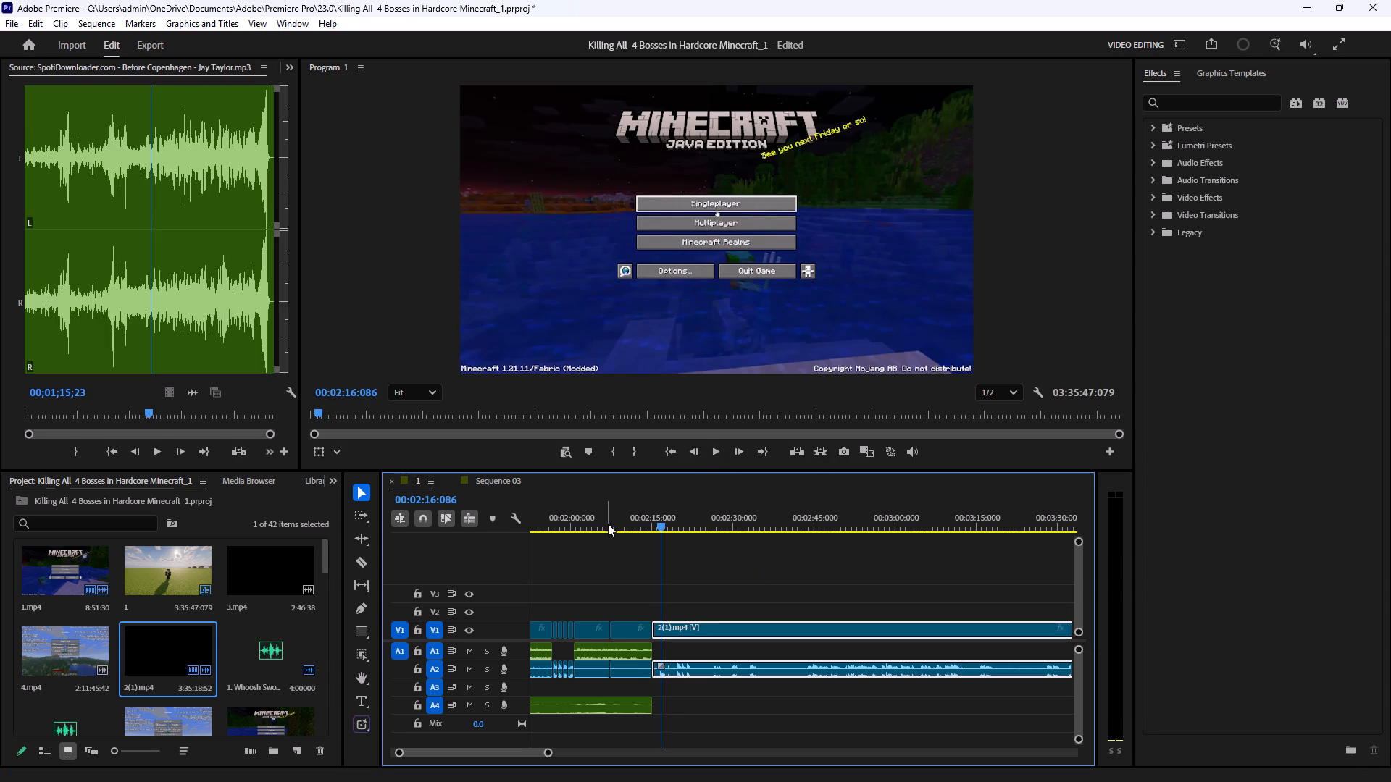
left_click(621, 523)
left_click(719, 461)
left_click(719, 453)
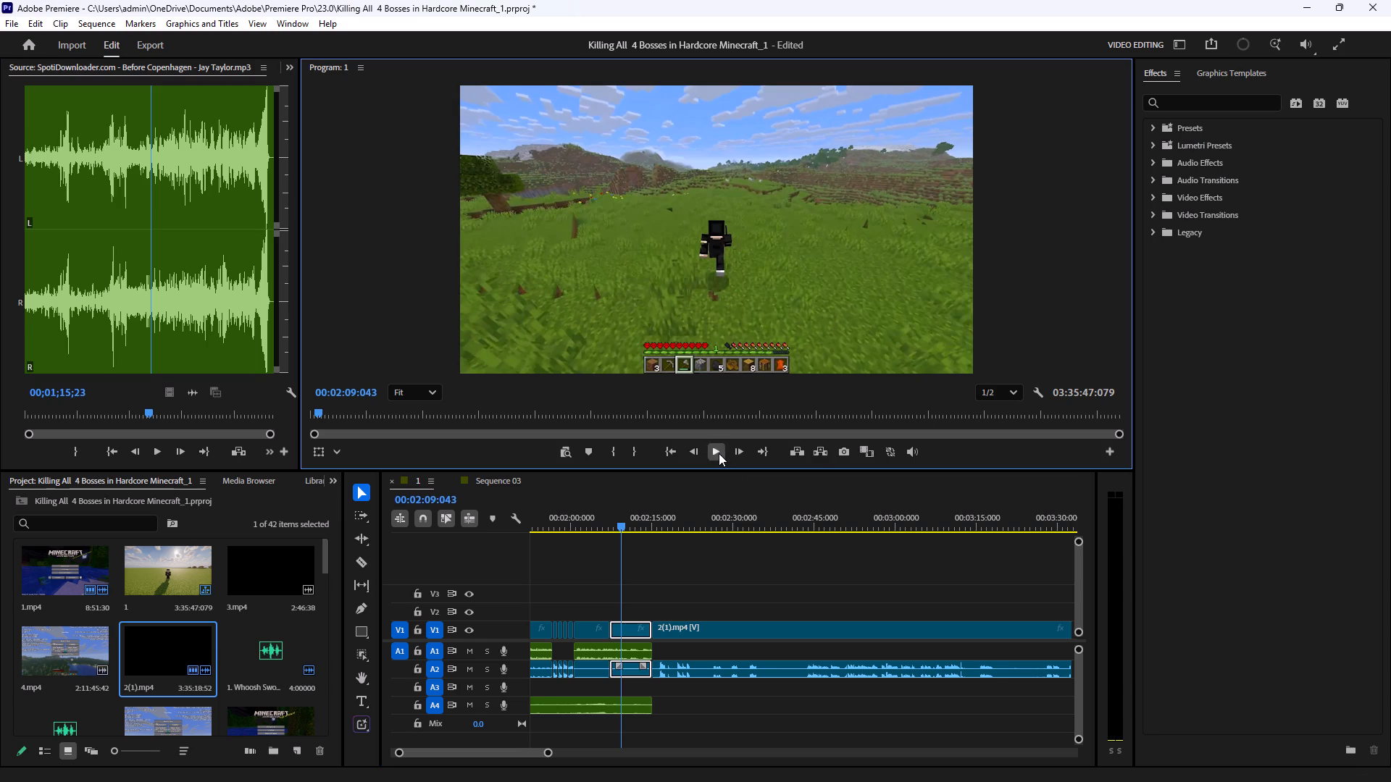
left_click(747, 576)
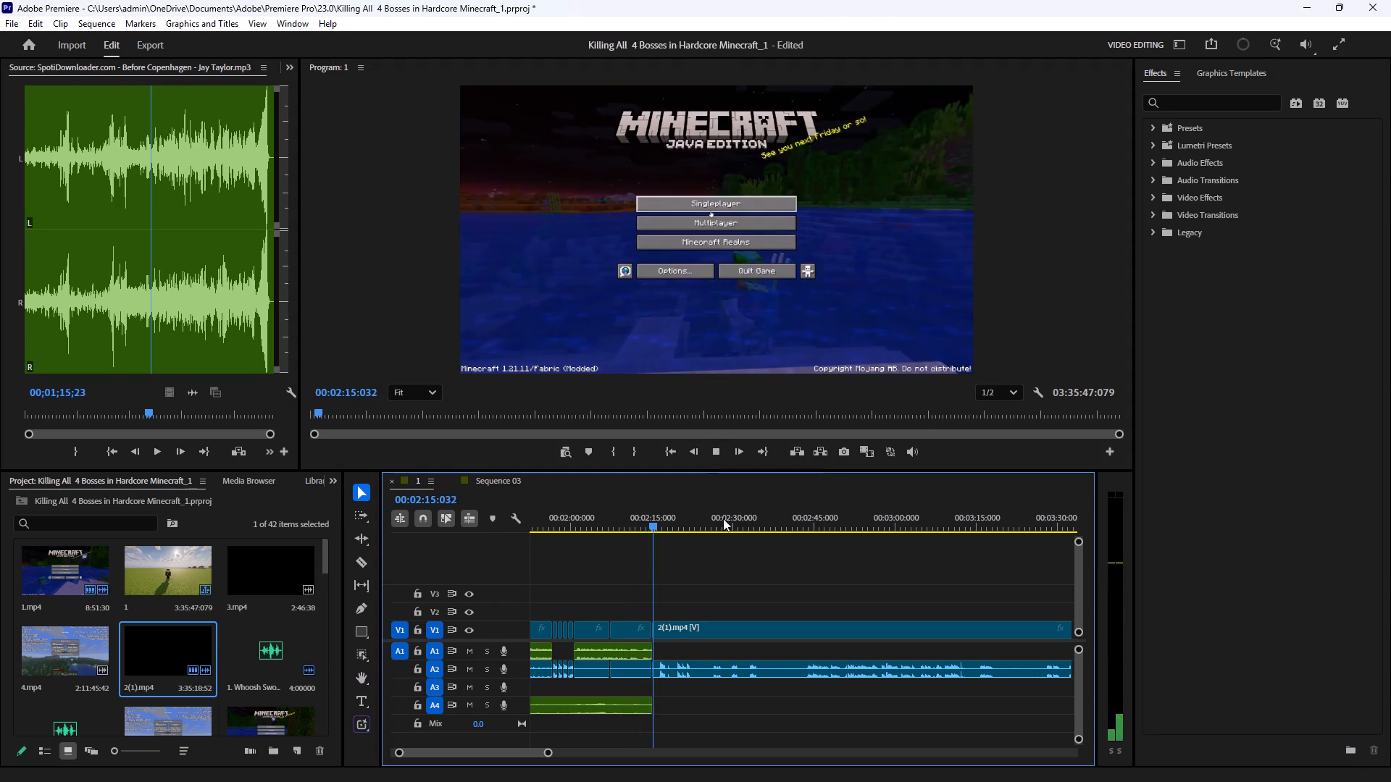
left_click(730, 586)
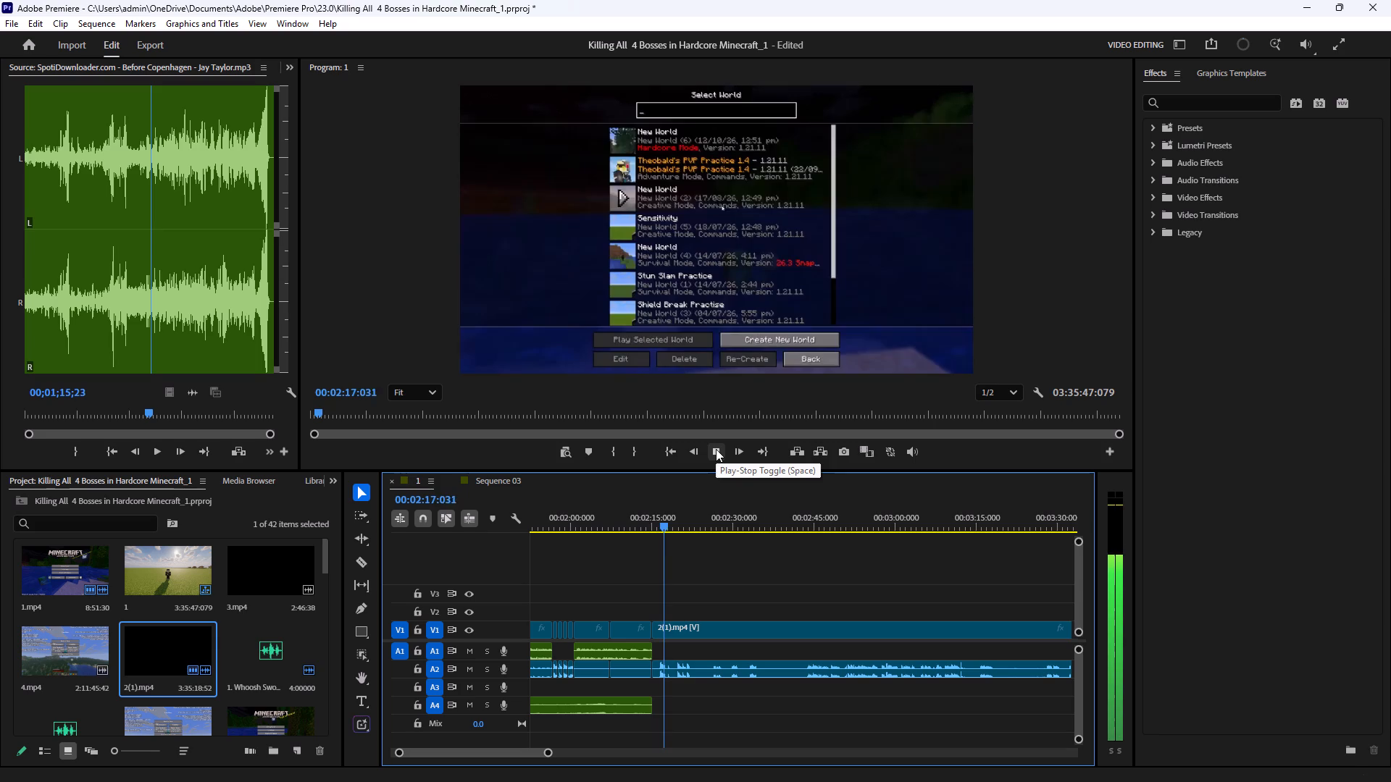
left_click(716, 448)
left_click(716, 448)
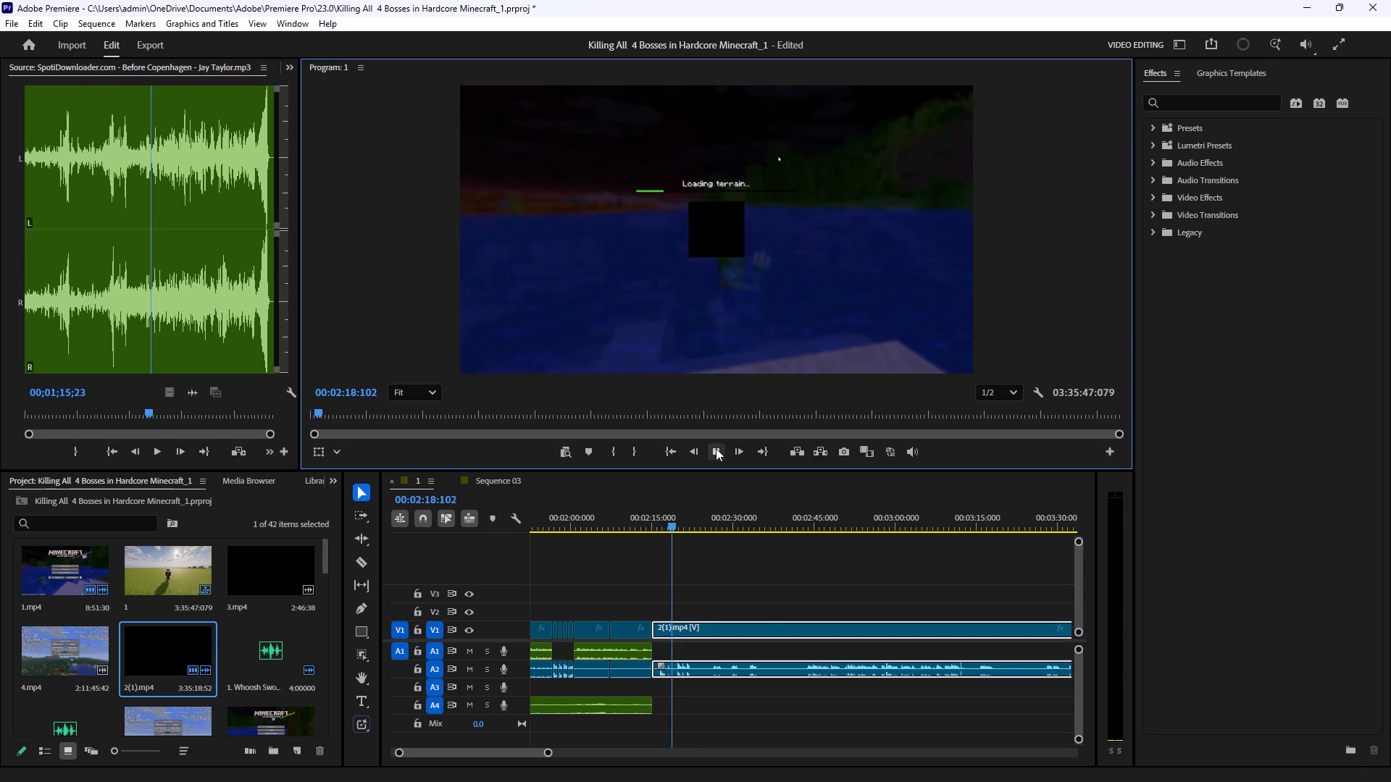
left_click(716, 448)
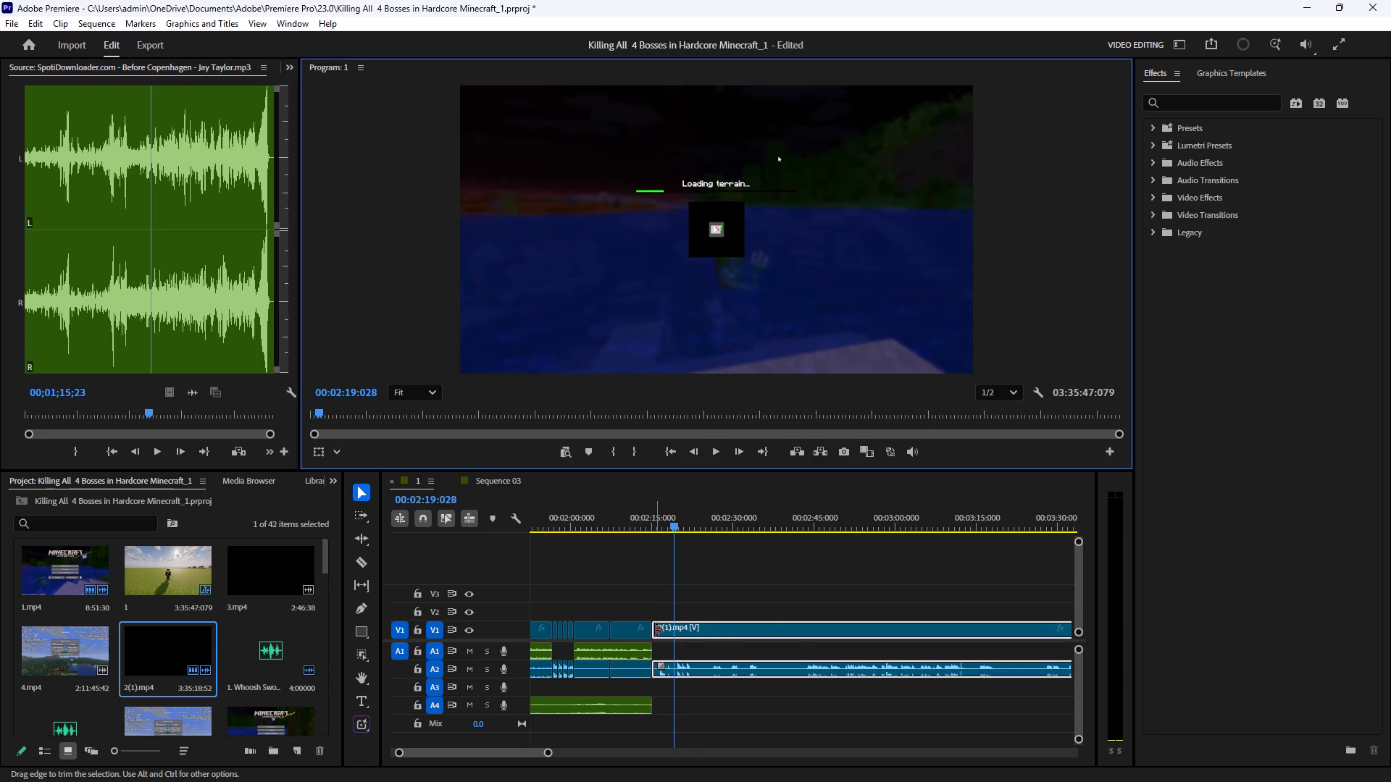
Trim about 27 seconds more off the start of 2(1).mp4 and close the gap to the preceding V1 clip at about 2:15.
left_click_drag(654, 630, 803, 629)
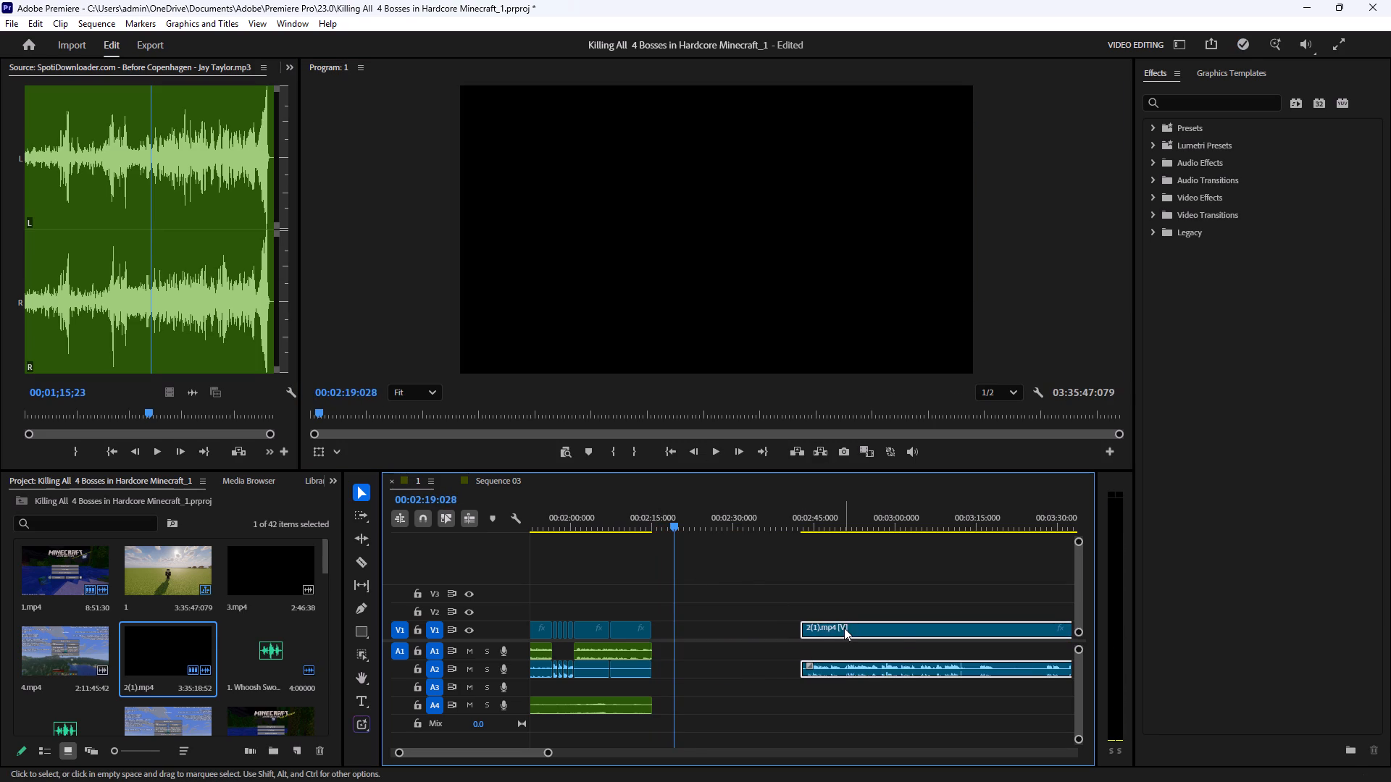
left_click_drag(844, 628, 698, 638)
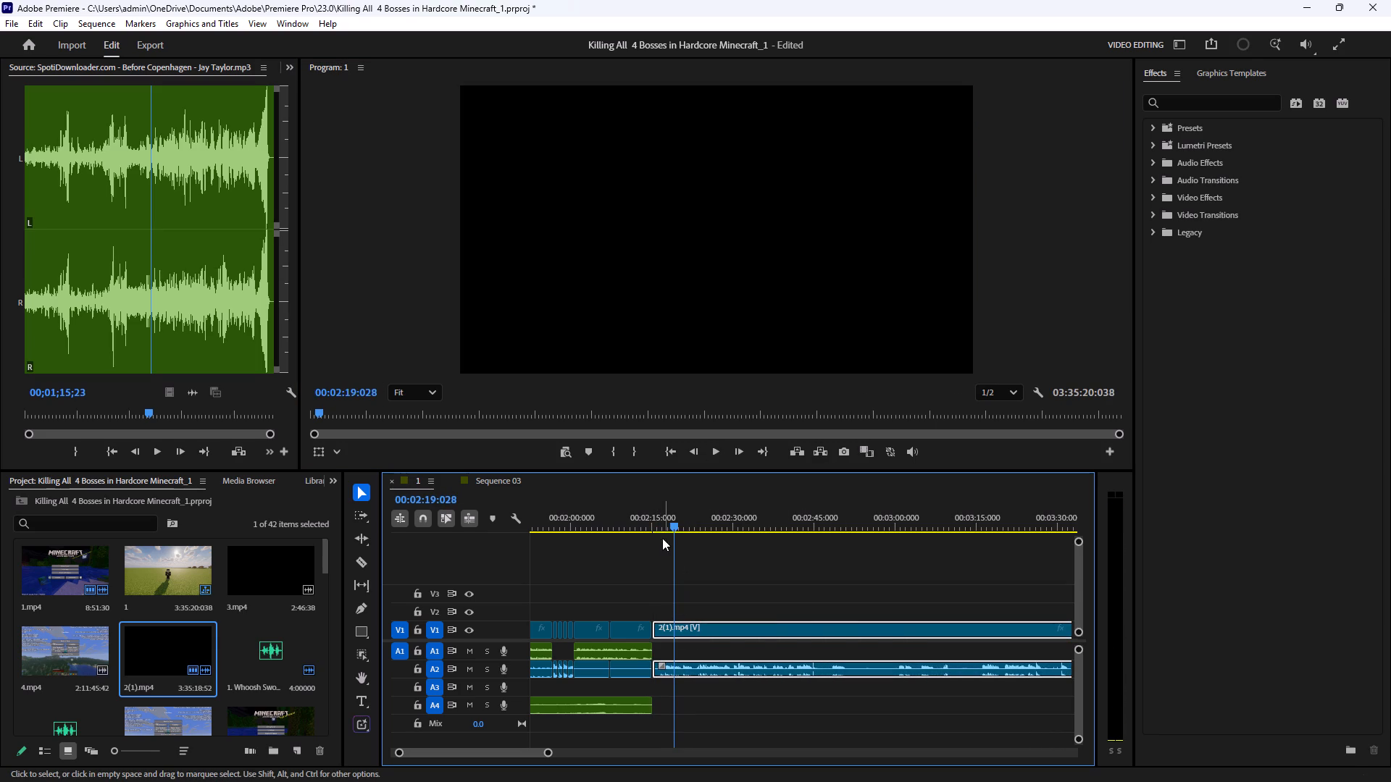
Review 2(1).mp4 by playing from about 2:15, scrubbing ahead to about 3:13 and playing again from there.
left_click(655, 518)
left_click(837, 579)
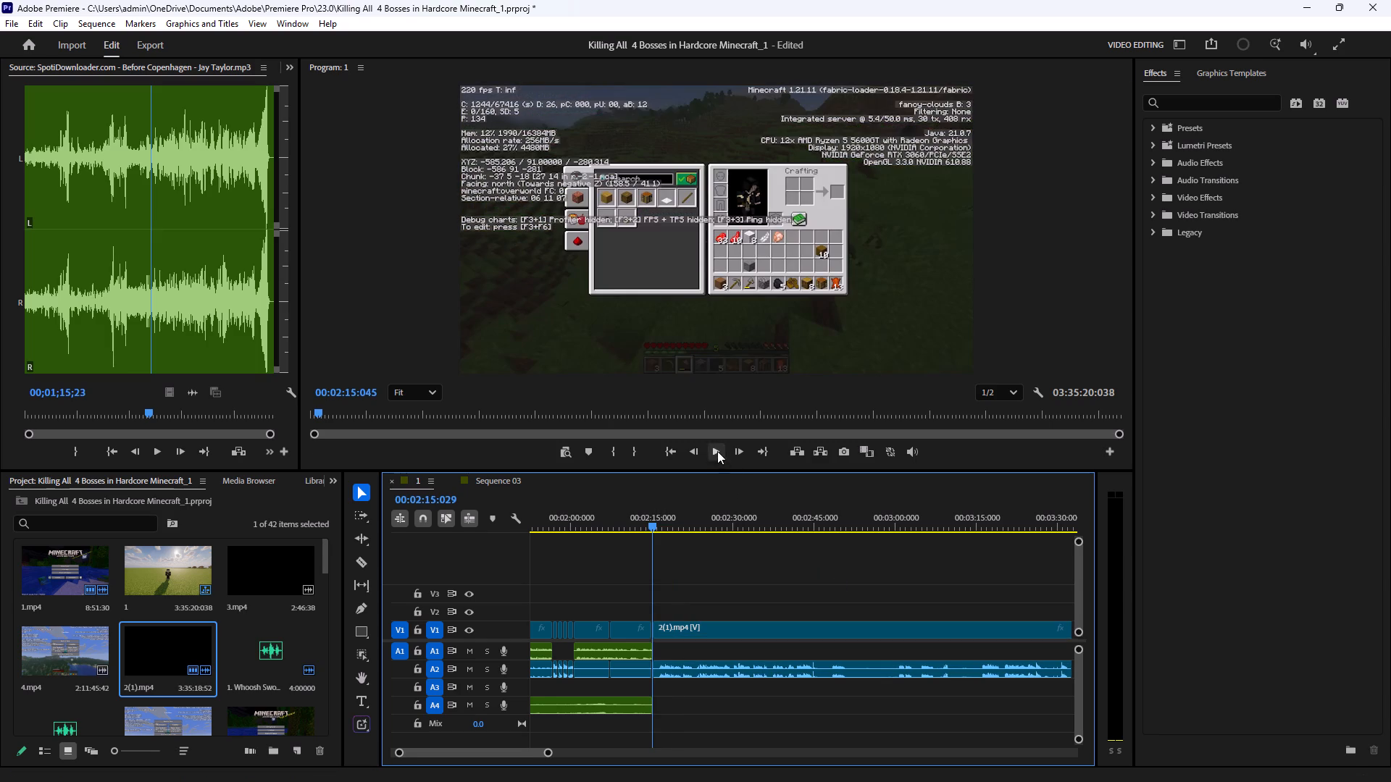
left_click(717, 451)
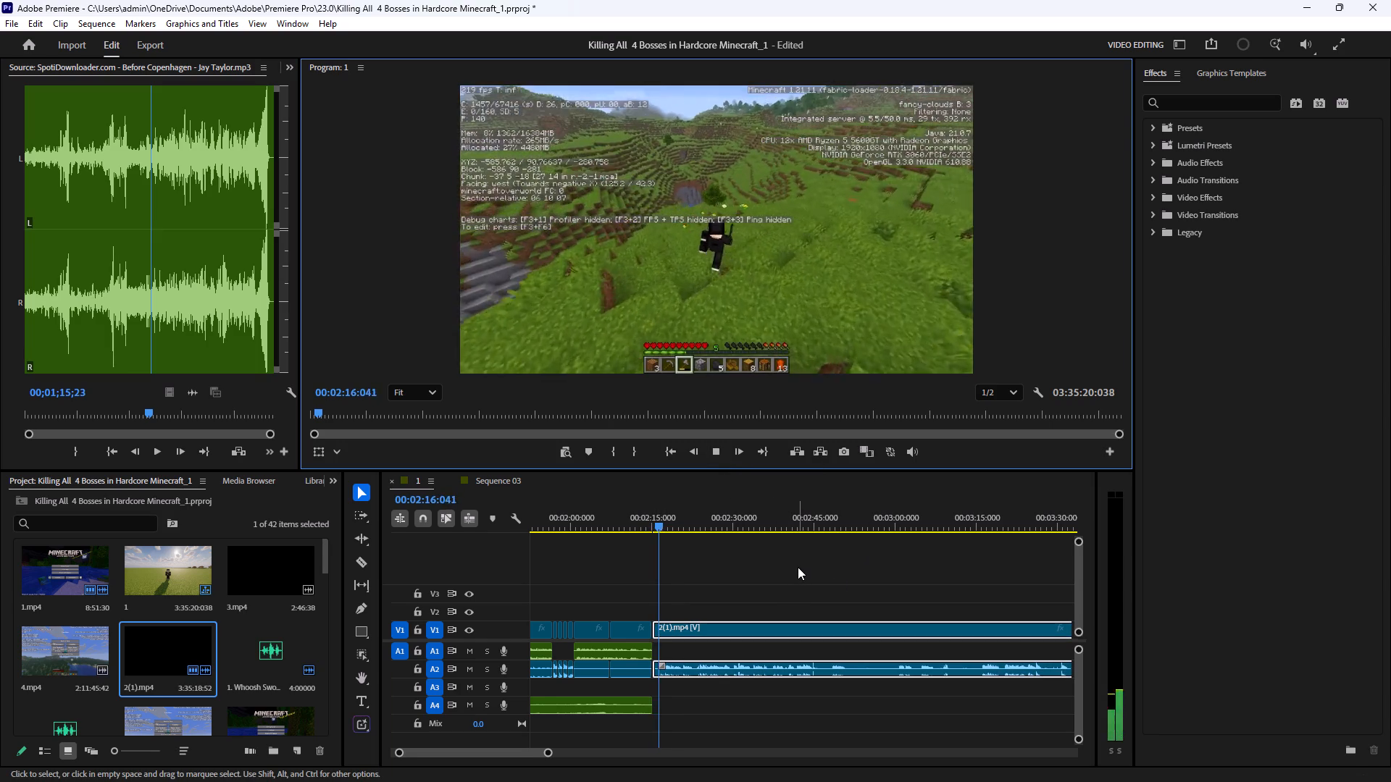
left_click(835, 579)
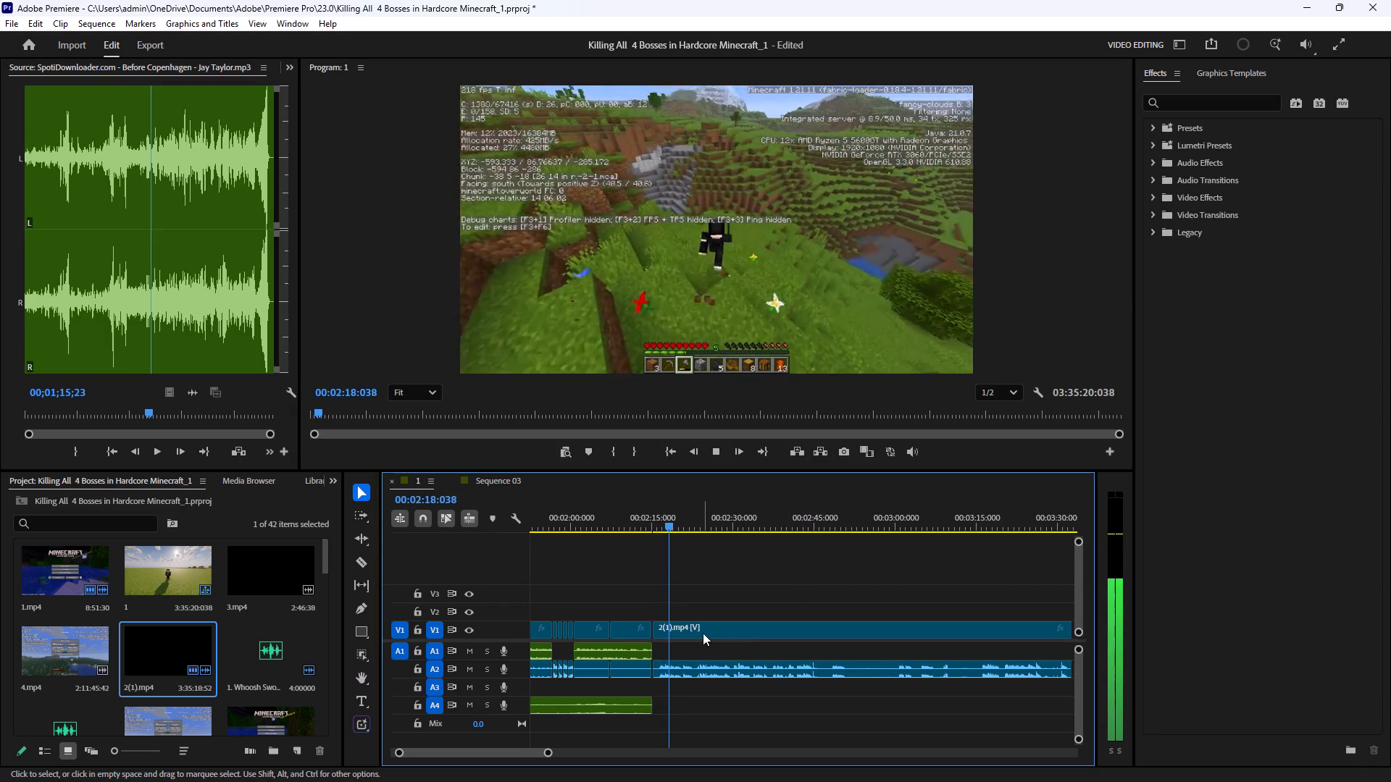
left_click(702, 633)
left_click(811, 573)
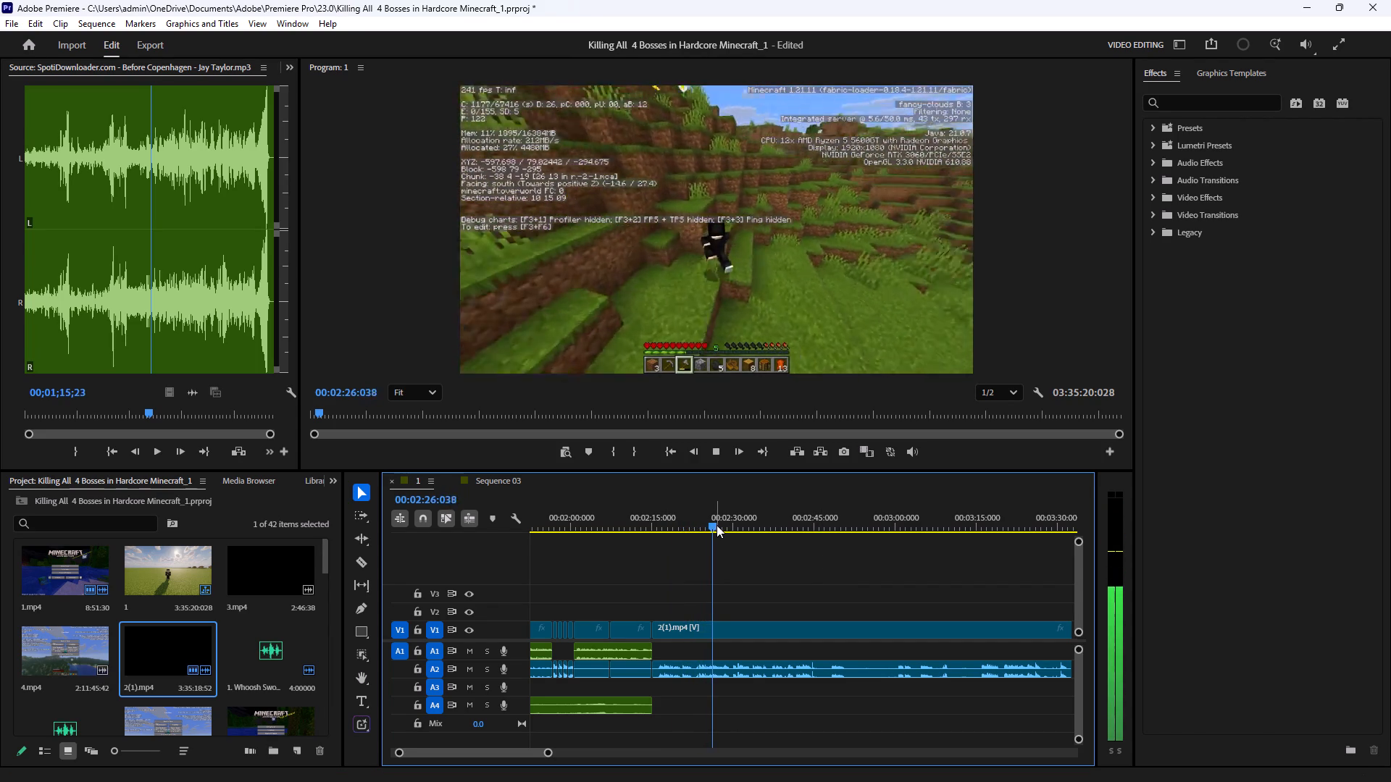
left_click_drag(717, 525, 964, 543)
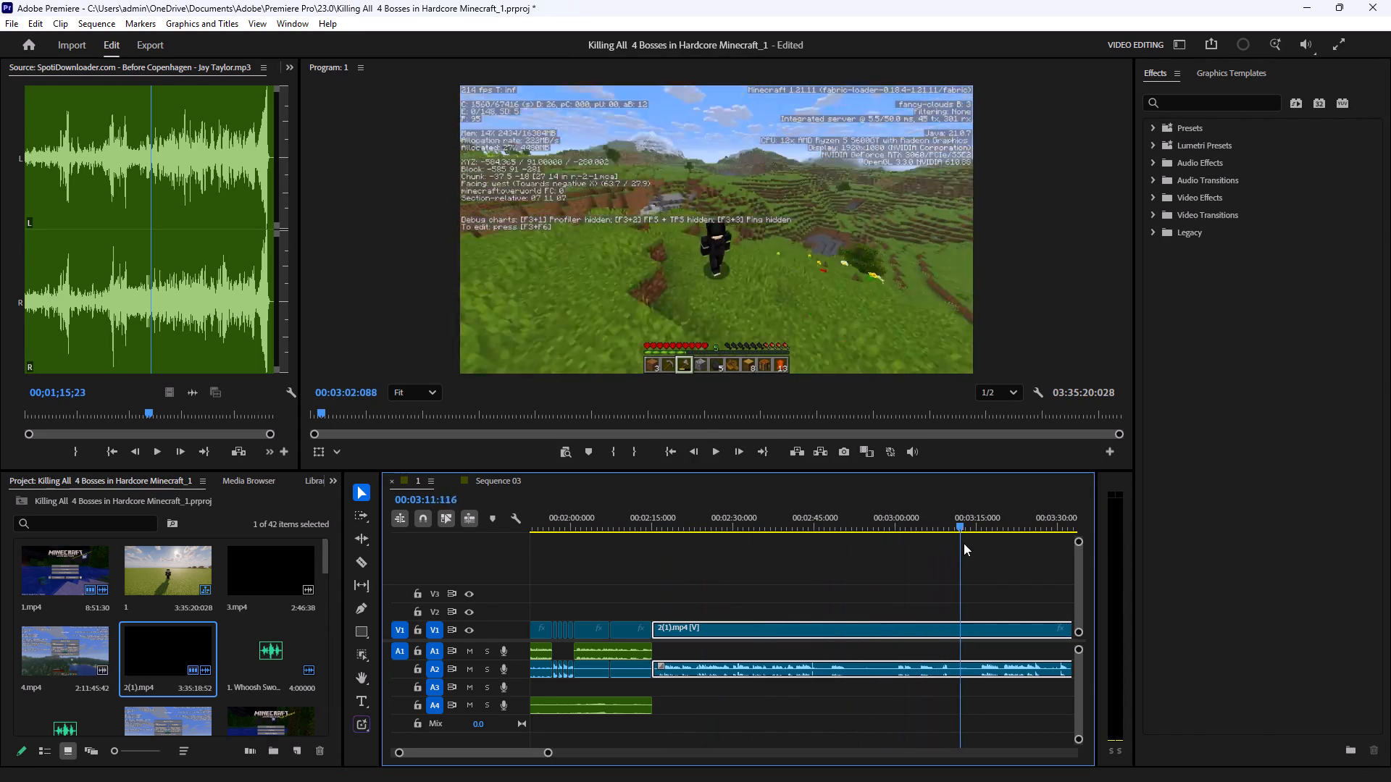
left_click_drag(964, 543, 972, 545)
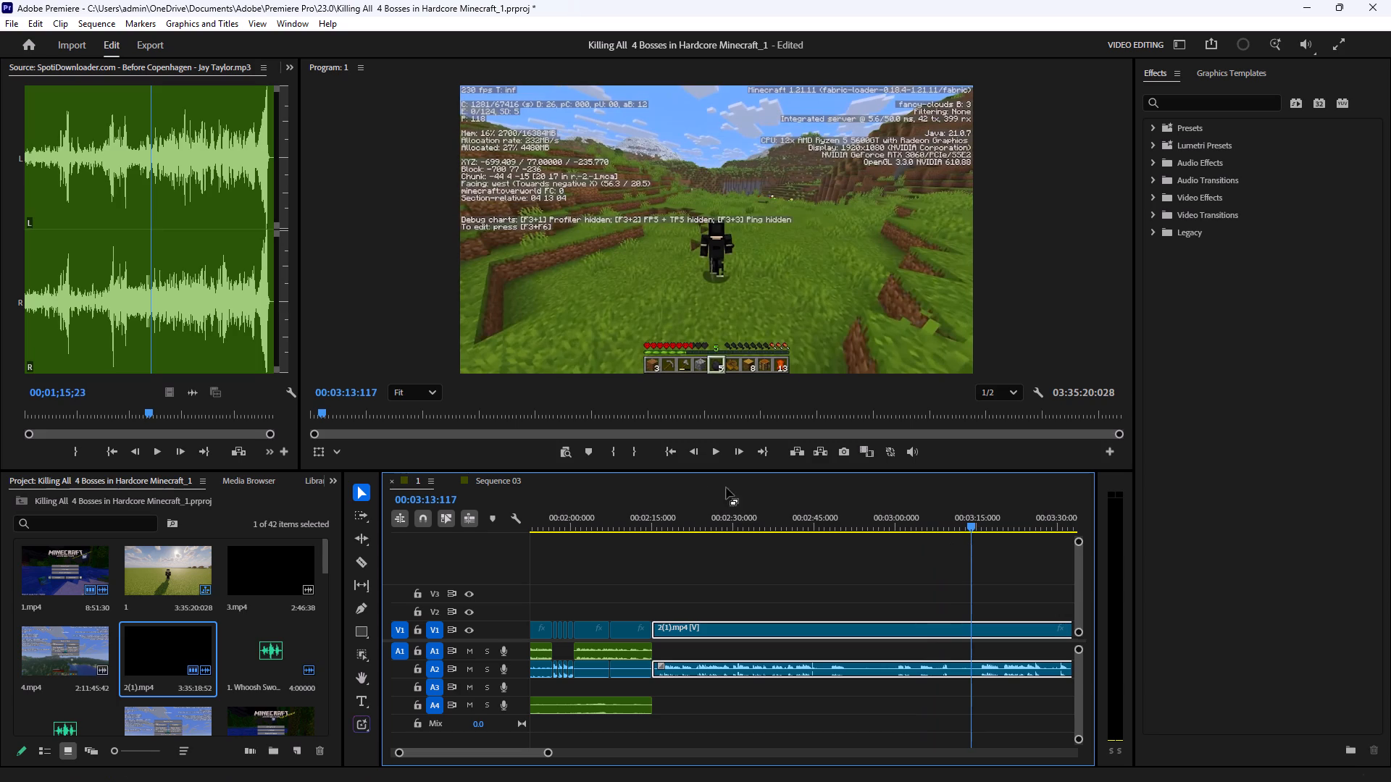
left_click(719, 454)
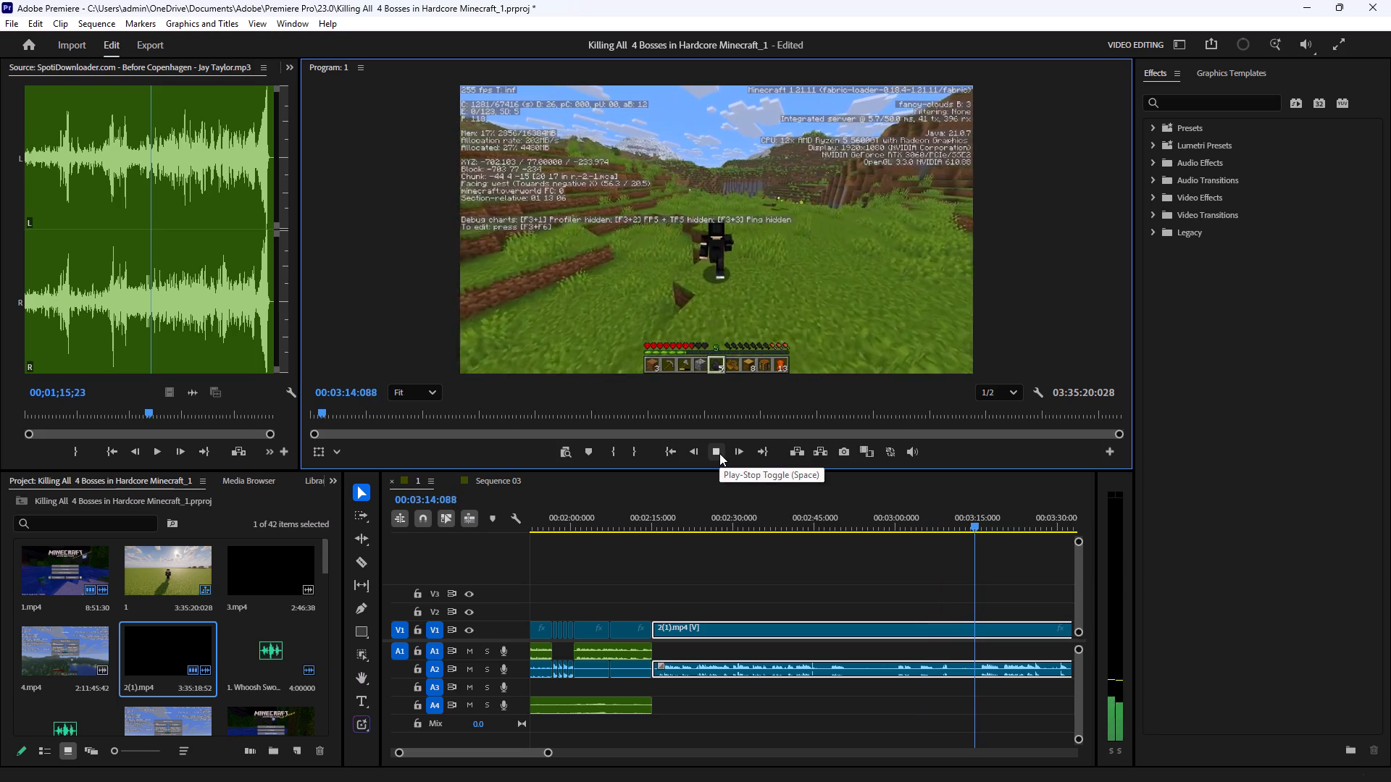
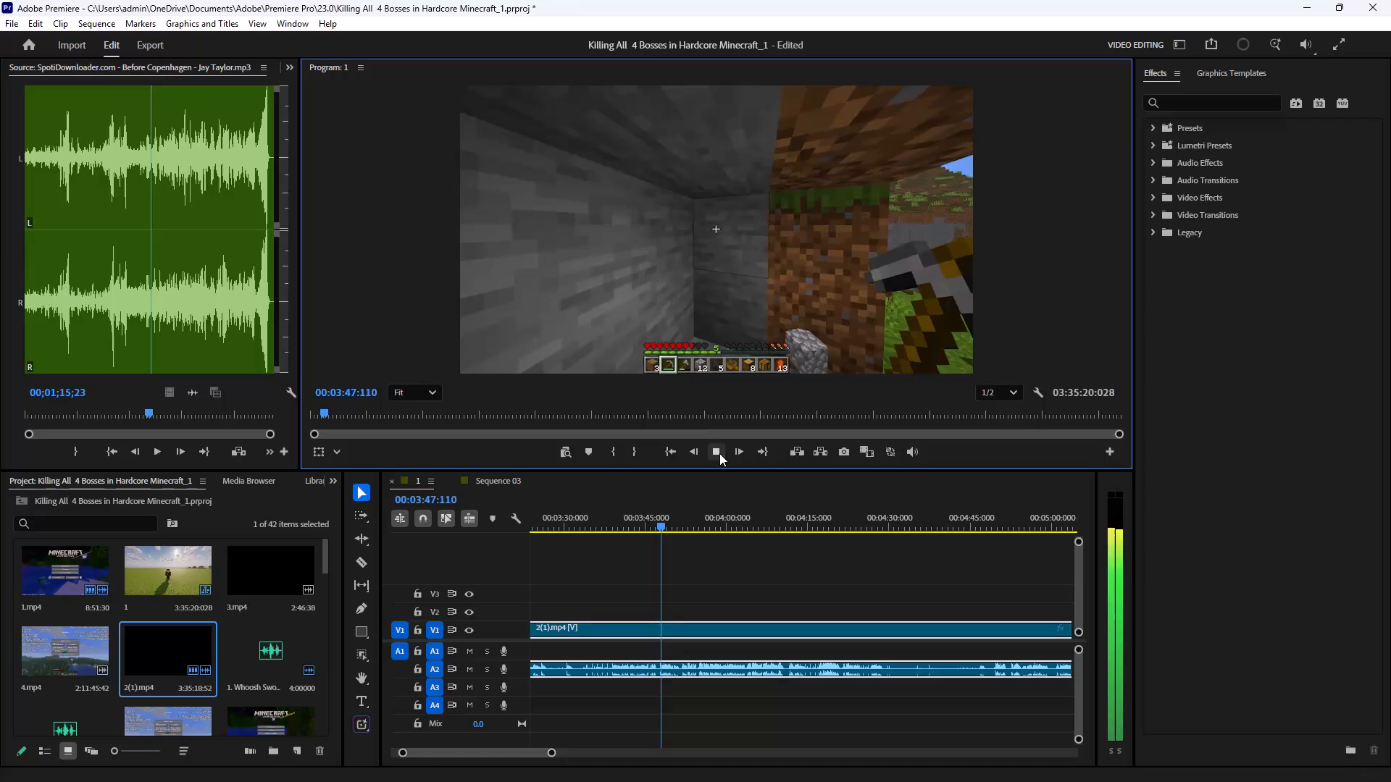
Trim about 2 min 30 s more off the start of 2(1).mp4 and move it back against the preceding V1 clip at about 2:15.
left_click_drag(669, 522, 695, 527)
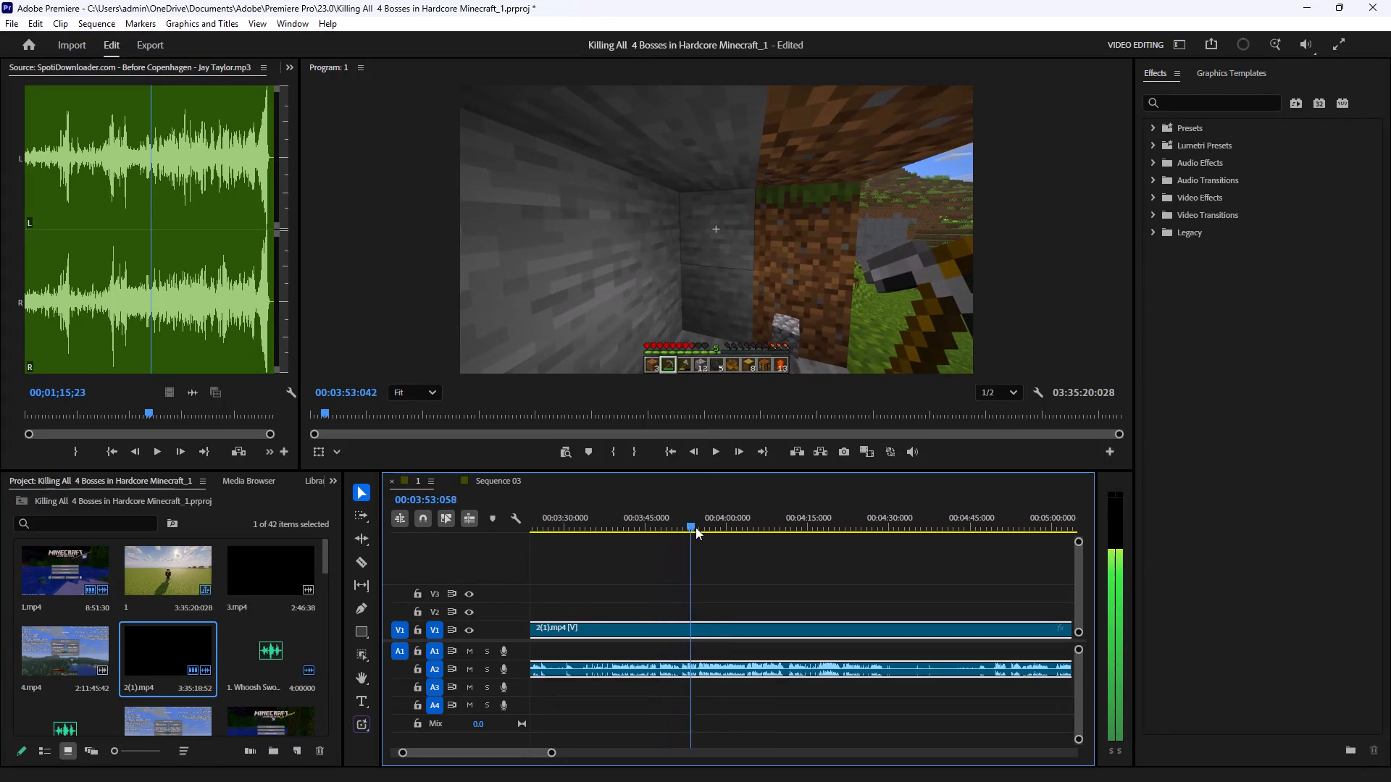
left_click_drag(695, 527, 899, 543)
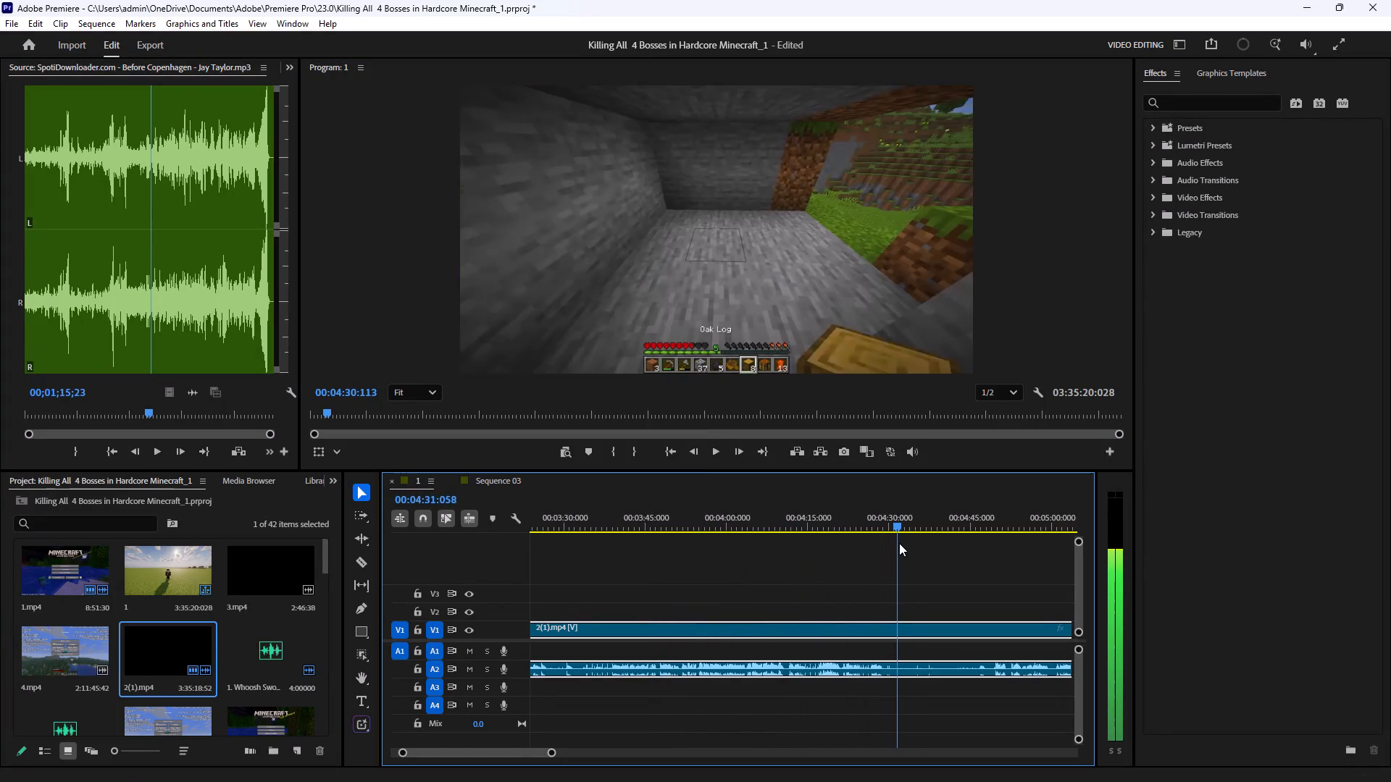
left_click_drag(899, 543, 973, 545)
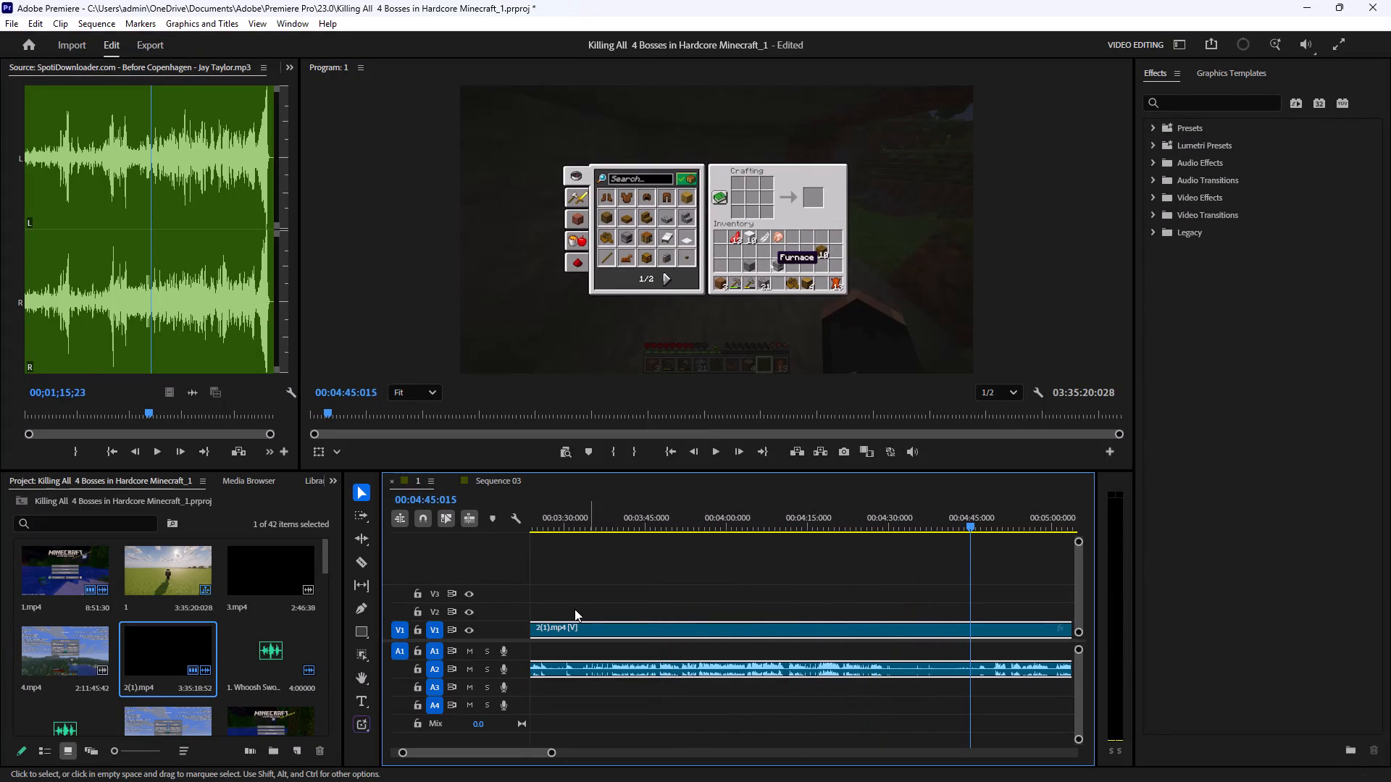
left_click_drag(550, 751, 556, 752)
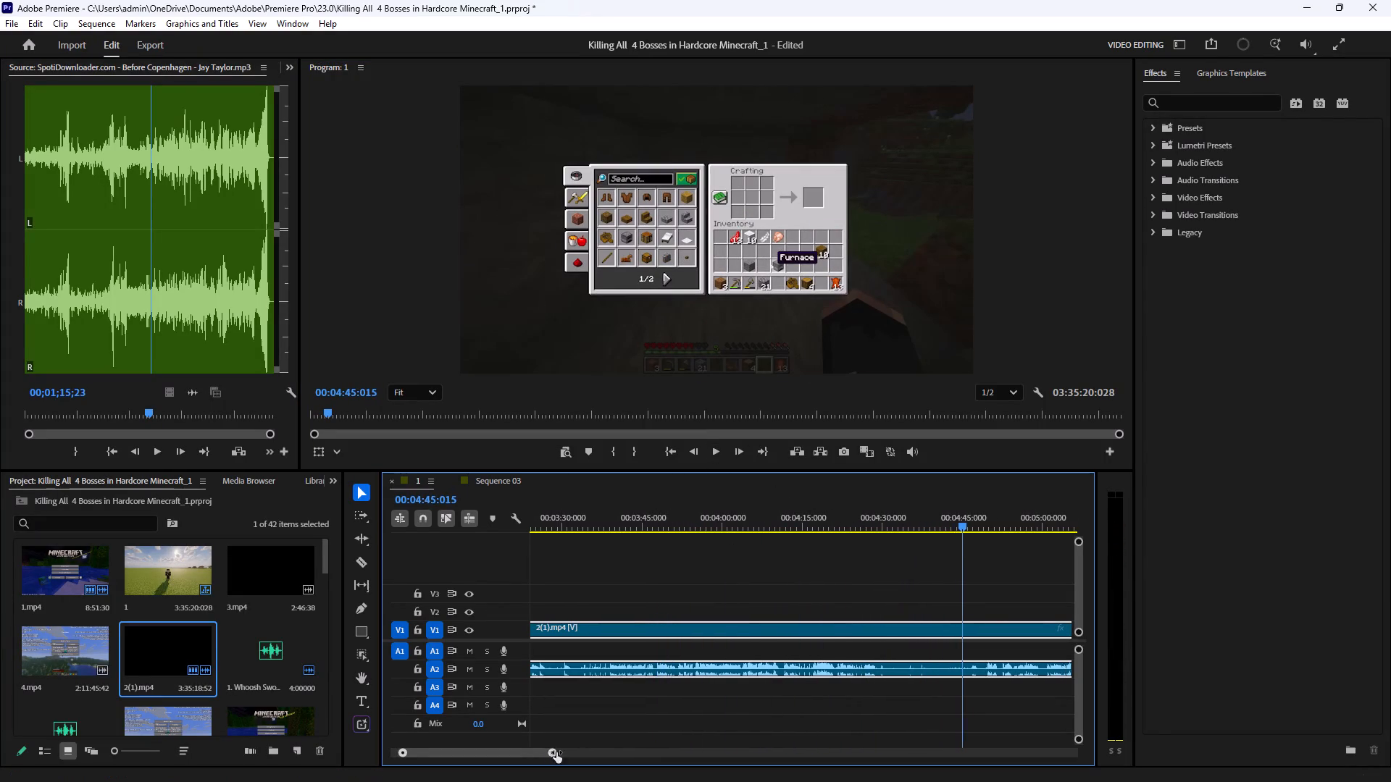
left_click_drag(556, 752, 664, 760)
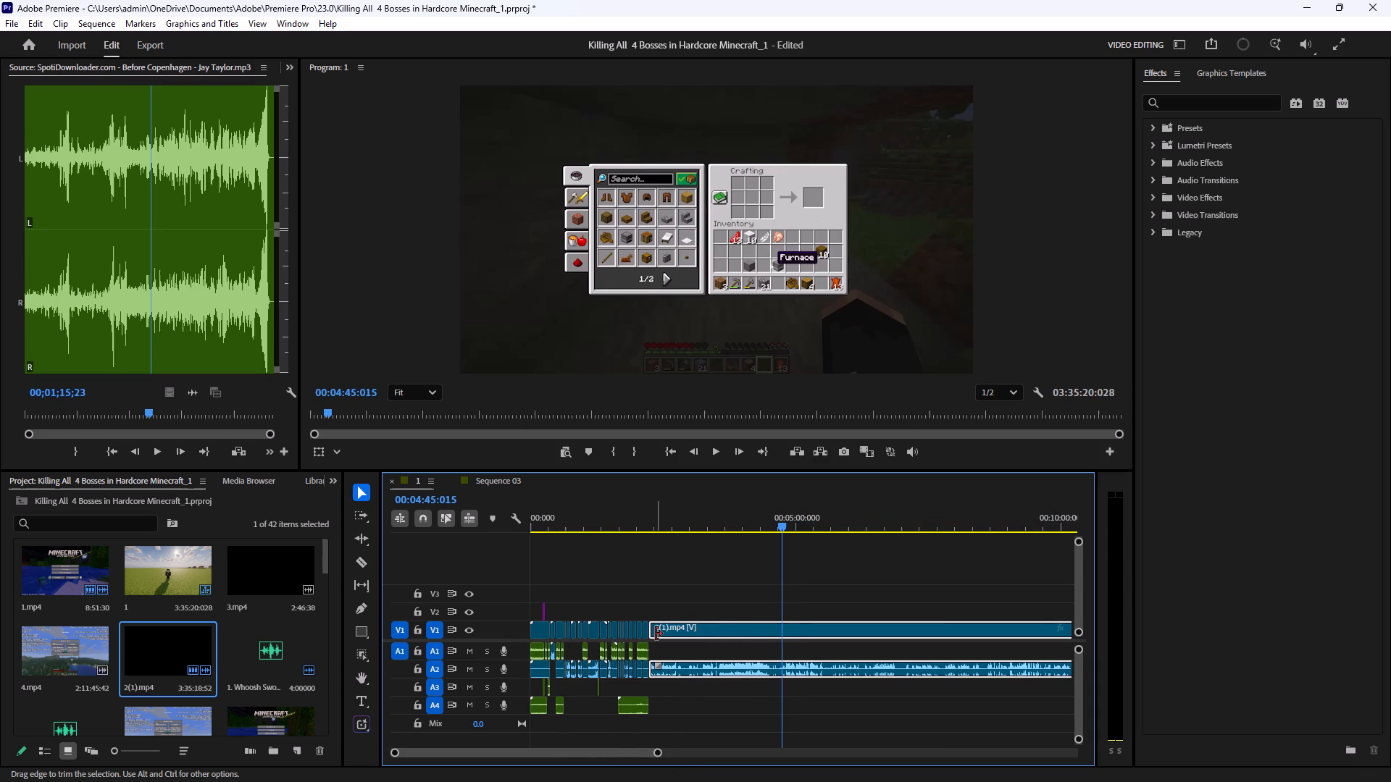
left_click_drag(656, 628, 785, 649)
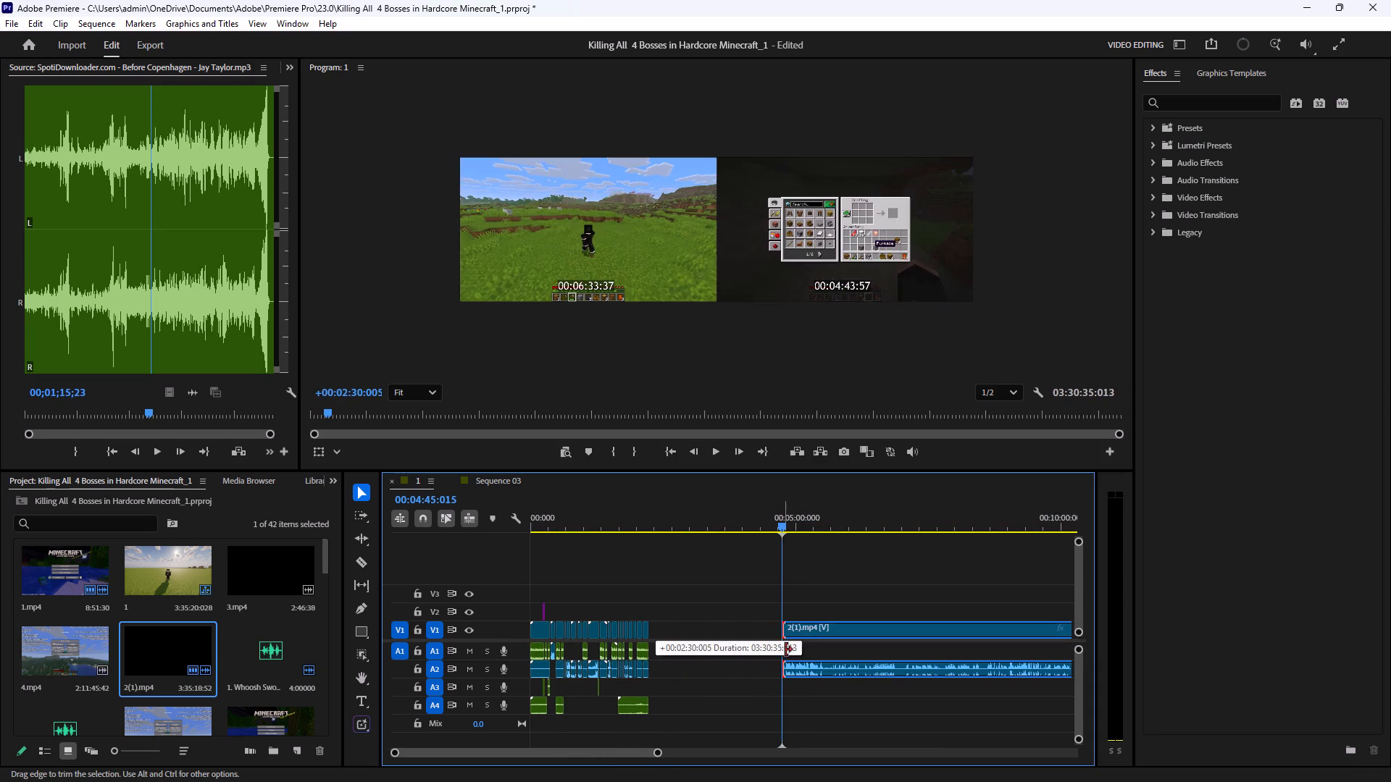
left_click_drag(785, 649, 788, 650)
left_click_drag(831, 624, 706, 644)
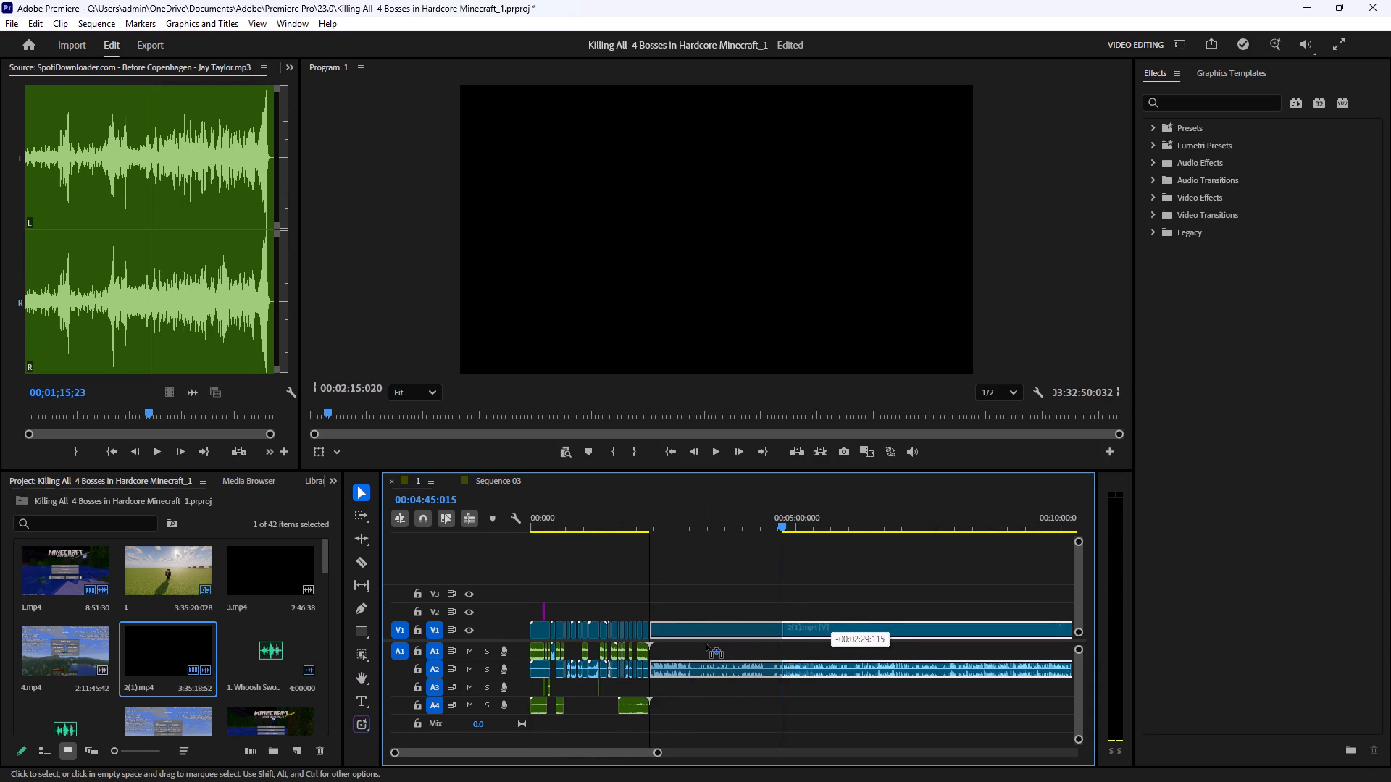
left_click_drag(706, 644, 701, 647)
Play the sequence from the cut into 2(1).mp4 at about 2:15 to check its new opening footage.
left_click_drag(659, 752, 656, 752)
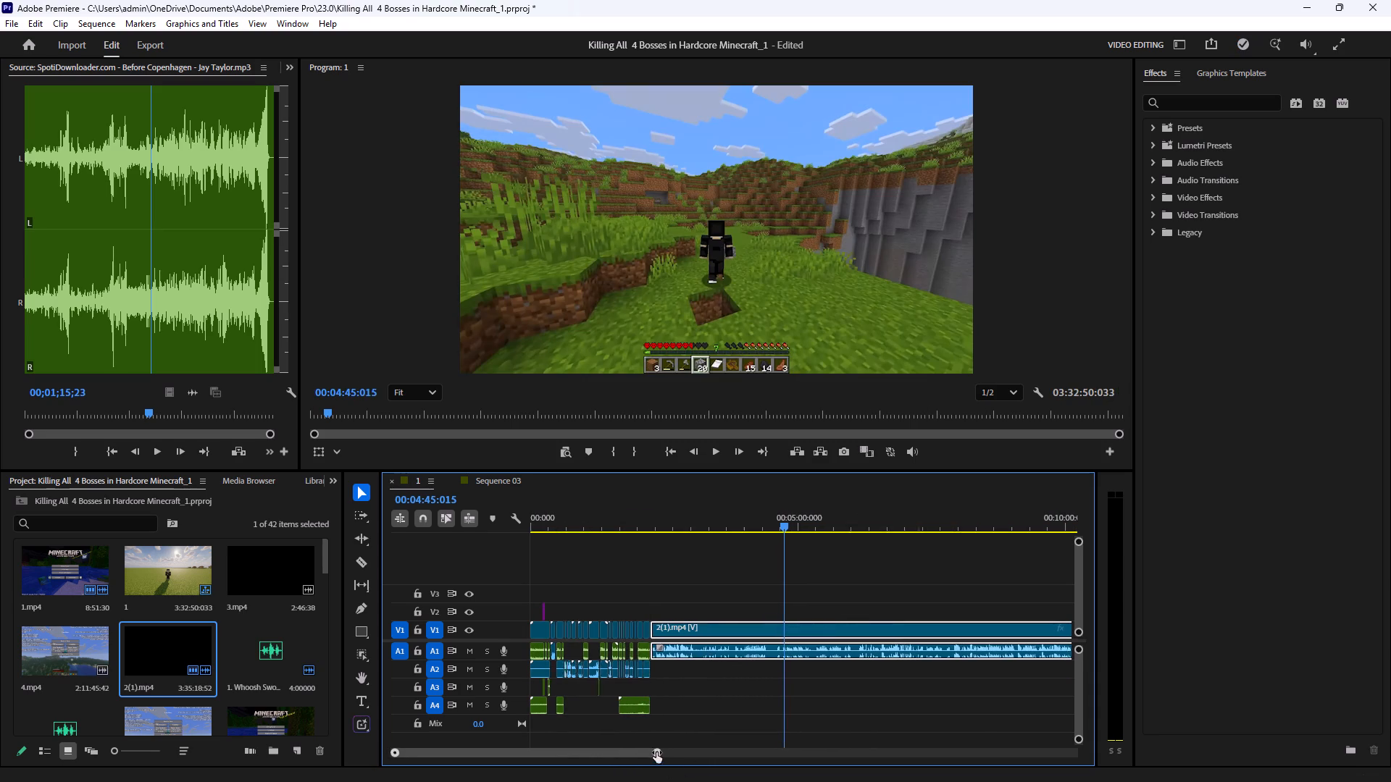
left_click_drag(656, 752, 596, 753)
left_click_drag(571, 755, 534, 754)
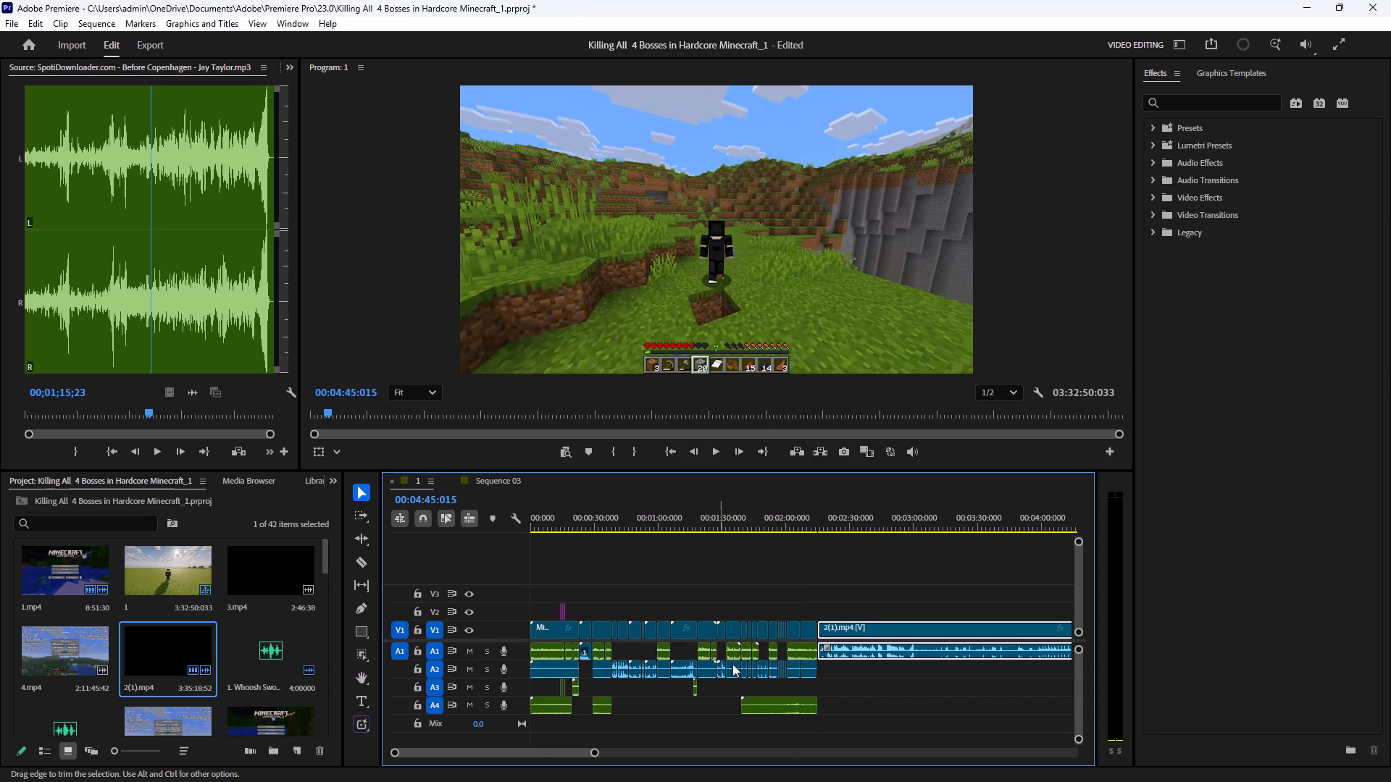
left_click(836, 513)
left_click_drag(596, 752, 514, 756)
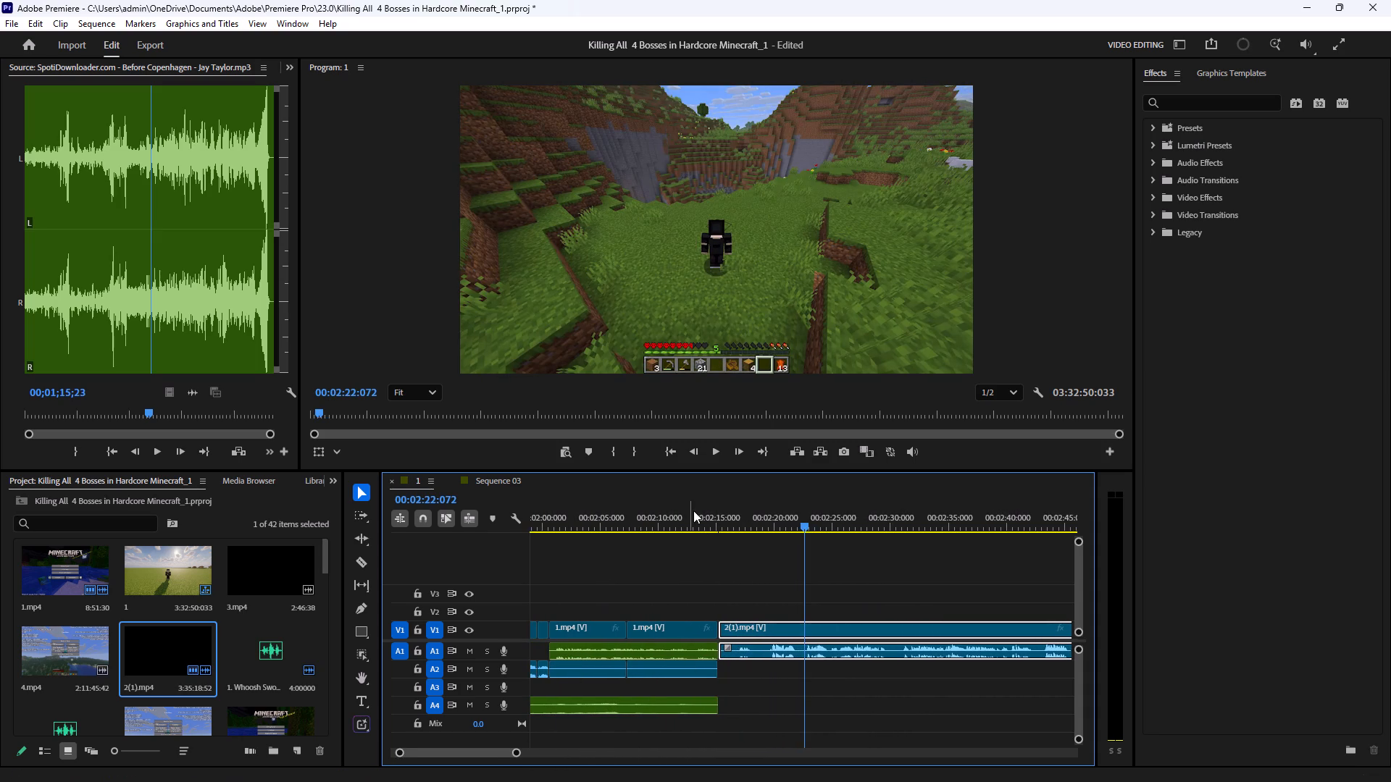
left_click(732, 508)
left_click(723, 518)
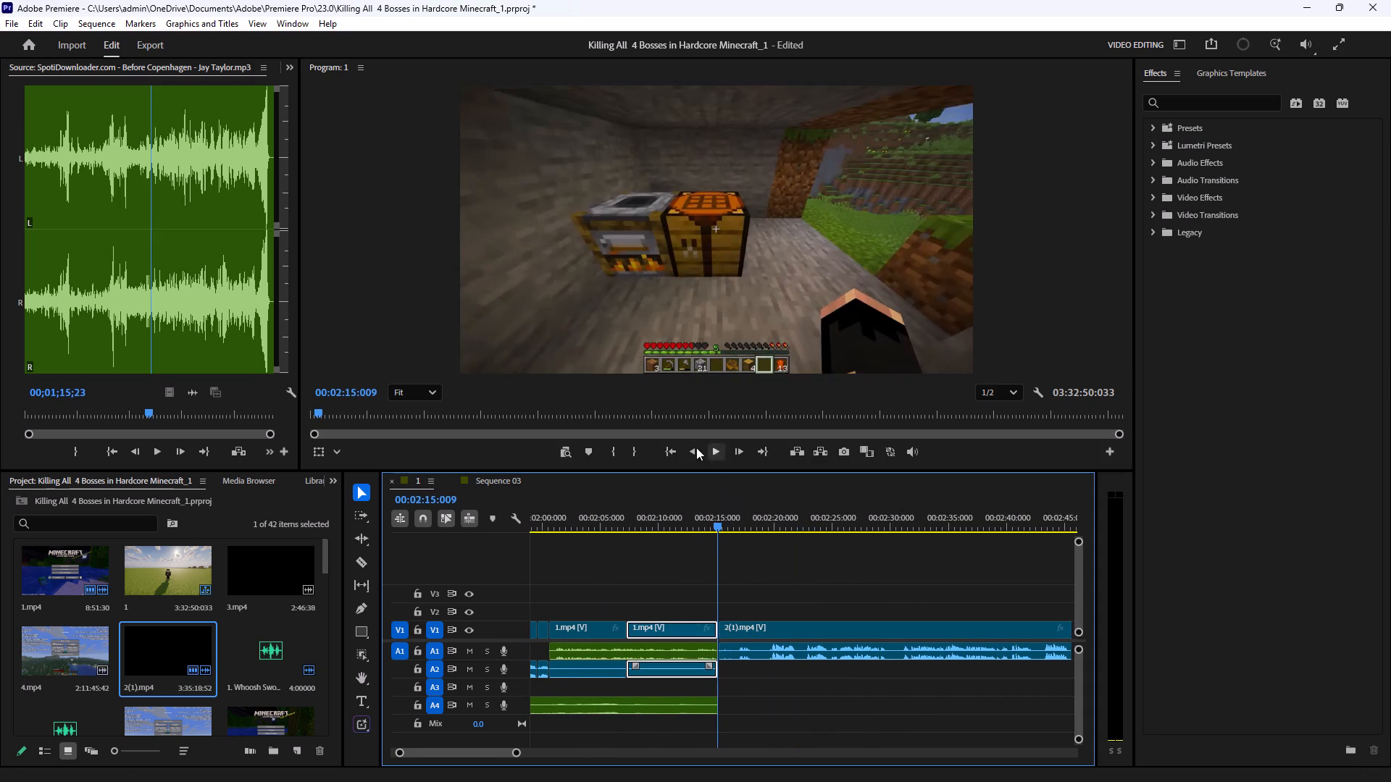
left_click(715, 449)
left_click(830, 549)
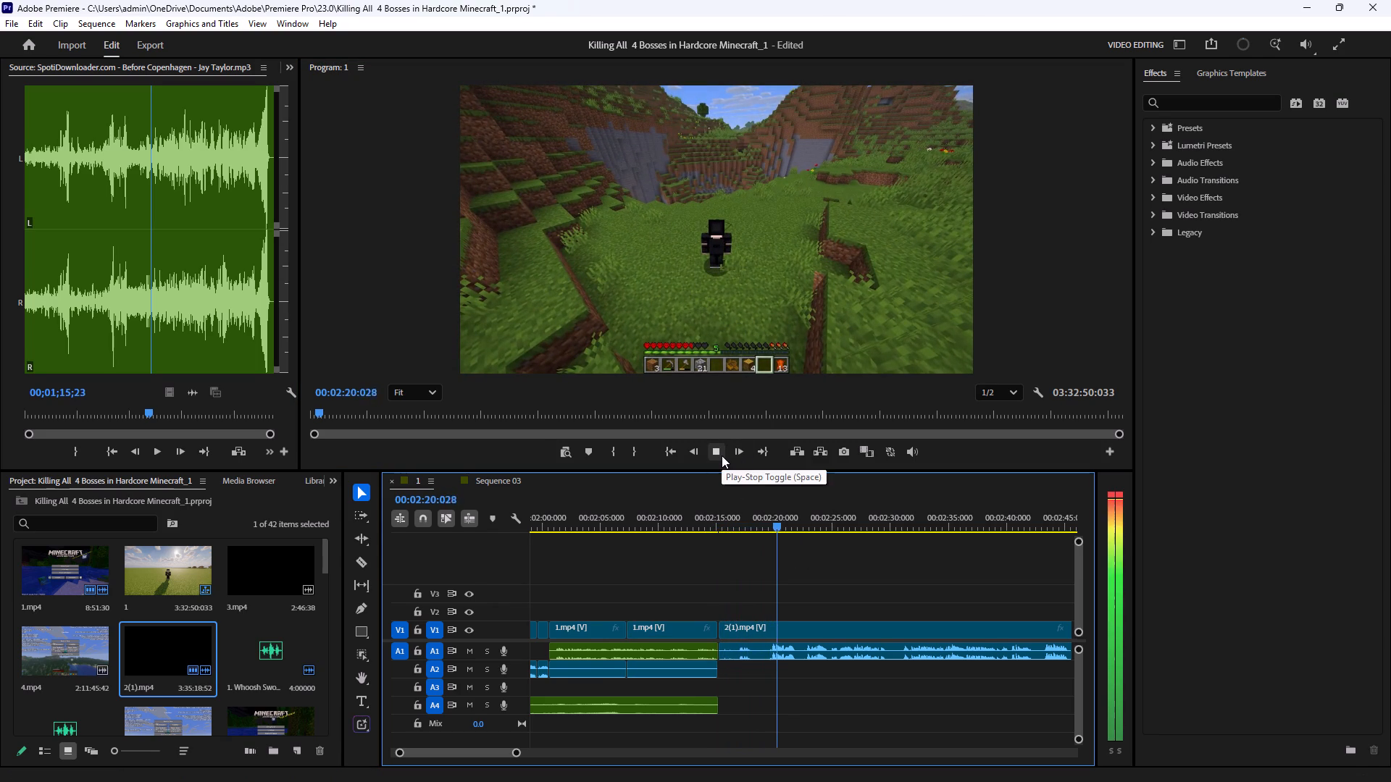
Move the audio of 2(1).mp4 from track A1 down to track A2.
left_click_drag(774, 650, 769, 669)
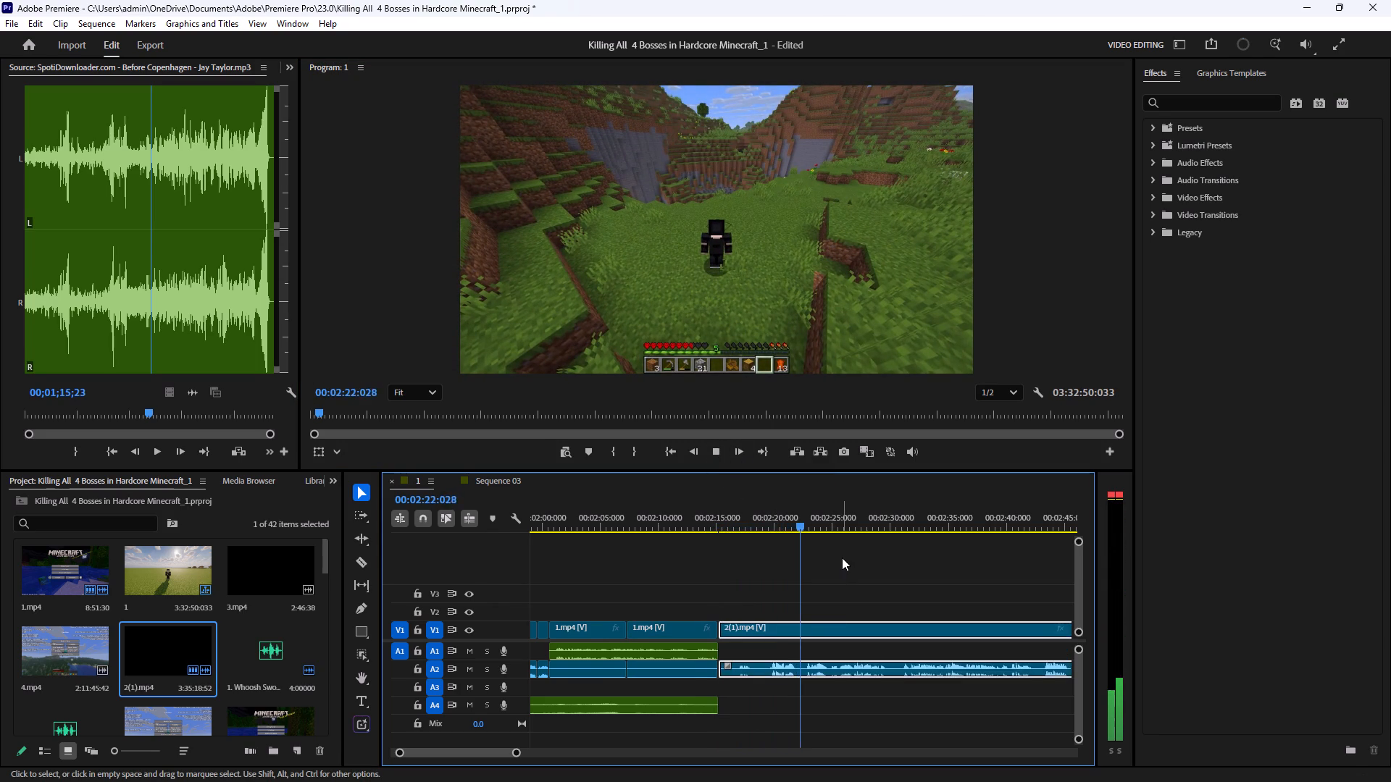
left_click(842, 558)
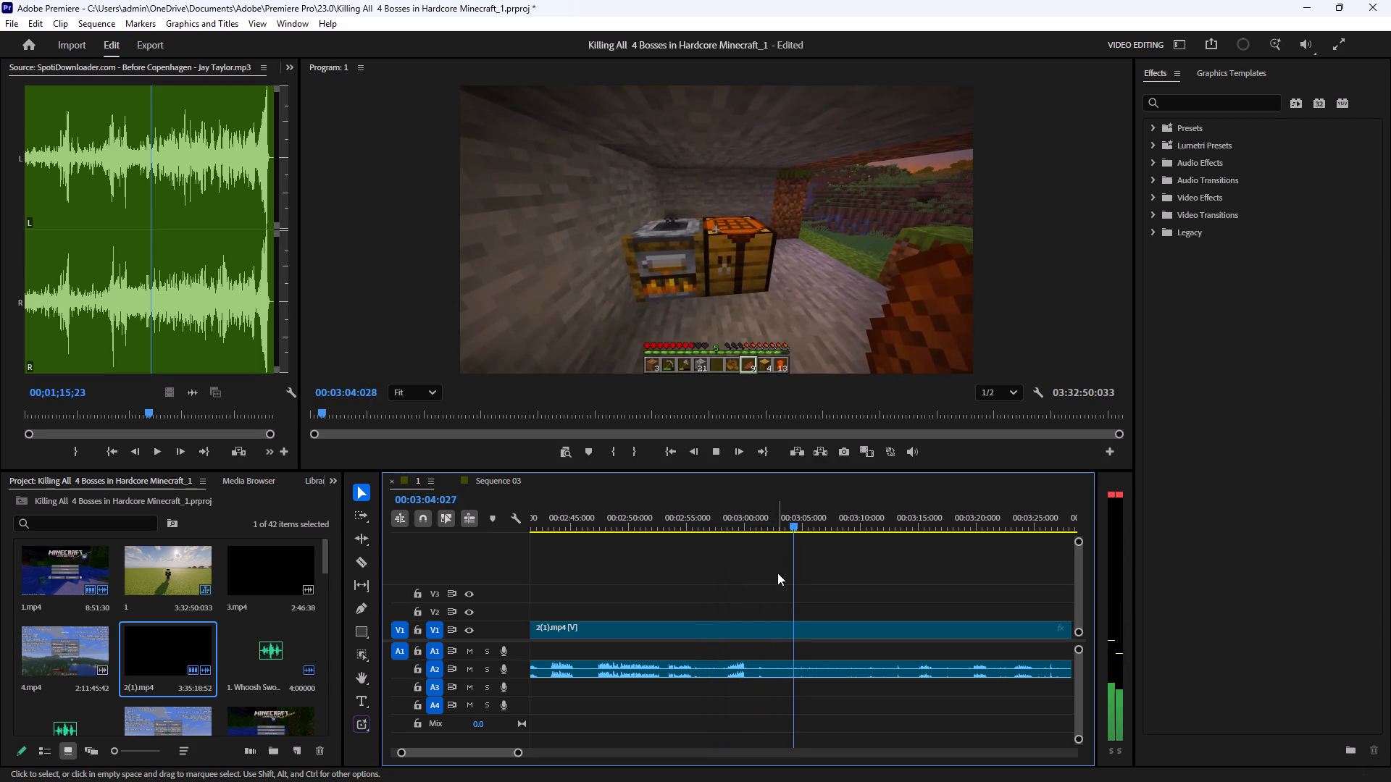
Split 2(1).mp4 at about 2:57, delete its portion before the split and close the gap back to about 2:15.
left_click(719, 444)
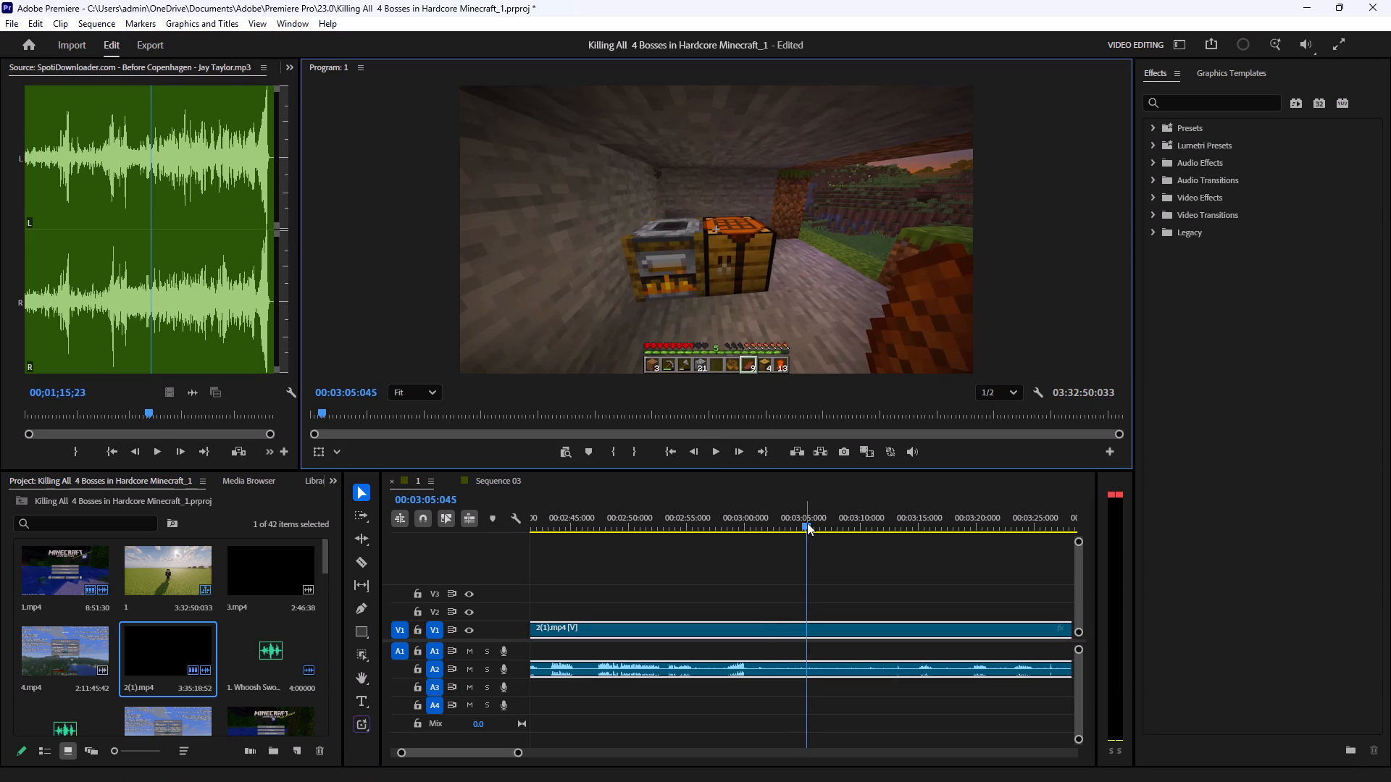
left_click_drag(807, 523, 748, 552)
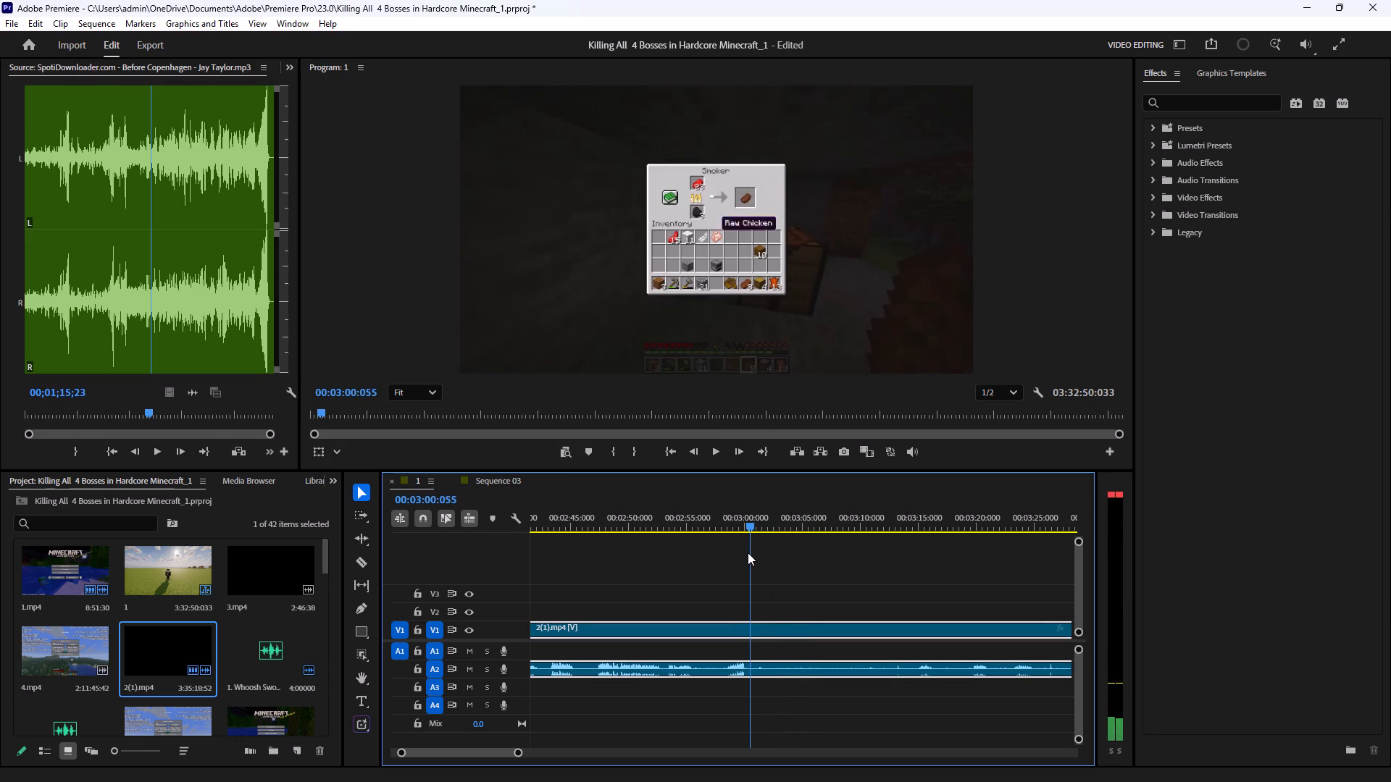
left_click_drag(748, 552, 711, 562)
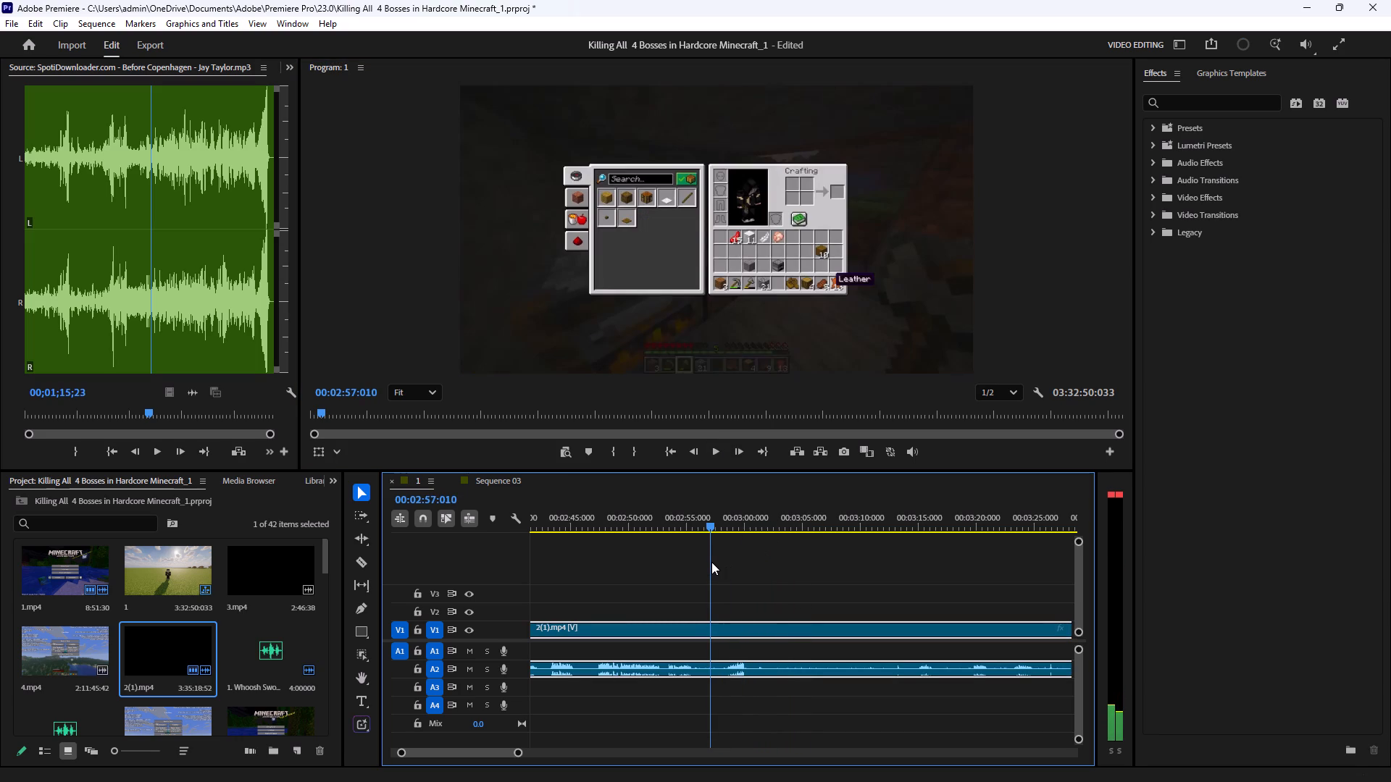
left_click_drag(711, 562, 717, 563)
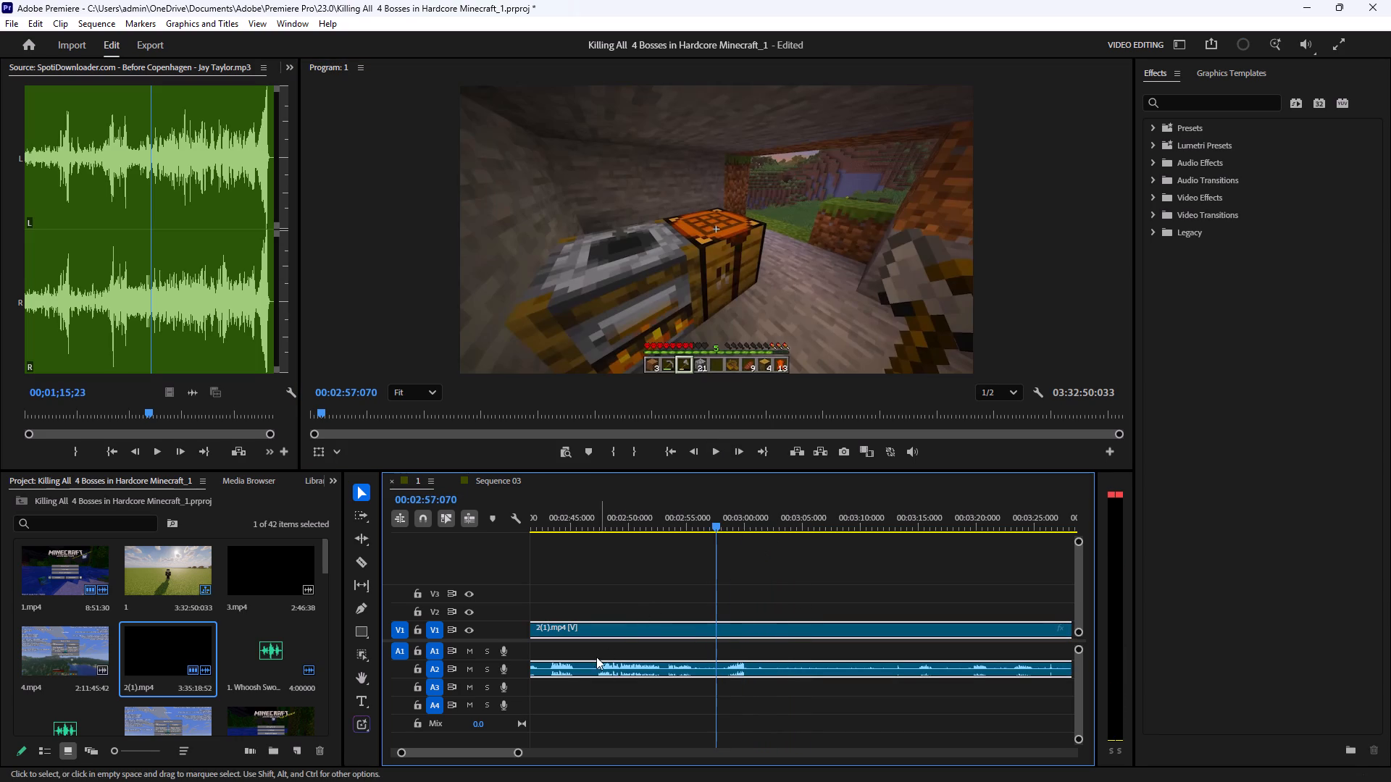
left_click(366, 567)
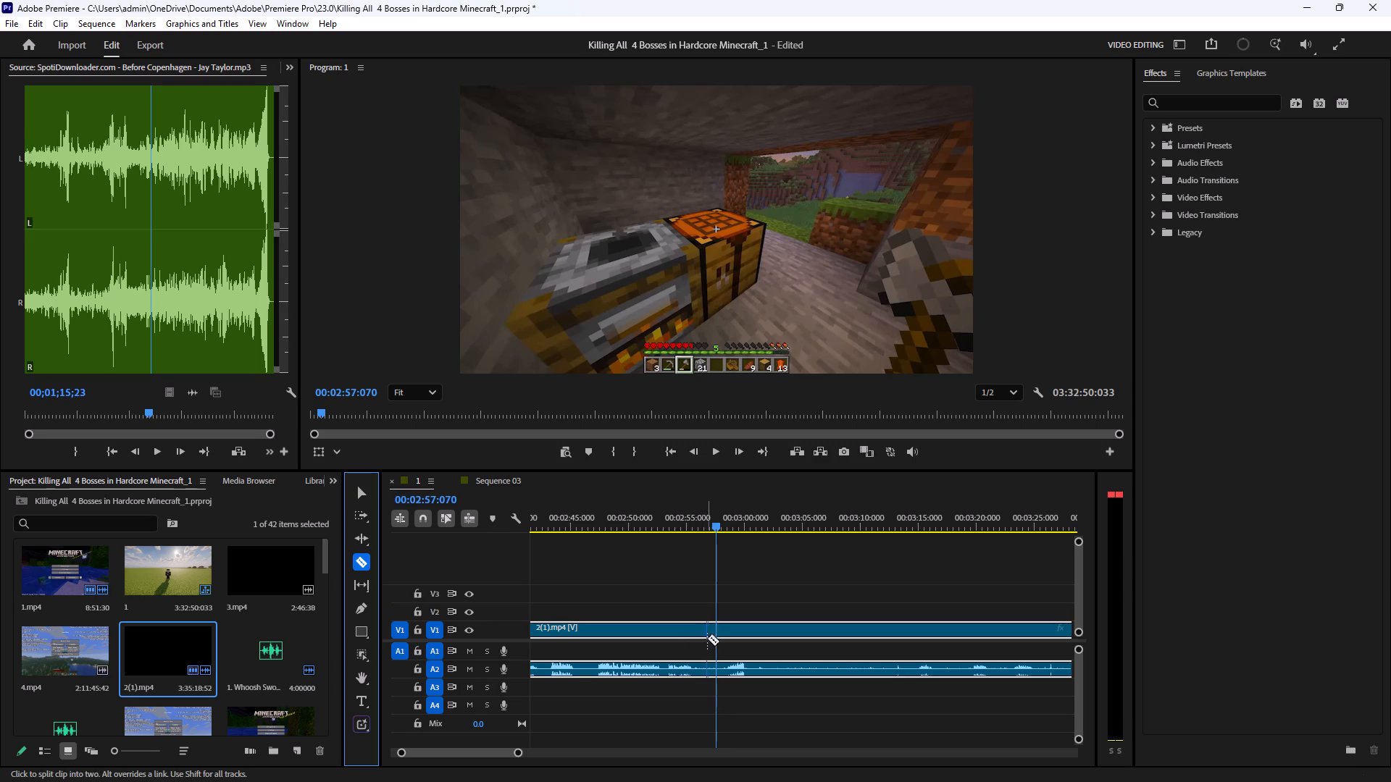
left_click(717, 629)
left_click(360, 493)
left_click_drag(615, 573, 619, 600)
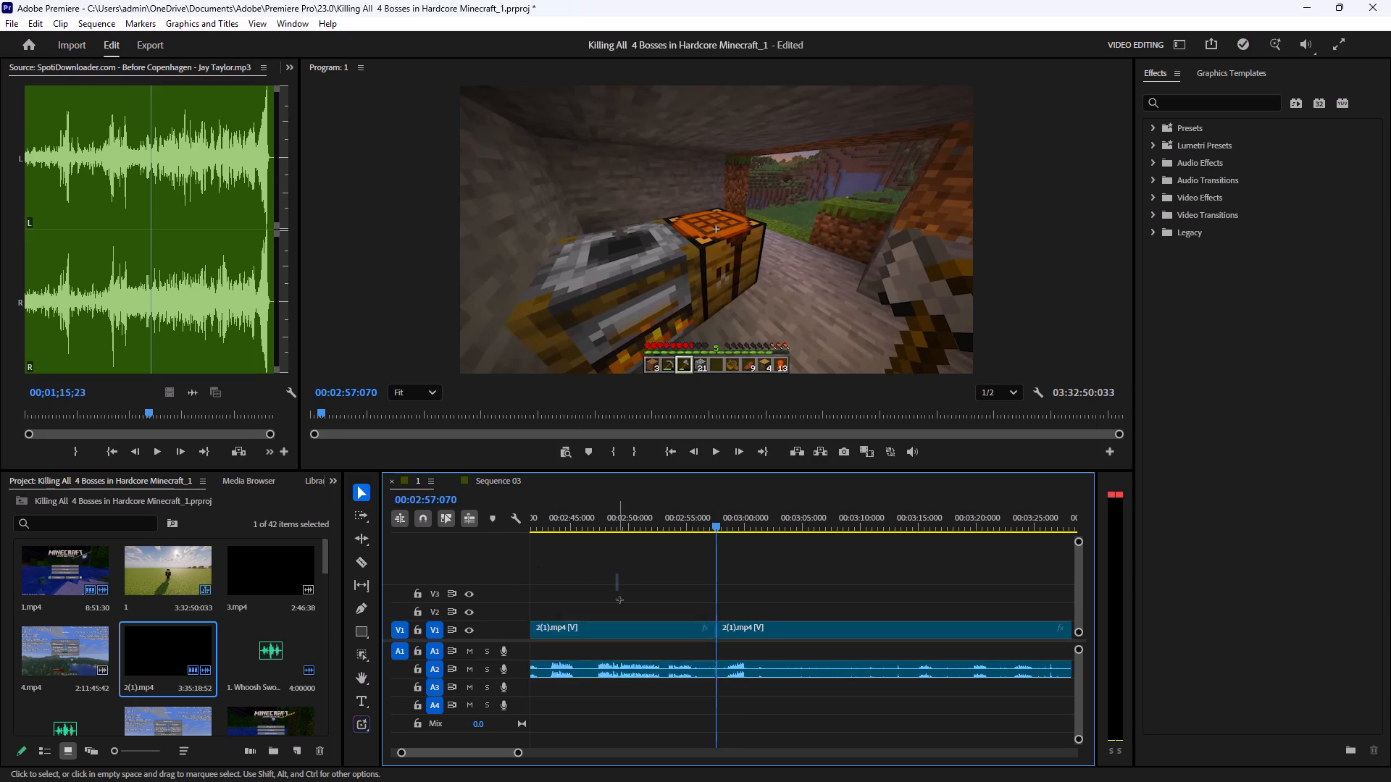
left_click_drag(619, 600, 634, 720)
key("BackSpace")
left_click(657, 633)
key("BackSpace")
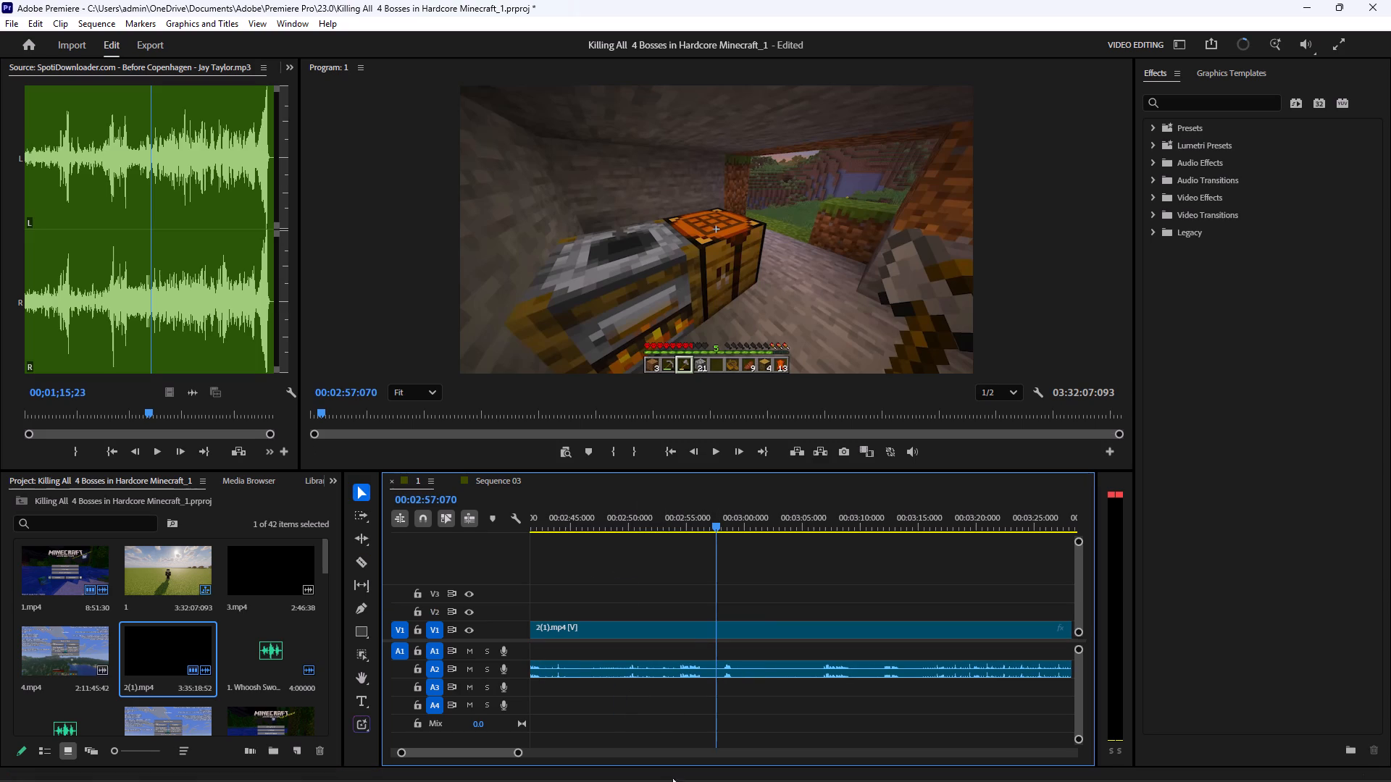
Record a voice-over about 10 seconds long on track A1, starting at the beginning of 2(1).mp4 at about 2:15.
left_click(479, 751)
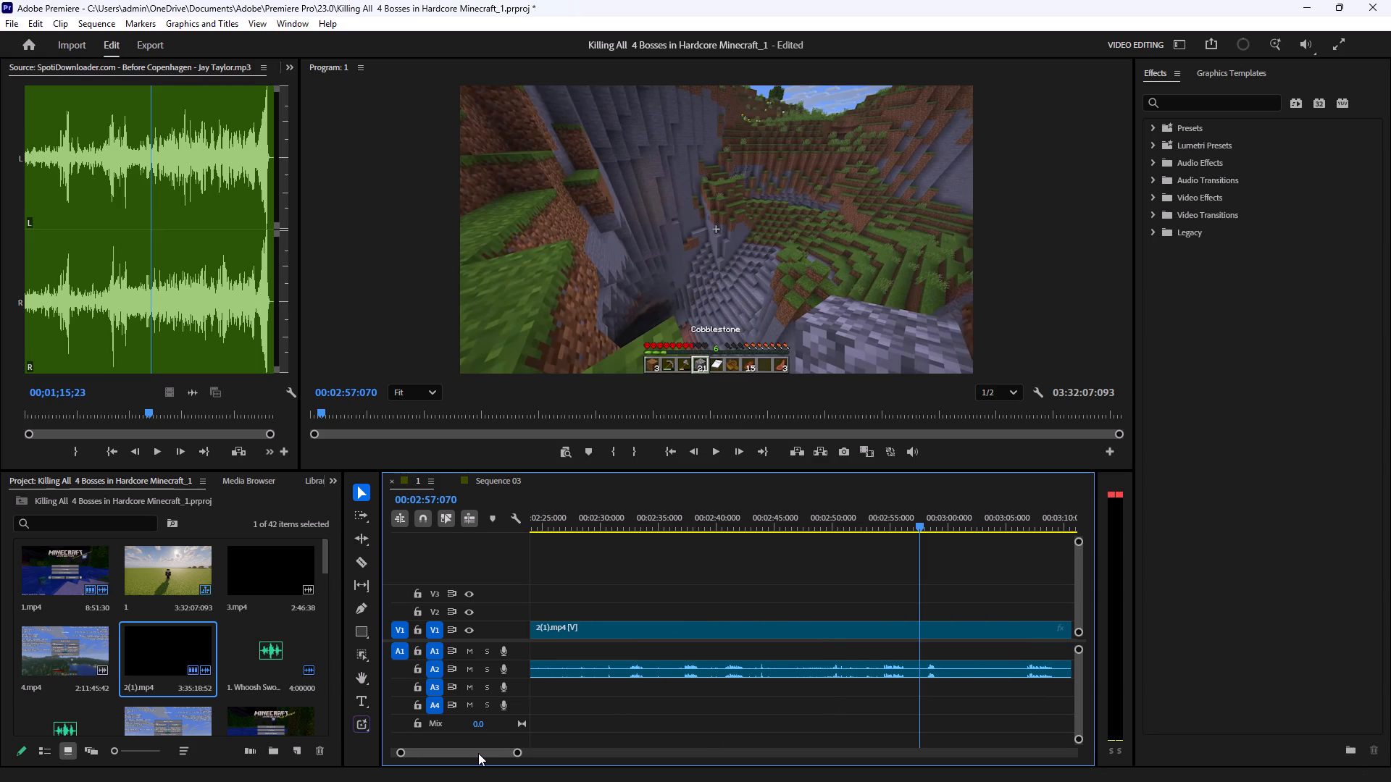
left_click_drag(693, 521, 520, 526)
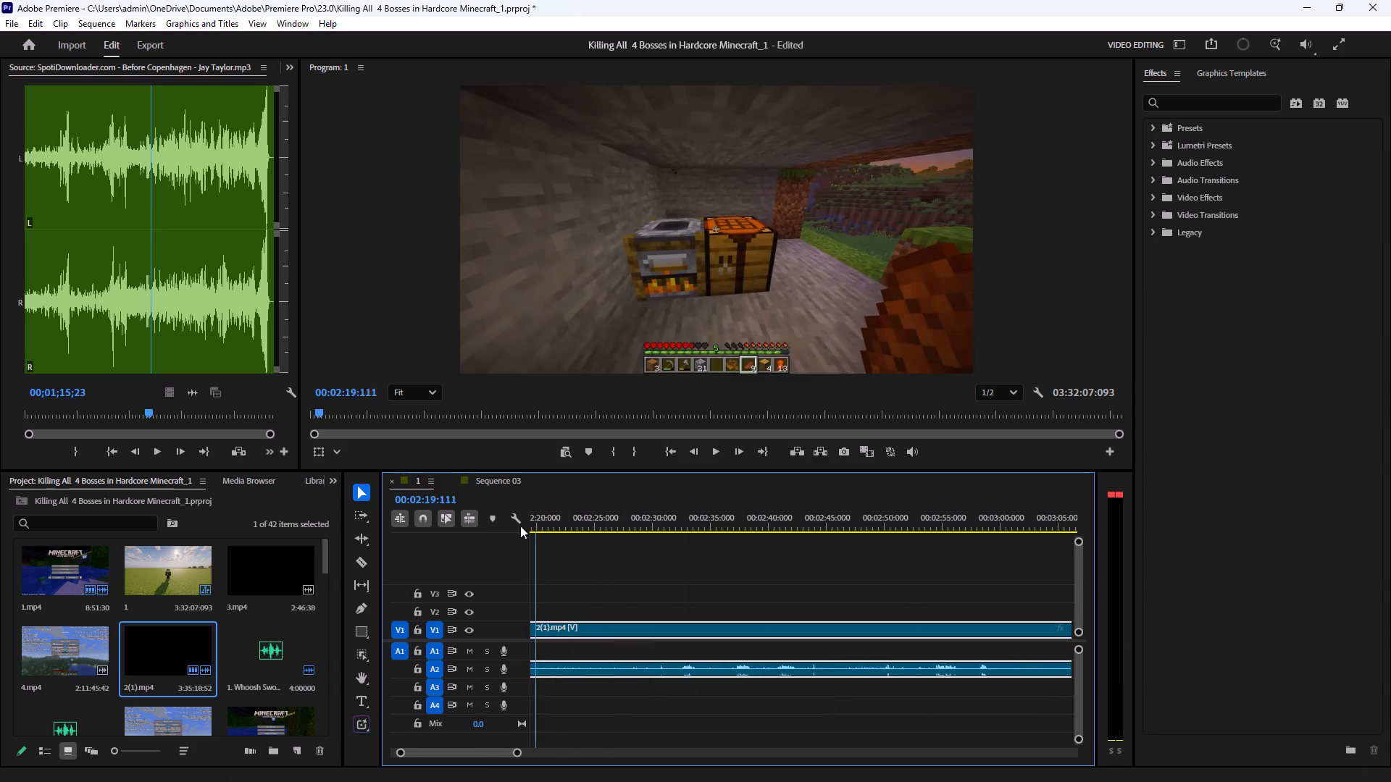
left_click_drag(520, 526, 810, 517)
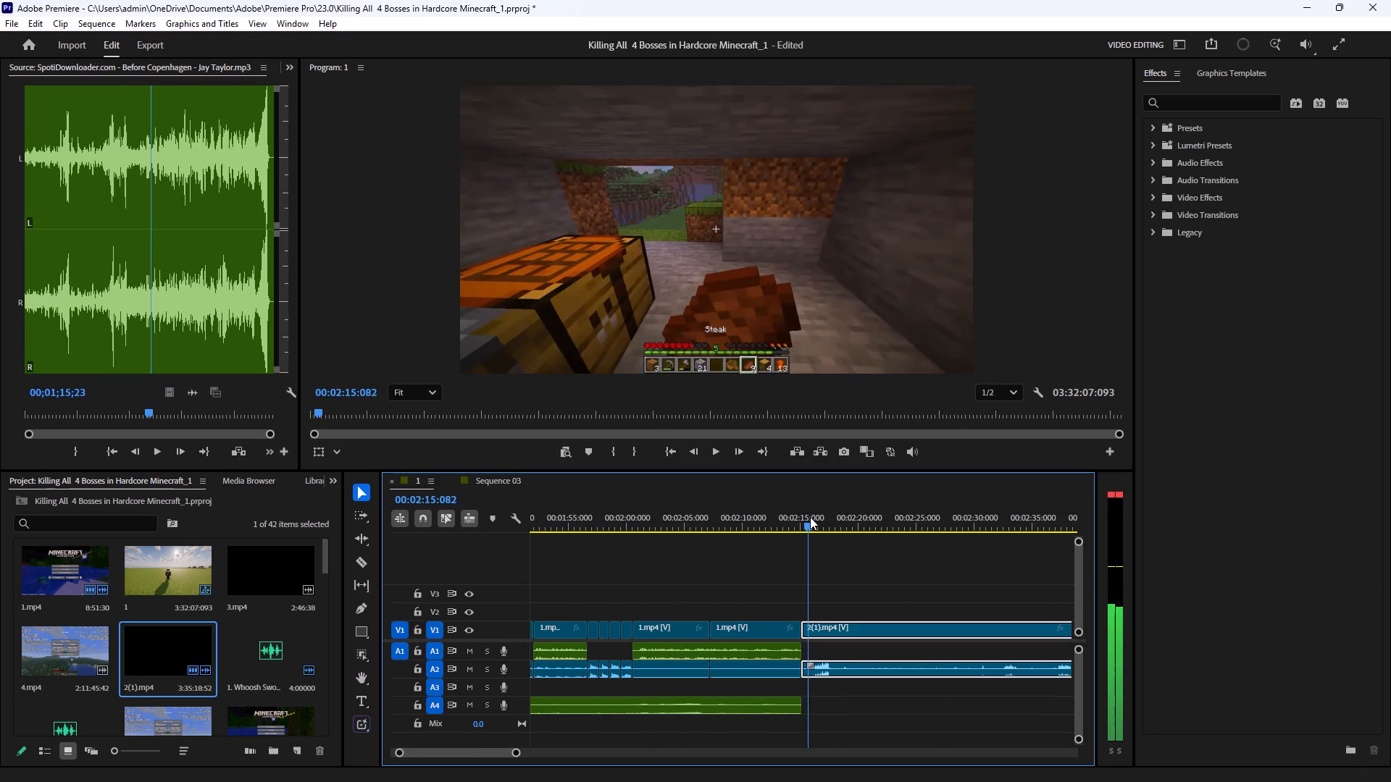
left_click_drag(810, 517, 806, 521)
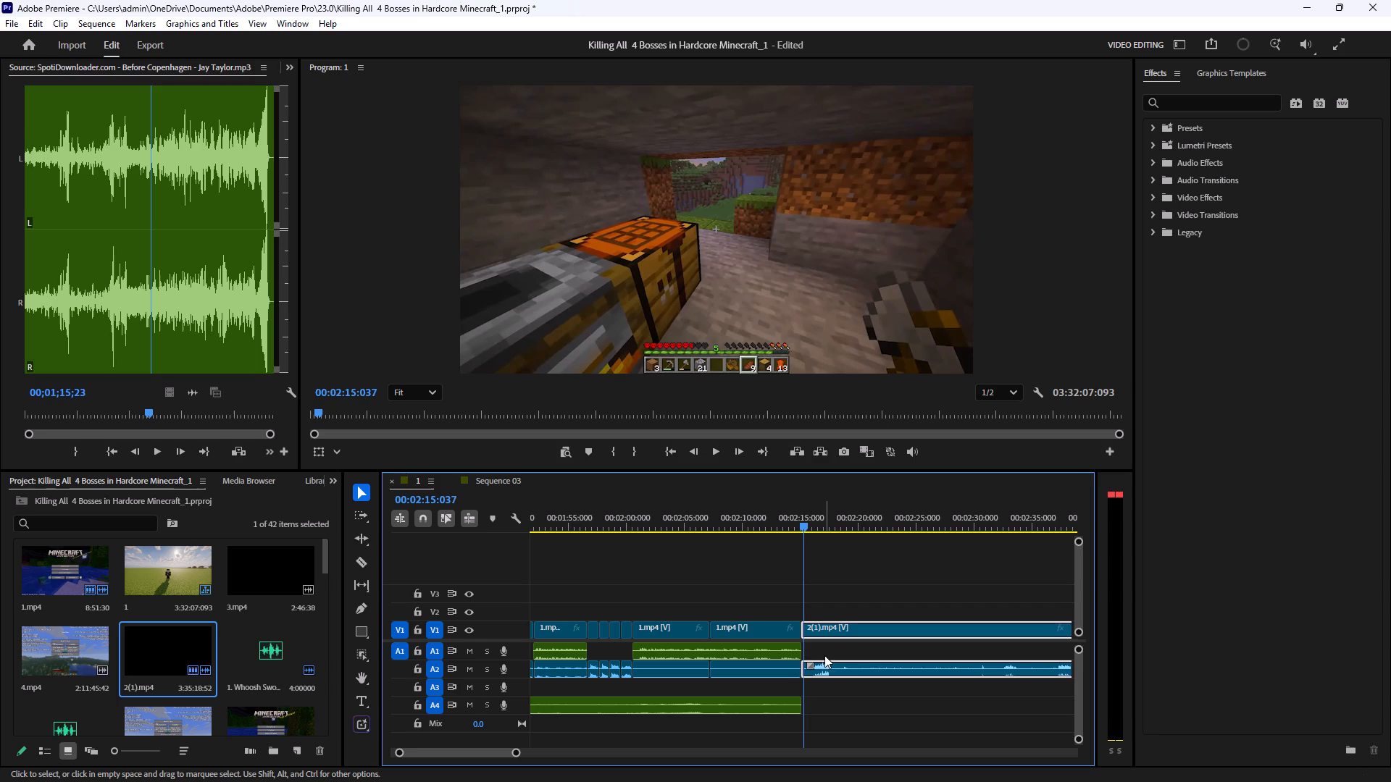
left_click(830, 652)
left_click(908, 573)
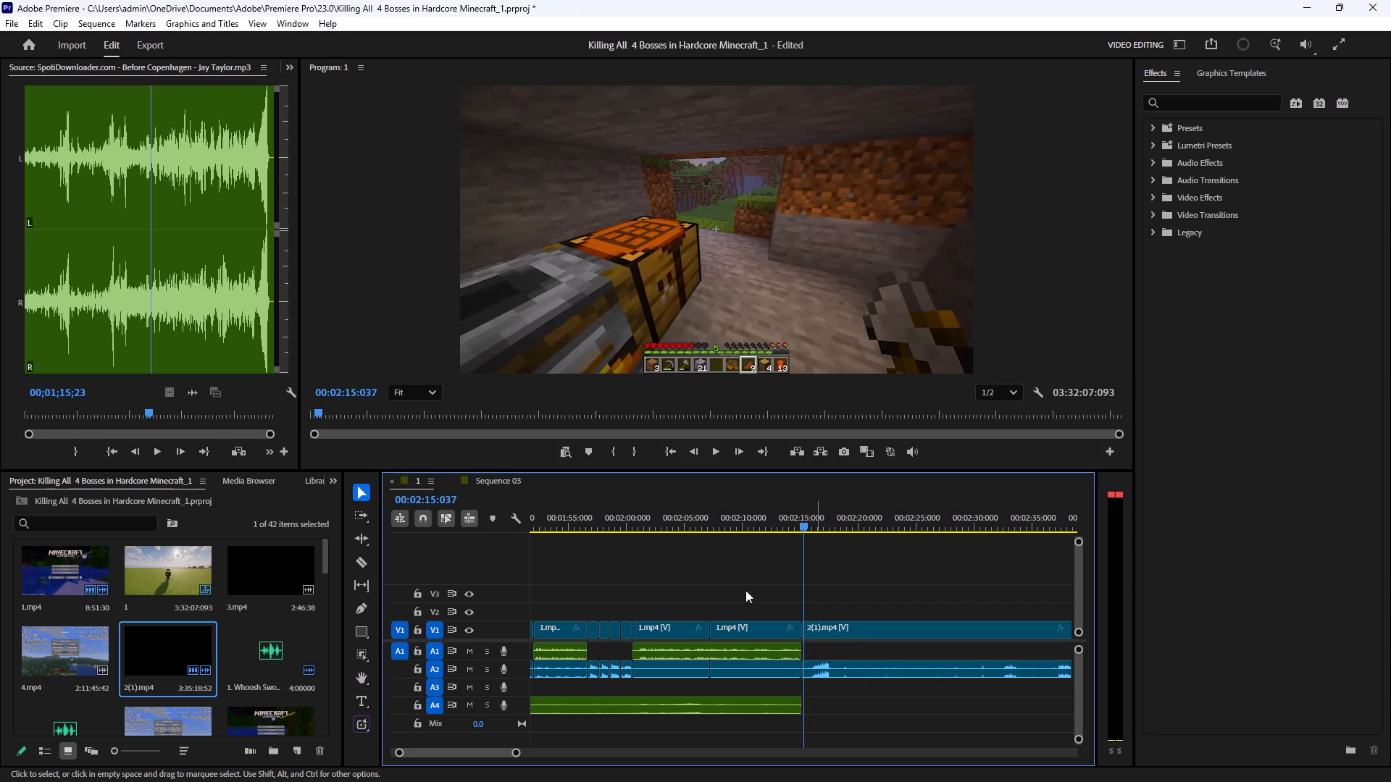
left_click(507, 649)
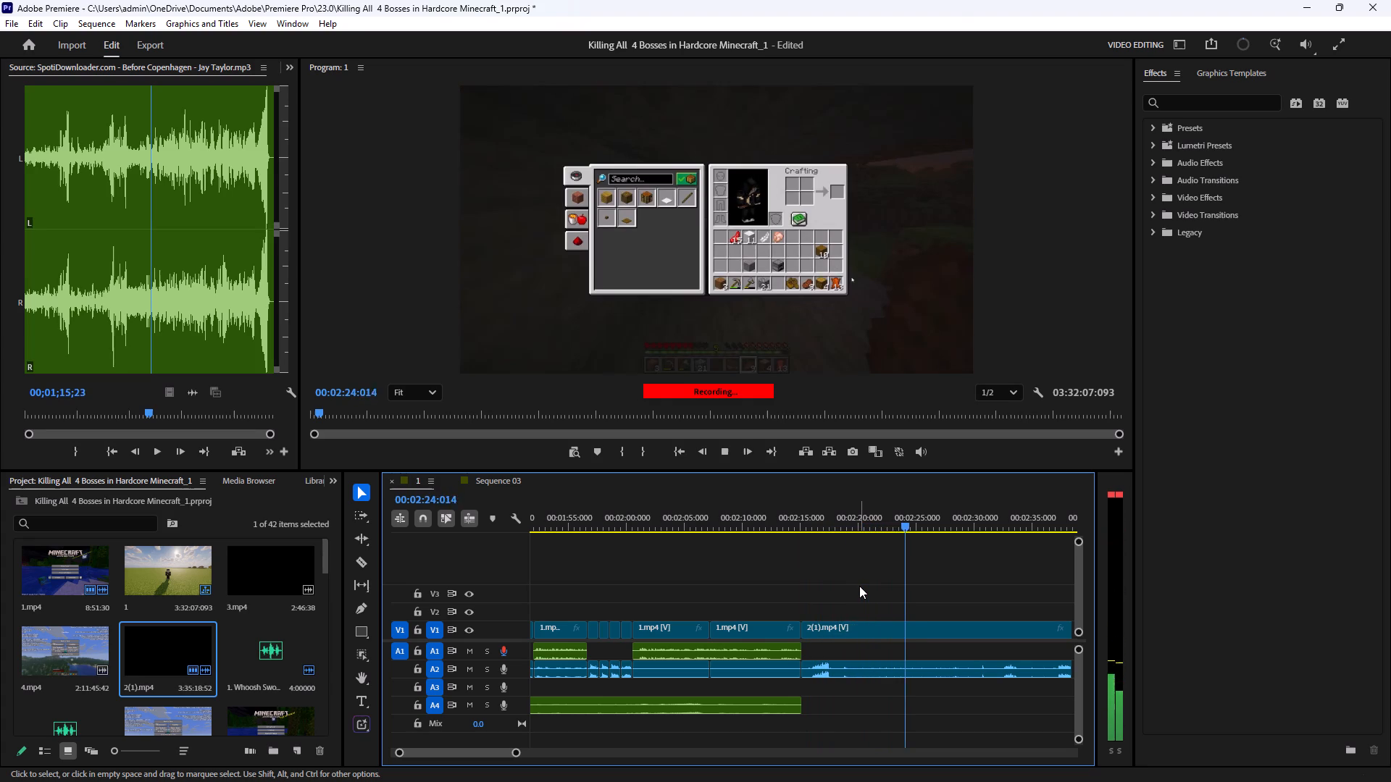
key("space")
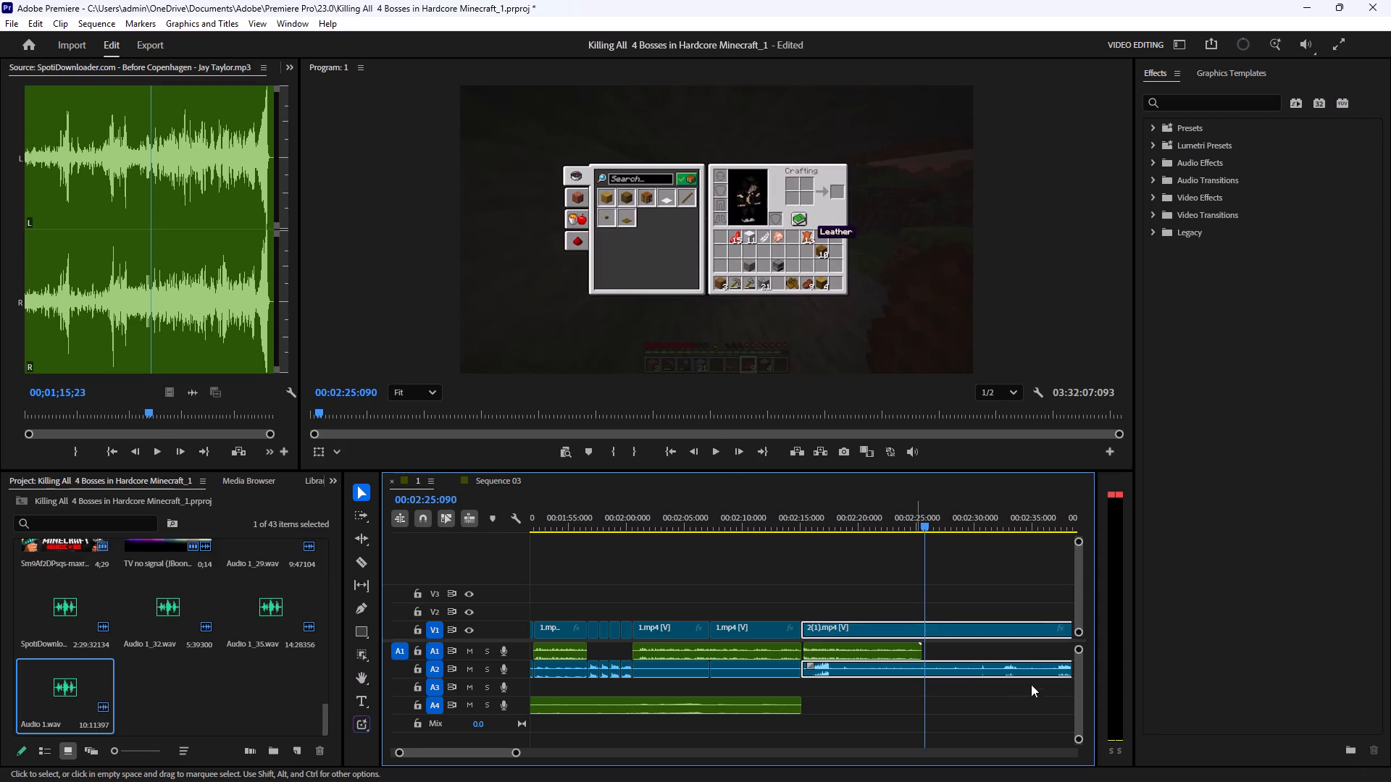
Play the new voice-over from about 2:15 to about 2:19 to check it against the gameplay audio.
left_click(806, 525)
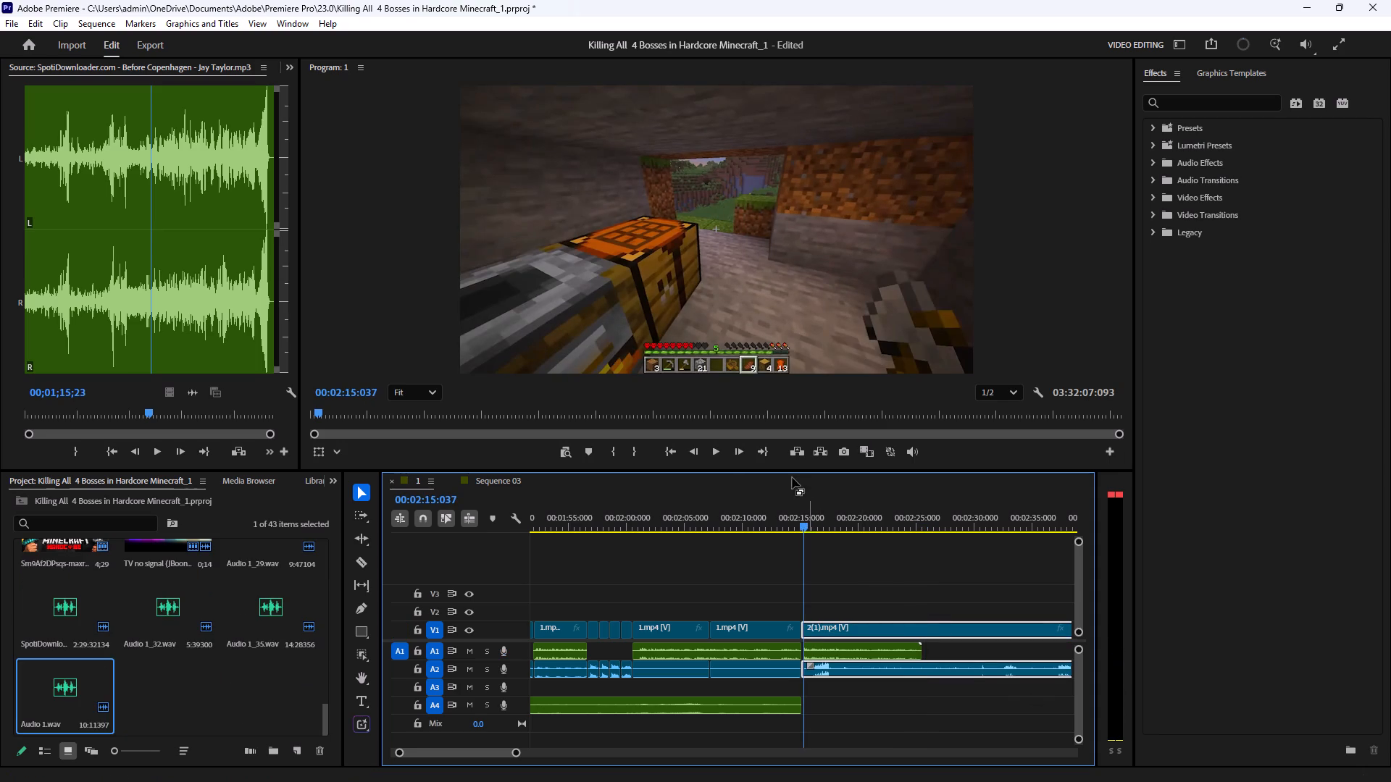
left_click(714, 447)
left_click(918, 556)
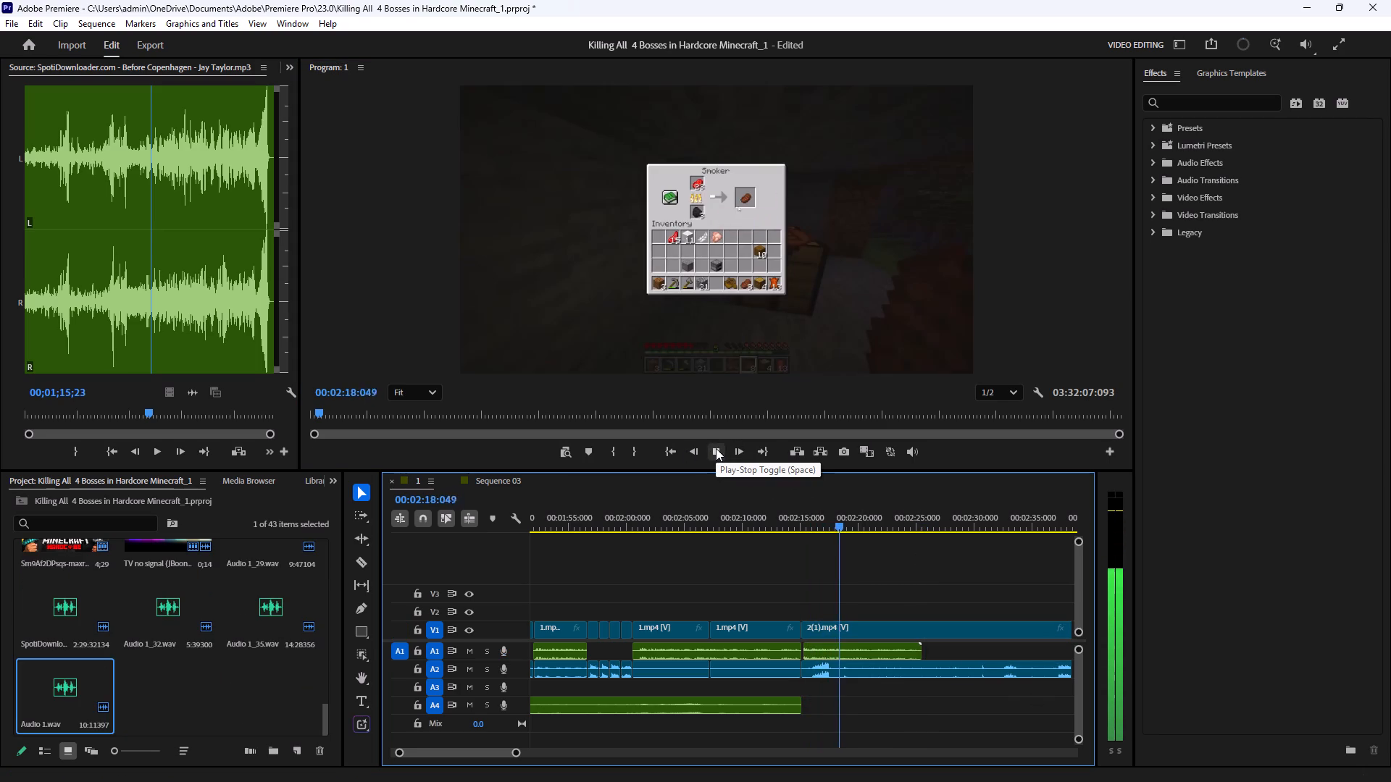
left_click(716, 448)
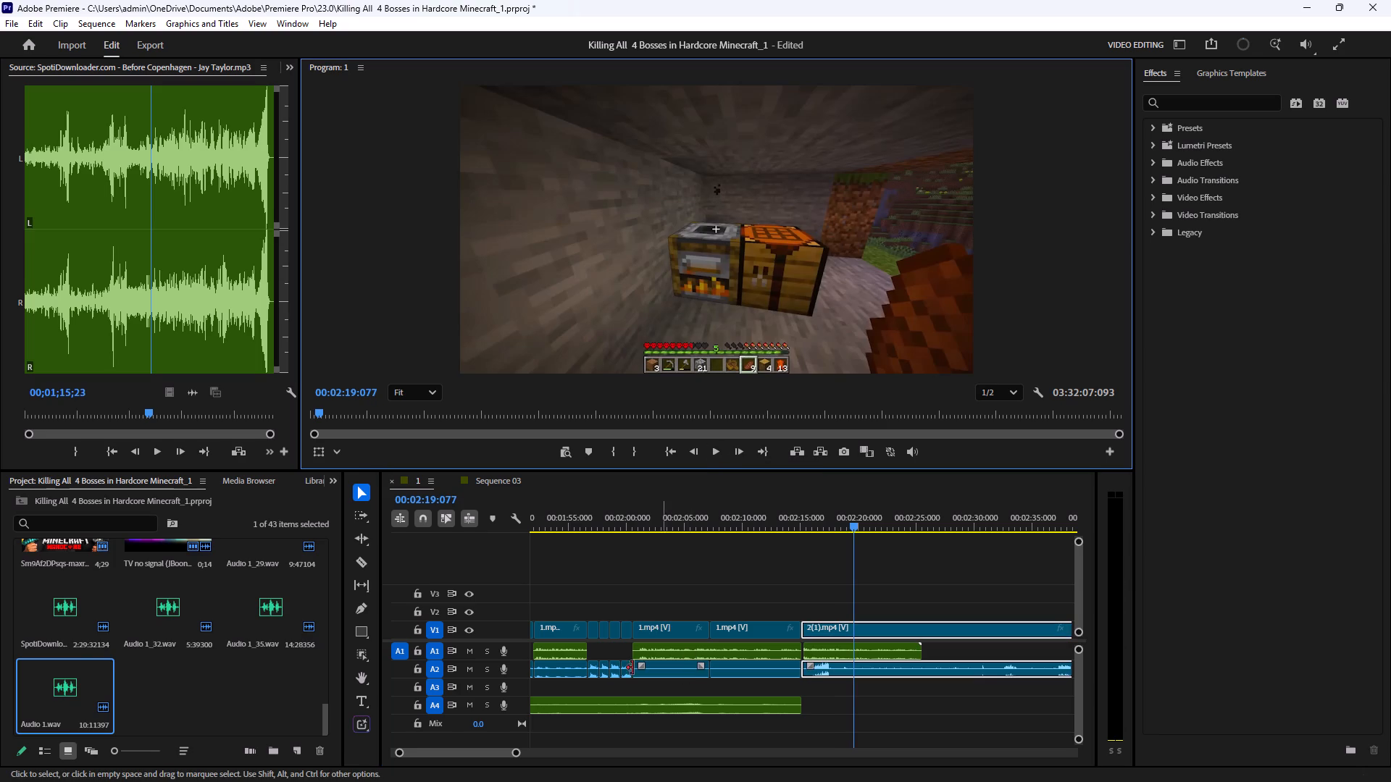
Examine the motion and volume settings of the earlier gameplay clips in Effect Controls for comparison with 2(1).mp4.
left_click(564, 673)
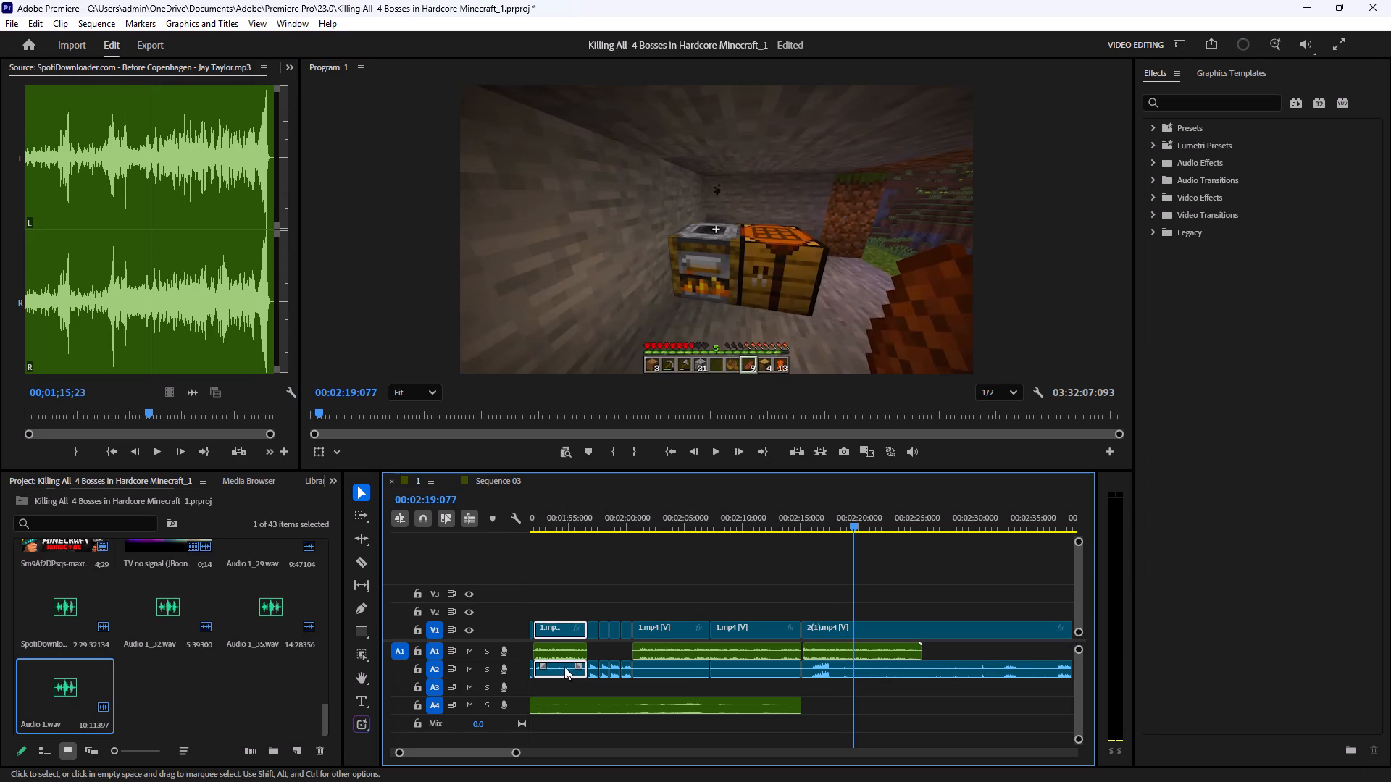
left_click(288, 74)
left_click(296, 98)
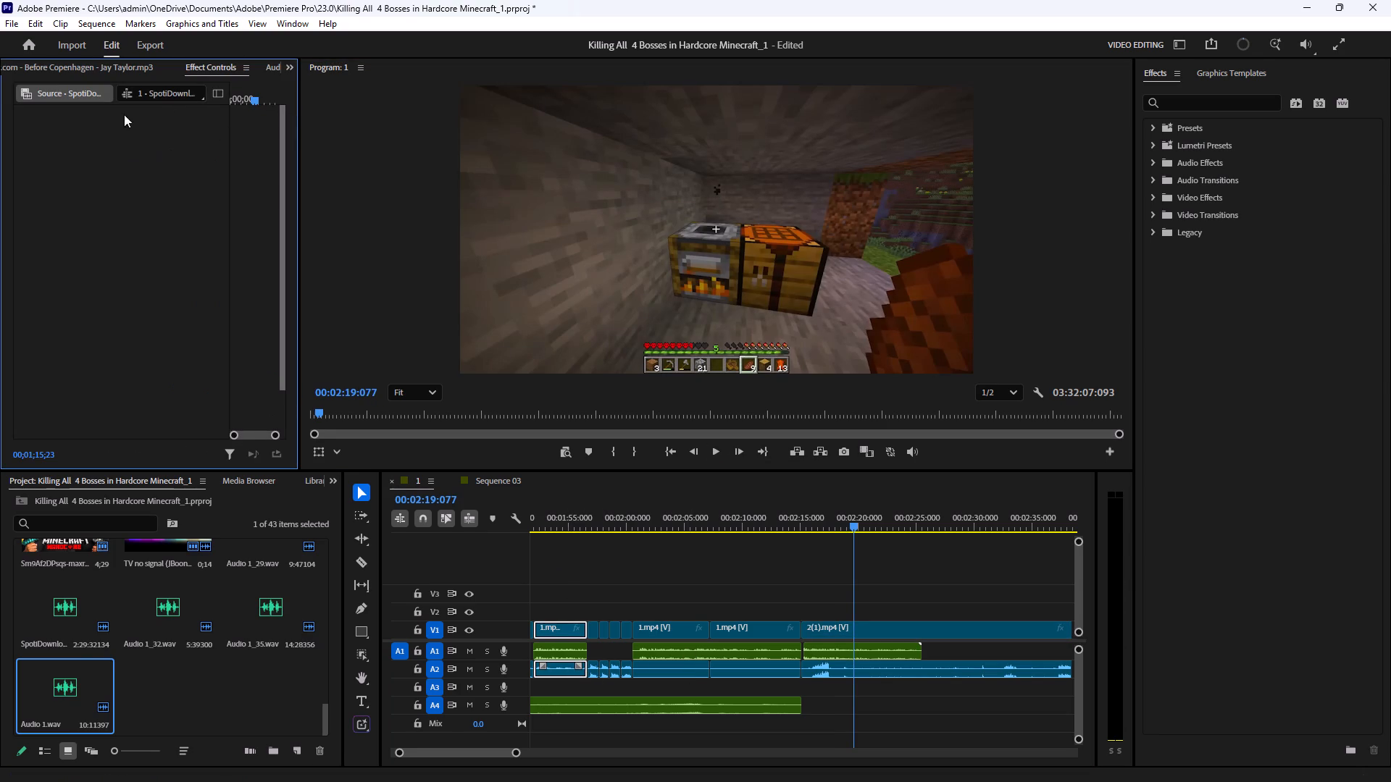
left_click(159, 96)
left_click(58, 91)
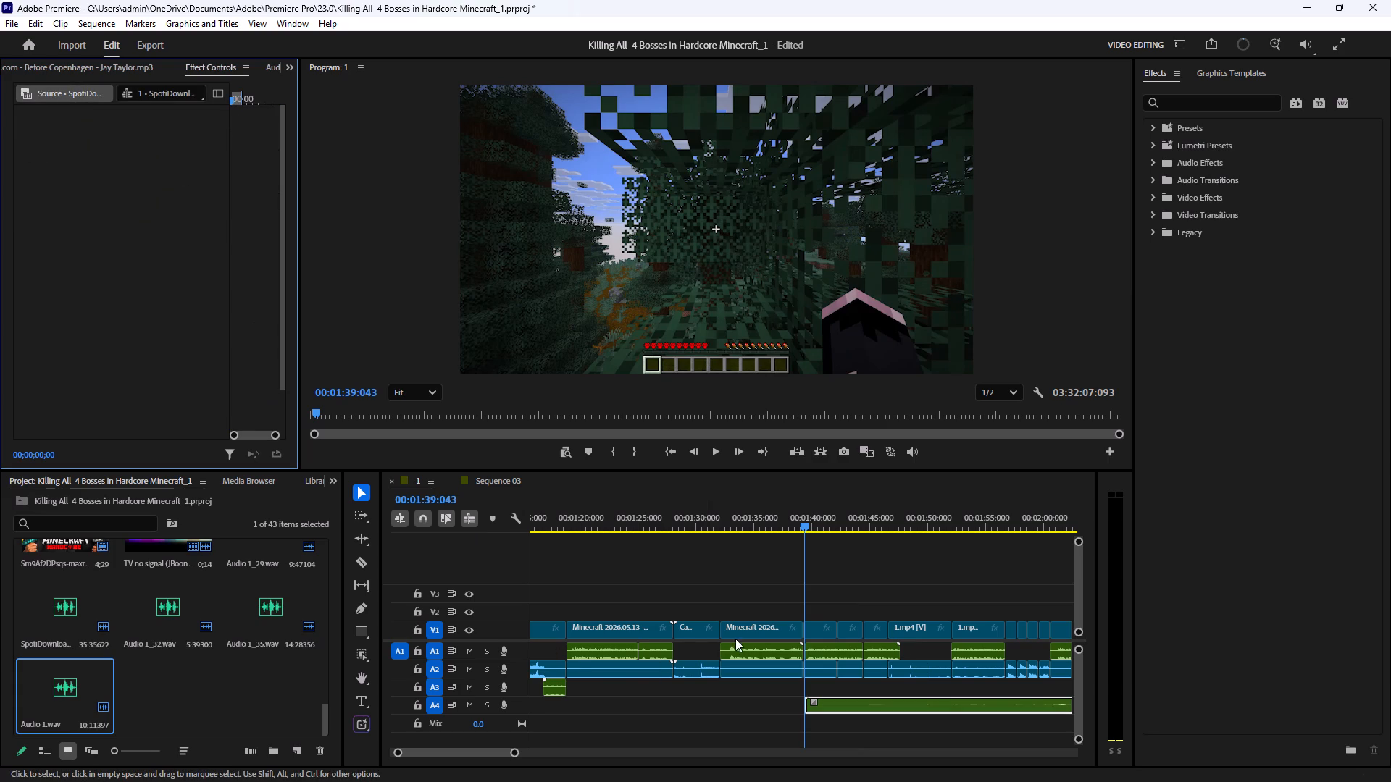
left_click(765, 630)
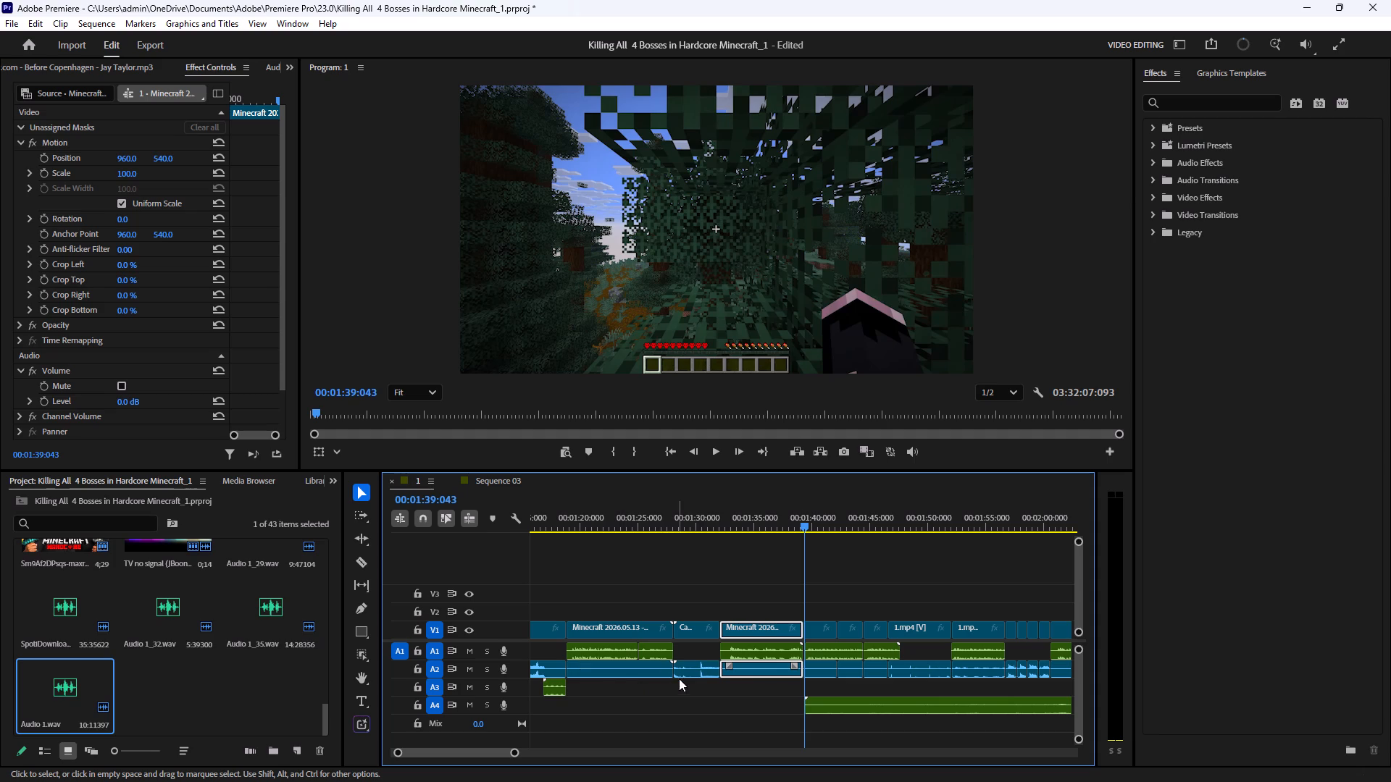
left_click(700, 673)
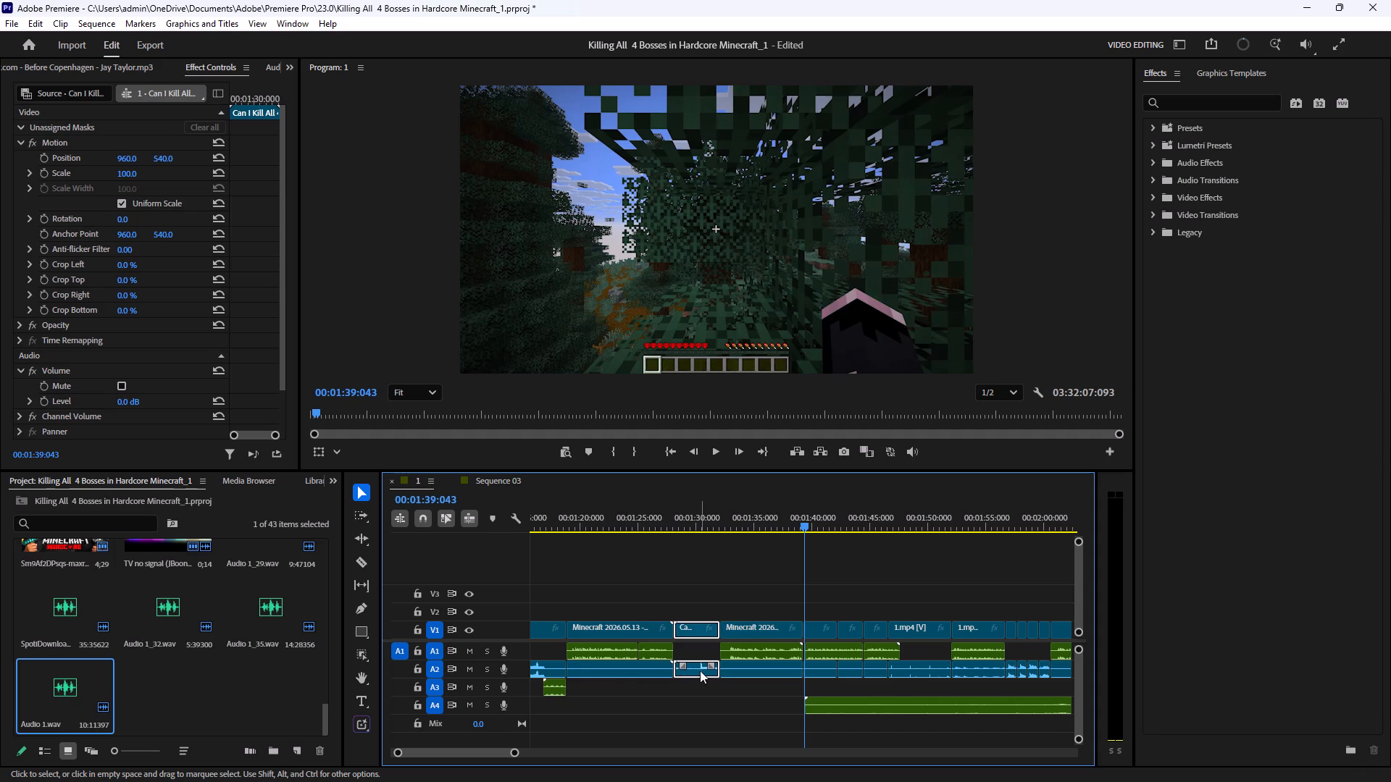
left_click(1064, 670)
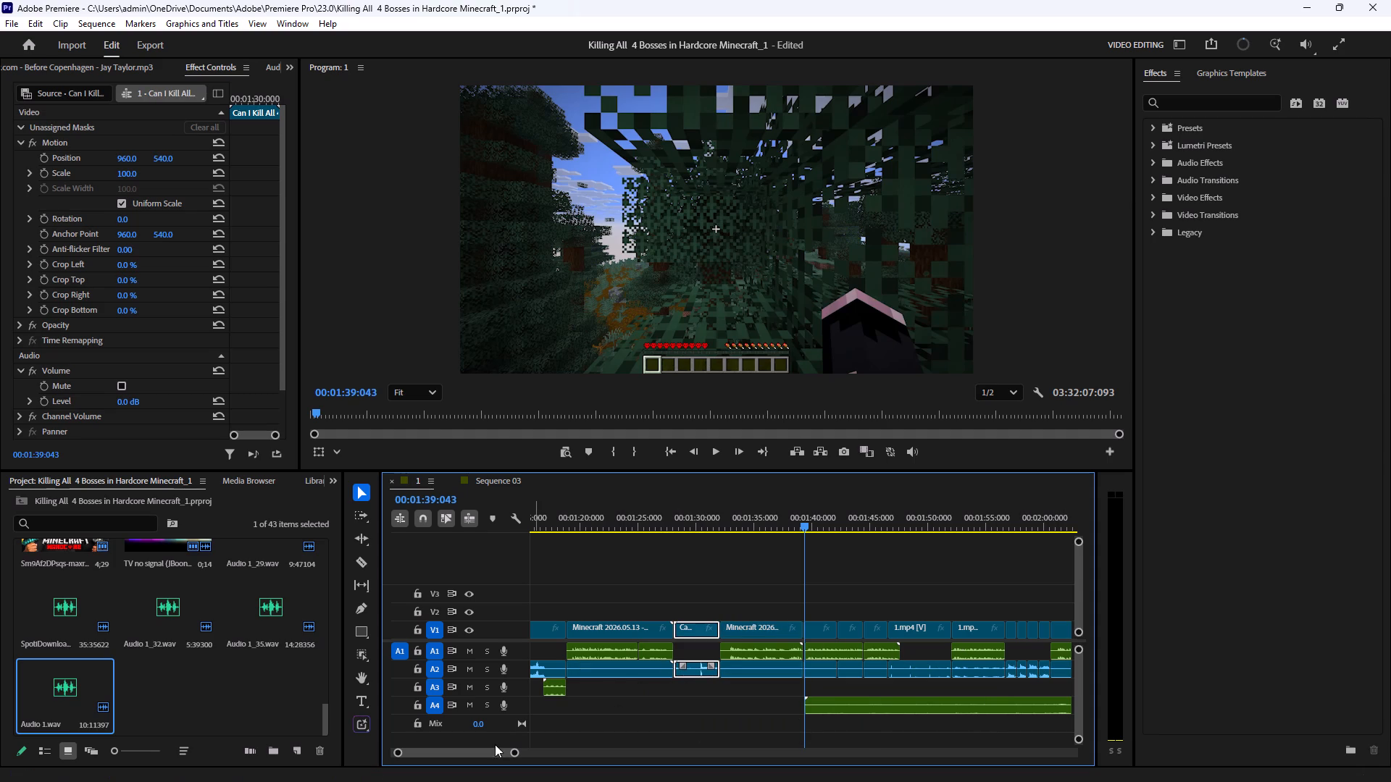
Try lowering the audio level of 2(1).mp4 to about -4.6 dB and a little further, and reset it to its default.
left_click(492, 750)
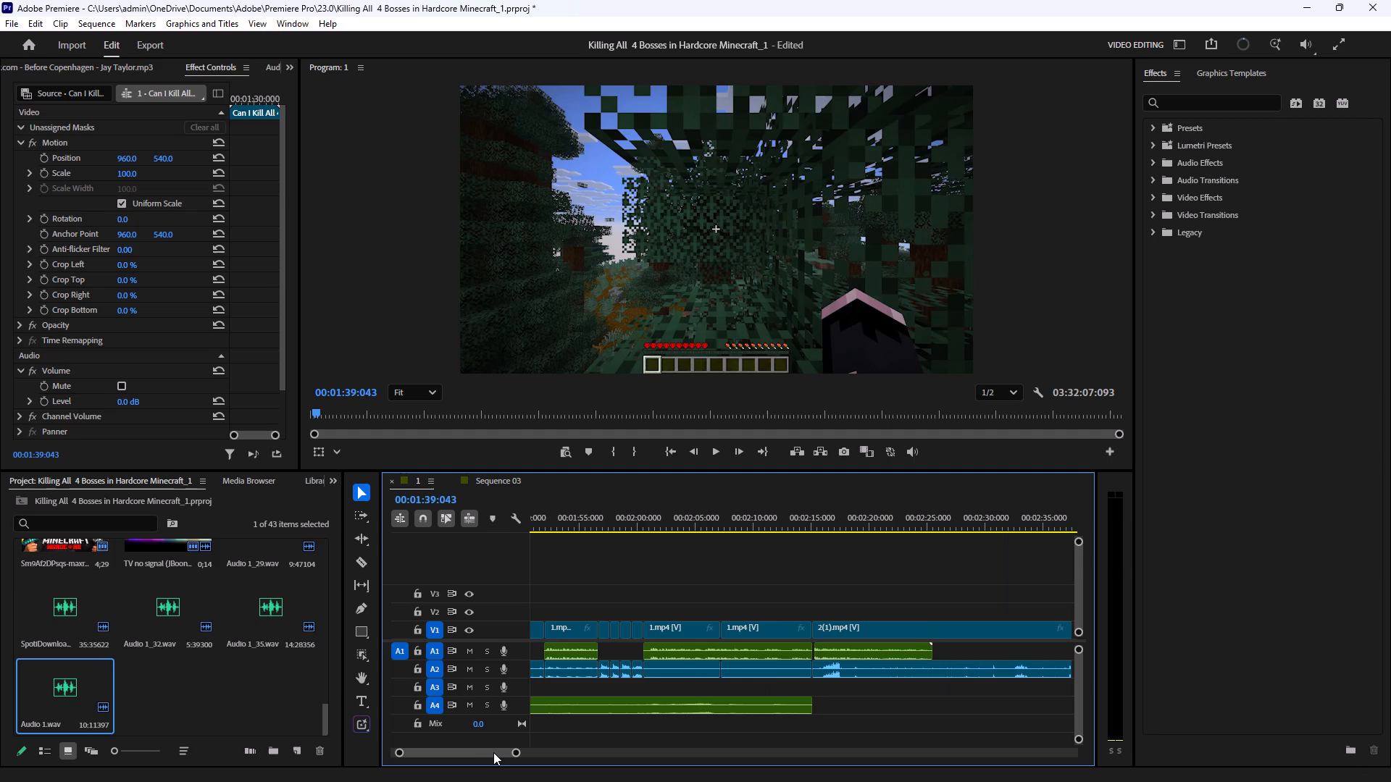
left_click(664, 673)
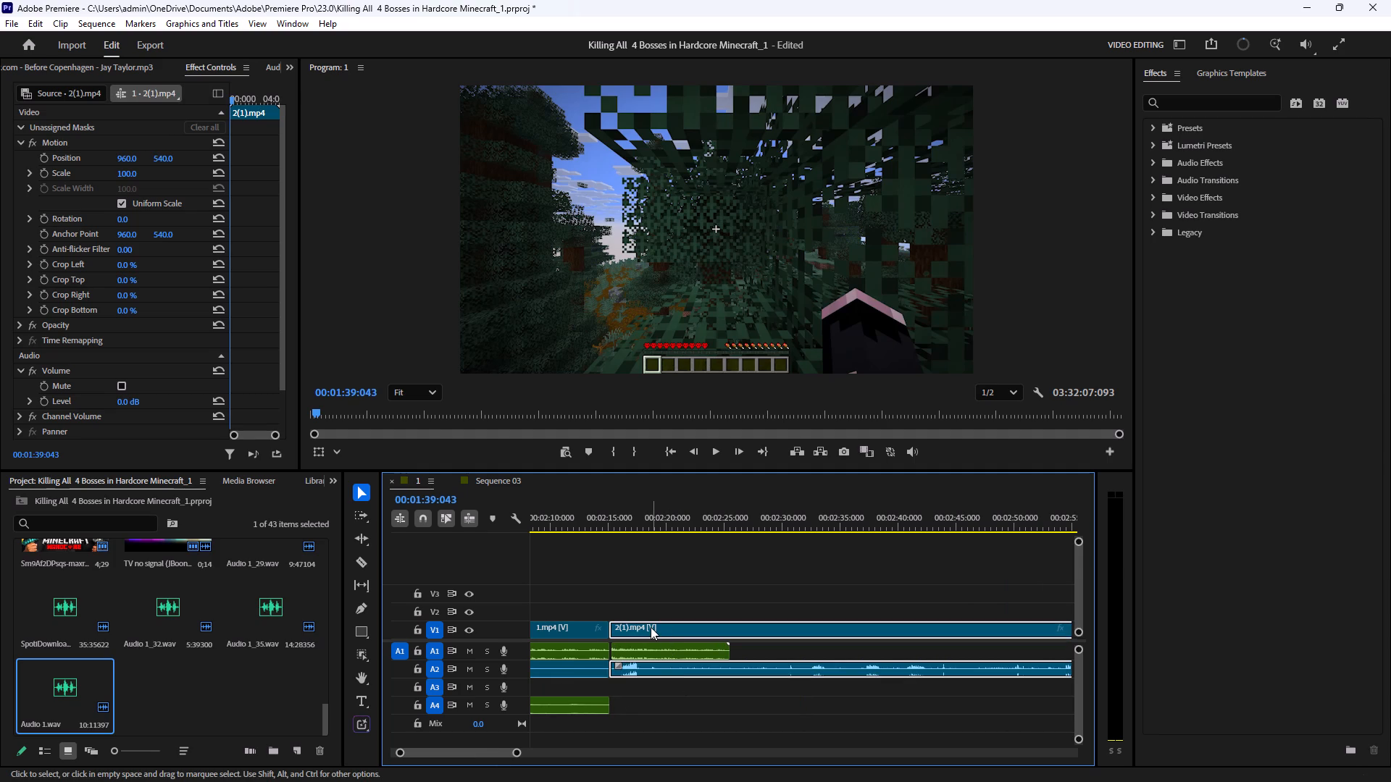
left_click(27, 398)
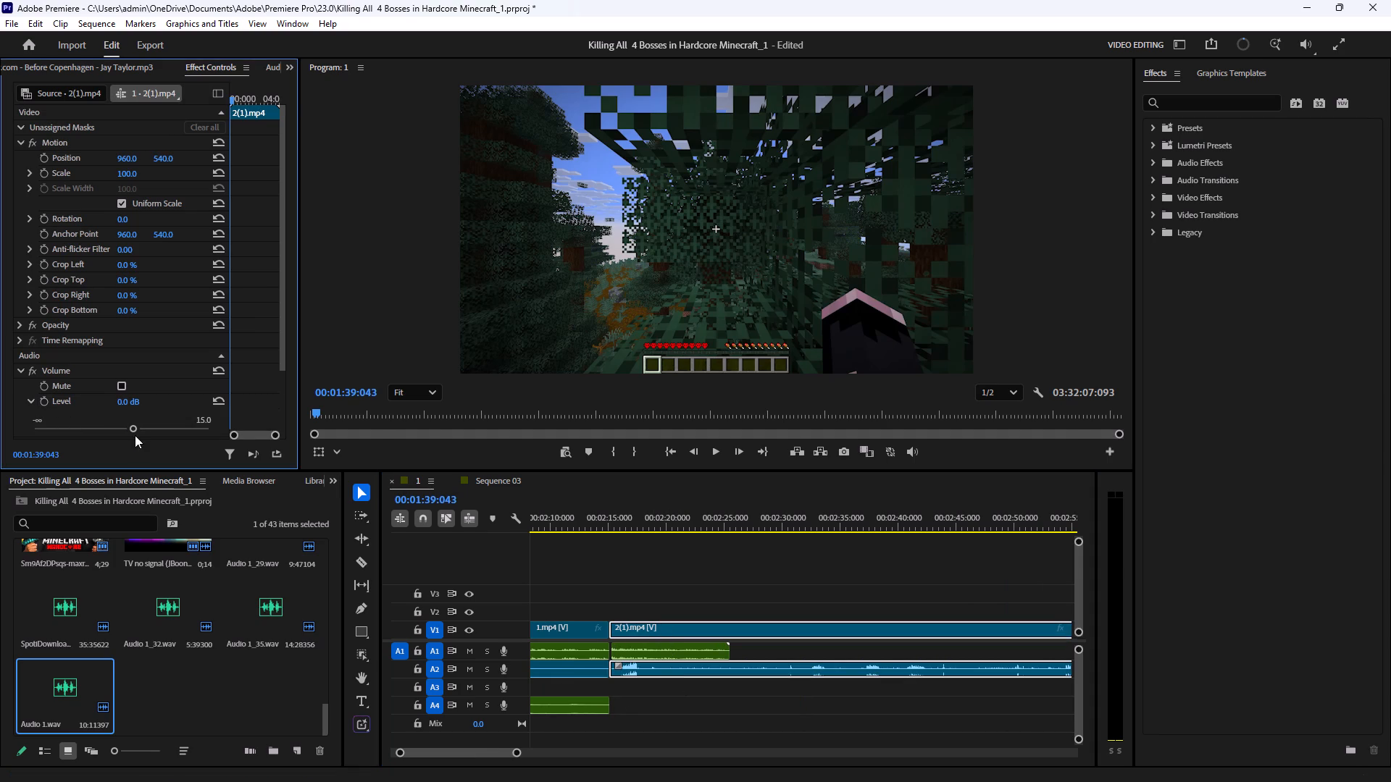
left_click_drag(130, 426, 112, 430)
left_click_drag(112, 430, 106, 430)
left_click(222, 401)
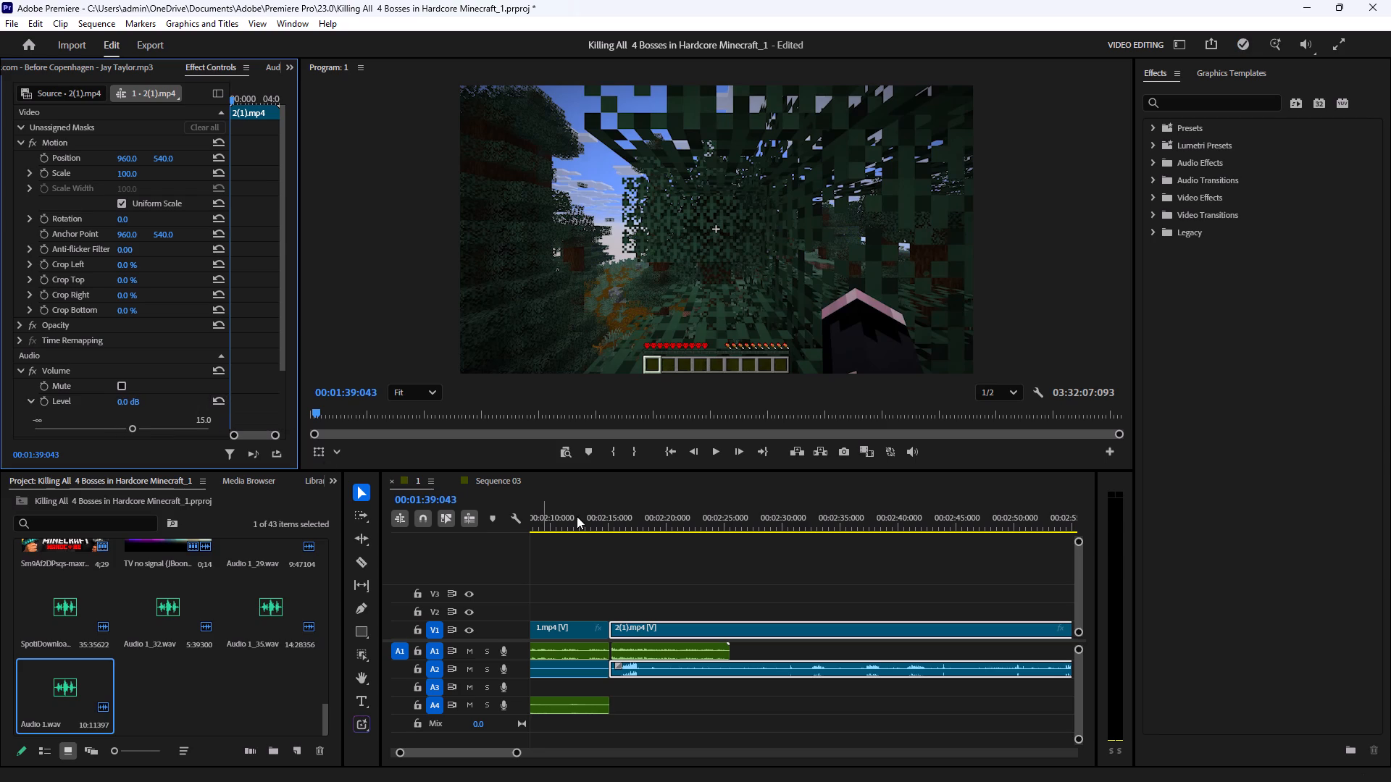
Play the sequence from about 2:15 to about 2:25 to review the voice-over against the gameplay in 2(1).mp4.
left_click(617, 518)
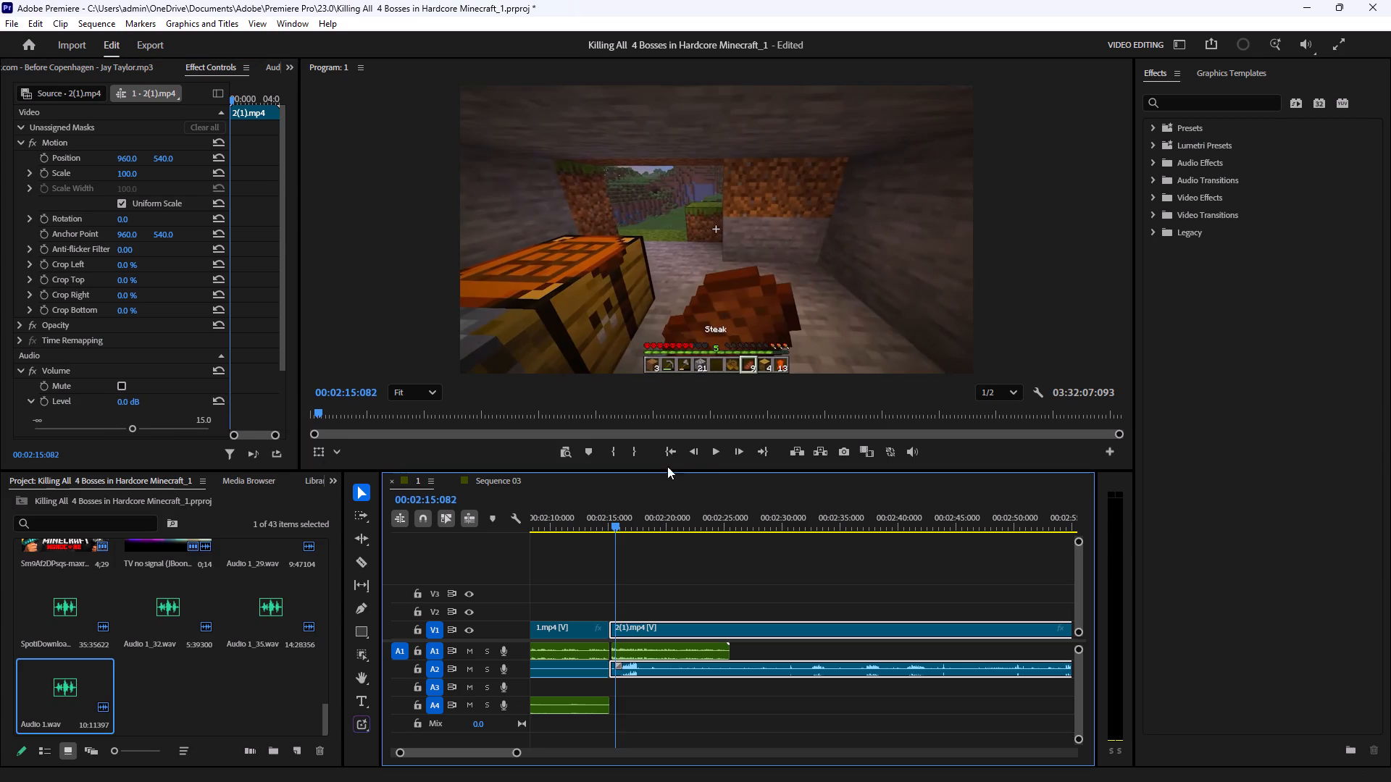
left_click(711, 451)
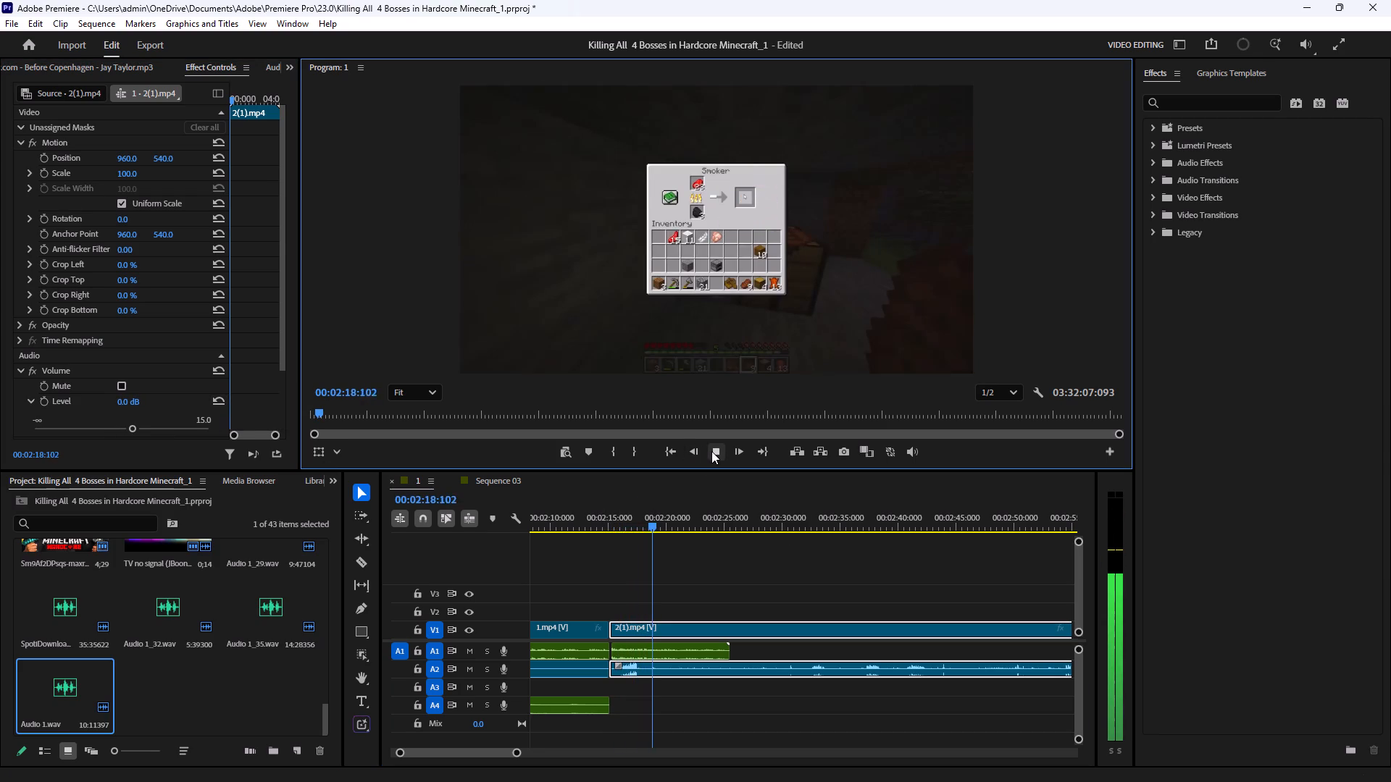
left_click(752, 584)
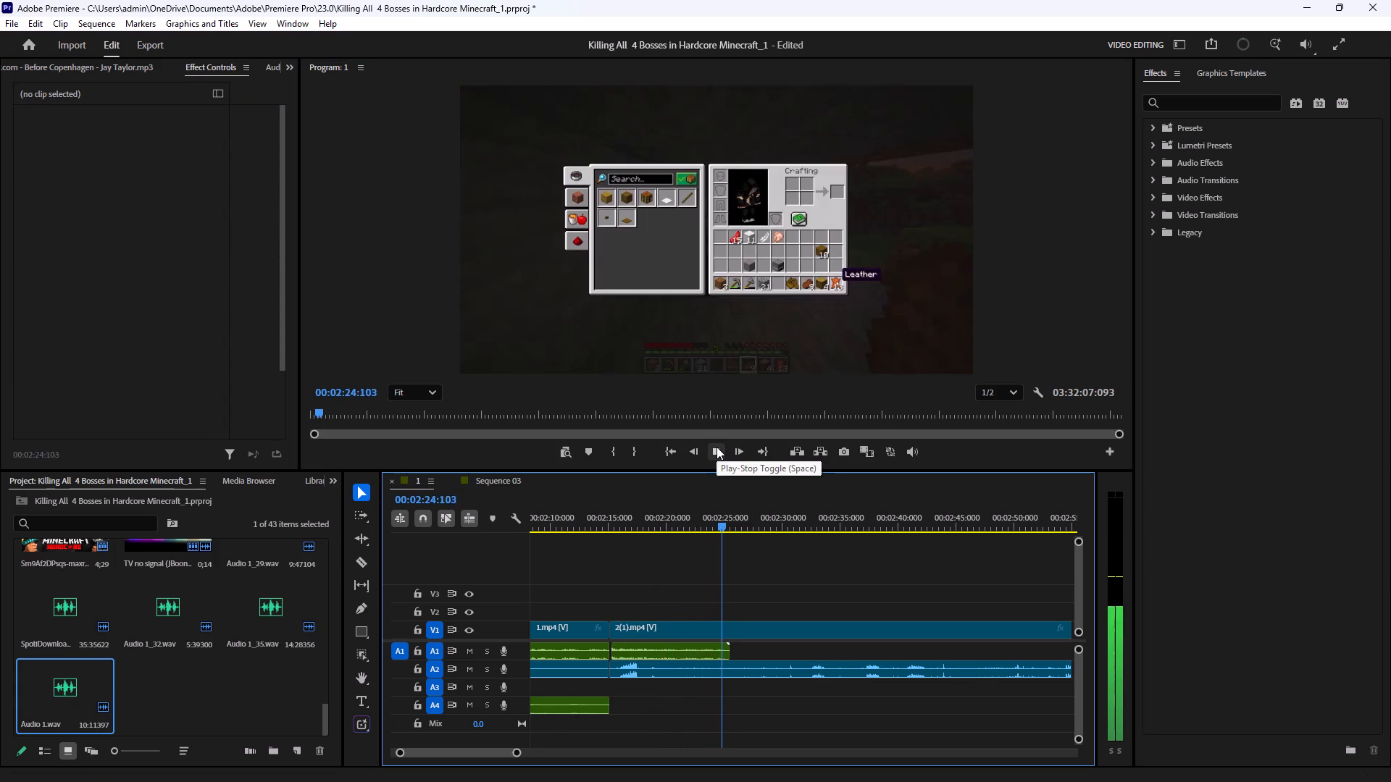
left_click(717, 447)
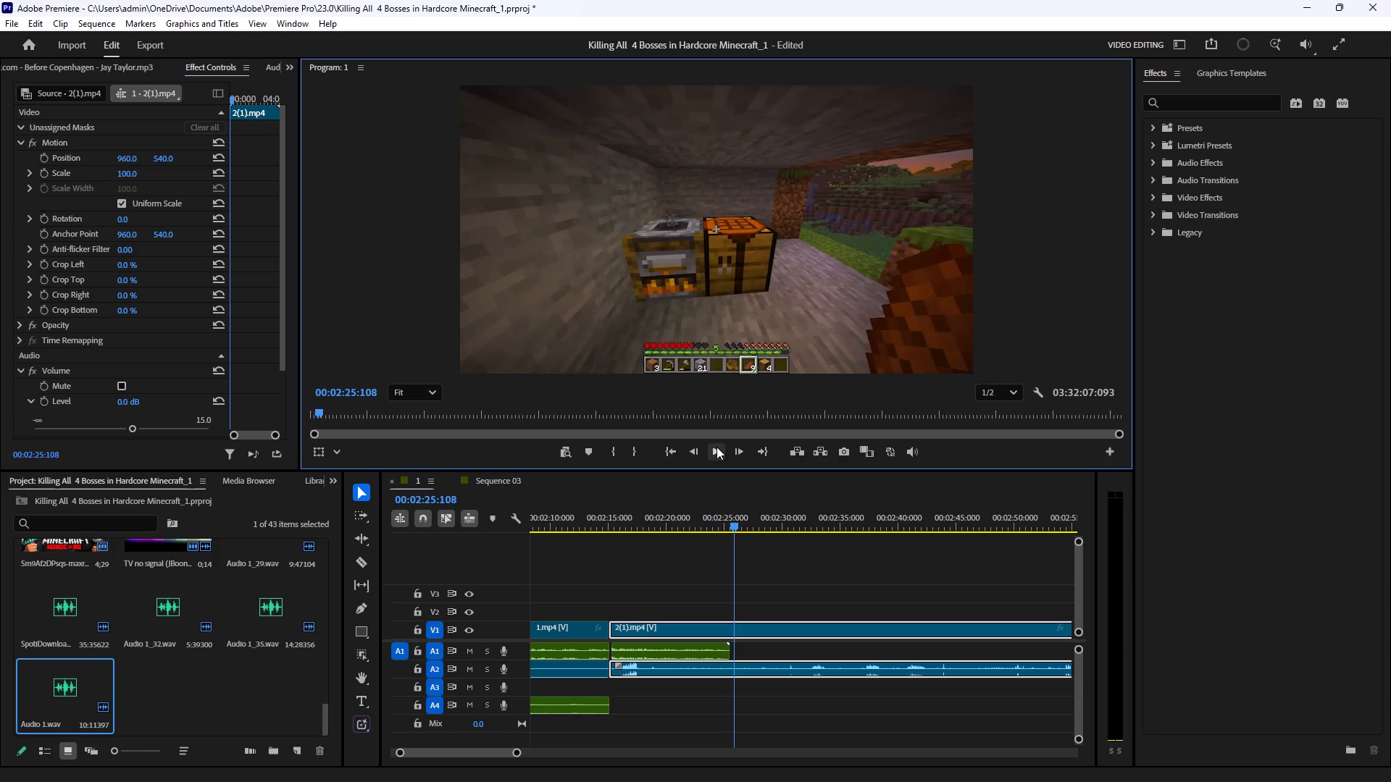
left_click(362, 559)
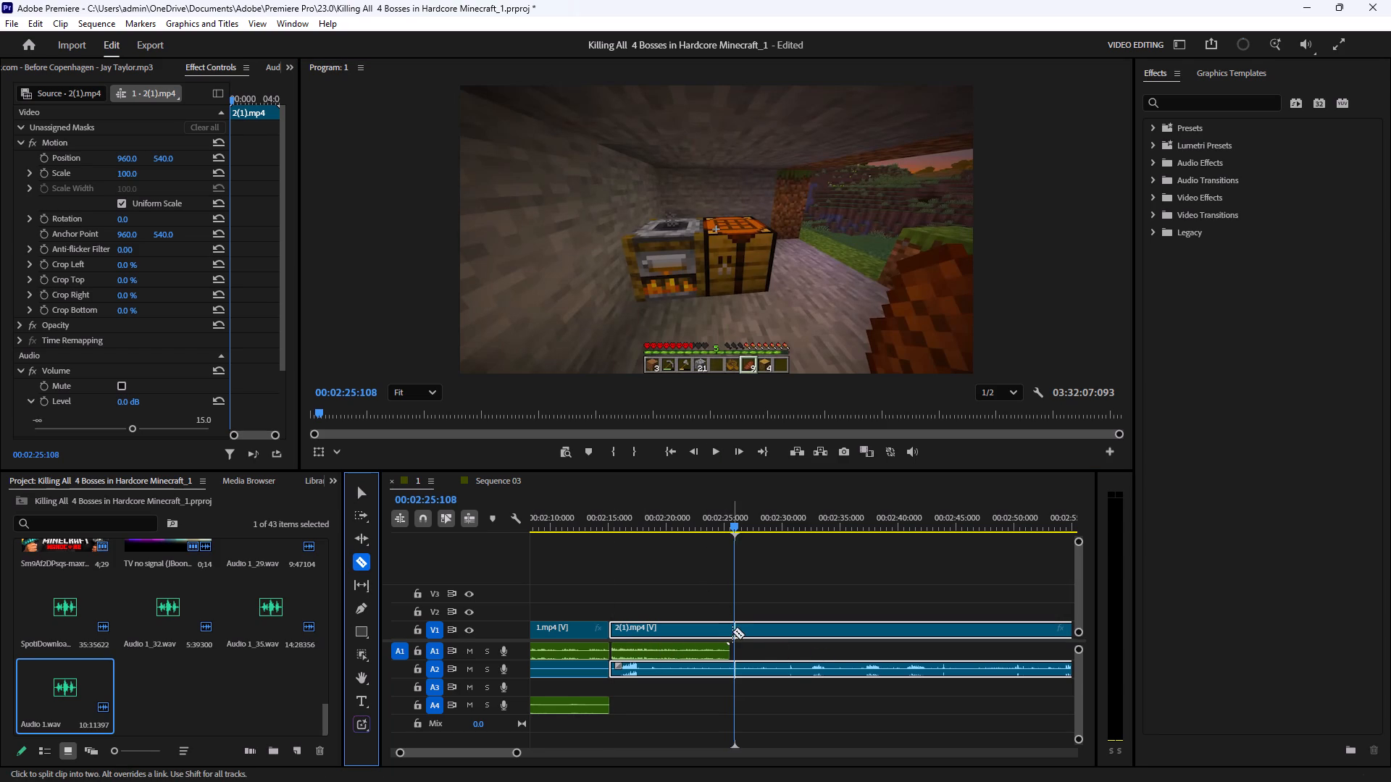
left_click(351, 489)
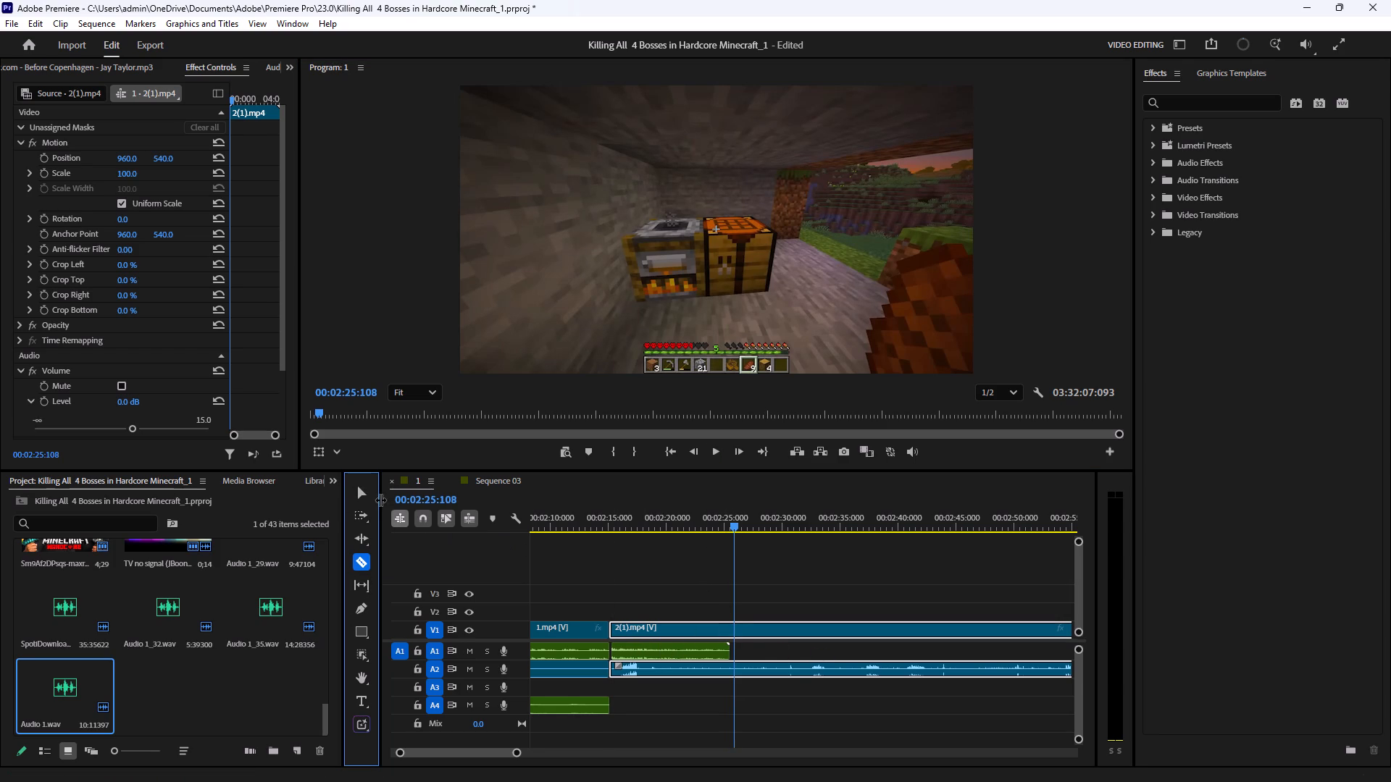
Trim about 3 seconds off the start of 2(1).mp4, keeping the clip joined to 1.mp4 at about 2:15.
left_click(364, 493)
left_click_drag(611, 627, 643, 626)
left_click_drag(676, 626, 642, 629)
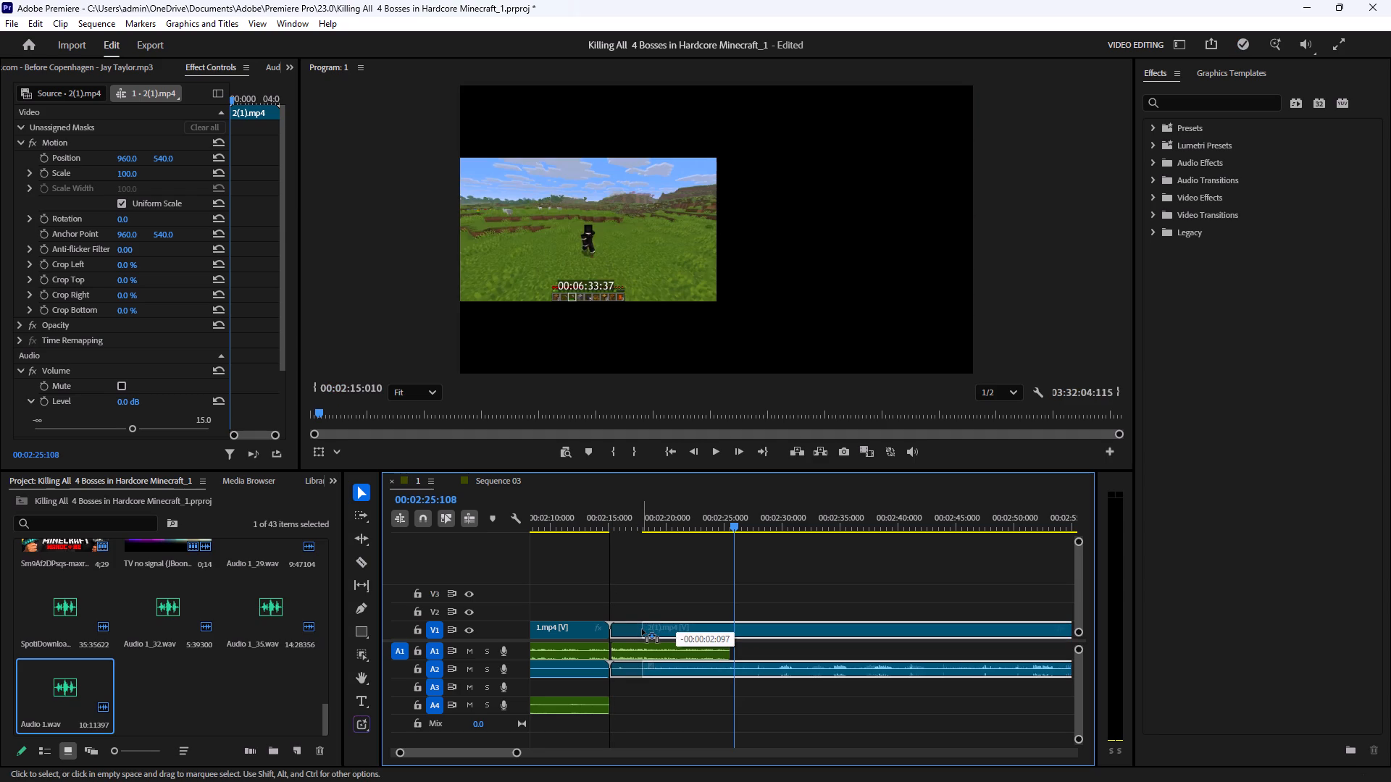
left_click_drag(642, 629, 638, 636)
Shift the Audio 1.wav voice-over on track A1 slightly earlier so it starts with 2(1).mp4 at about 2:15.
left_click_drag(639, 649, 630, 656)
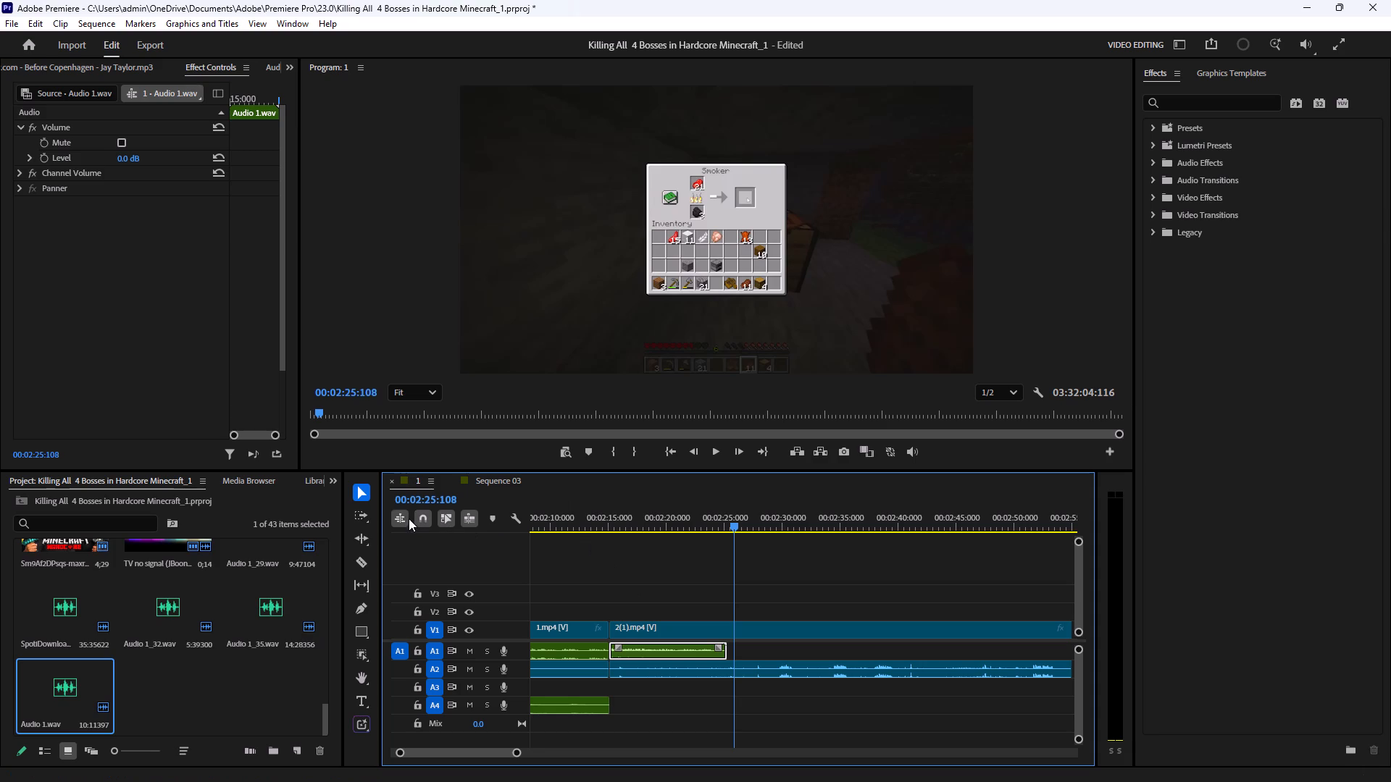
left_click(404, 518)
left_click(401, 520)
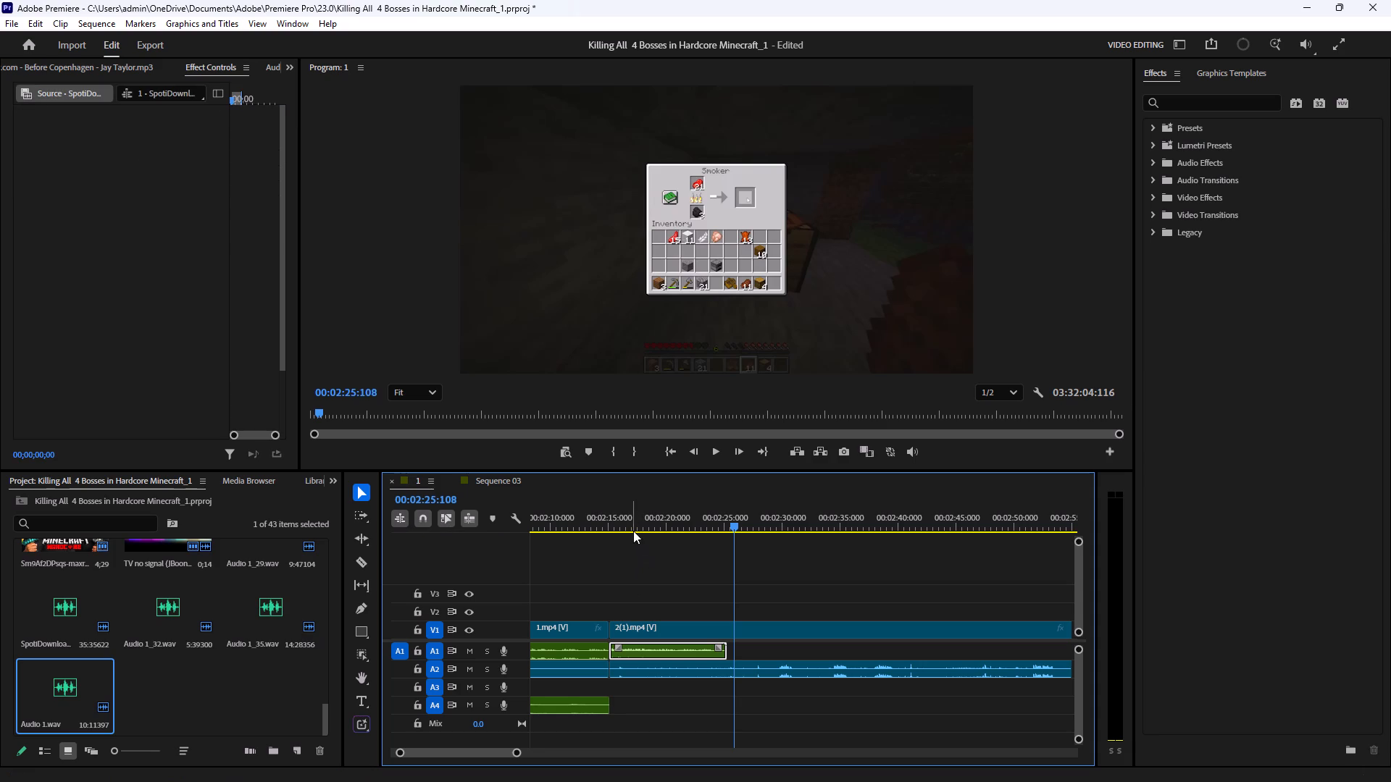
Play the voice-over section from about 2:15 and split 2(1).mp4 at about 2:25, just after the voice-over ends.
left_click(615, 526)
left_click(714, 447)
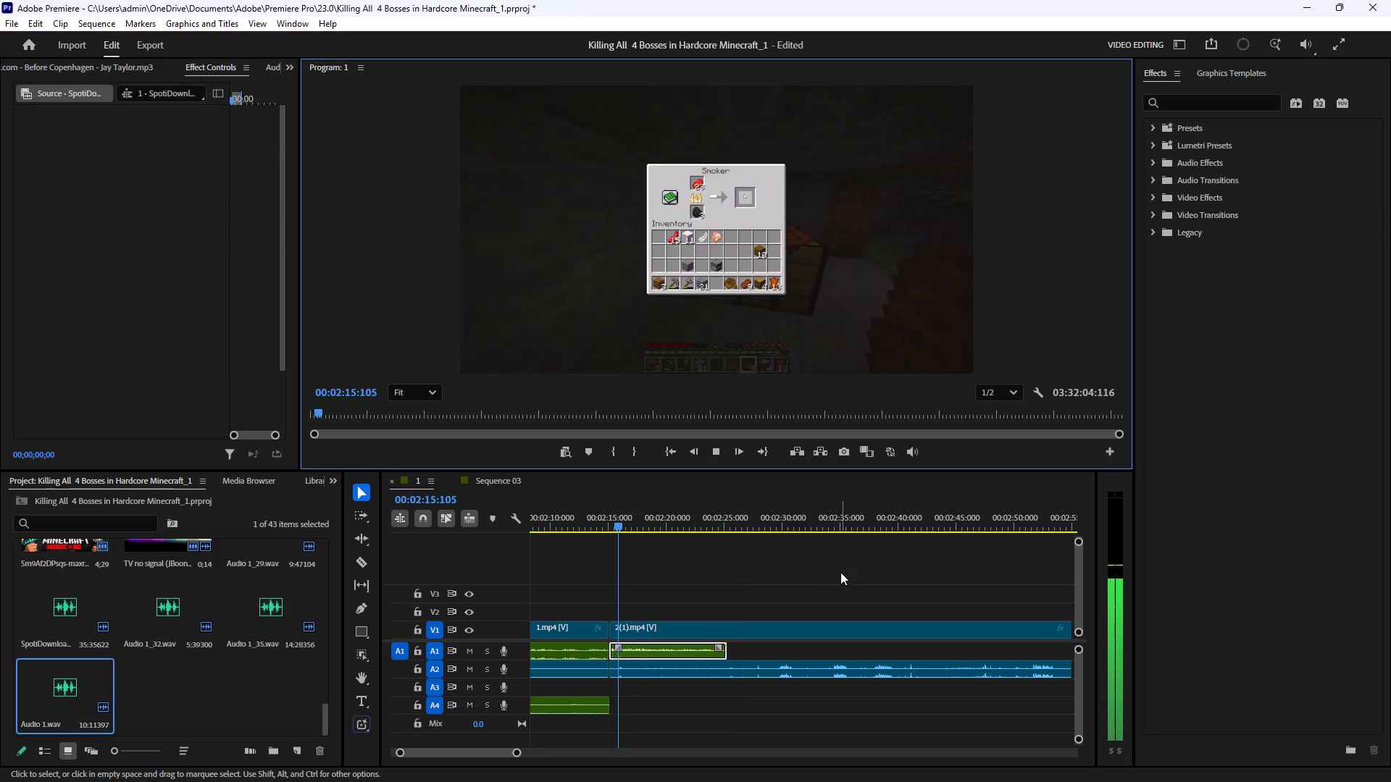
left_click(840, 572)
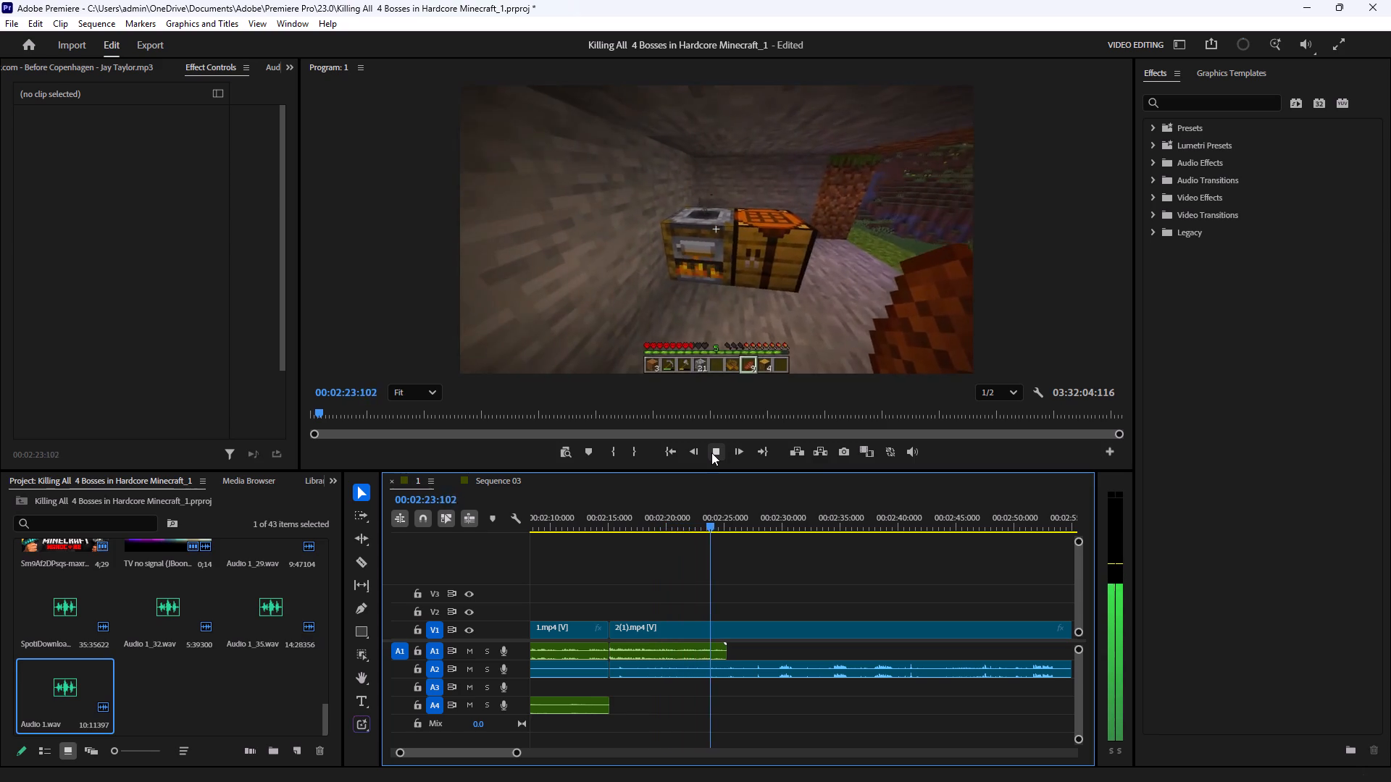
left_click(711, 453)
left_click(711, 453)
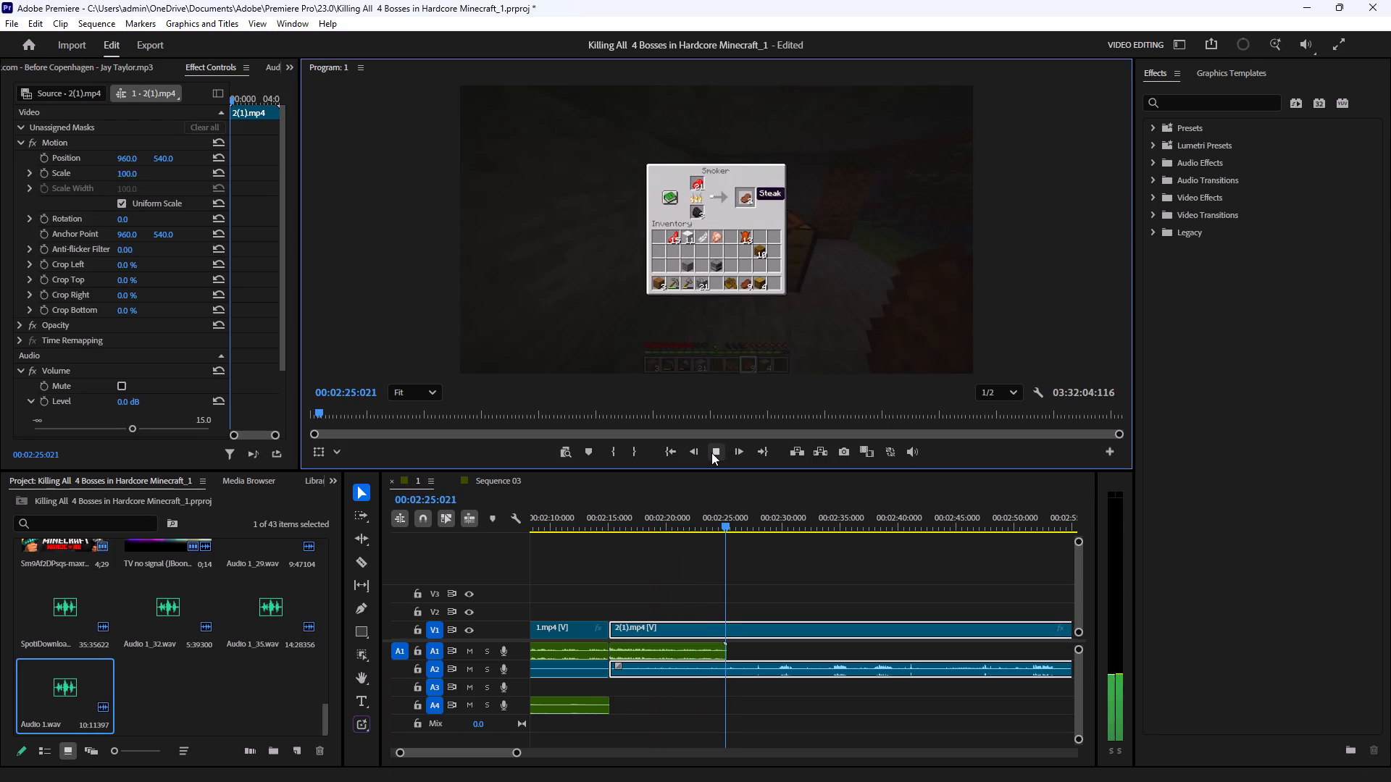
left_click(711, 453)
left_click(365, 566)
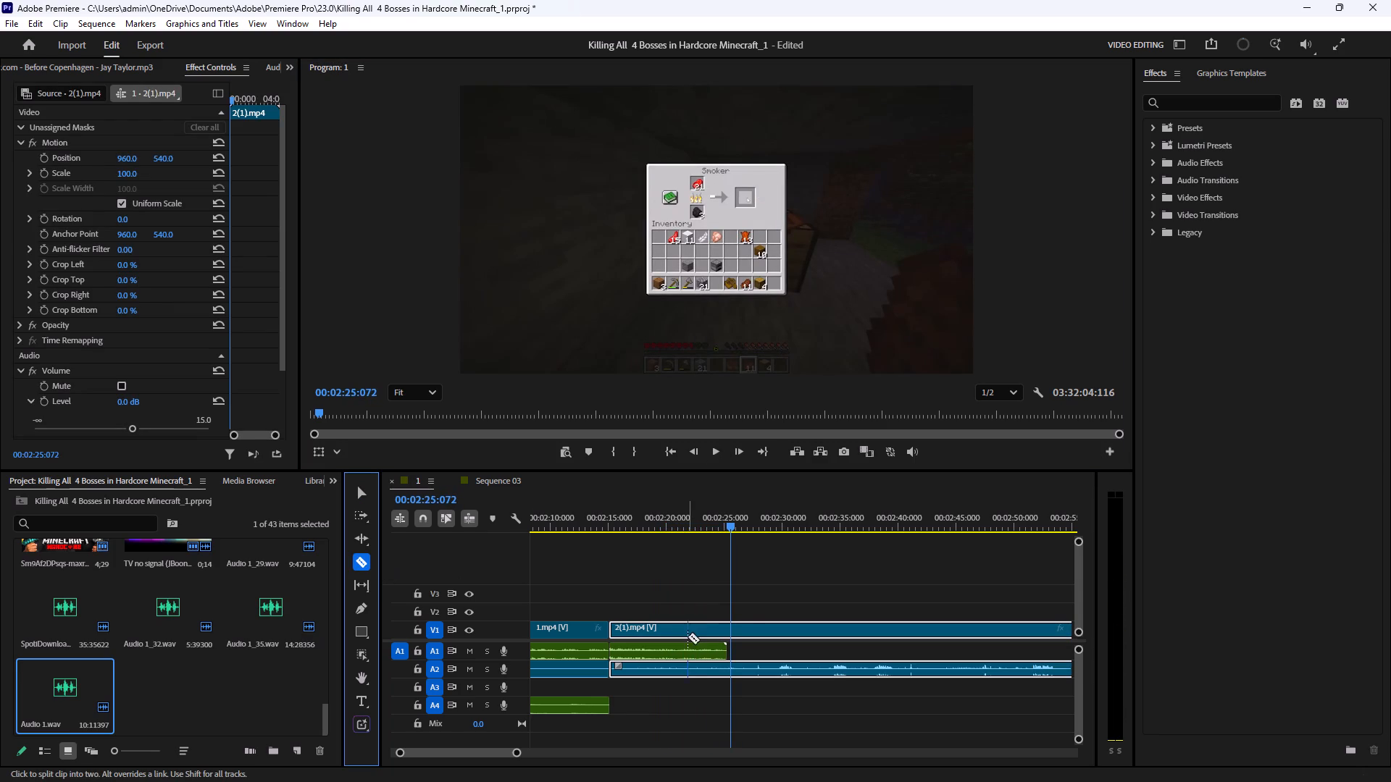
left_click(732, 624)
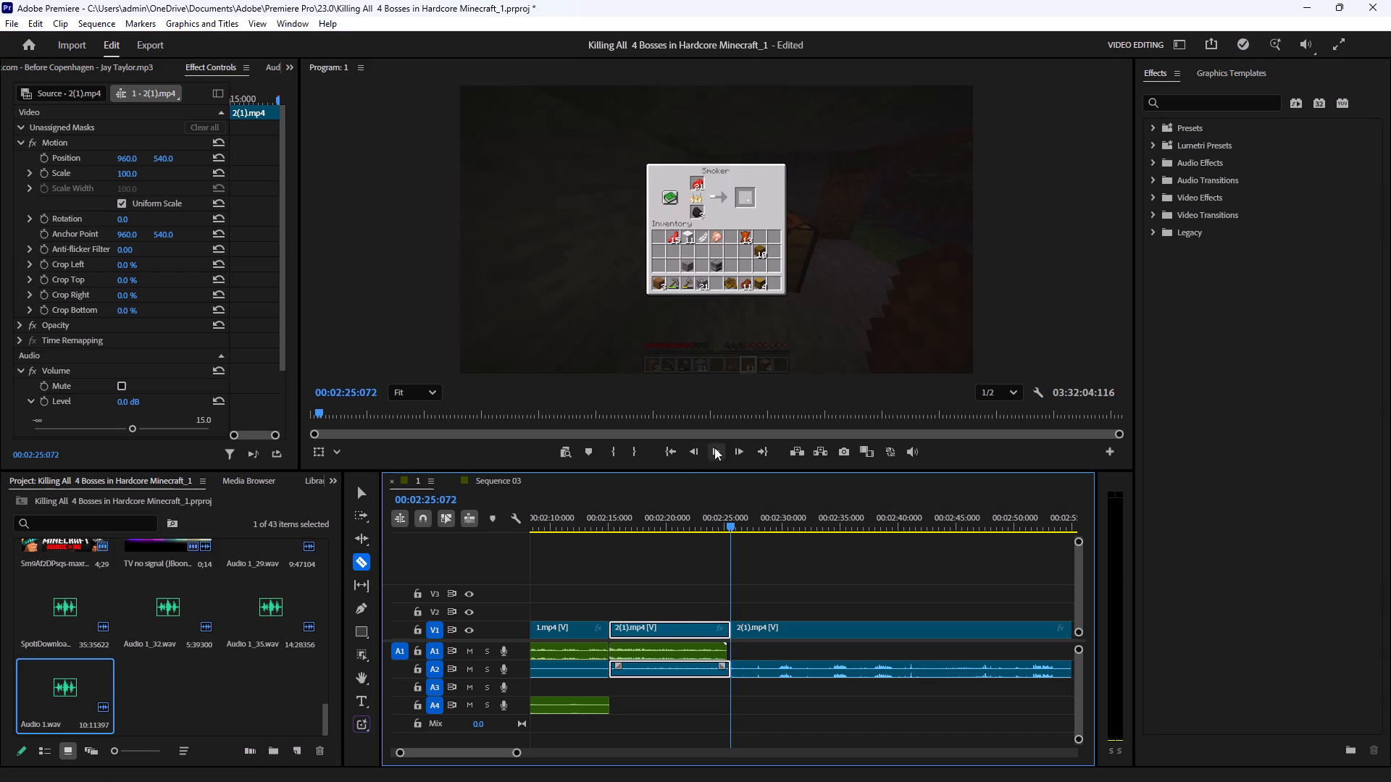
Review the 2(1).mp4 gameplay after the split, playing to about 2:59 and replaying from about 2:26 to about 2:46.
left_click(714, 447)
left_click(363, 492)
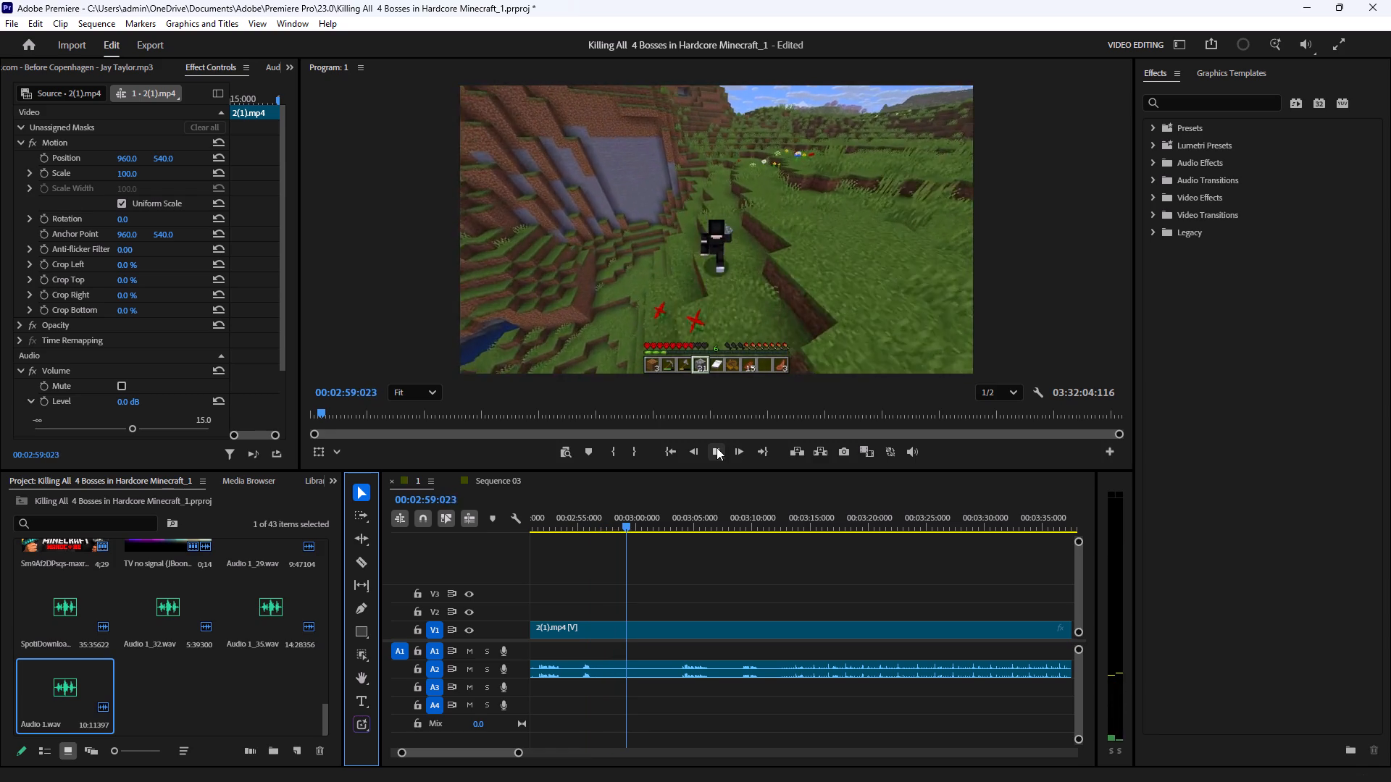
left_click(717, 447)
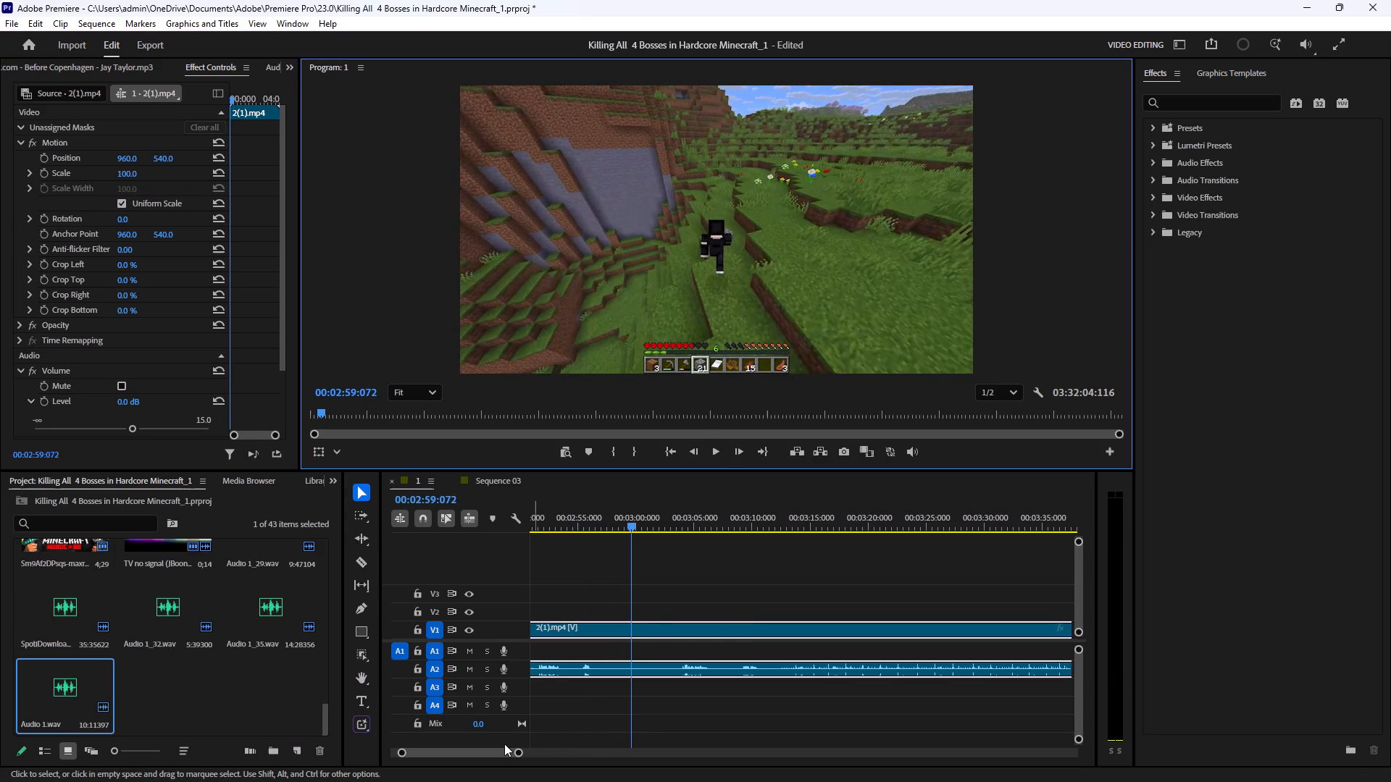
left_click(491, 754)
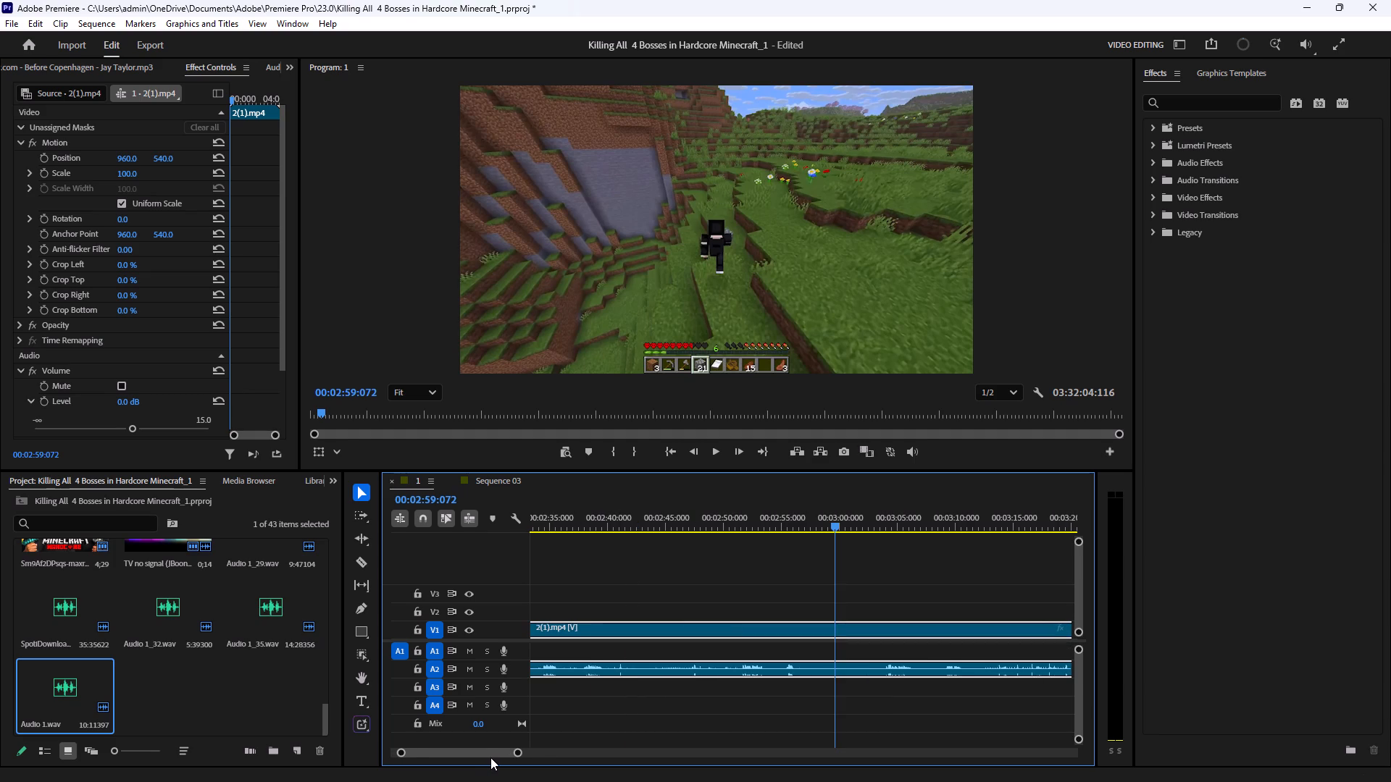
left_click_drag(726, 524, 515, 546)
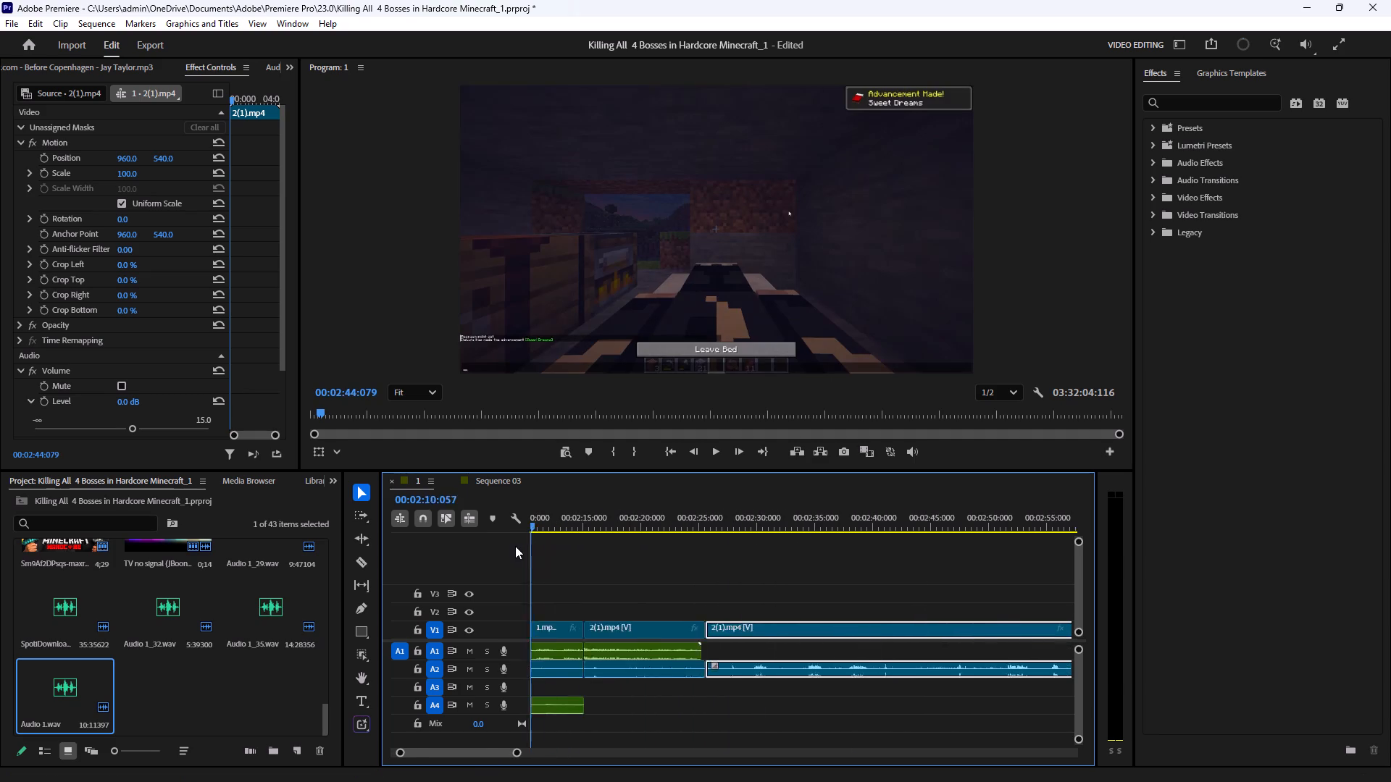
left_click_drag(515, 546, 1088, 524)
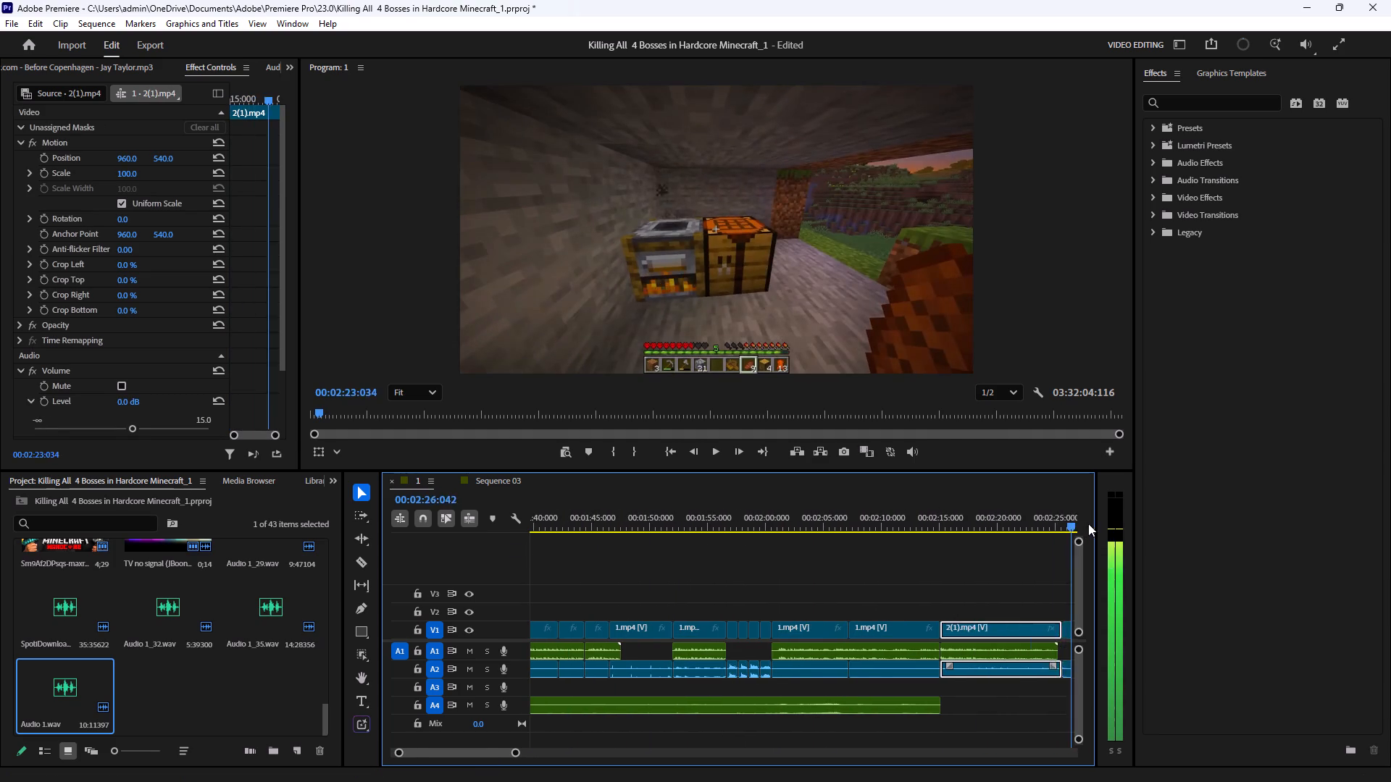
left_click_drag(1088, 524, 580, 543)
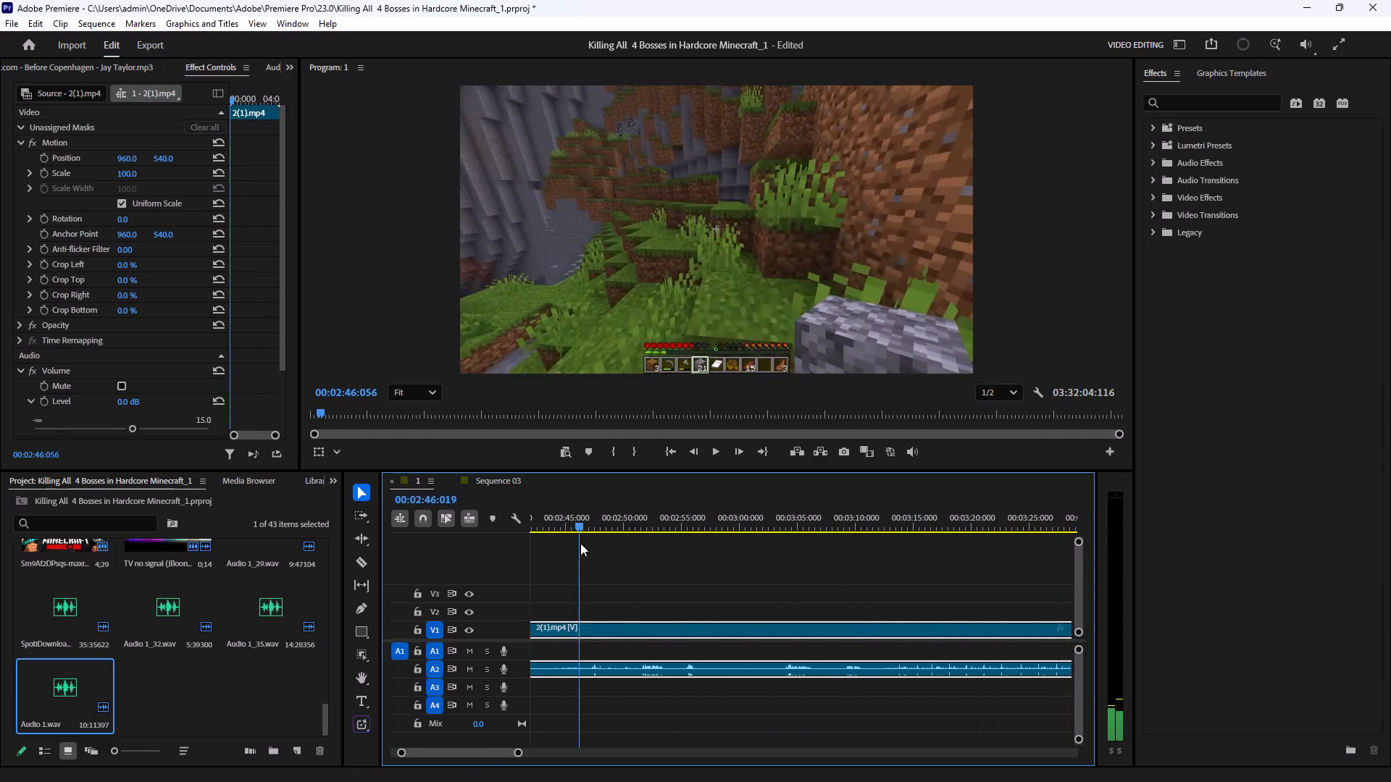
left_click_drag(580, 543, 851, 537)
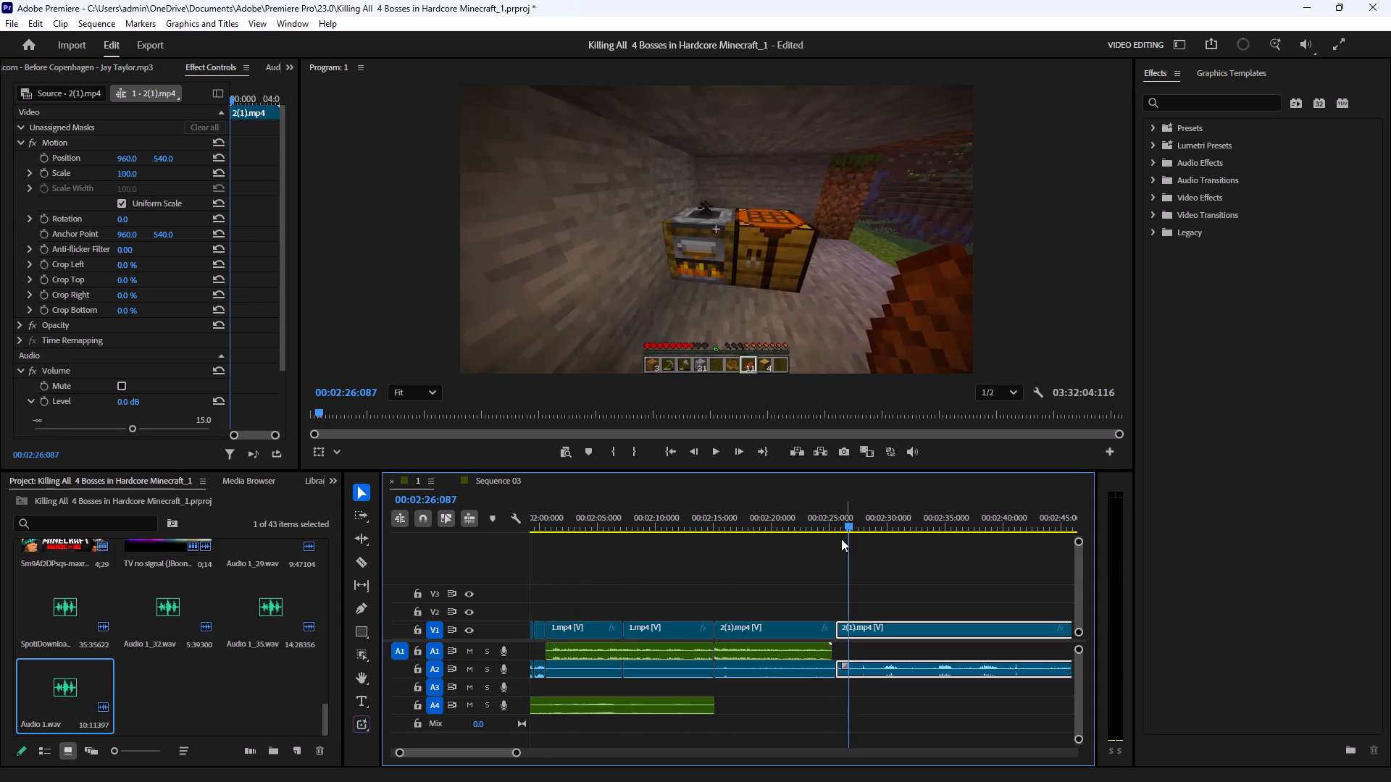
left_click(722, 450)
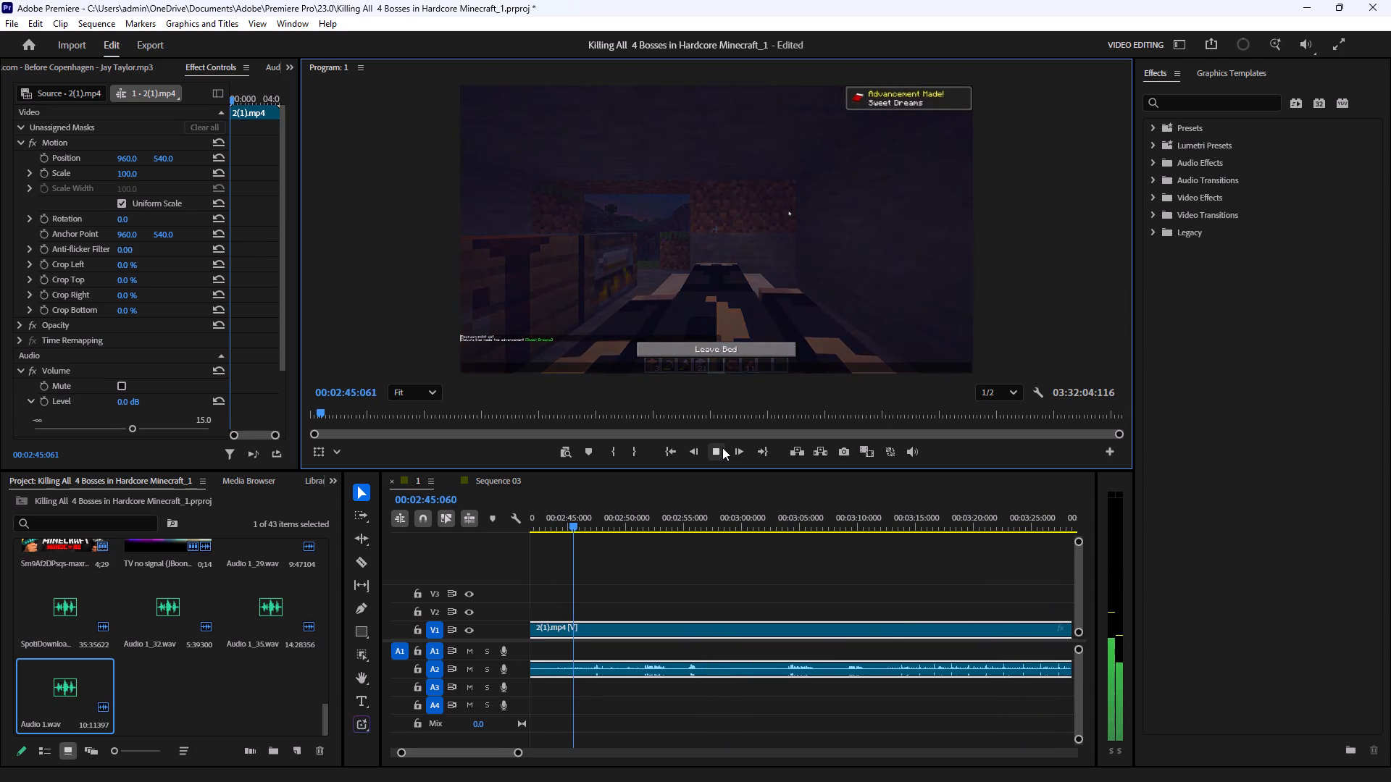
left_click(722, 447)
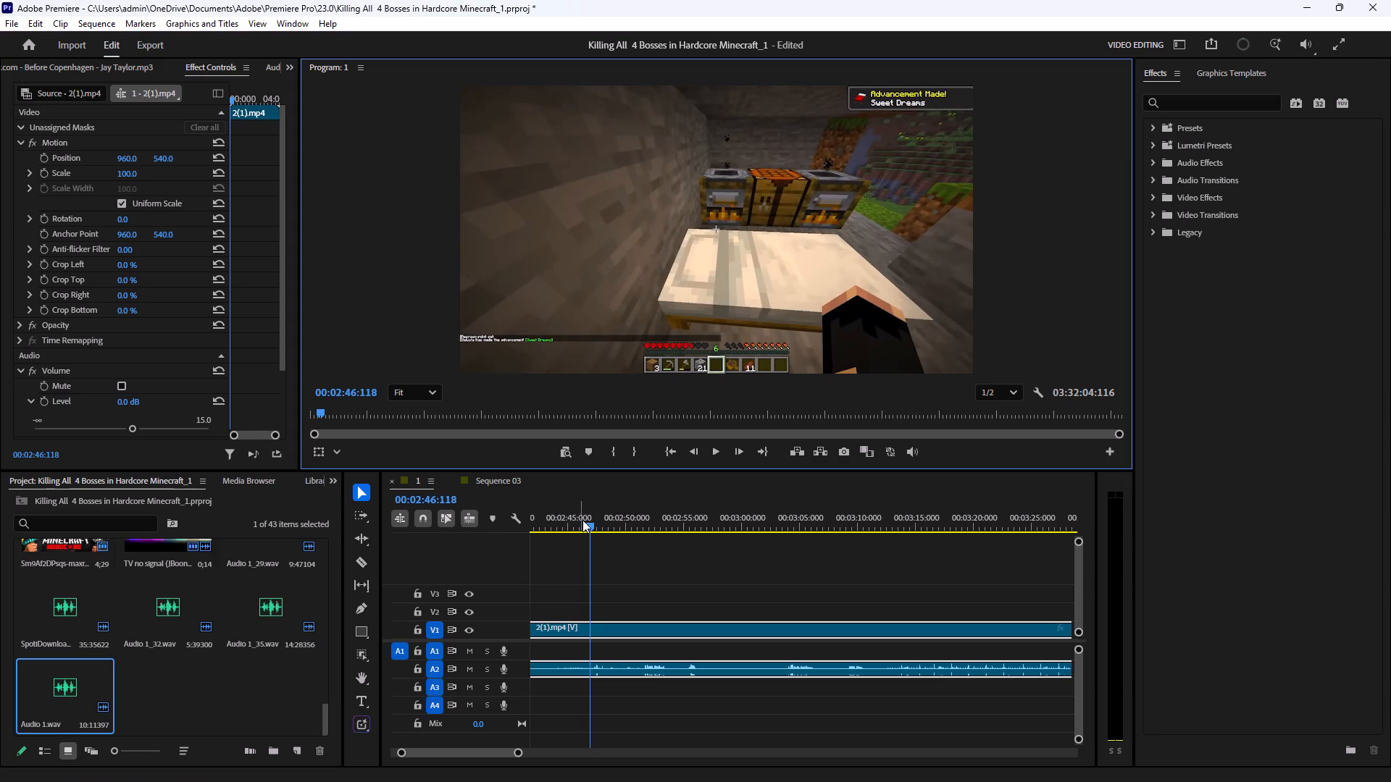
Split 2(1).mp4 at about 2:44, while the player is lying in bed.
left_click_drag(590, 524, 557, 534)
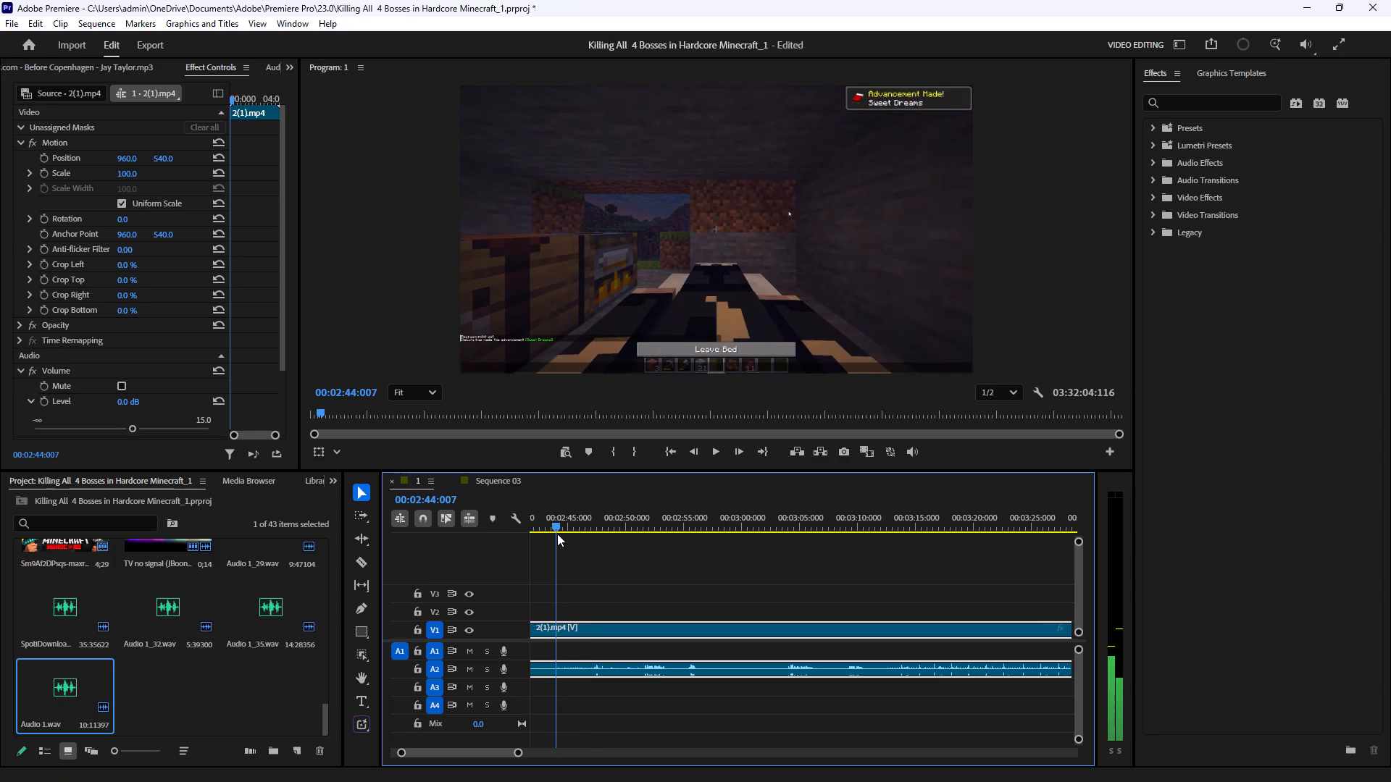
left_click_drag(557, 534, 559, 534)
left_click(365, 565)
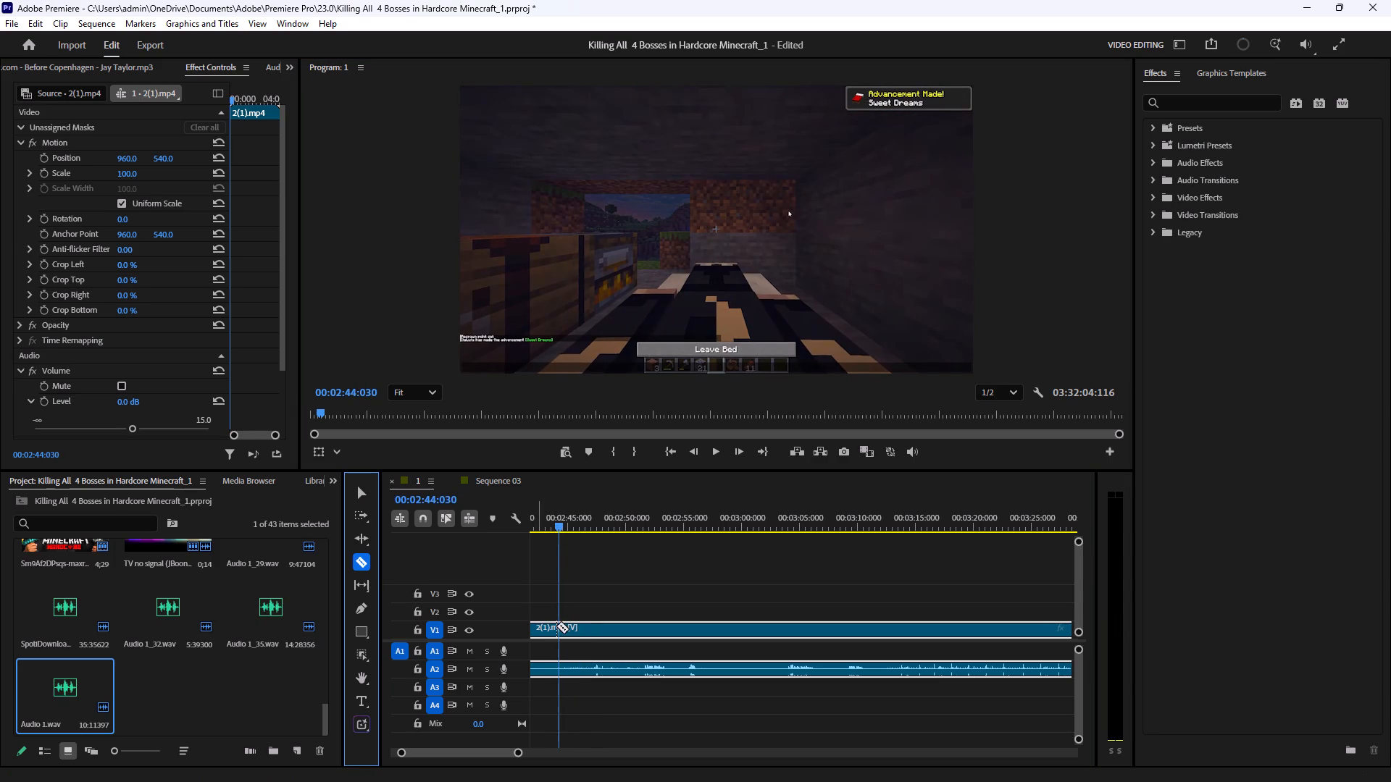
left_click(556, 628)
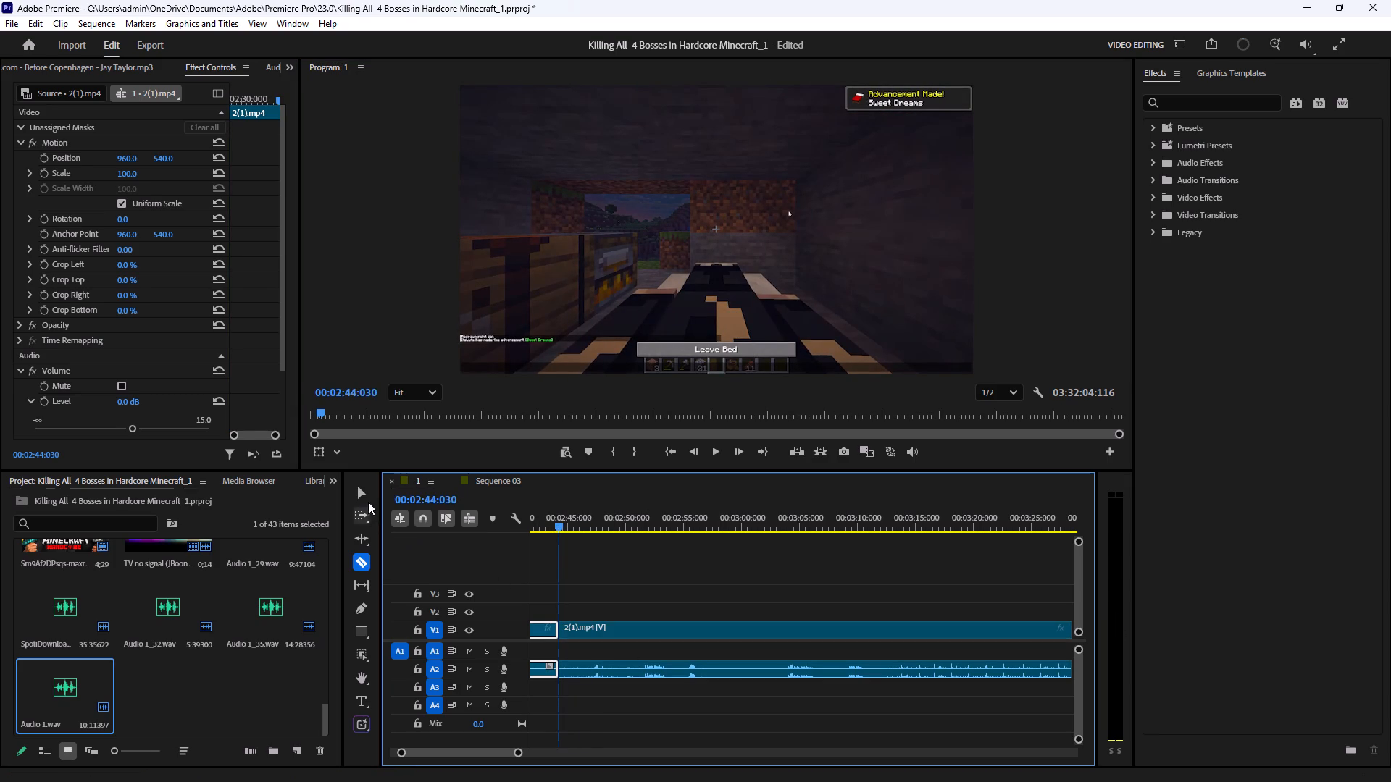
left_click(364, 495)
Review the 2(1).mp4 gameplay from about 2:47 to 5:19, playing it from about 4:35 to 4:59, to find where to resume.
left_click_drag(561, 526, 596, 524)
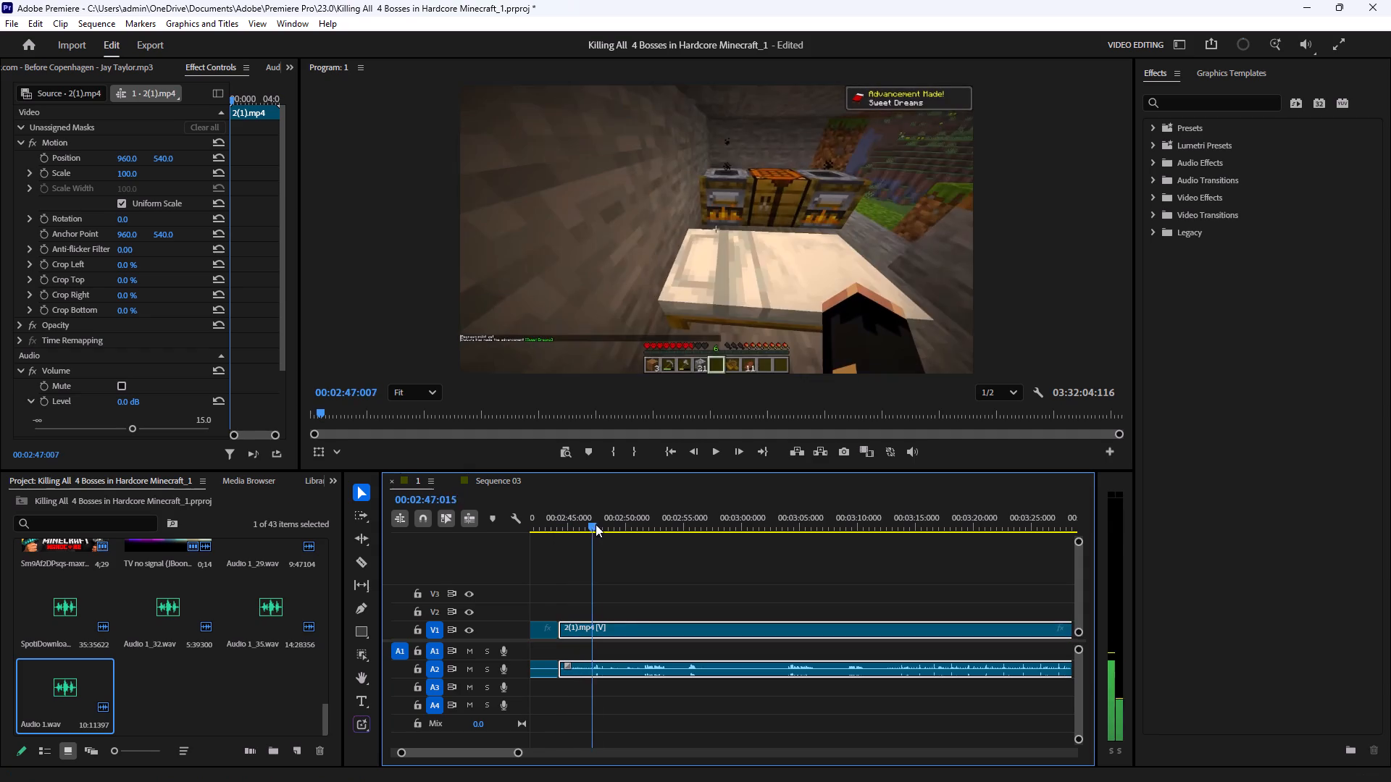
left_click_drag(596, 524, 744, 529)
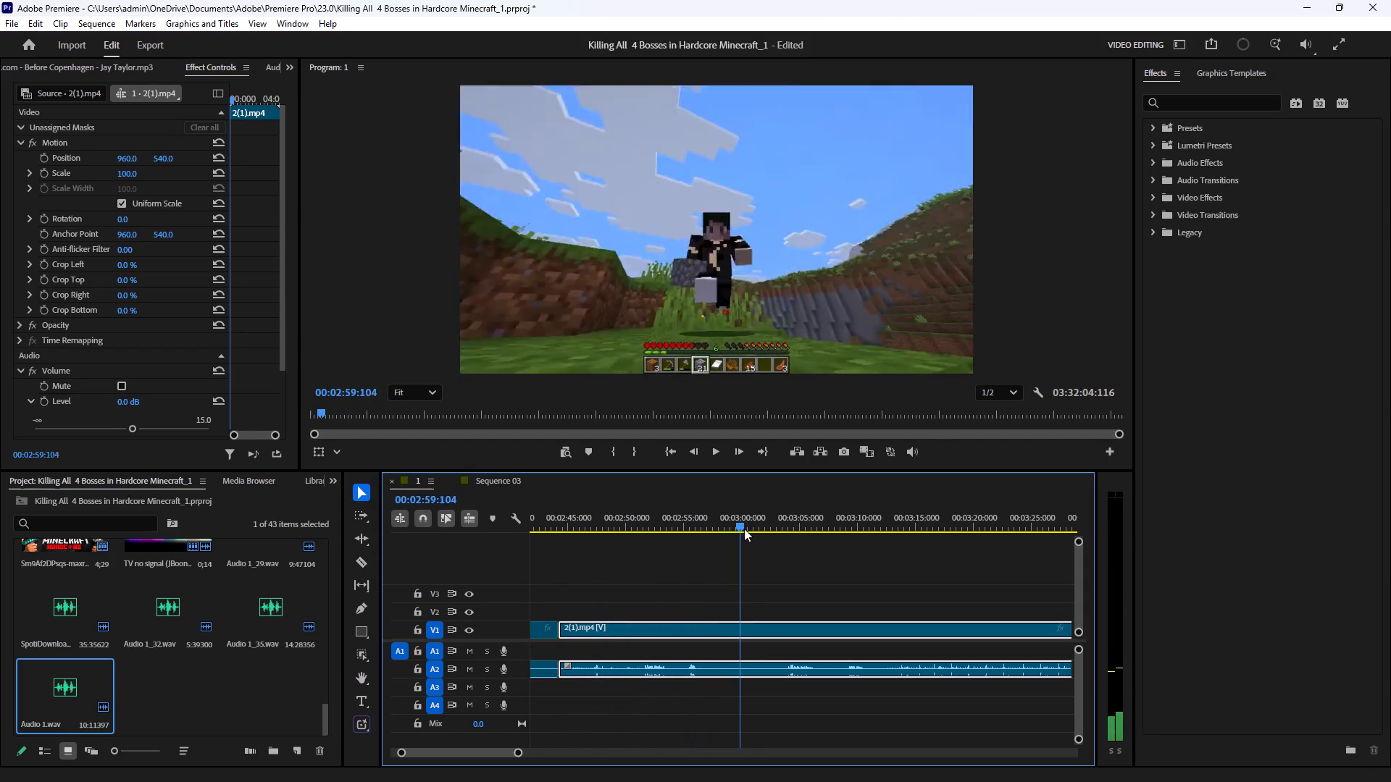
left_click_drag(744, 529, 824, 531)
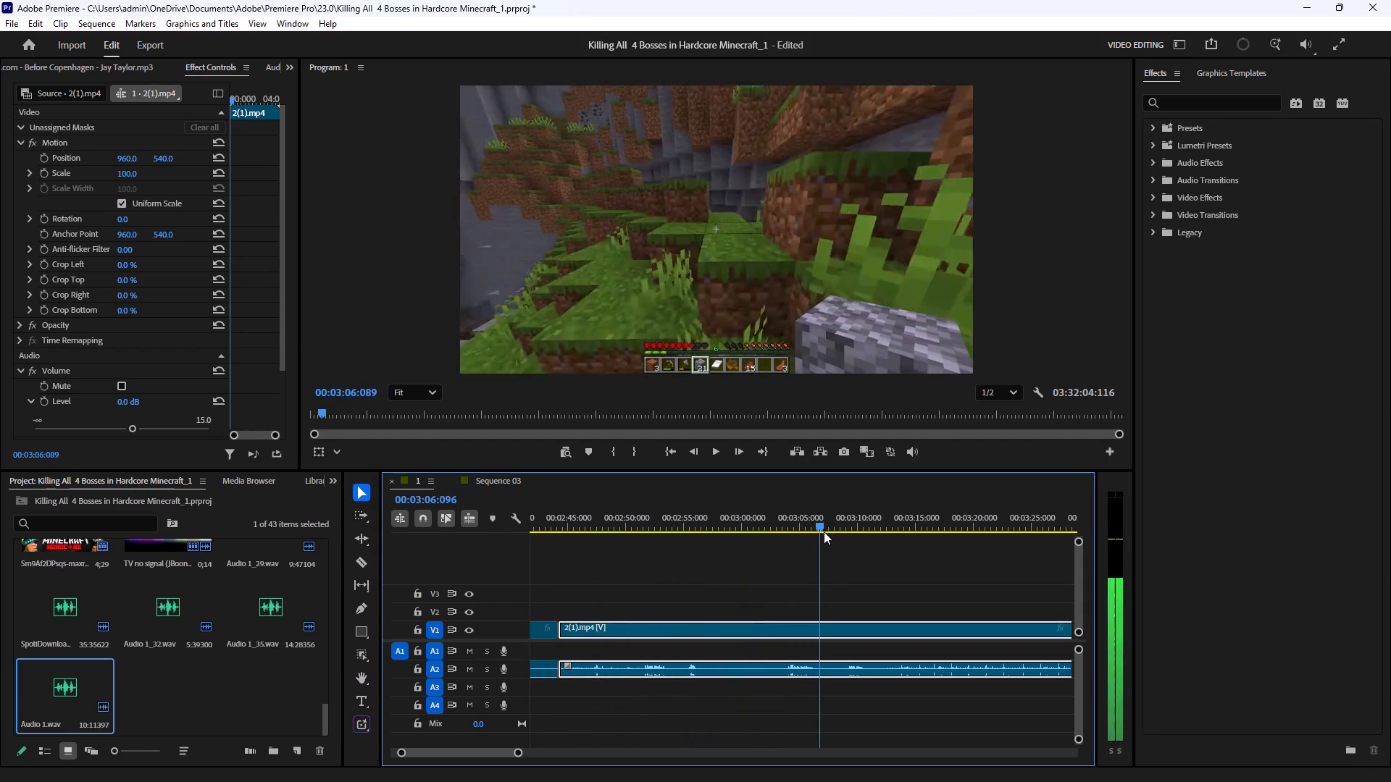
left_click_drag(824, 531, 895, 540)
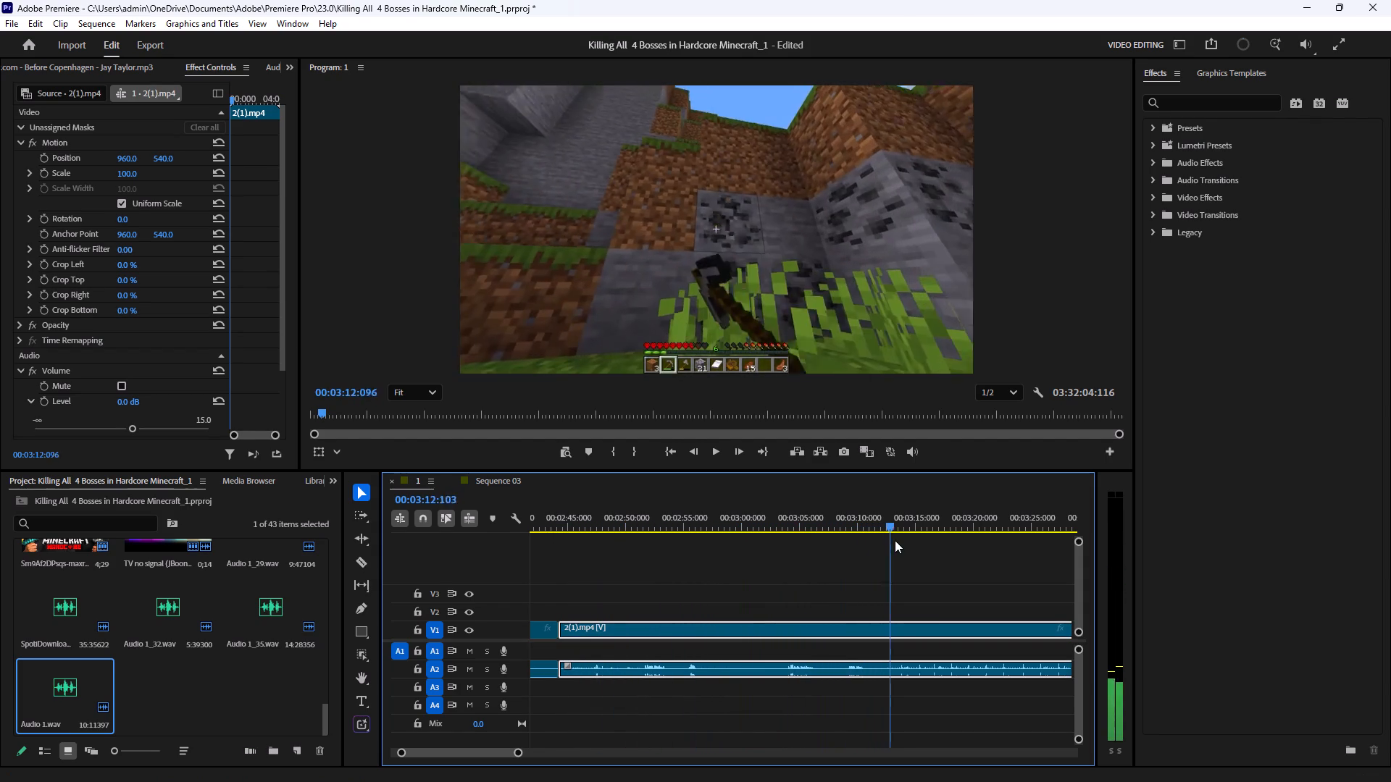
left_click_drag(895, 540, 969, 551)
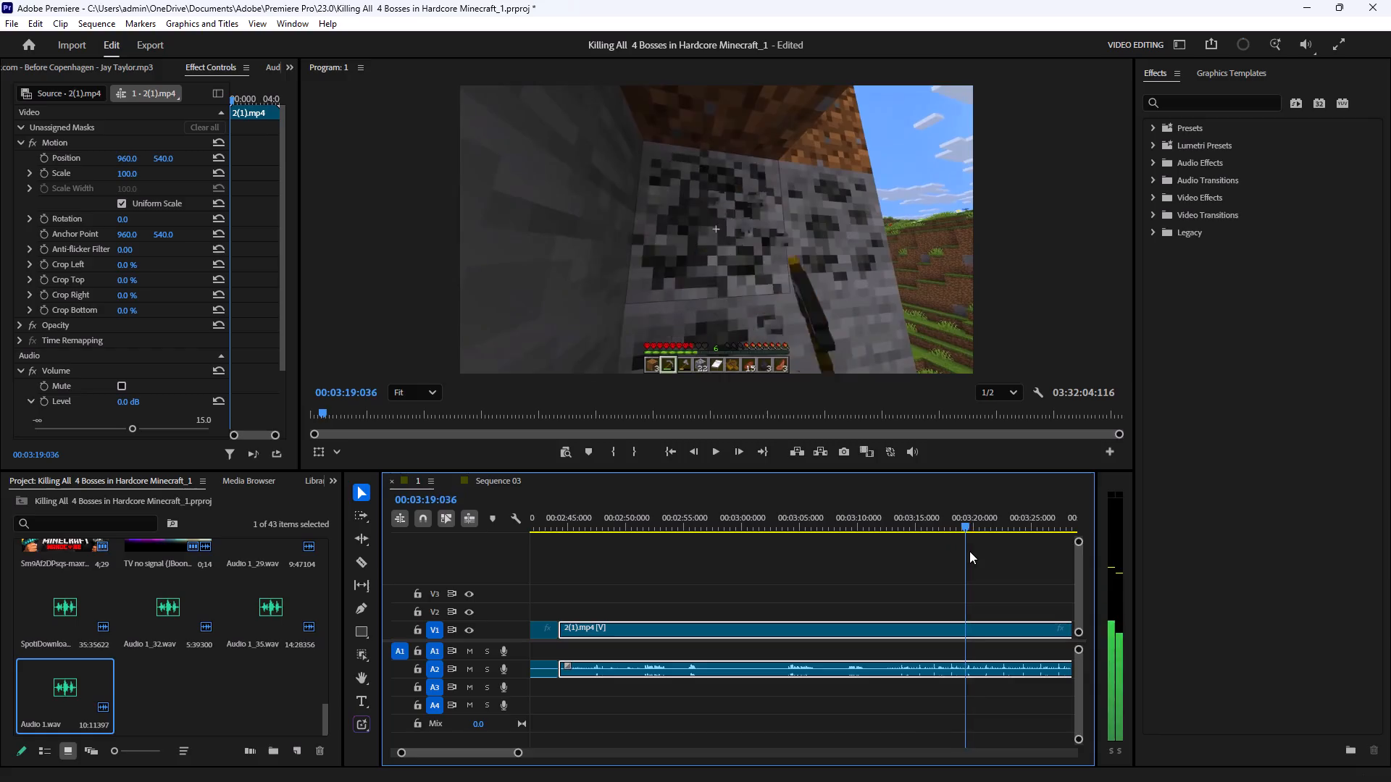
left_click_drag(969, 551, 1034, 557)
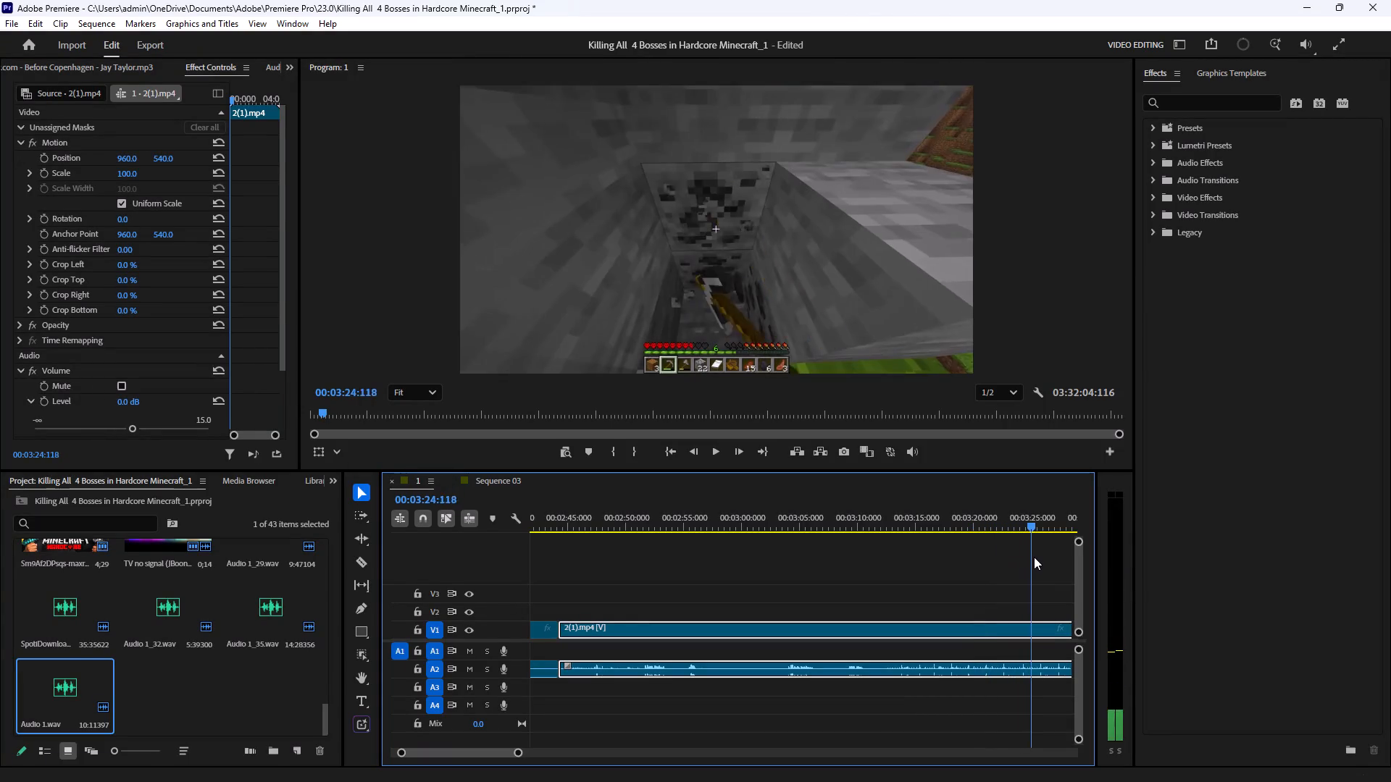
left_click_drag(1034, 557, 1091, 563)
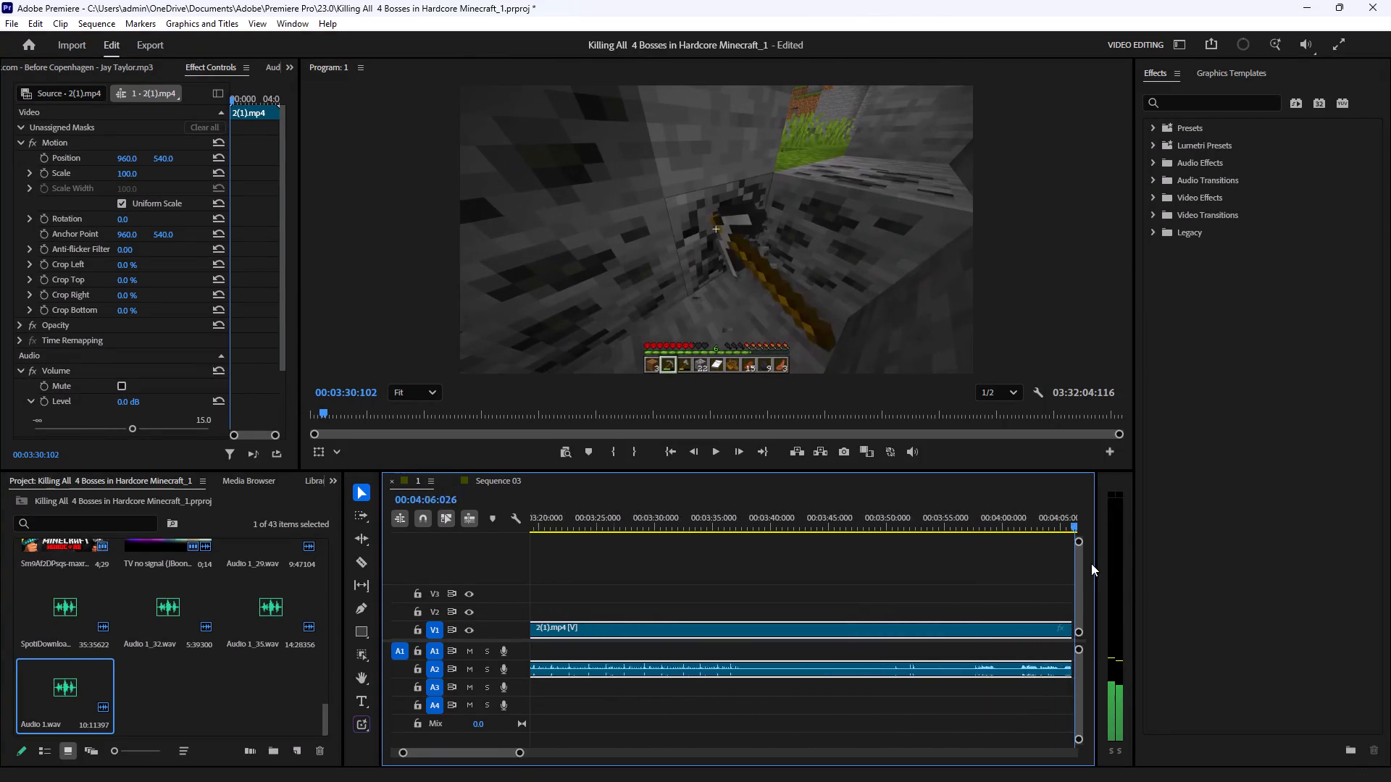
left_click_drag(1091, 563, 821, 553)
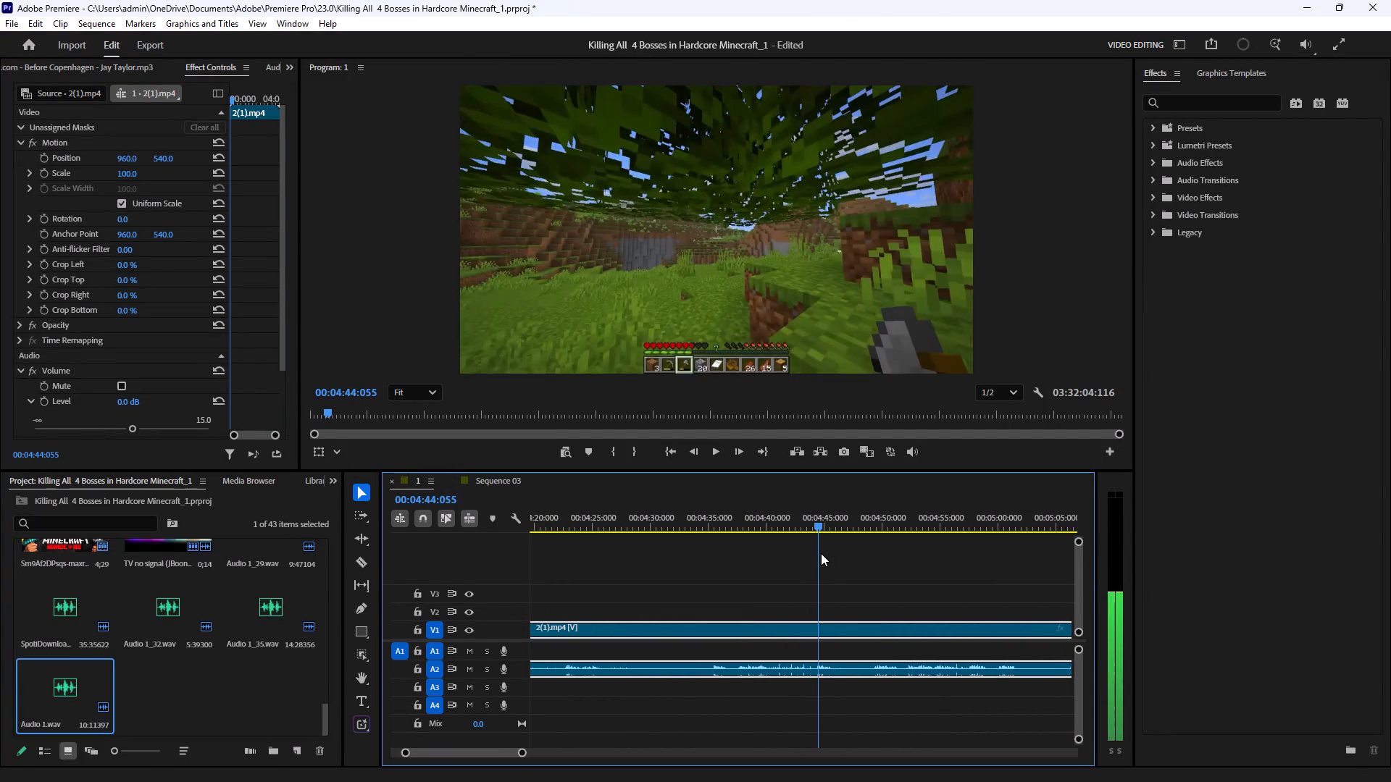
left_click_drag(821, 553, 901, 552)
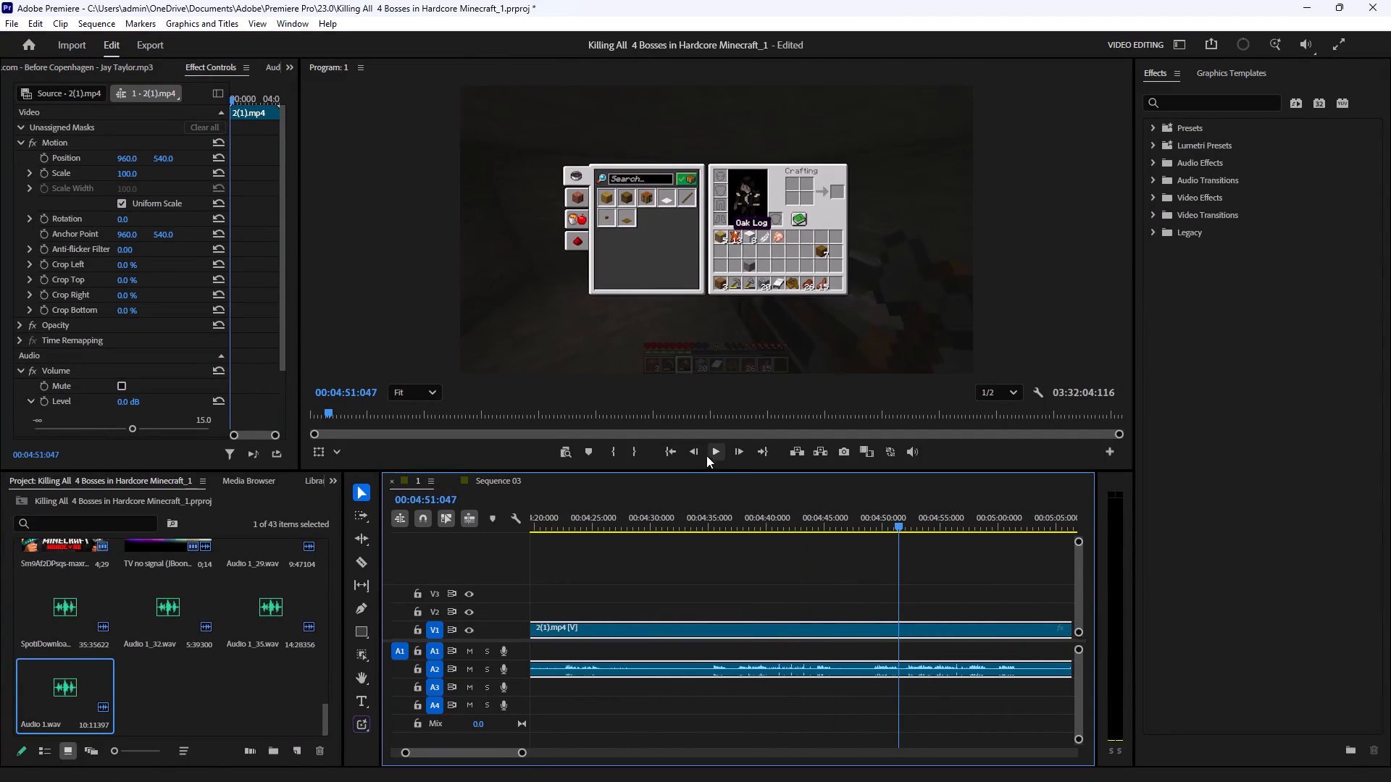
left_click(717, 522)
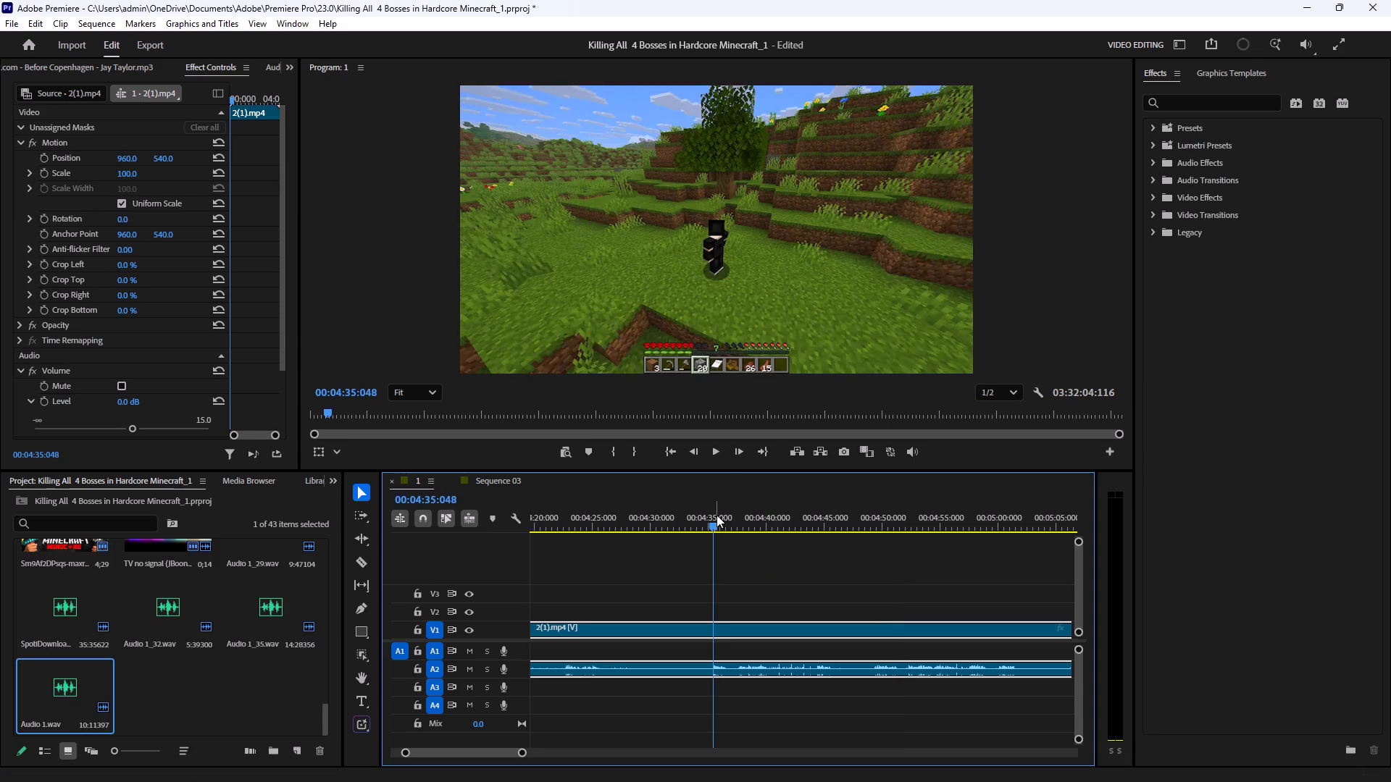
left_click(714, 456)
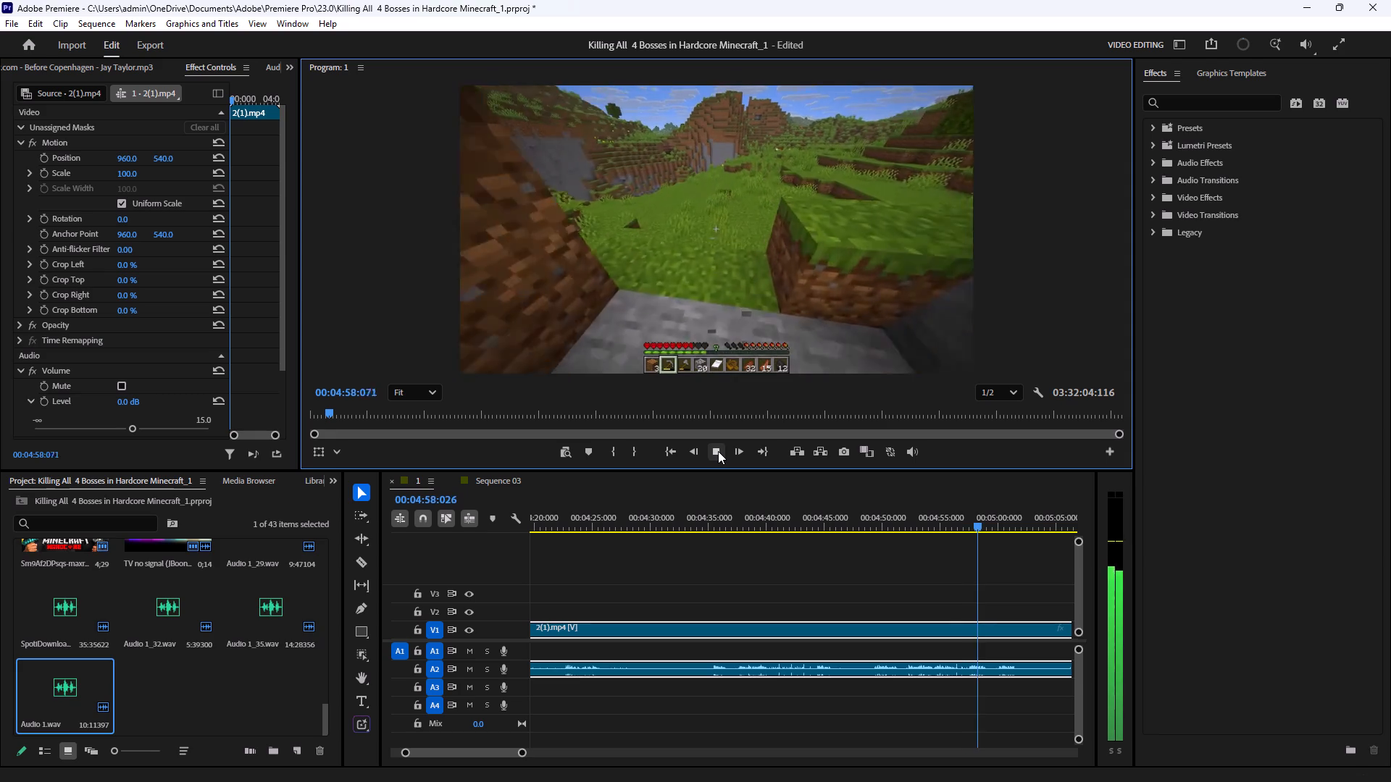
left_click(718, 451)
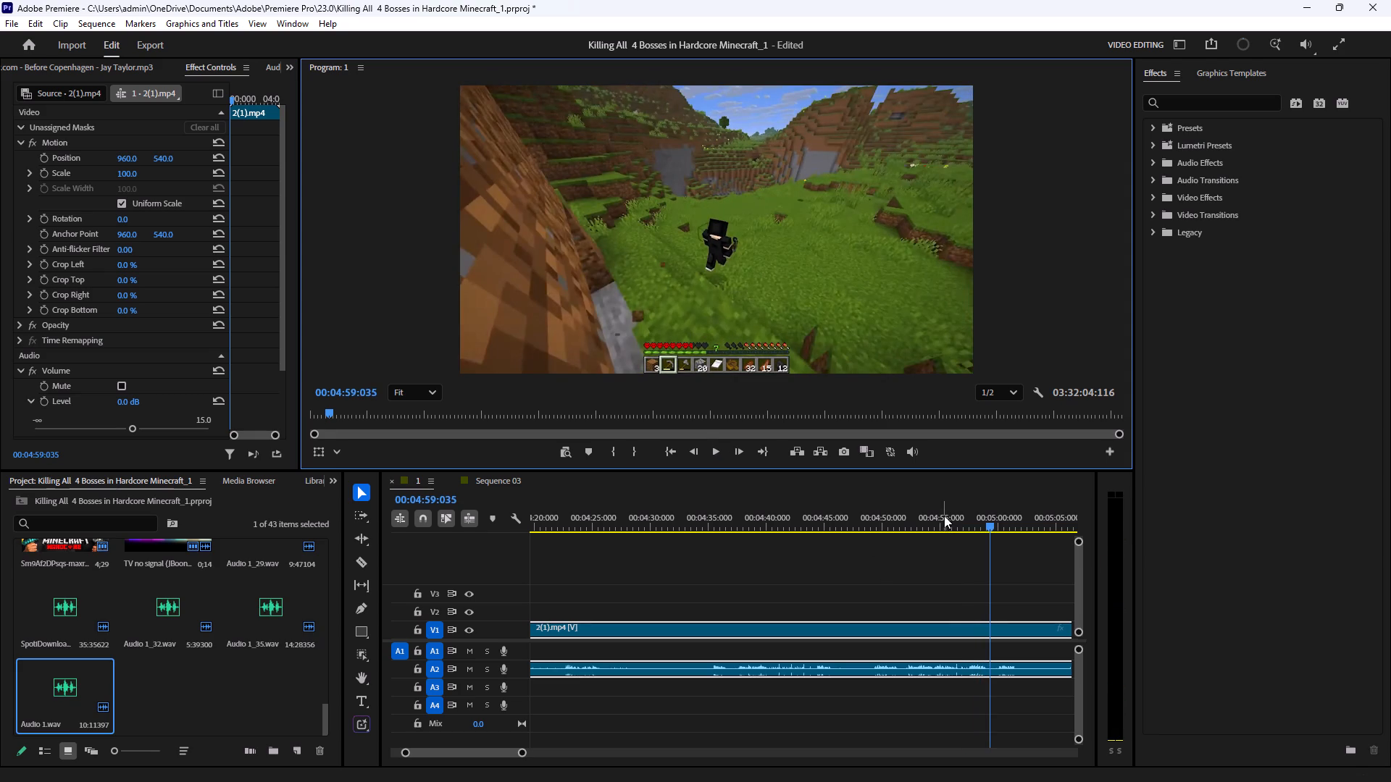
left_click_drag(949, 519, 868, 552)
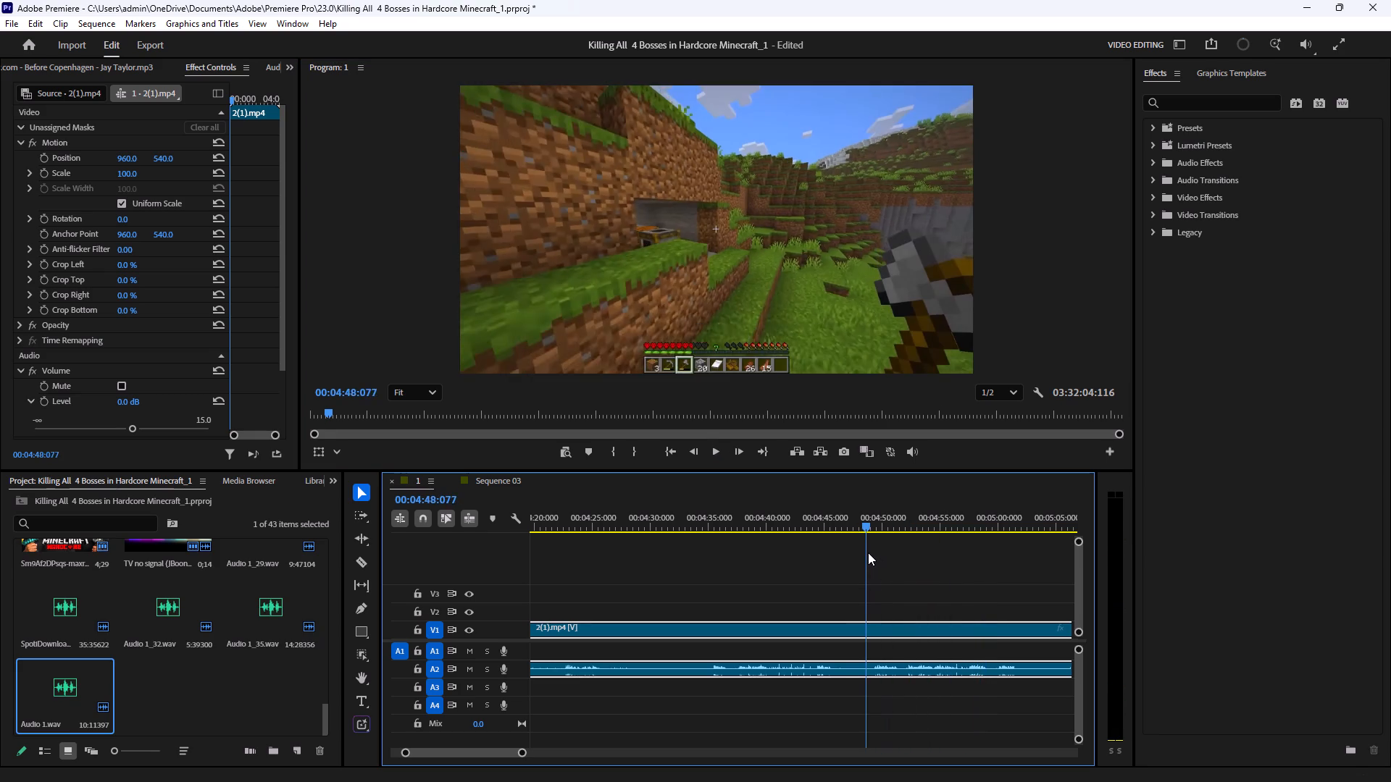
left_click_drag(868, 552, 1015, 542)
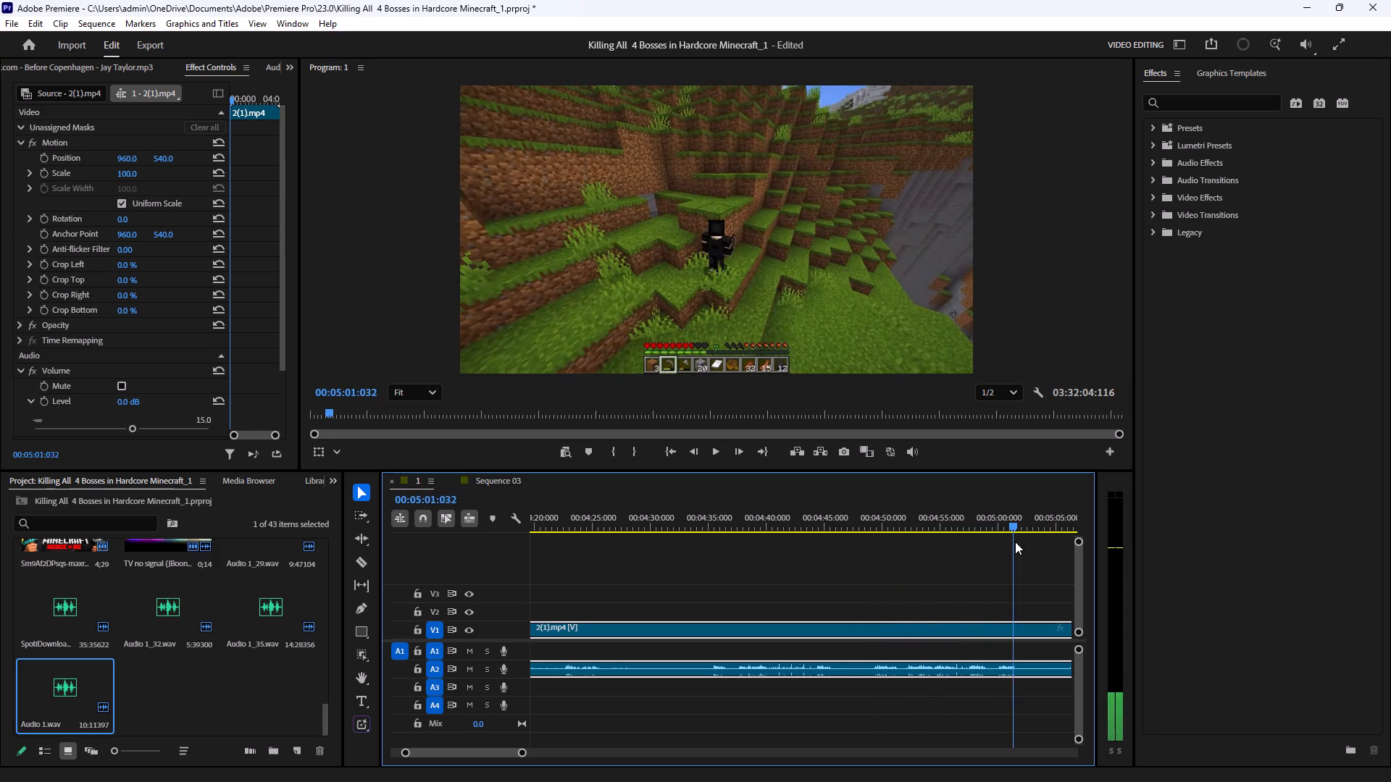
left_click_drag(1015, 542, 1090, 547)
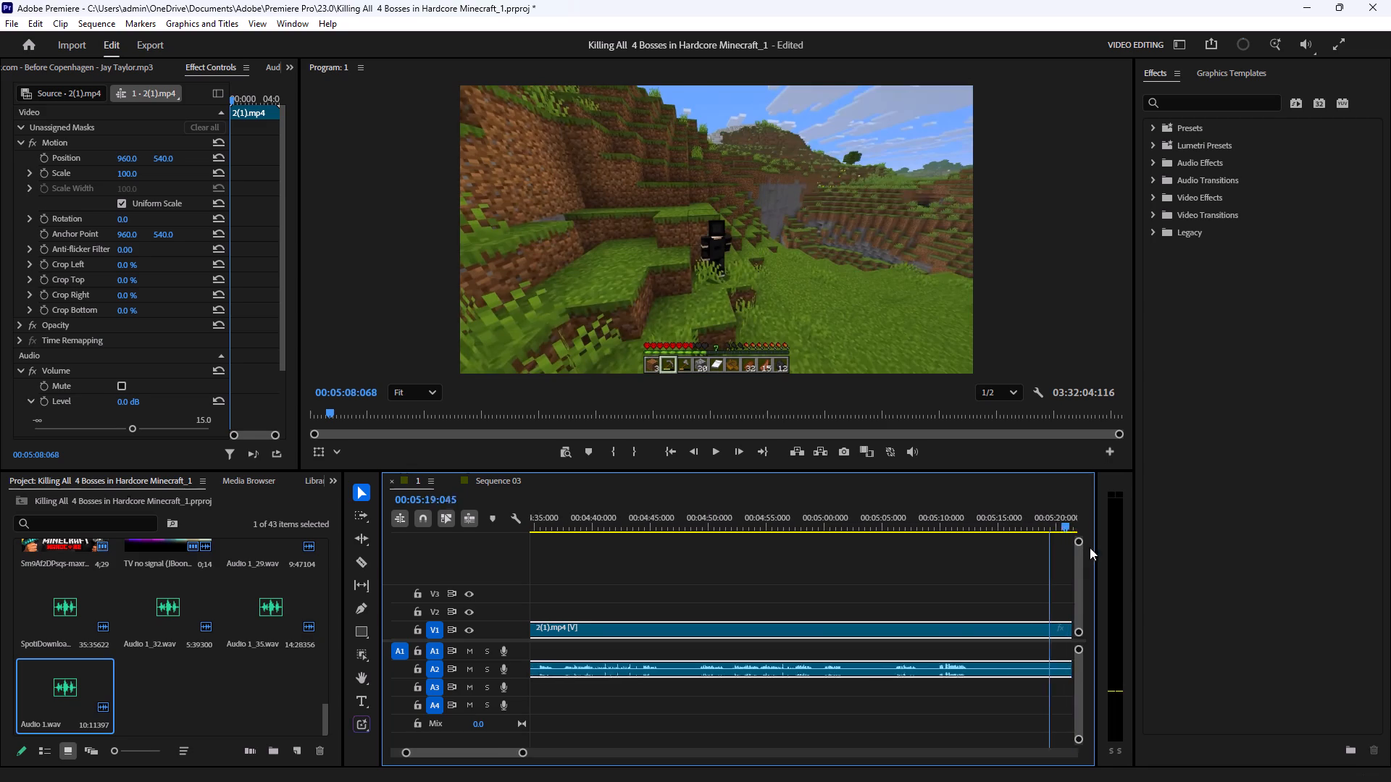
Play the gameplay from about 5:05 to 5:08 and split 2(1).mp4 at about 5:05.
left_click_drag(1090, 547, 561, 573)
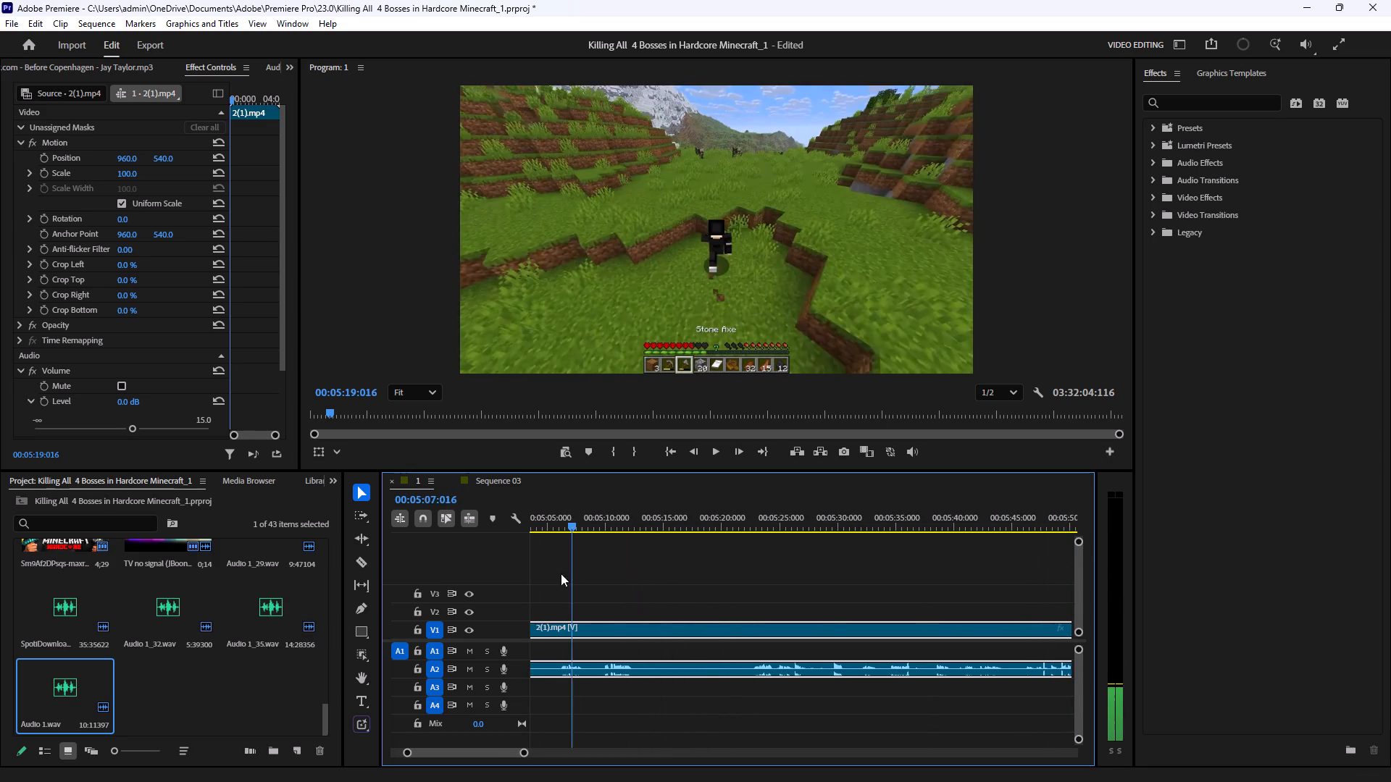
left_click_drag(561, 573, 661, 568)
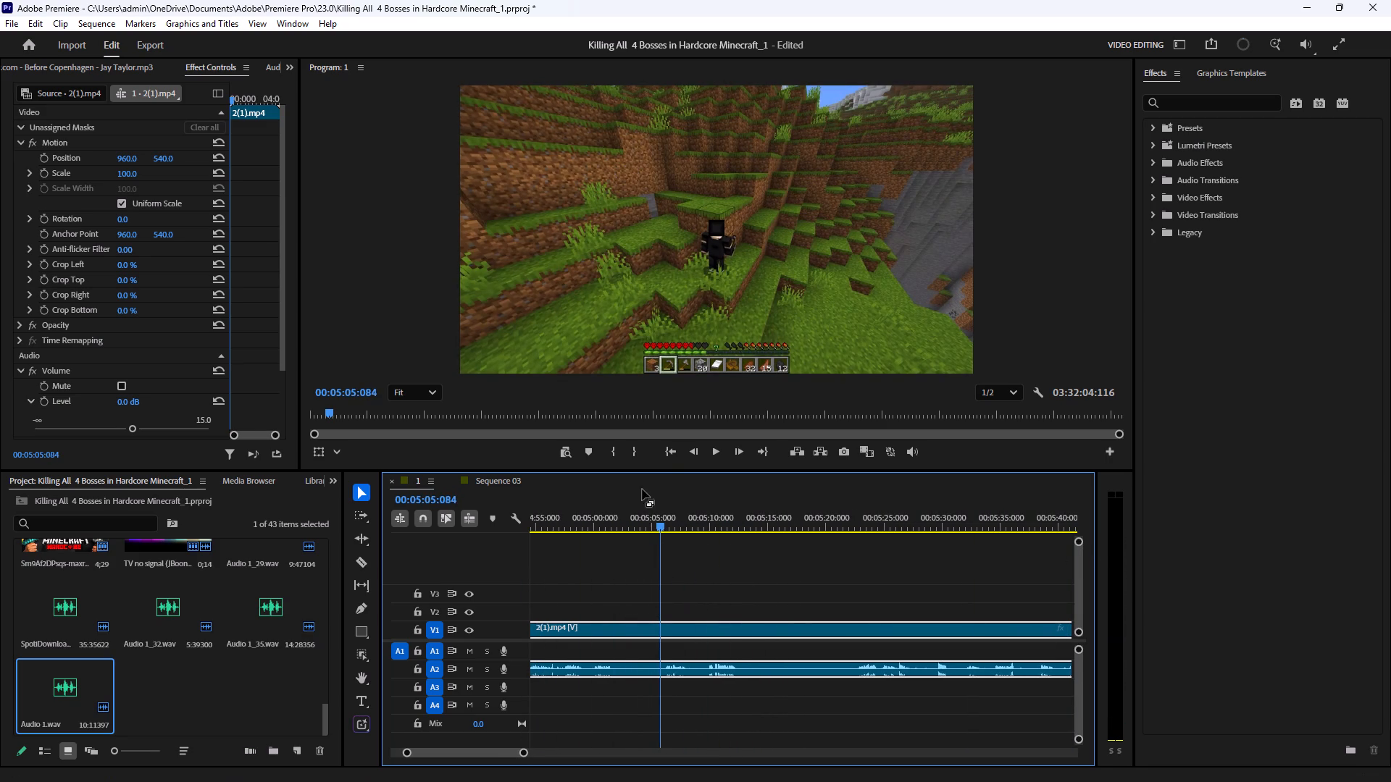
left_click(722, 450)
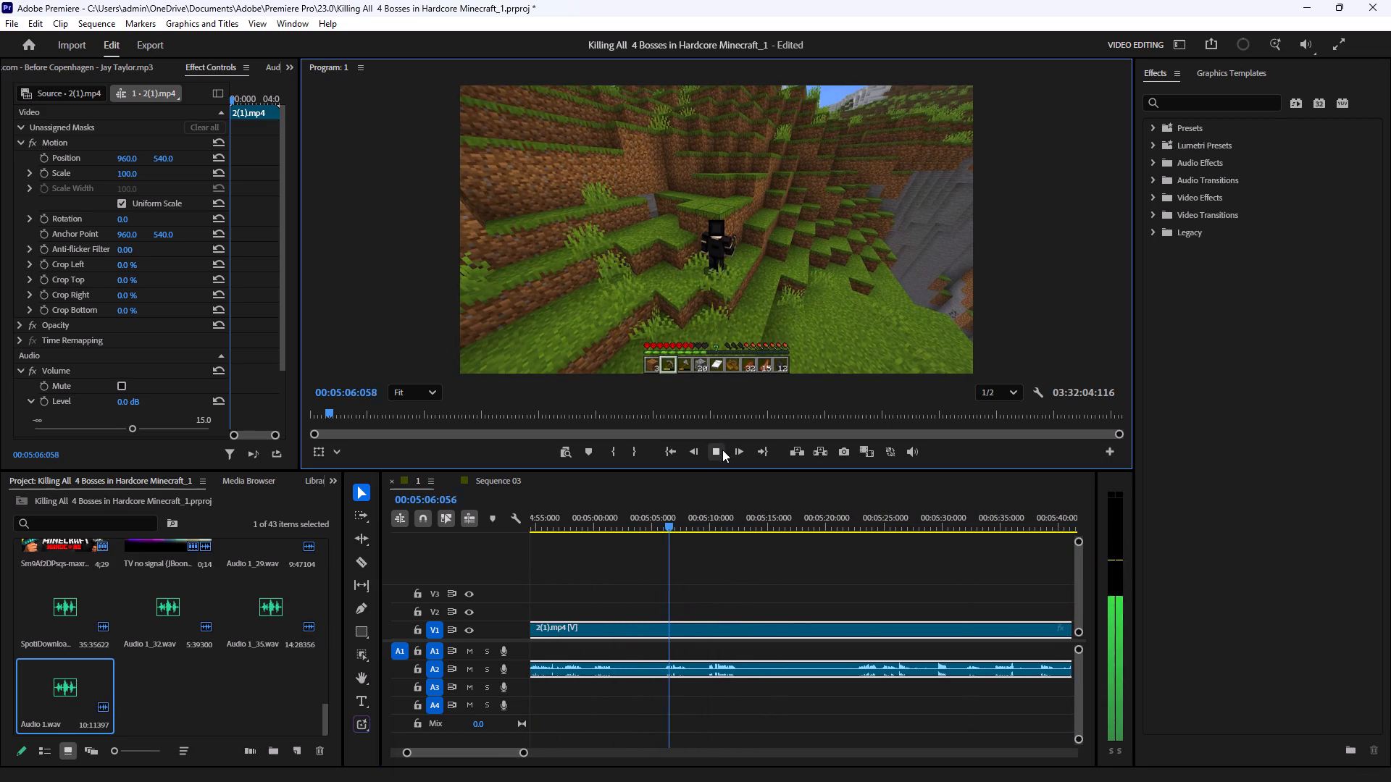
left_click(722, 450)
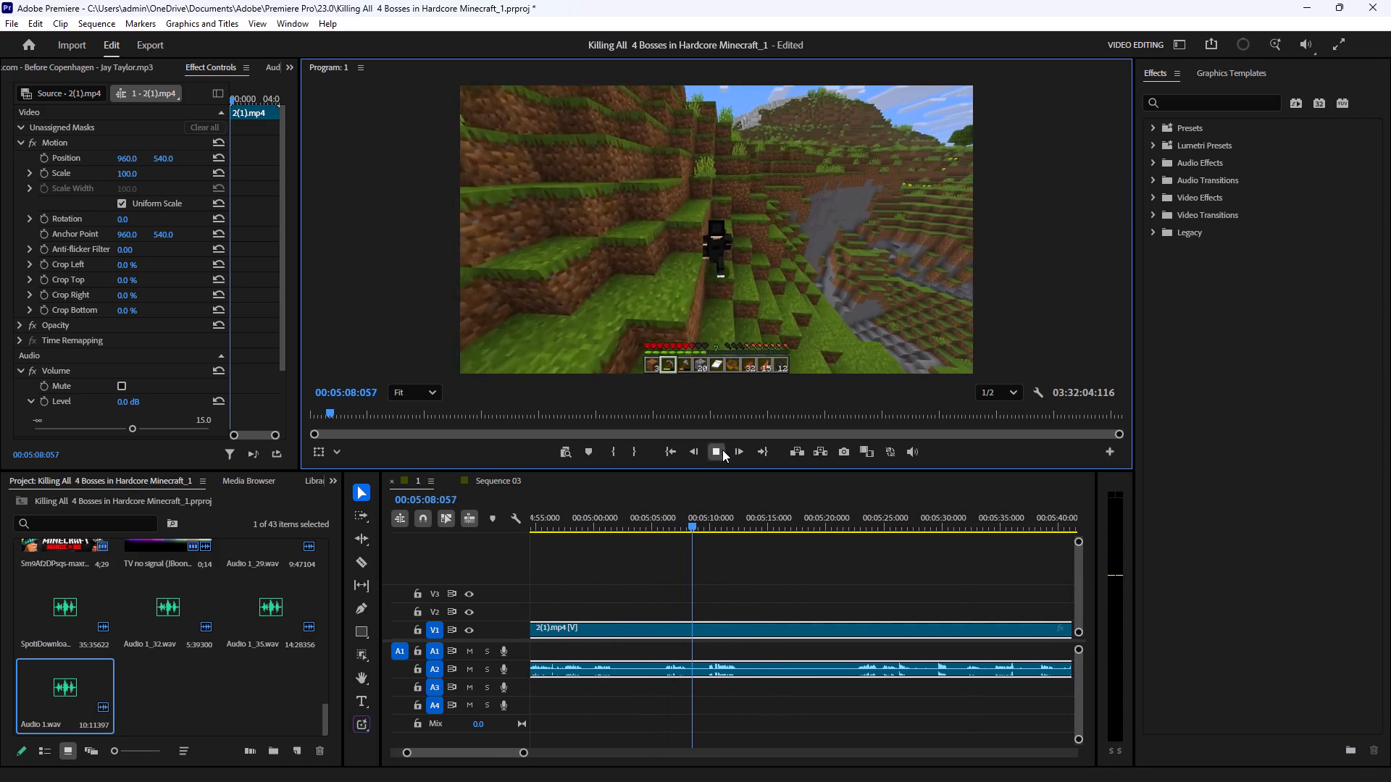
left_click_drag(691, 529, 659, 540)
left_click(356, 566)
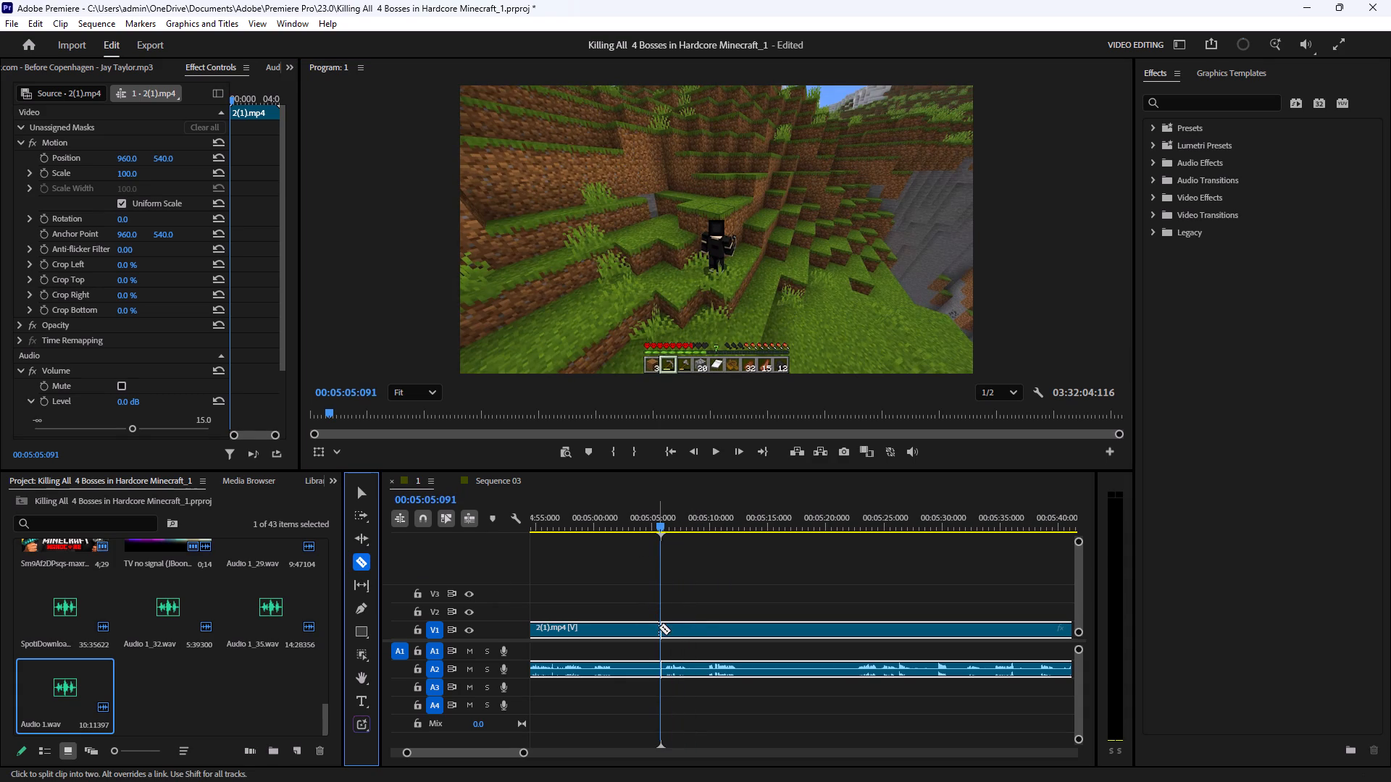
left_click(659, 627)
left_click(359, 490)
Delete the 2(1).mp4 section between the cuts at about 2:44 and 5:05, and close the gap it leaves.
left_click_drag(590, 581, 583, 717)
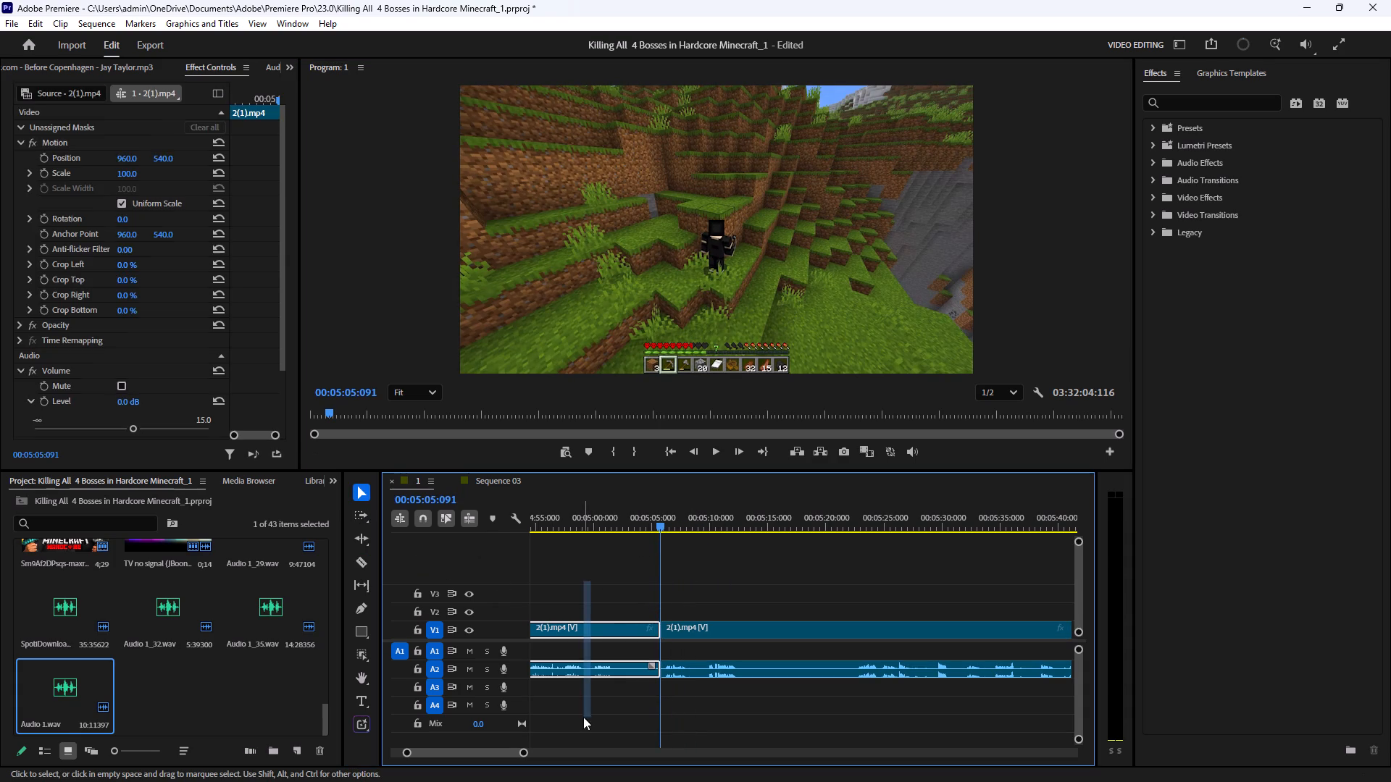
key("BackSpace")
left_click(631, 632)
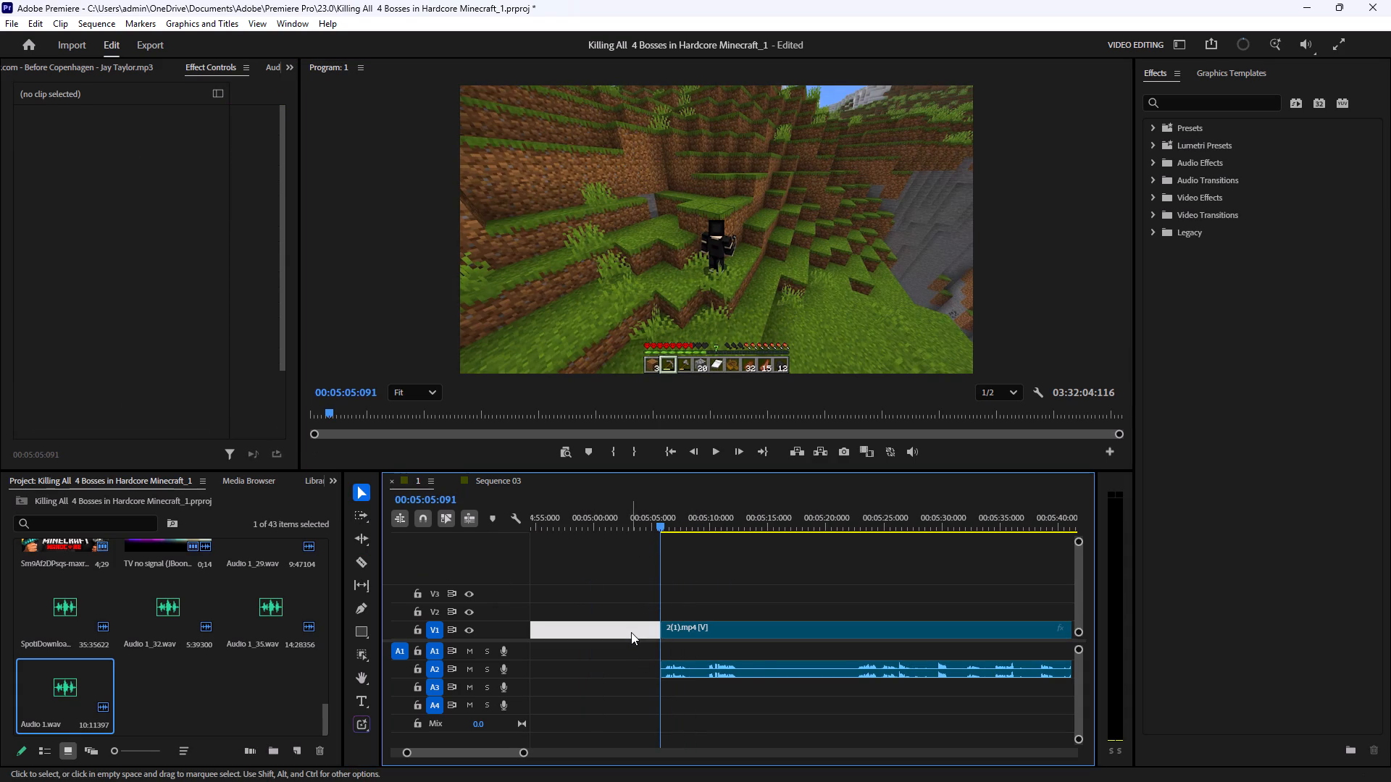
key("BackSpace")
Review the new join between the 2(1).mp4 clips, scrubbing from about 2:36 and playing from about 2:44 to 2:51.
left_click_drag(496, 754, 490, 754)
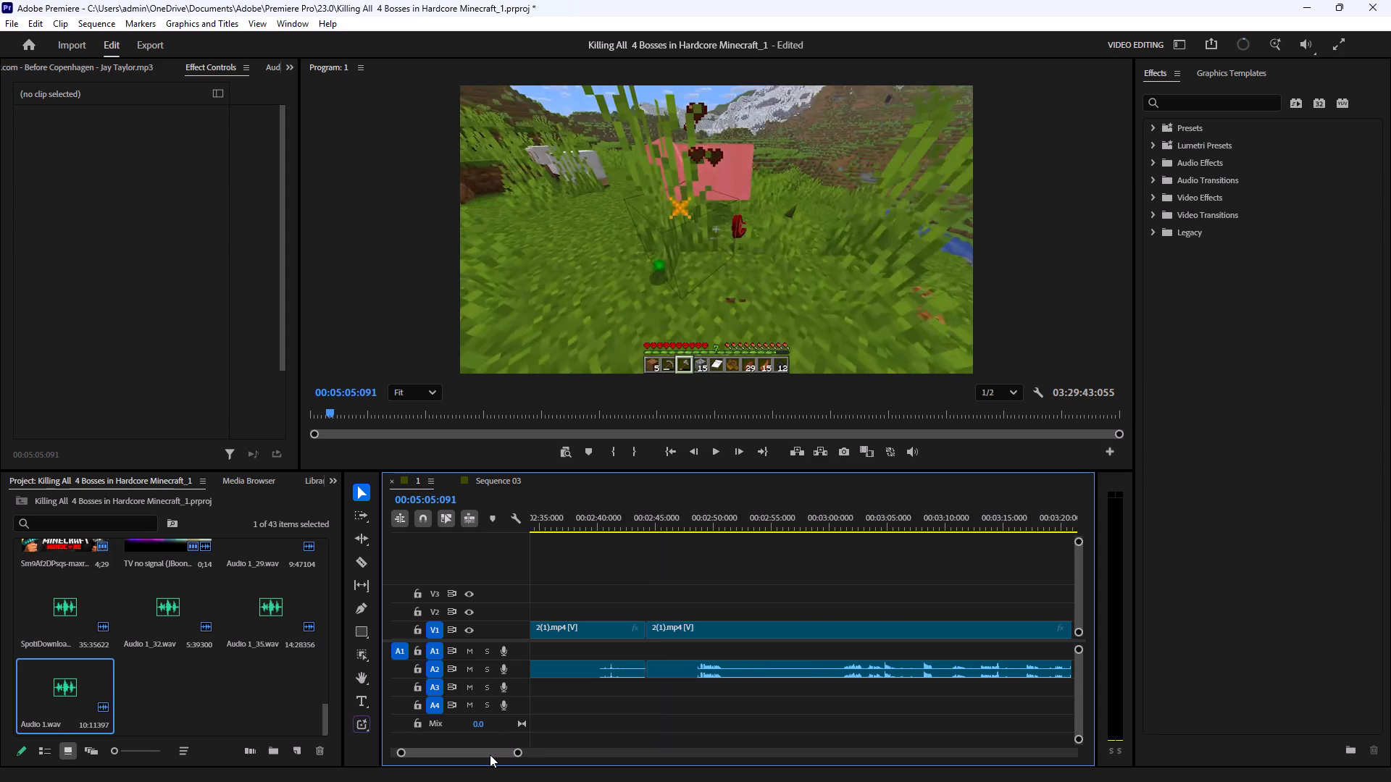
left_click_drag(490, 754, 486, 756)
left_click_drag(515, 752, 575, 756)
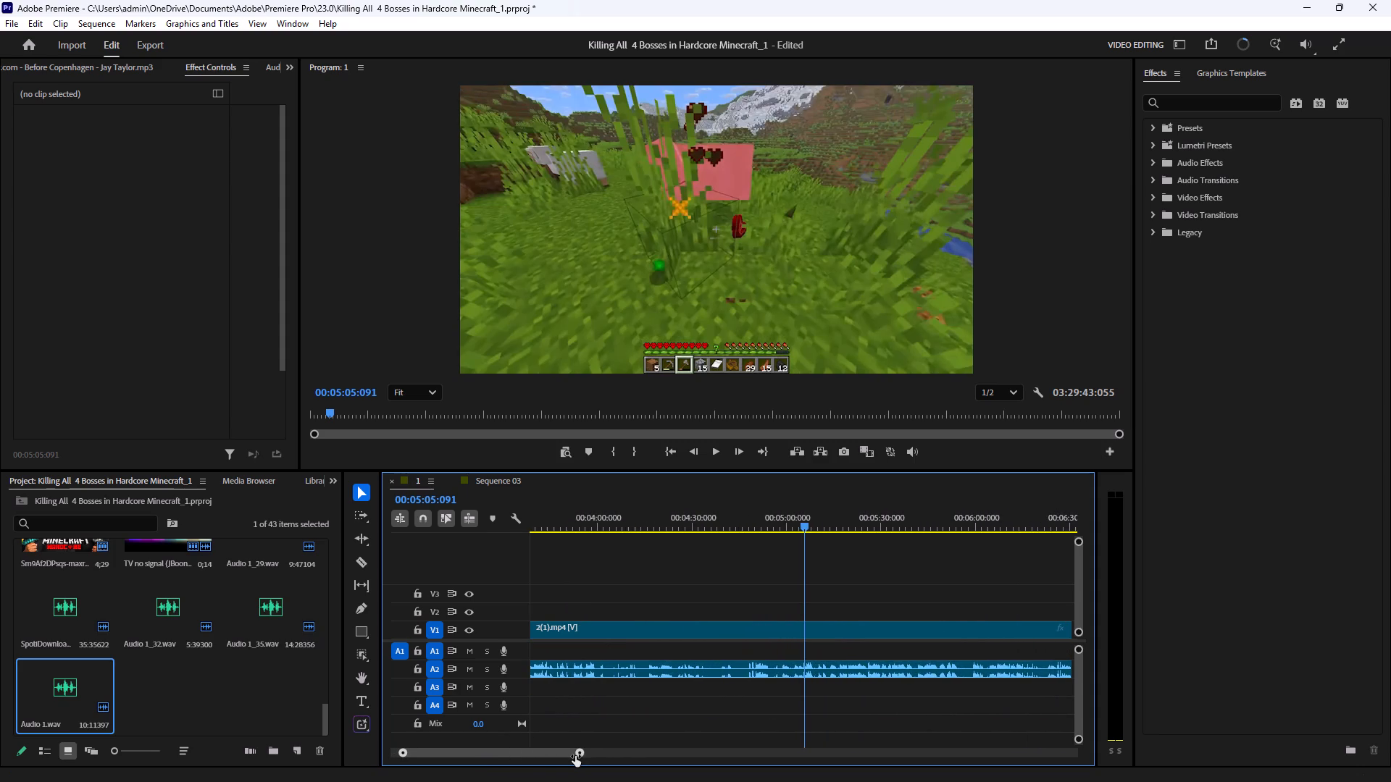
left_click_drag(575, 756, 562, 758)
left_click(538, 752)
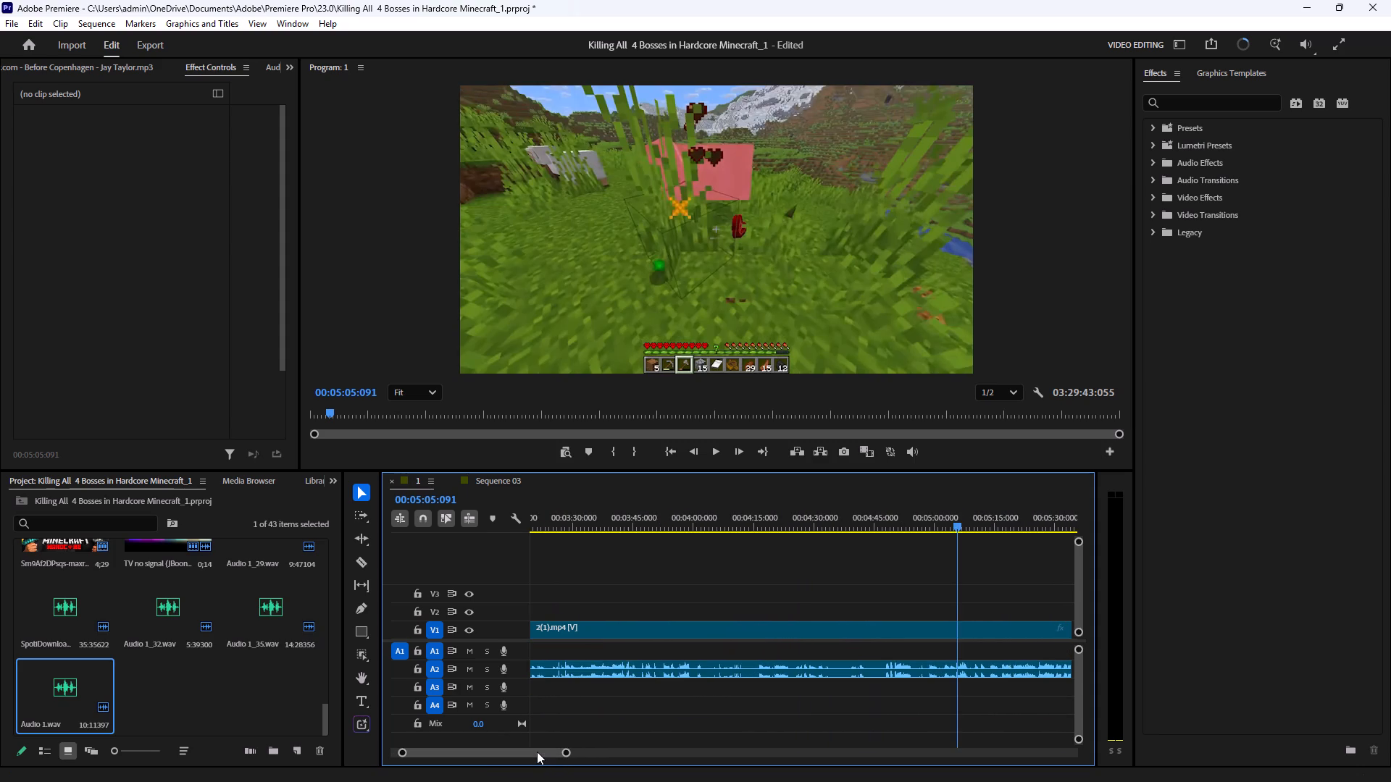
left_click_drag(714, 523, 673, 536)
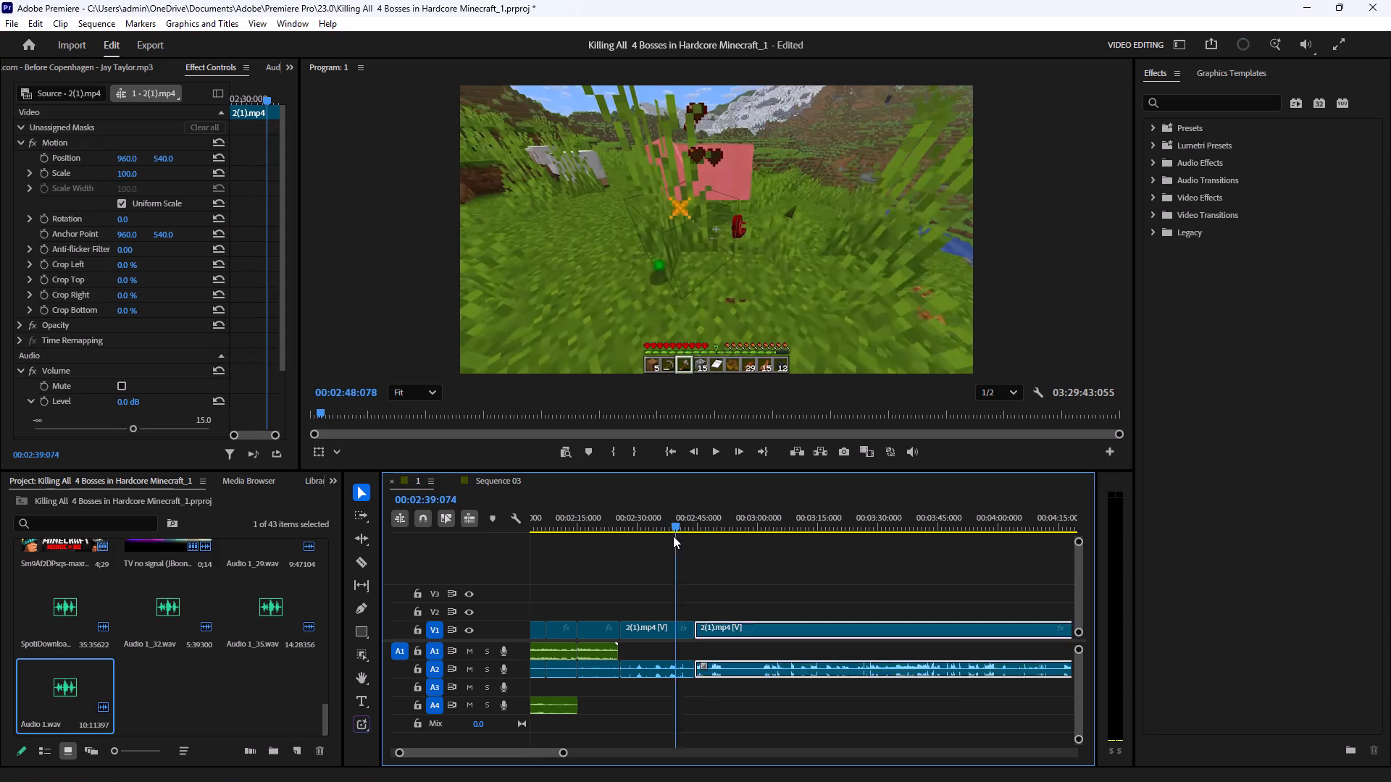
left_click_drag(673, 536, 666, 551)
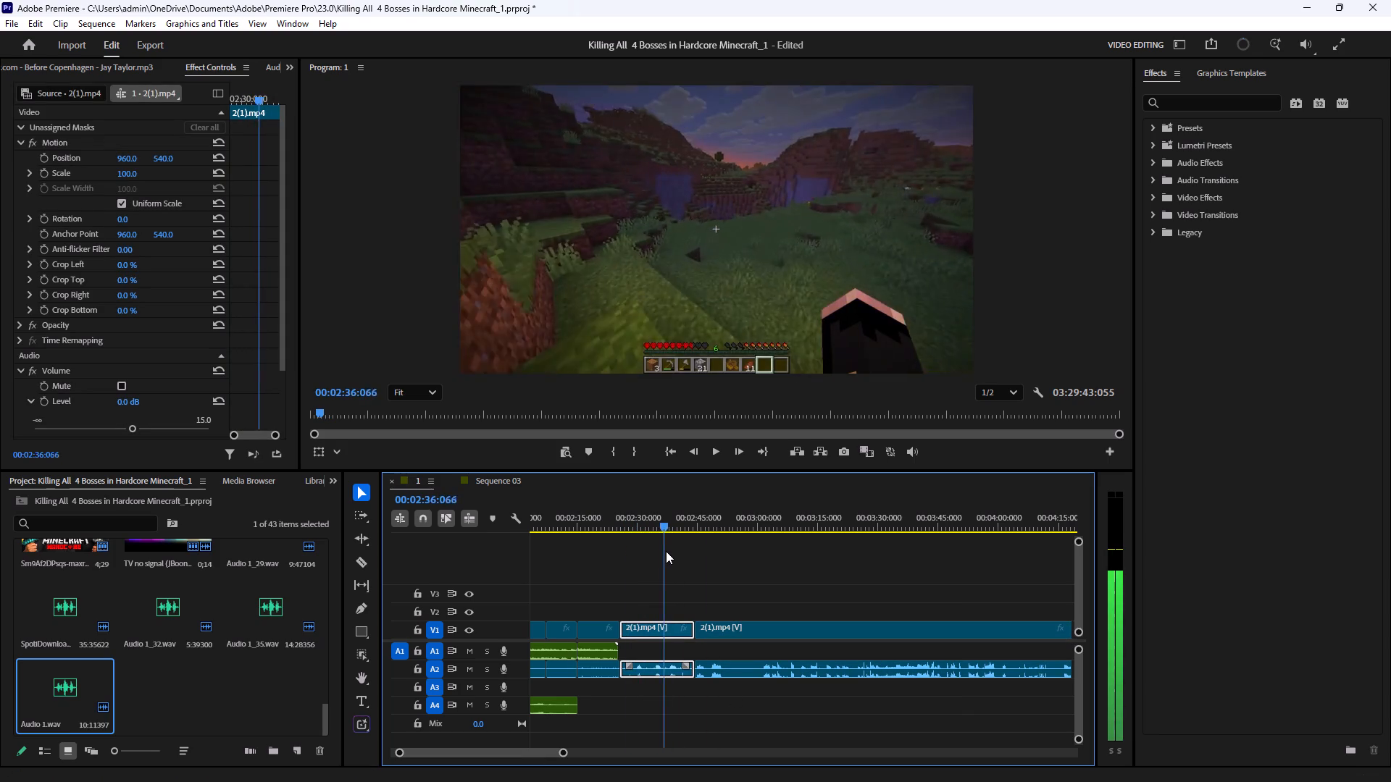
left_click_drag(666, 551, 698, 557)
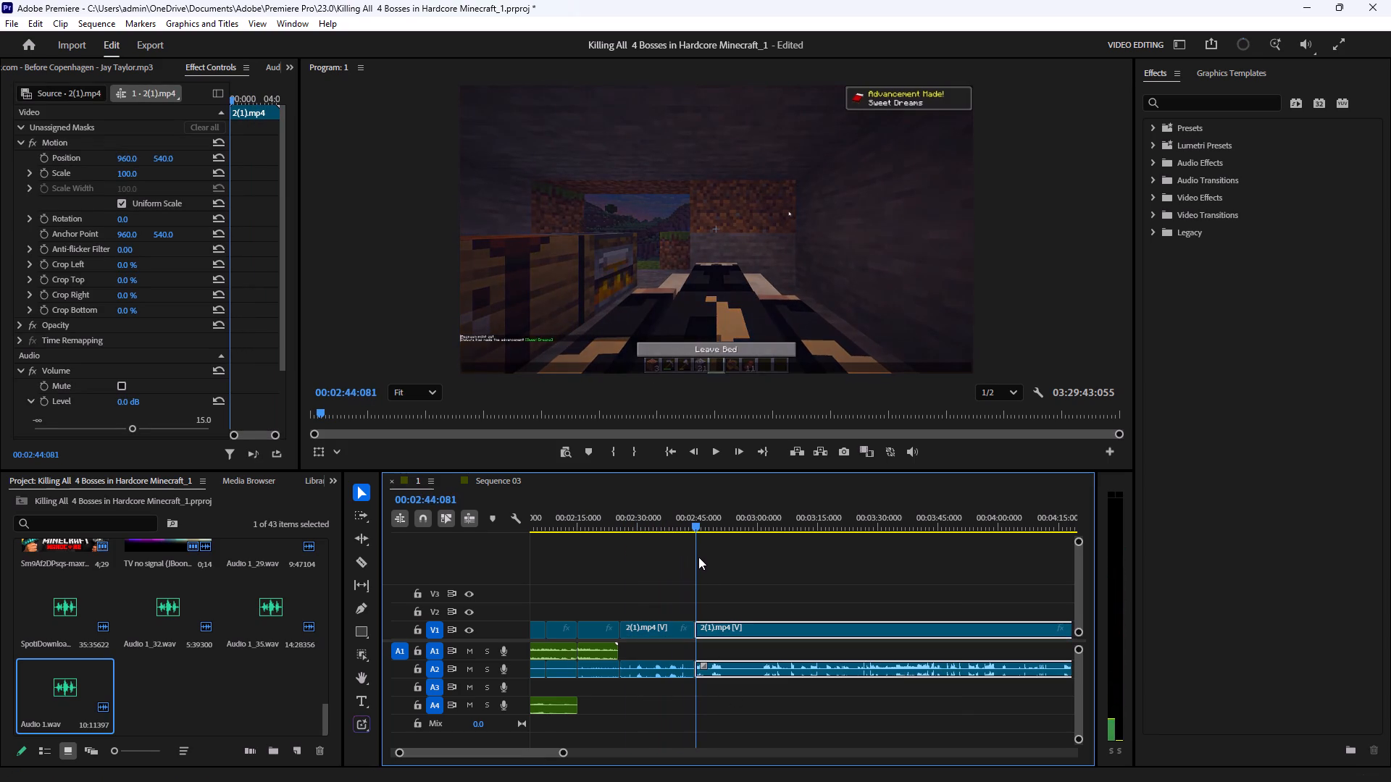
left_click_drag(698, 557, 698, 560)
left_click(773, 589)
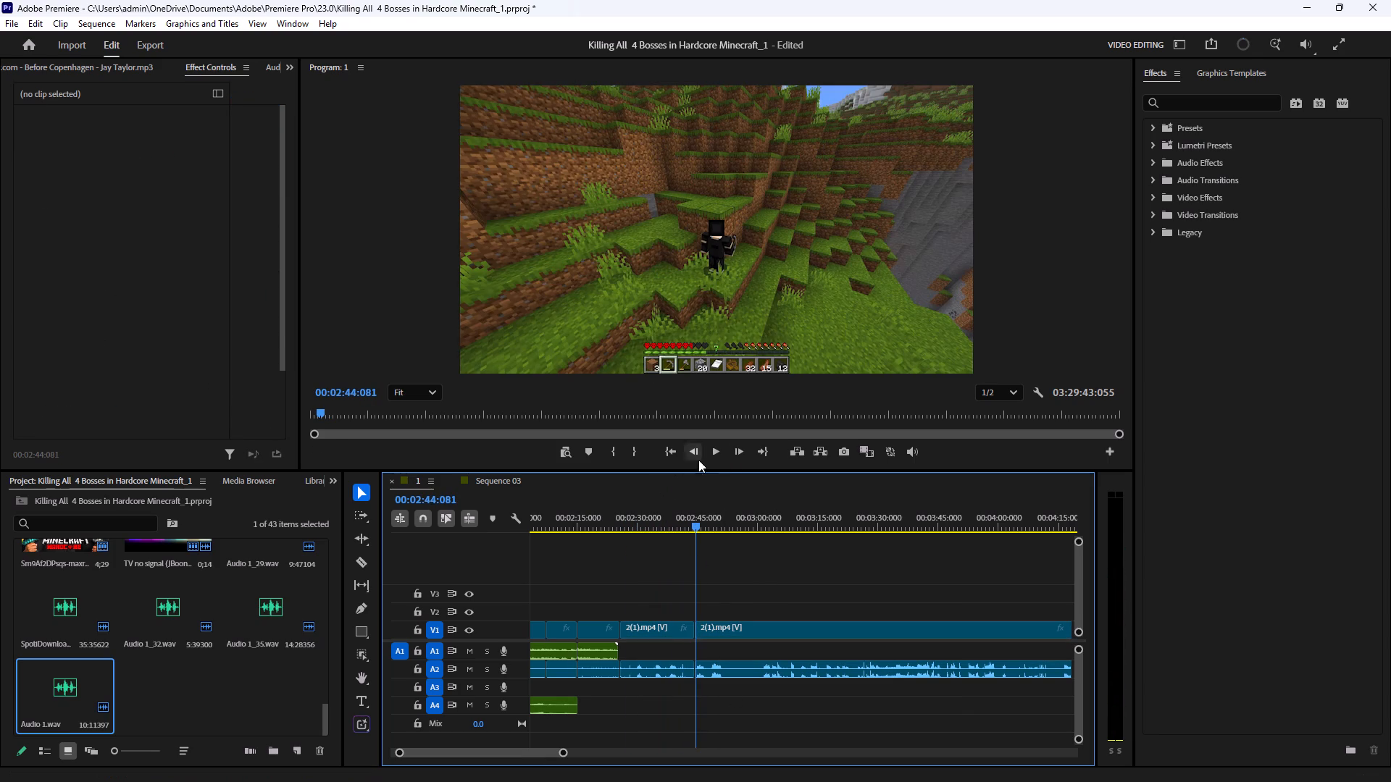
left_click(712, 454)
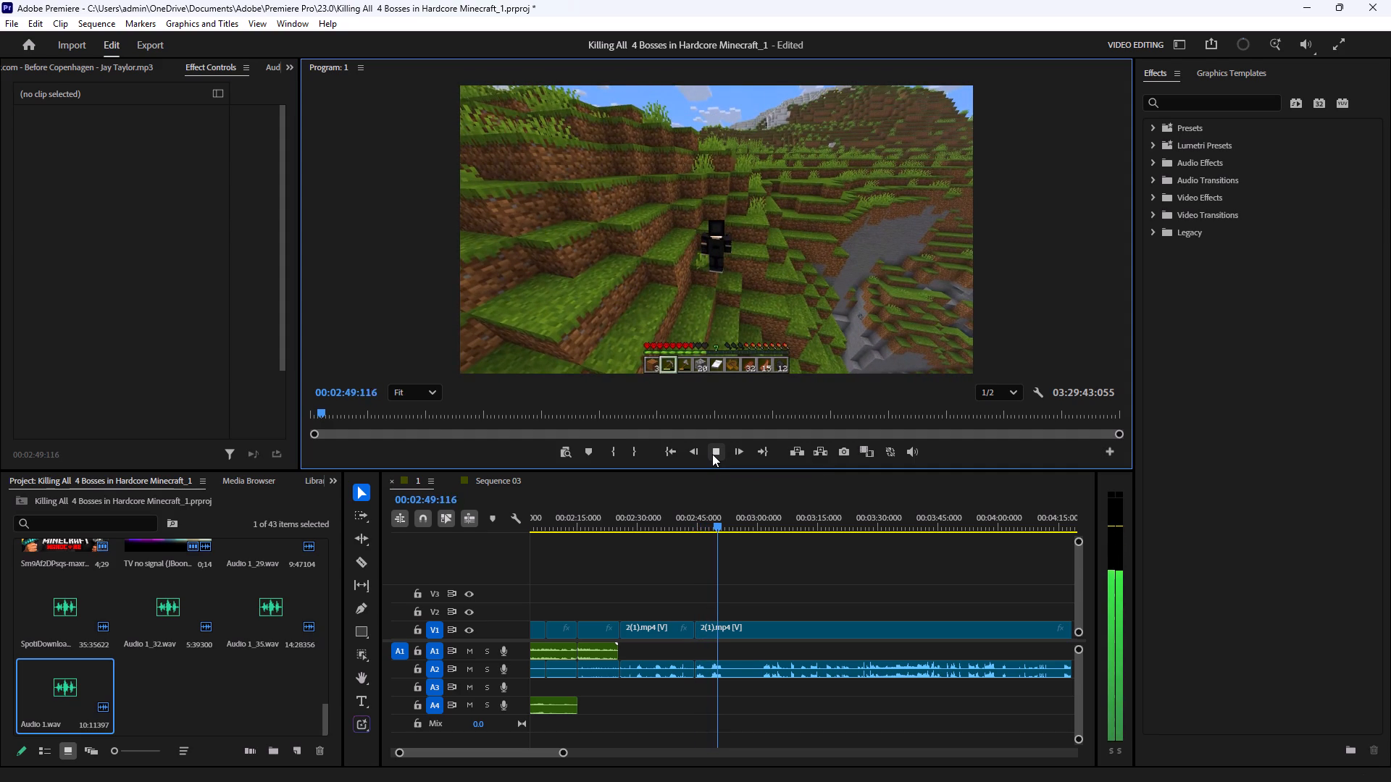
left_click(712, 454)
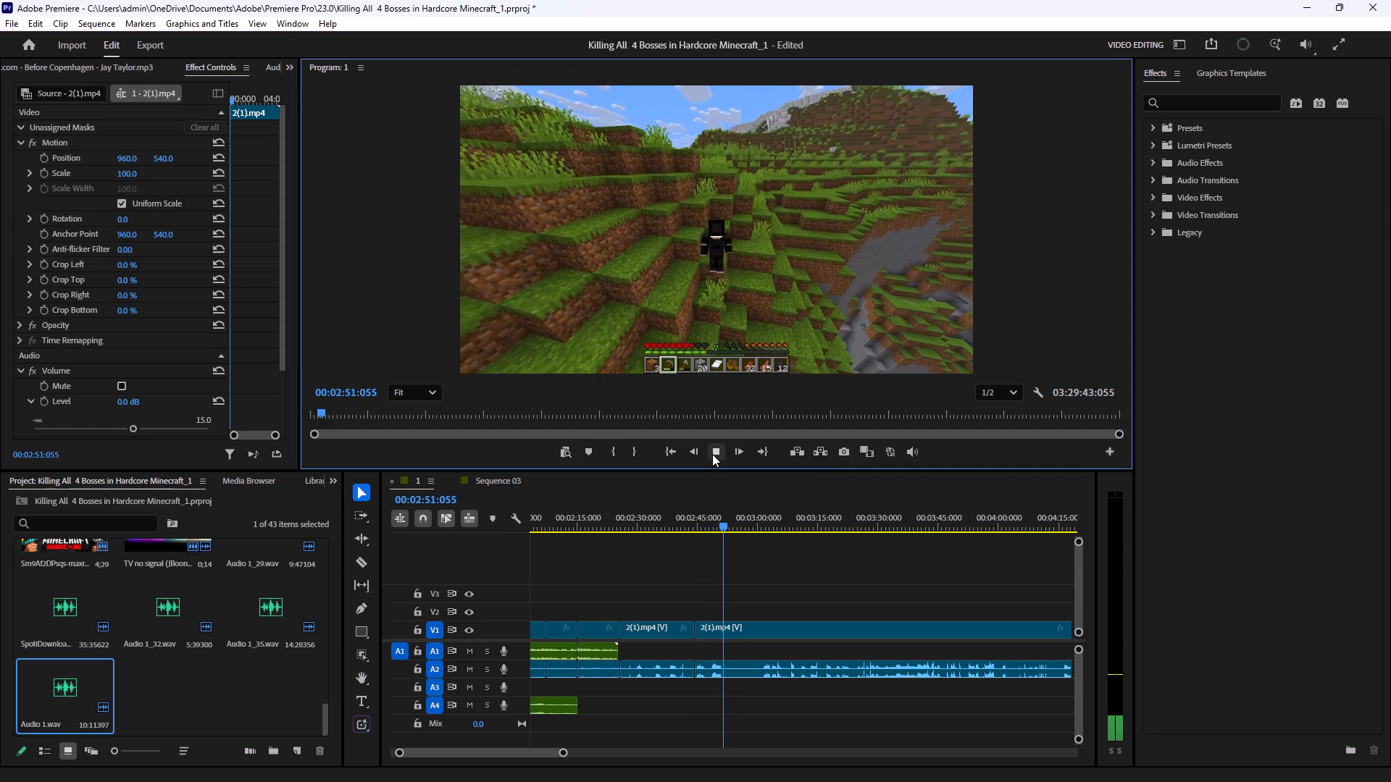
left_click(714, 449)
left_click(714, 449)
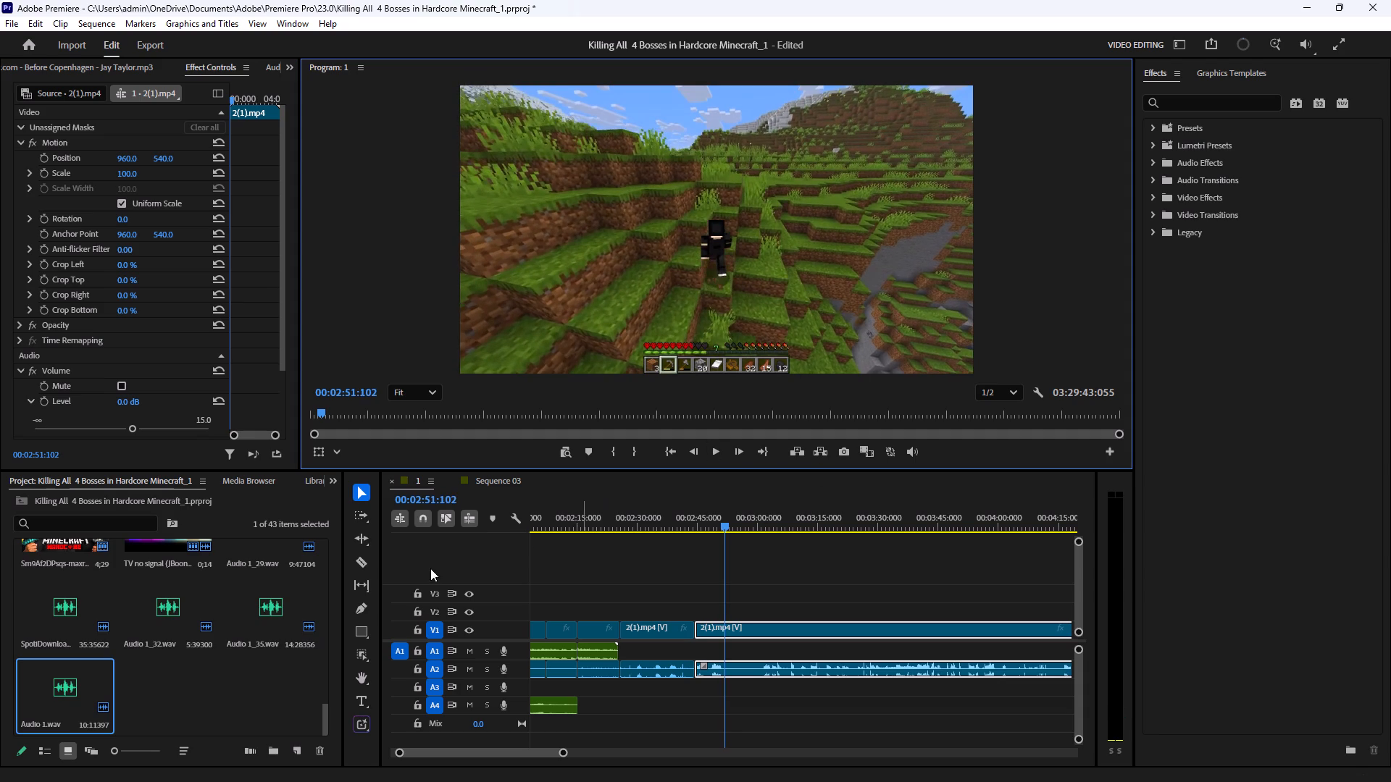
Split the 2(1).mp4 clip and its linked audio at about 2:51.
left_click(362, 566)
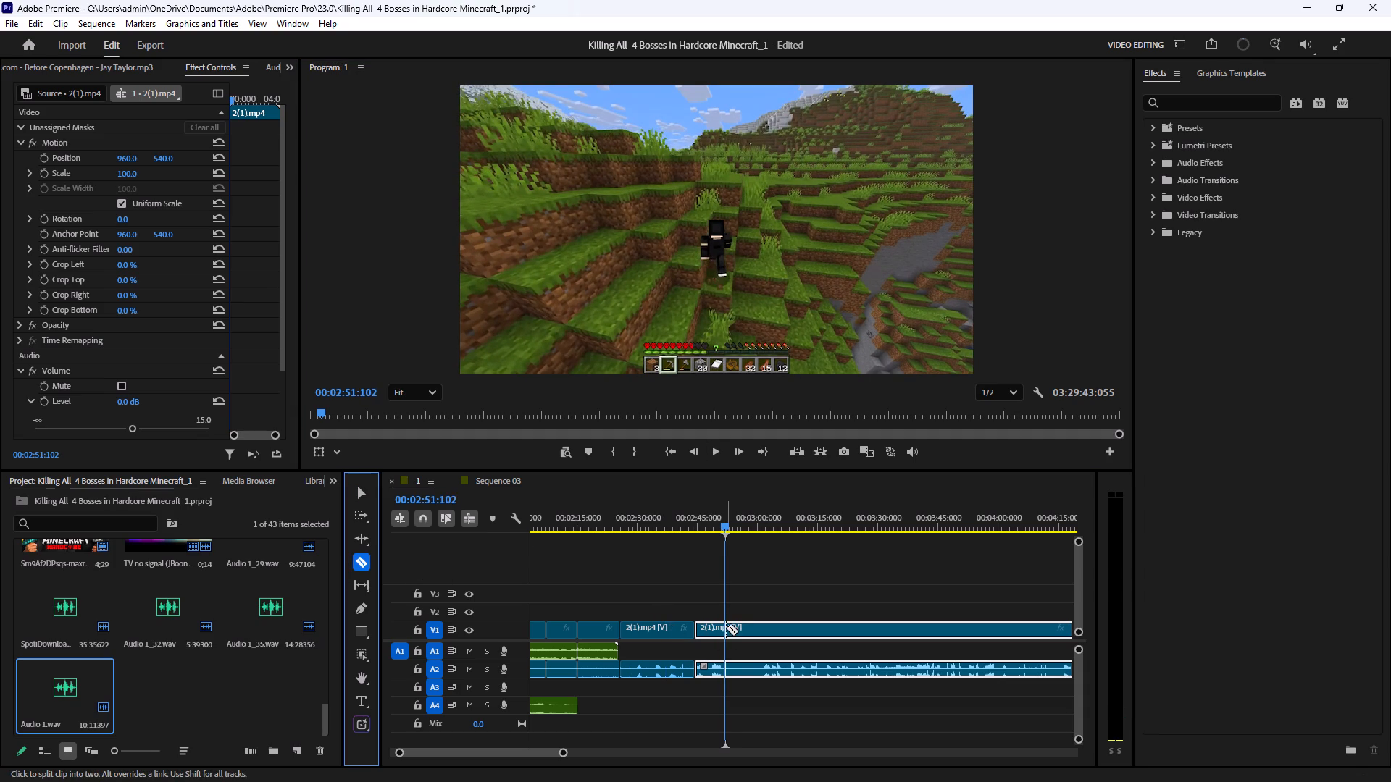
left_click(726, 628)
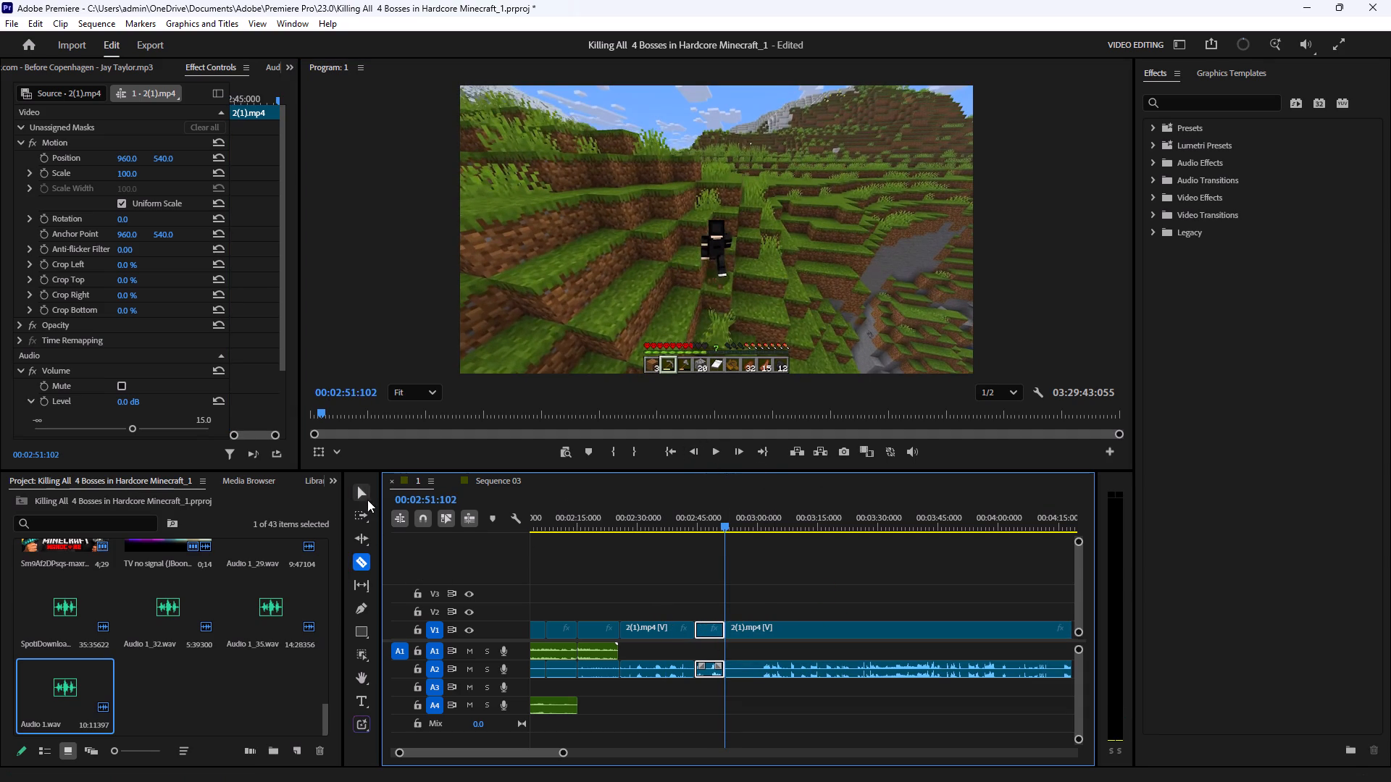
left_click(365, 495)
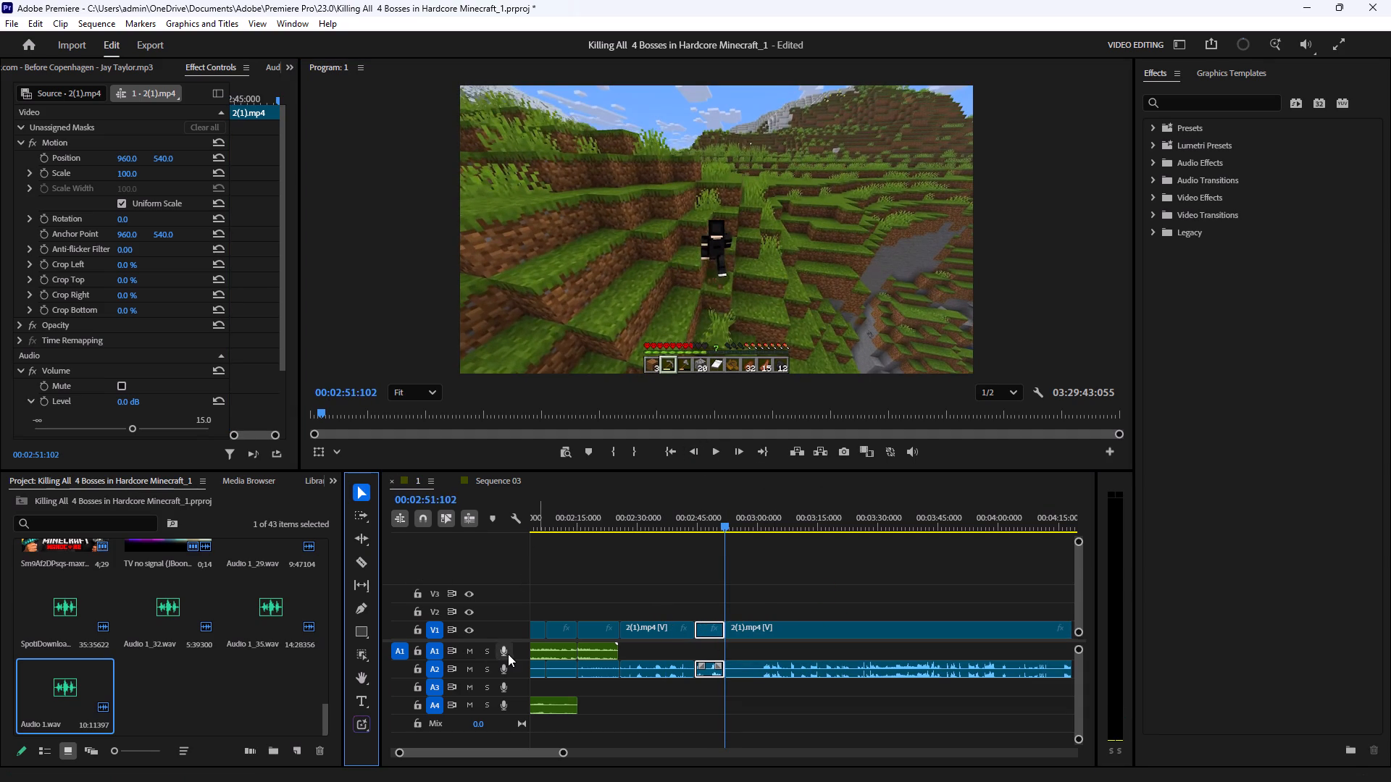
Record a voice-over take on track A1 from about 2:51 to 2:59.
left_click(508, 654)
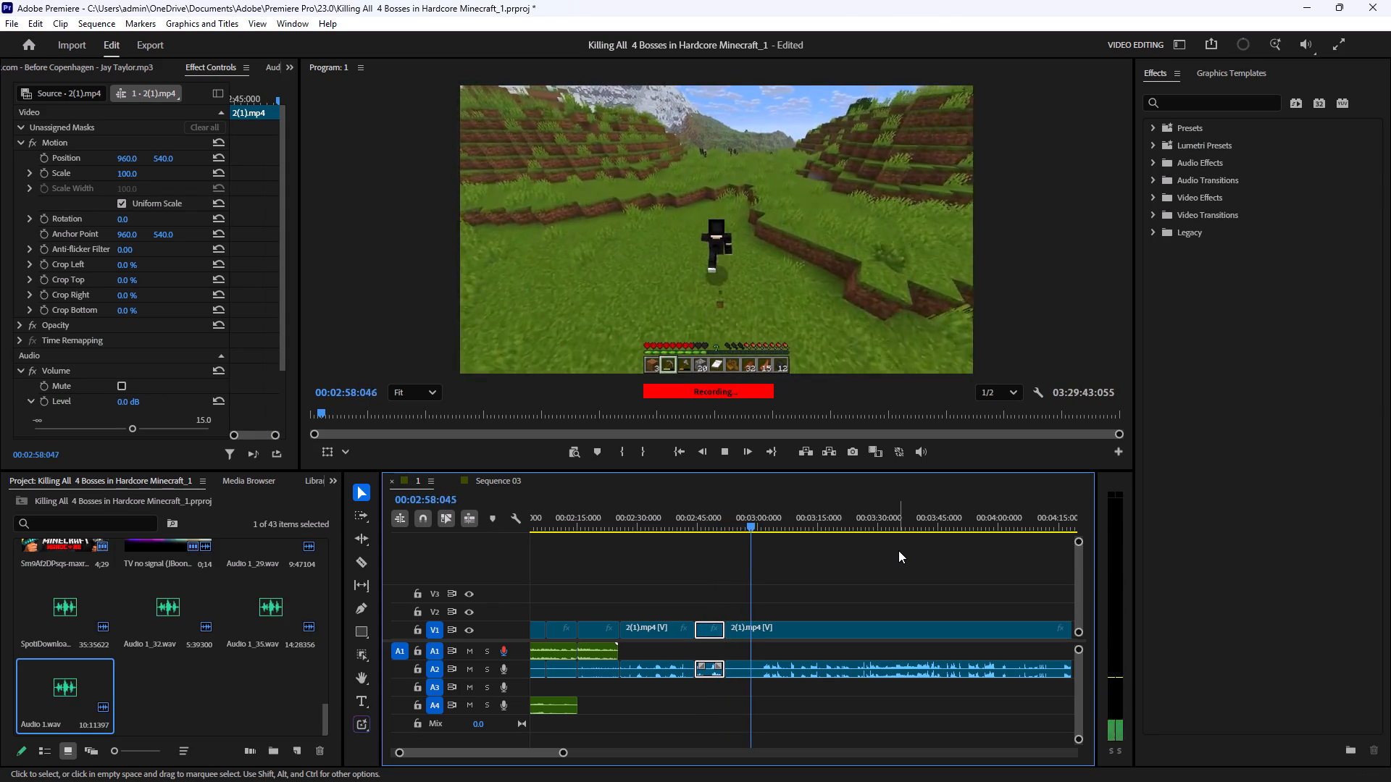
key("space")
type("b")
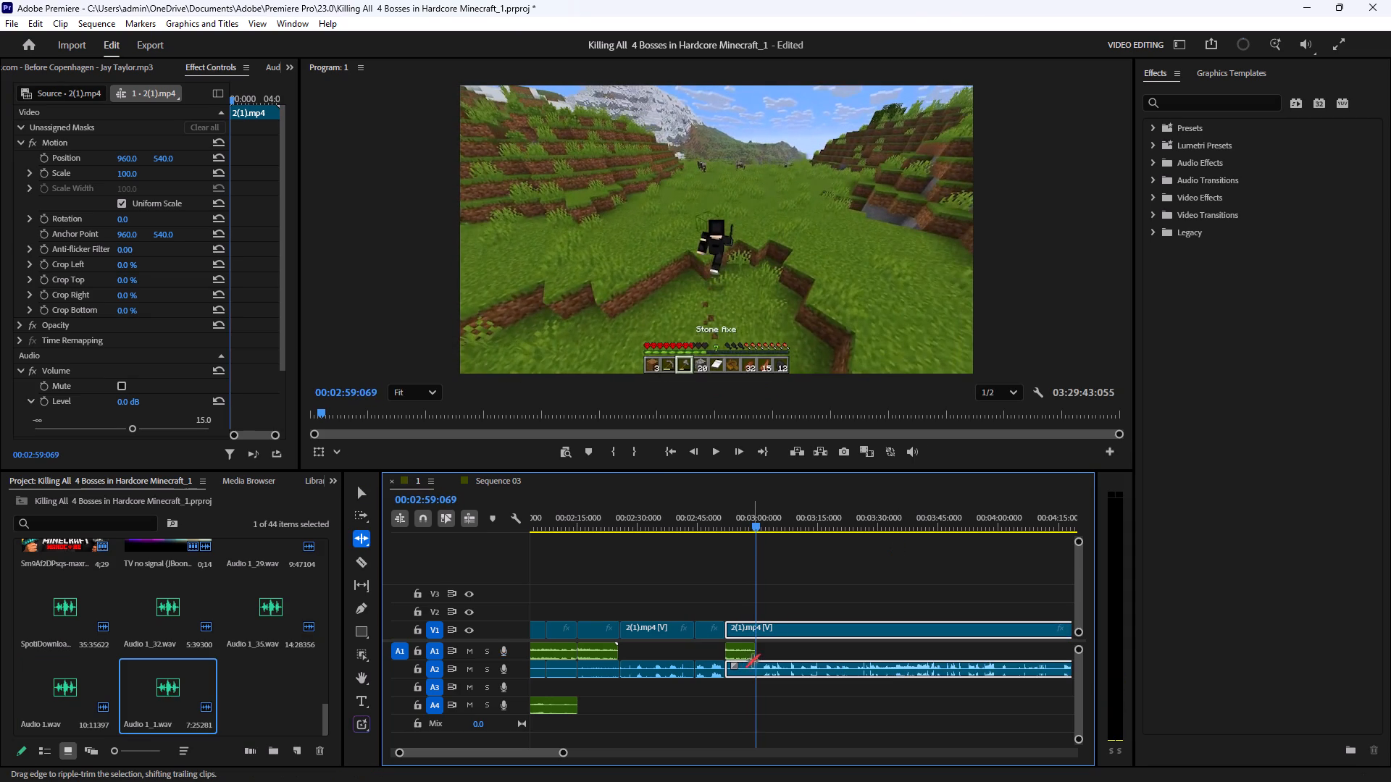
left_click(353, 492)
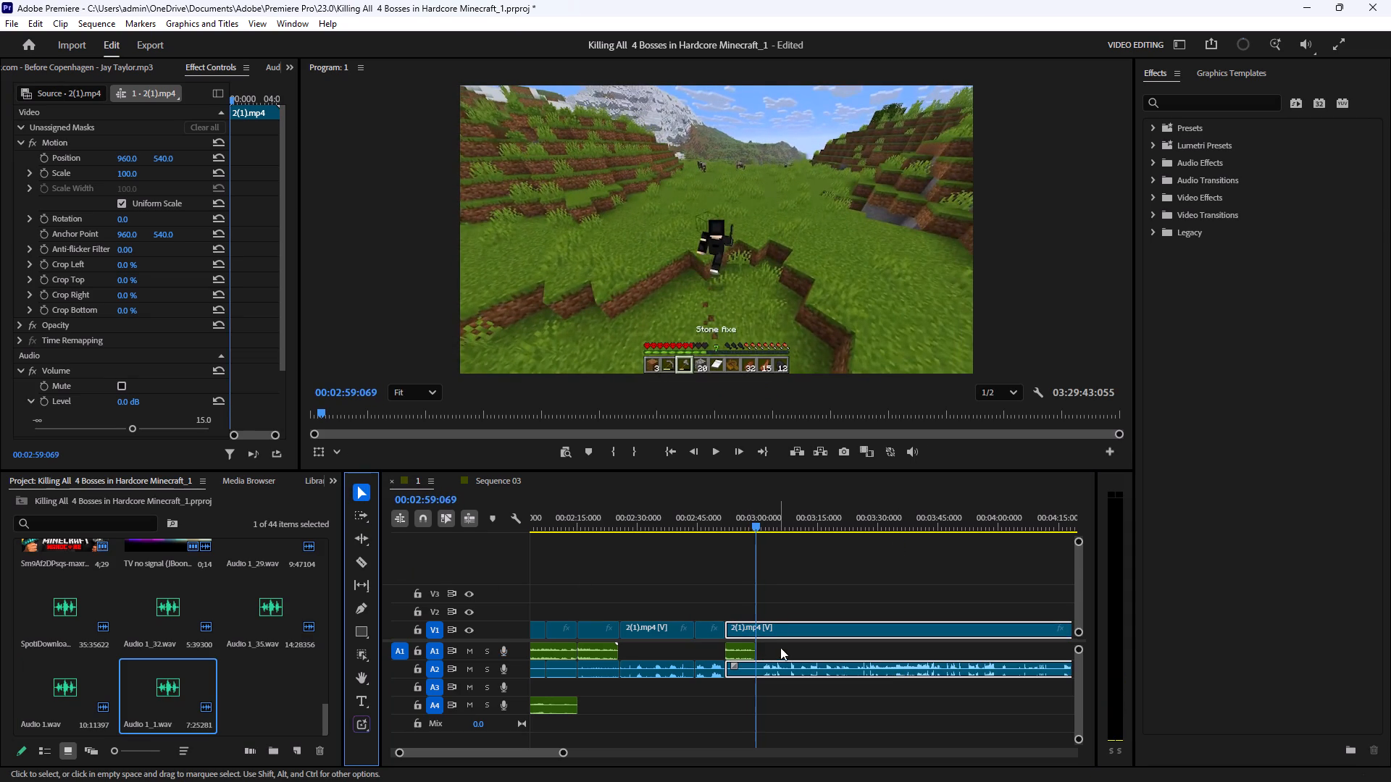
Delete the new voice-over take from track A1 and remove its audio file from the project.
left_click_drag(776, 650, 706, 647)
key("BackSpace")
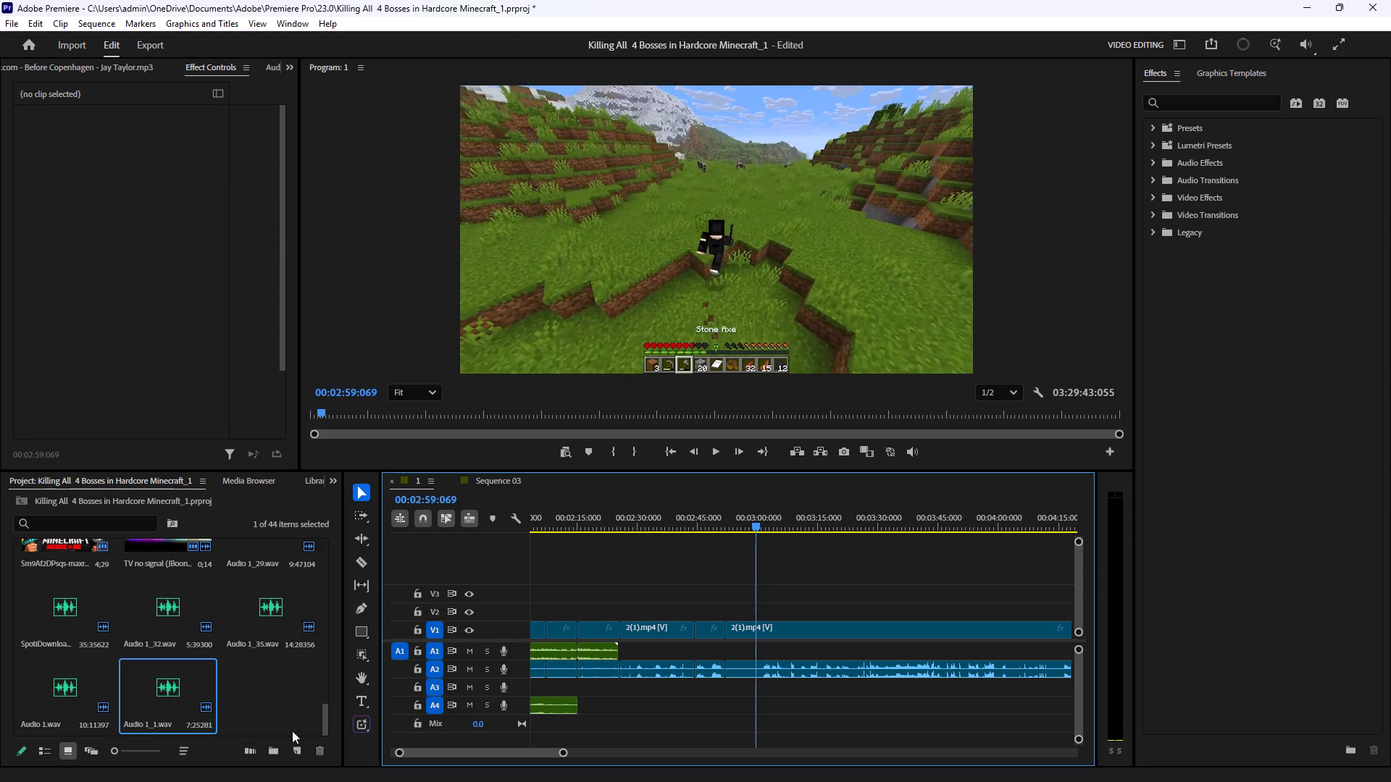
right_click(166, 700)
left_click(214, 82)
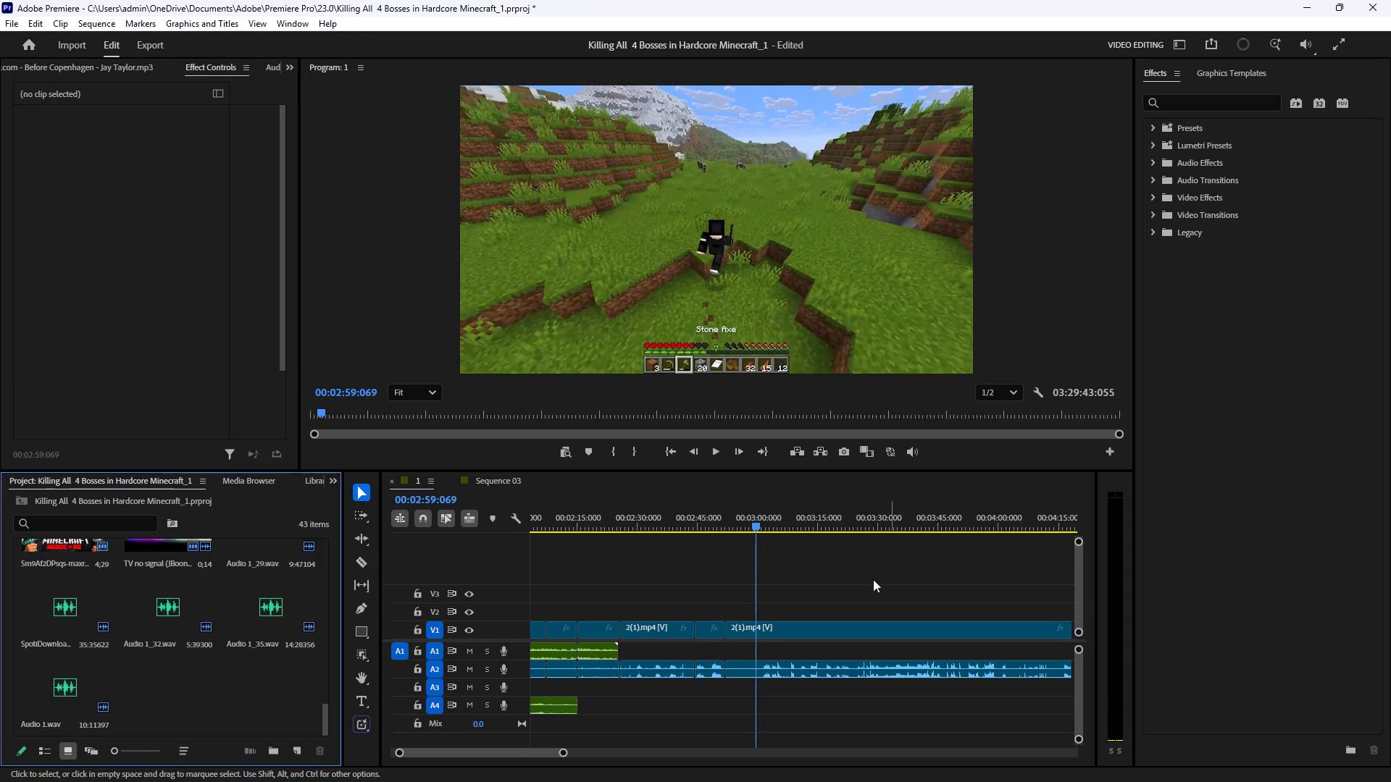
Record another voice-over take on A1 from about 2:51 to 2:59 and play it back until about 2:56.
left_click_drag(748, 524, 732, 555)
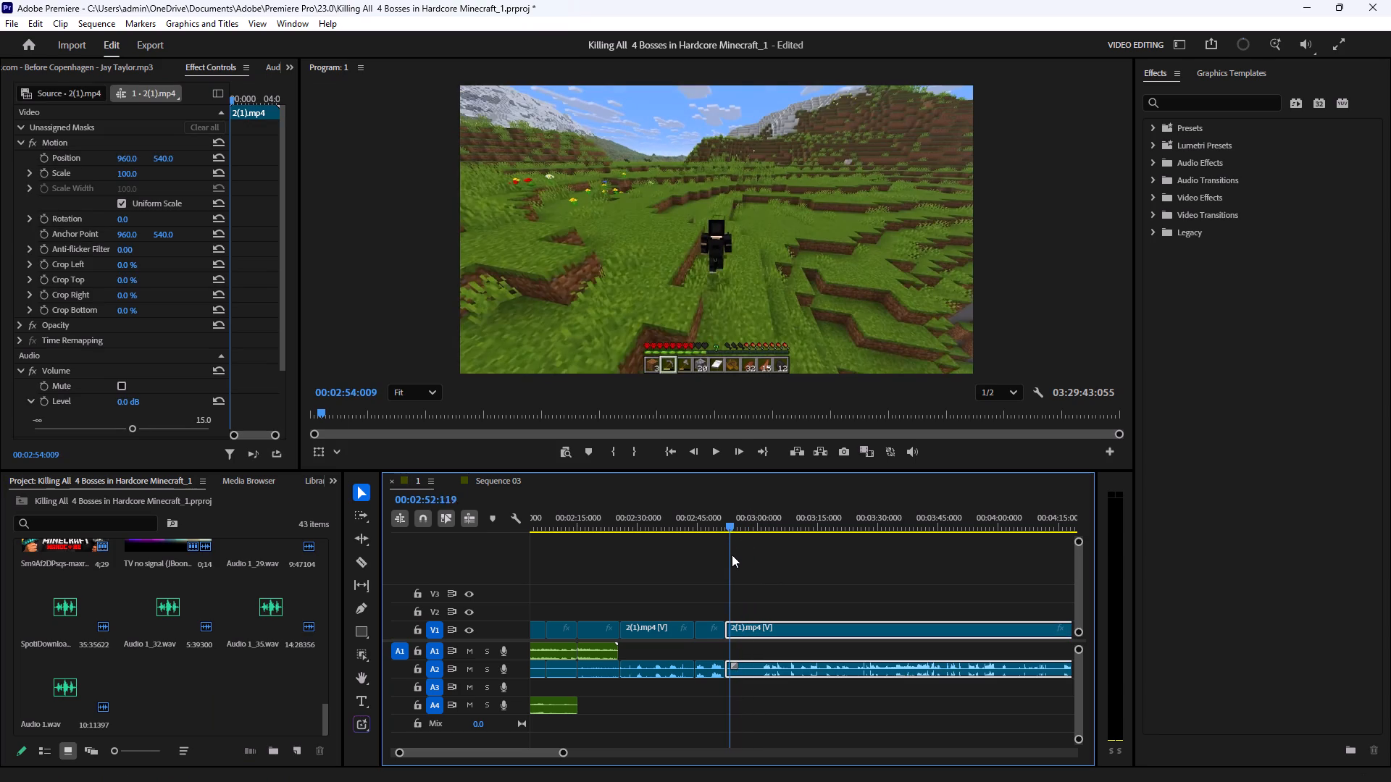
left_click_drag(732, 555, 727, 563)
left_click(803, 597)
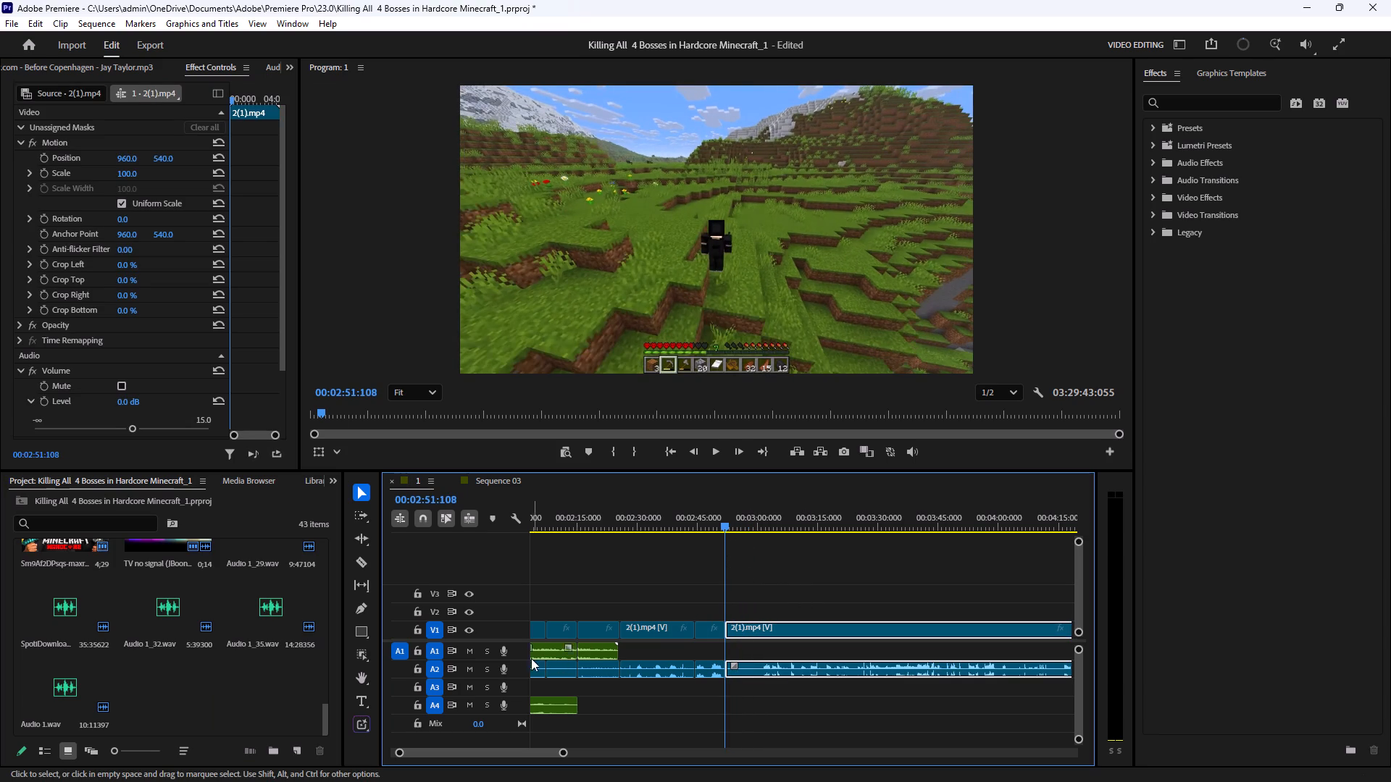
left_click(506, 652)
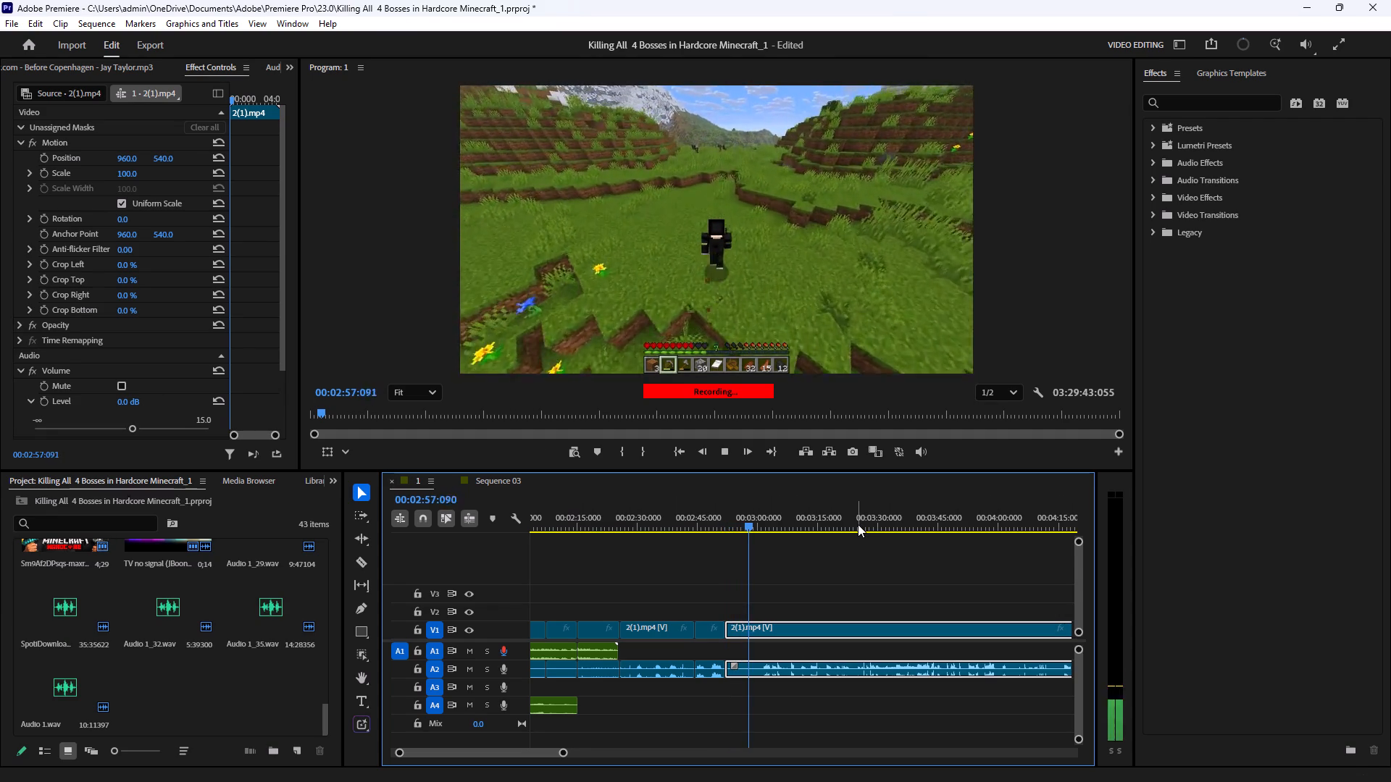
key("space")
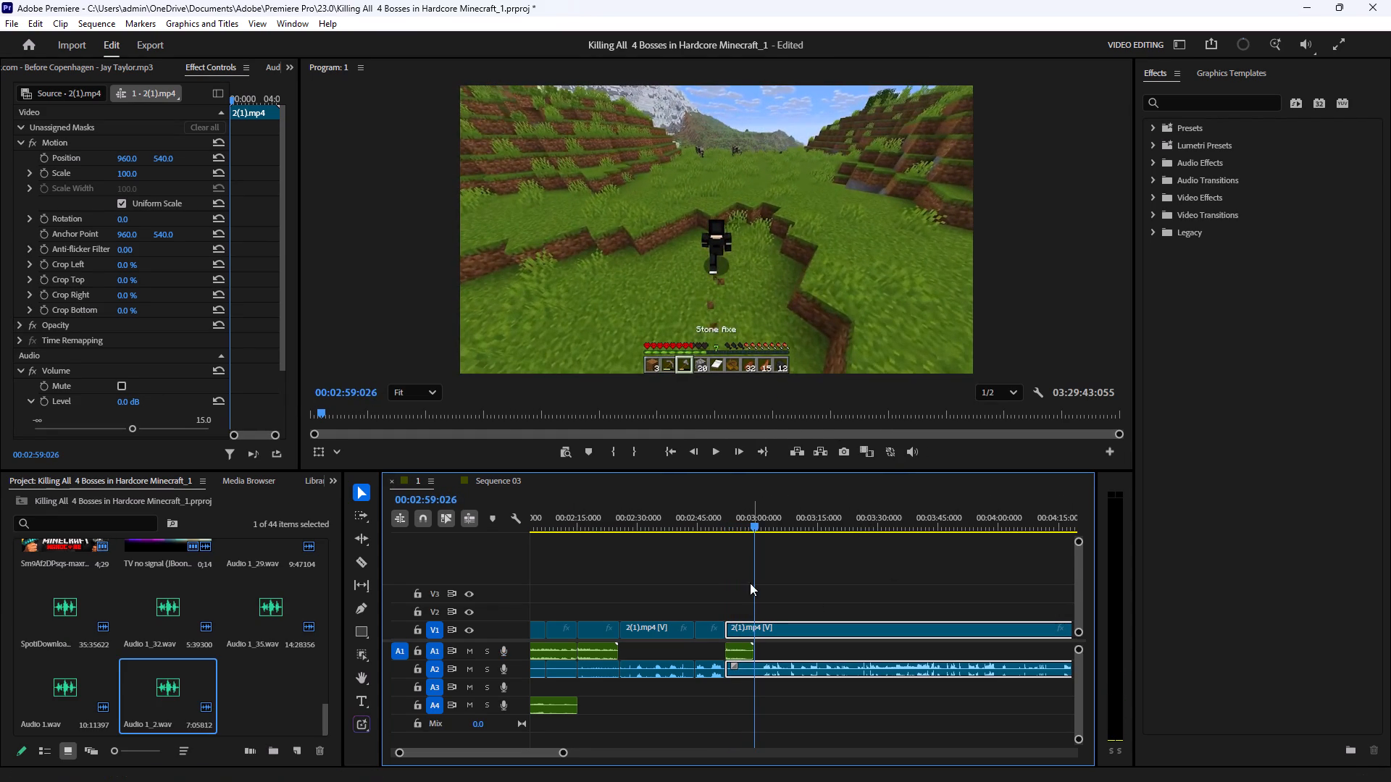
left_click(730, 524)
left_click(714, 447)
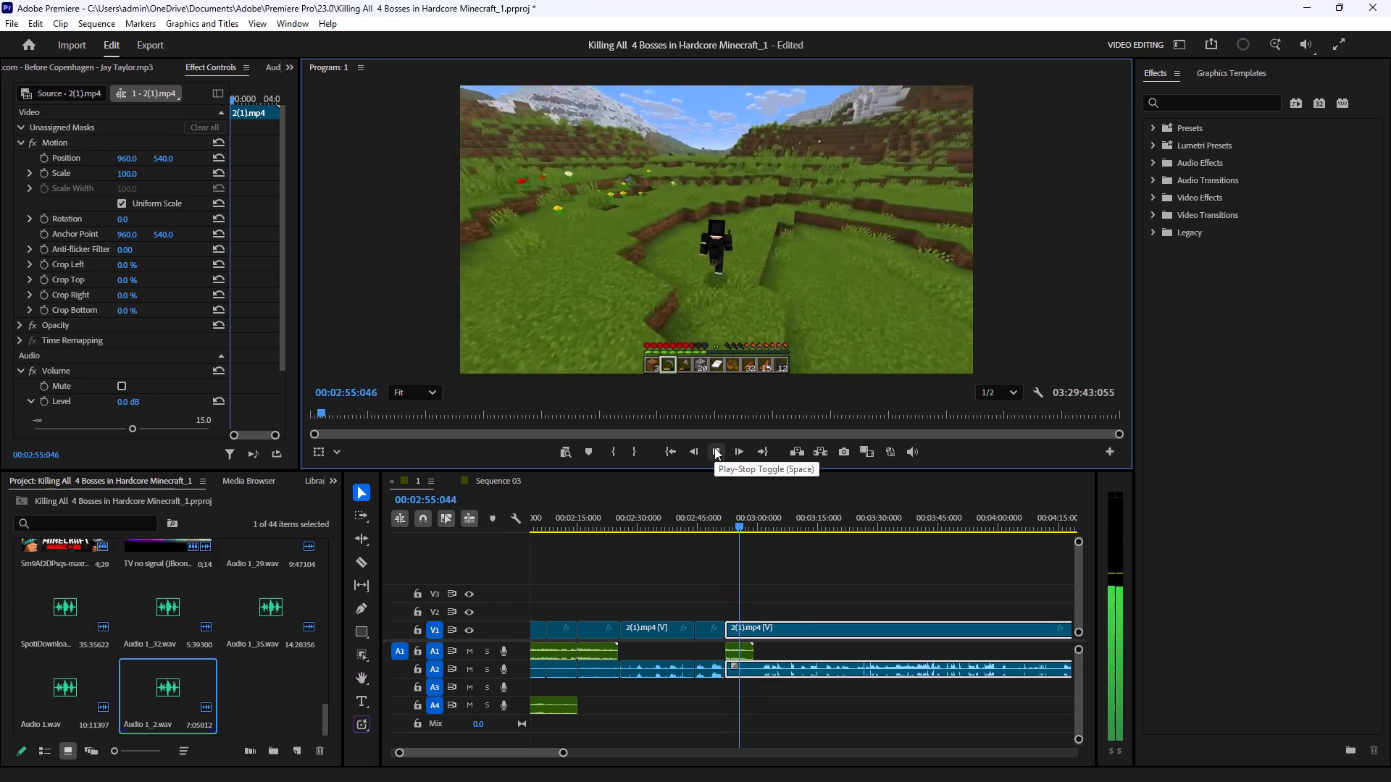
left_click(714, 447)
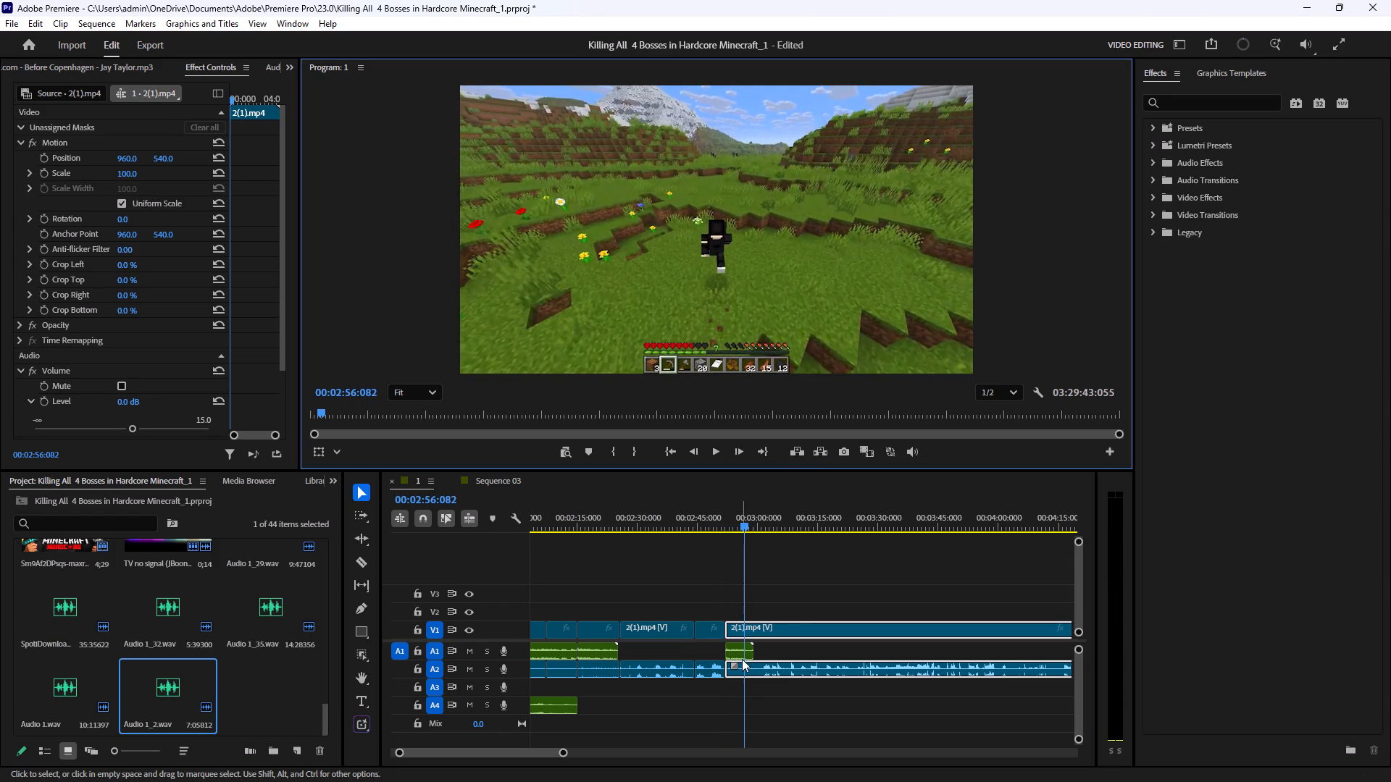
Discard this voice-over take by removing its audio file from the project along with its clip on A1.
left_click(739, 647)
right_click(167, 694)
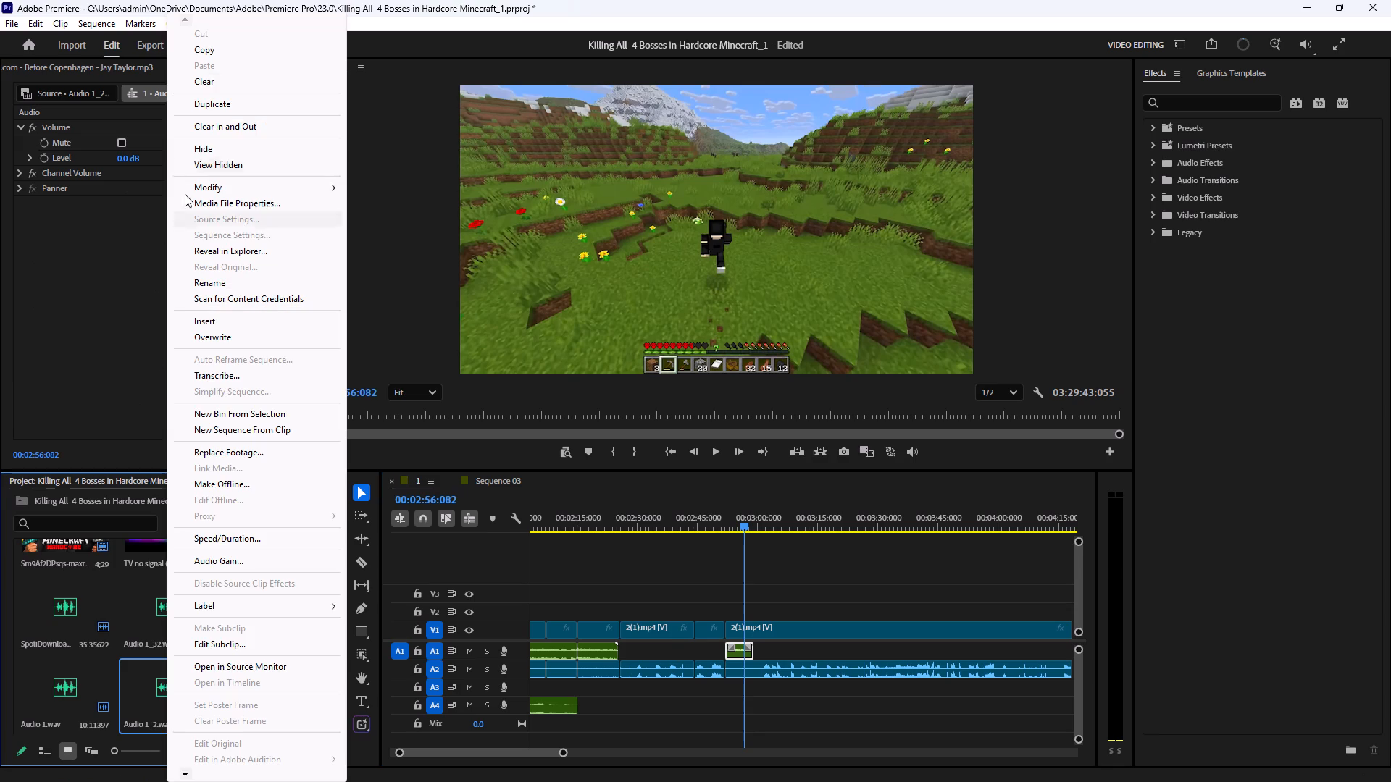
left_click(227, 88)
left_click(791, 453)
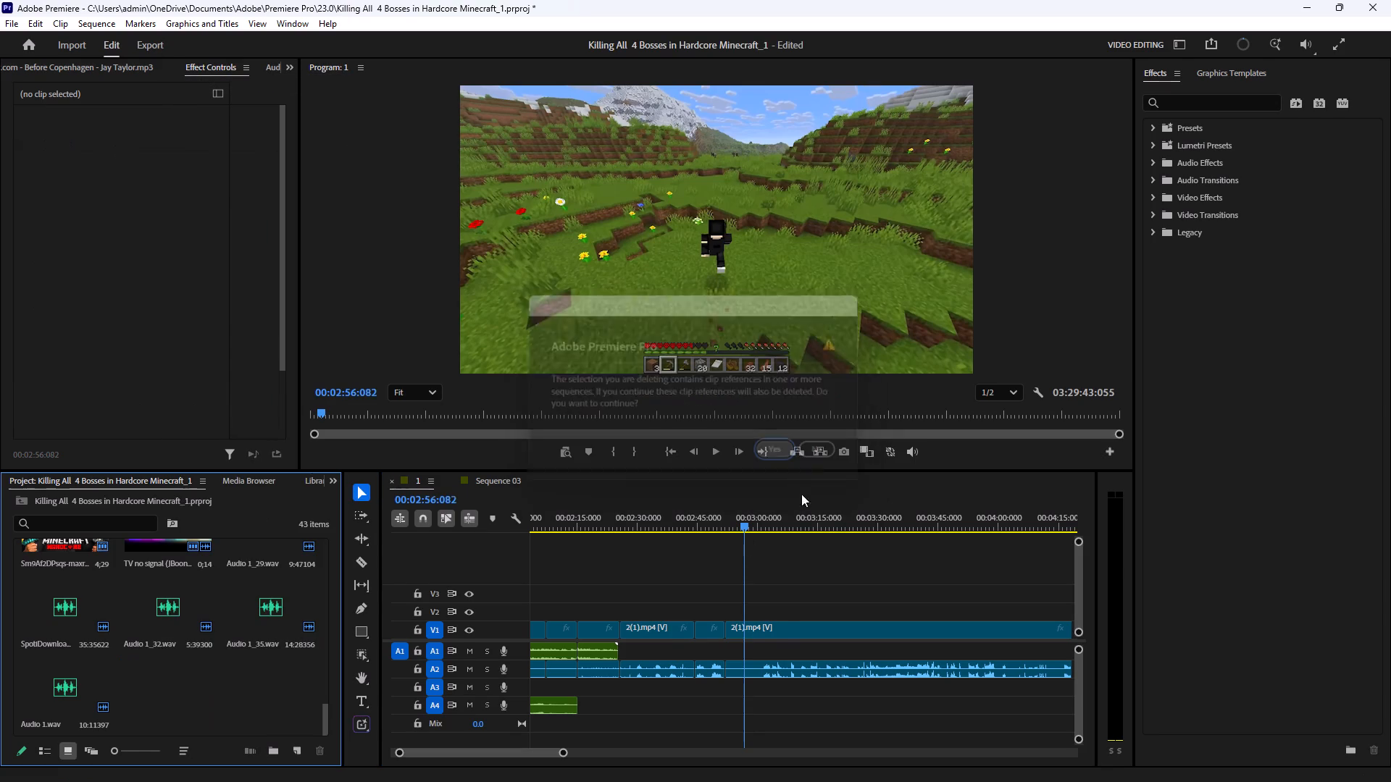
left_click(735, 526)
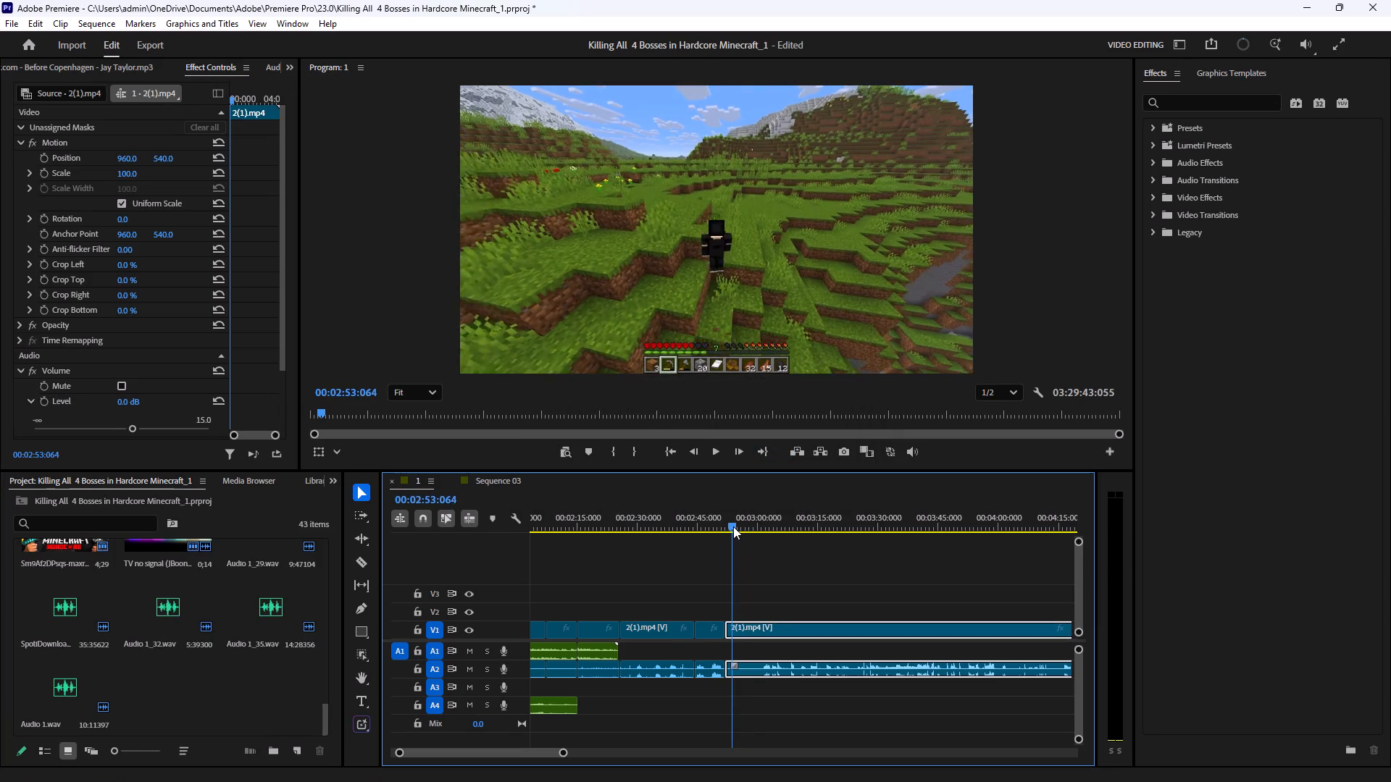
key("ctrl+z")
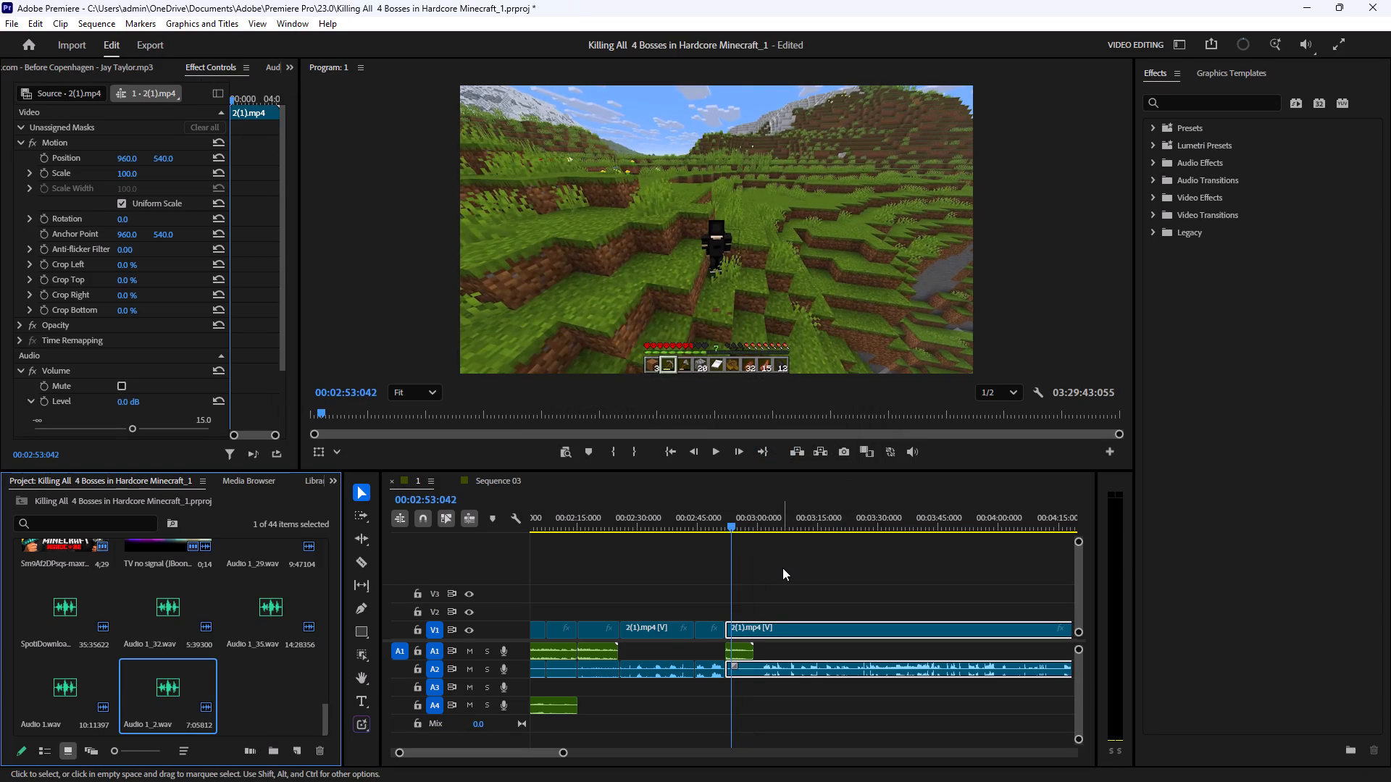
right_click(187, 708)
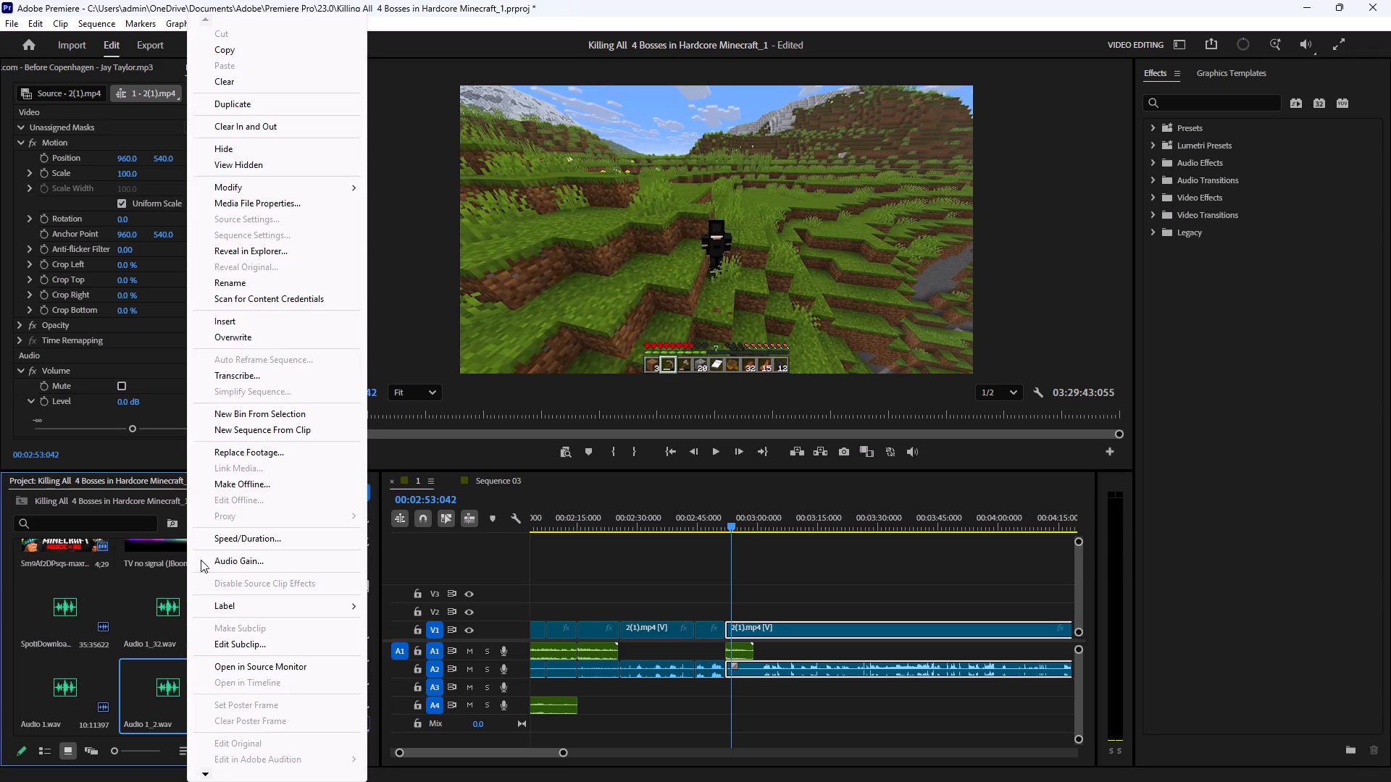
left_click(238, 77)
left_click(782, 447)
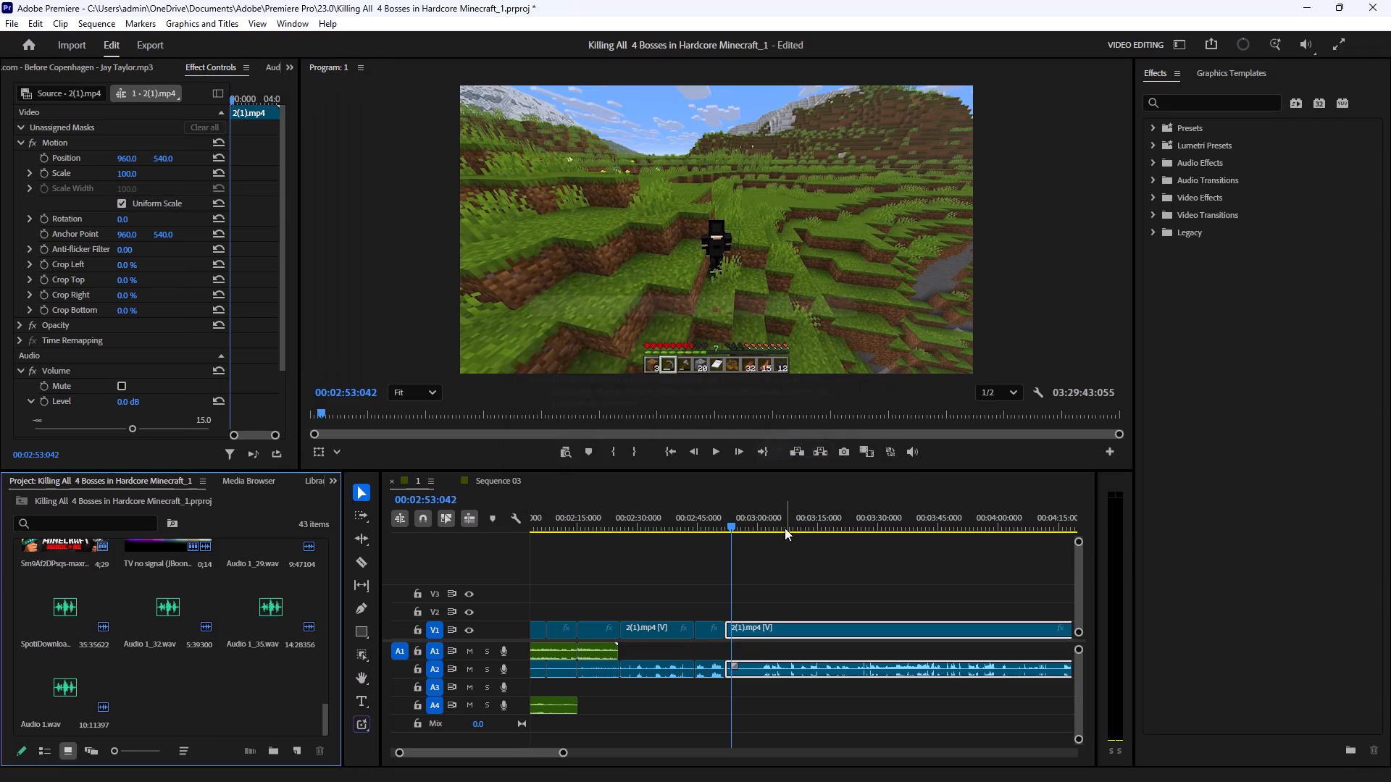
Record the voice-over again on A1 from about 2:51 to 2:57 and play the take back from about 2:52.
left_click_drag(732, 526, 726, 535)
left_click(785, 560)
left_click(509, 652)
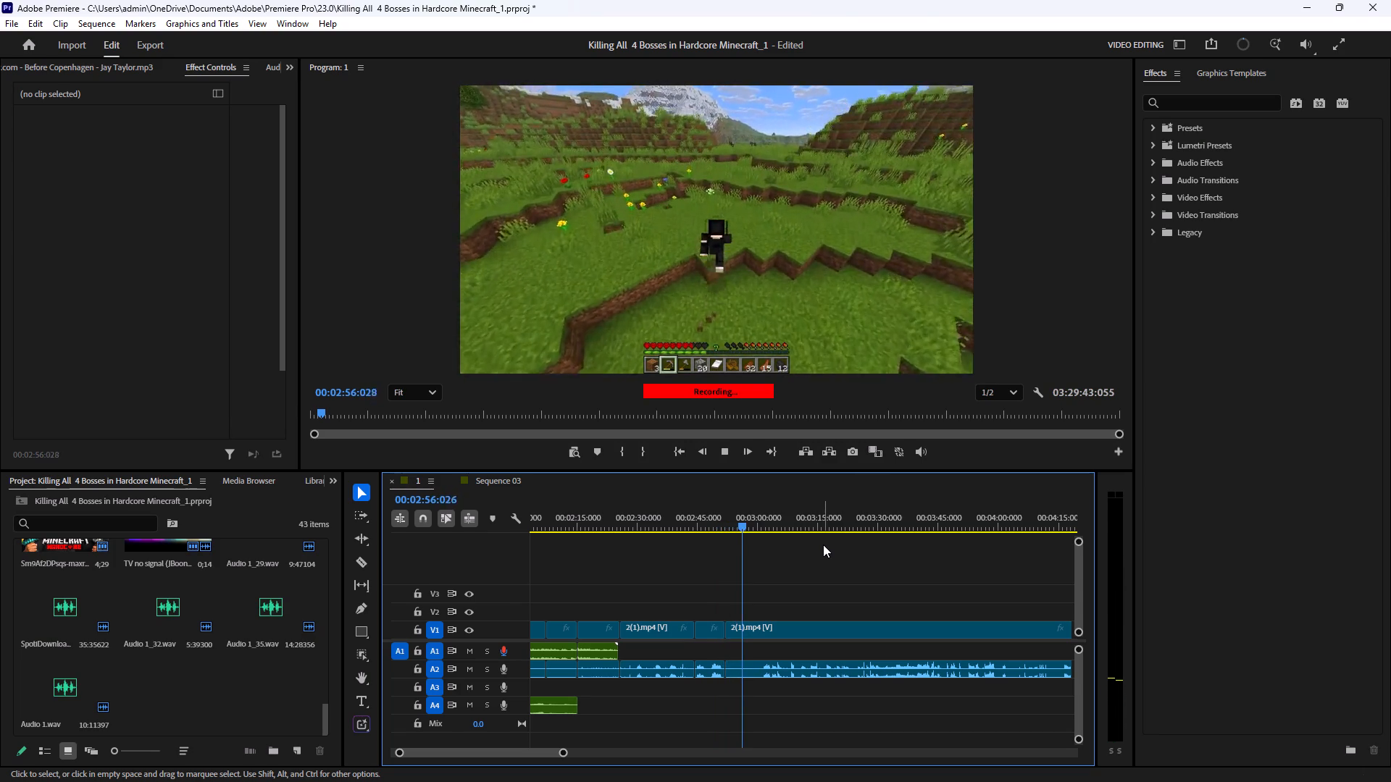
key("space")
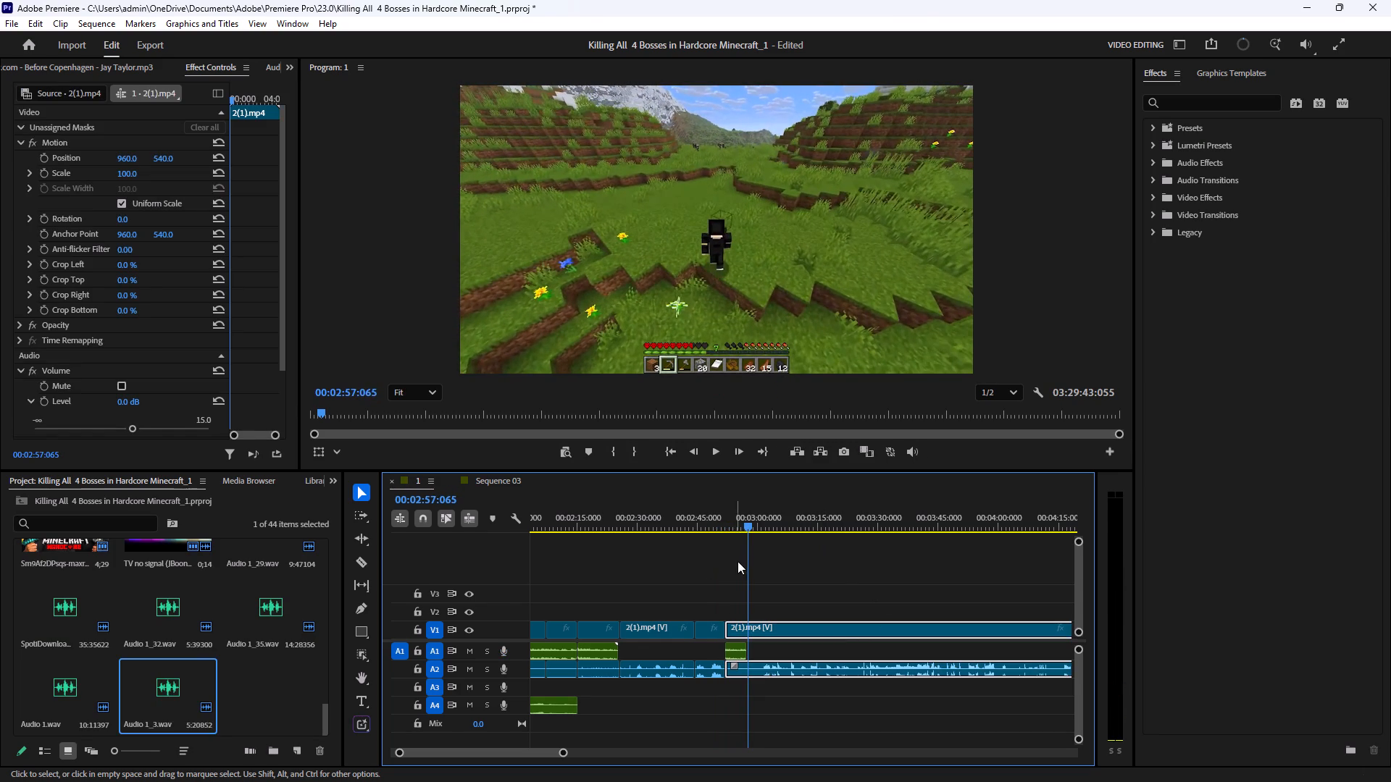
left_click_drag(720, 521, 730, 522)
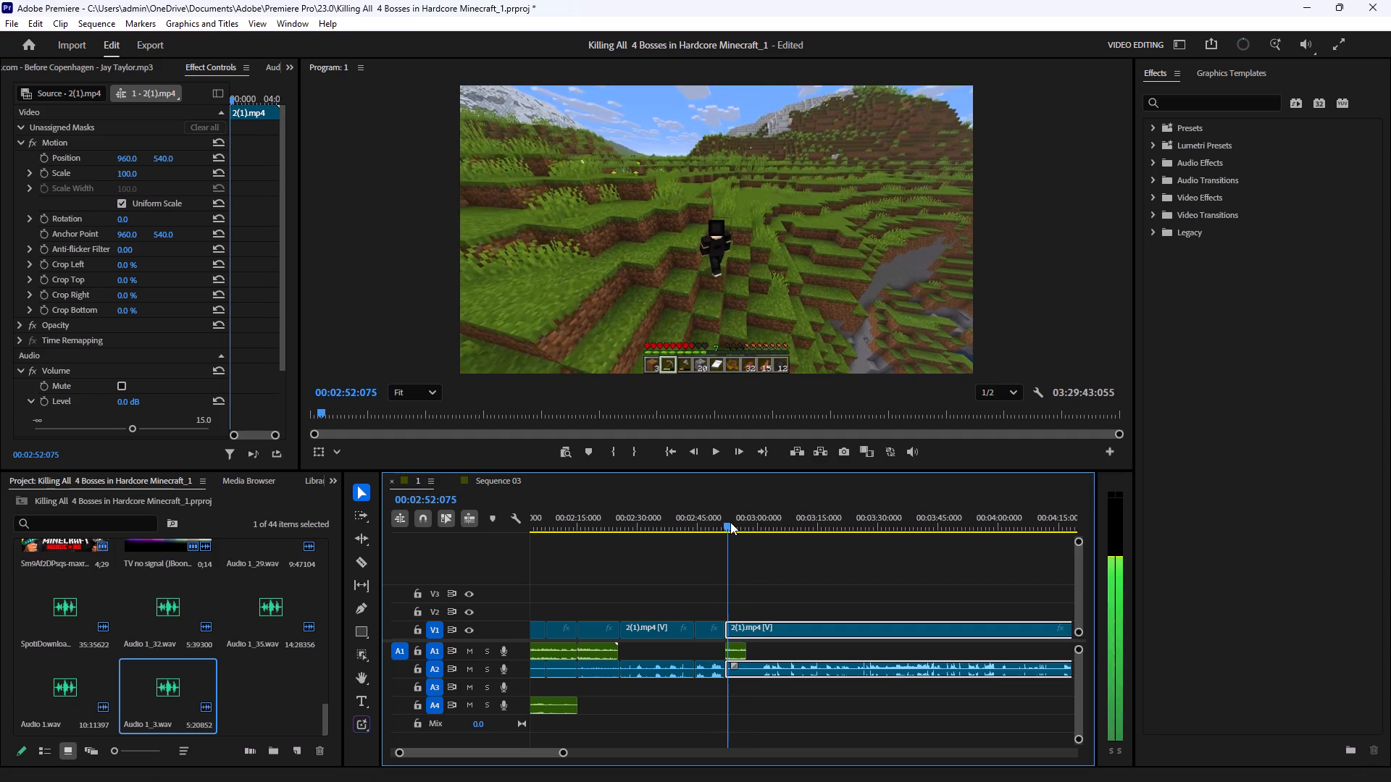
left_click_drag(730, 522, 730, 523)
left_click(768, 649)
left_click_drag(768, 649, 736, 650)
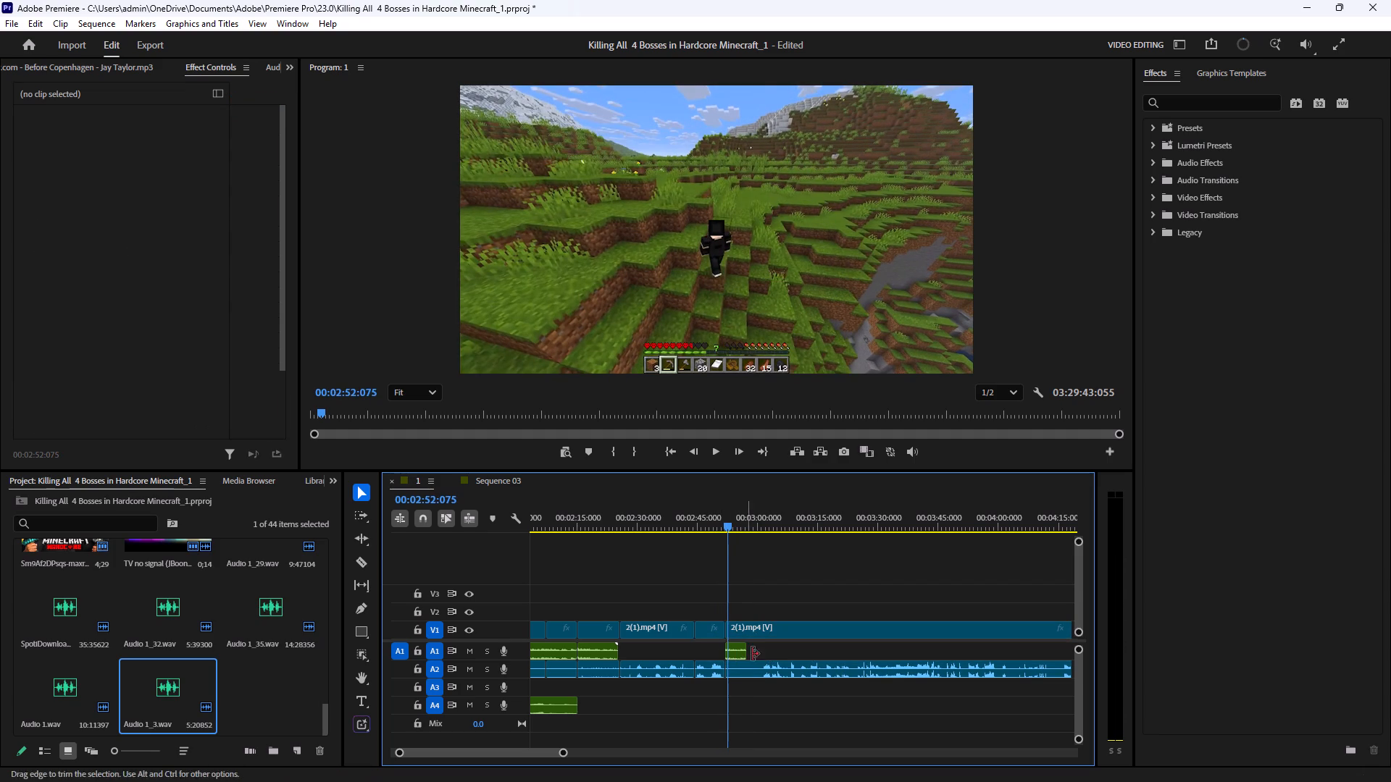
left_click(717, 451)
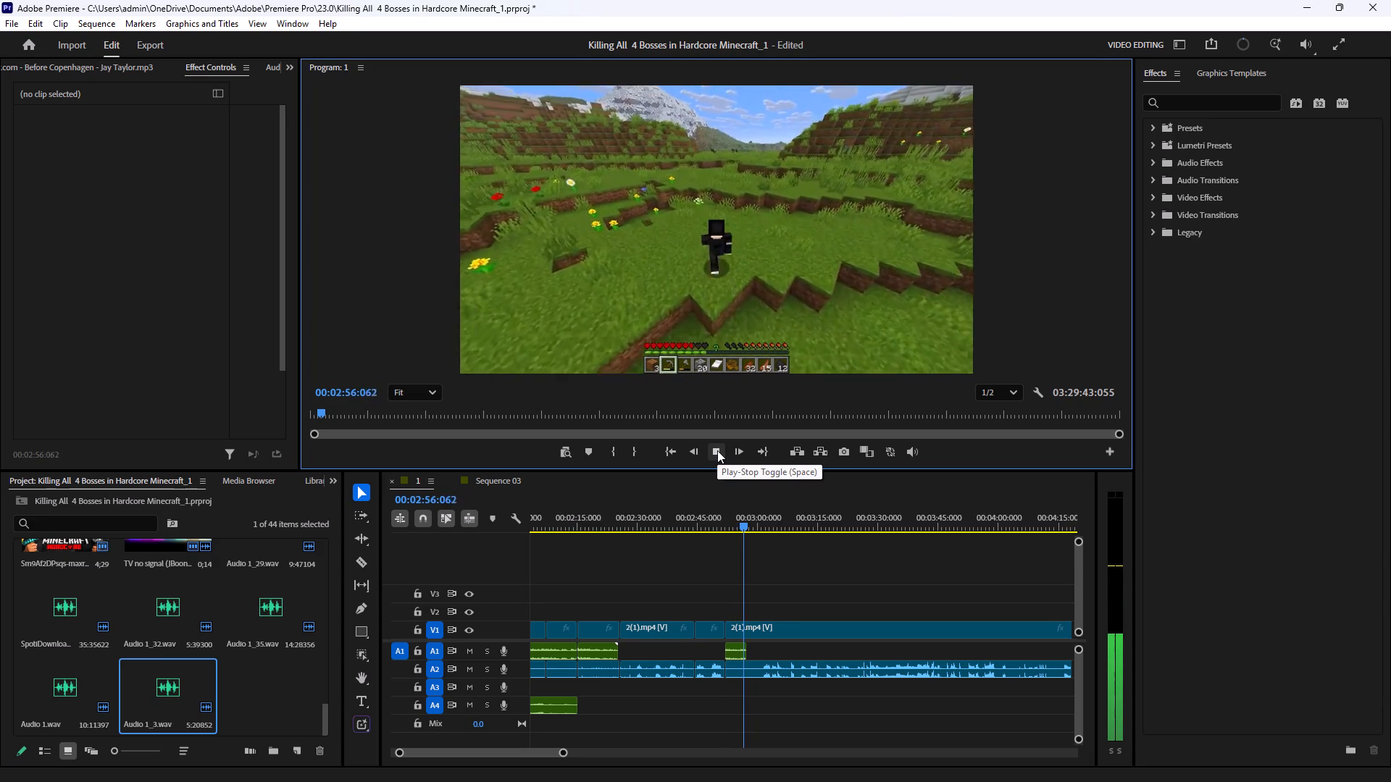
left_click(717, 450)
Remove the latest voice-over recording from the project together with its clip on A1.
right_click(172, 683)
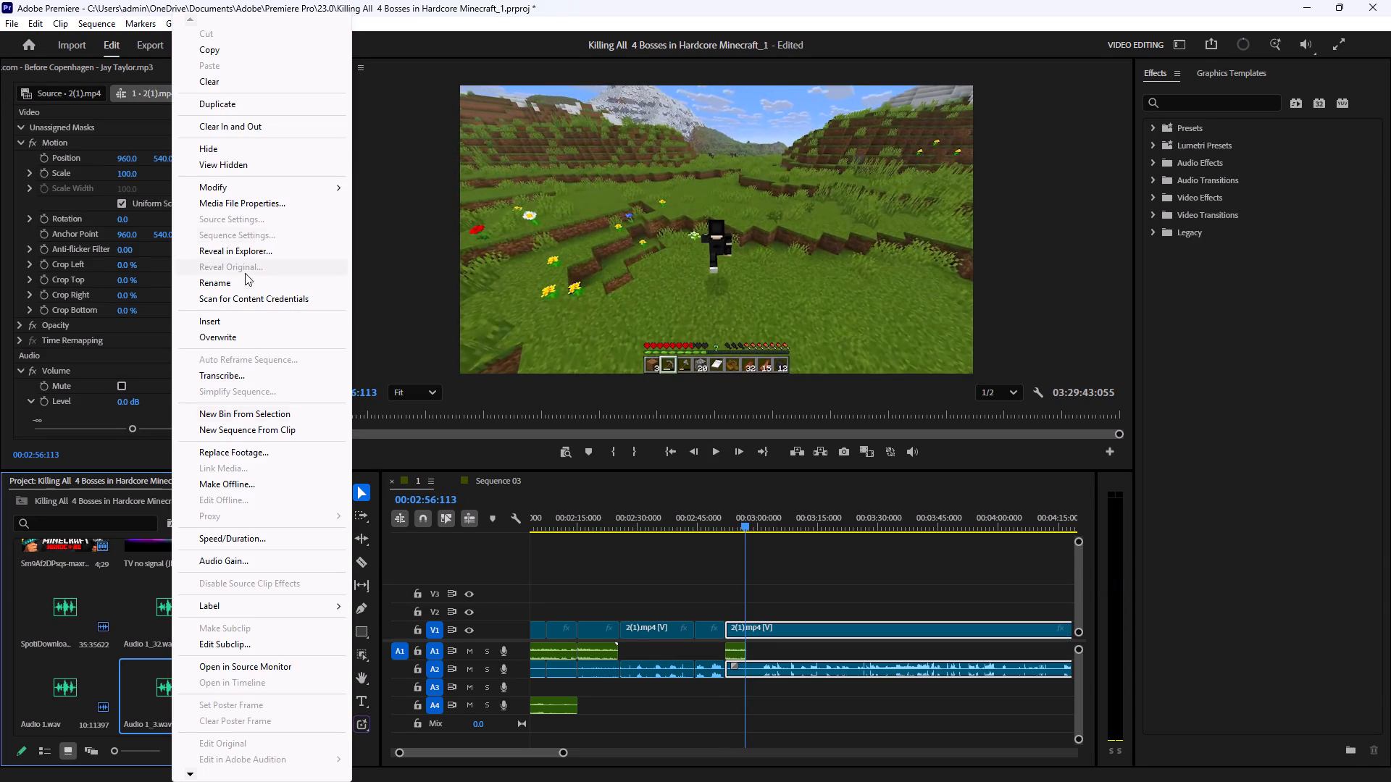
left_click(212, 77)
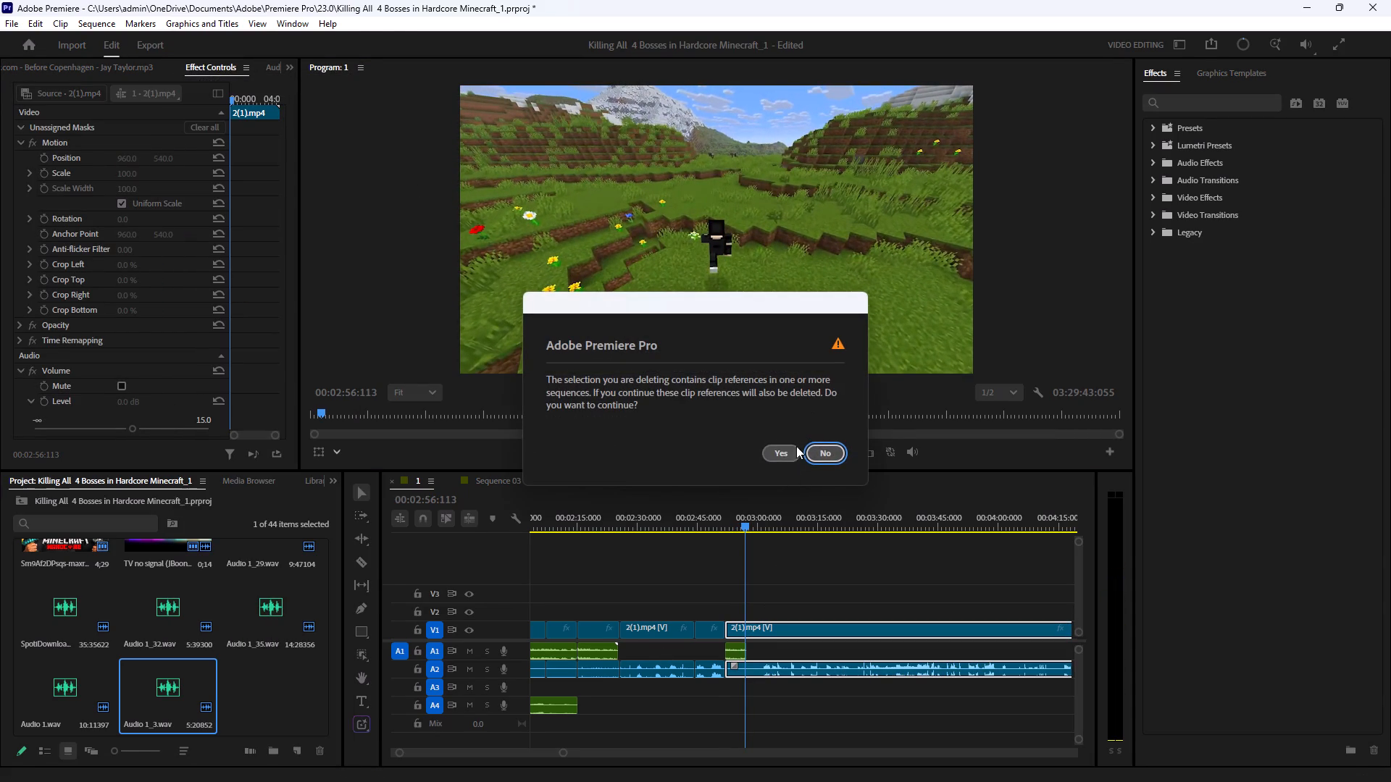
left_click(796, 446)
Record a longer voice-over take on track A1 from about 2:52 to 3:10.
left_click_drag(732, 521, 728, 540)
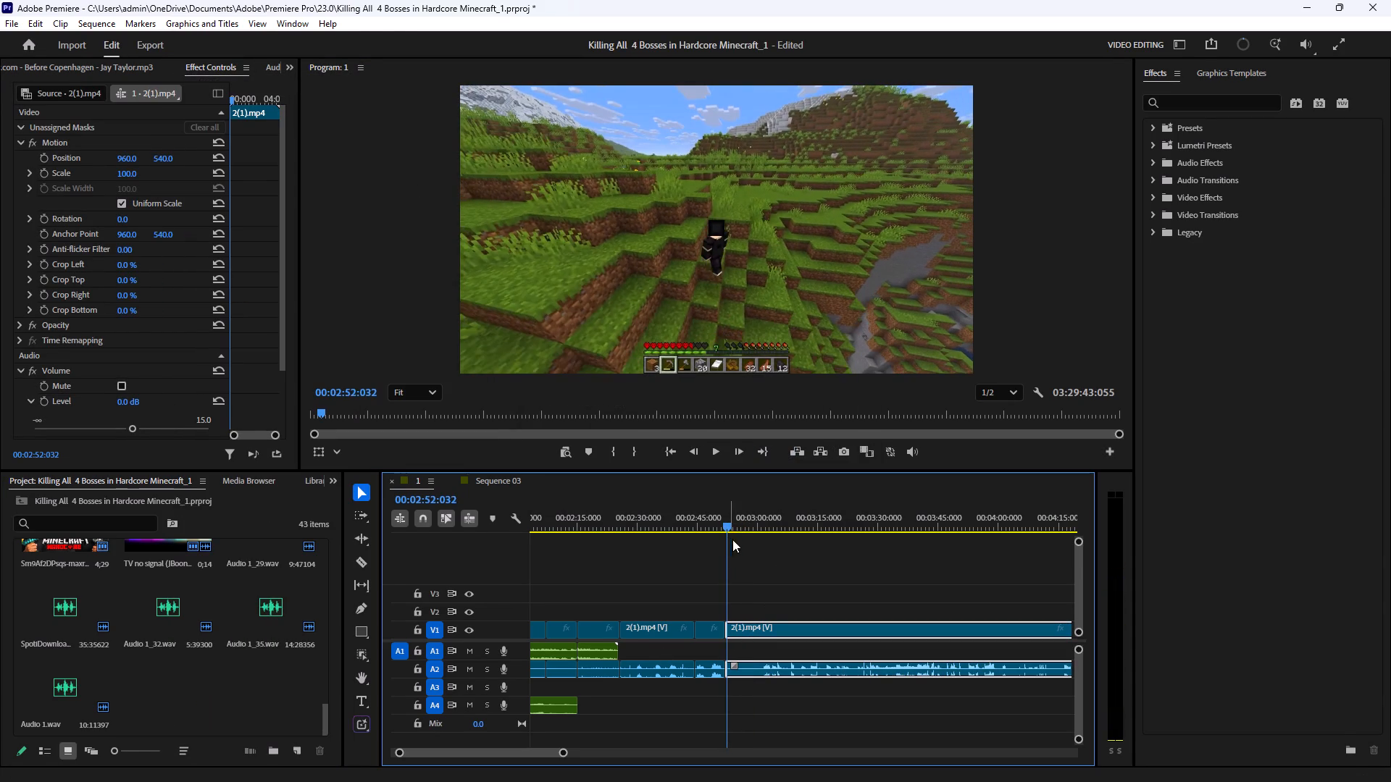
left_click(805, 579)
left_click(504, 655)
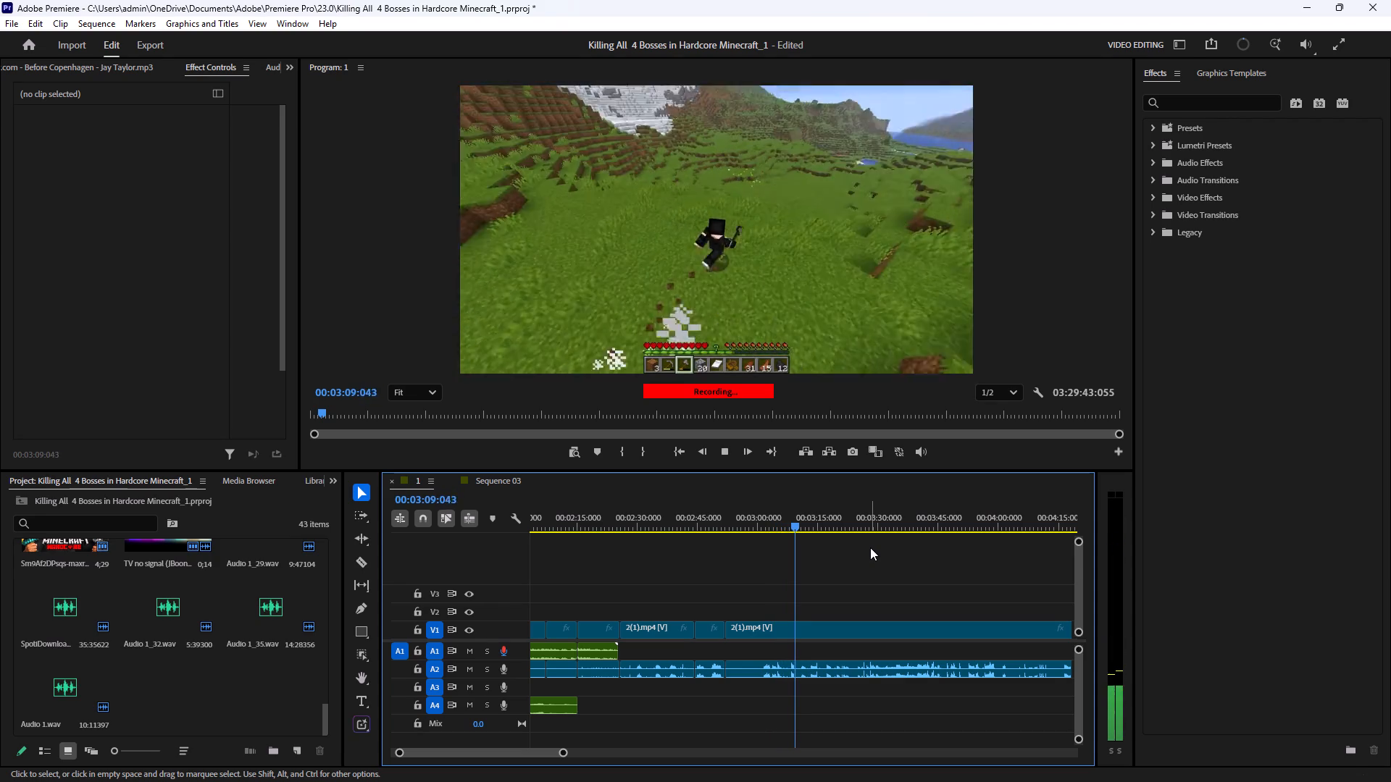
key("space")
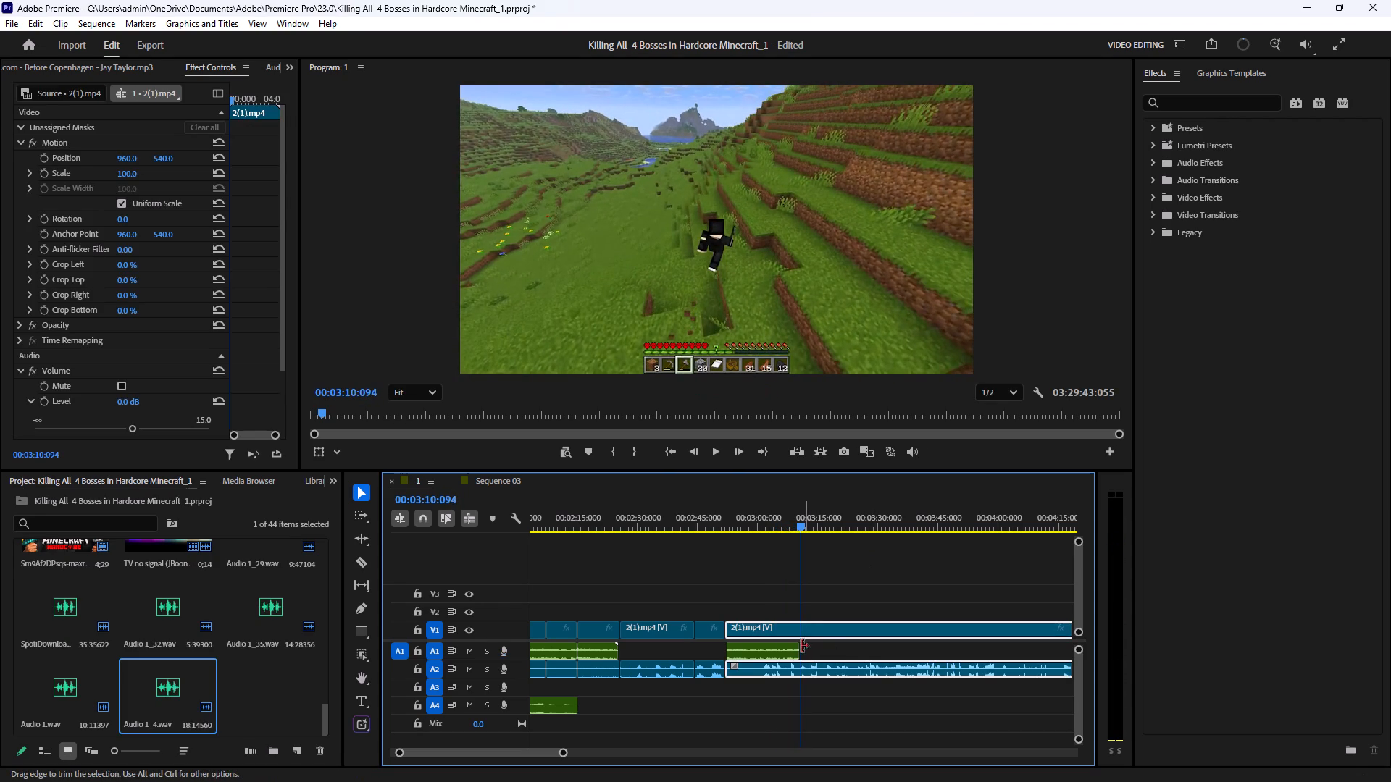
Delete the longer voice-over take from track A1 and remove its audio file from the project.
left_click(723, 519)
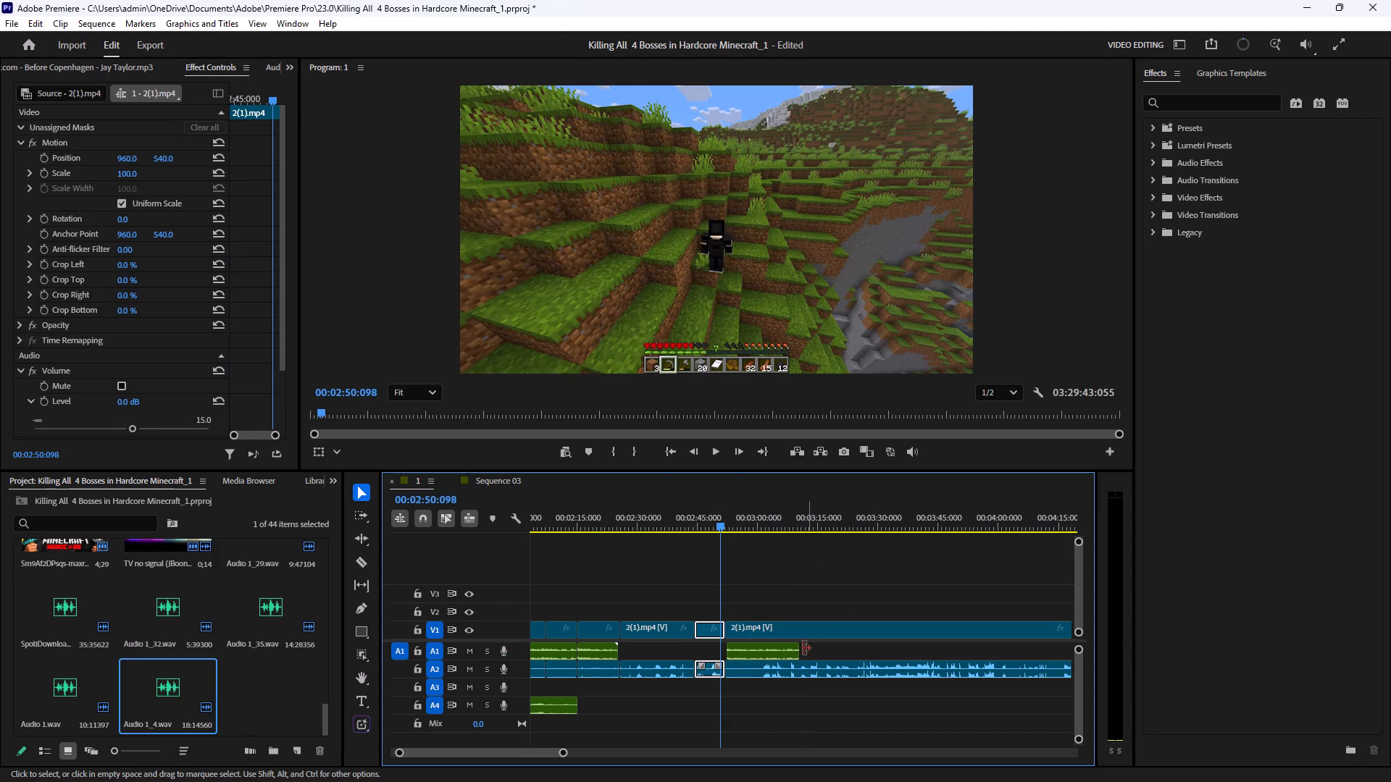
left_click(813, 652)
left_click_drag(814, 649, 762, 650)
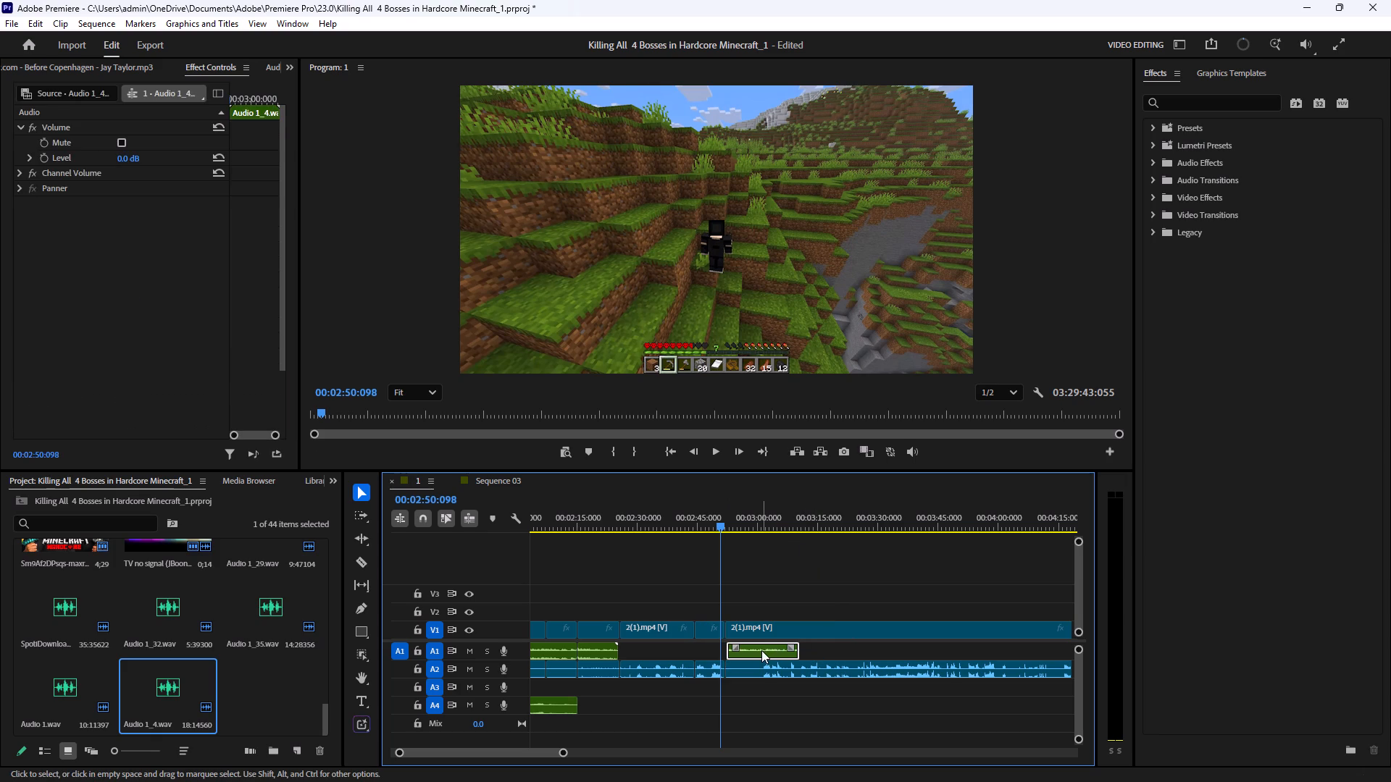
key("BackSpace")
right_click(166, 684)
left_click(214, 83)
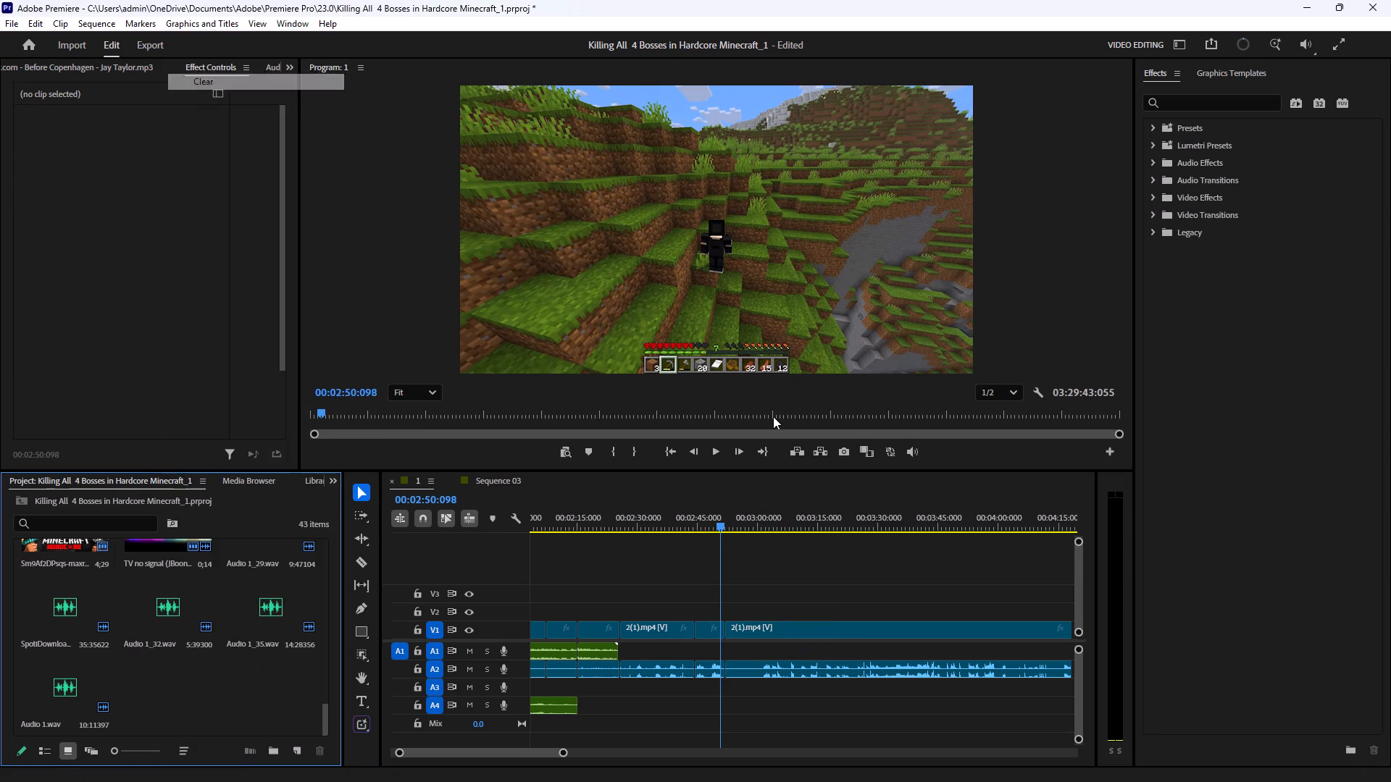
Record a new voice-over take on A1 from about 2:51 to 3:07 and play it back from its start.
left_click(724, 524)
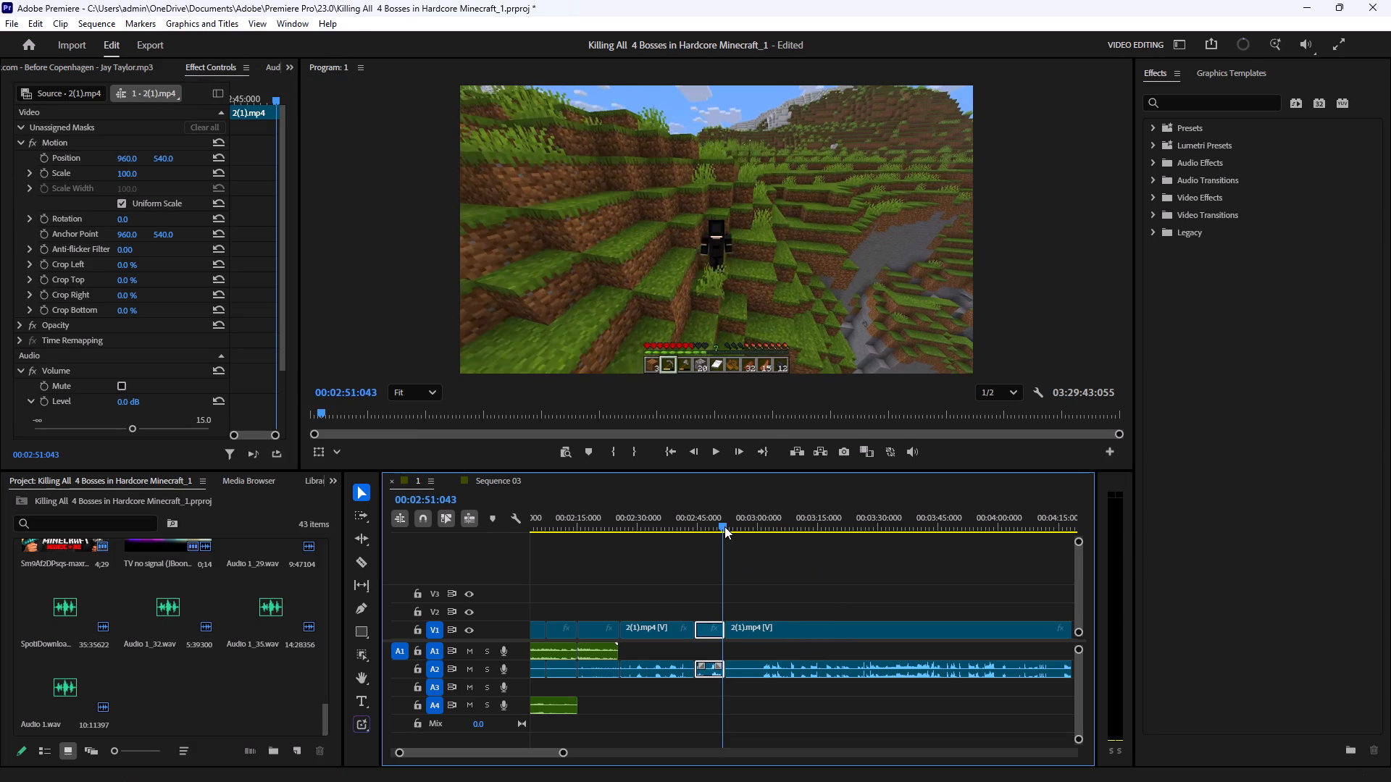
left_click(767, 579)
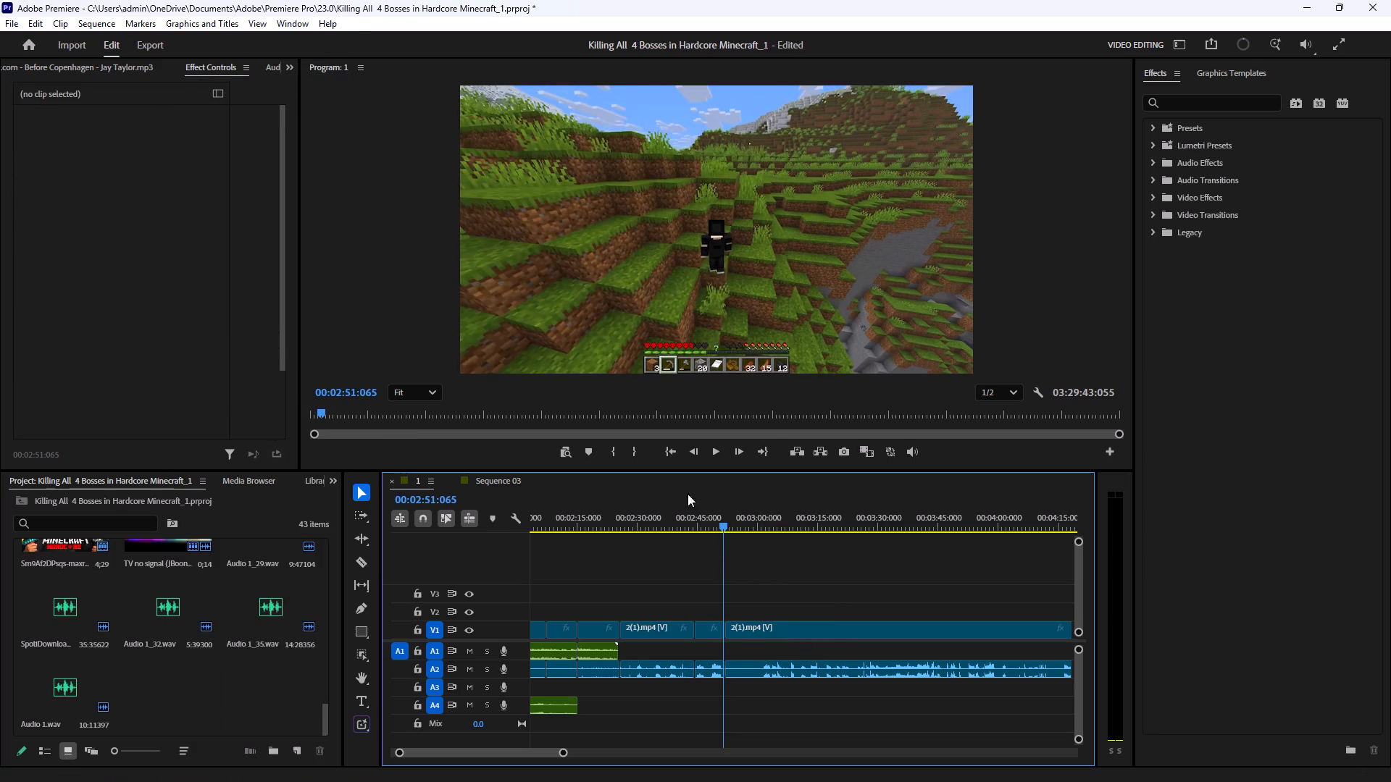
left_click(502, 651)
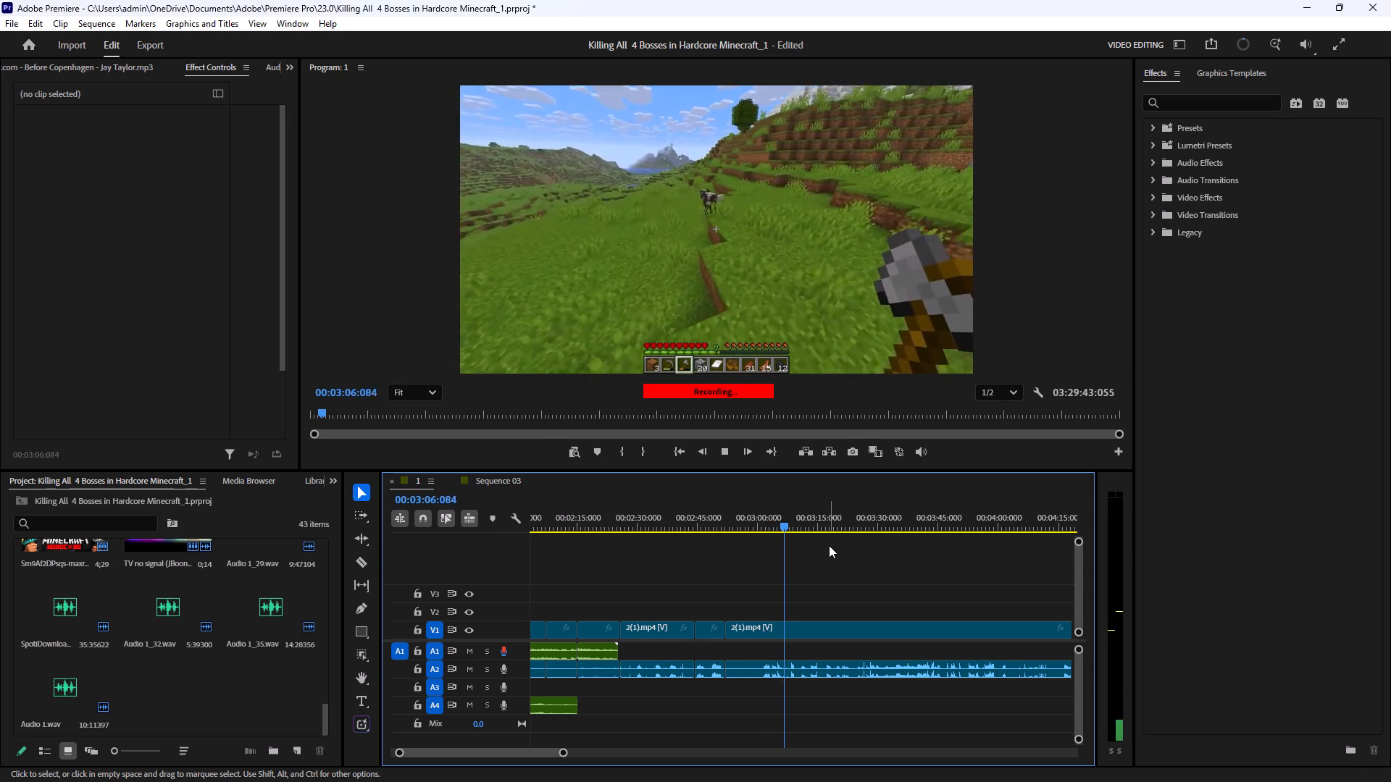
key("space")
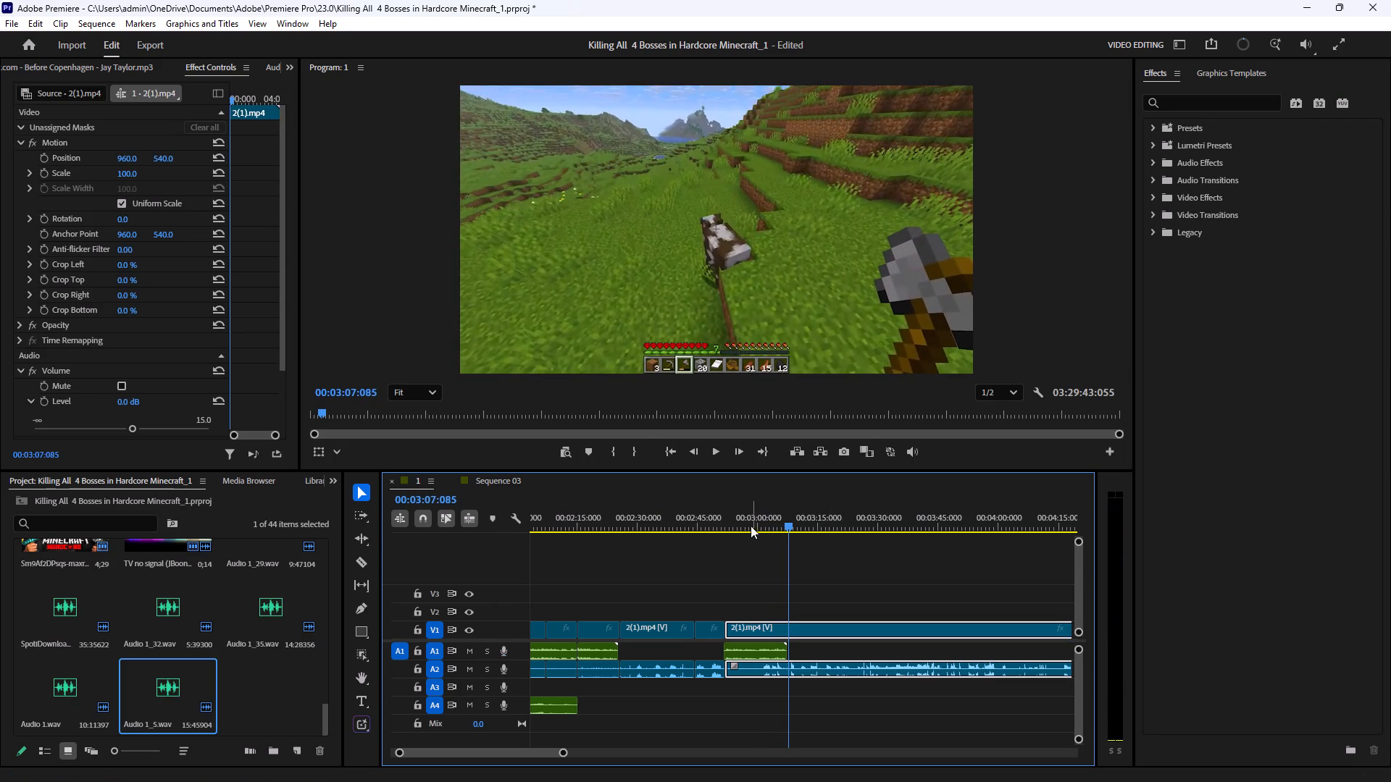
left_click(727, 527)
left_click(869, 562)
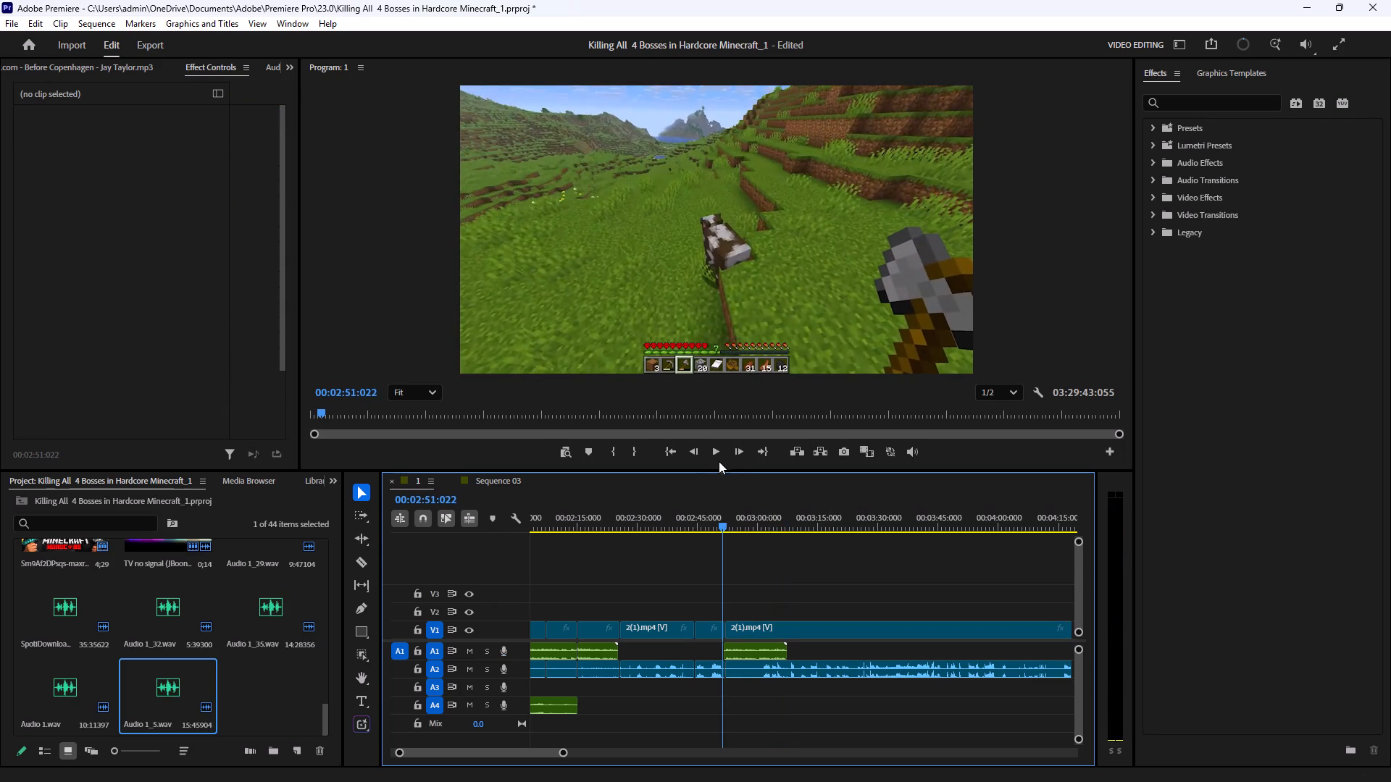
left_click(709, 458)
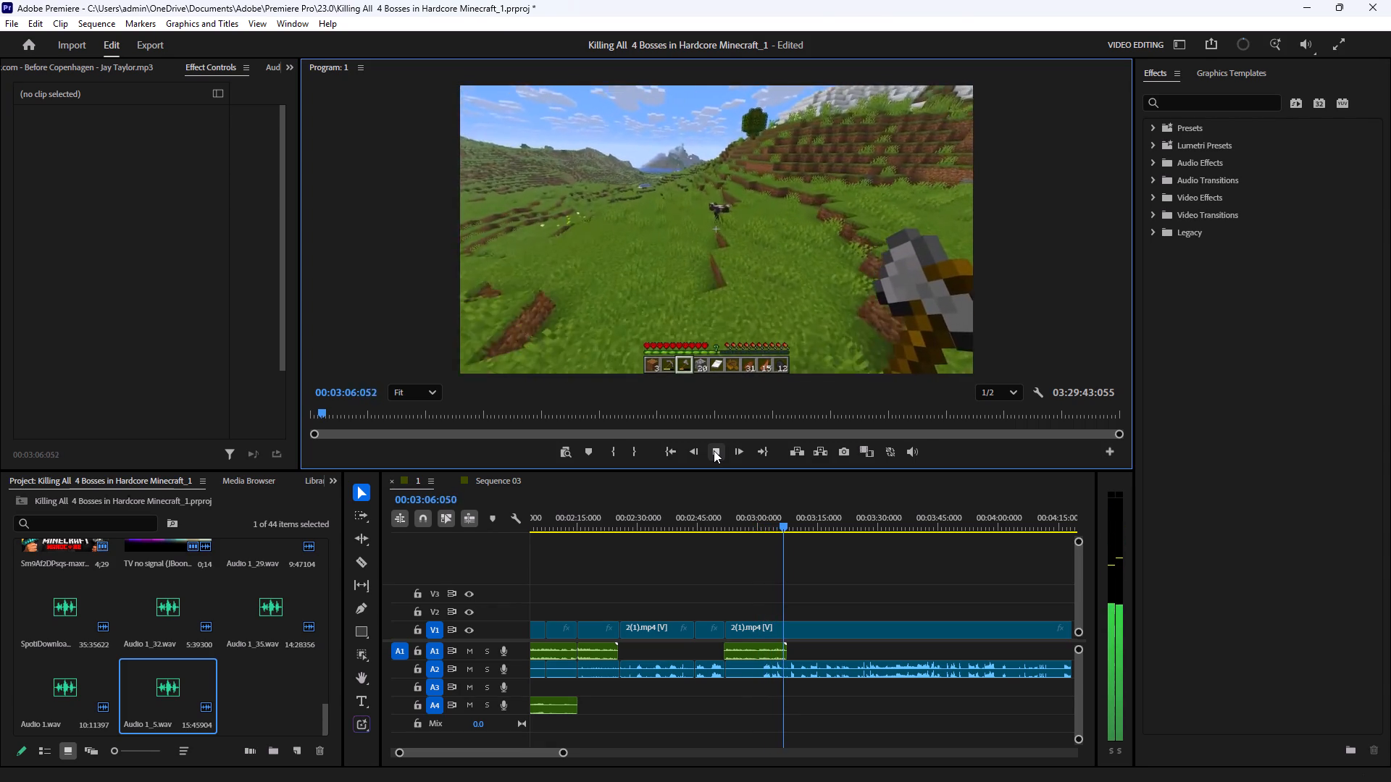
left_click(714, 450)
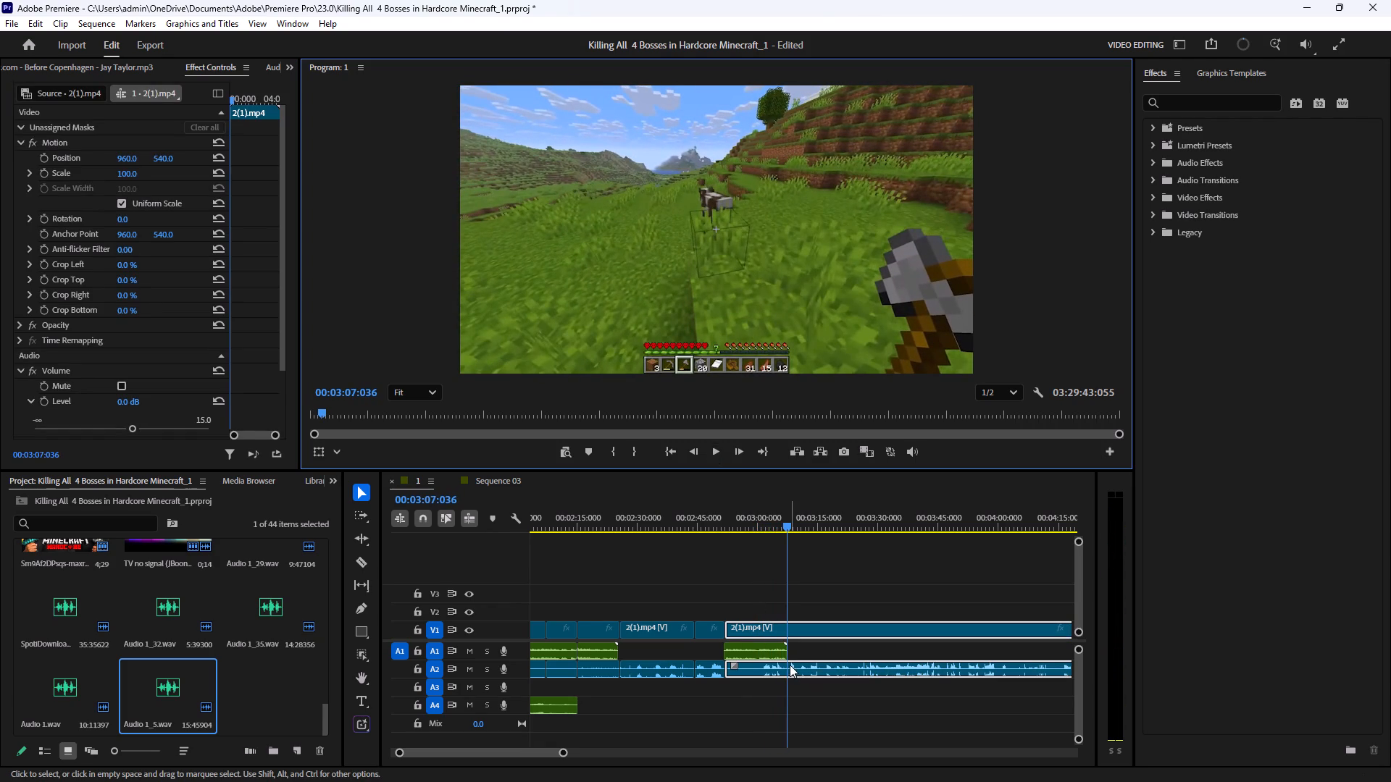
Split the 2(1).mp4 gameplay clip and its linked audio at about 3:01 with the Razor tool.
left_click(790, 665)
left_click_drag(771, 521, 766, 534)
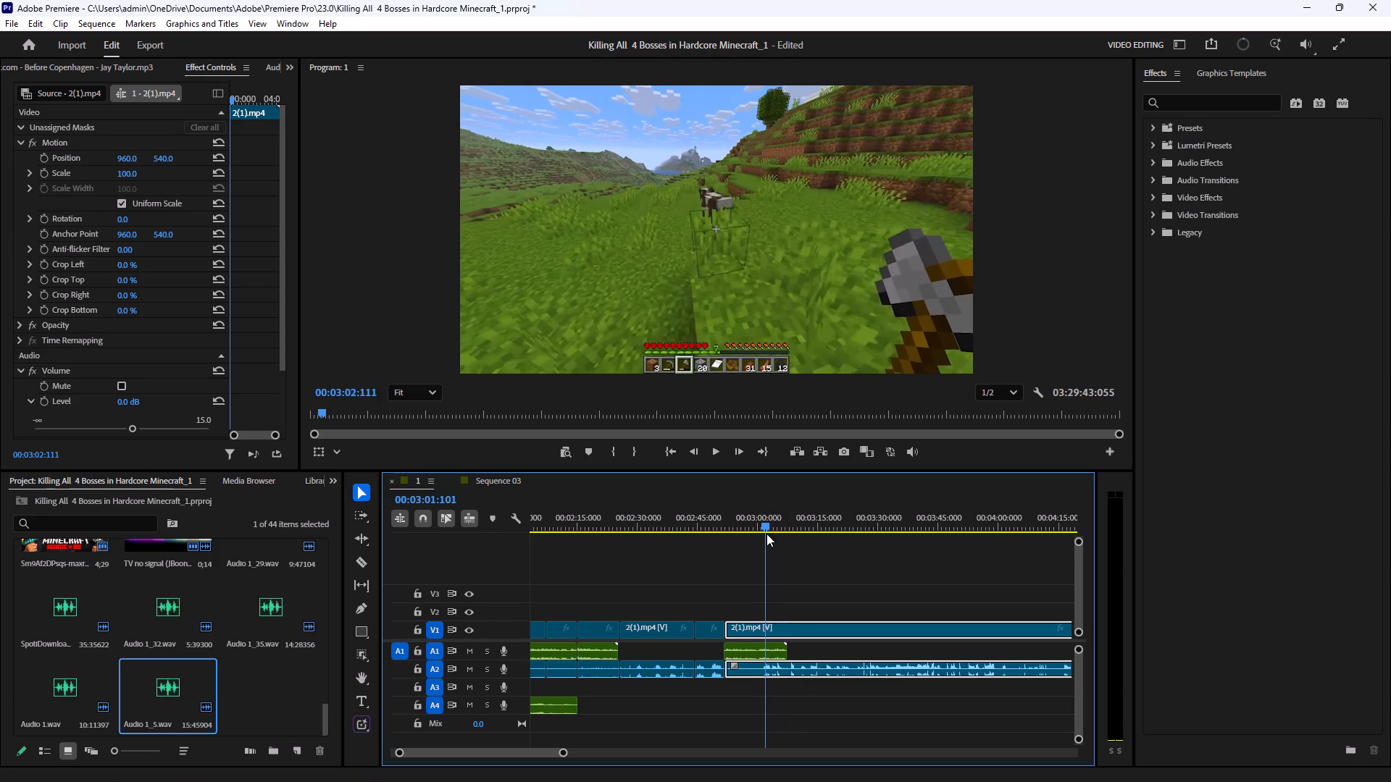
left_click_drag(766, 534, 764, 542)
left_click(361, 568)
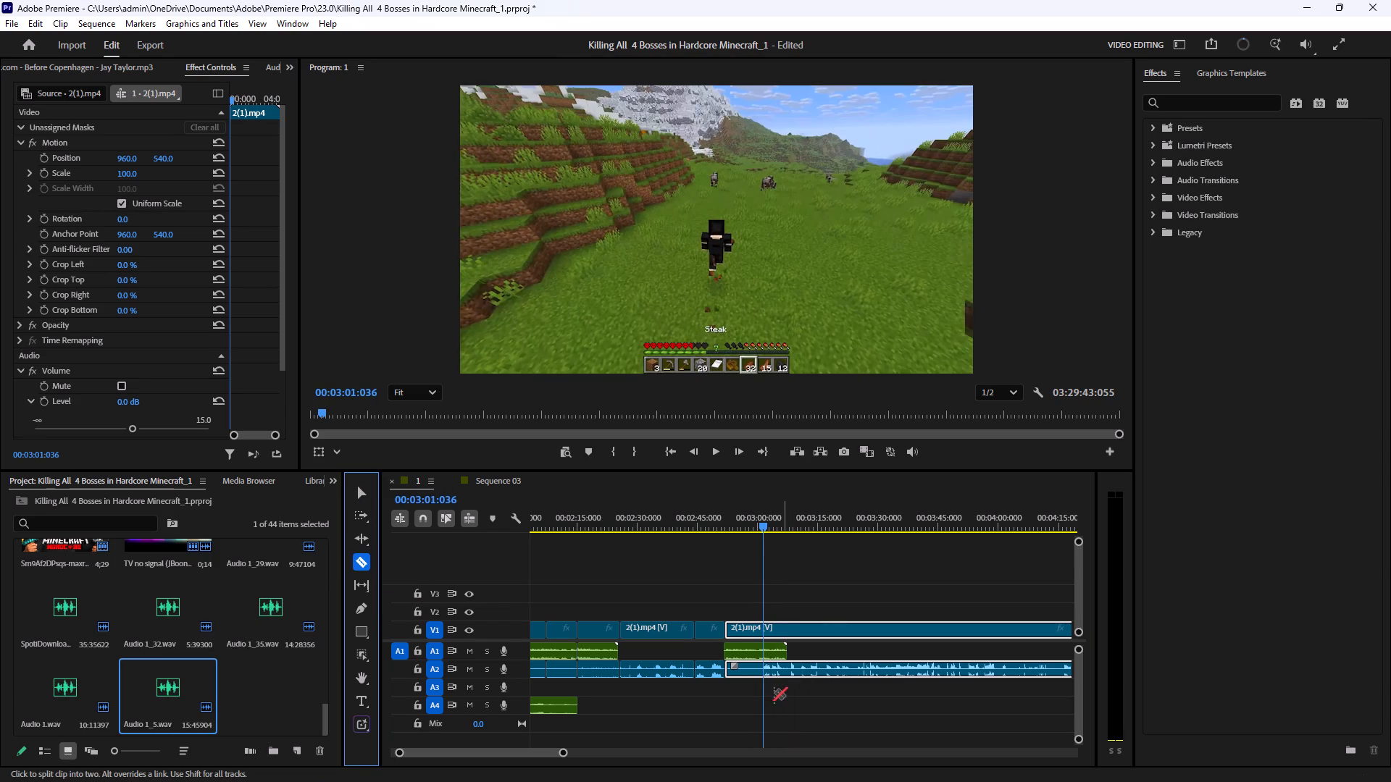
left_click(760, 668)
left_click(362, 503)
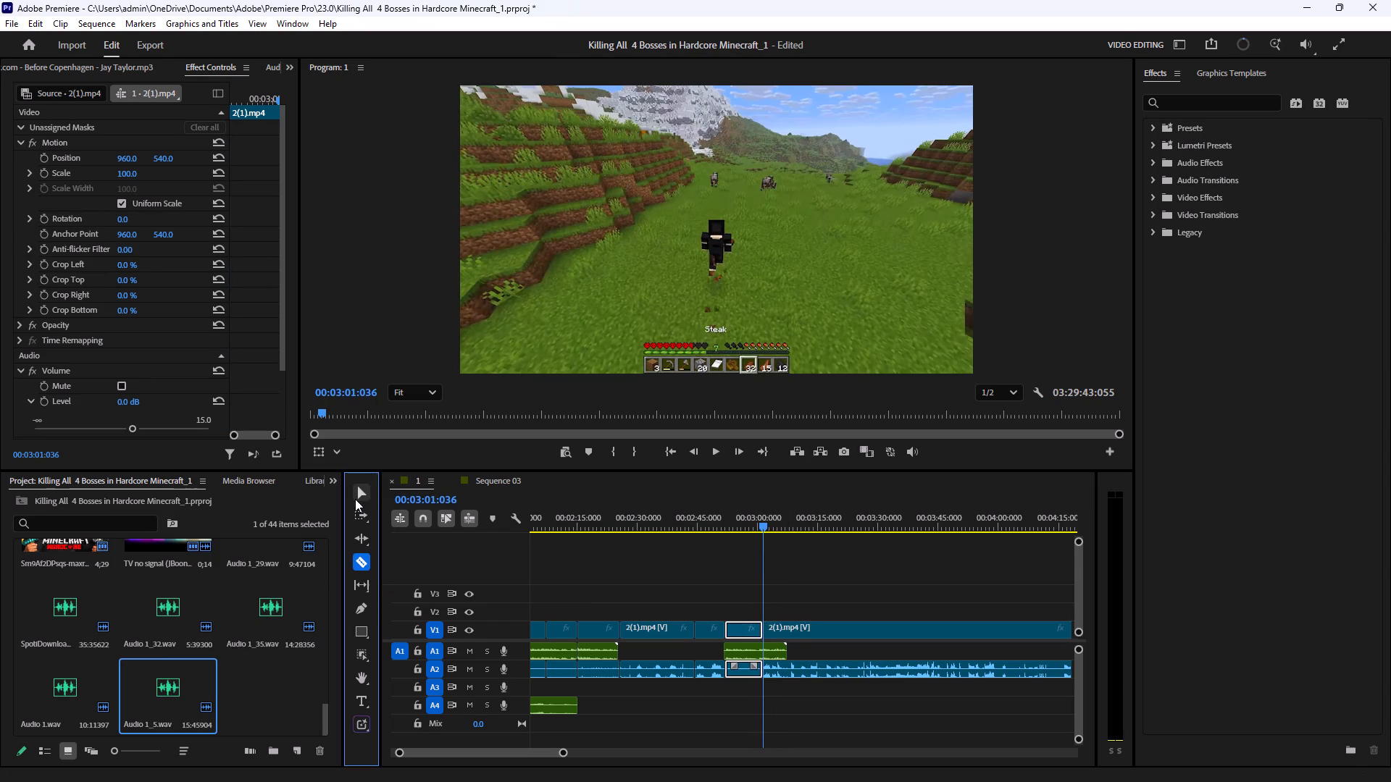
left_click(355, 498)
Review the gameplay after the 3:01 cut, up to about 3:21, to find where the footage should resume.
left_click_drag(767, 526, 792, 527)
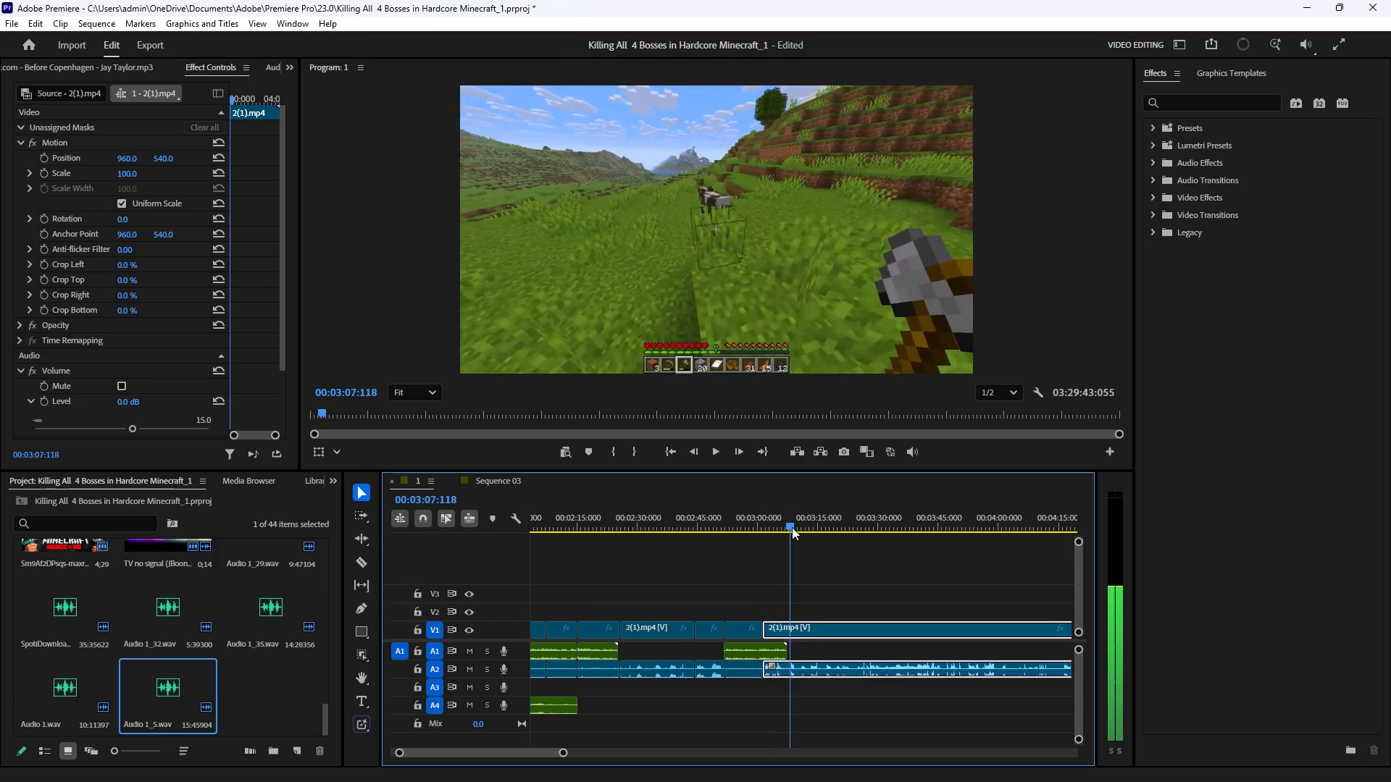
left_click_drag(792, 527, 829, 526)
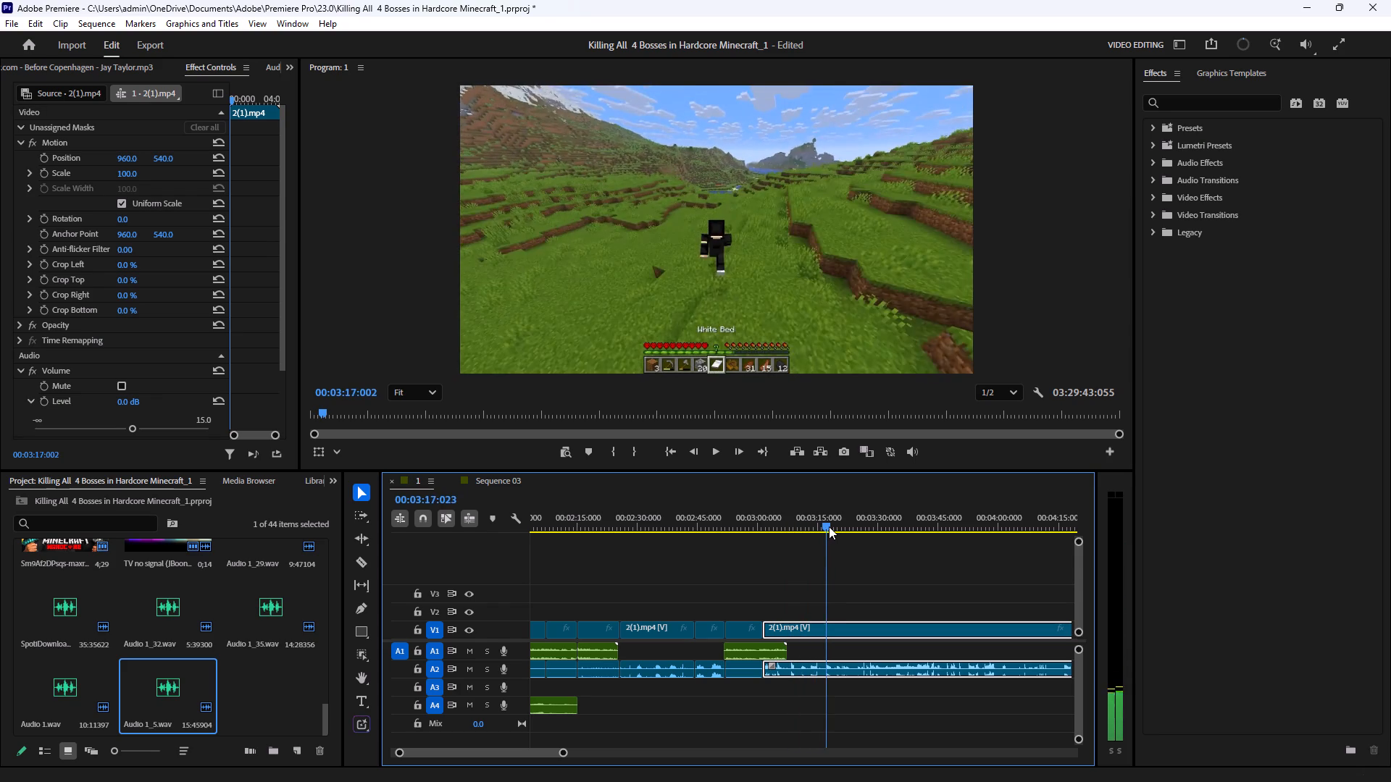
left_click_drag(829, 526, 832, 526)
left_click(722, 459)
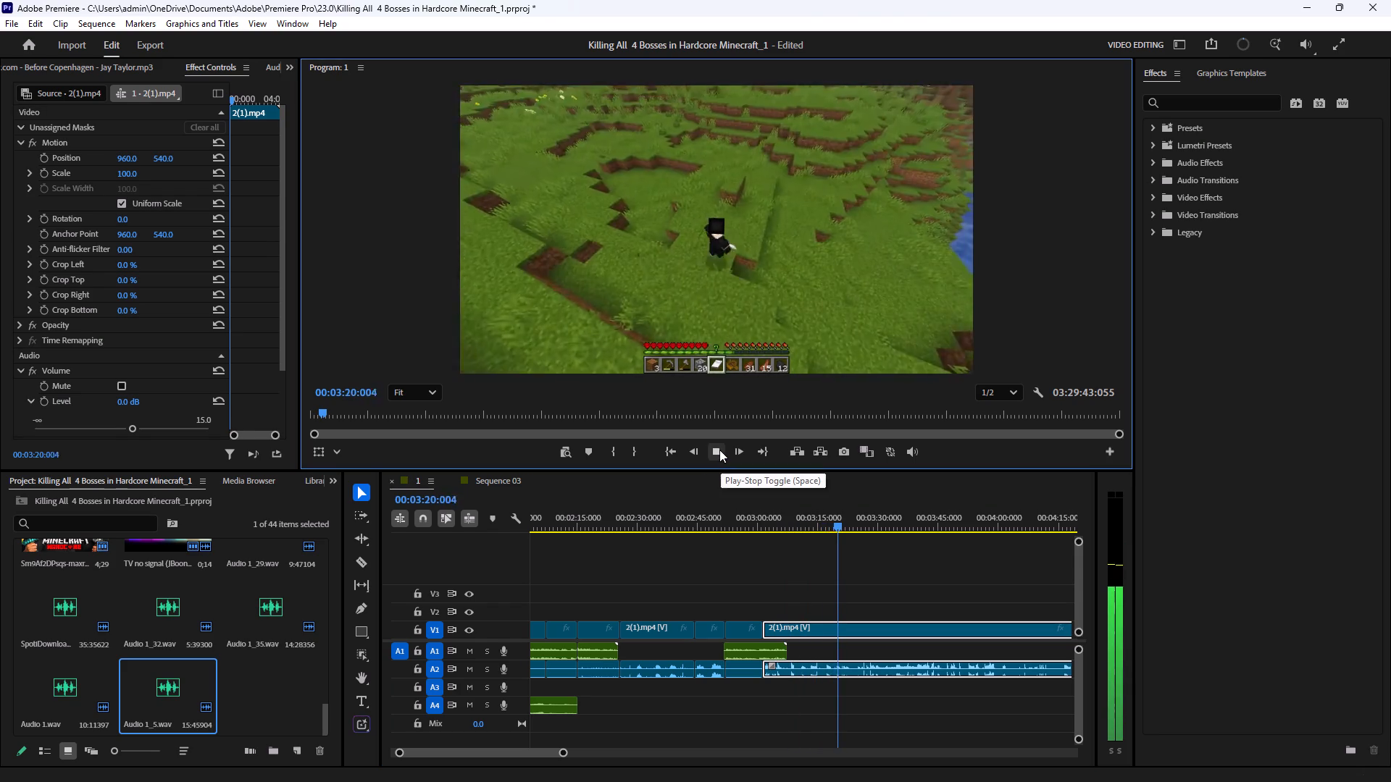
left_click(719, 450)
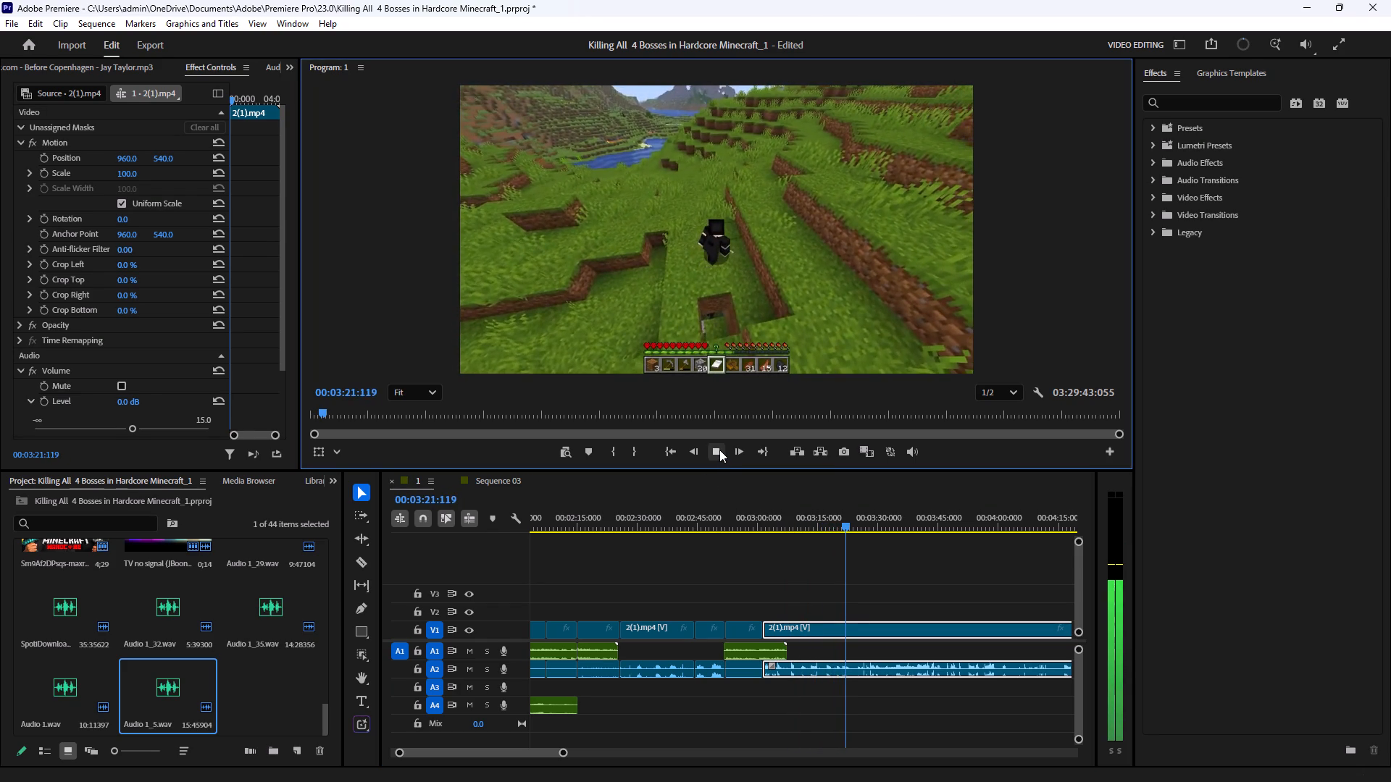
left_click_drag(824, 516, 791, 549)
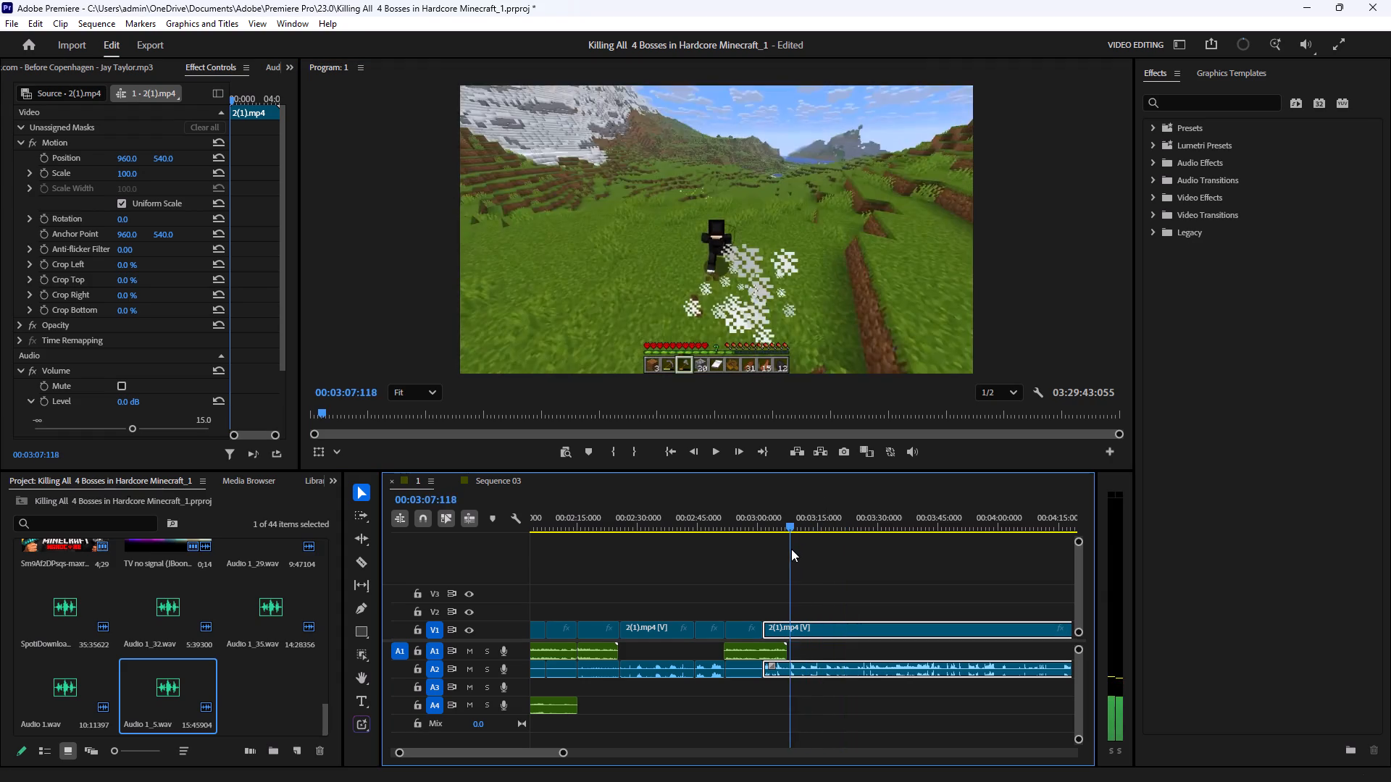
left_click_drag(791, 549, 759, 562)
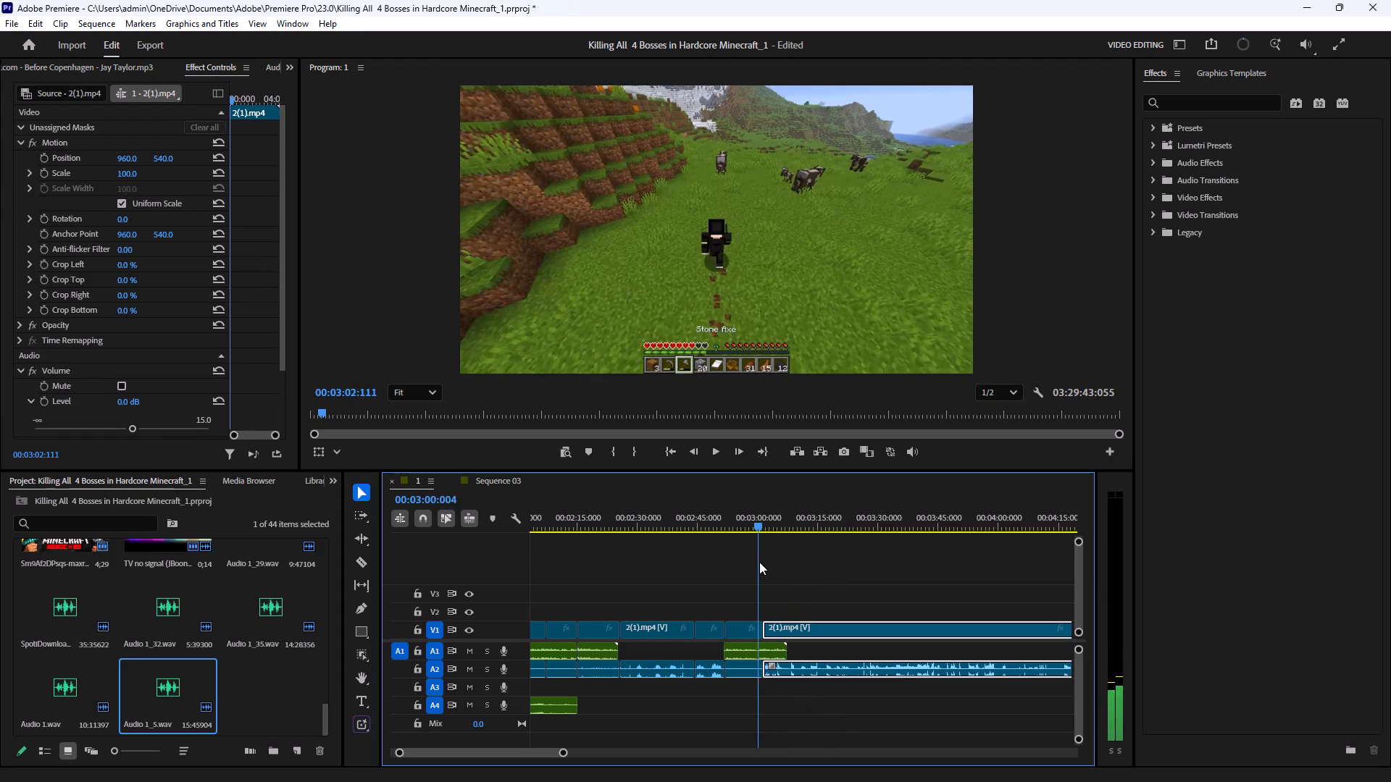
left_click_drag(759, 562, 769, 562)
left_click(715, 458)
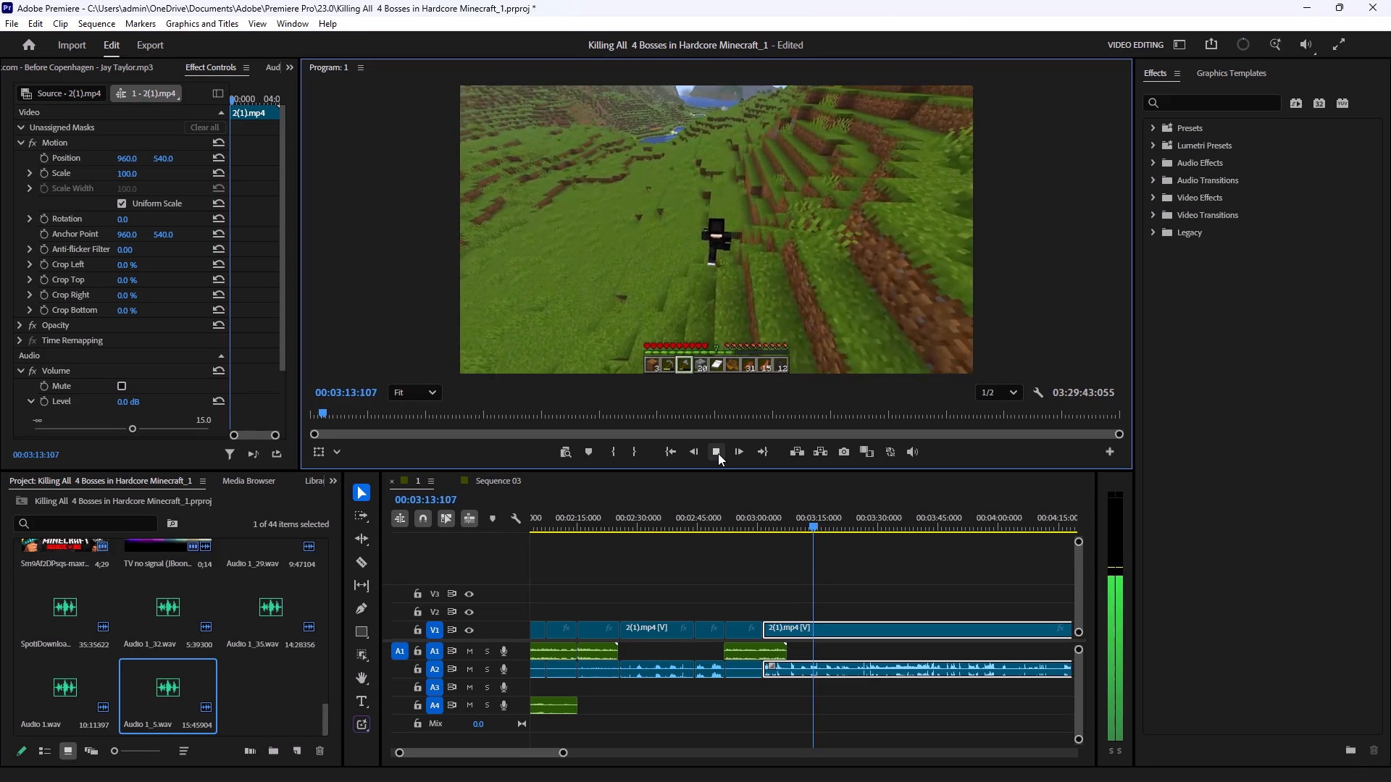
left_click(718, 453)
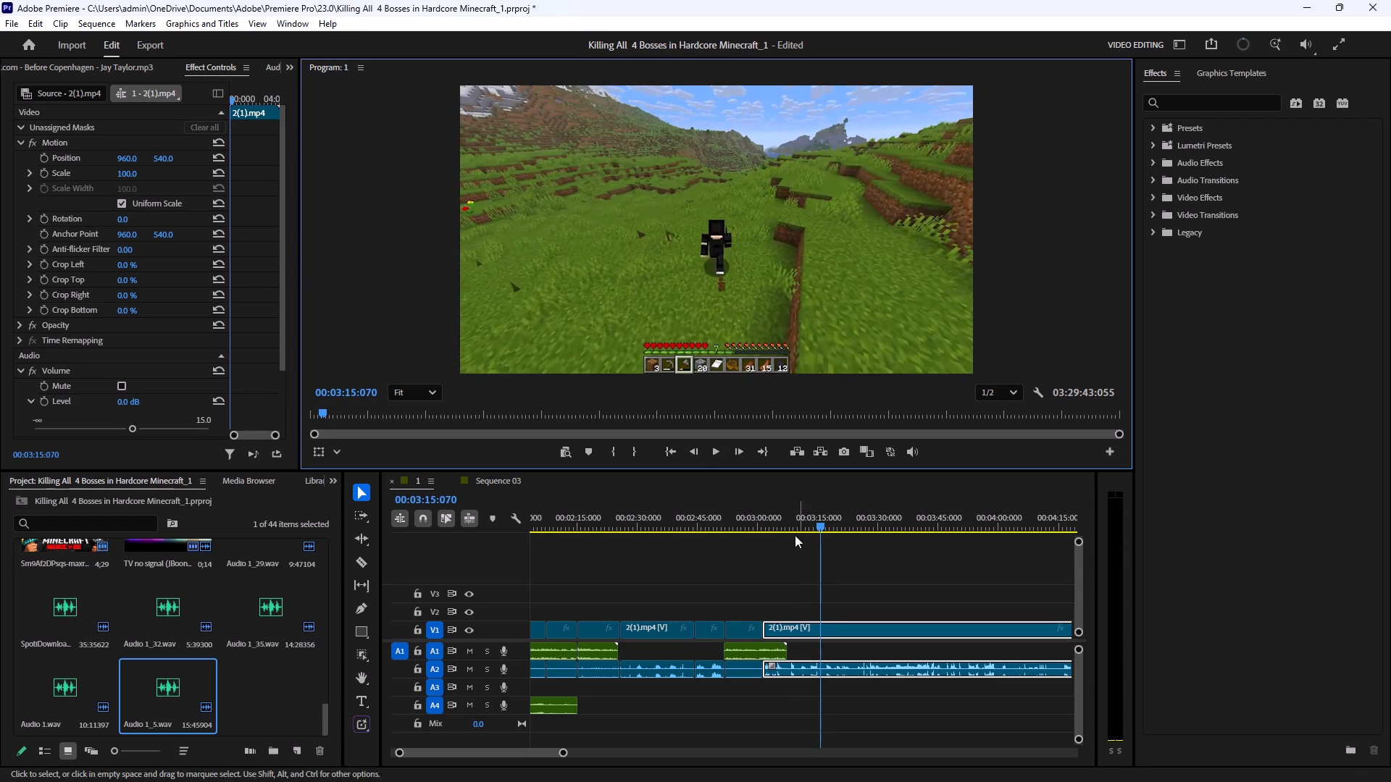
Trim the start of the 2(1).mp4 clip after the cut to about 3:10 and move it back to close the gap at 3:01.
left_click_drag(780, 518, 790, 542)
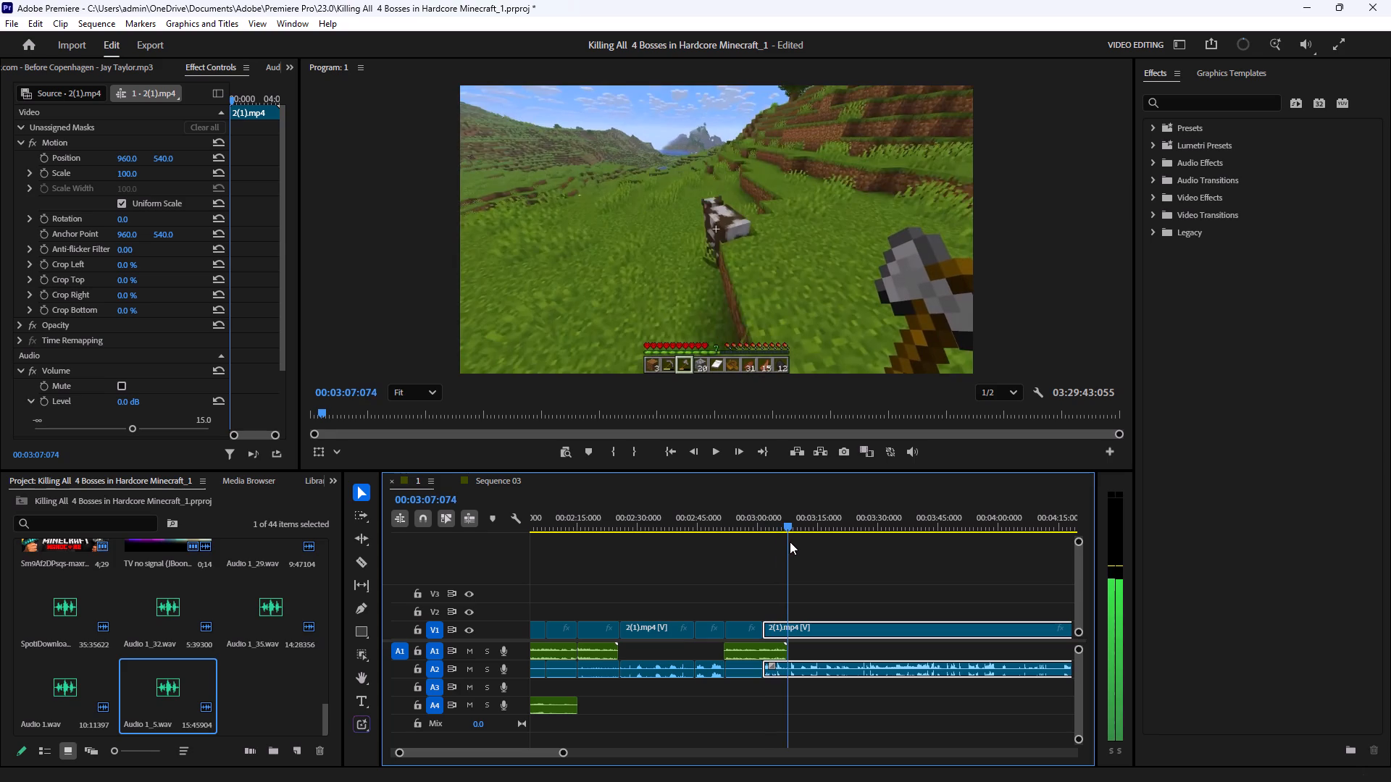
left_click_drag(790, 542, 800, 542)
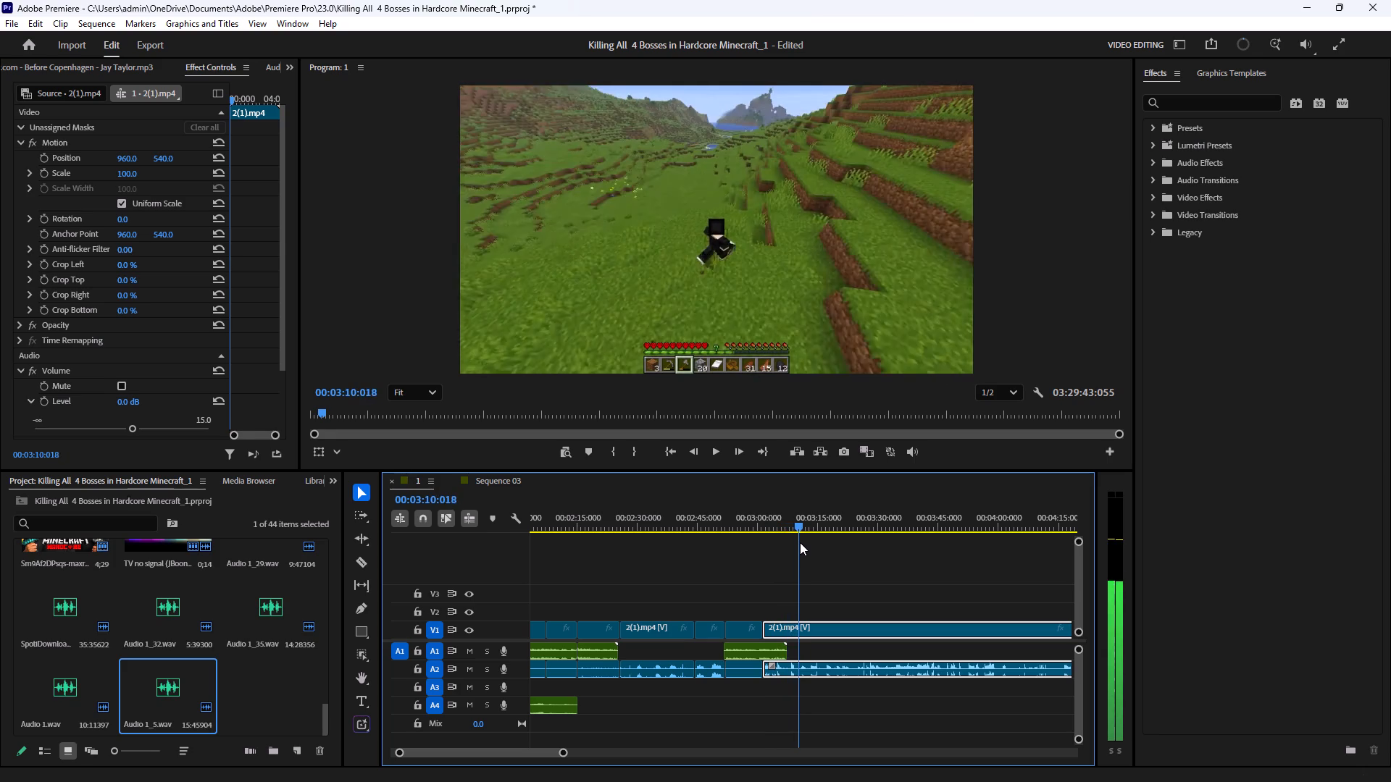
left_click_drag(800, 542, 801, 545)
left_click_drag(765, 626, 797, 629)
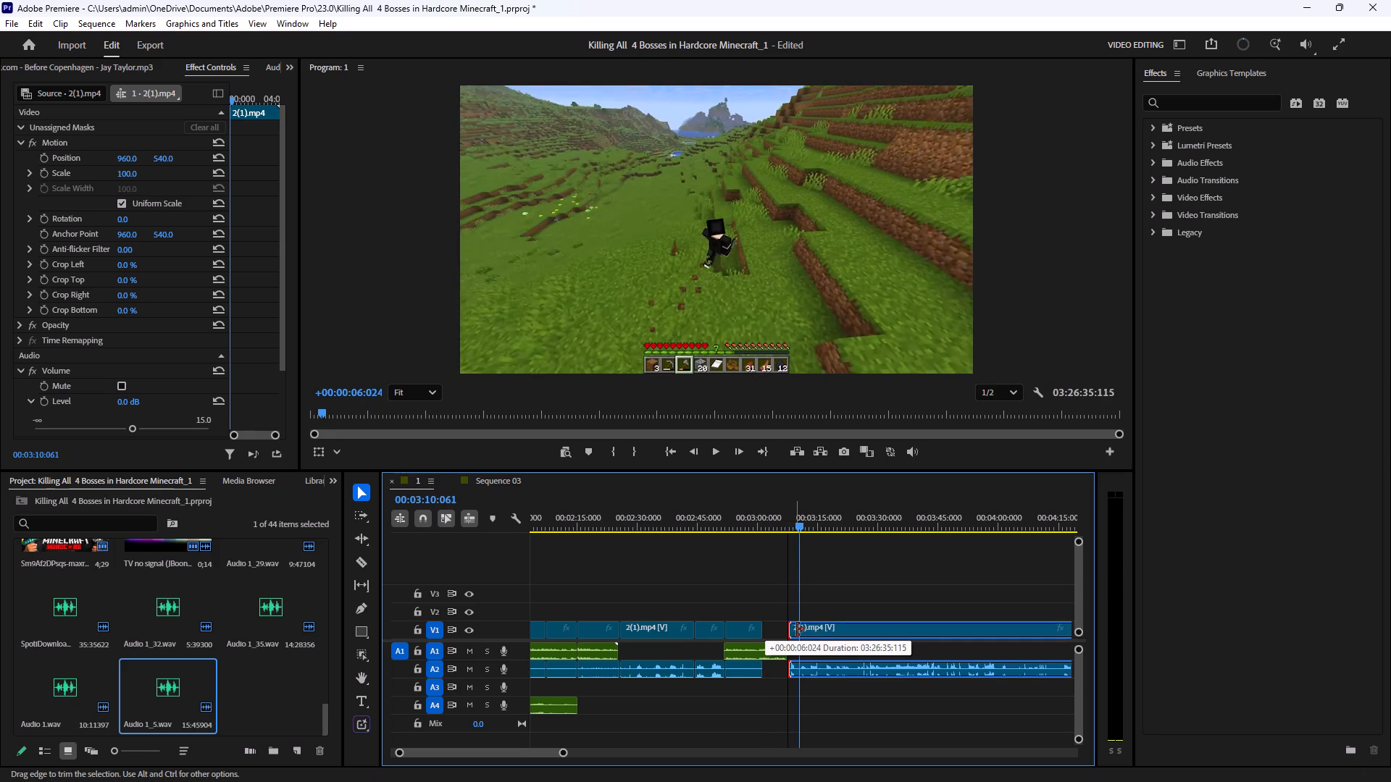
left_click_drag(797, 629, 799, 629)
left_click_drag(837, 626, 816, 631)
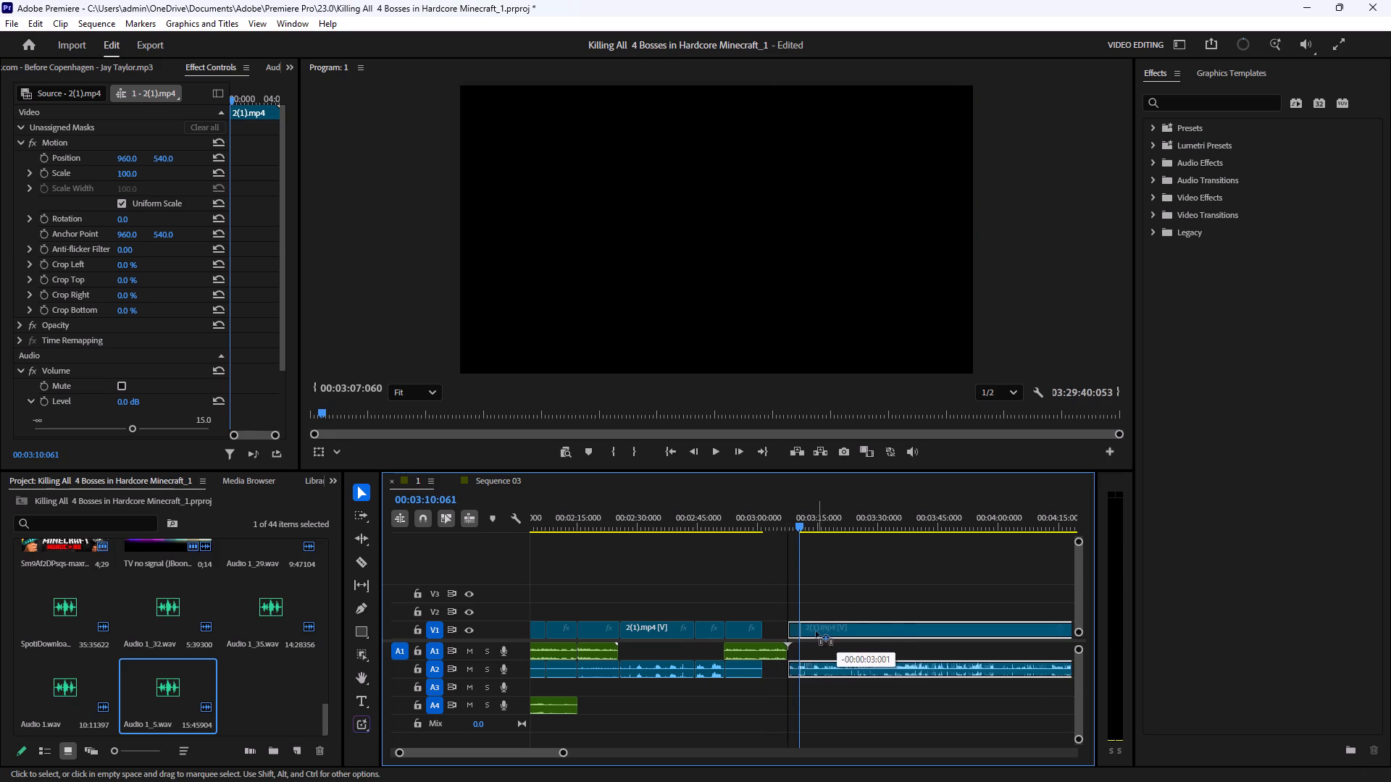
left_click_drag(816, 631, 795, 636)
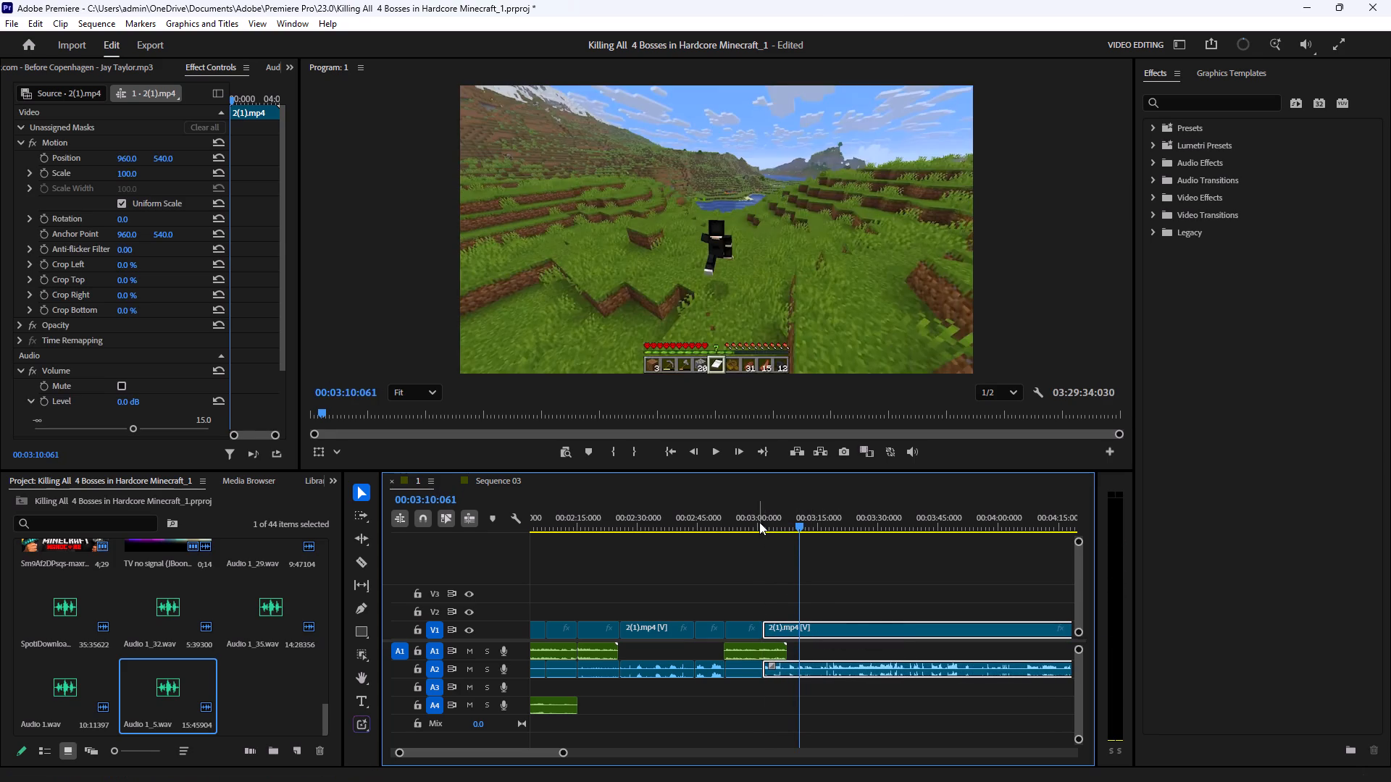
Play the shortened gameplay with the voice-over across the 3:01 join, then again from about 2:51 to 2:59.
left_click(752, 523)
left_click(712, 453)
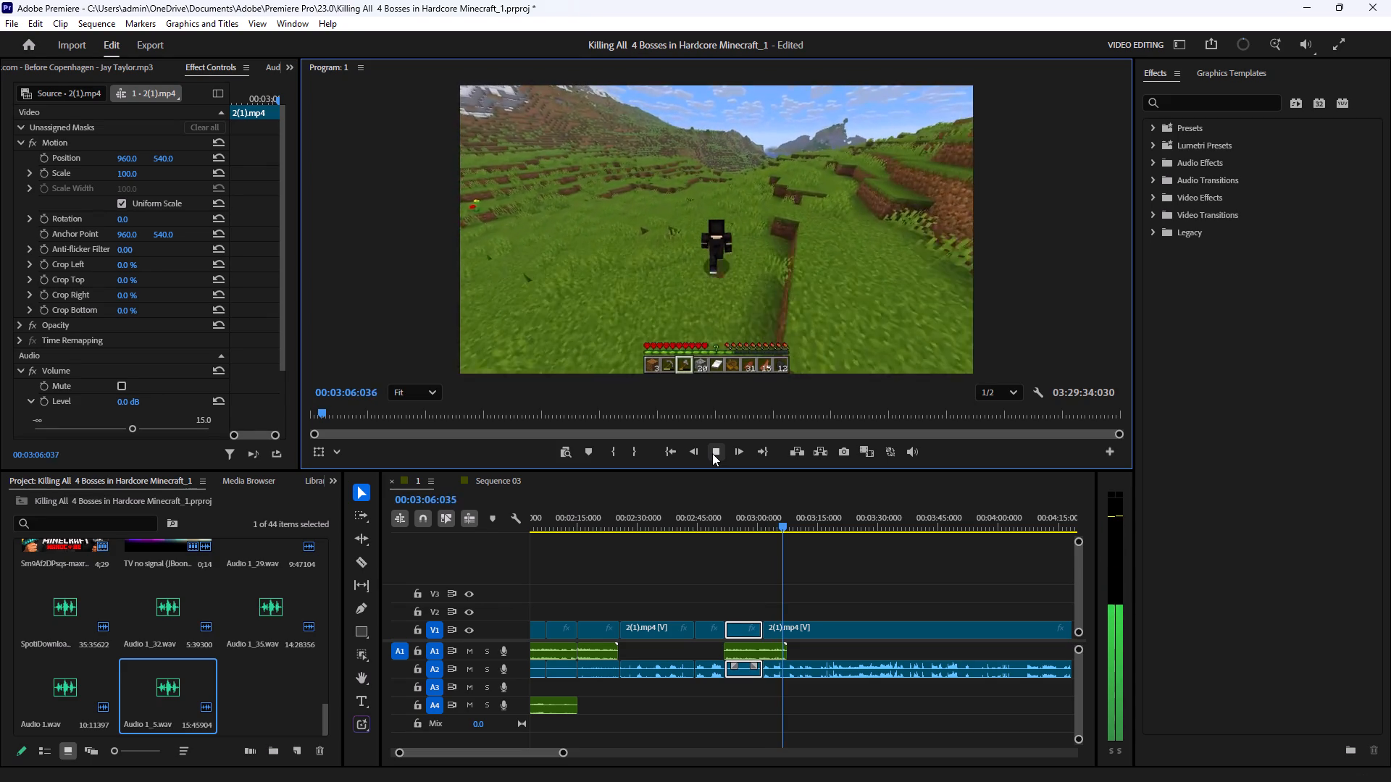
left_click(712, 453)
left_click(816, 566)
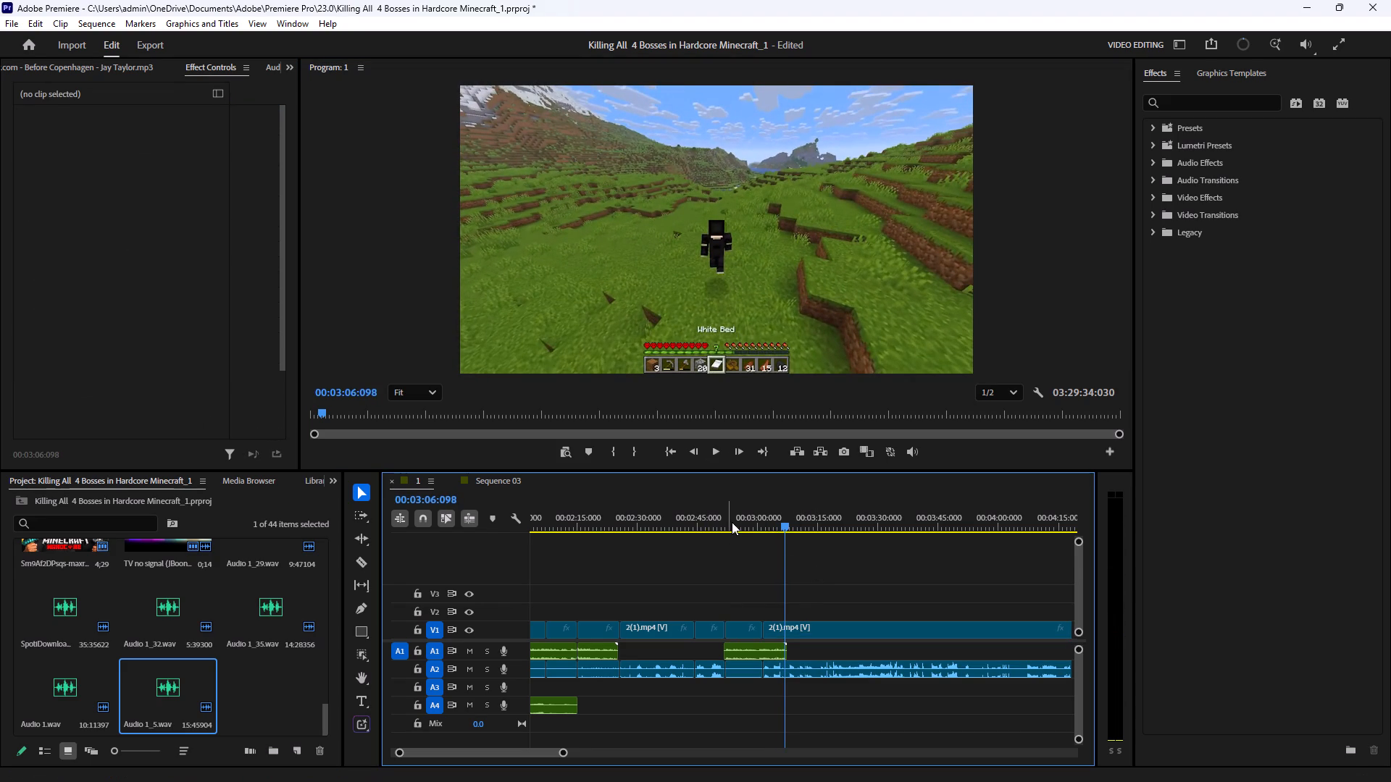
left_click(727, 525)
left_click(722, 461)
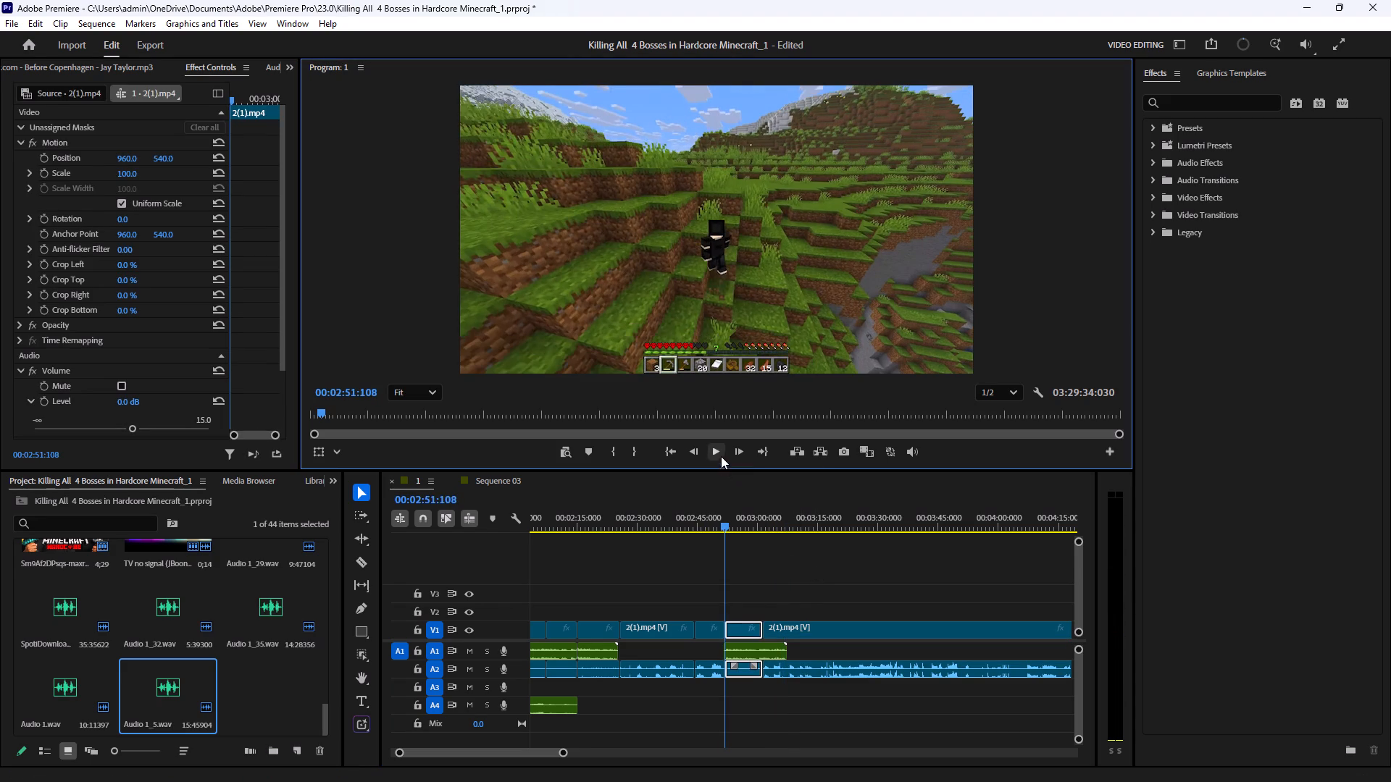
left_click(718, 450)
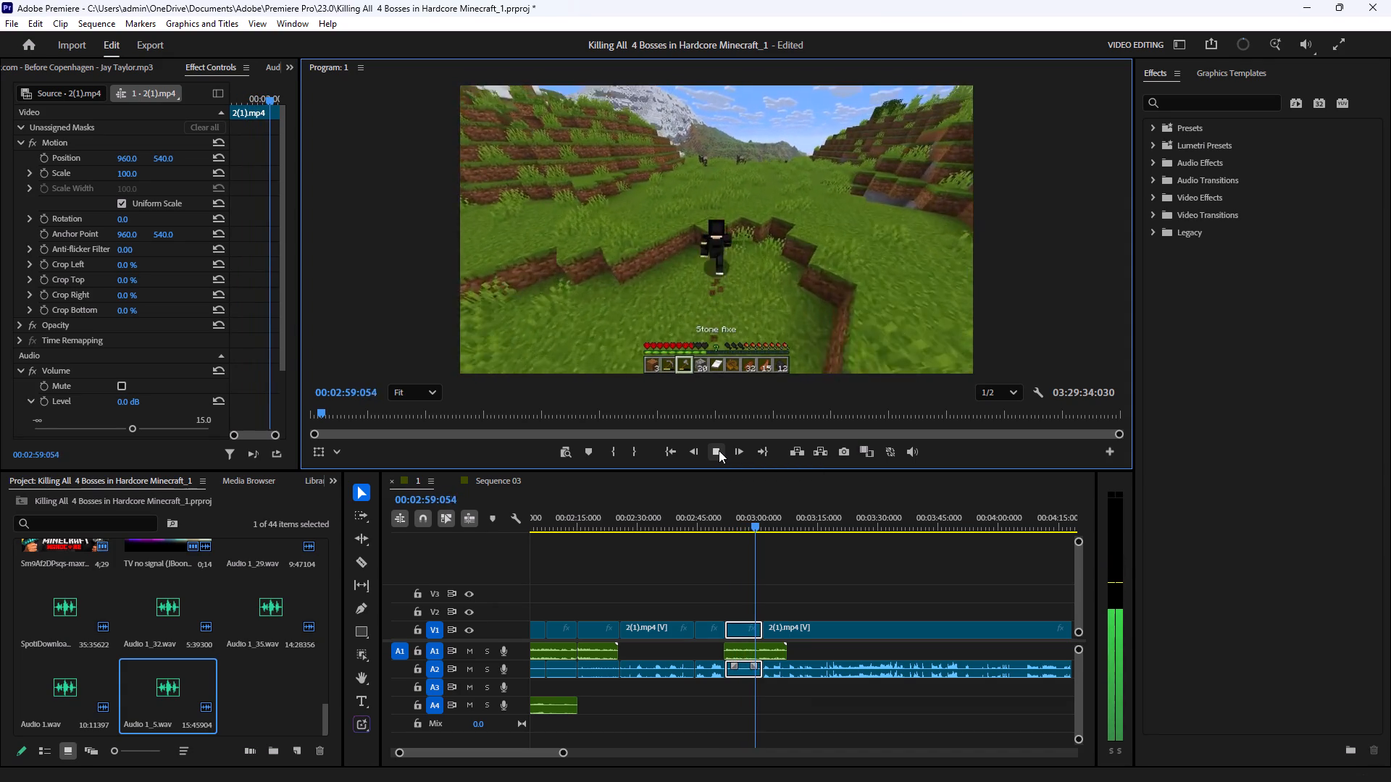
left_click(719, 450)
Split the A1 voice-over clip at about 2:59 and move its second part along the track to about 3:40.
left_click(766, 647)
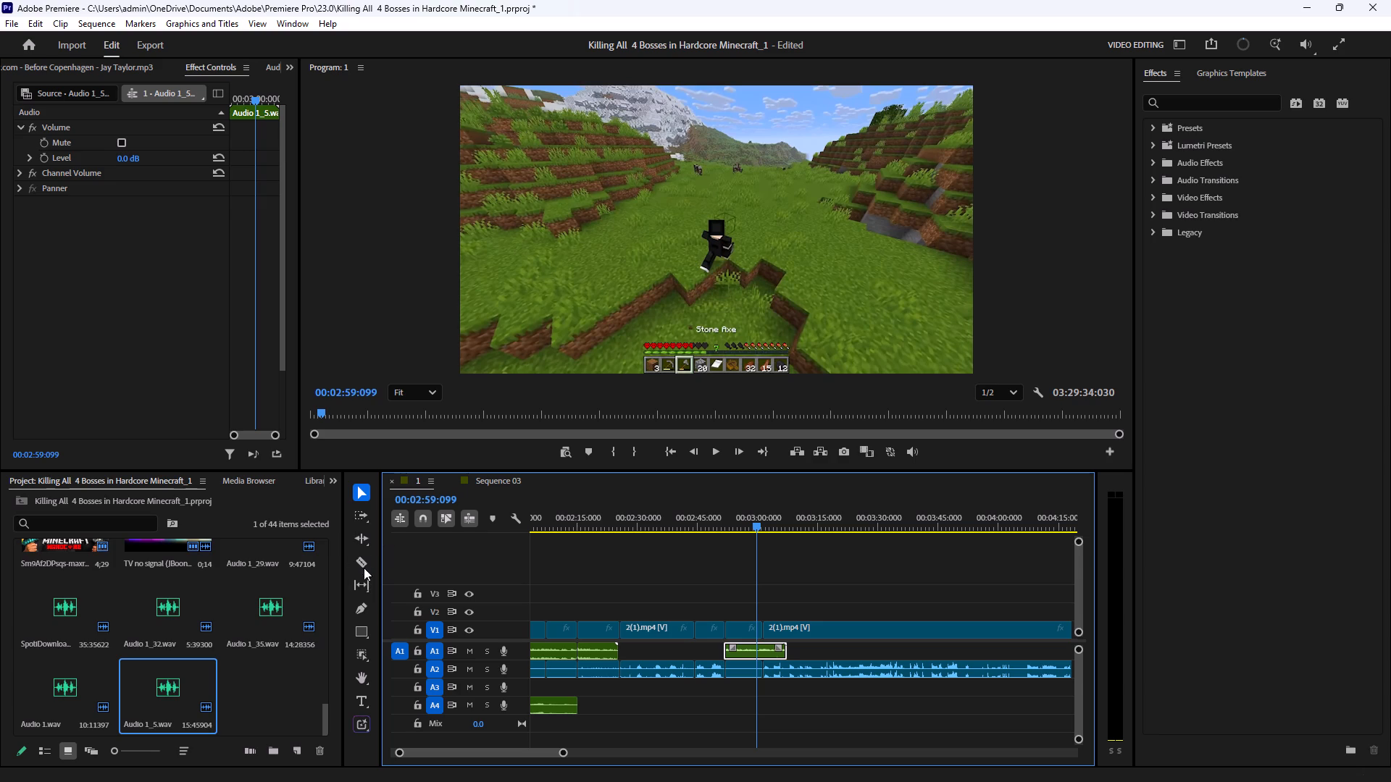
left_click(361, 563)
left_click(757, 650)
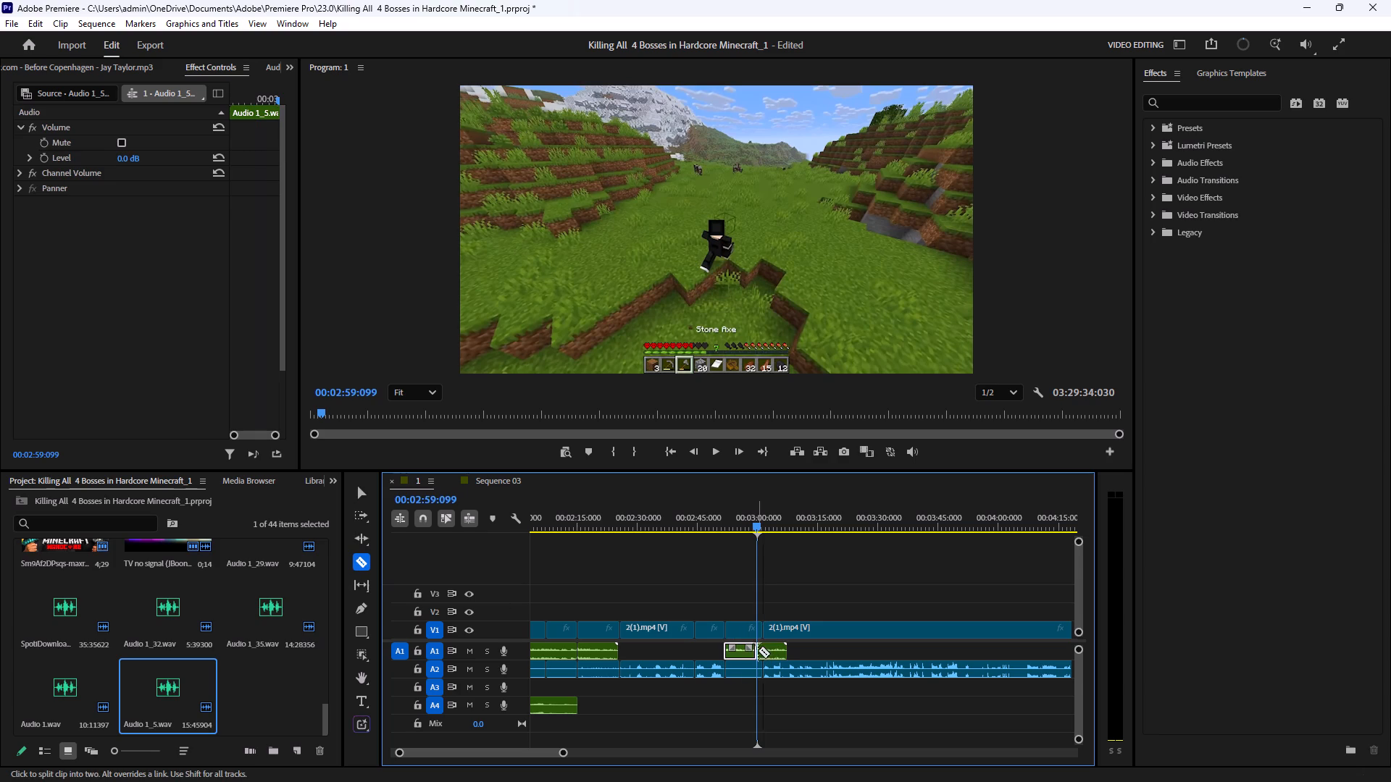
left_click(362, 497)
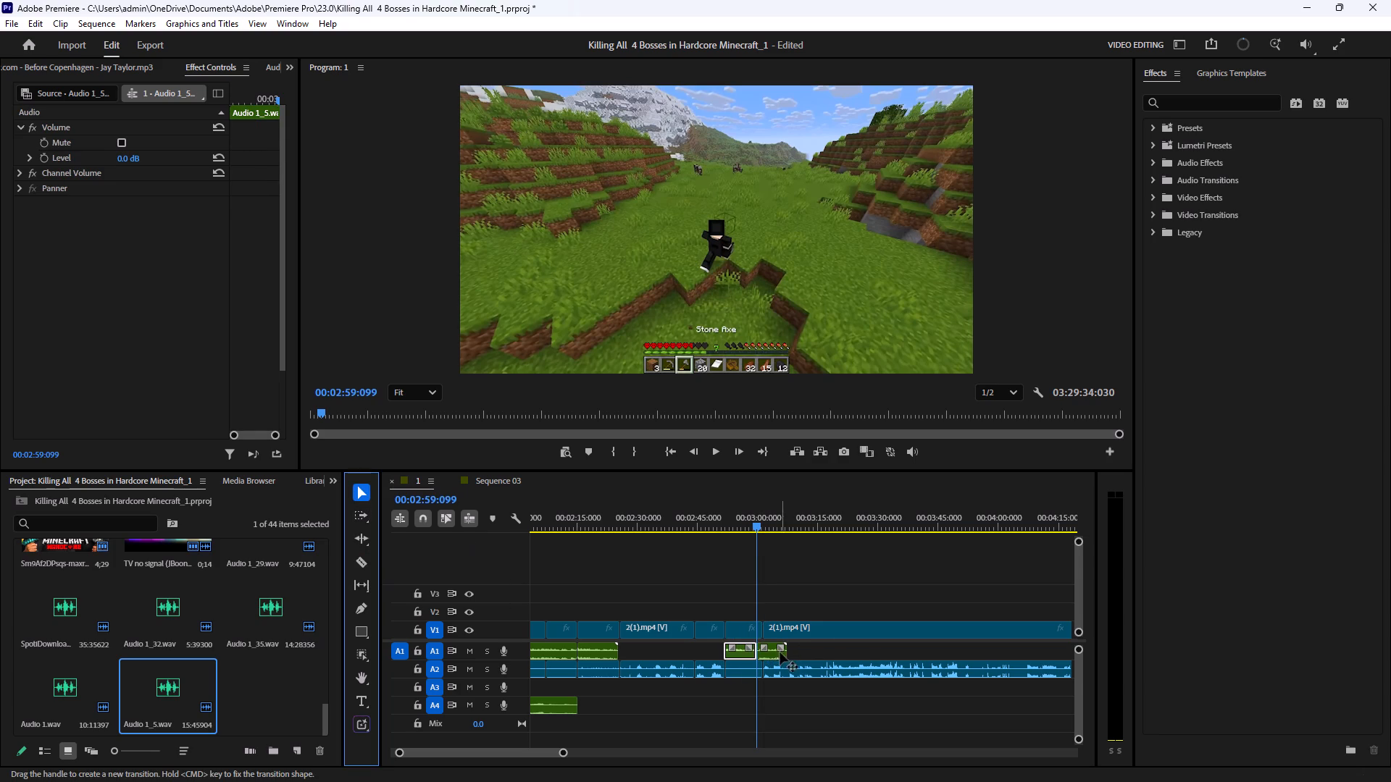
left_click_drag(772, 652, 932, 656)
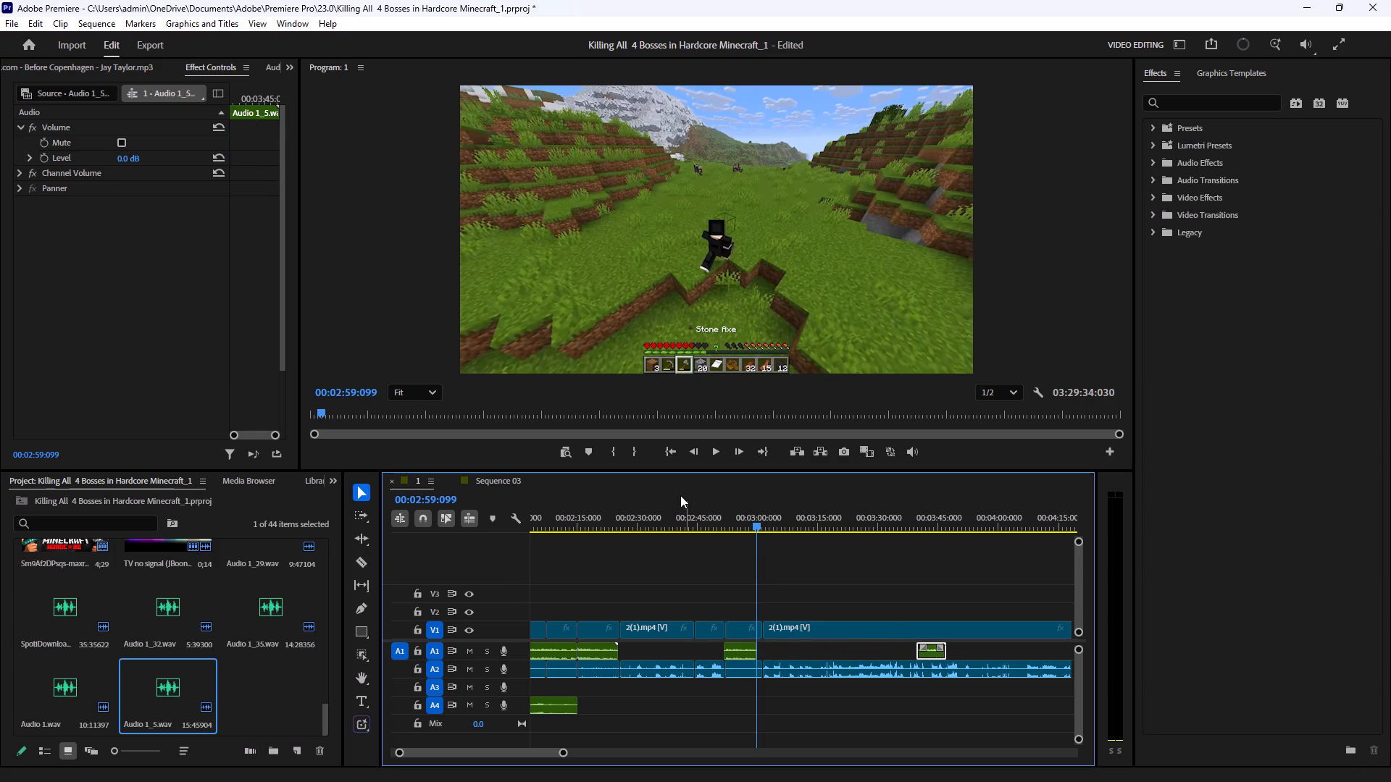
Play the gameplay onward from about 2:59 across the 3:01 join to check where the voice-over should continue.
left_click(715, 454)
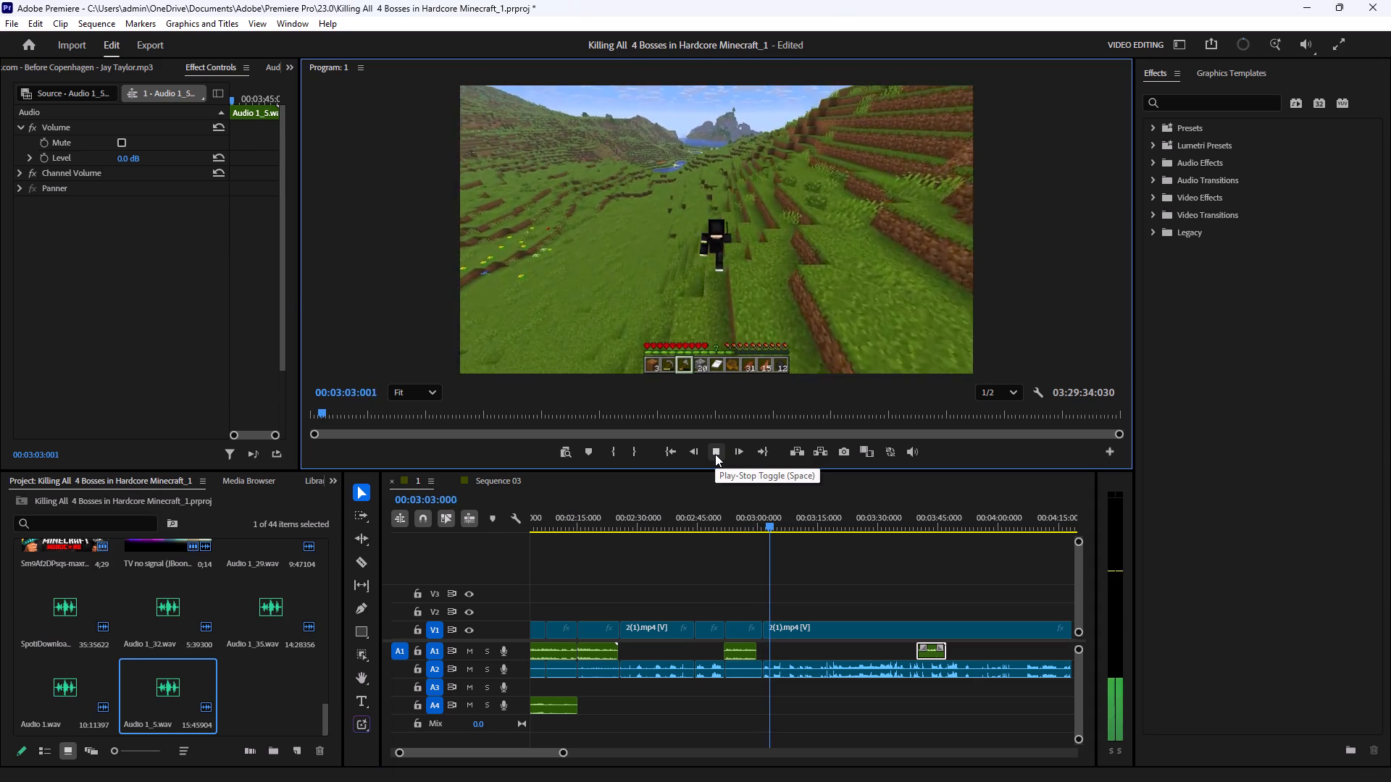
left_click(715, 453)
left_click(715, 453)
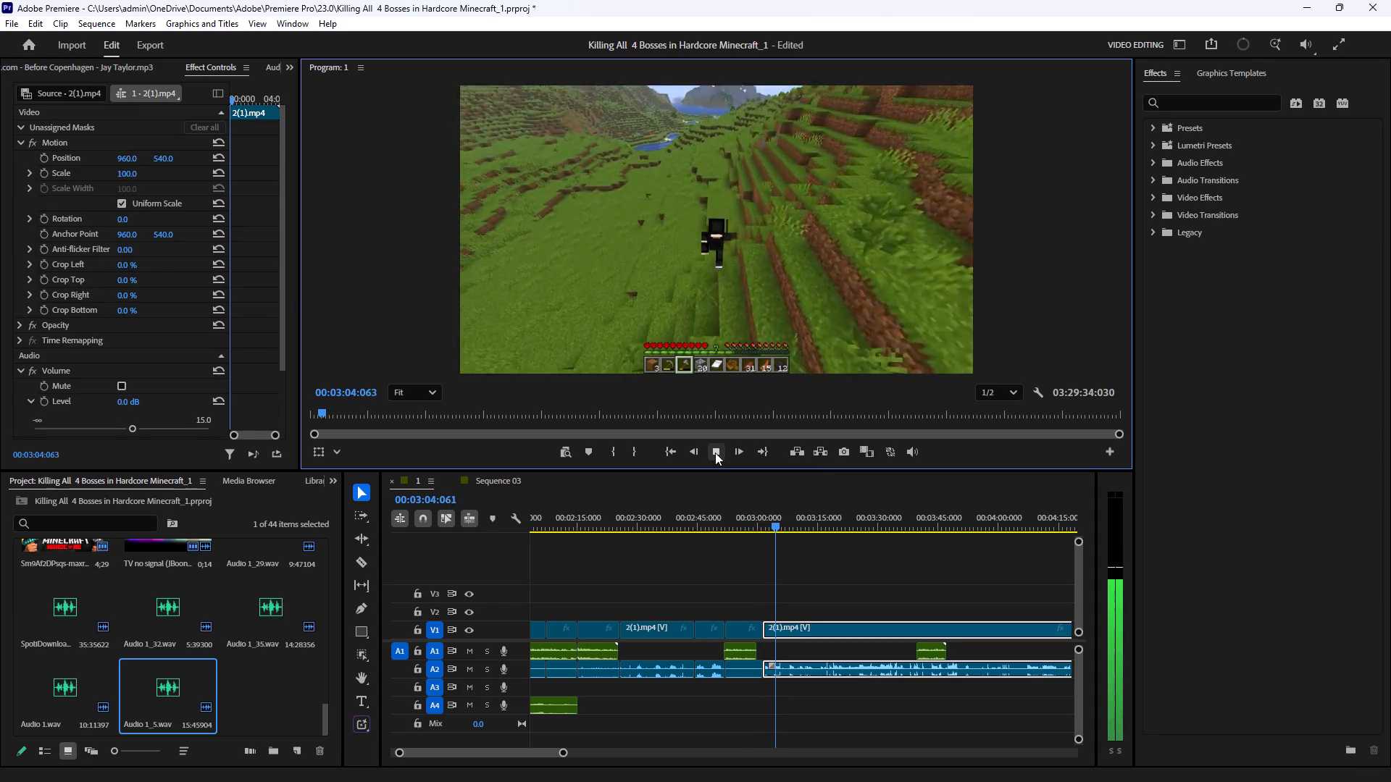
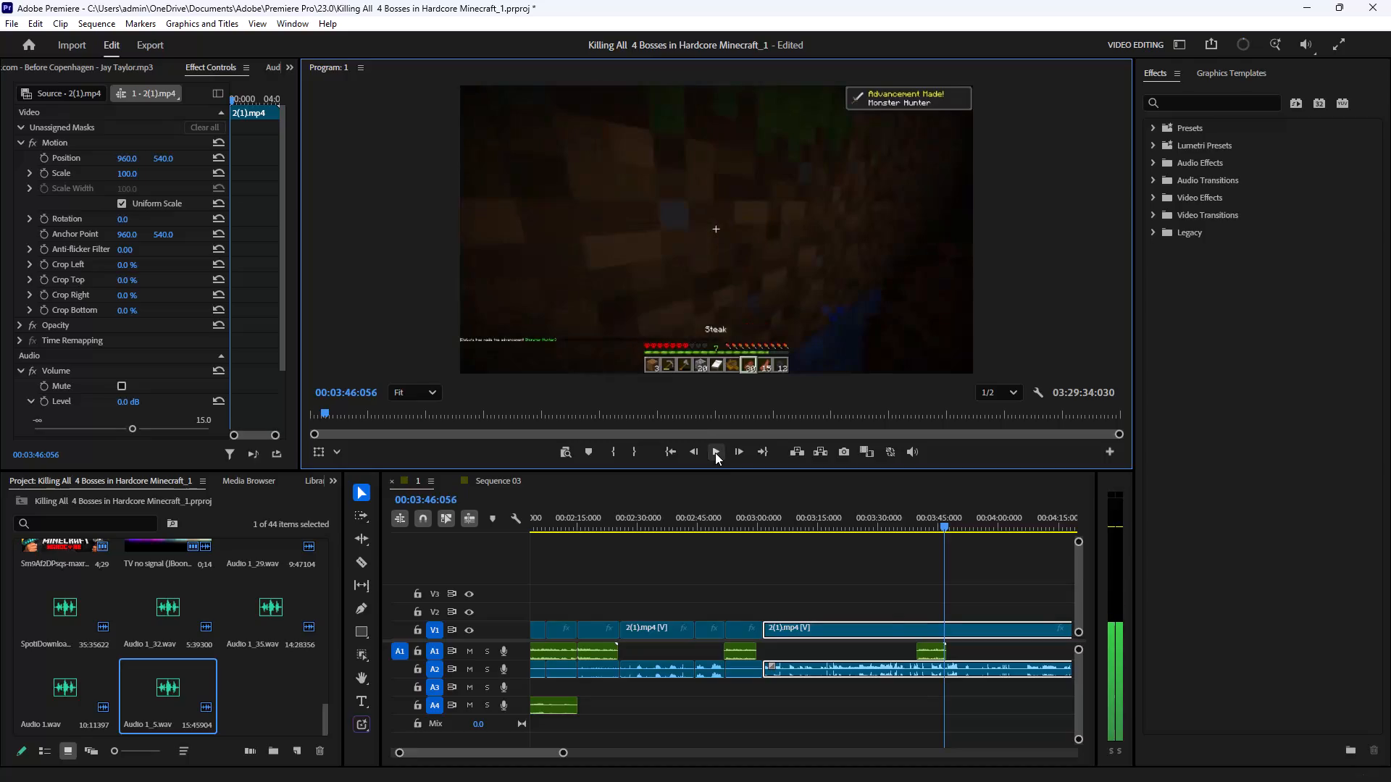
Move the separated A1 voice-over clip from about 3:40 further along the track to about 3:57.
left_click_drag(933, 649, 1004, 655)
left_click(792, 554)
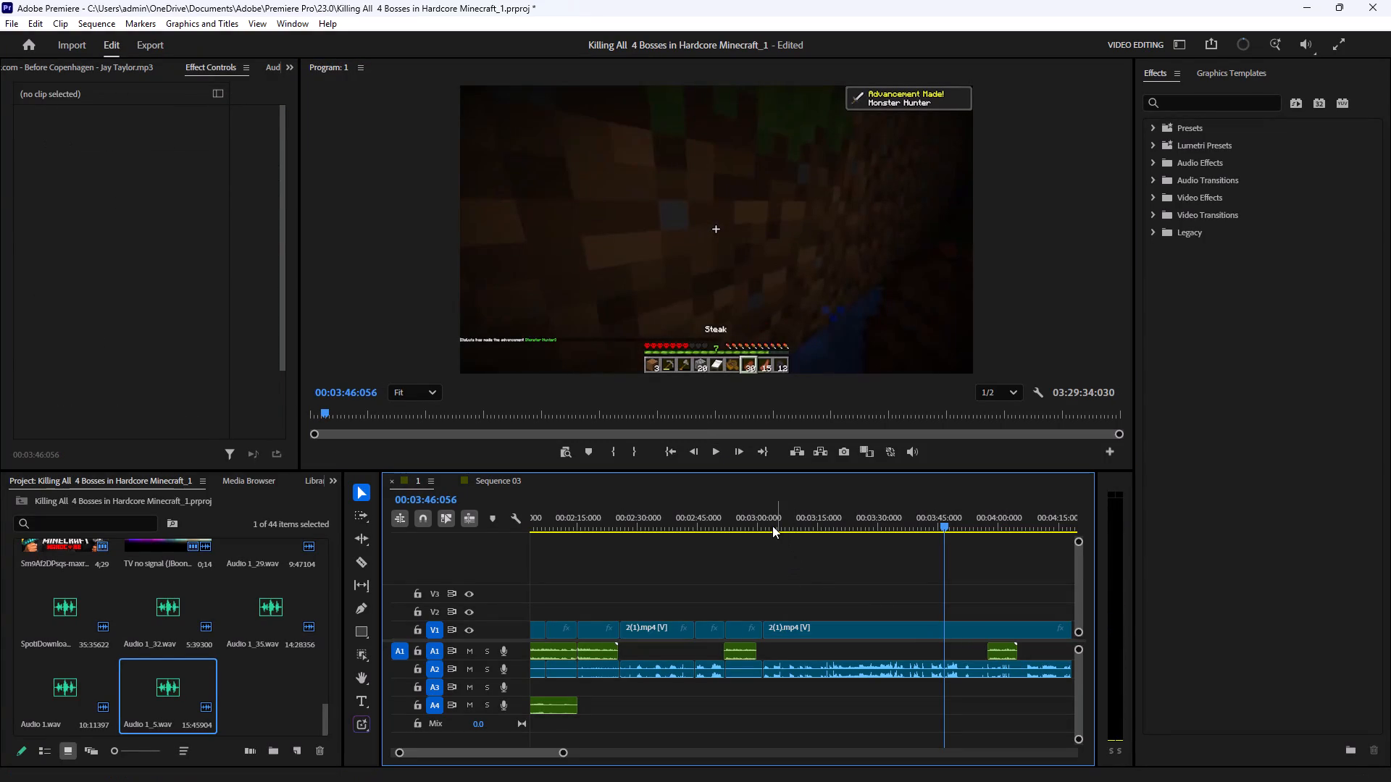
Move the 2(1).mp4 clip that starts at 3:01 along to about 3:15, leaving an empty gap for recording.
left_click_drag(772, 521, 777, 555)
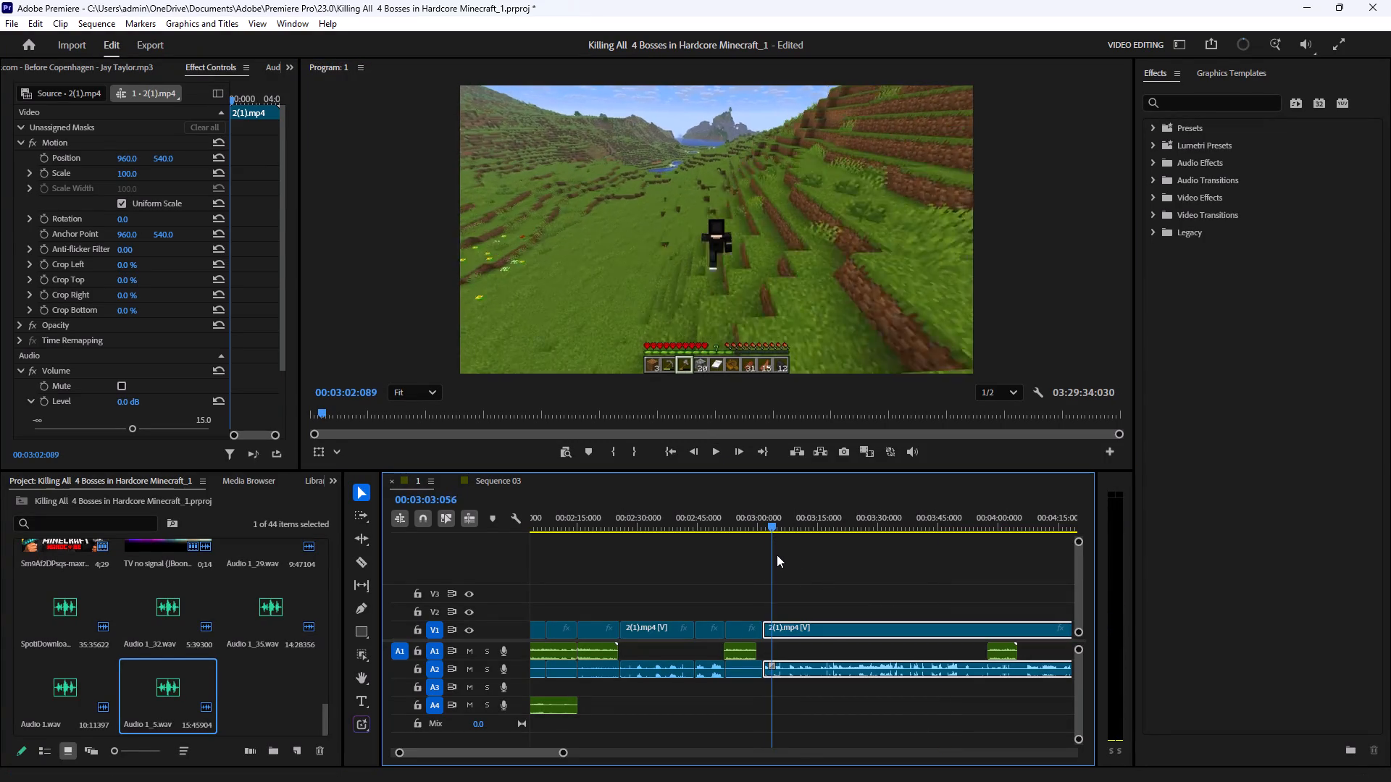
left_click_drag(777, 555, 777, 555)
left_click_drag(817, 629, 872, 630)
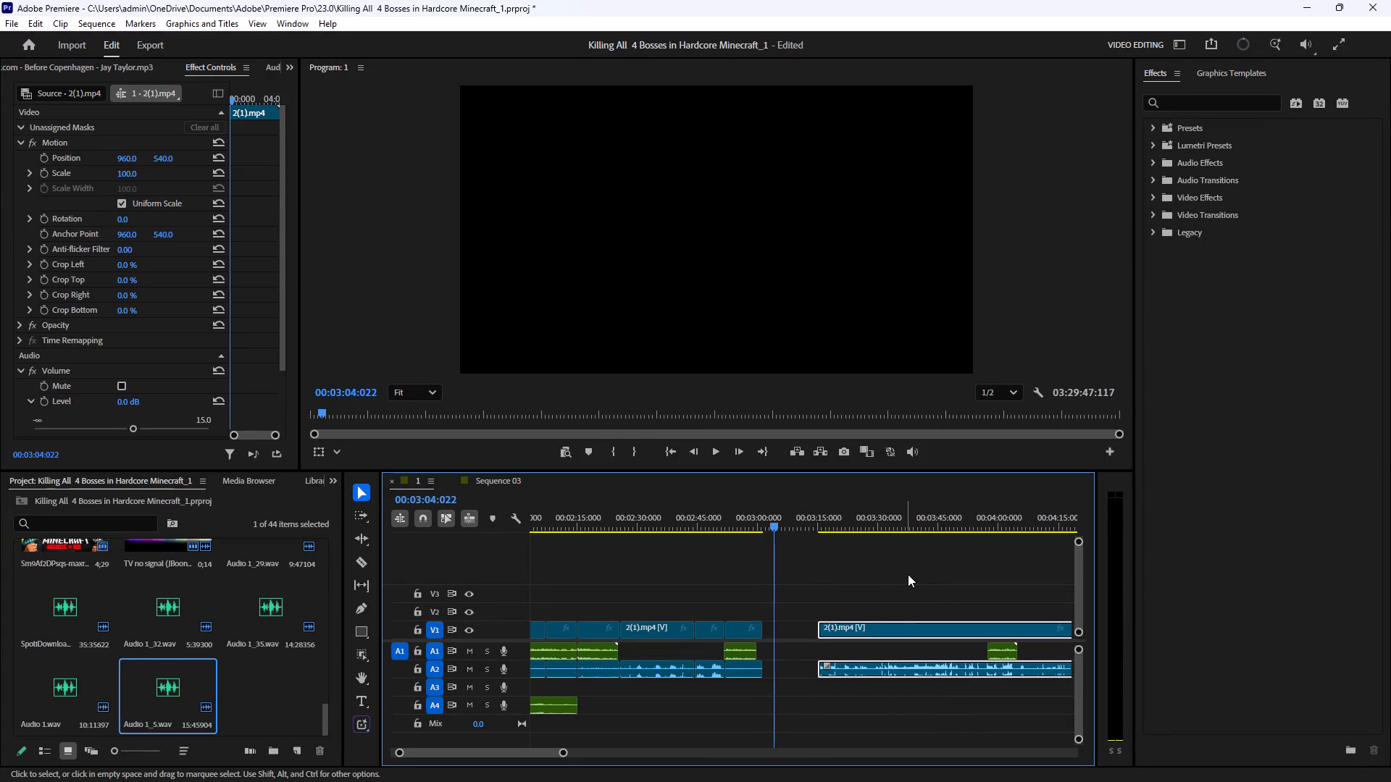
left_click(908, 573)
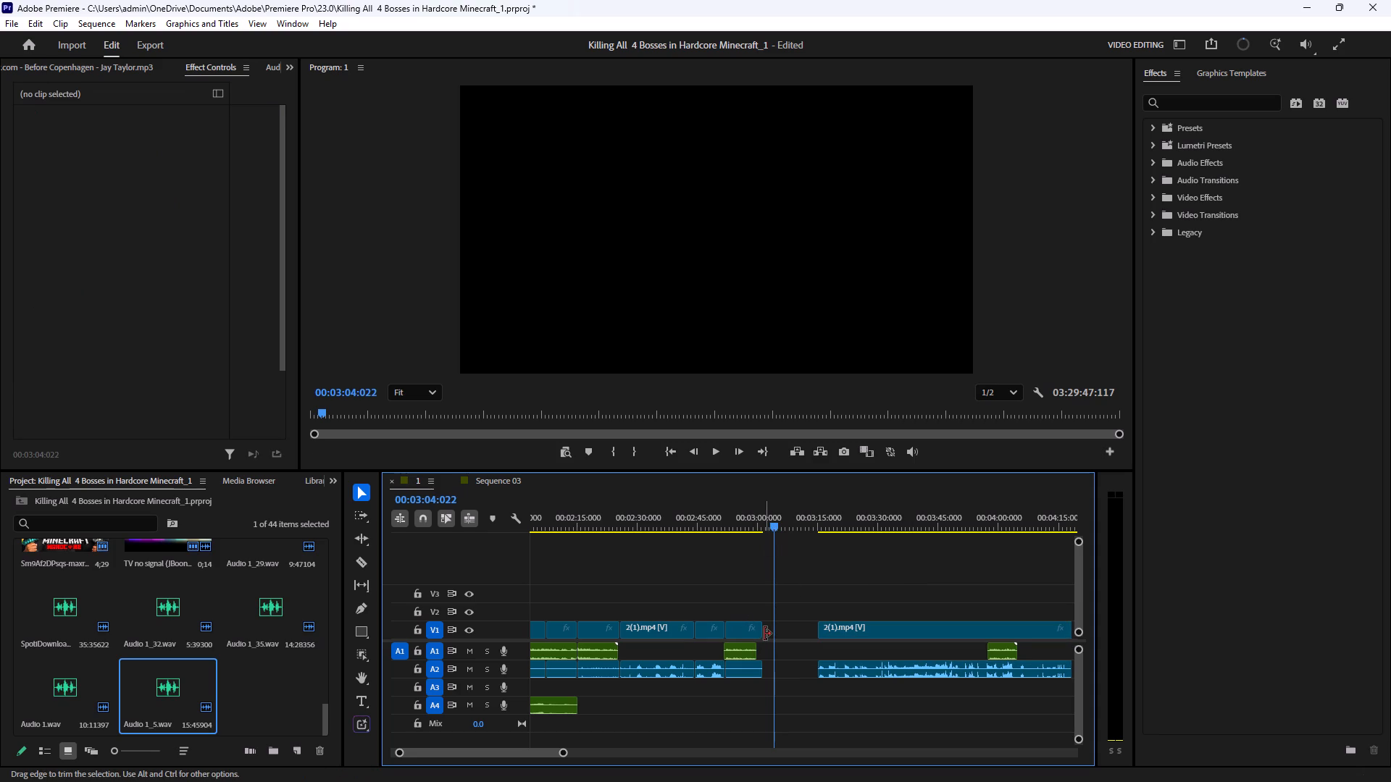
left_click(762, 632)
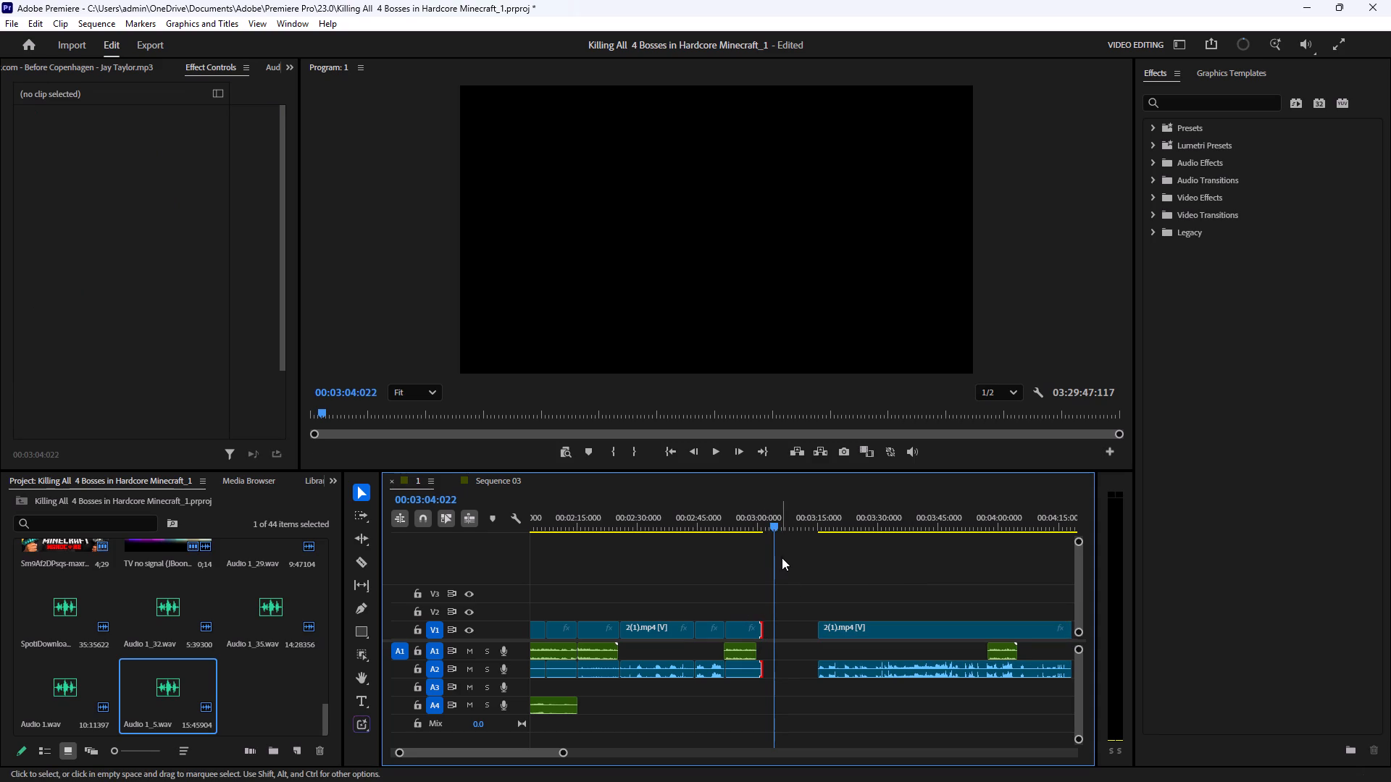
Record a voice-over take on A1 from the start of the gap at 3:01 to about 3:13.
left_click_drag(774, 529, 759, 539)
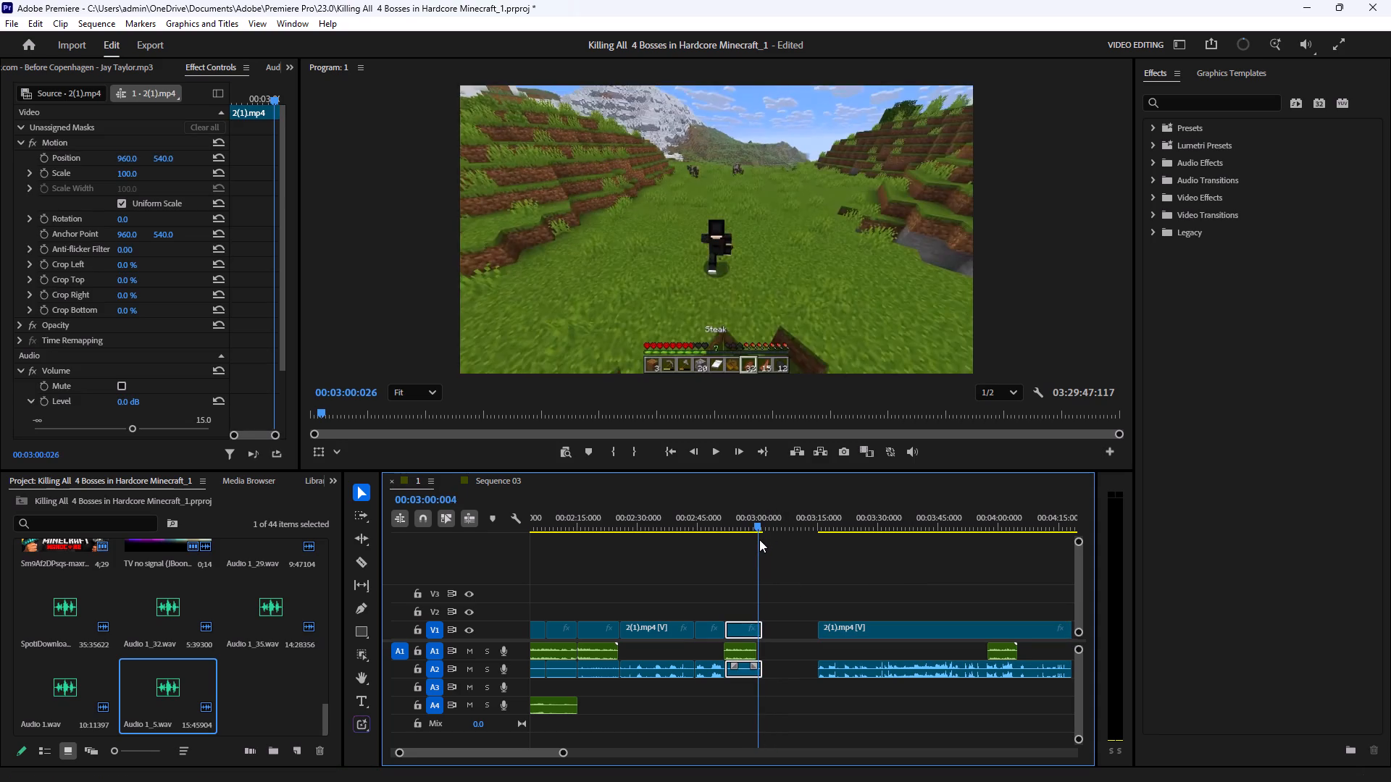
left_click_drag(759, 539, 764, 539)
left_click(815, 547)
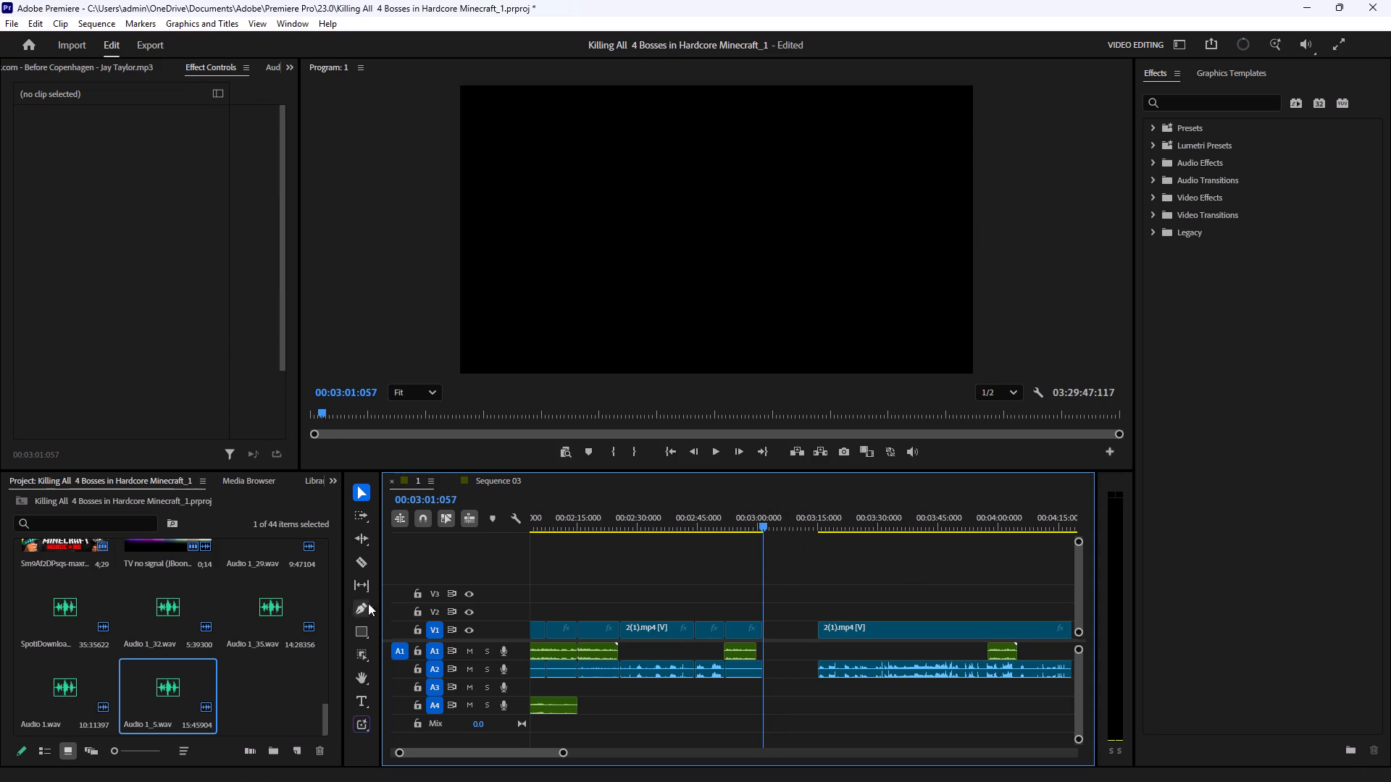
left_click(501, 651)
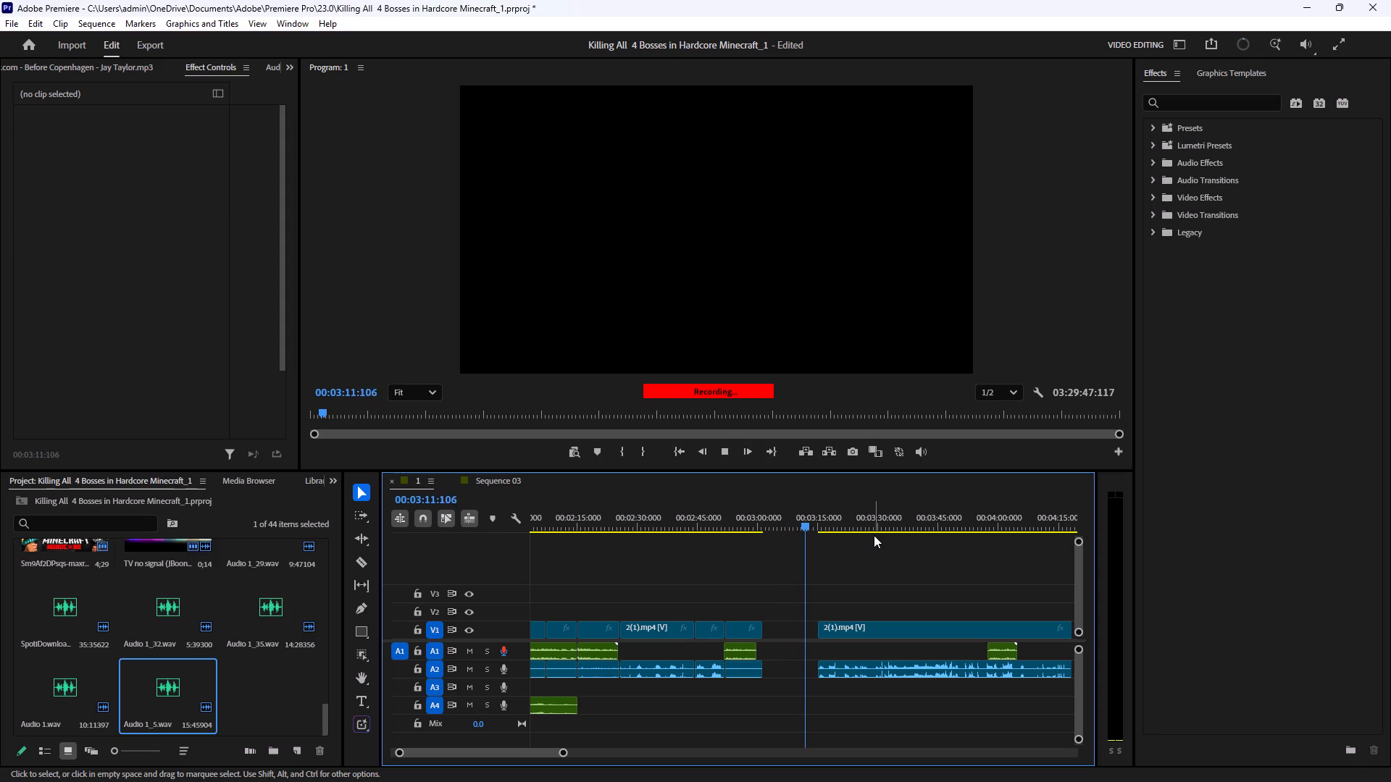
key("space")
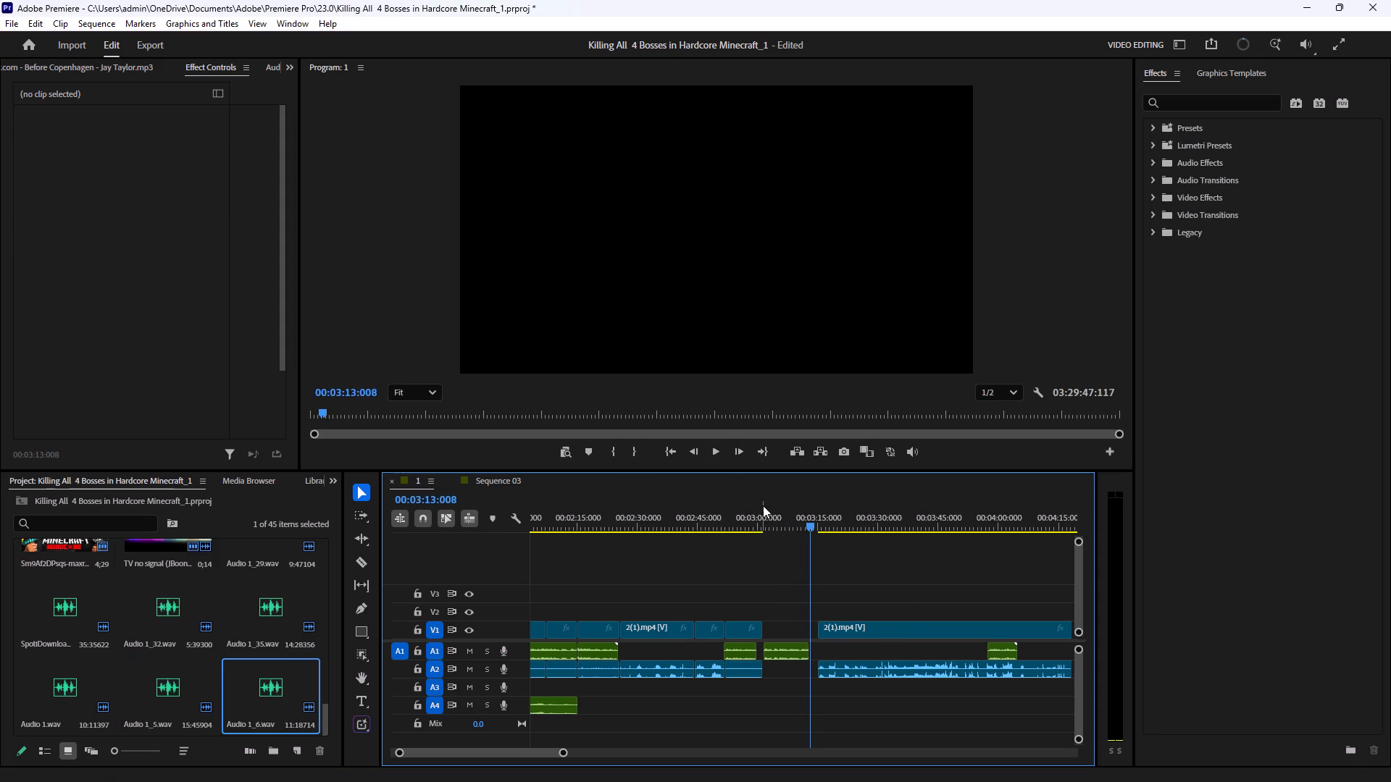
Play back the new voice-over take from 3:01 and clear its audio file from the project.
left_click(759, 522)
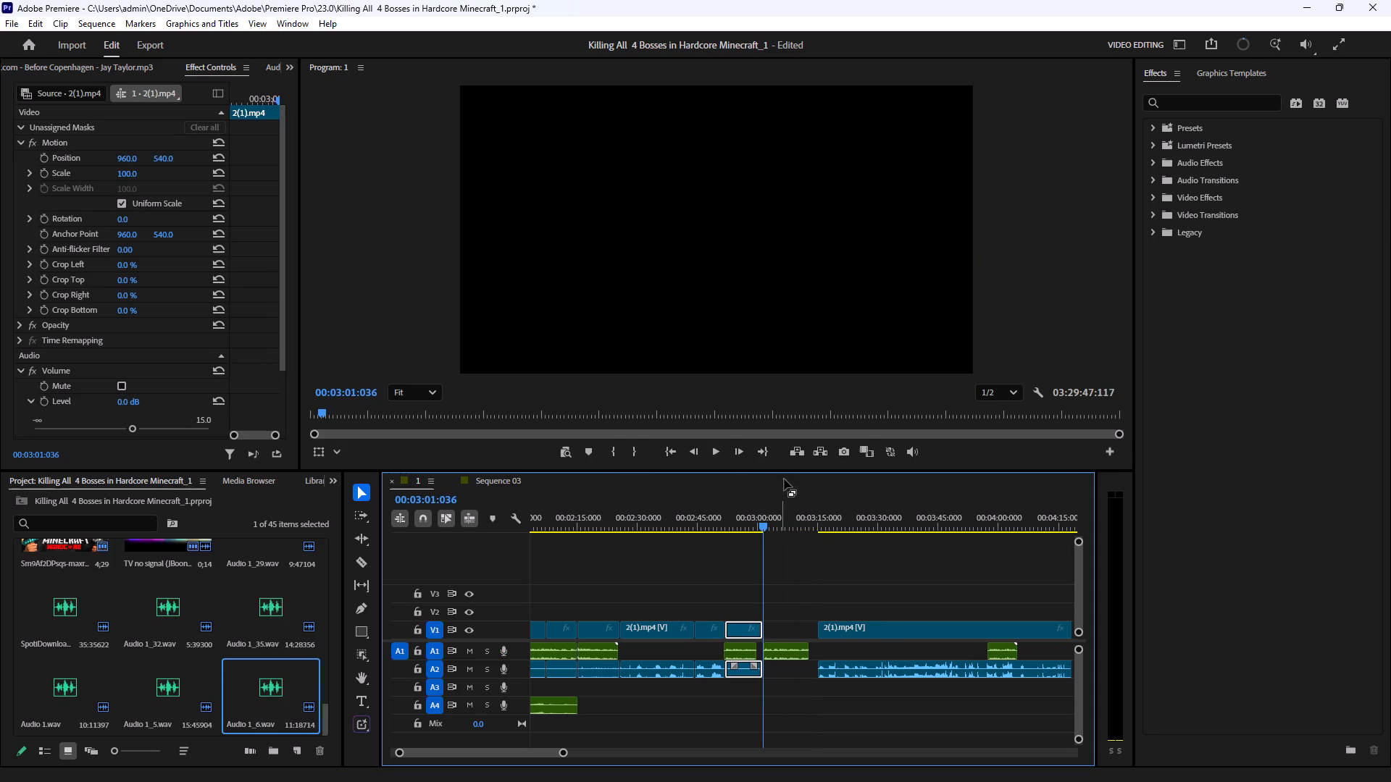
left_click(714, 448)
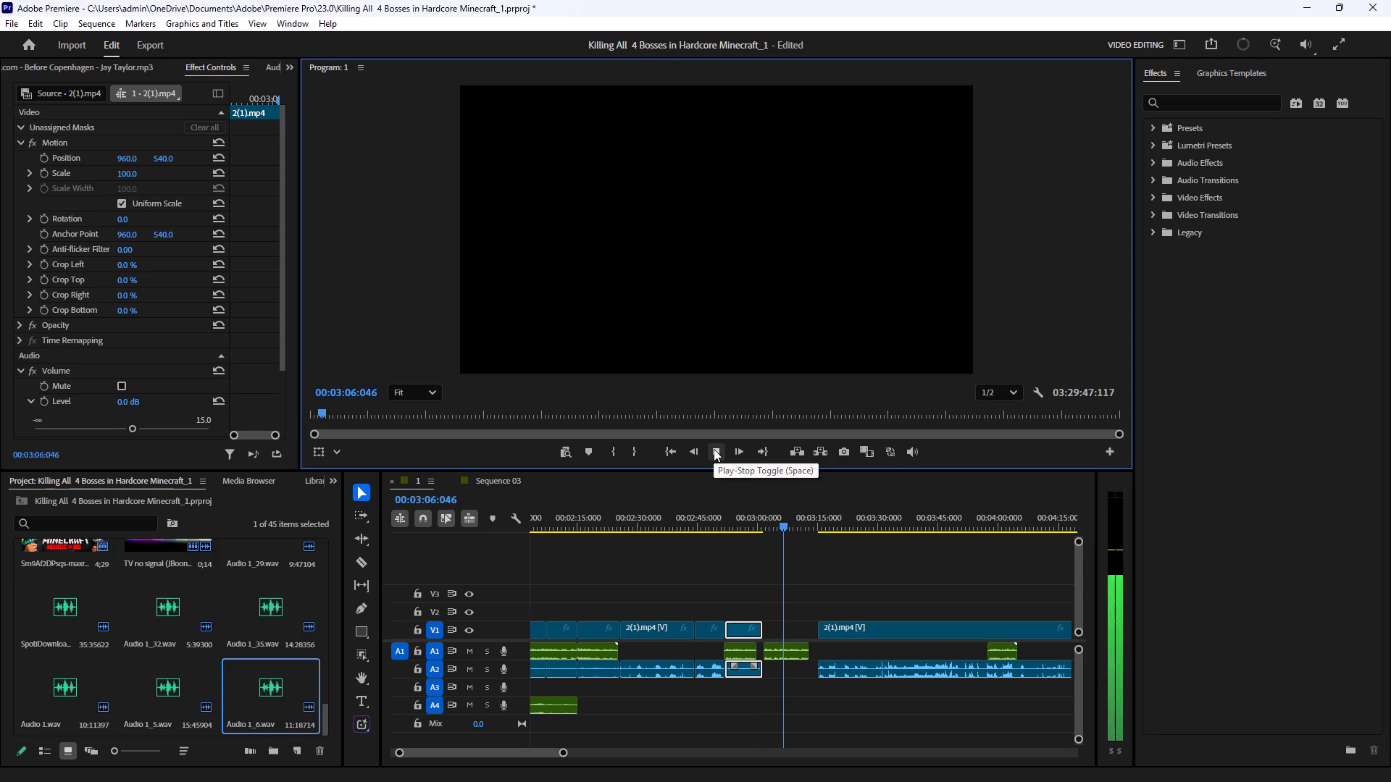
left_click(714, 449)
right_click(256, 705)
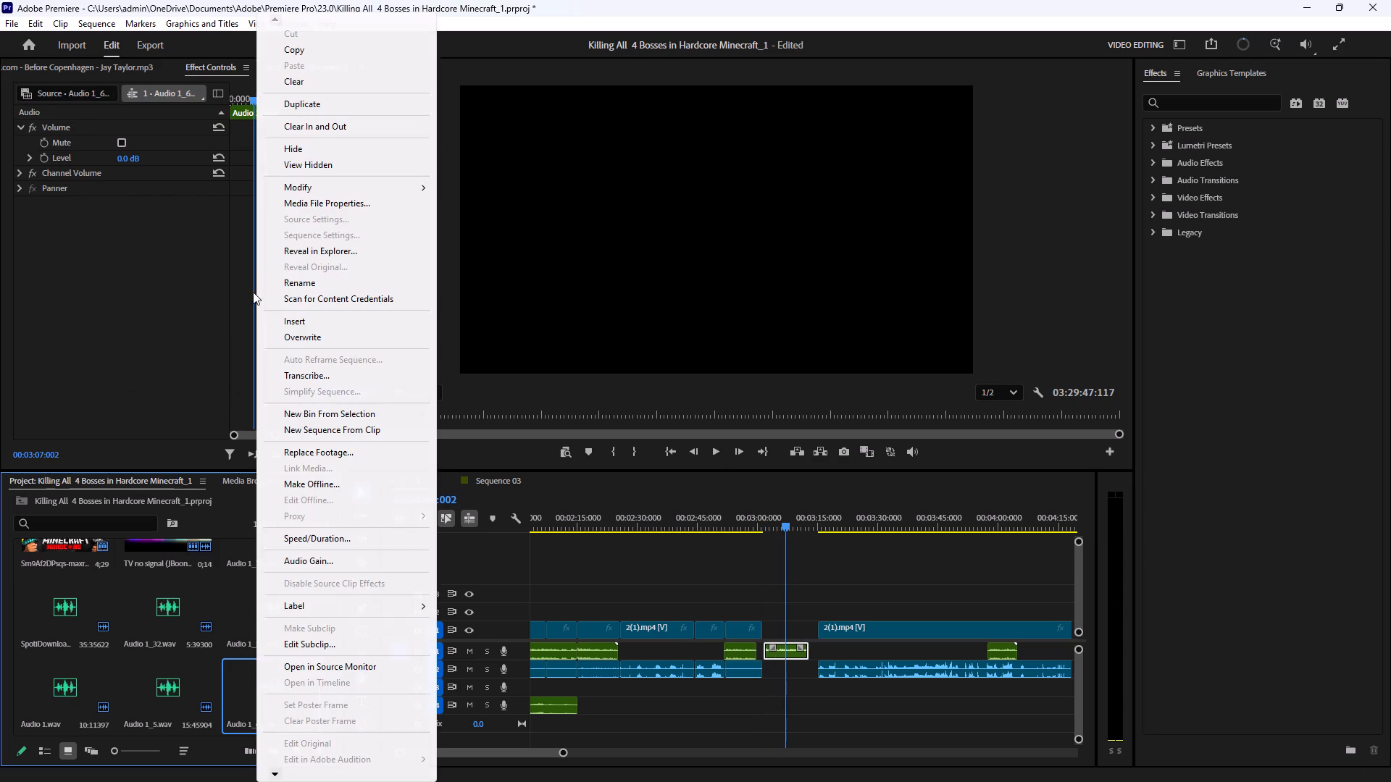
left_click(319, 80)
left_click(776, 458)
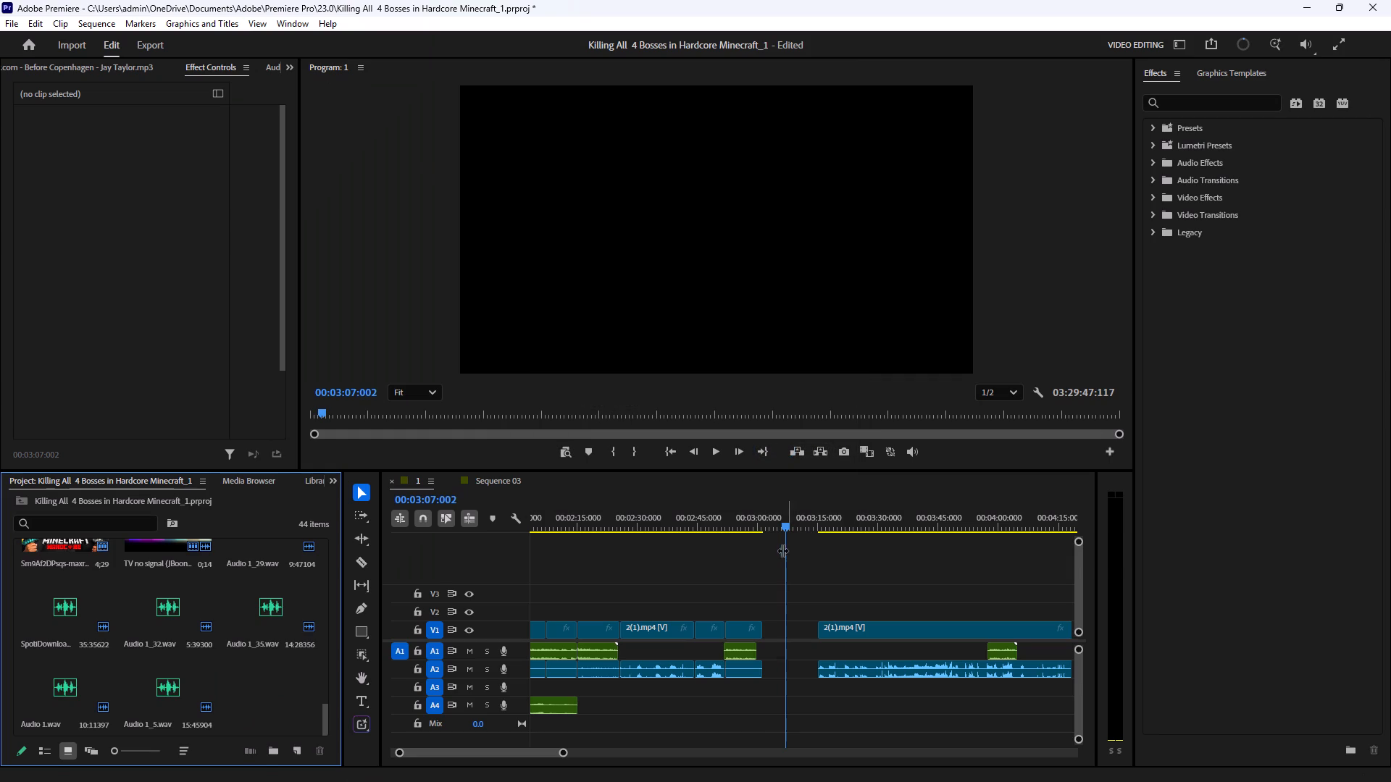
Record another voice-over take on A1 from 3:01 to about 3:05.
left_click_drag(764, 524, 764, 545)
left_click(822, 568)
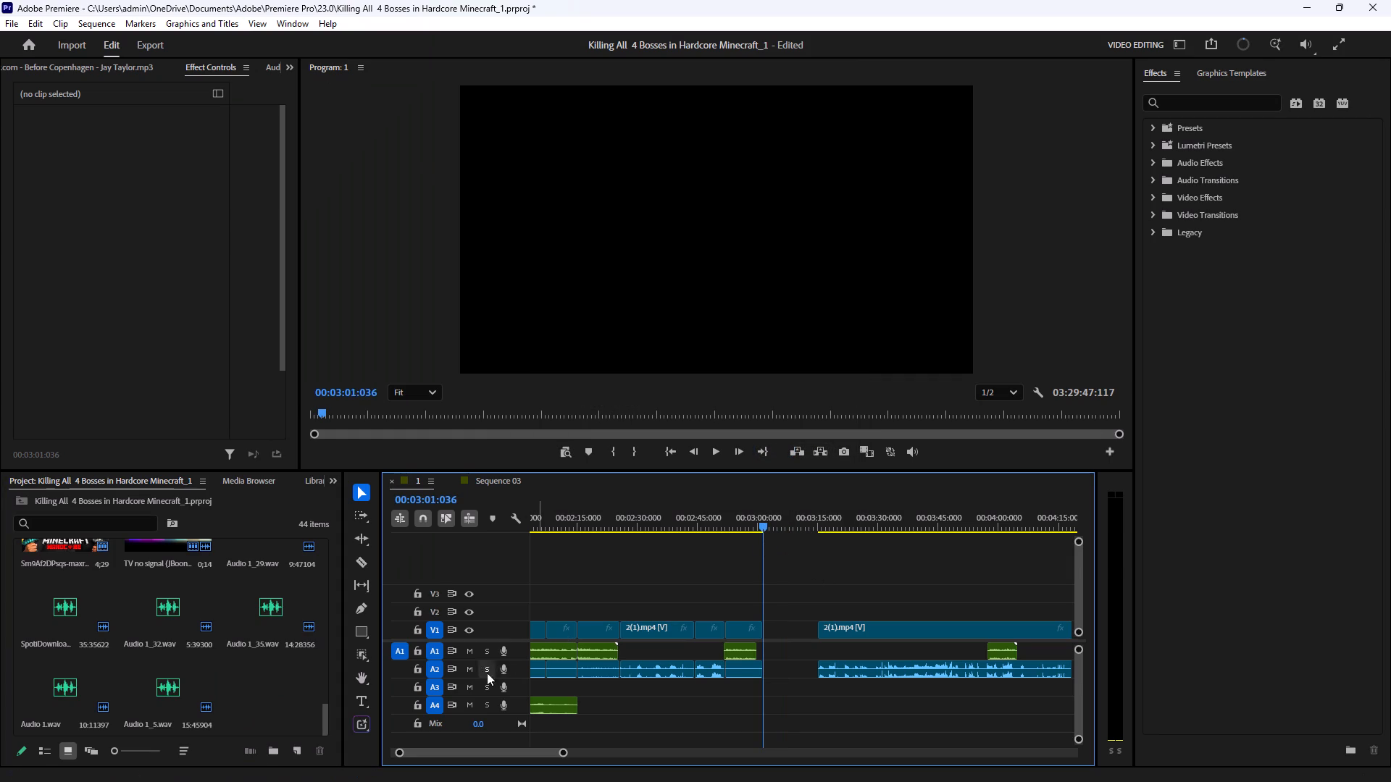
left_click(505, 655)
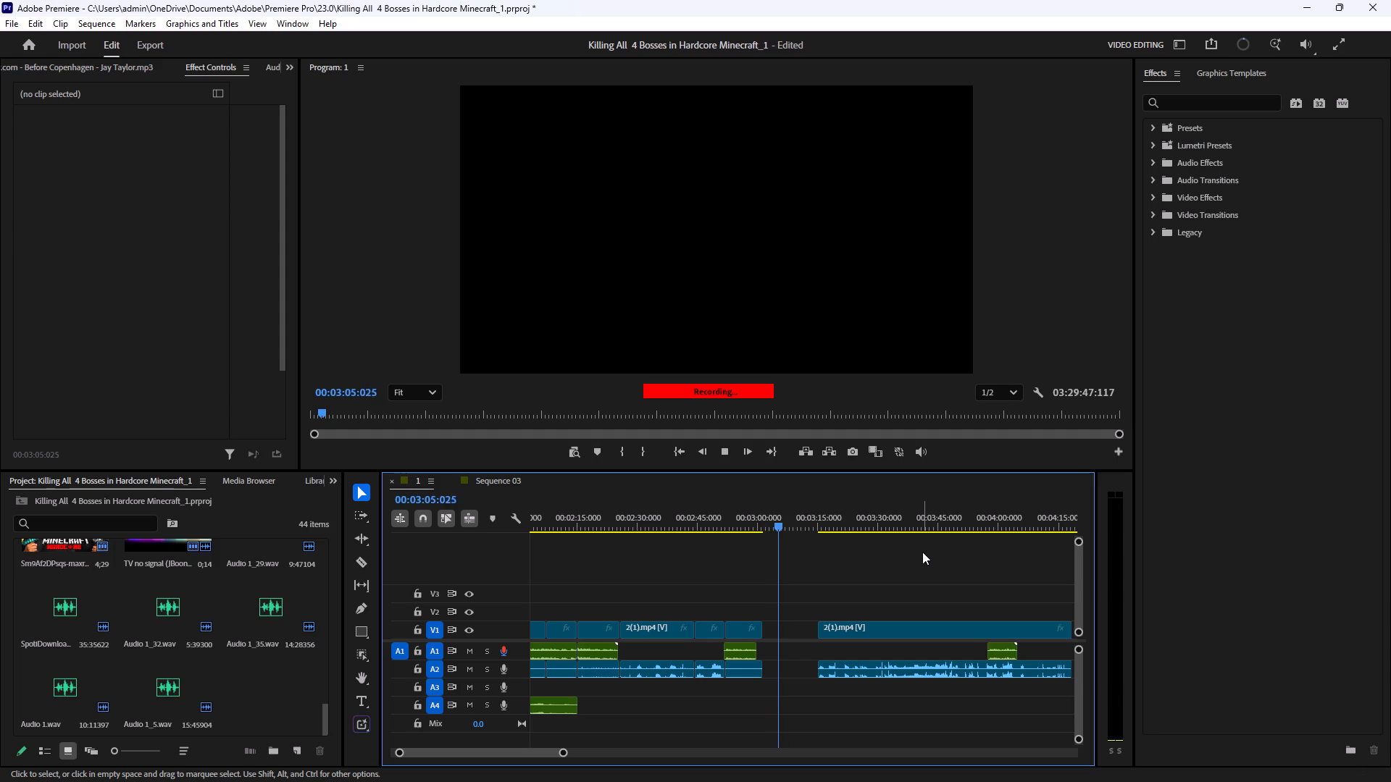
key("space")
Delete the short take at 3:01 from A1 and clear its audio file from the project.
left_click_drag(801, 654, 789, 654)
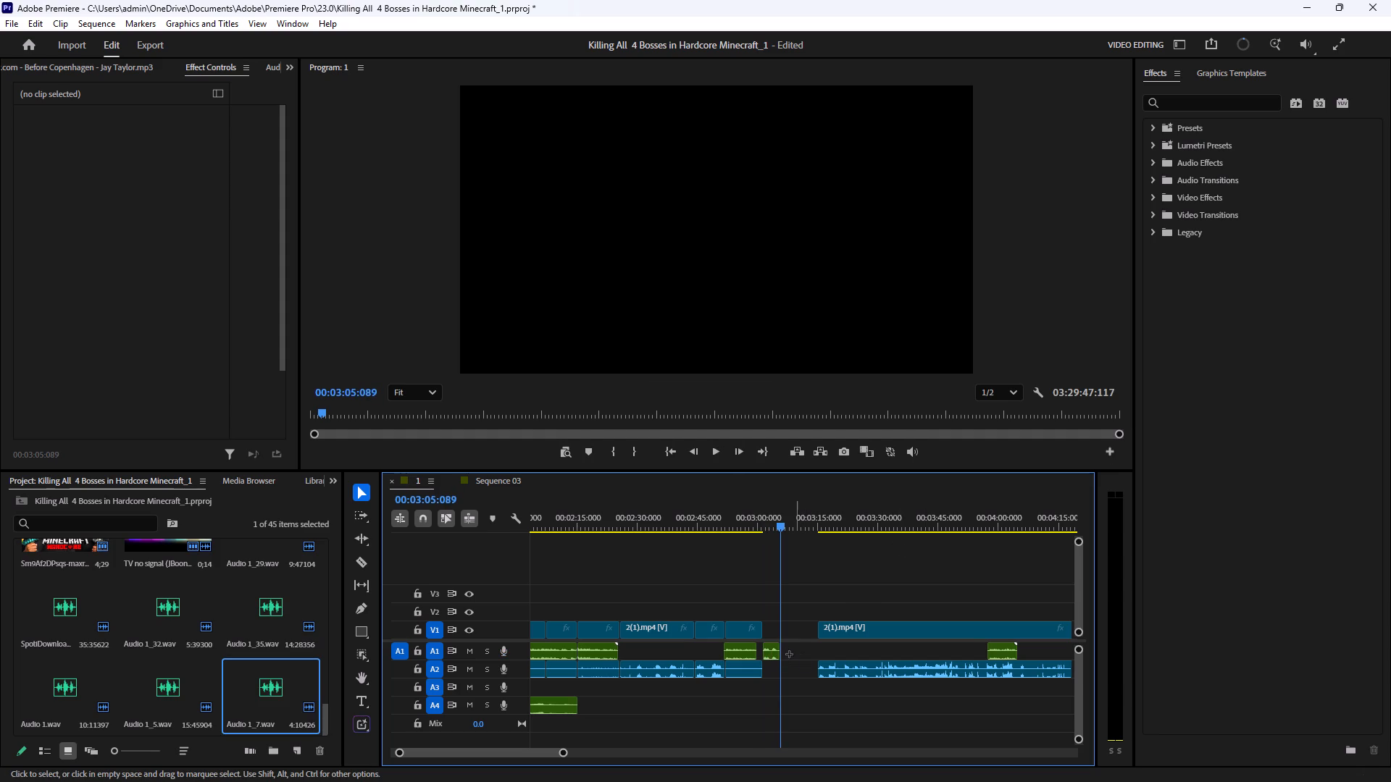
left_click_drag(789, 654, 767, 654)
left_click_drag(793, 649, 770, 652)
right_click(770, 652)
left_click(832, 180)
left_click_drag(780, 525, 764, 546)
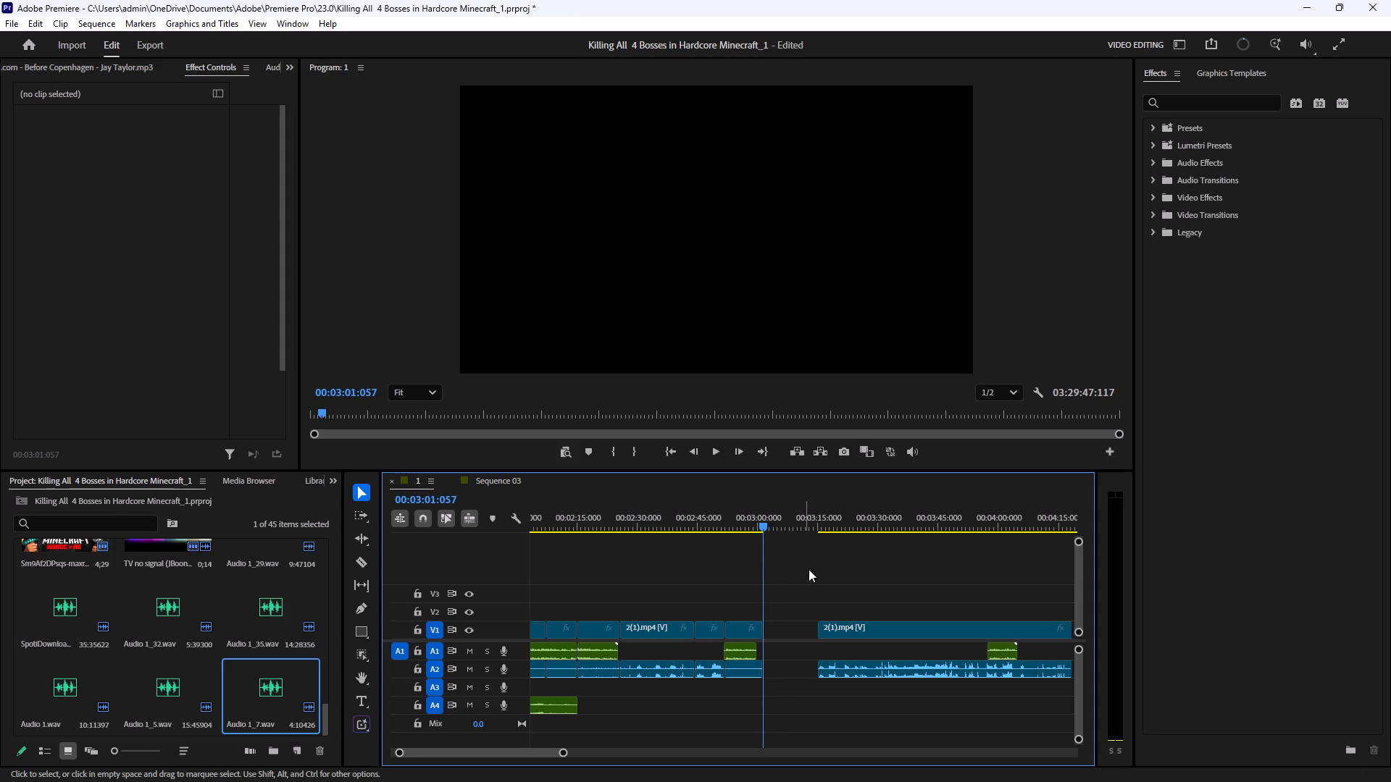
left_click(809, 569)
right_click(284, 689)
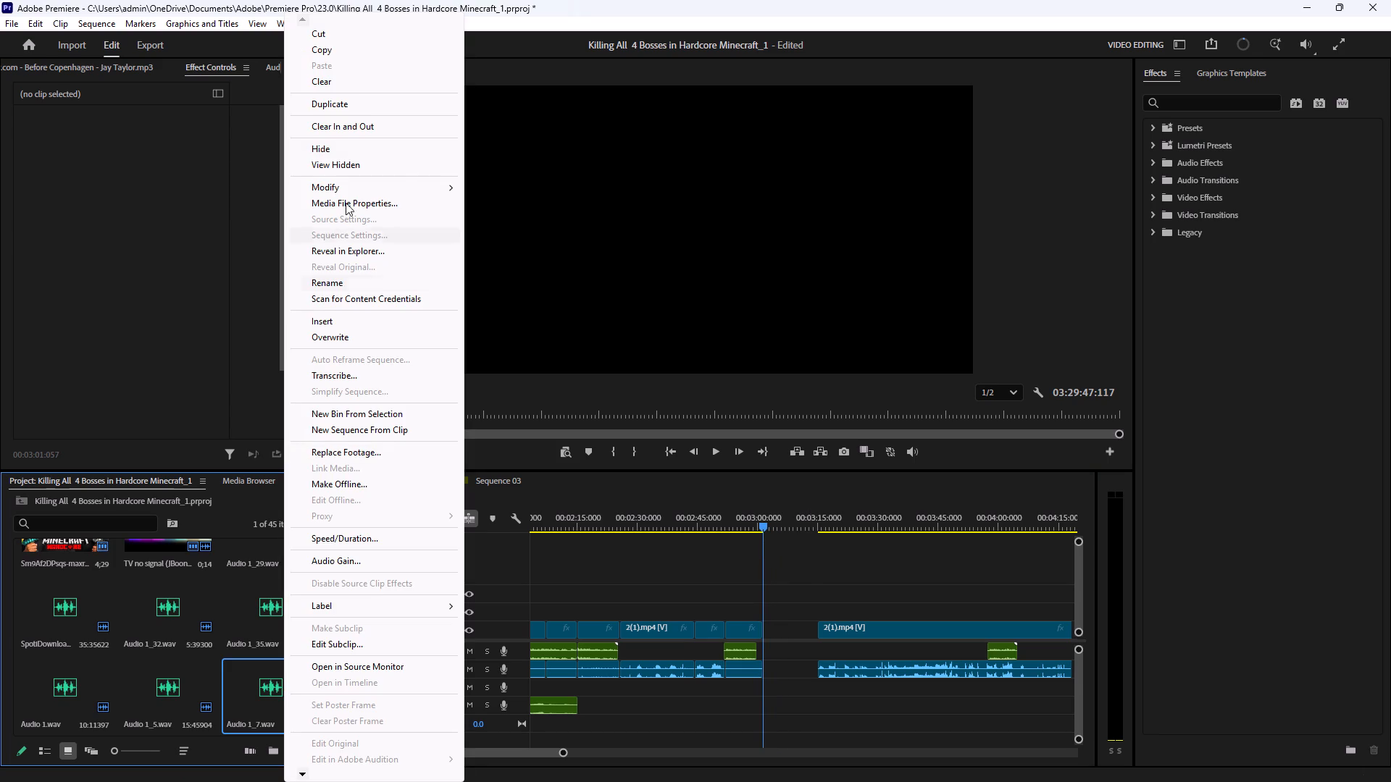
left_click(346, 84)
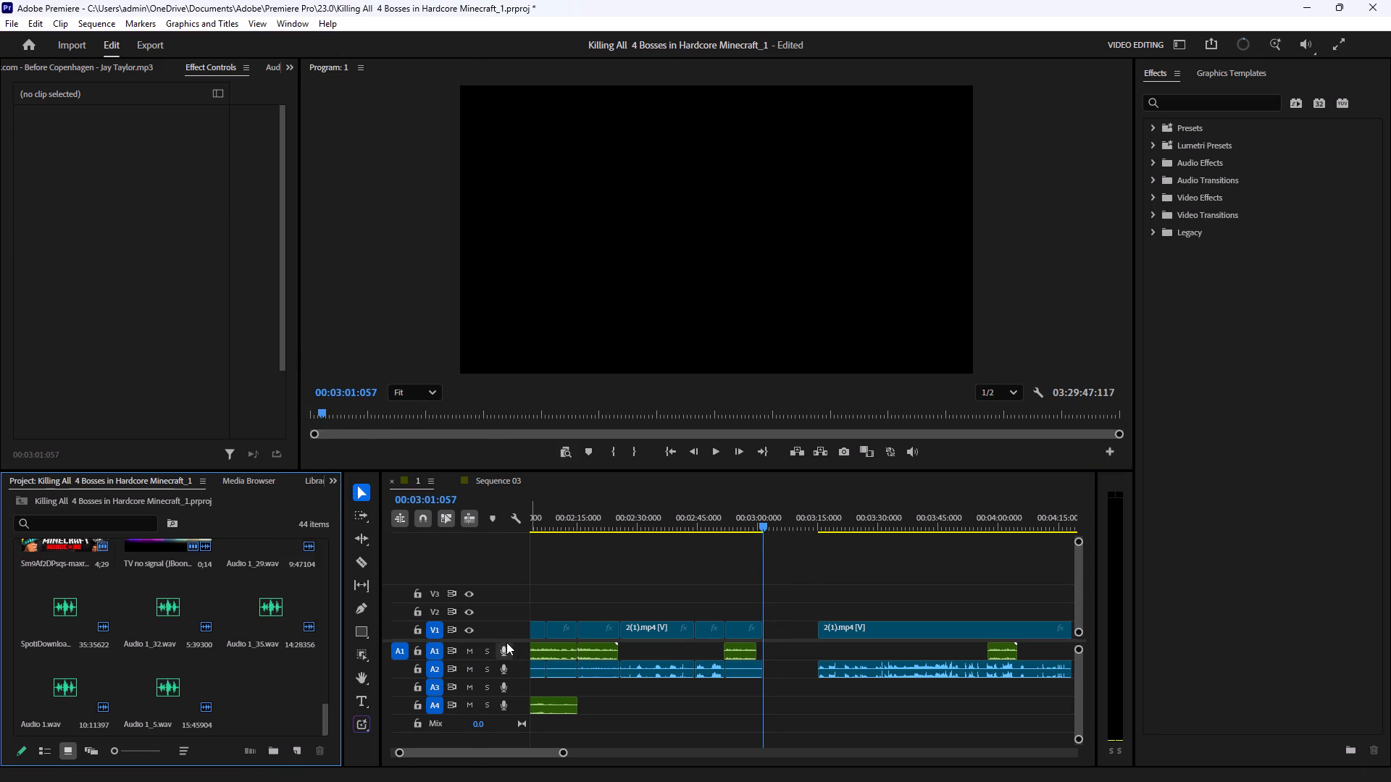
Record a voice-over take on A1 from 3:01 to about 3:08 and play it back.
left_click(505, 647)
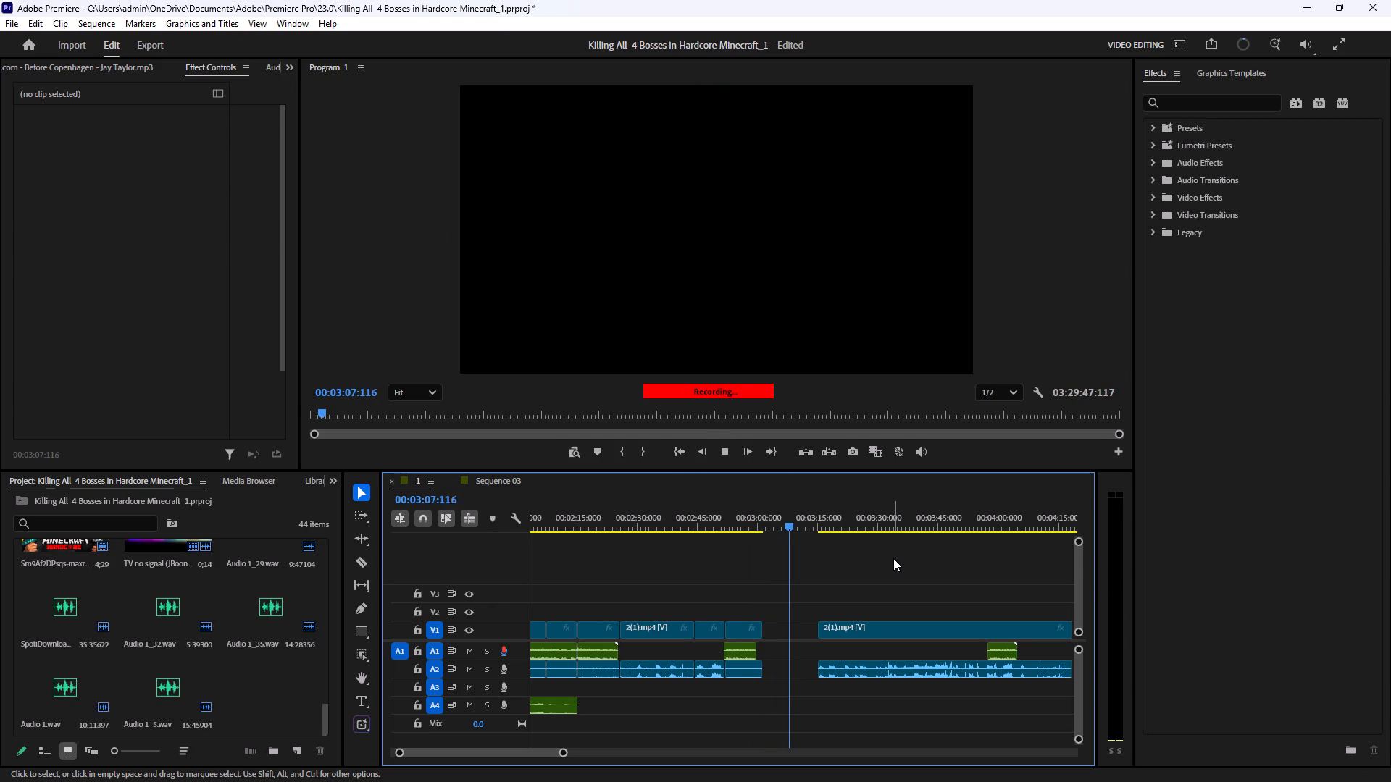
key("space")
left_click_drag(761, 525, 764, 534)
left_click(856, 579)
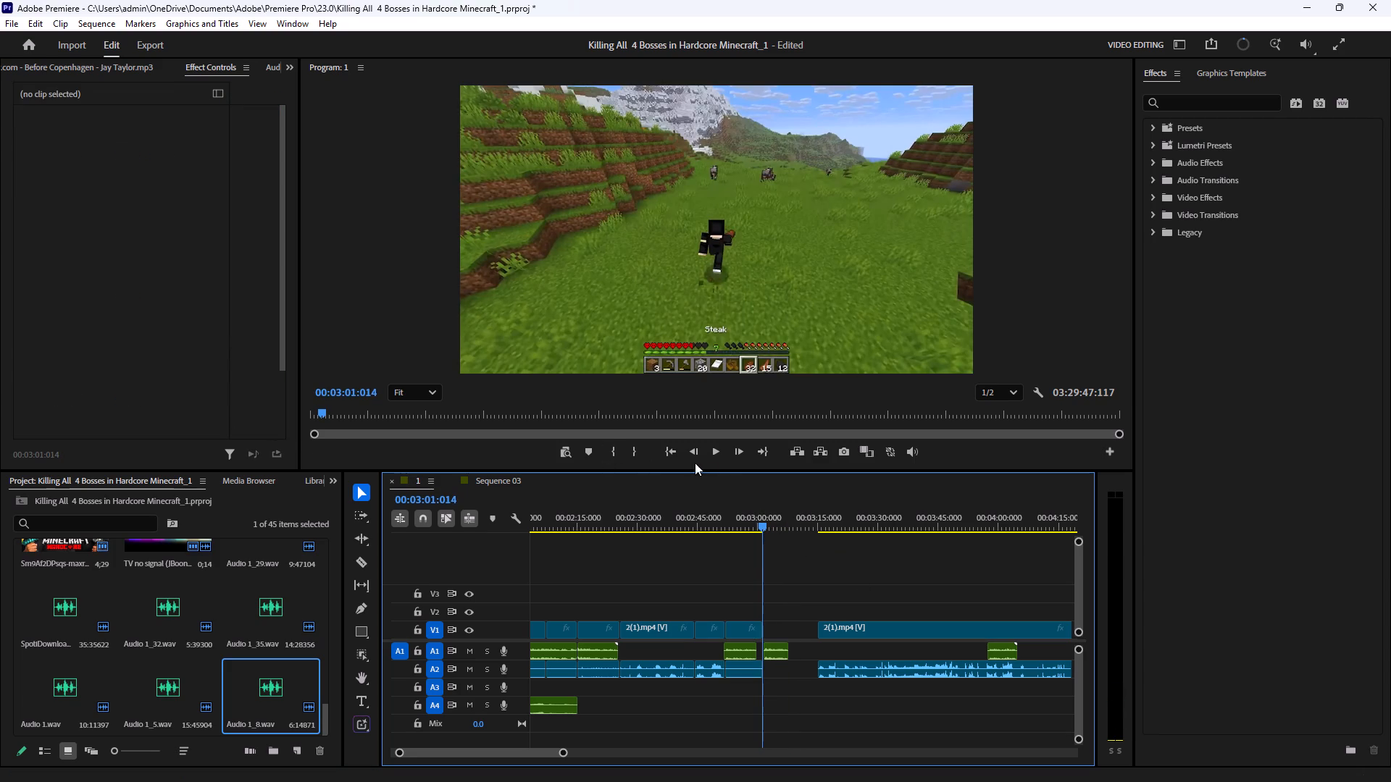
left_click(717, 455)
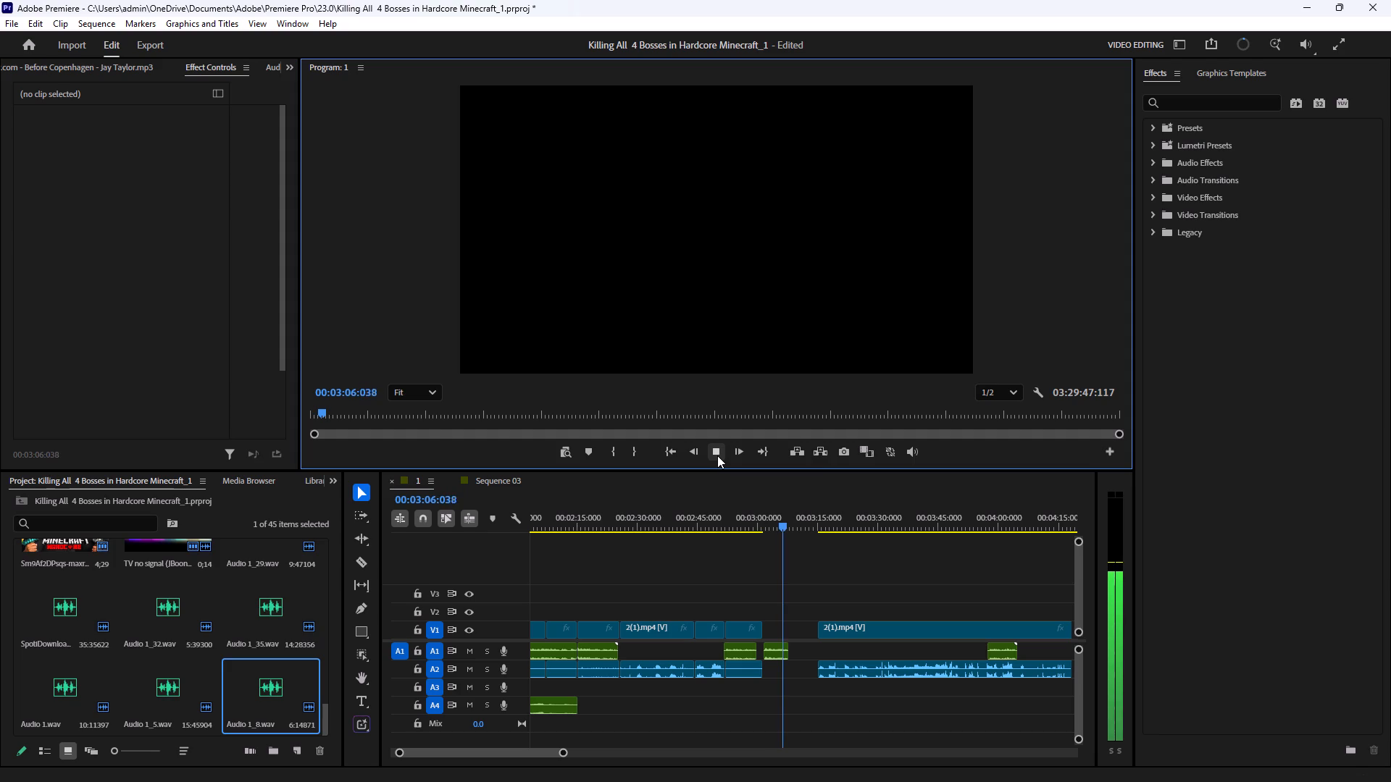
left_click(717, 455)
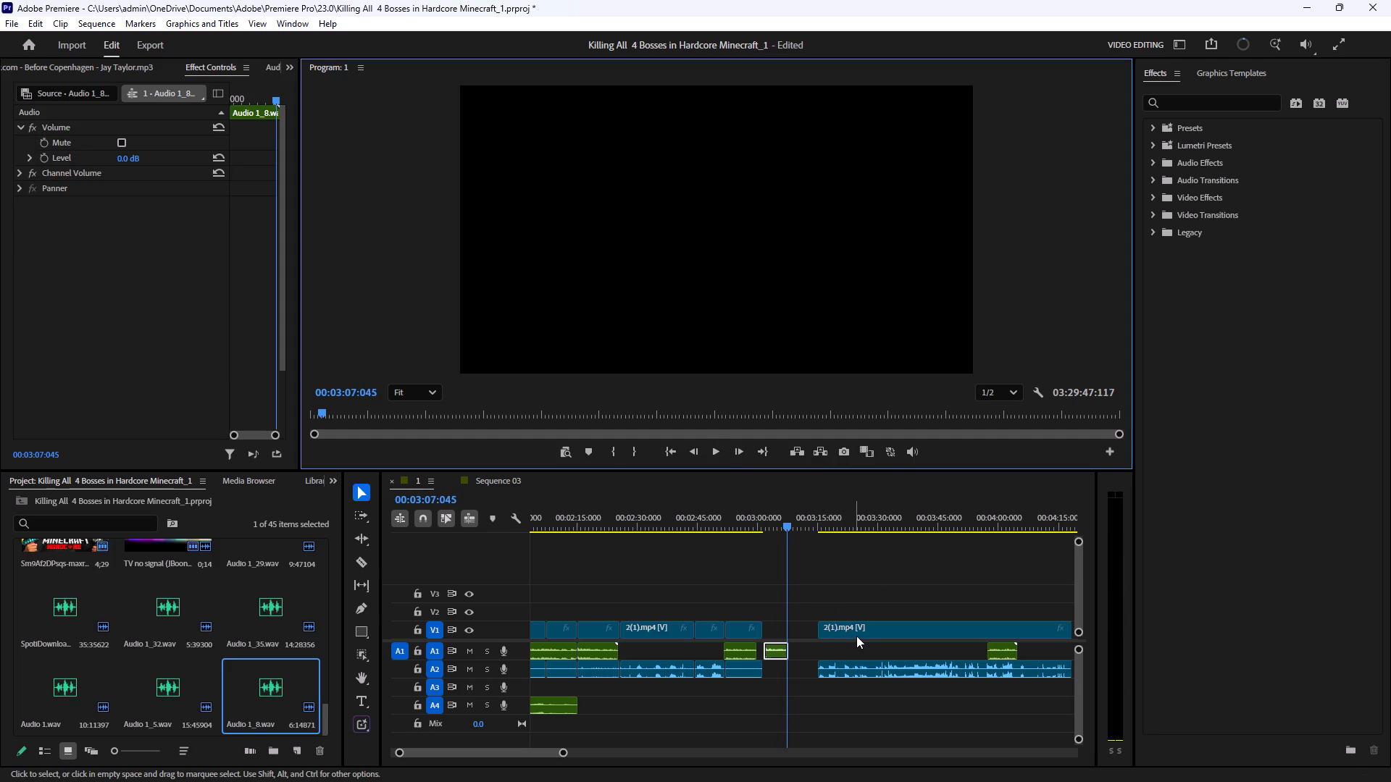
Move the 2(1).mp4 clip after the gap back to 3:01 so it joins the preceding gameplay.
left_click_drag(856, 636, 804, 639)
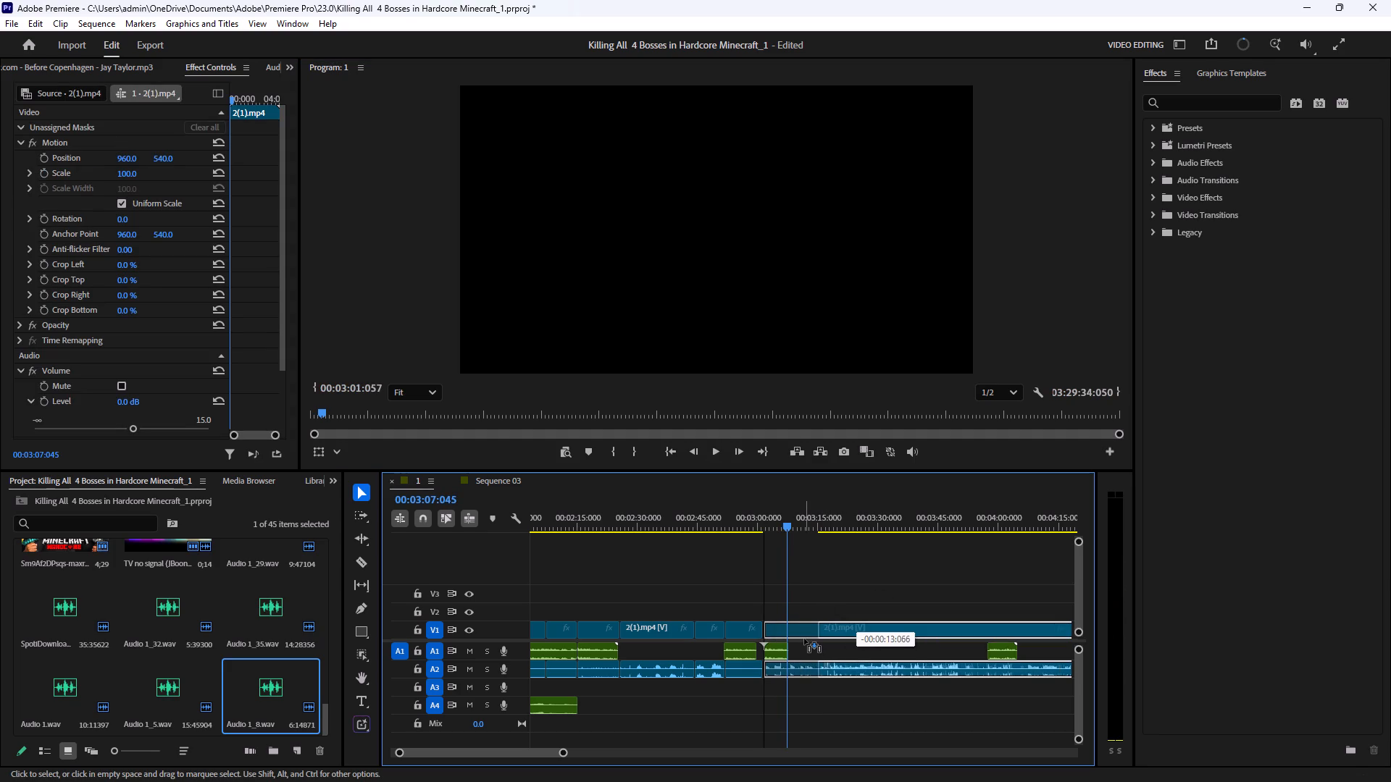
left_click_drag(804, 639, 803, 639)
left_click_drag(803, 639, 800, 639)
left_click(834, 556)
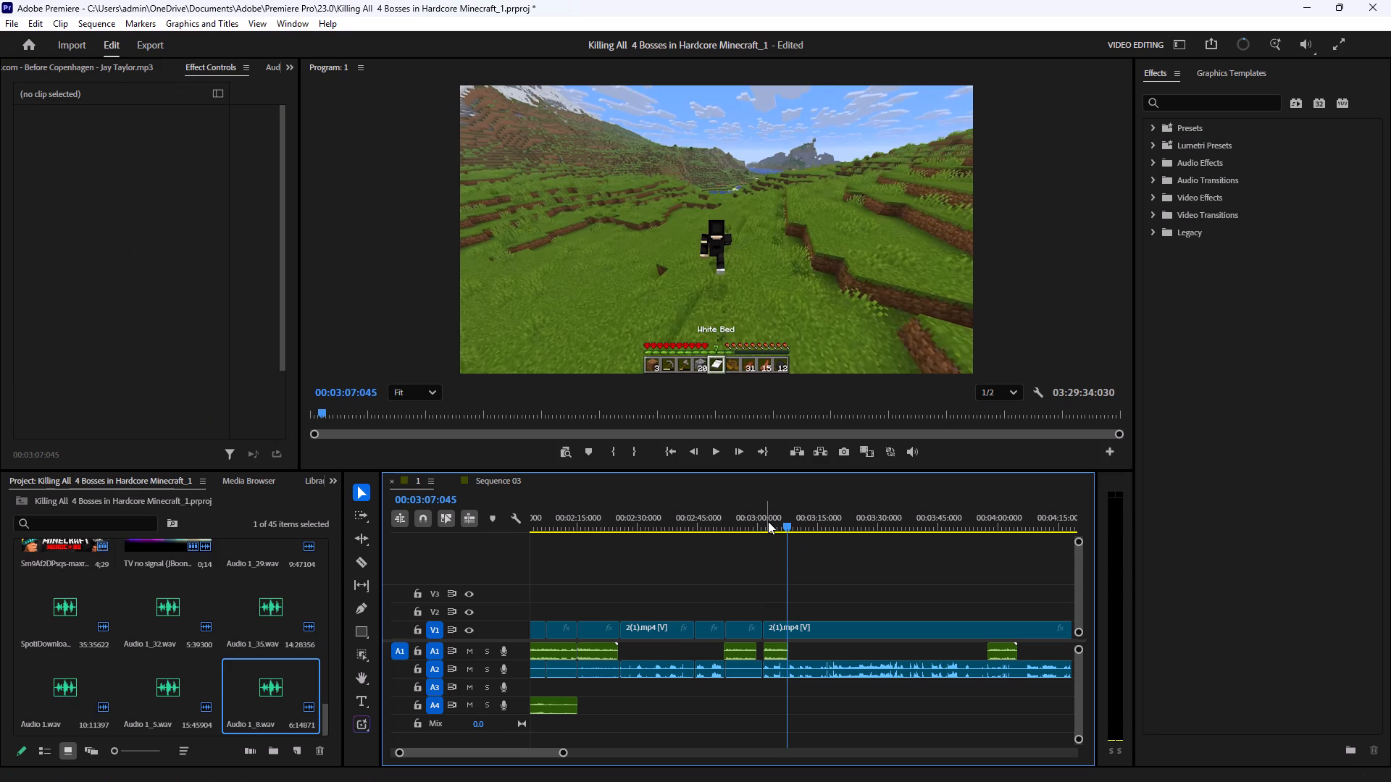
Play the gameplay with the new voice-over after 3:01 and split the 2(1).mp4 clip at about 3:09.
left_click(768, 521)
left_click(718, 453)
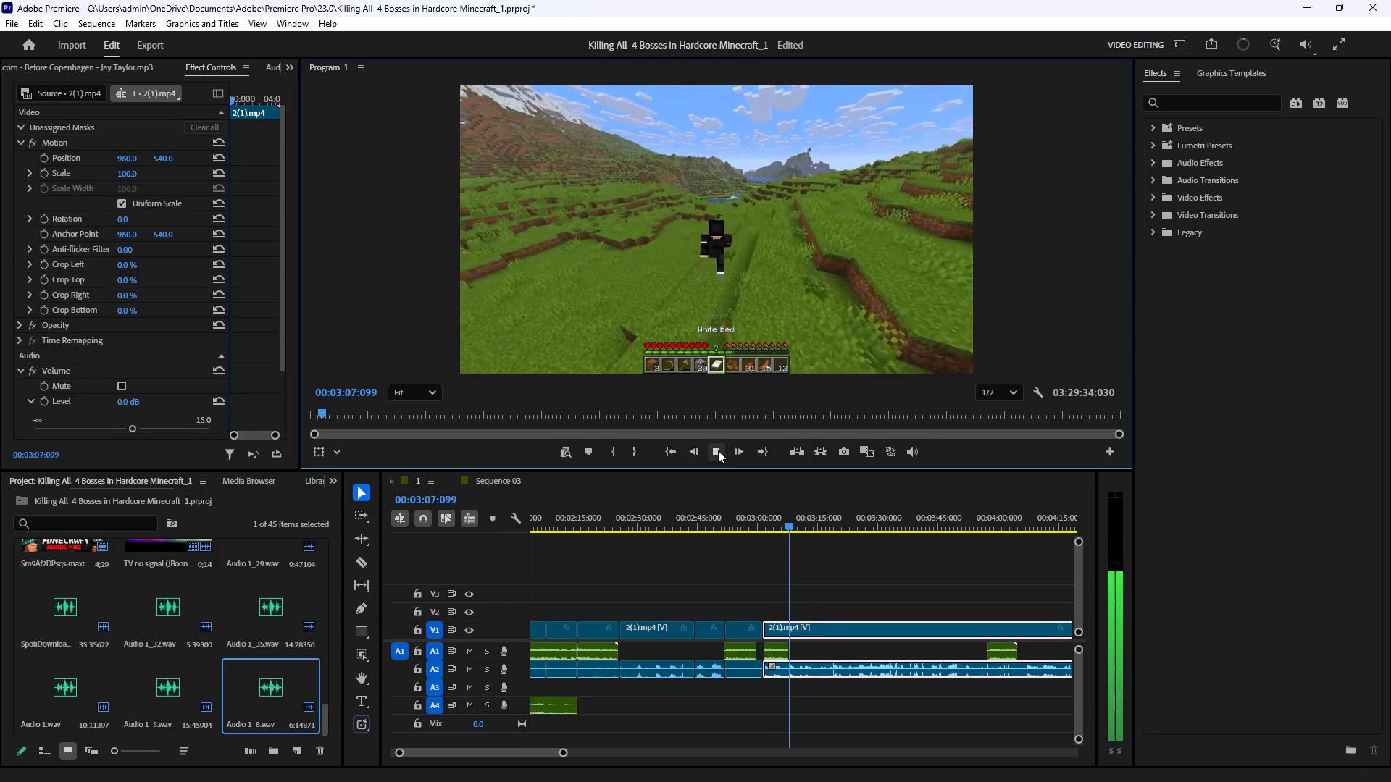
left_click(718, 450)
left_click(718, 450)
left_click(718, 450)
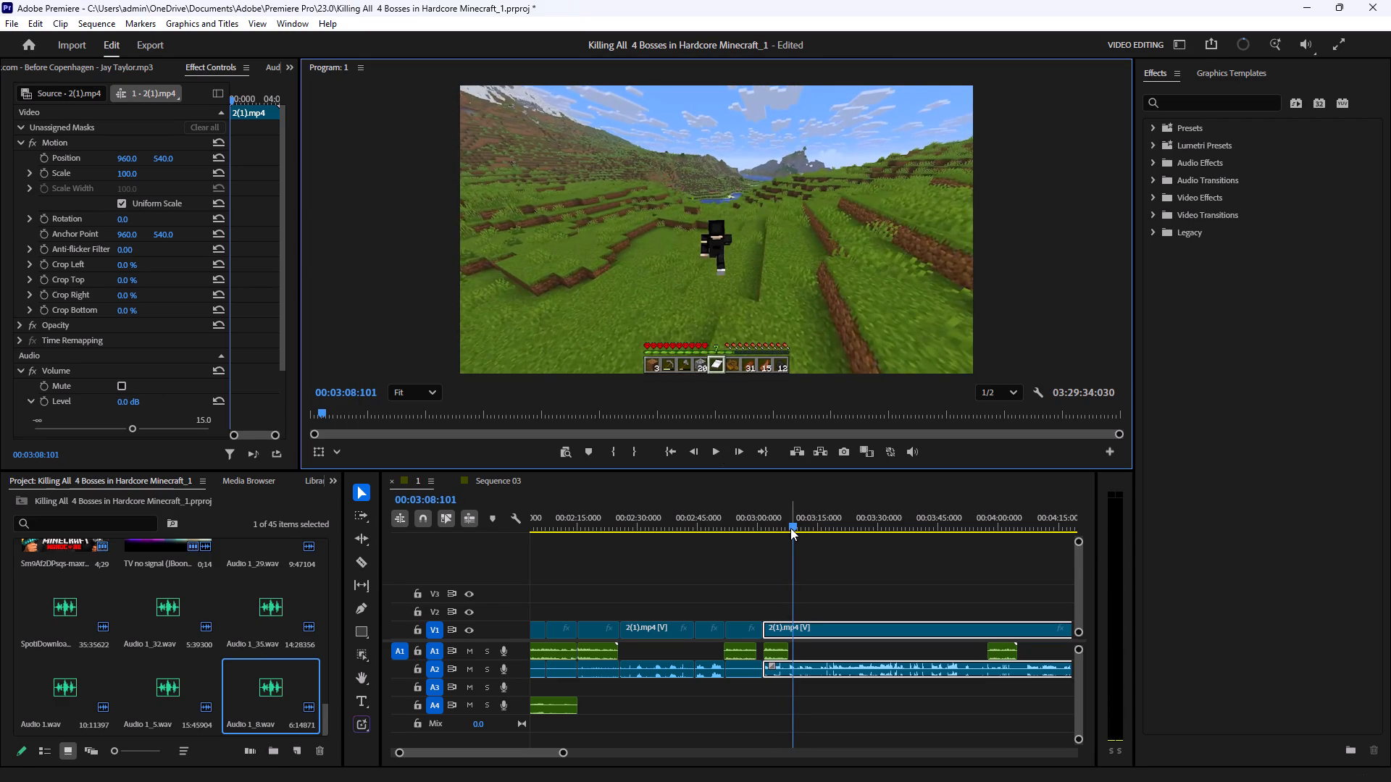
left_click_drag(790, 528, 792, 541)
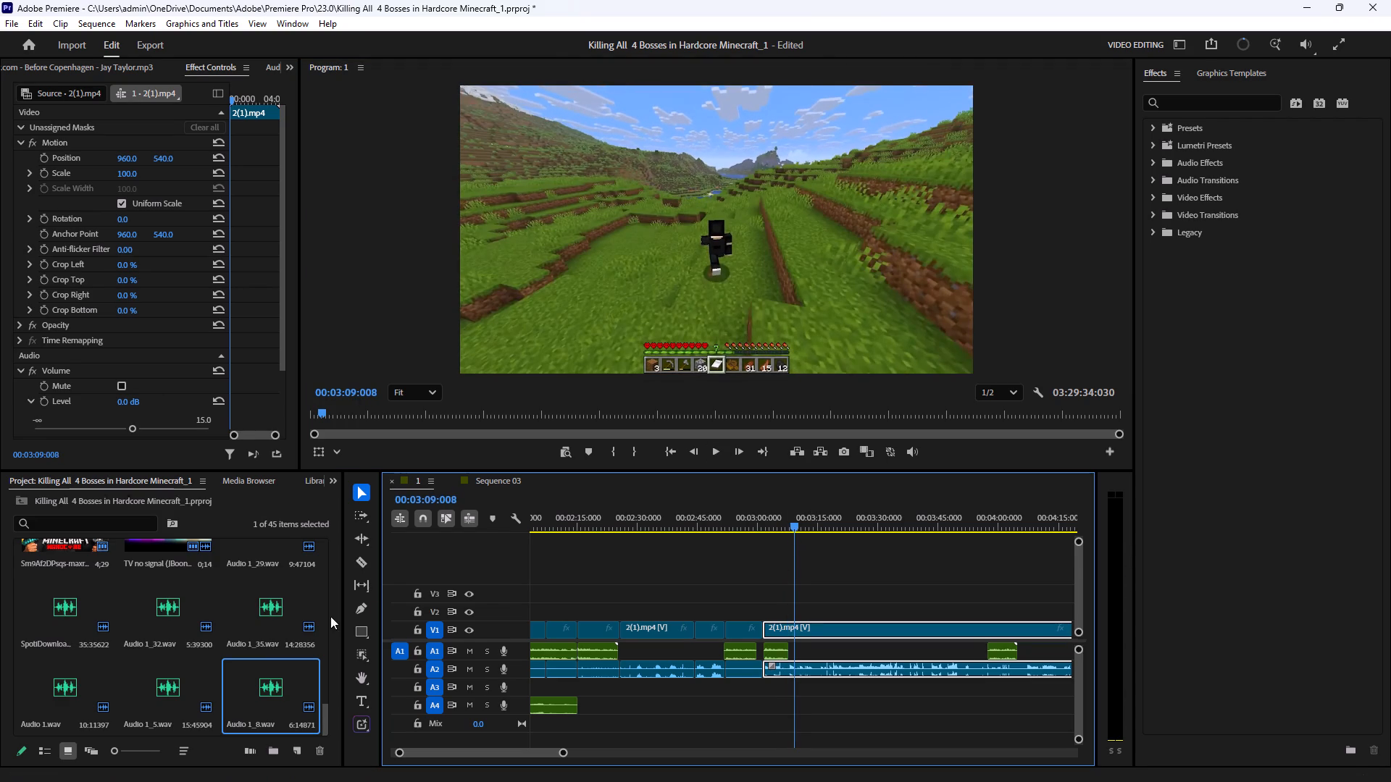
left_click(364, 565)
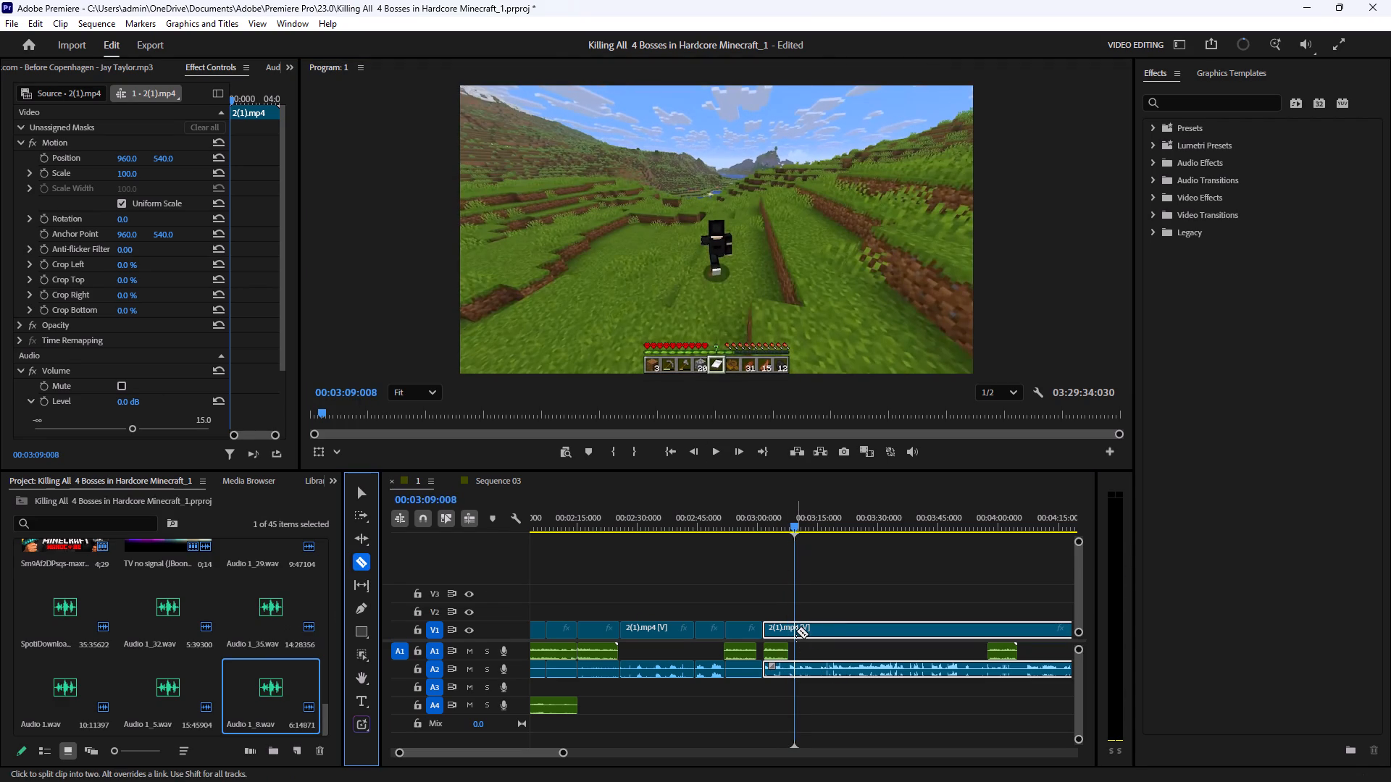
left_click(794, 628)
left_click(366, 487)
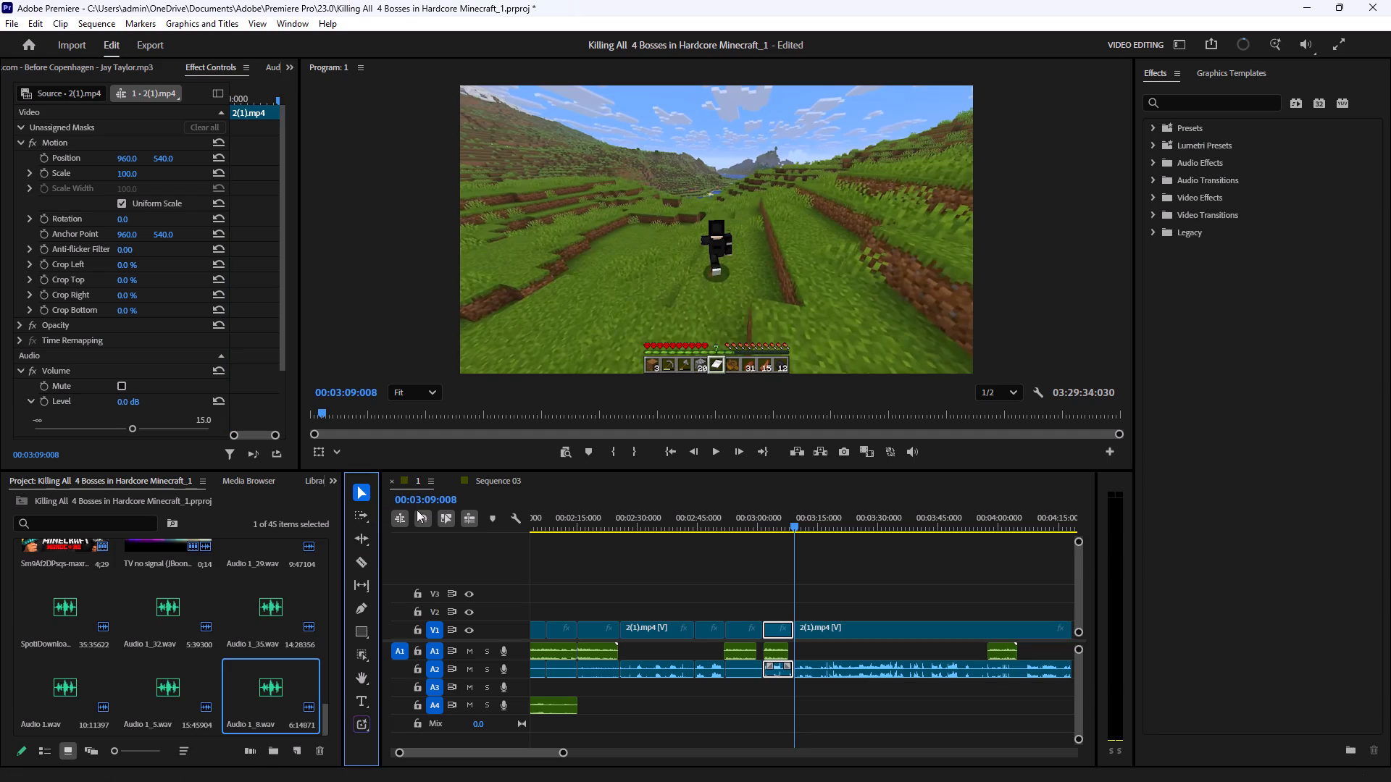
Lower the volume level of the 2(1).mp4 gameplay segment between about 3:01 and 3:09 to -∞.
left_click(777, 672)
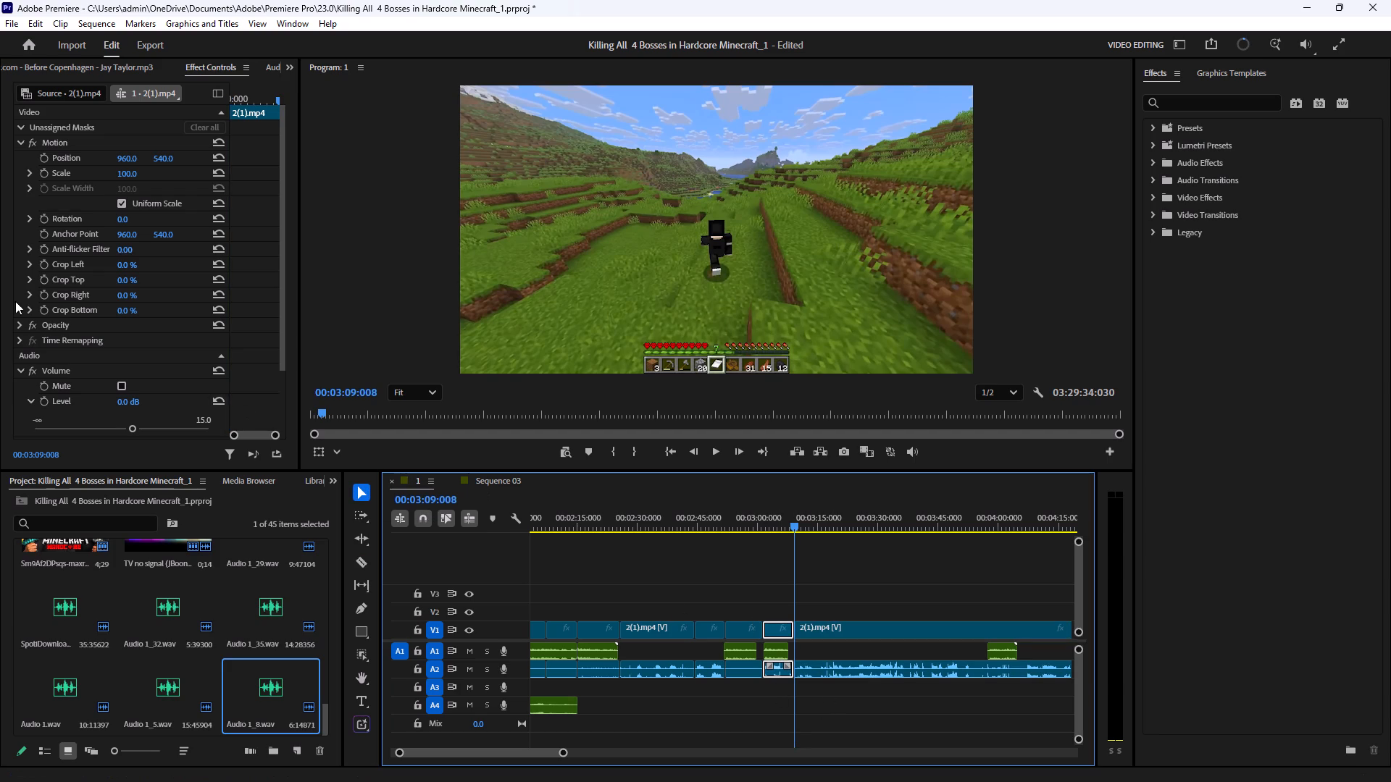
scroll(44, 247, "down", 2)
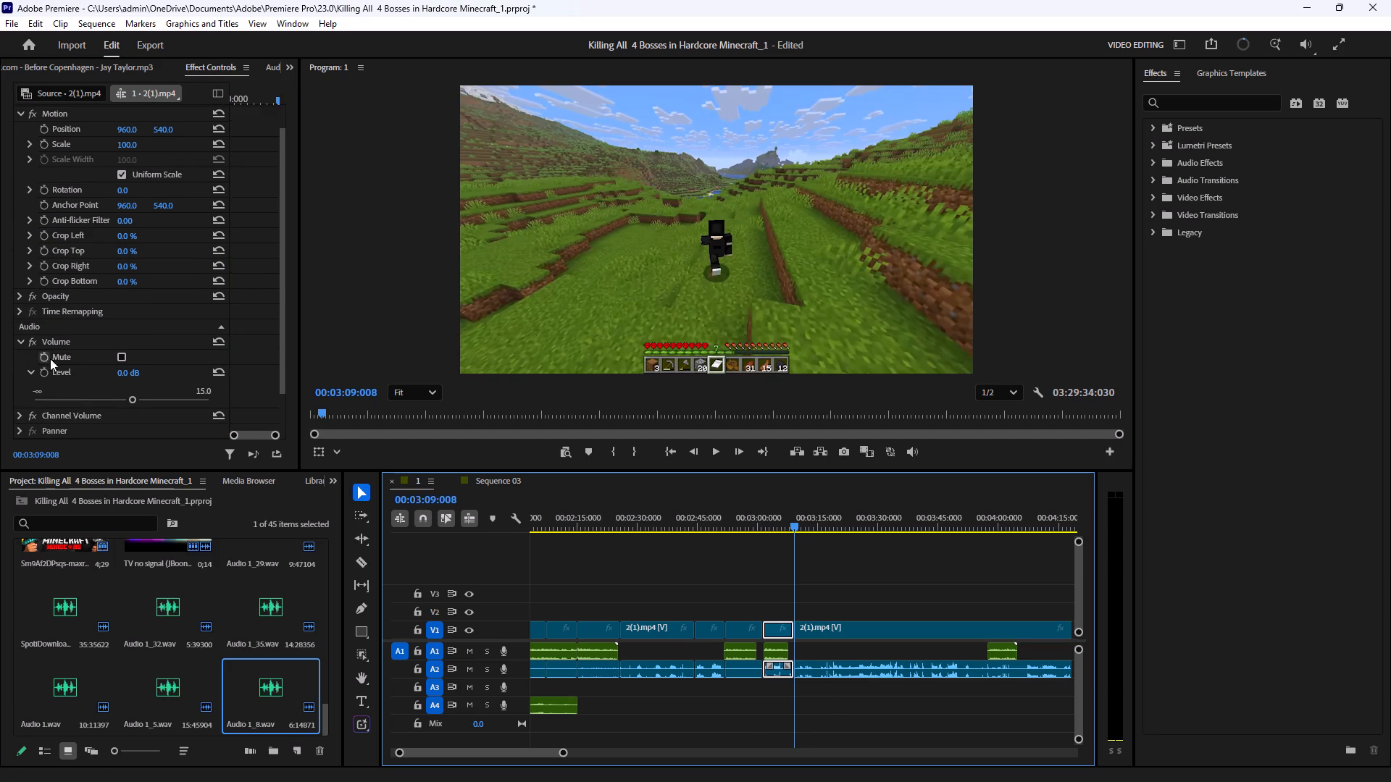
left_click_drag(130, 403, 122, 403)
left_click_drag(122, 403, 0, 398)
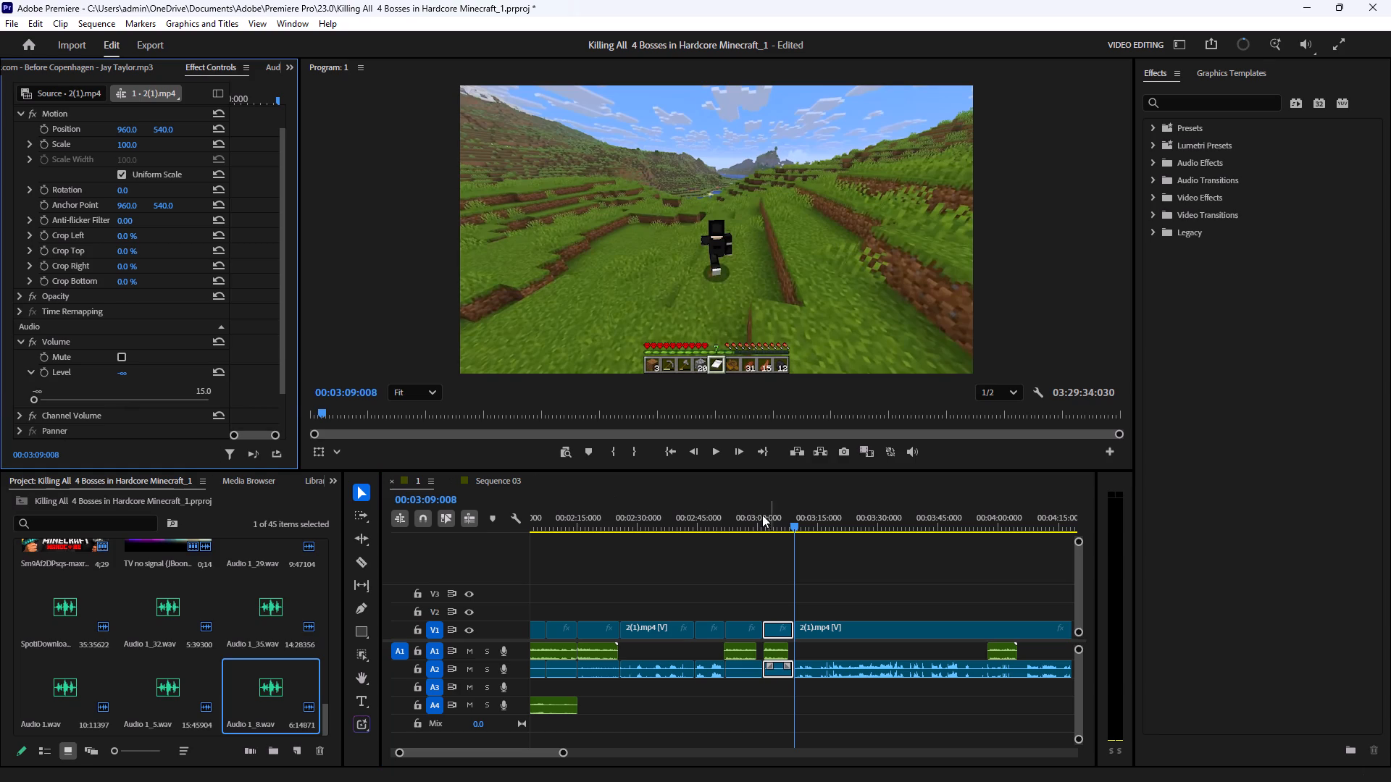
Review playback from about 3:00, trim about 1 second off the clip ending at 3:01, and shift the following gameplay and voice-over back against it.
left_click(760, 524)
left_click(718, 455)
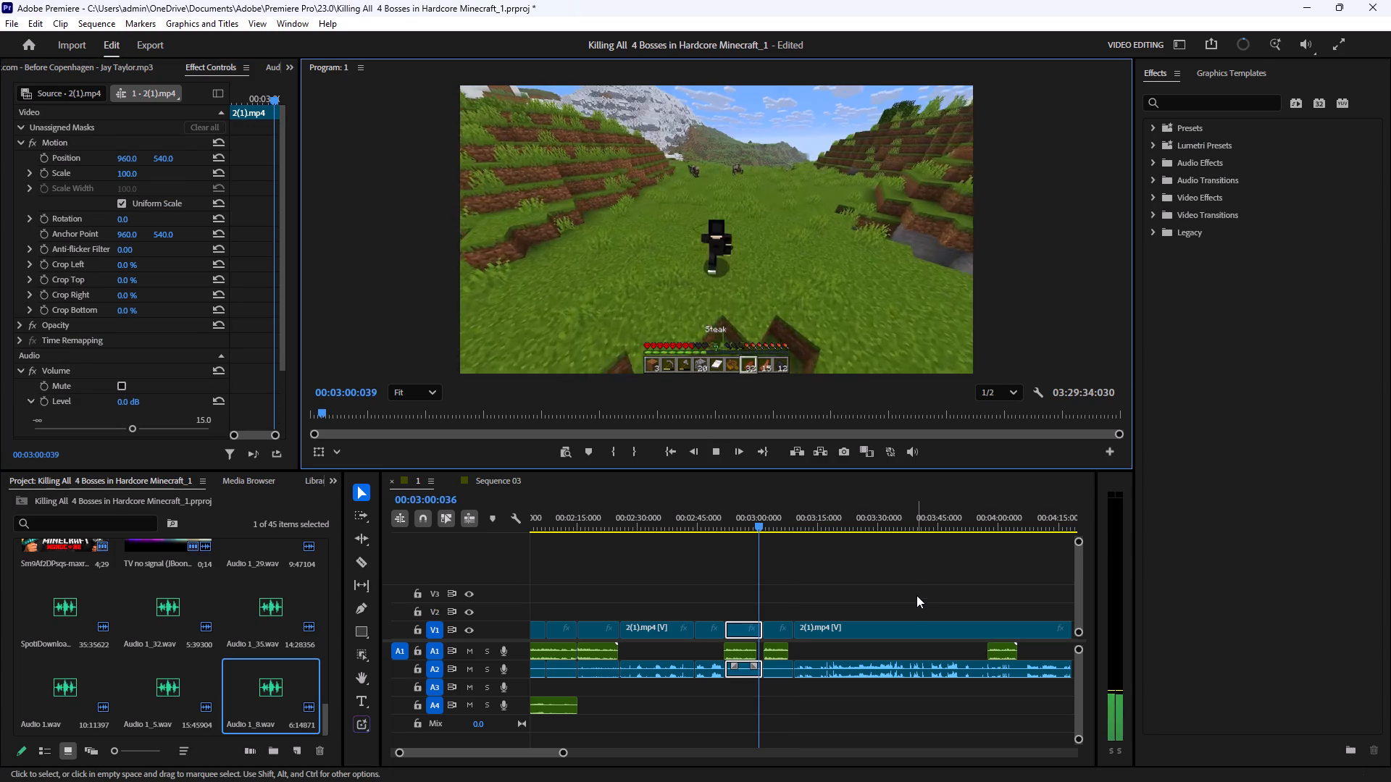
left_click(916, 595)
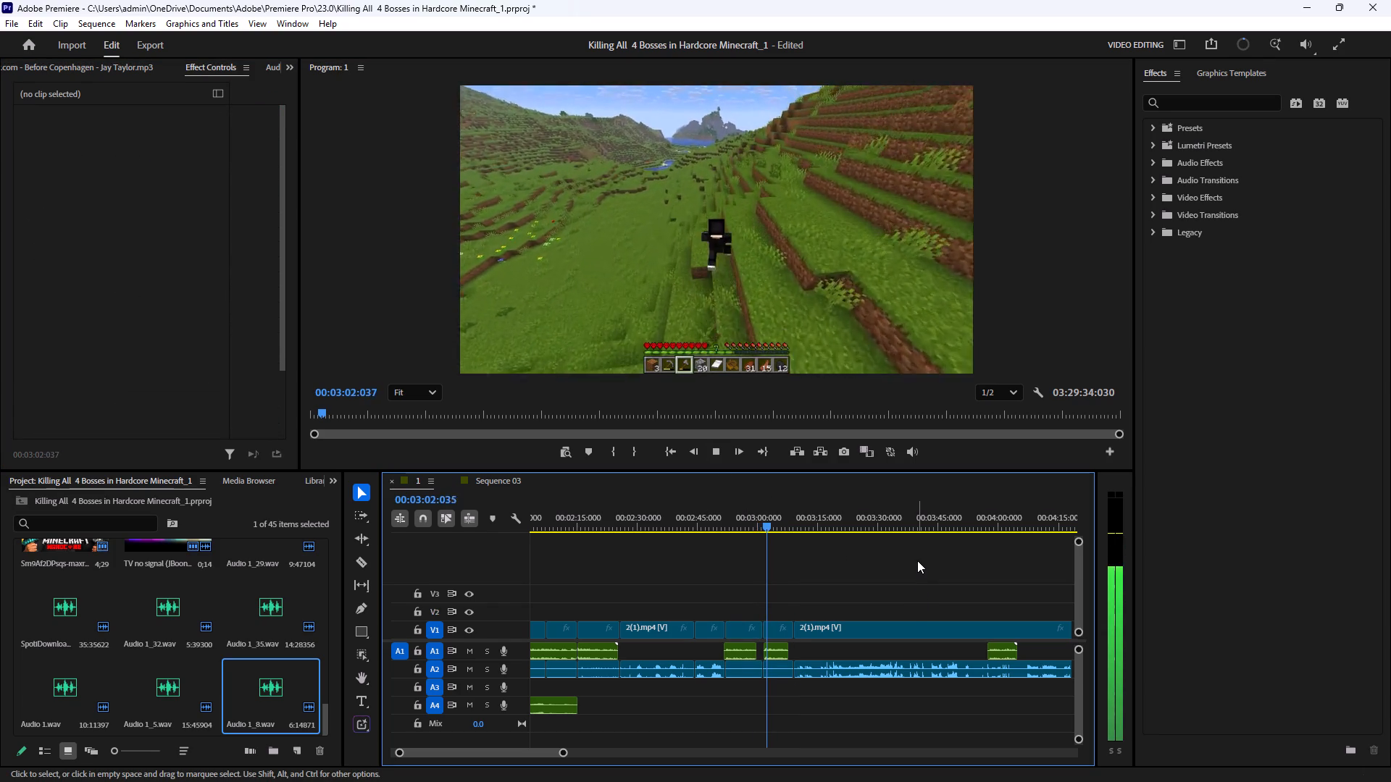
key("space")
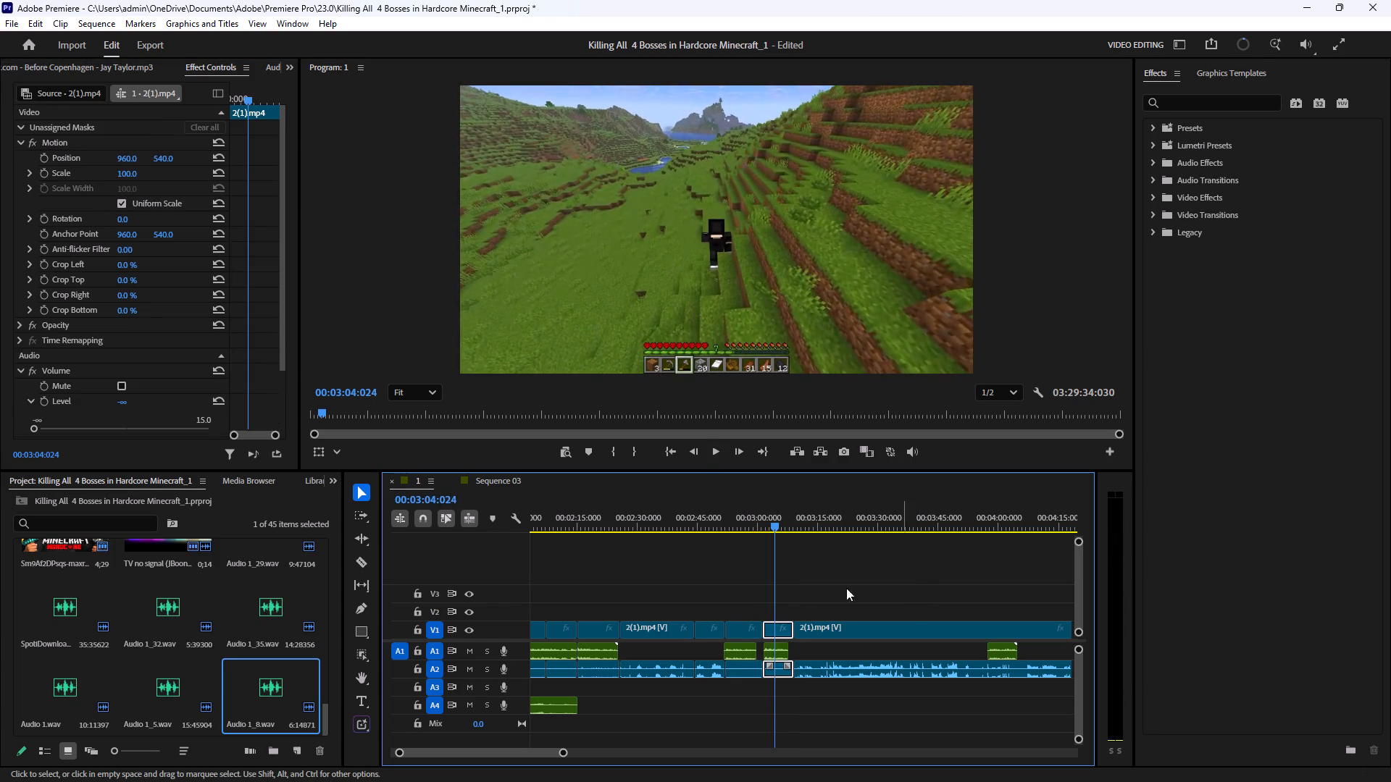
left_click(761, 627)
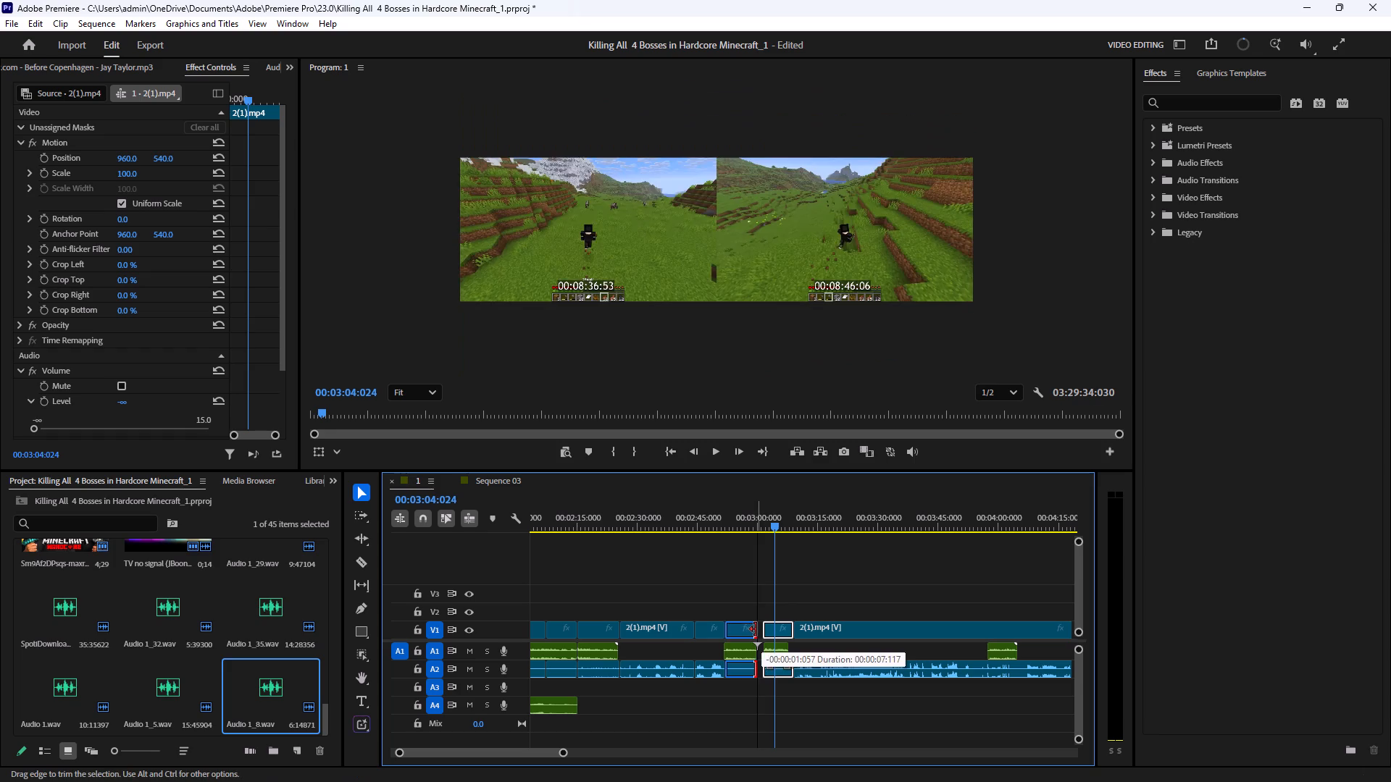
left_click(800, 715)
left_click_drag(783, 695, 765, 620)
left_click_drag(781, 629, 780, 630)
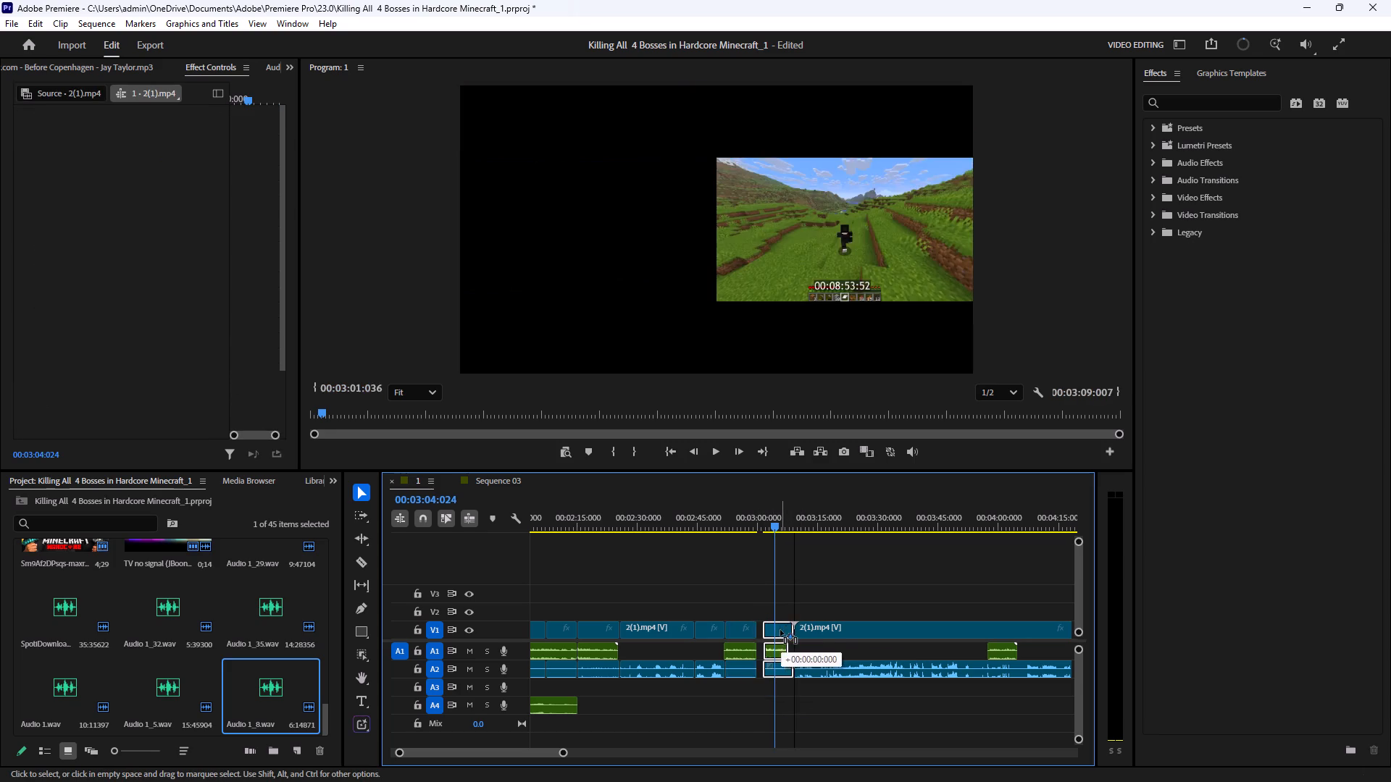
left_click_drag(780, 630, 774, 632)
left_click(856, 571)
left_click_drag(838, 623, 831, 623)
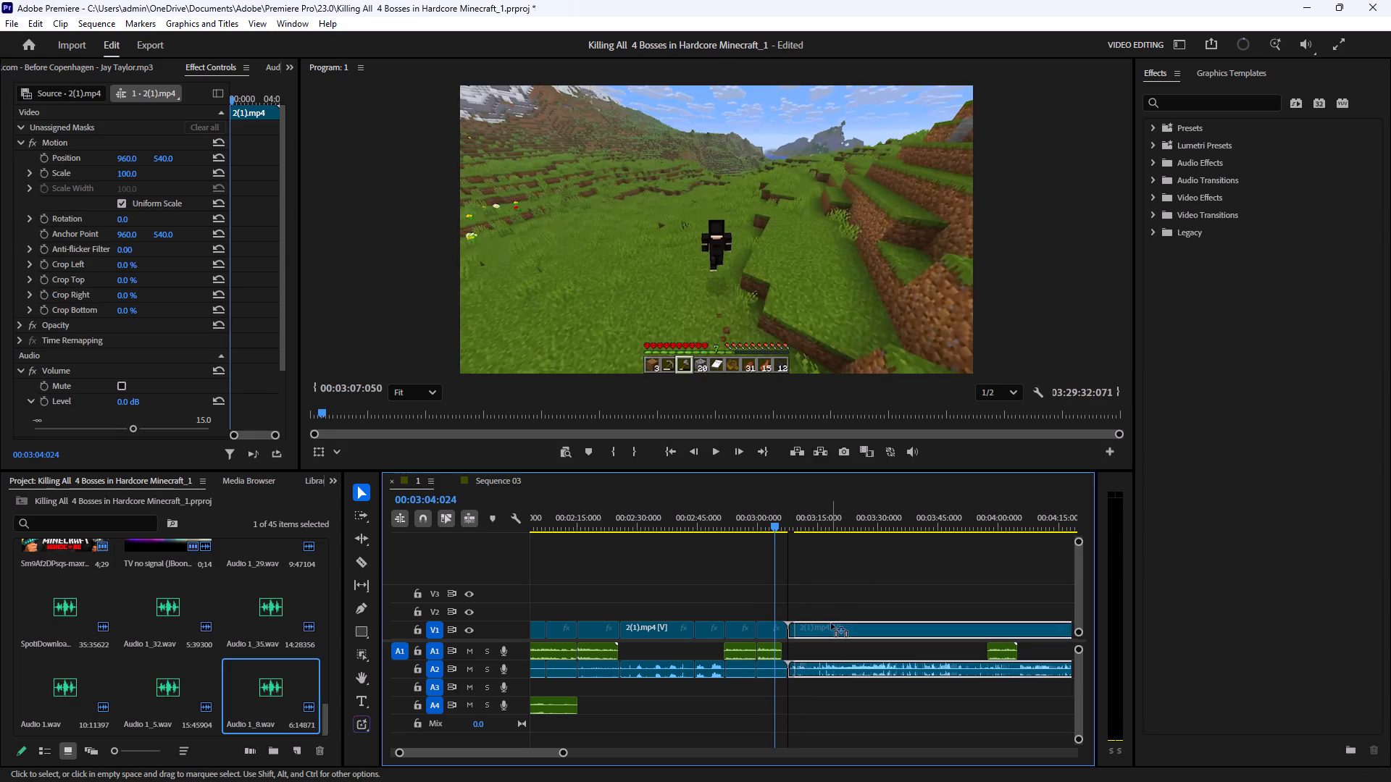
left_click_drag(831, 623, 831, 624)
Play the gameplay from about 2:58 and split the 2(1).mp4 clip at about 3:51.
left_click(756, 524)
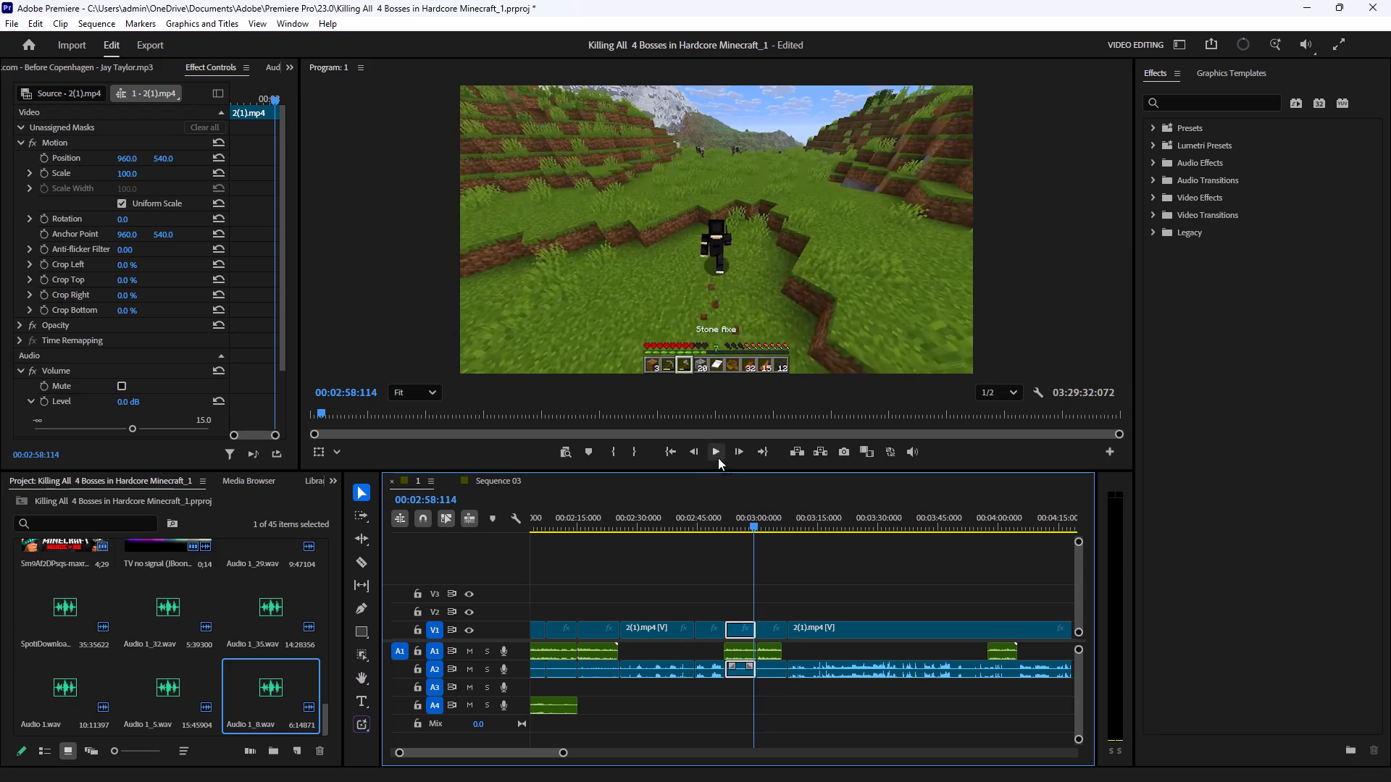
left_click(717, 444)
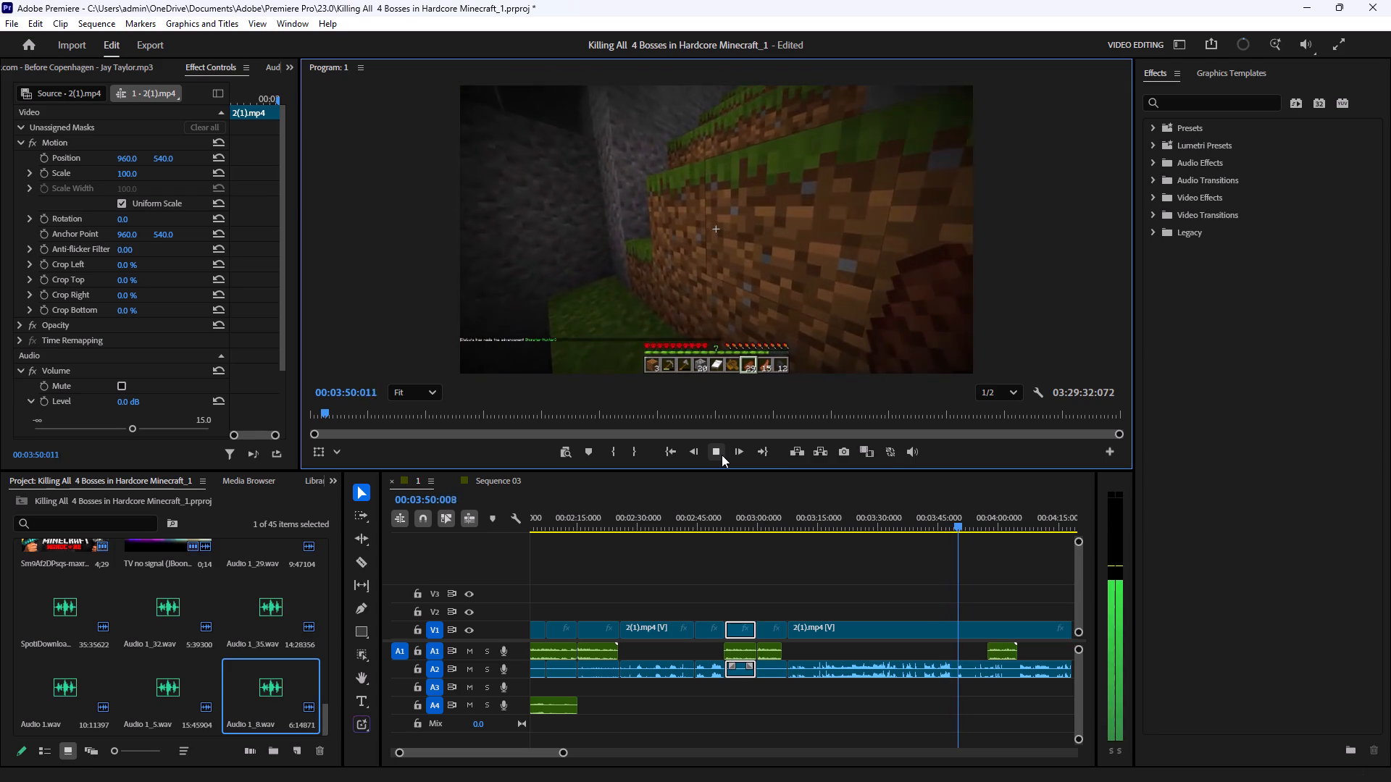
left_click(722, 455)
left_click(722, 455)
left_click(722, 455)
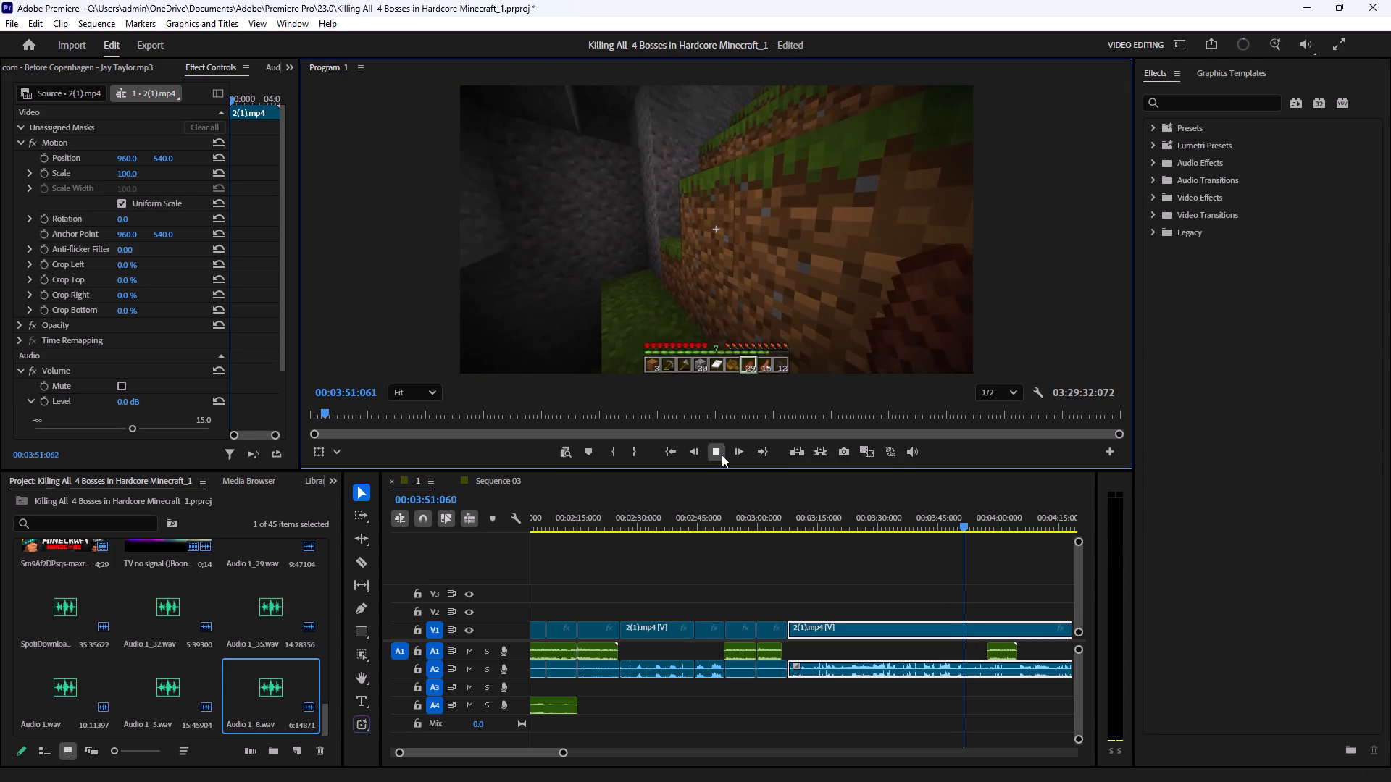
left_click(360, 565)
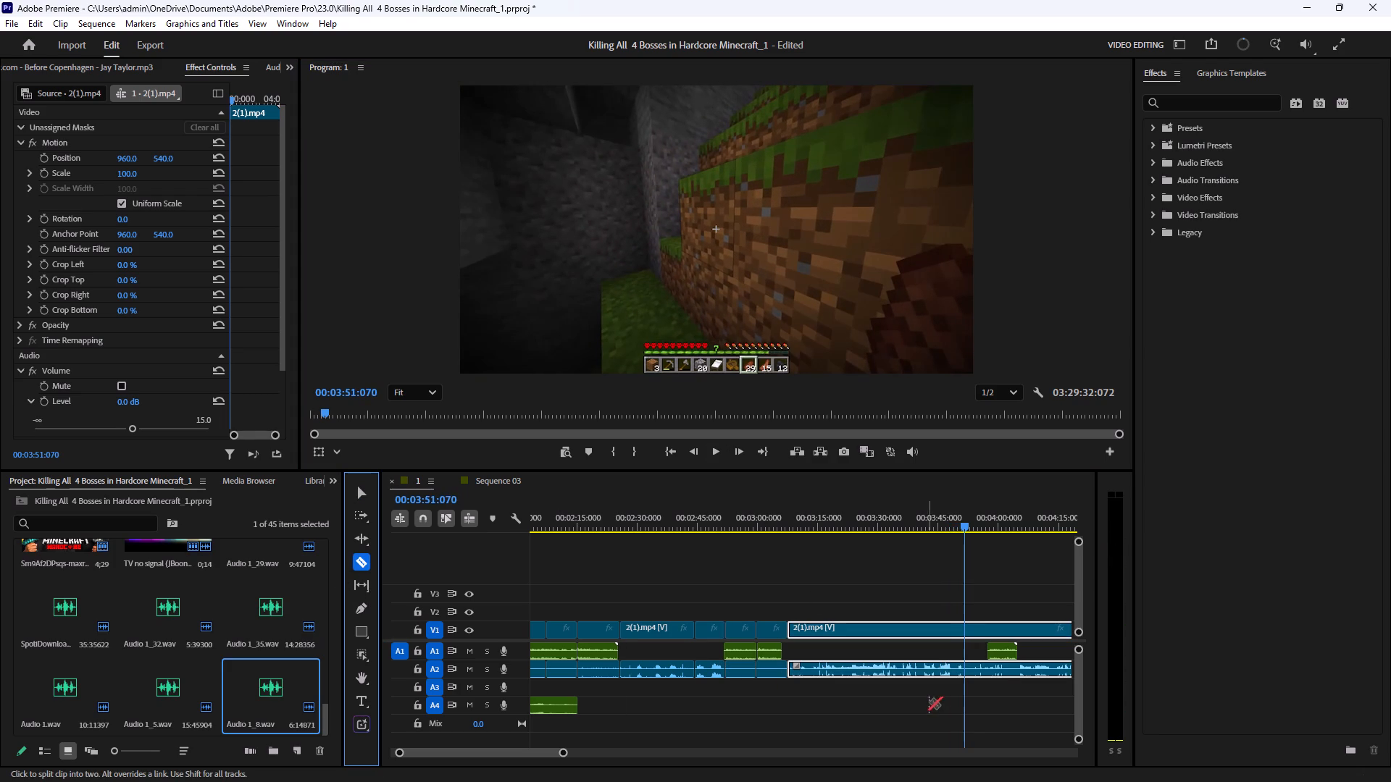
left_click(966, 623)
left_click(353, 487)
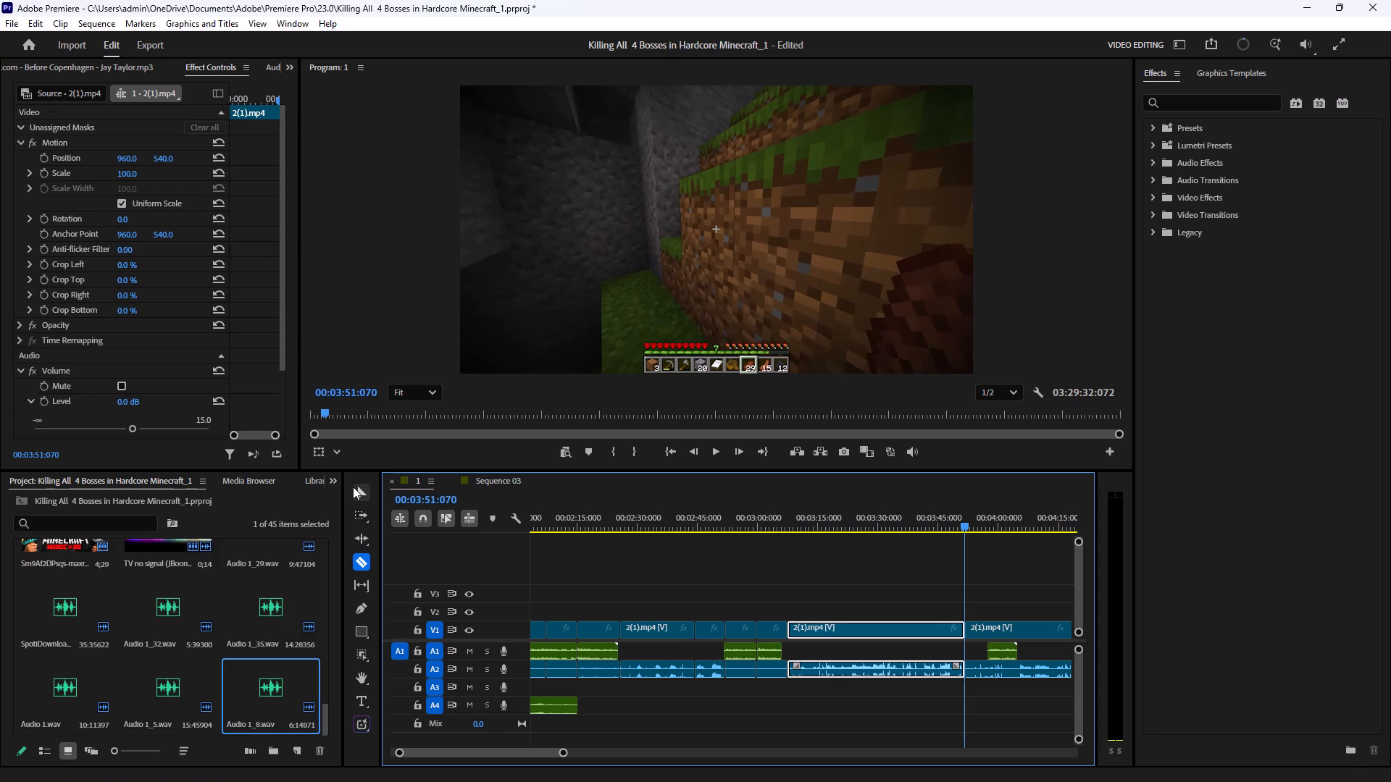
Delete the voice-over take starting at about 3:57 from A1.
left_click(1007, 649)
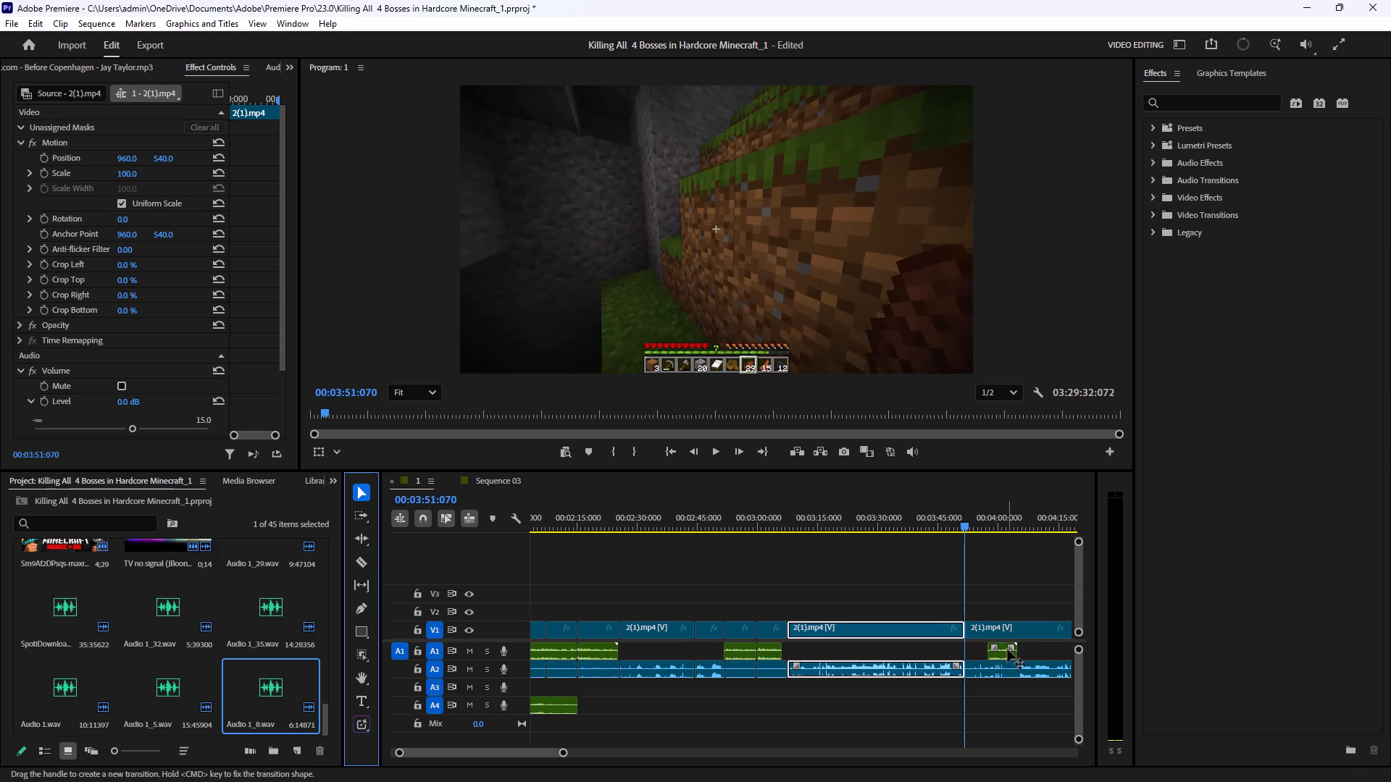
left_click(1007, 649)
left_click(1044, 646)
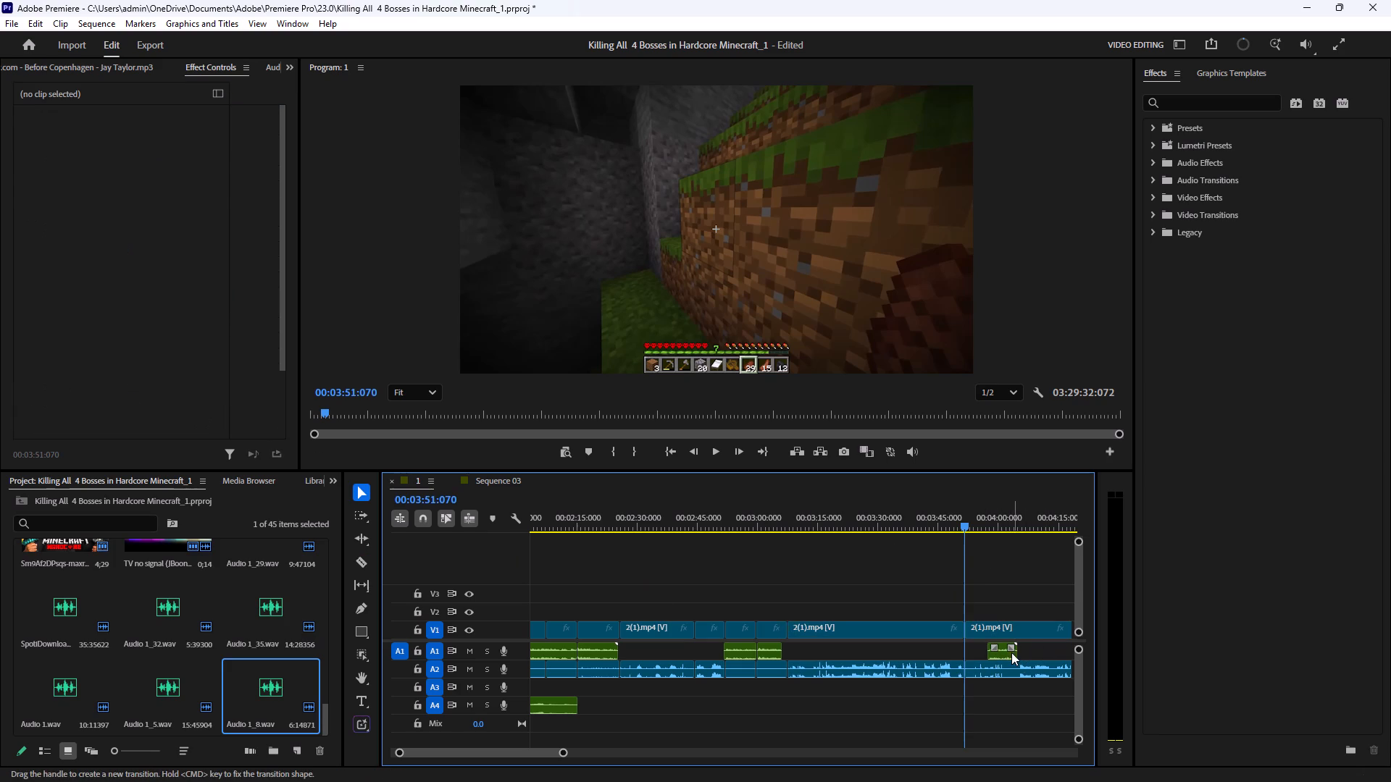
left_click(1006, 656)
key("BackSpace")
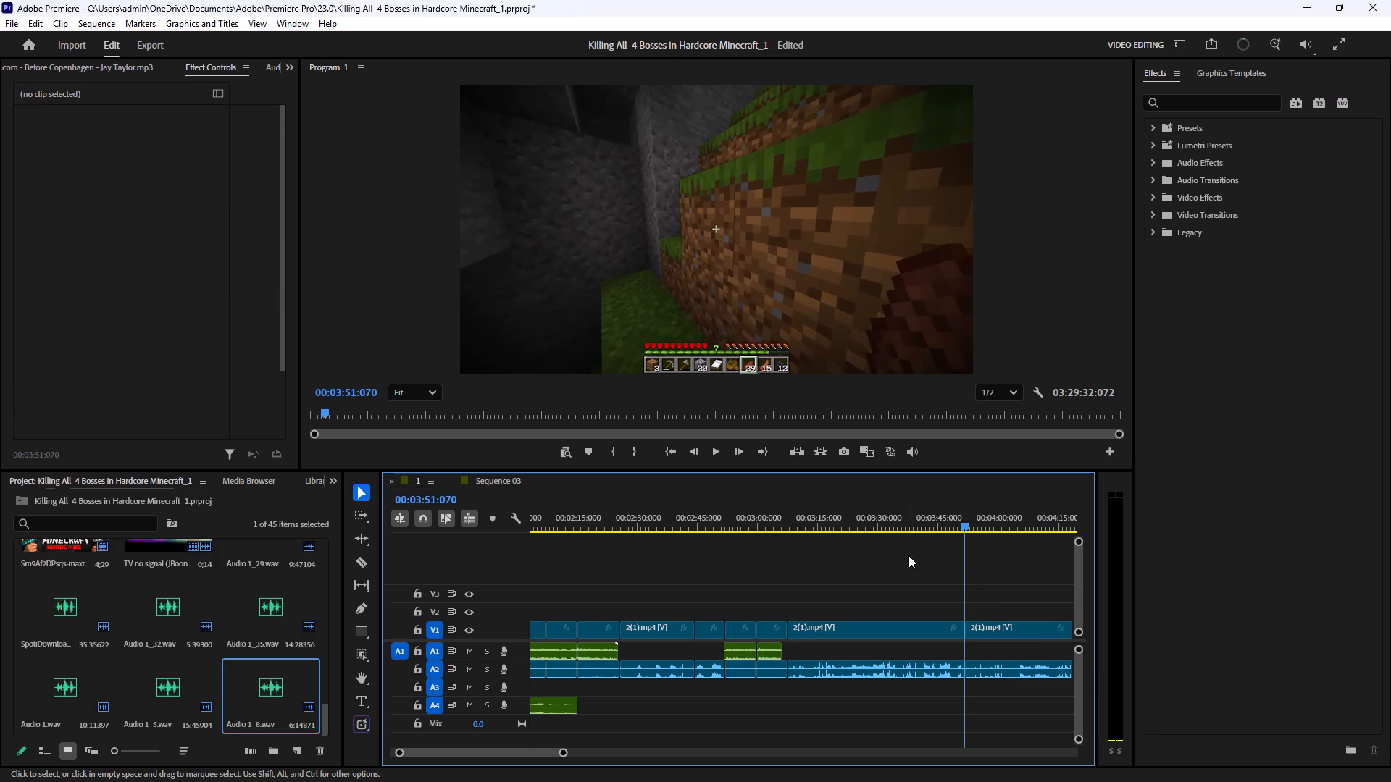
Move the 2(1).mp4 clip after the 3:51 split about 10 seconds later, leaving a gap.
left_click_drag(982, 634, 1015, 634)
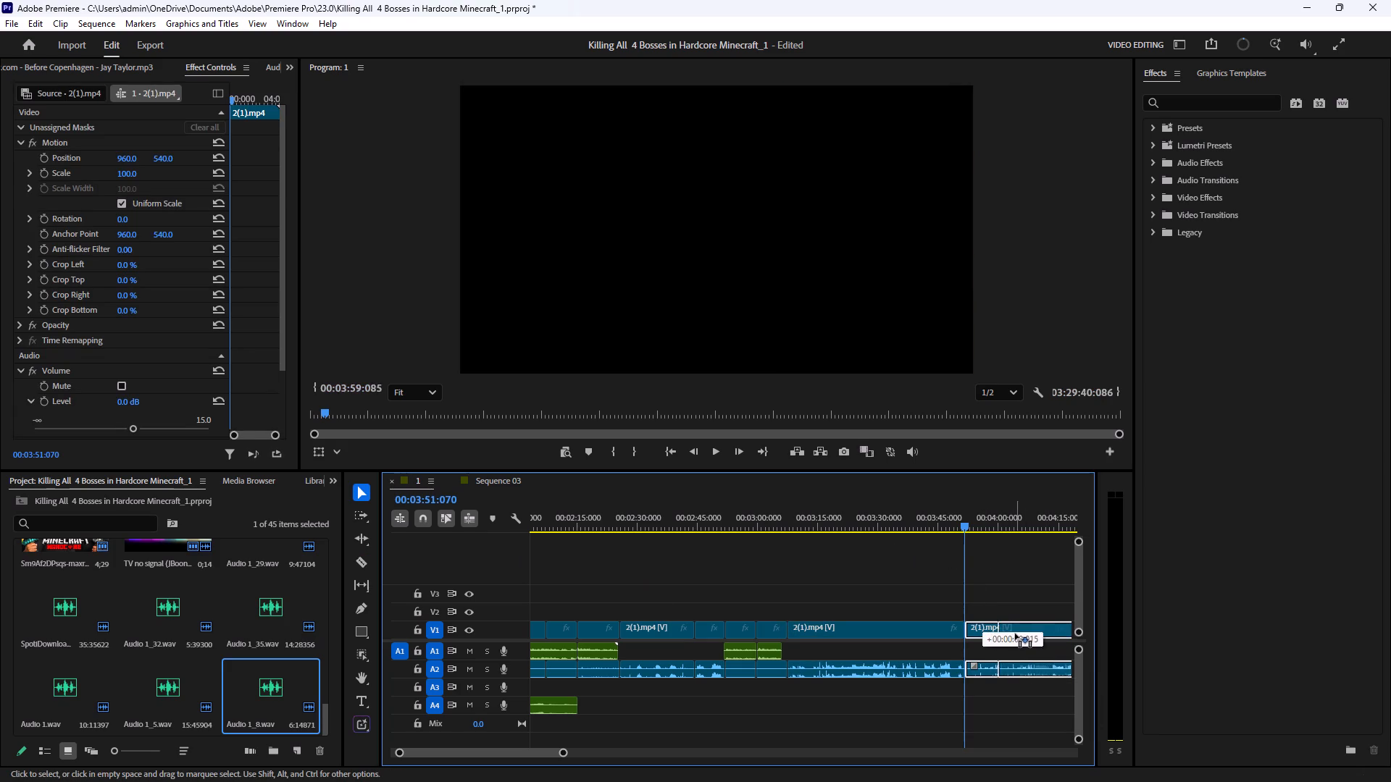
left_click_drag(1015, 634, 1024, 633)
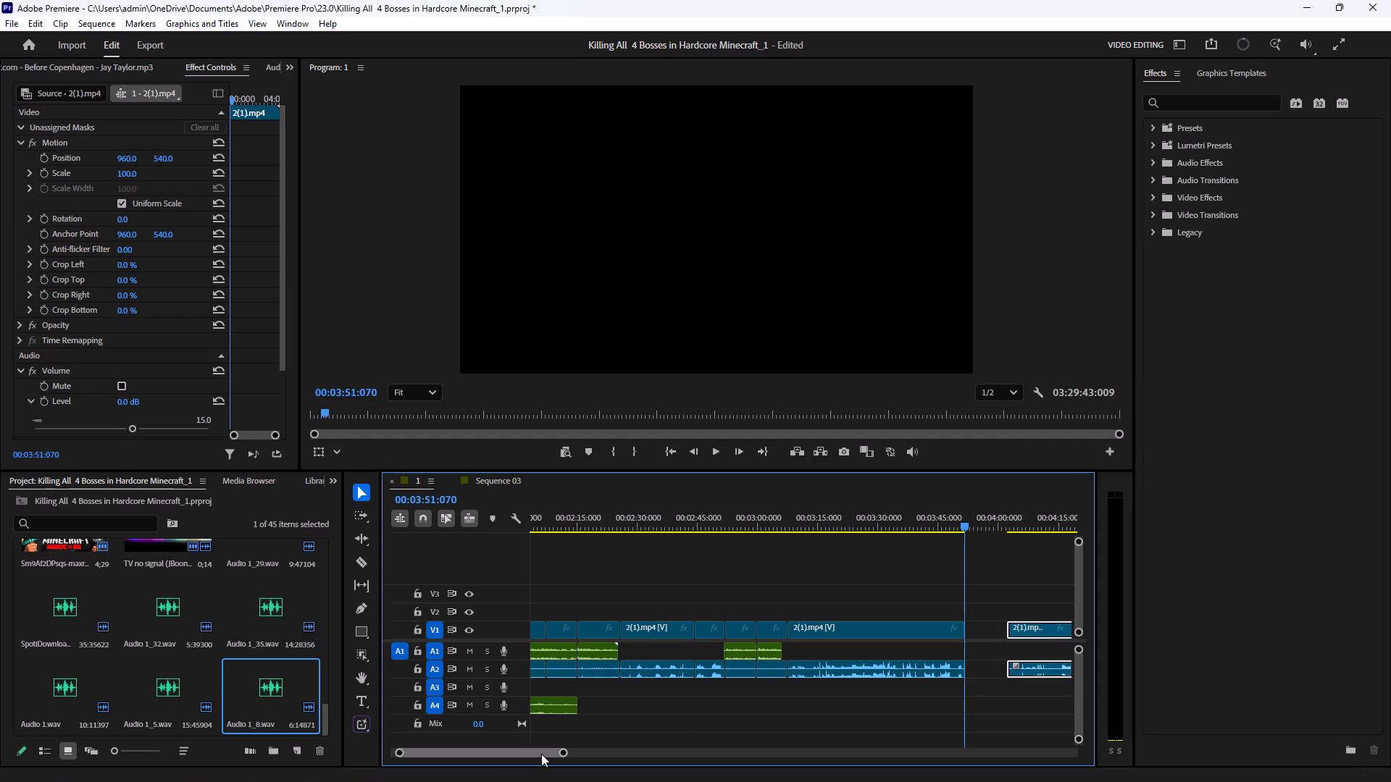
Play the gameplay after the gap from about 4:06 and split the 2(1).mp4 clip at about 4:12.
left_click(541, 754)
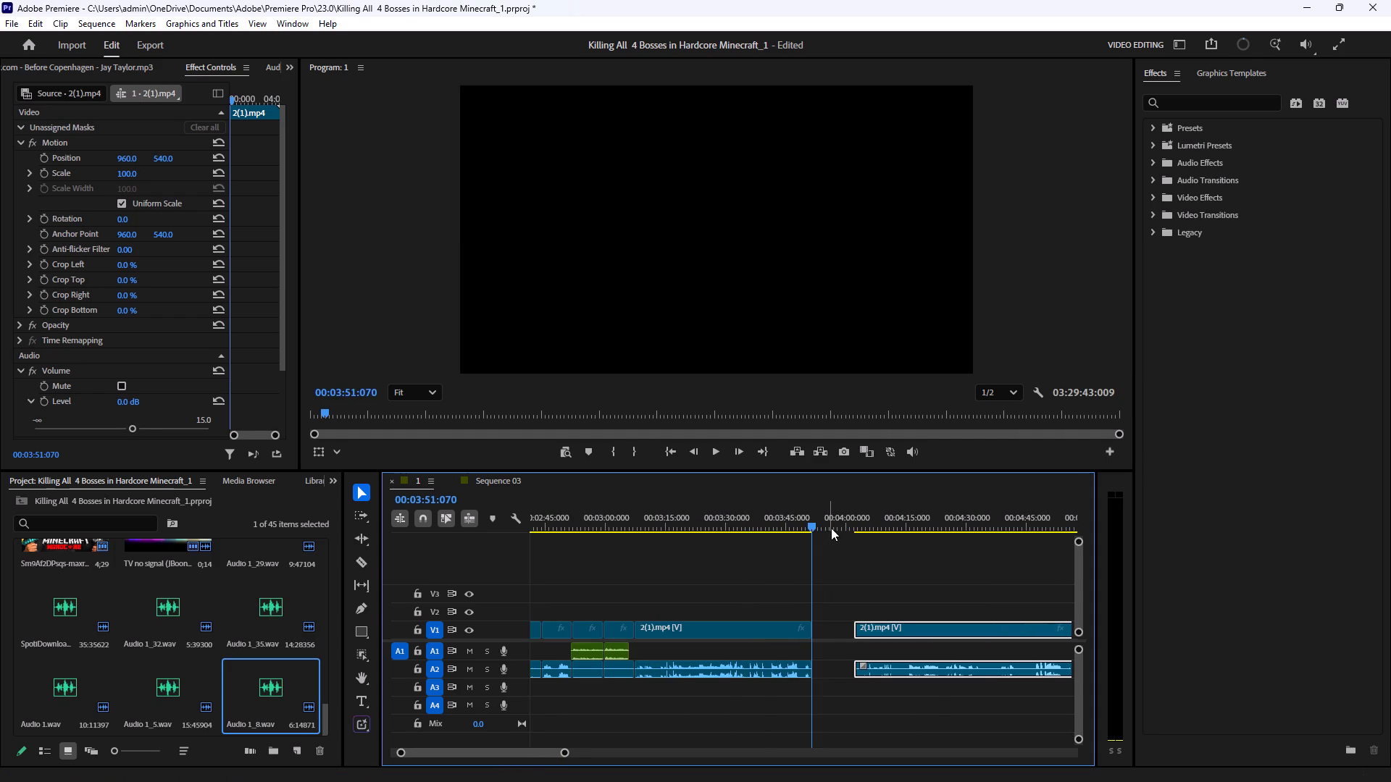
left_click_drag(832, 525, 872, 526)
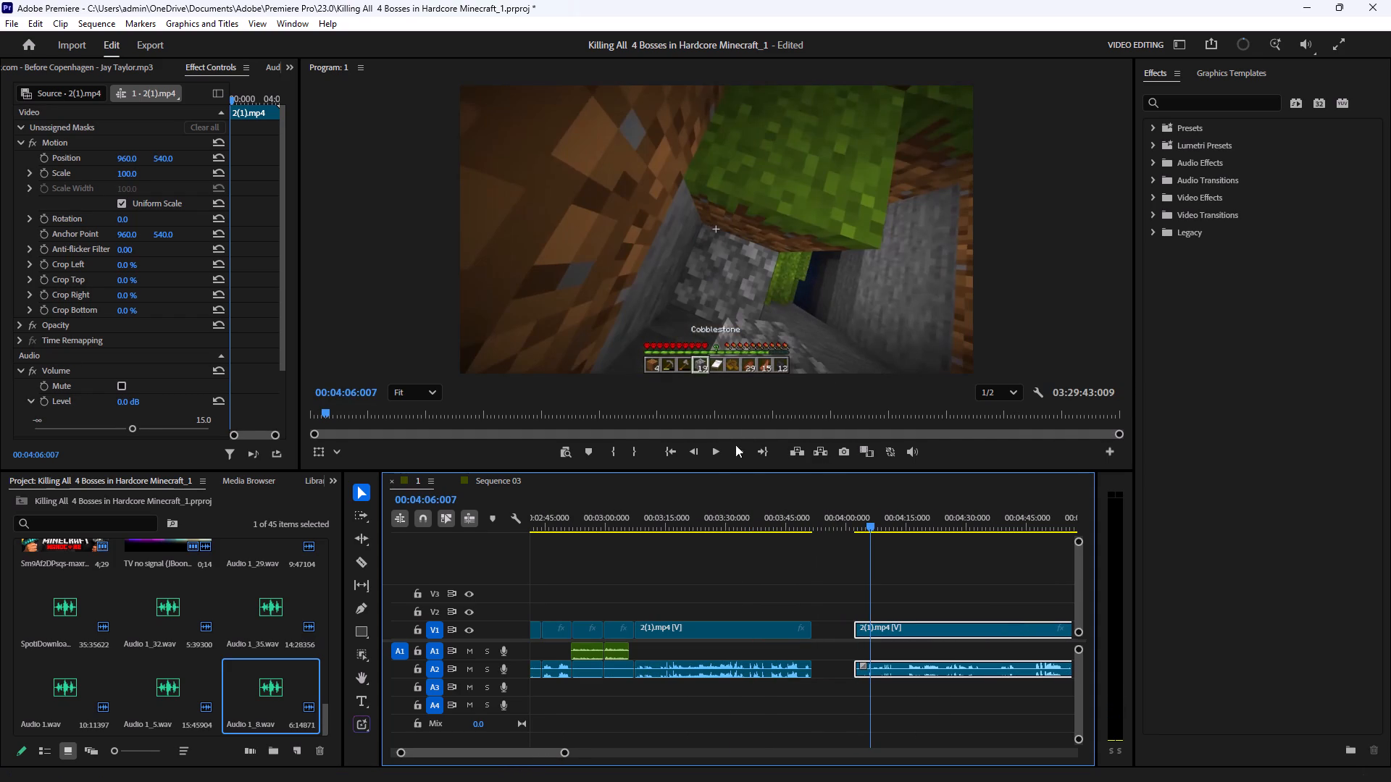
left_click(717, 451)
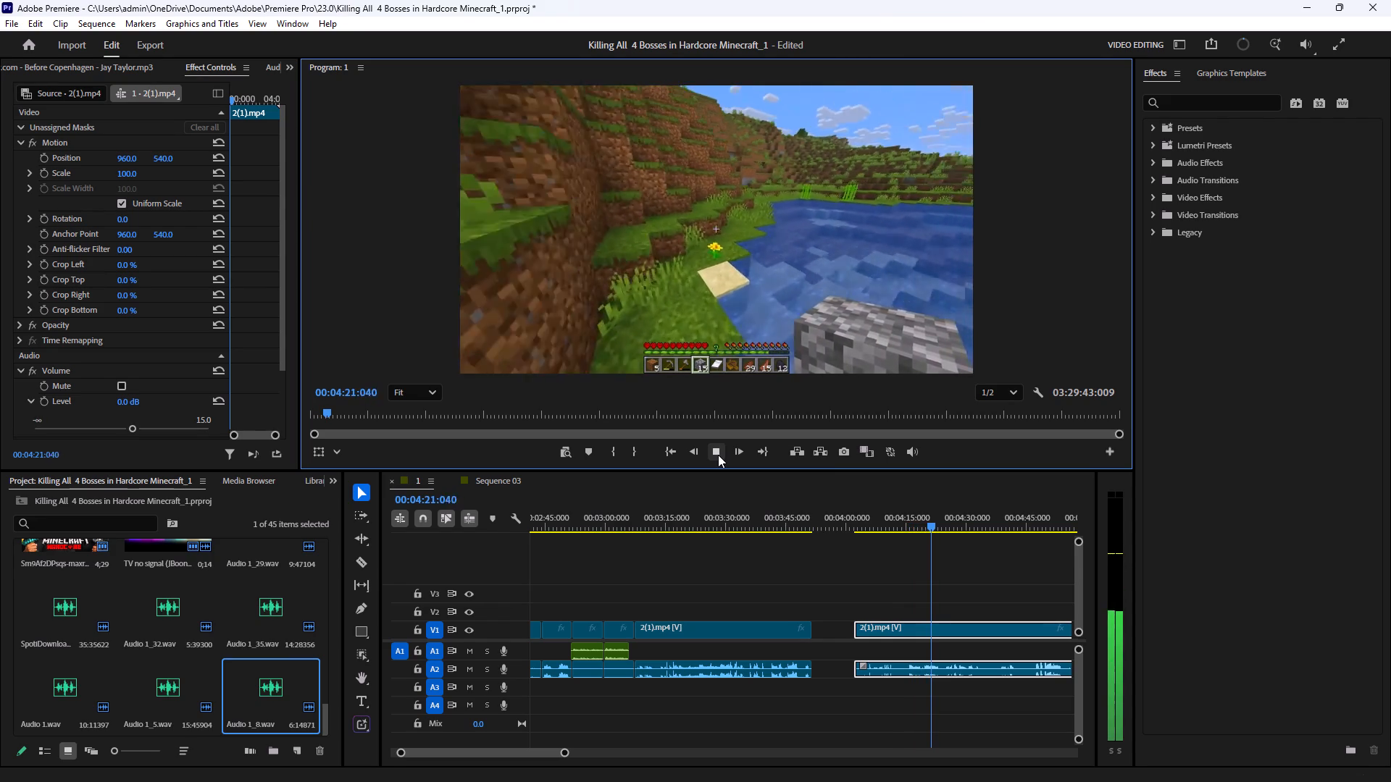
left_click(718, 455)
left_click_drag(898, 523, 895, 537)
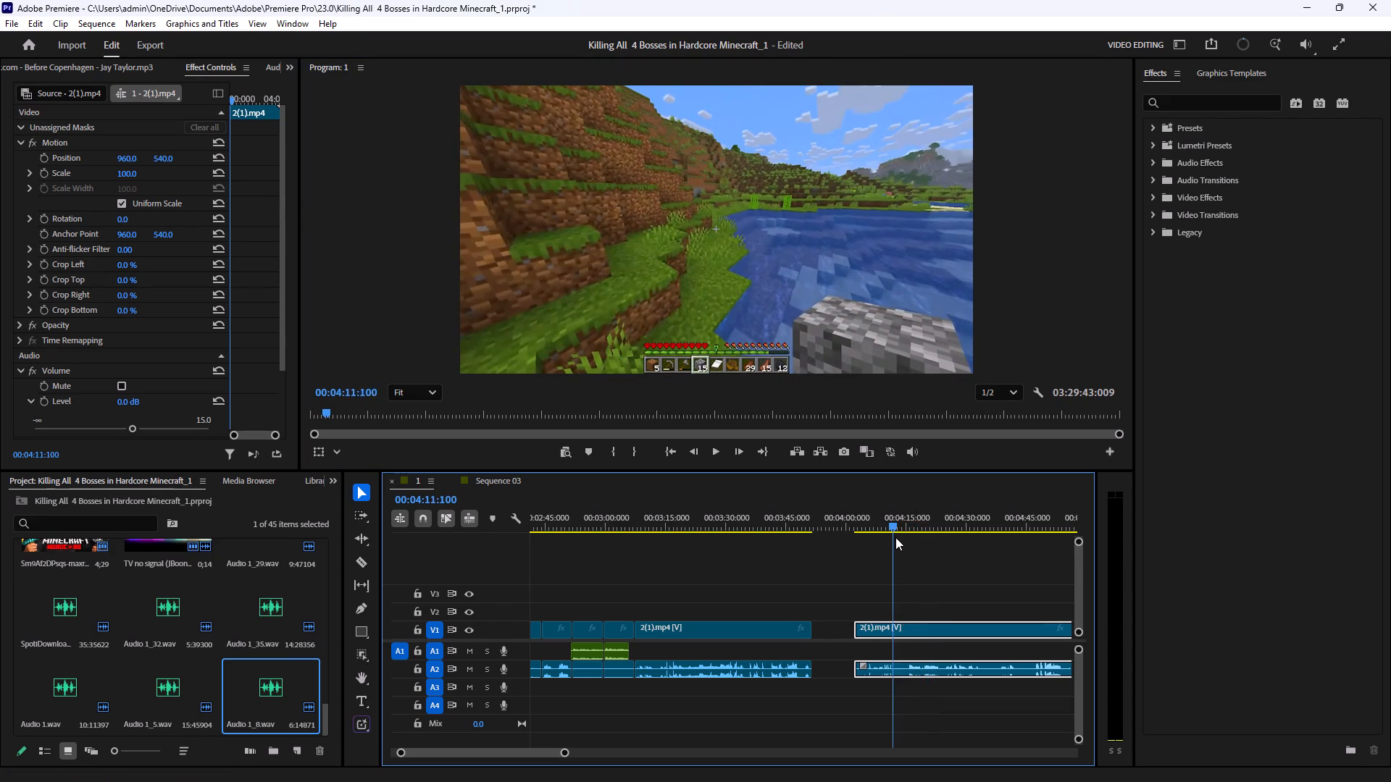
left_click_drag(895, 537, 898, 547)
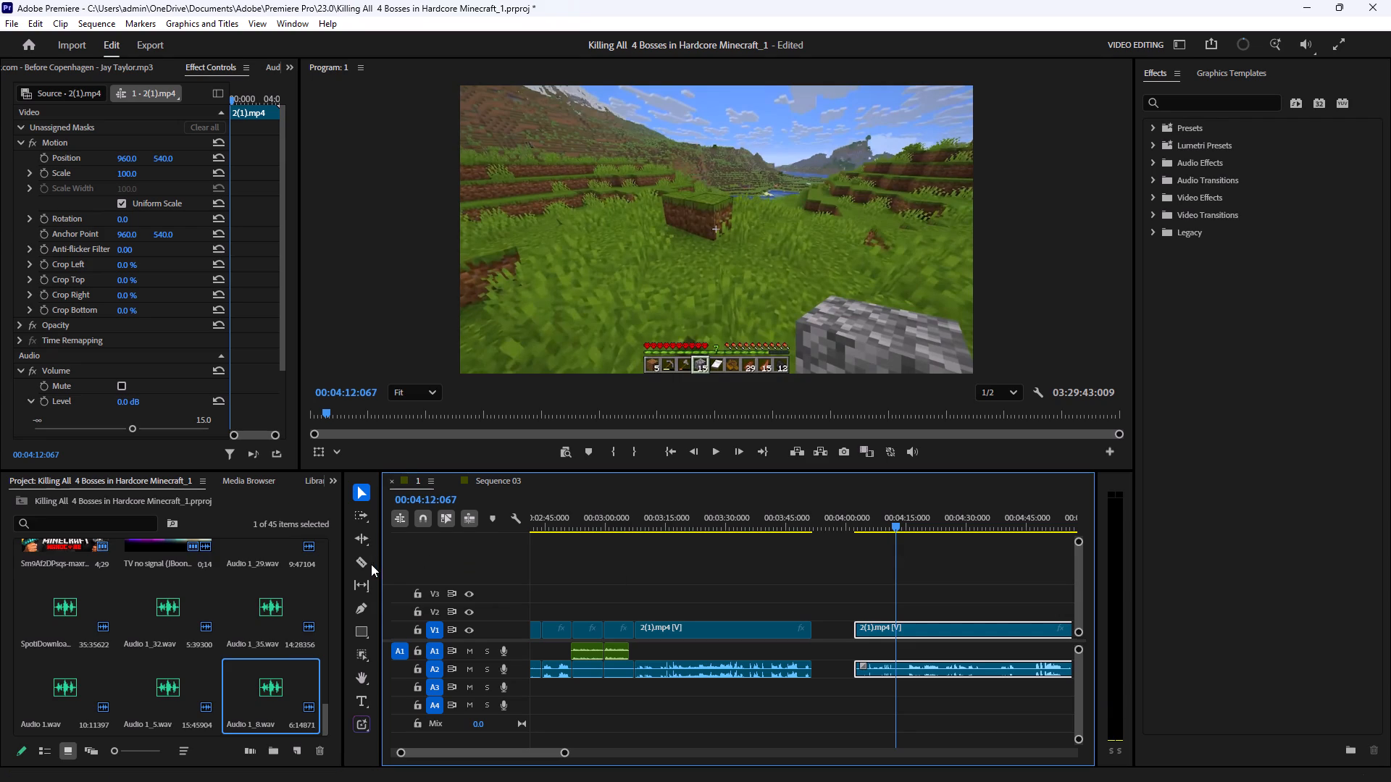
left_click(367, 565)
left_click(893, 624)
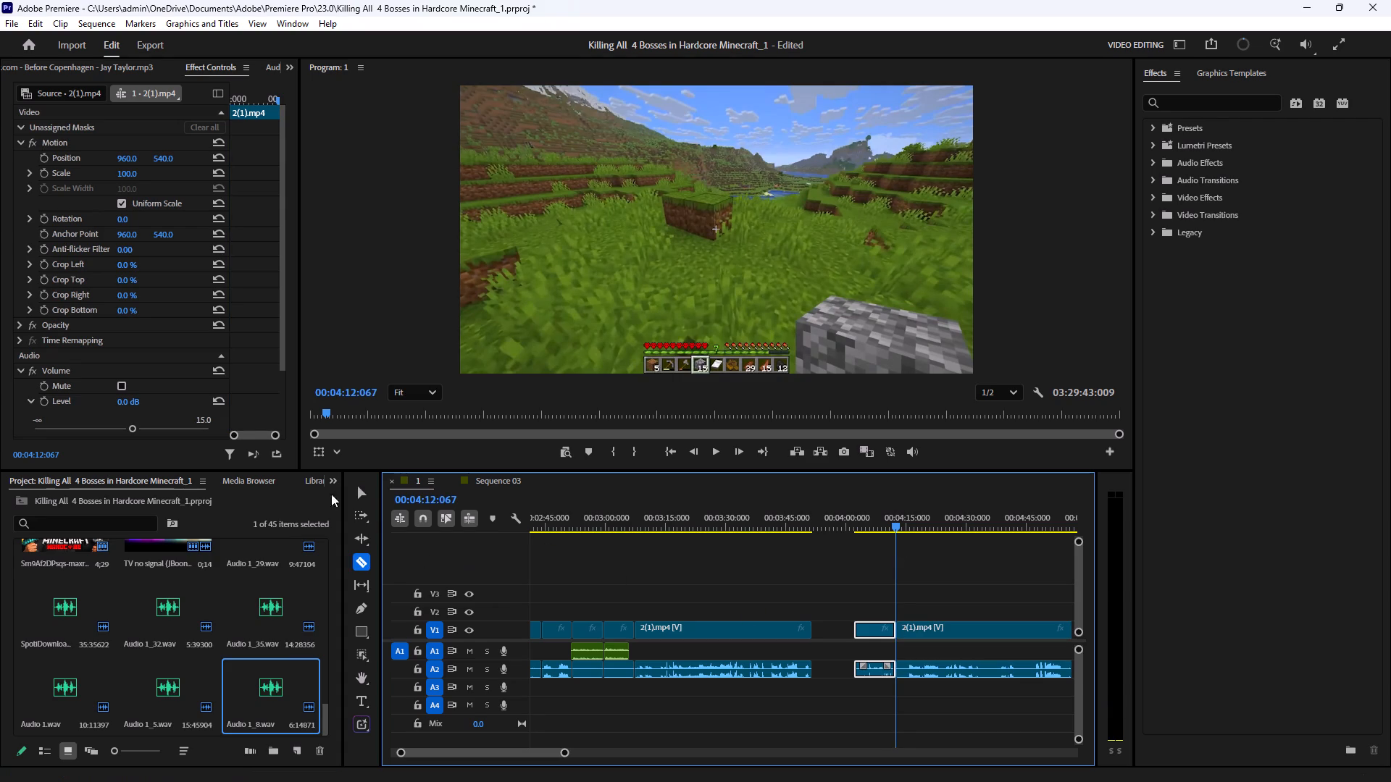
left_click(363, 495)
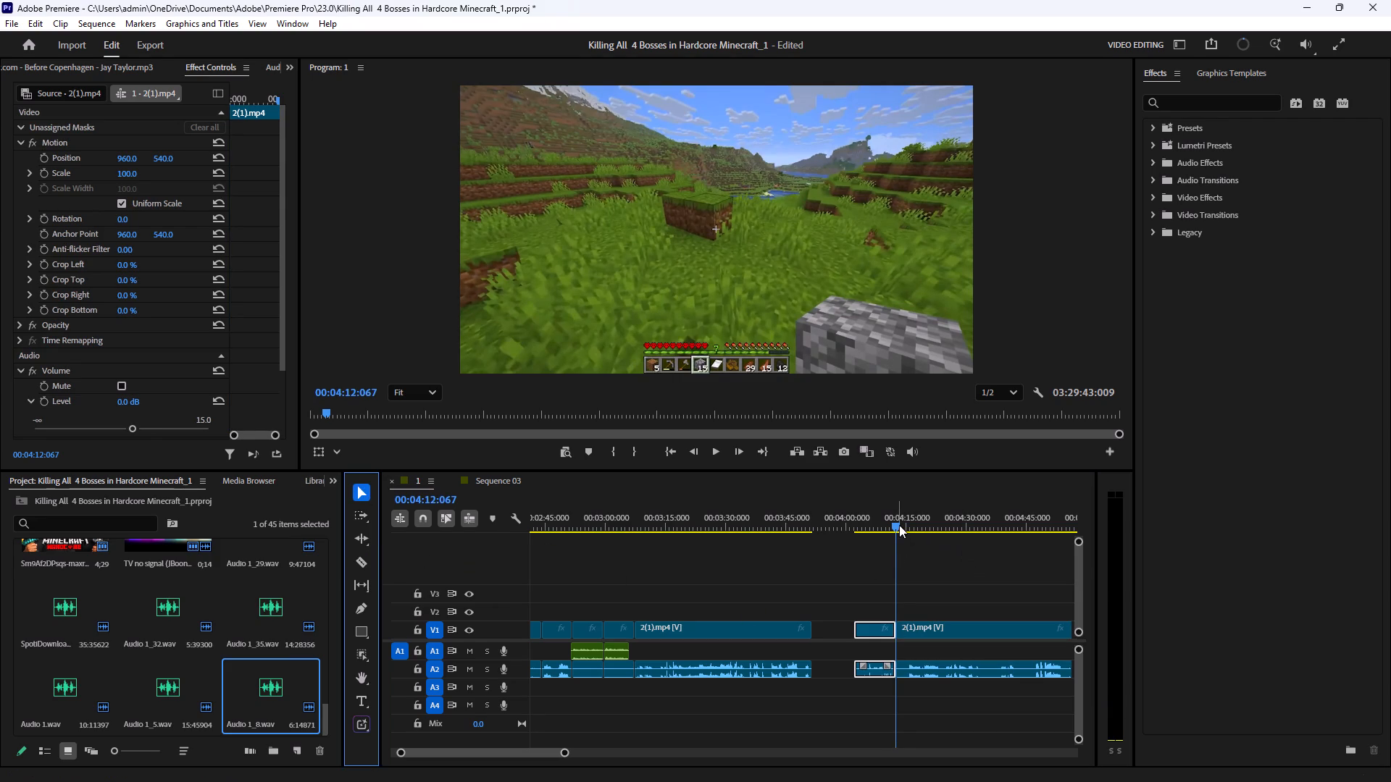
Skim the footage after 4:12, and move the short 2(1).mp4 segment before that split back to join the gameplay ending at 3:51.
left_click_drag(899, 525, 981, 539)
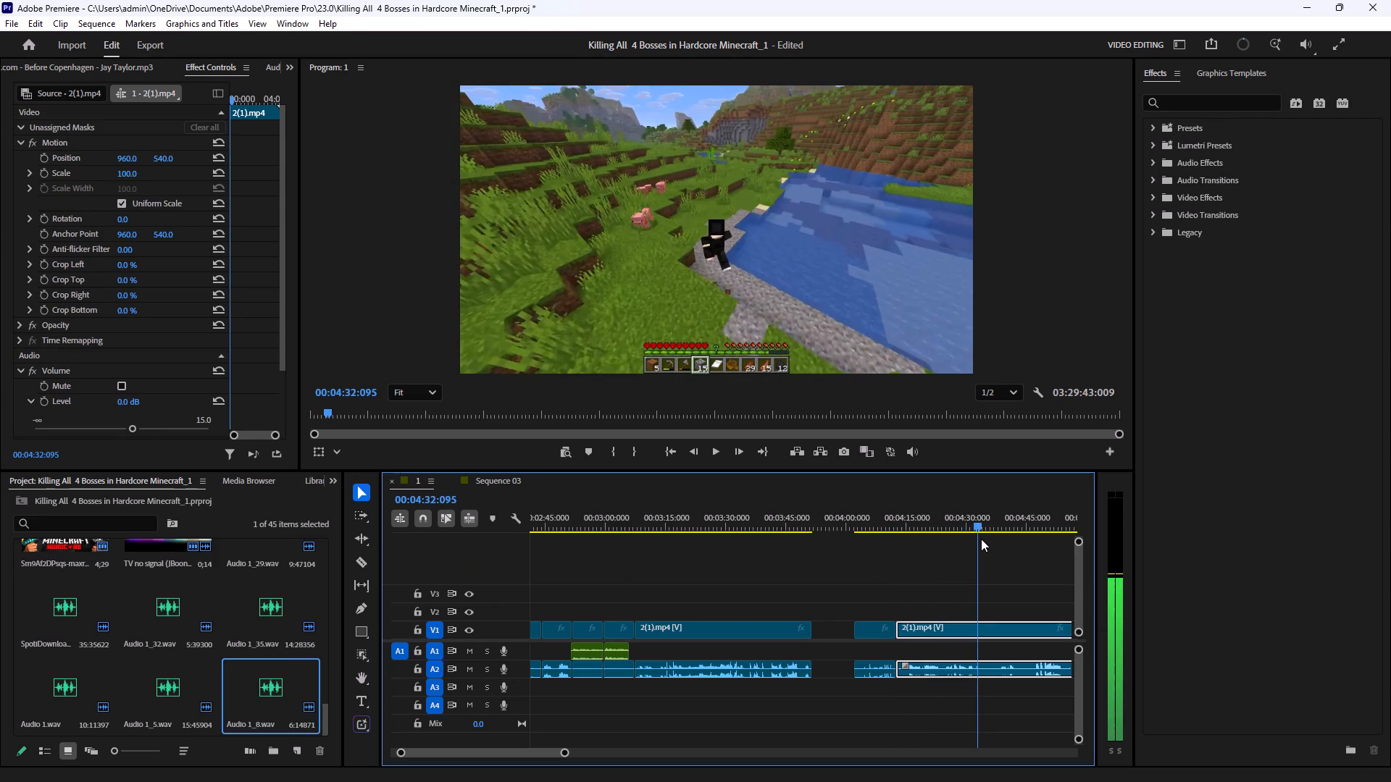
left_click_drag(981, 539, 937, 549)
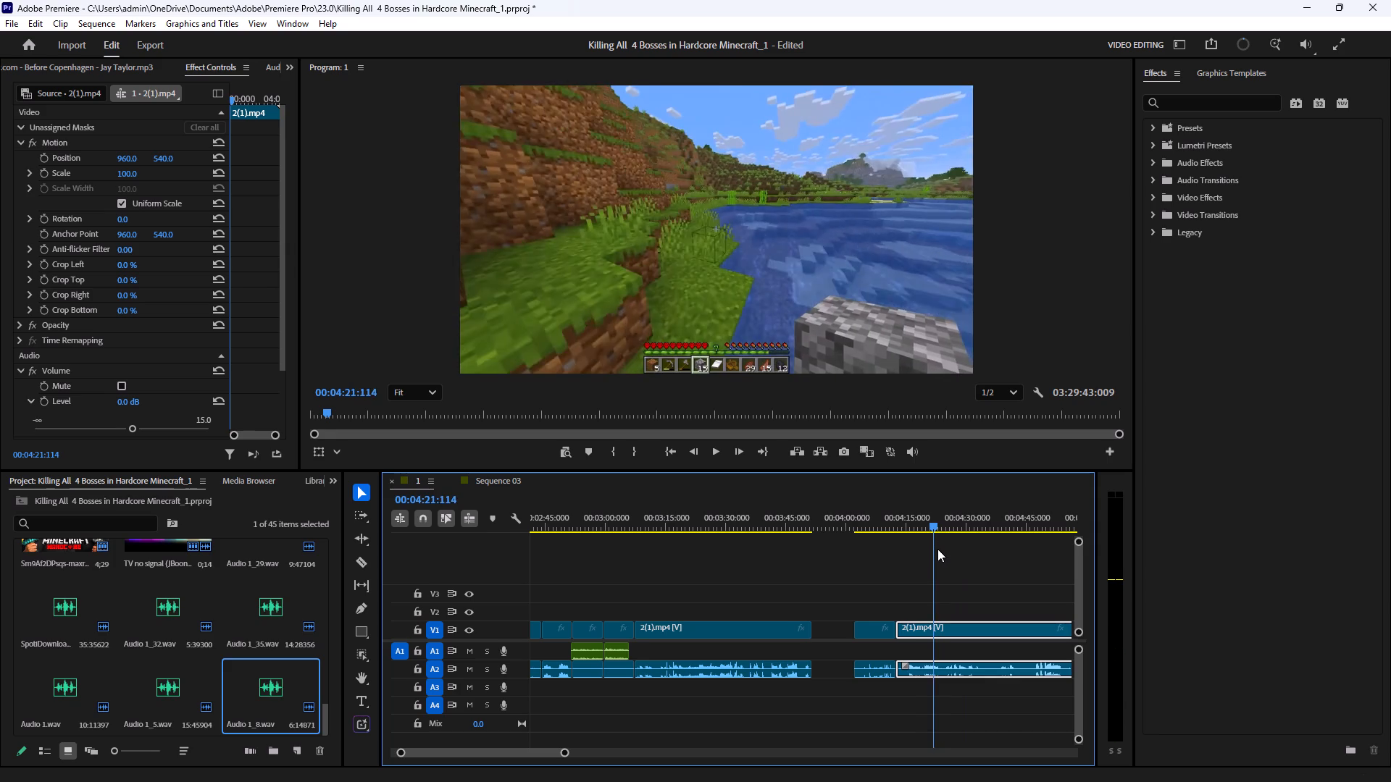
left_click_drag(937, 549, 951, 550)
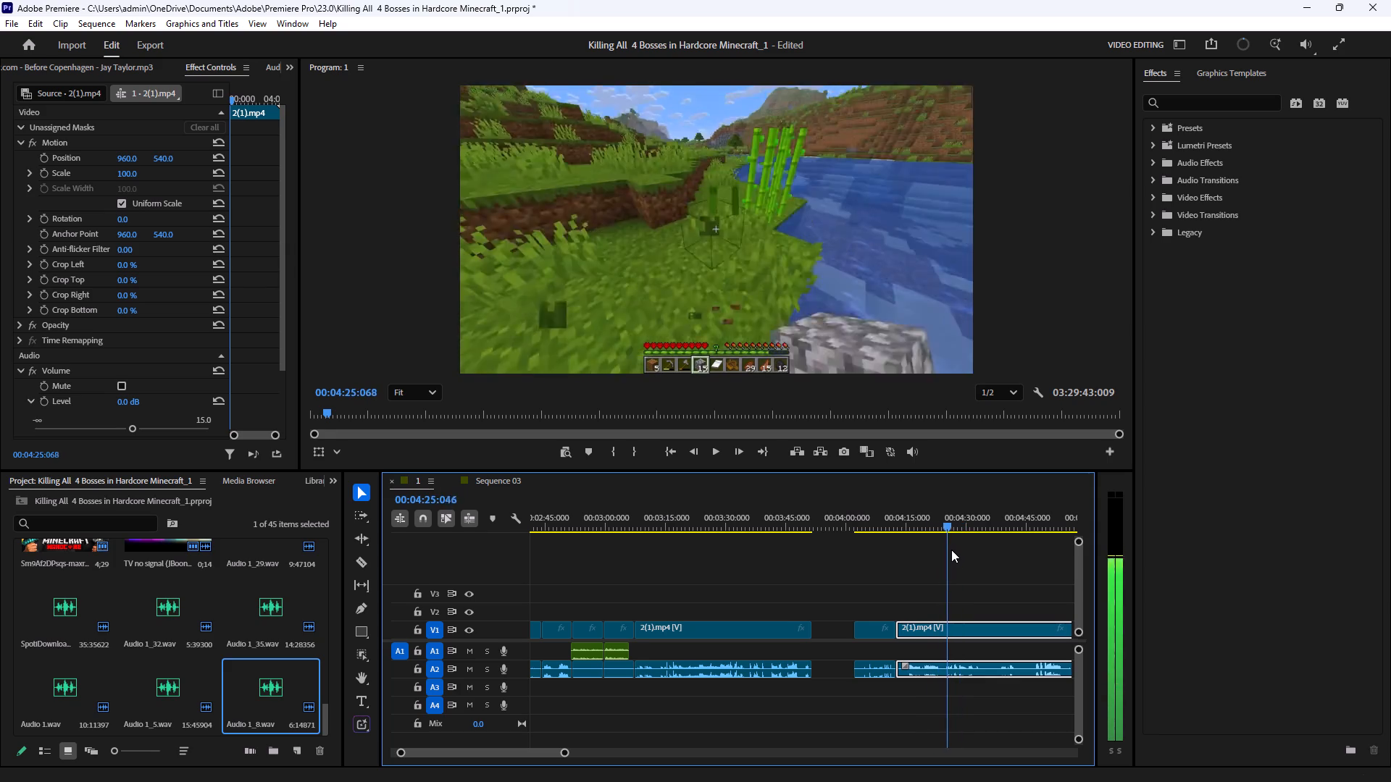
left_click_drag(951, 550, 911, 560)
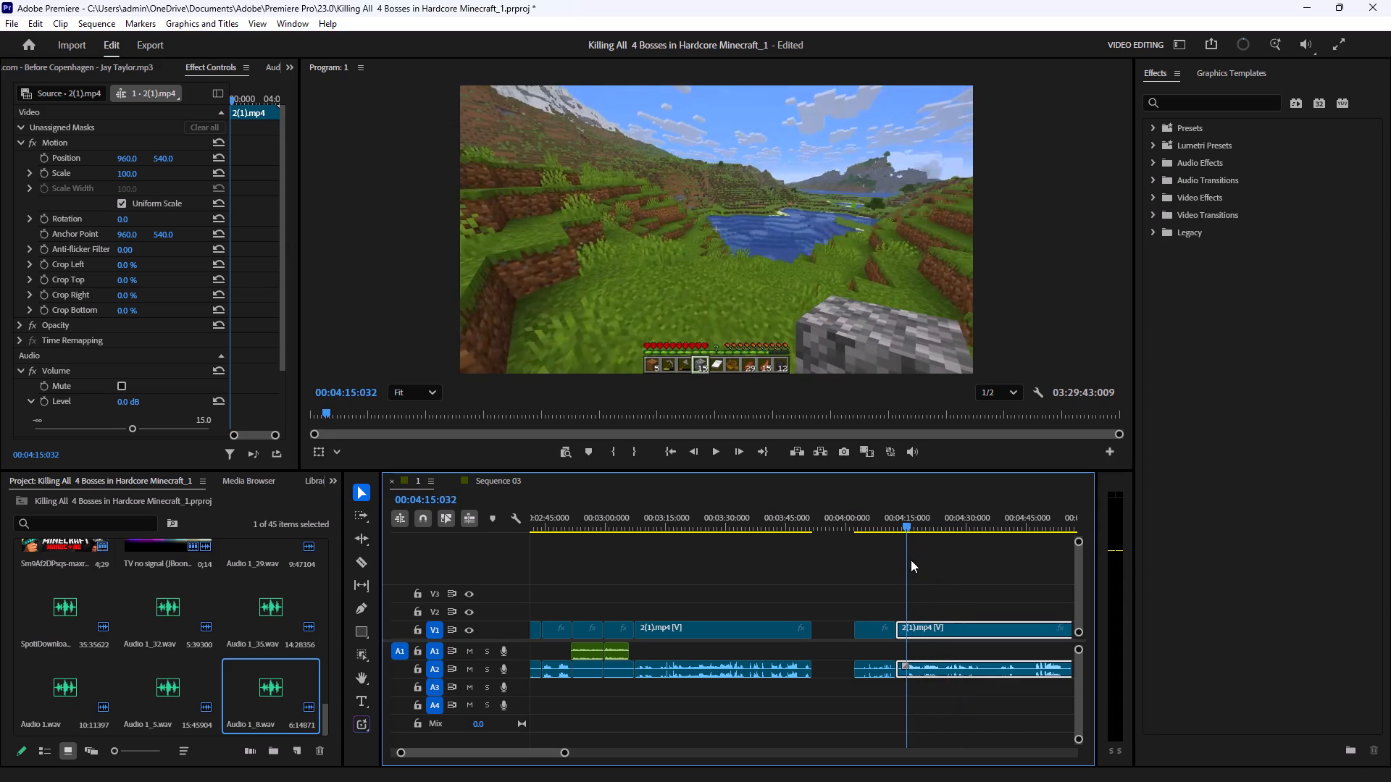
left_click_drag(911, 560, 916, 560)
left_click_drag(882, 628, 845, 631)
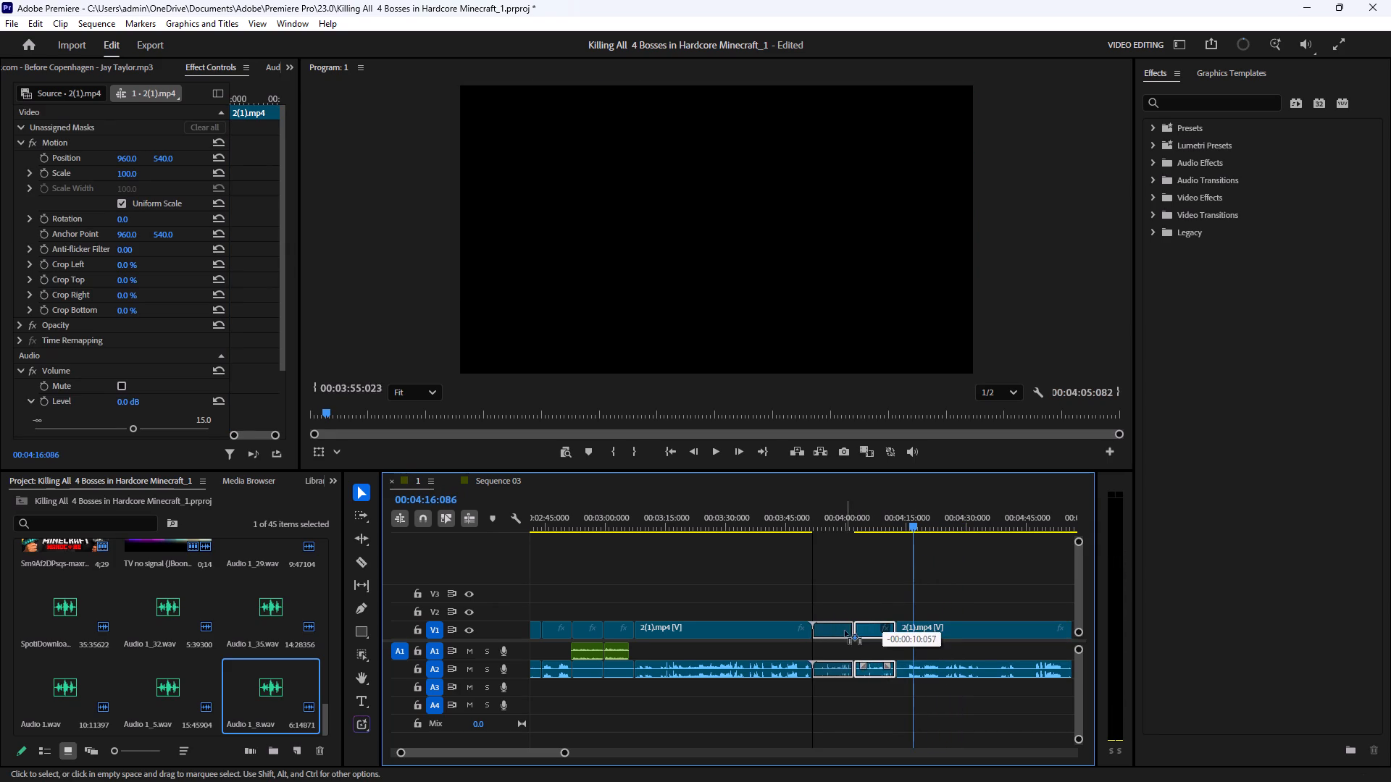
left_click_drag(845, 631, 844, 631)
Lower the volume level of the short 2(1).mp4 segment starting at 3:51 to -∞.
left_click(833, 668)
right_click(833, 668)
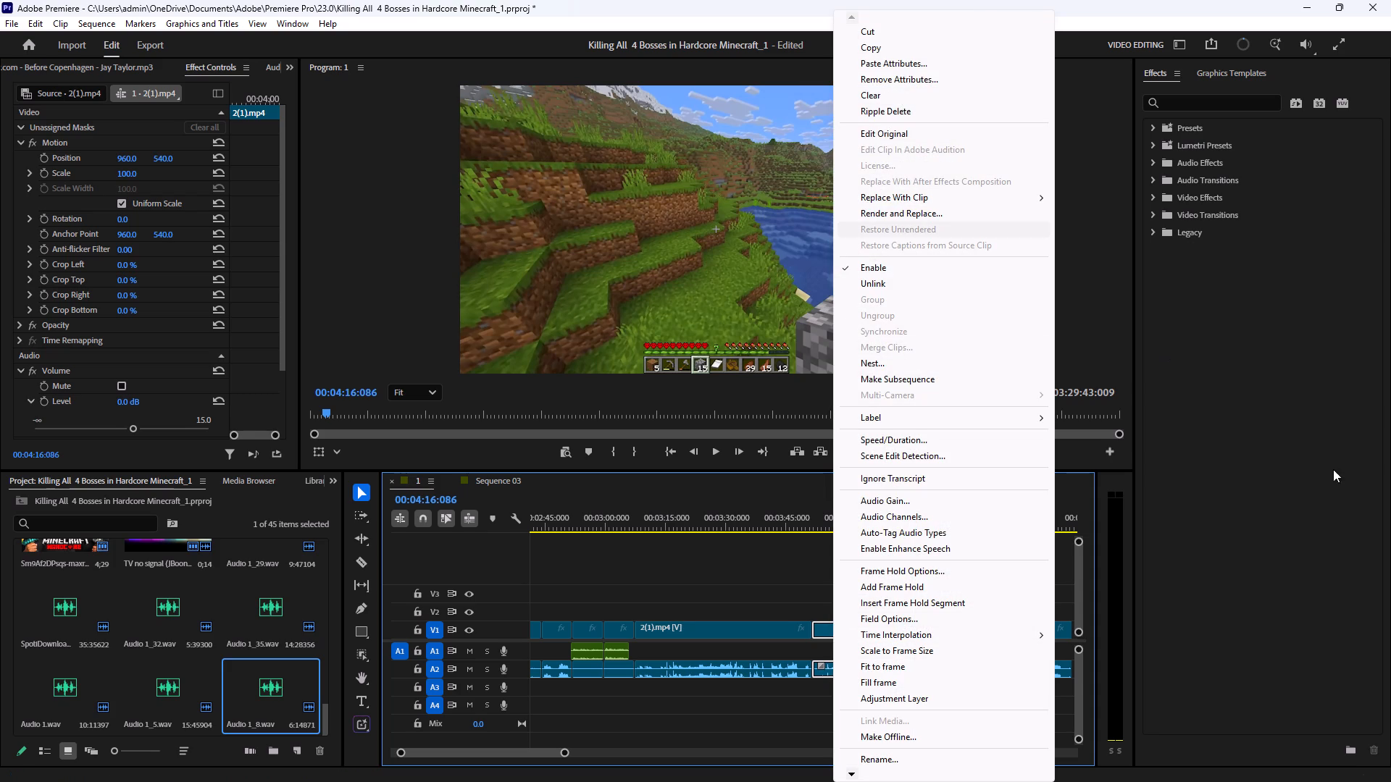
left_click(1305, 545)
right_click(835, 669)
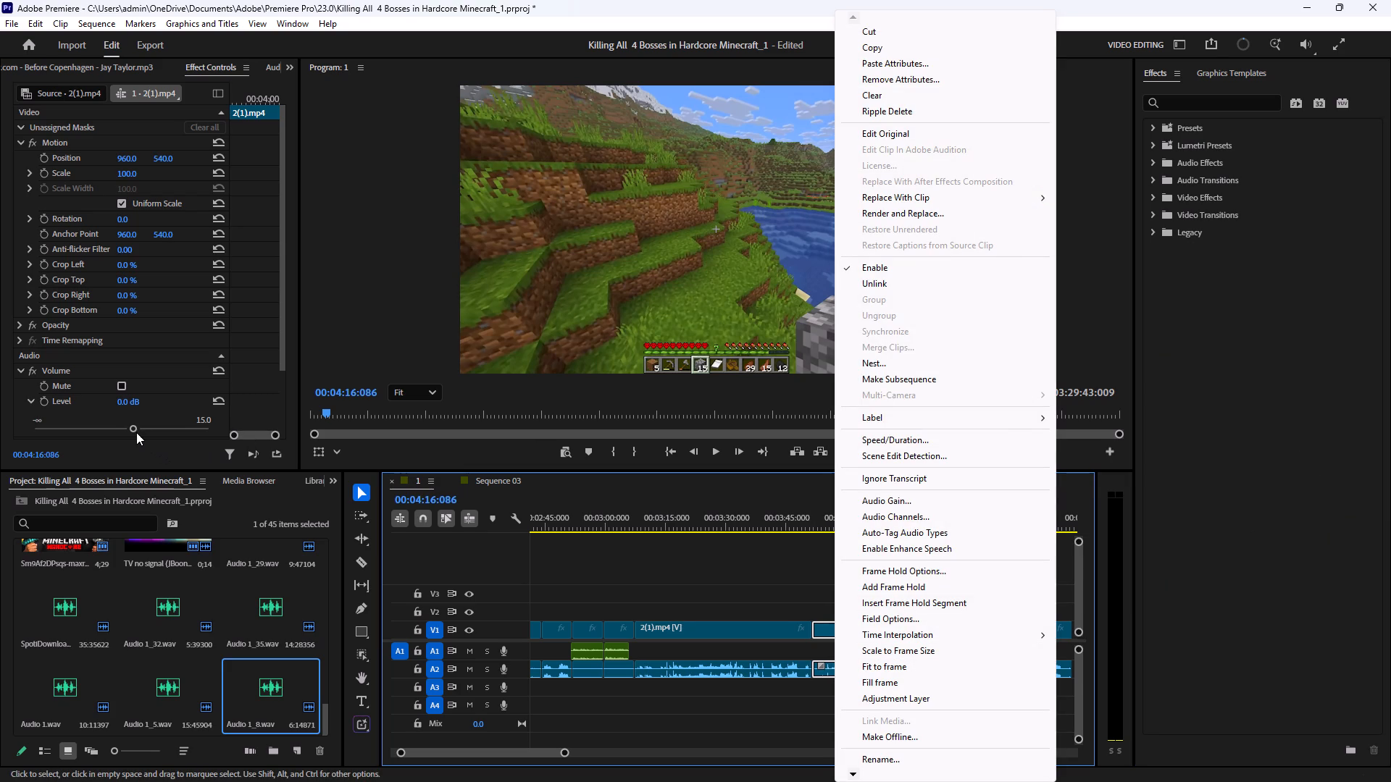
left_click_drag(136, 429, 0, 442)
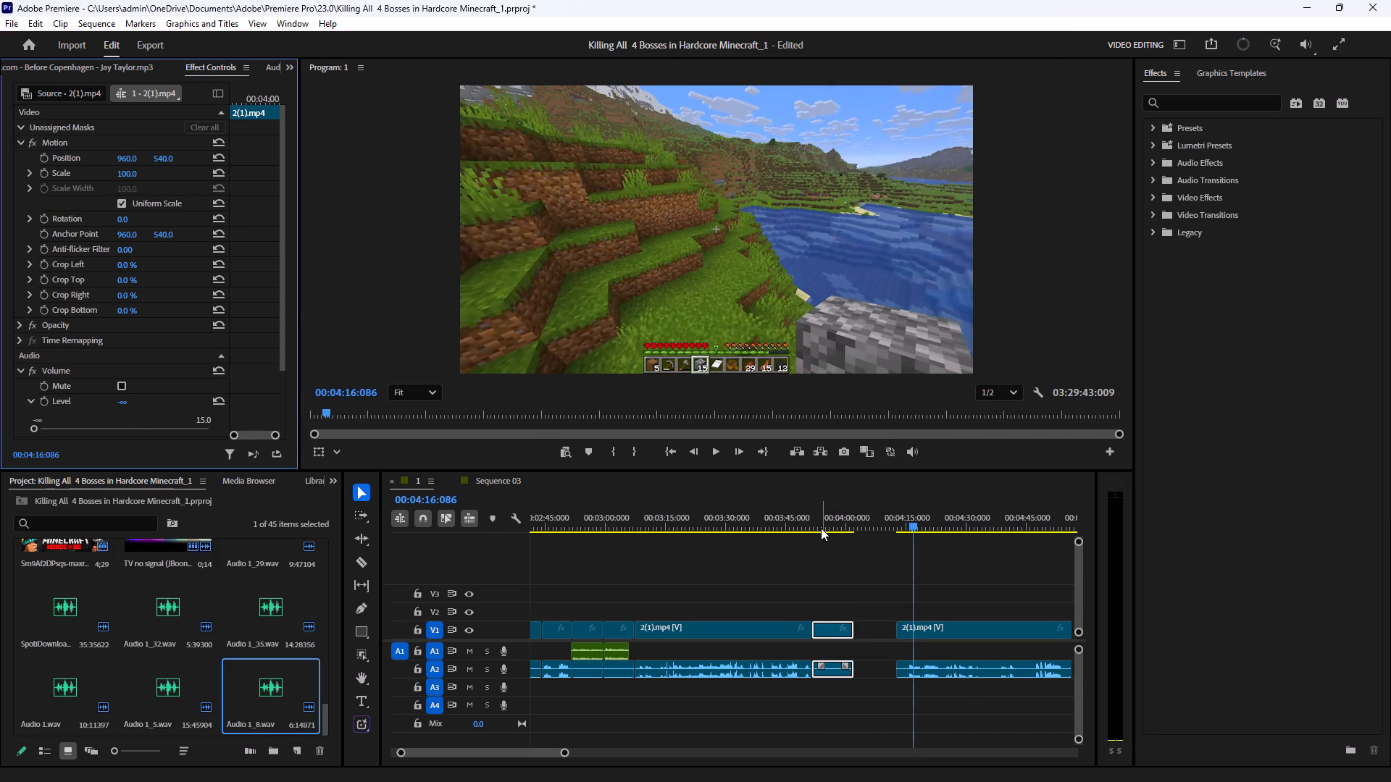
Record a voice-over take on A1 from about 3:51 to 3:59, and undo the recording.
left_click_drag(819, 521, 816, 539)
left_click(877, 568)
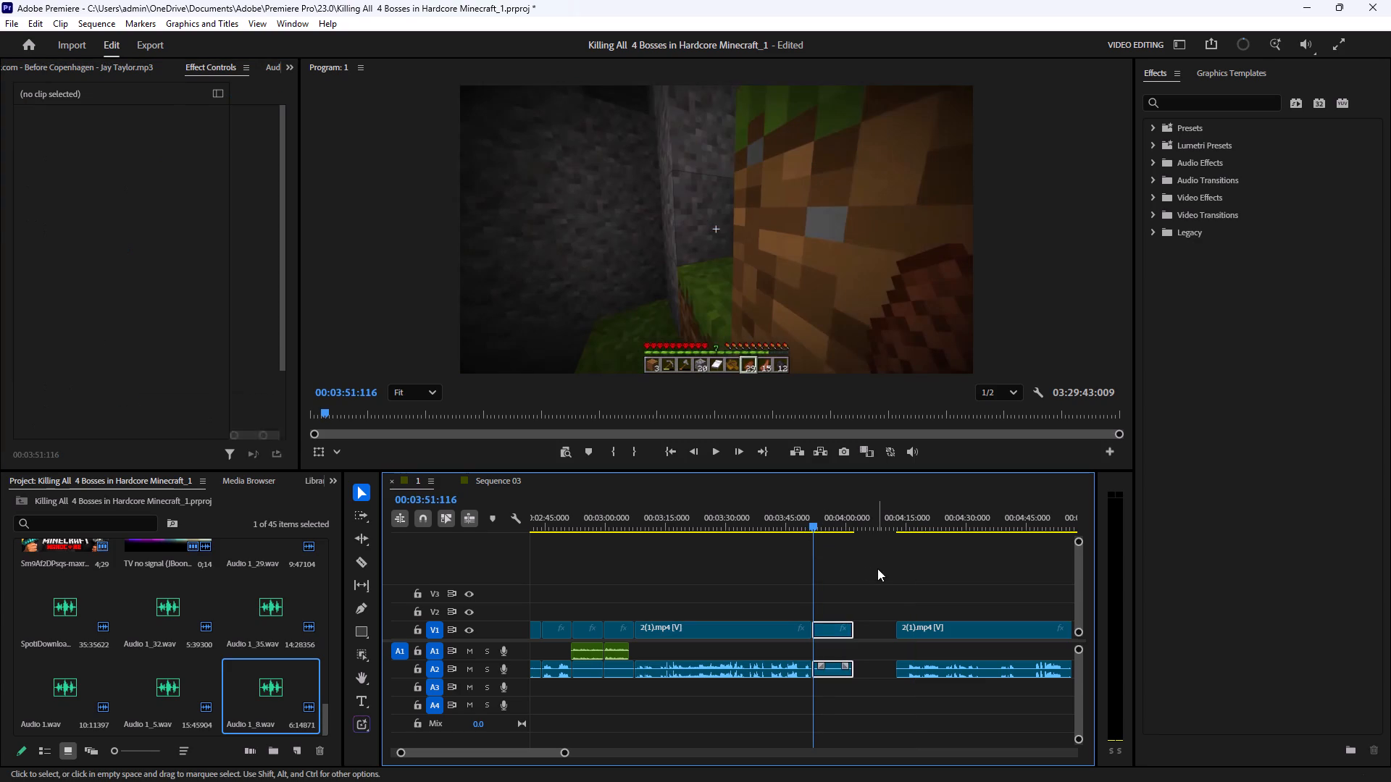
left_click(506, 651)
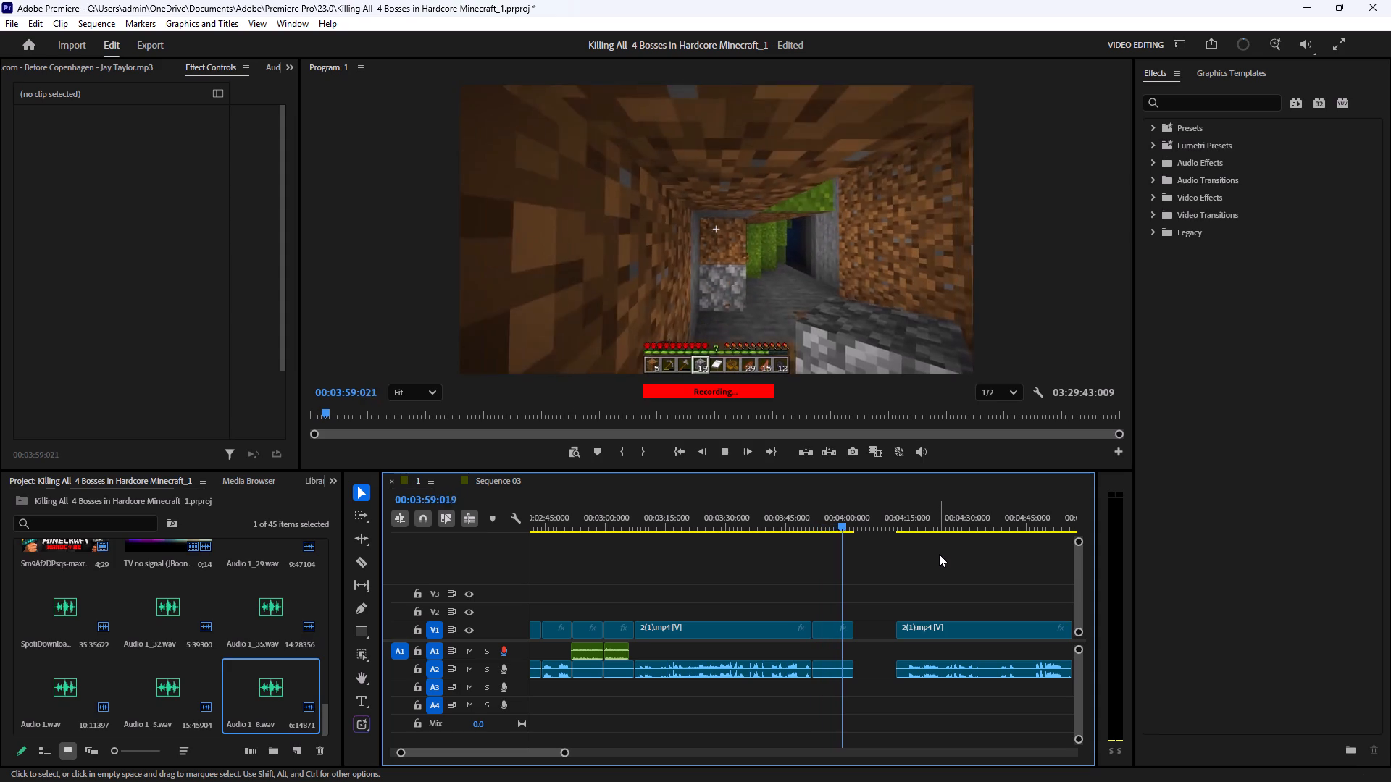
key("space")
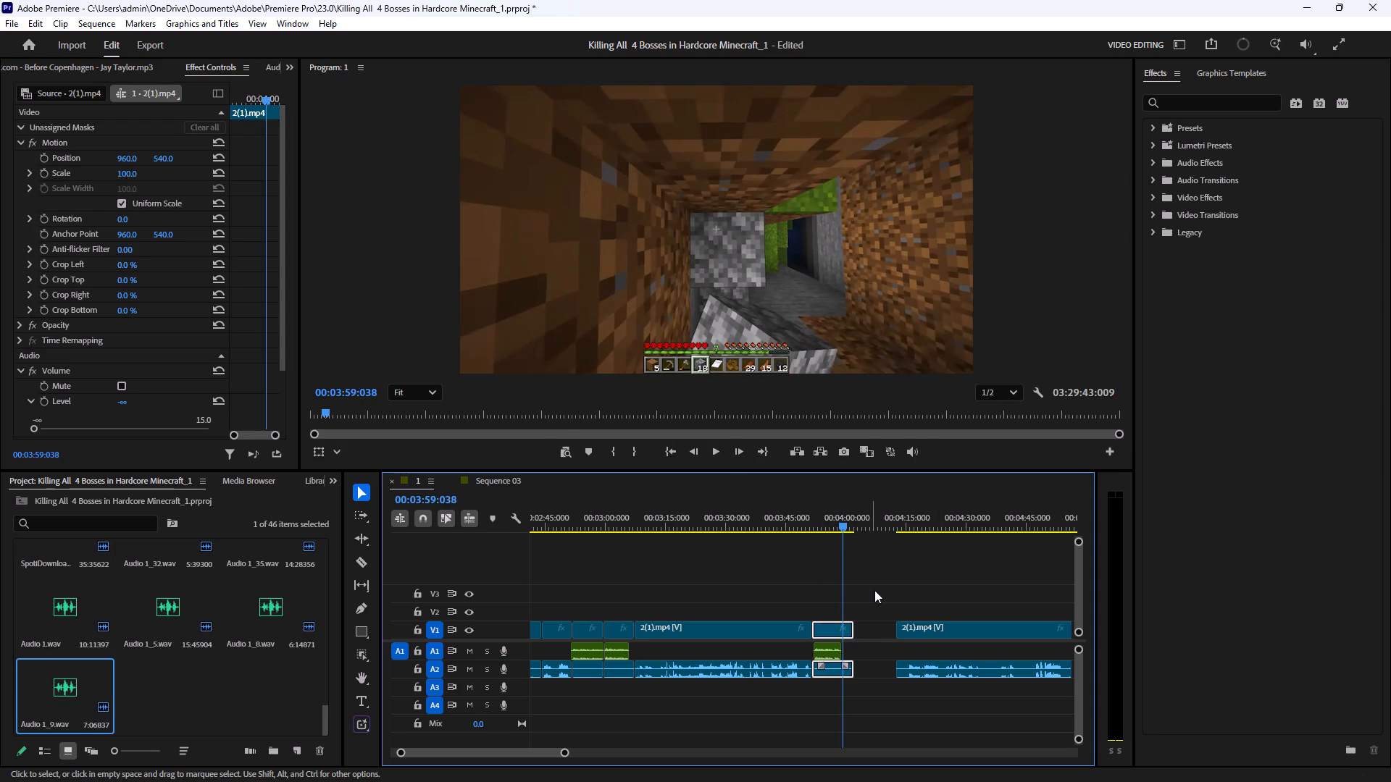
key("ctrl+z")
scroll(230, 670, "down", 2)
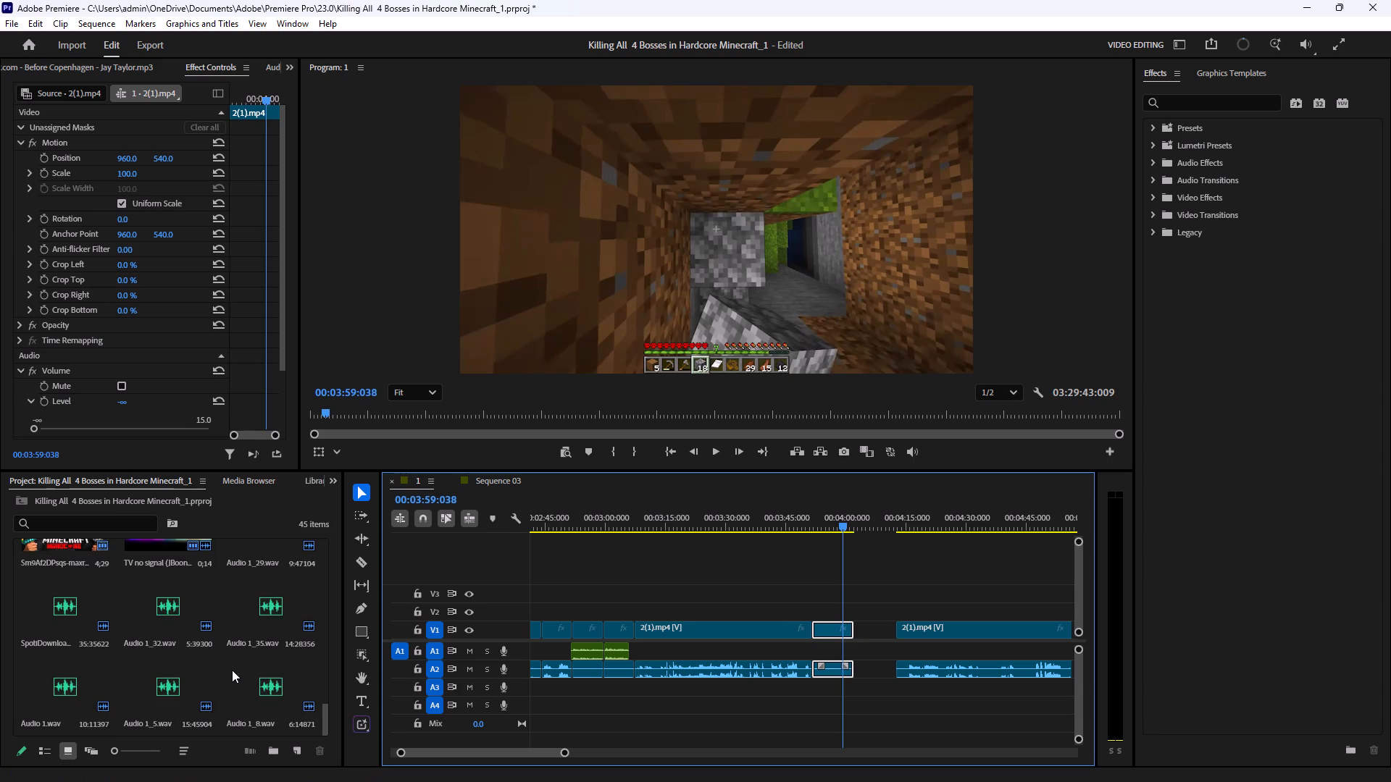
Record a new voice-over take on A1 from about 3:51 to 4:05.
left_click_drag(812, 520, 815, 529)
left_click(928, 594)
left_click(503, 652)
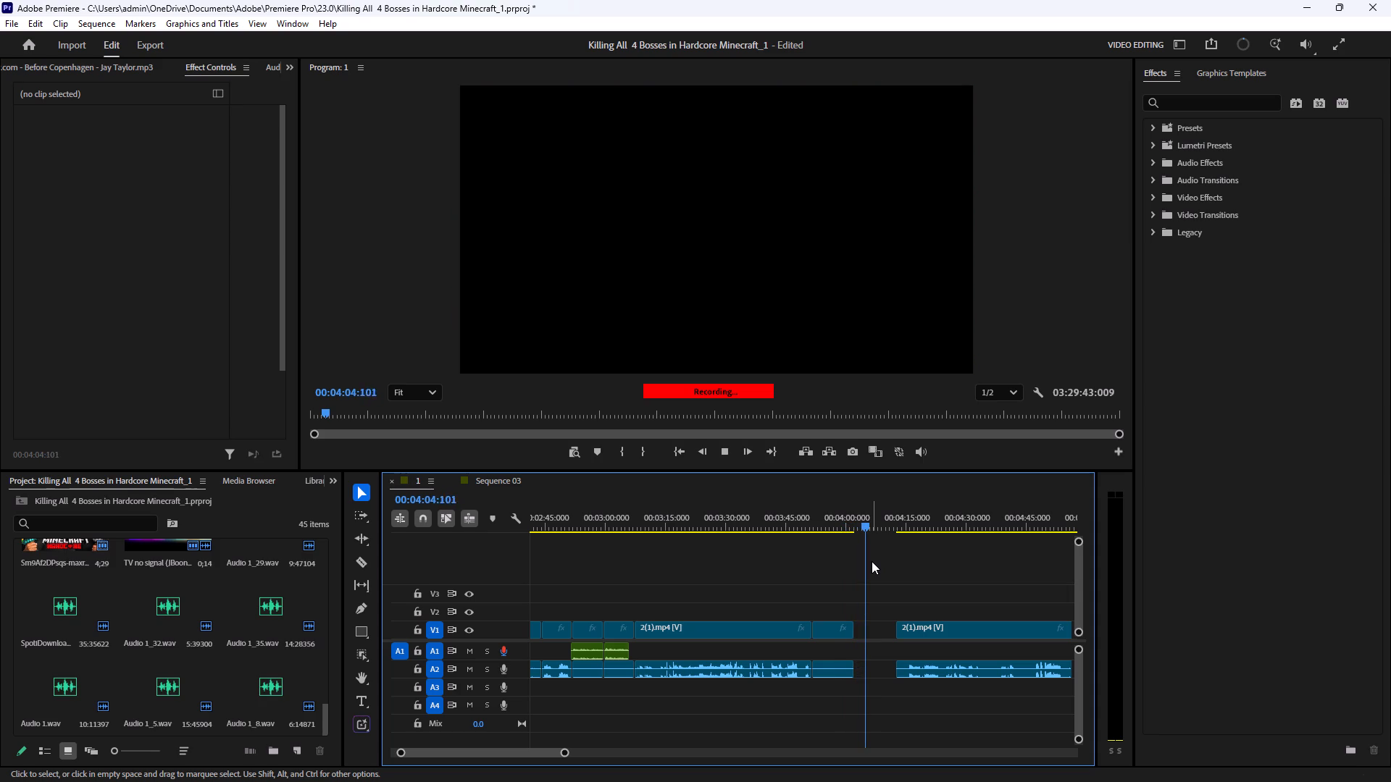
key("space")
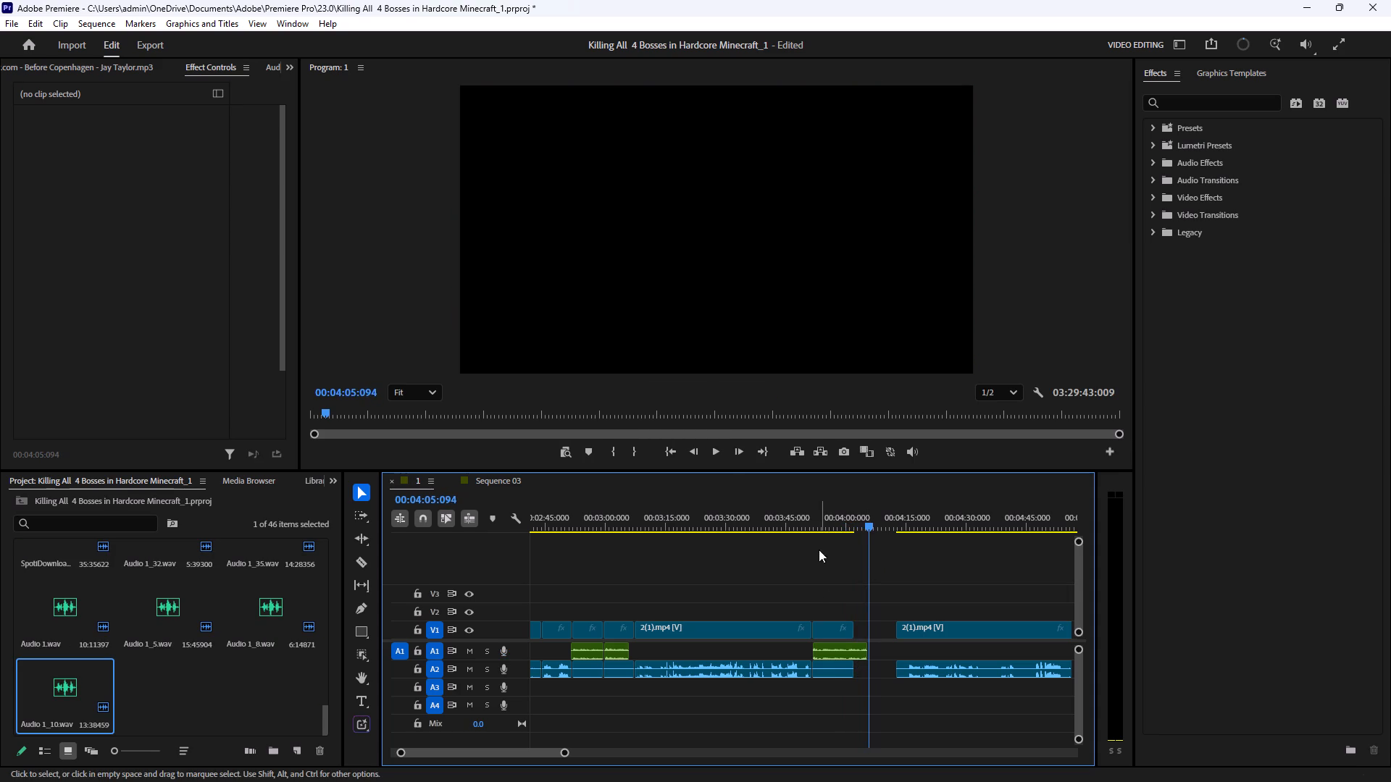
Play the new A1 voice-over from about 3:51 and trim its start by about 3 seconds, to about 3:54.
left_click(812, 524)
left_click(710, 456)
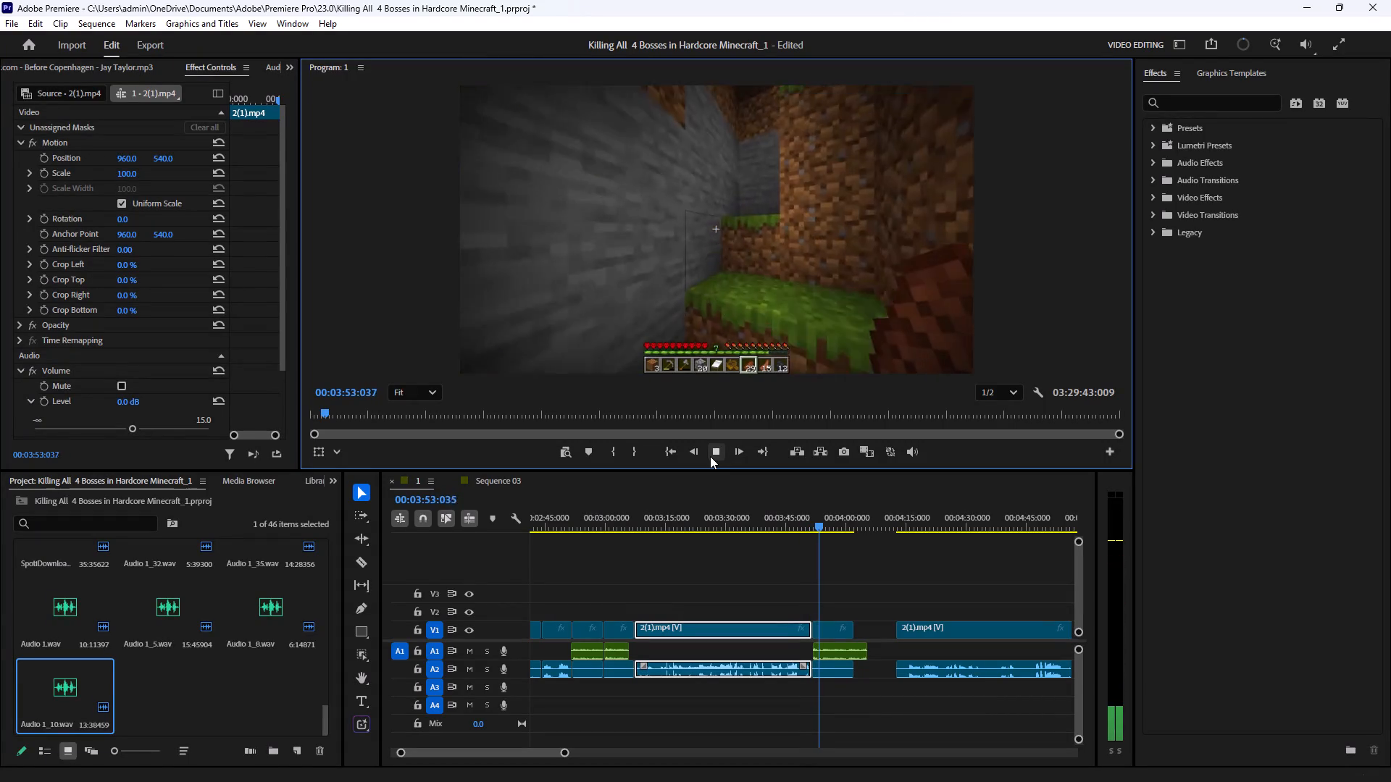
left_click(710, 456)
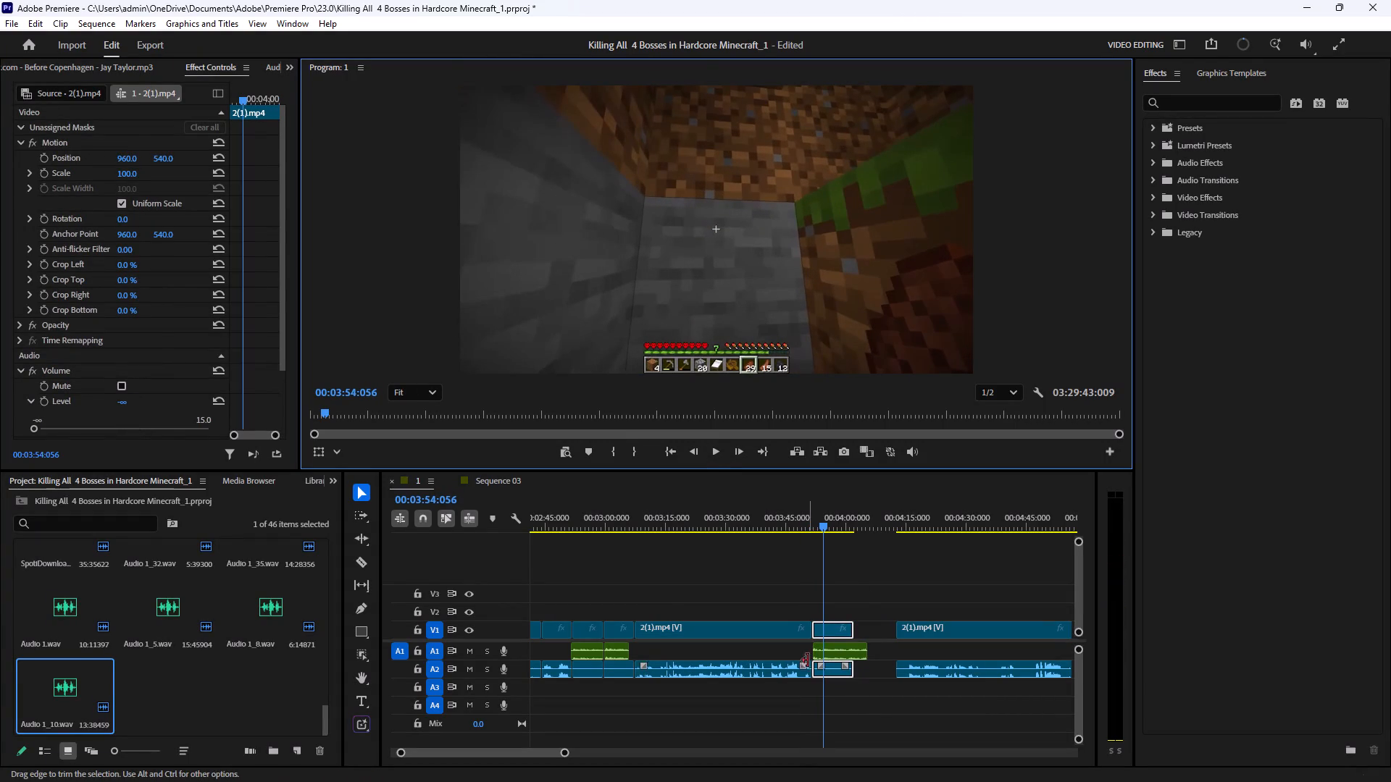
left_click(840, 650)
left_click_drag(814, 648, 824, 649)
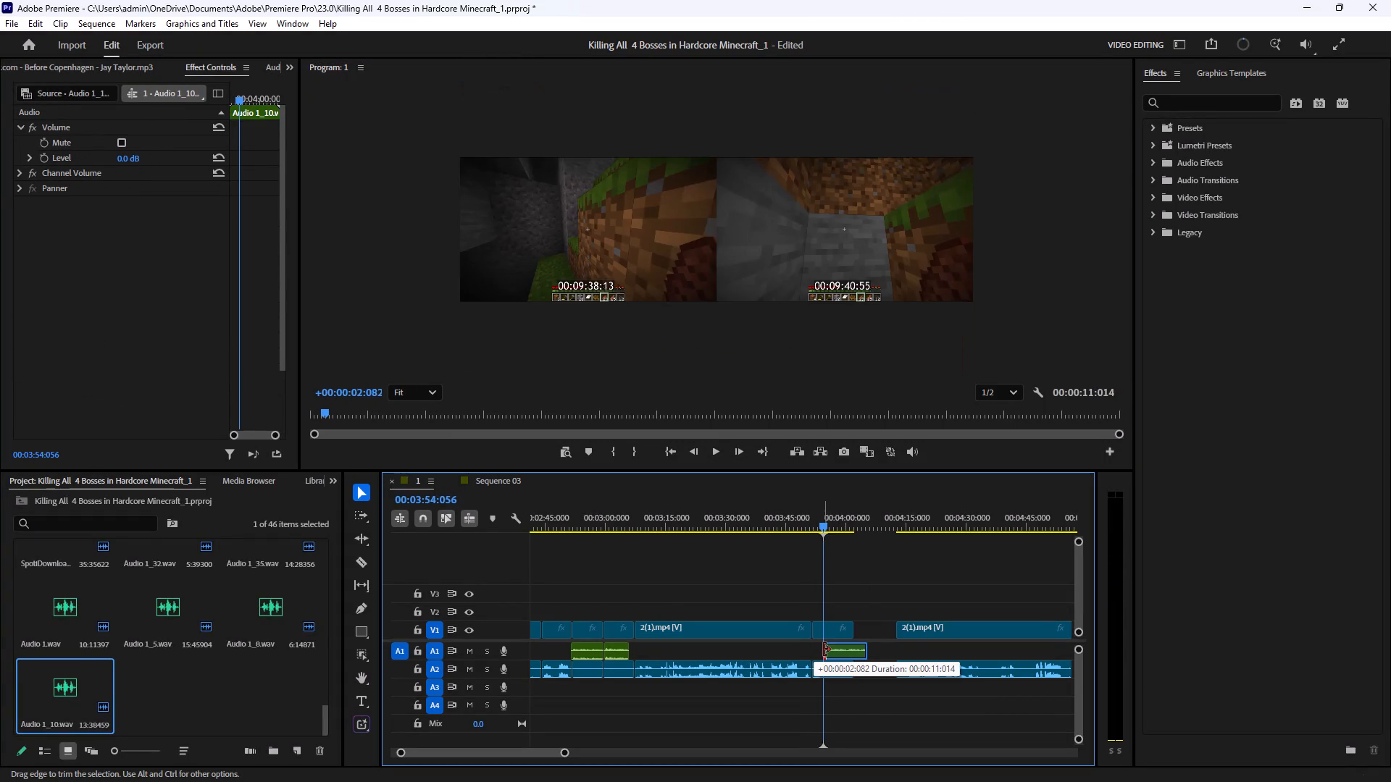
left_click_drag(824, 649, 824, 650)
Move the trimmed voice-over back about 3 seconds so it ends with the gameplay segment at 4:02, and play it back.
left_click_drag(848, 650, 832, 651)
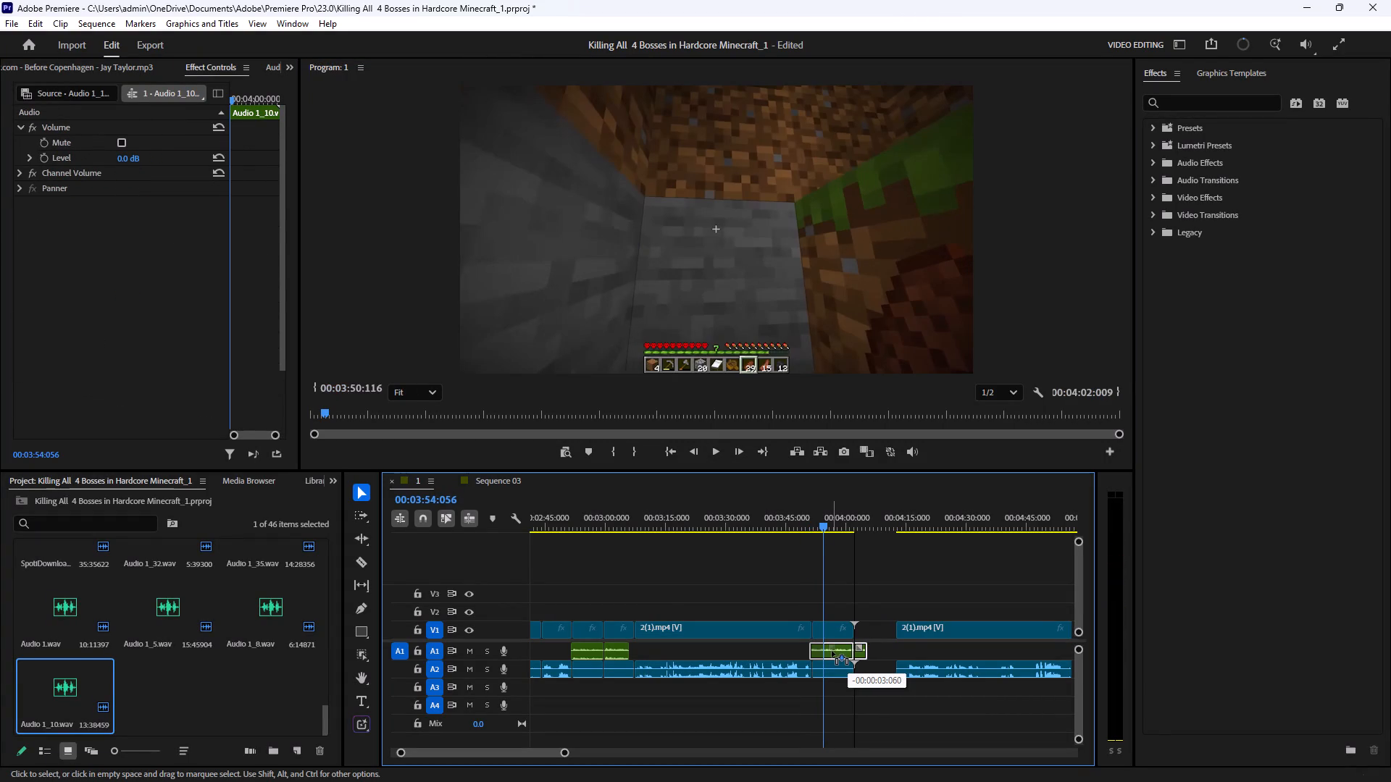
left_click_drag(832, 651, 833, 651)
left_click(799, 521)
left_click(711, 450)
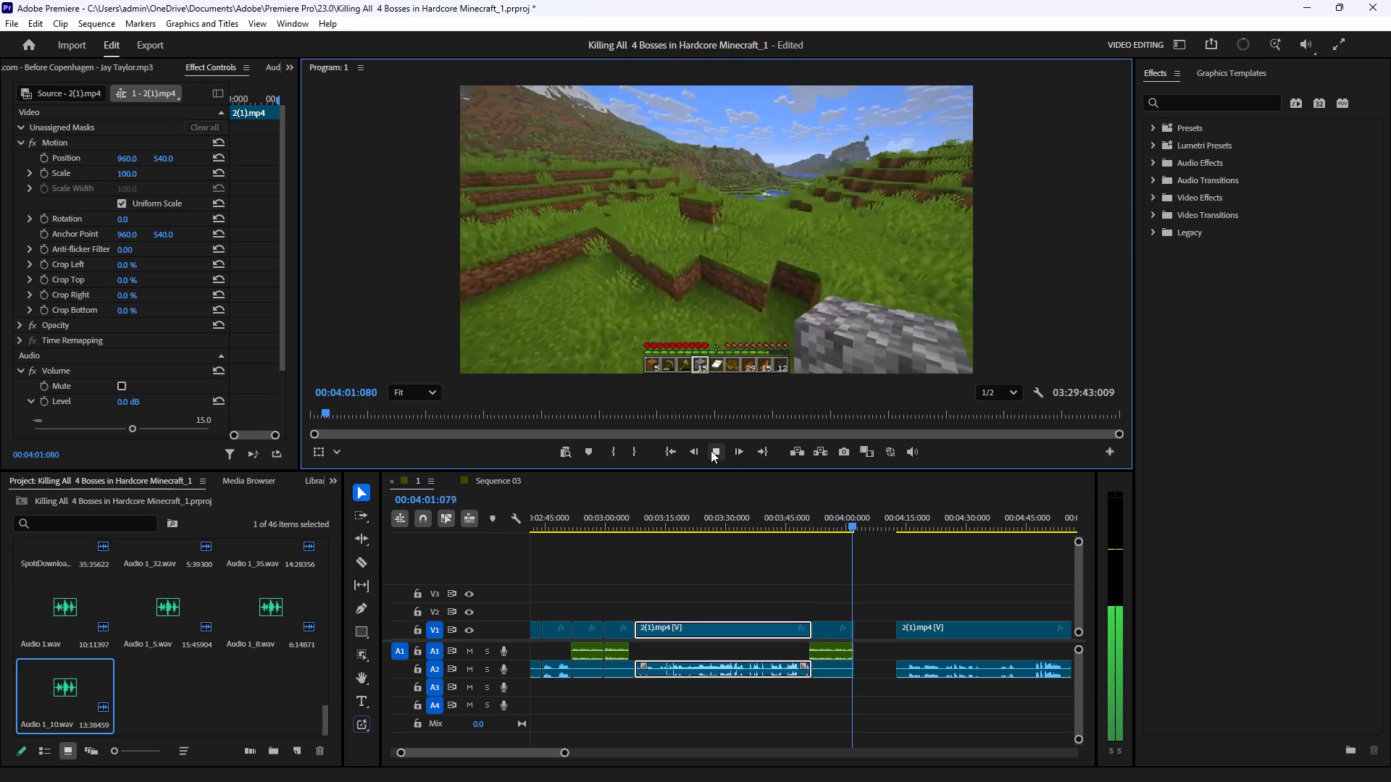
left_click(711, 450)
Move the 2(1).mp4 clip after the gap back about 10 seconds to join the gameplay ending at 4:02.
left_click_drag(914, 627, 876, 630)
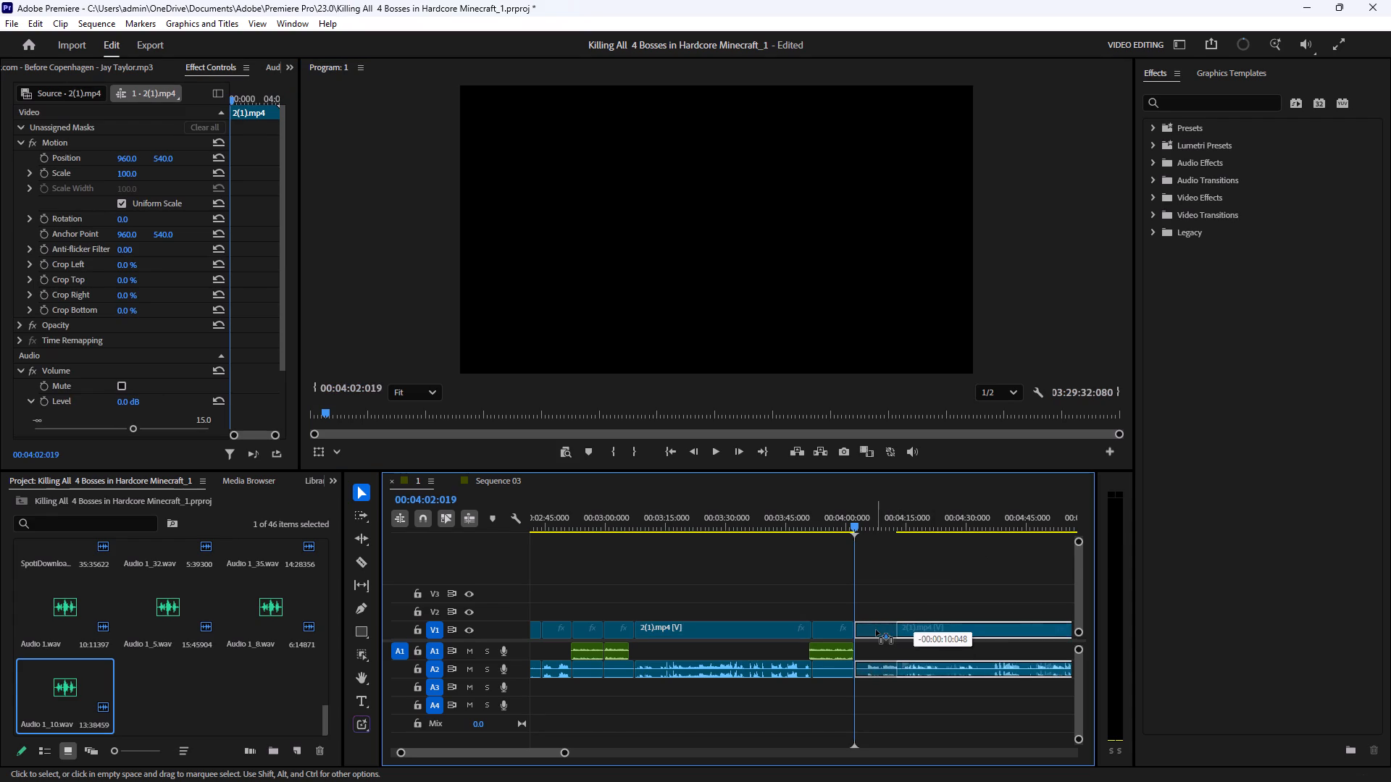
left_click_drag(876, 630, 870, 635)
left_click(927, 581)
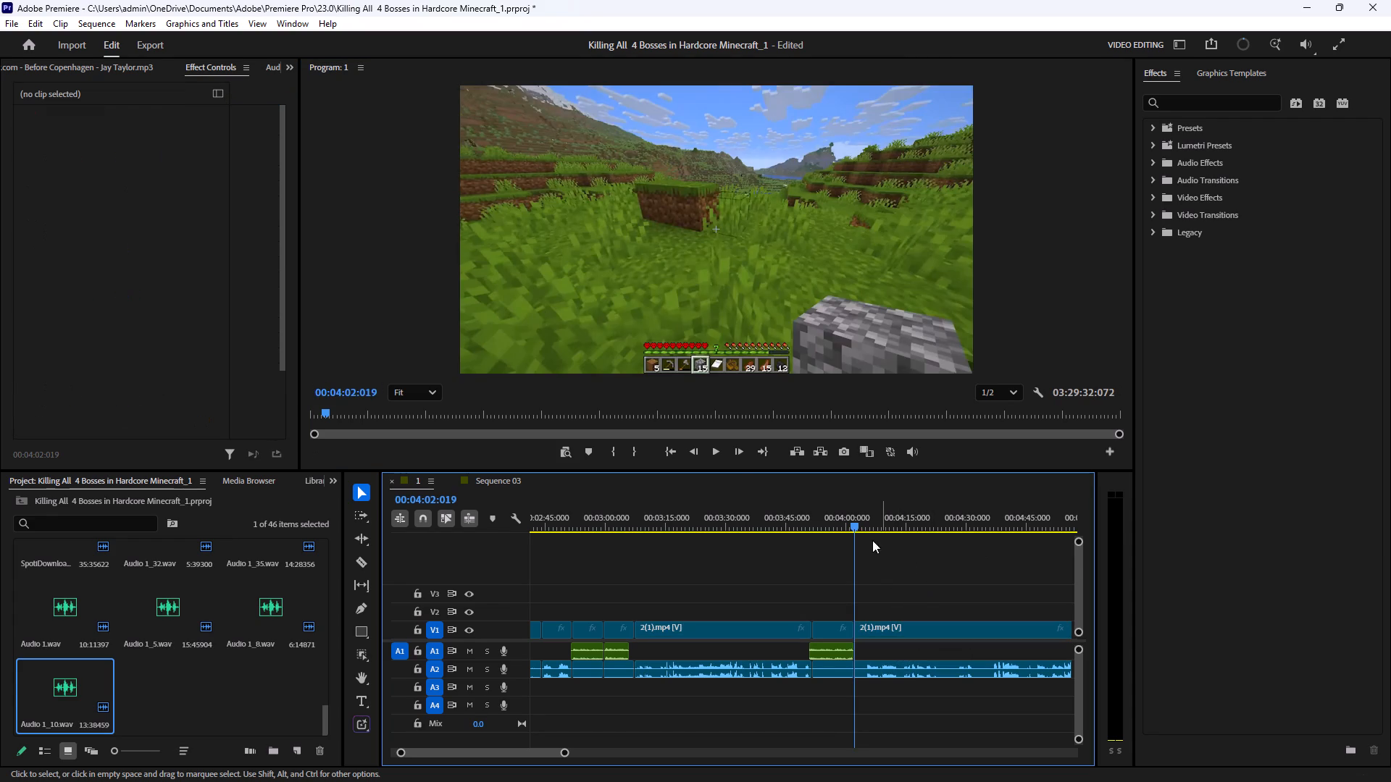
Play the gameplay from 4:02, trim about 11 seconds off the start of that 2(1).mp4 clip, and move it back to 4:02.
left_click(720, 454)
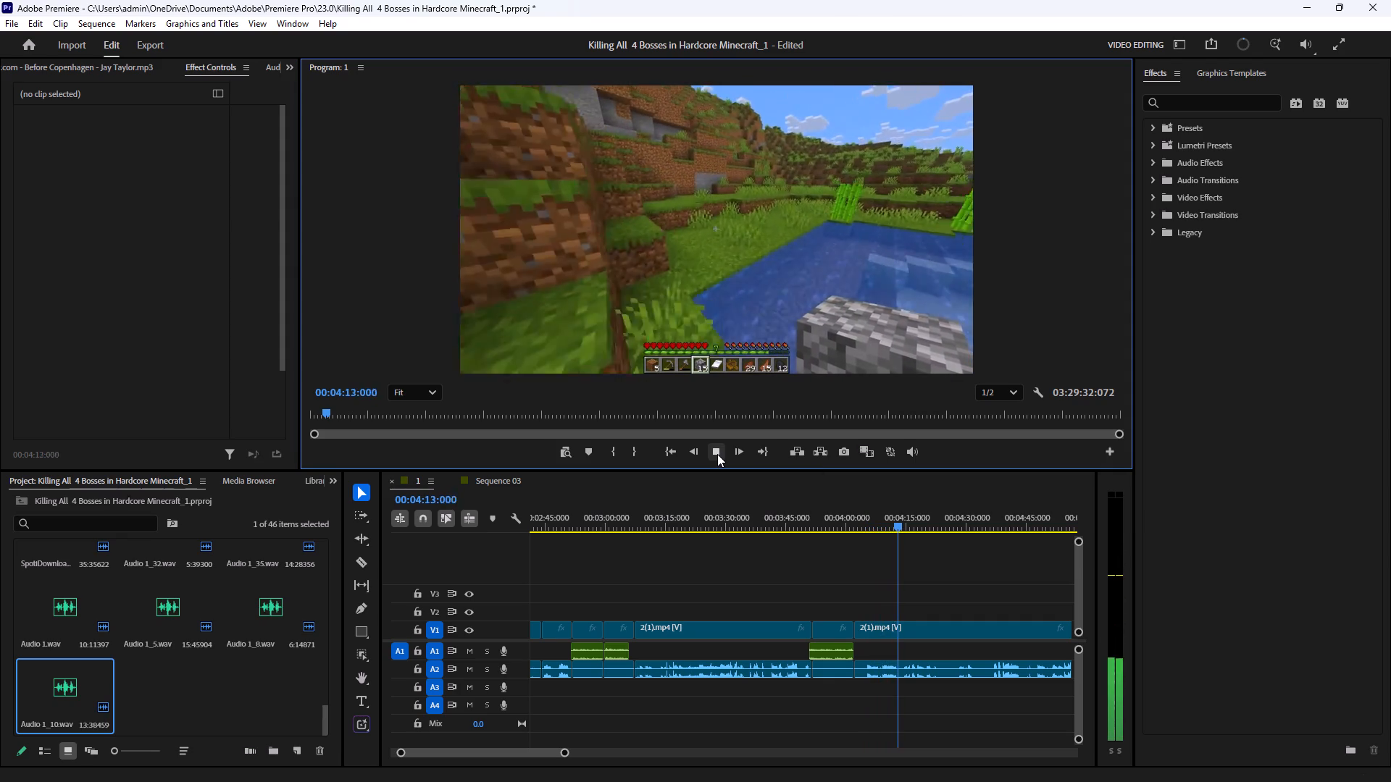
left_click(717, 454)
left_click_drag(858, 628, 889, 630)
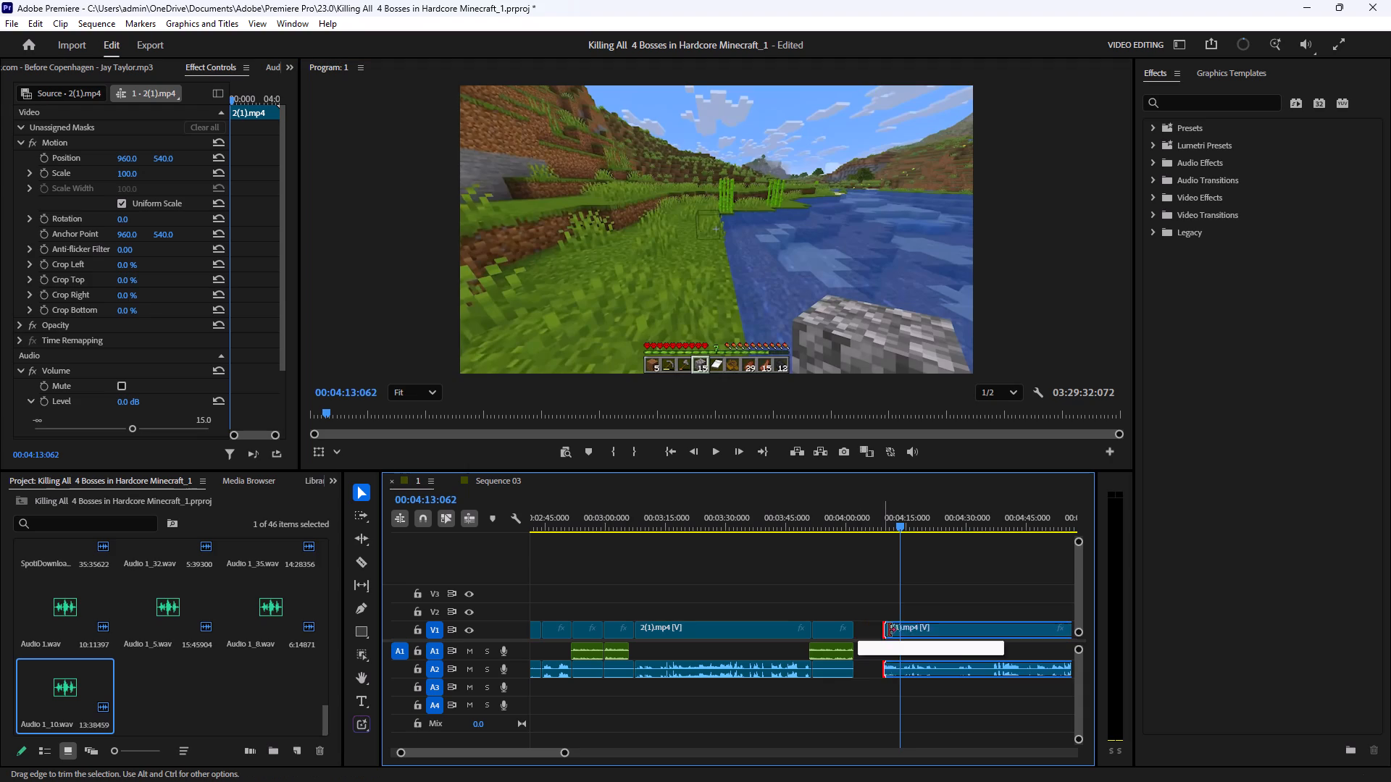
left_click_drag(889, 630, 902, 631)
left_click_drag(951, 627, 912, 628)
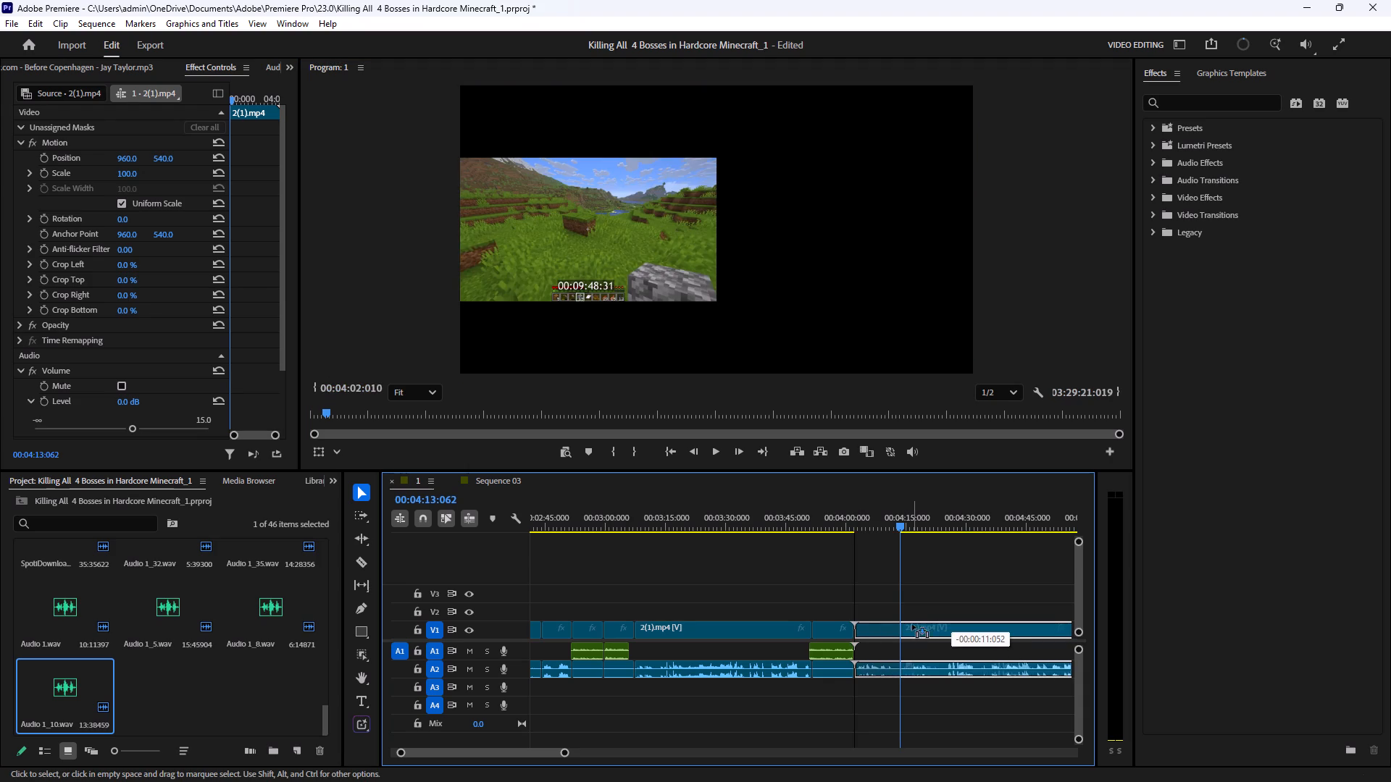
Play the sequence from about 4:00 to 4:28 to review the join and the gameplay after it.
left_click(851, 516)
left_click(714, 453)
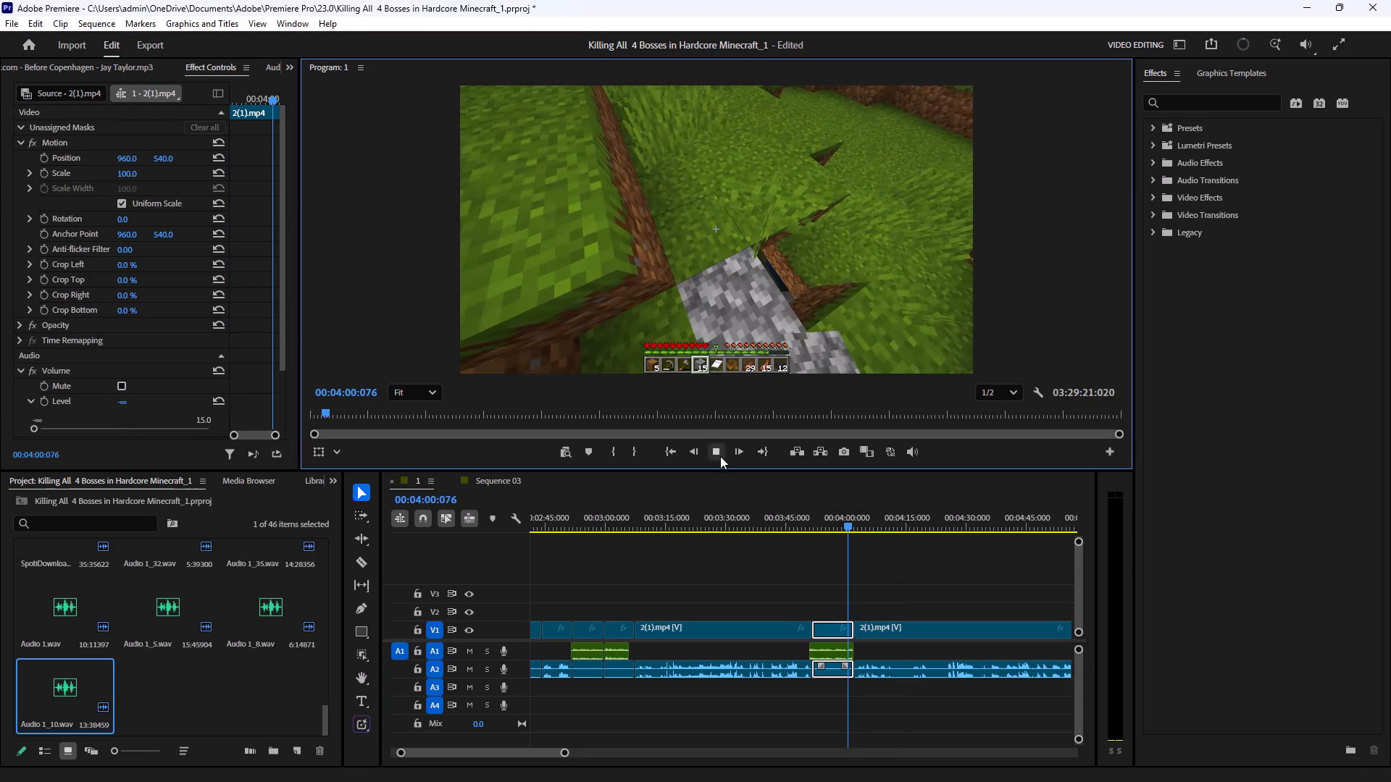
left_click(953, 555)
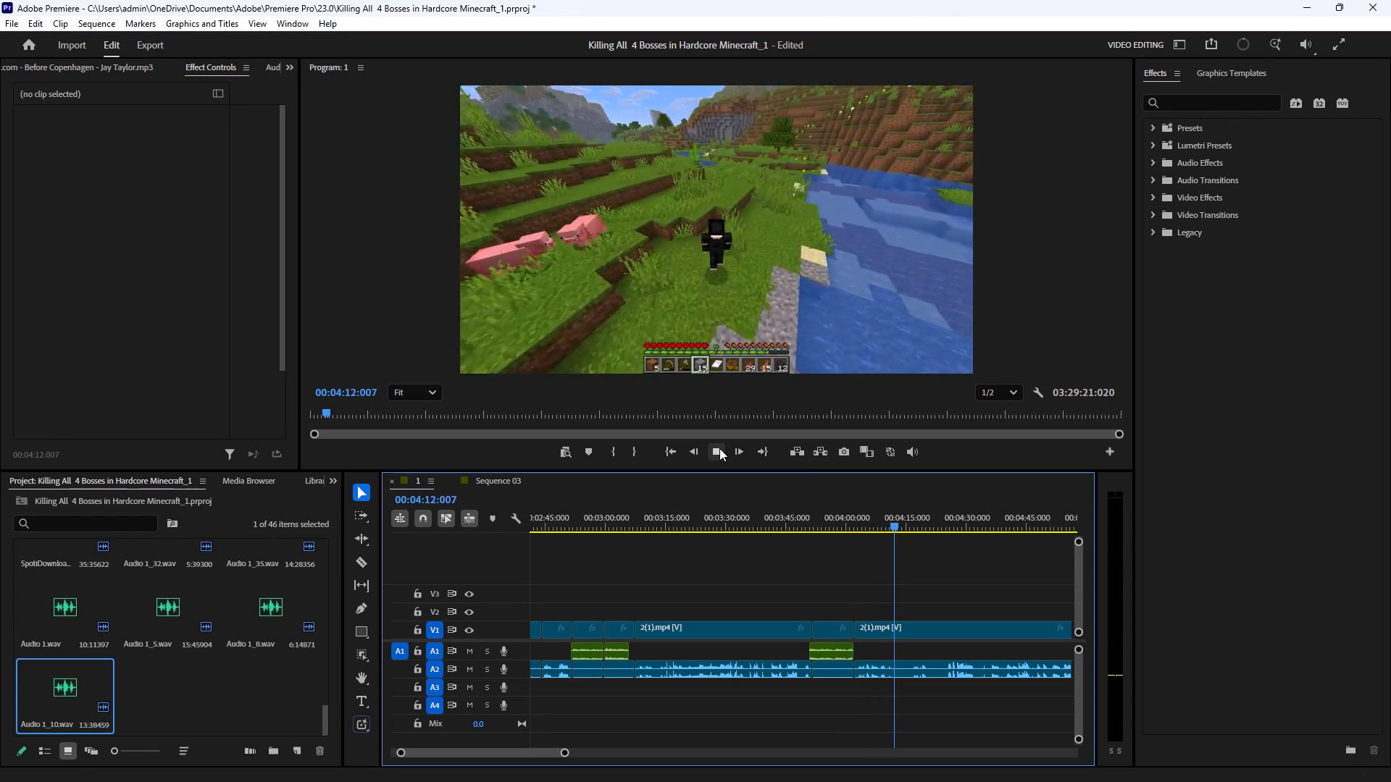
left_click(719, 448)
left_click(719, 448)
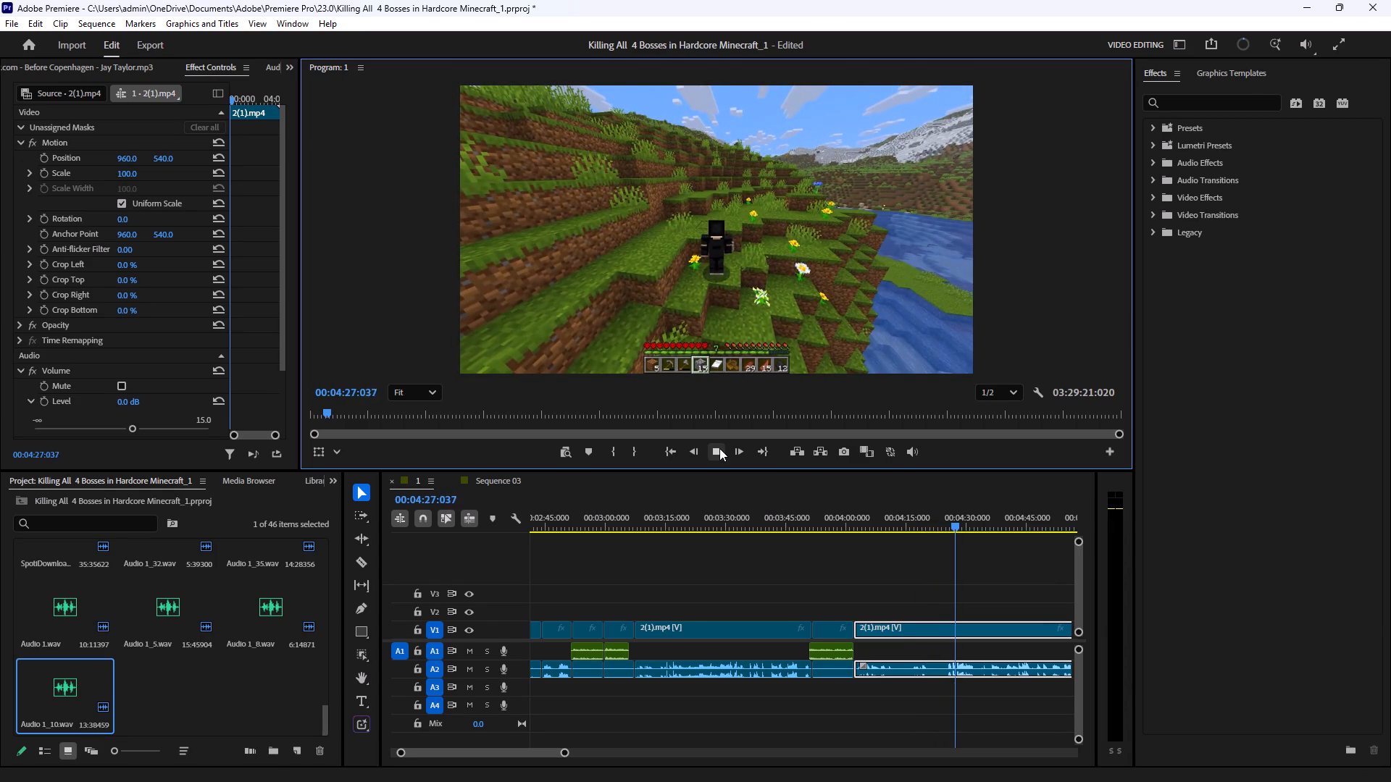
left_click(719, 448)
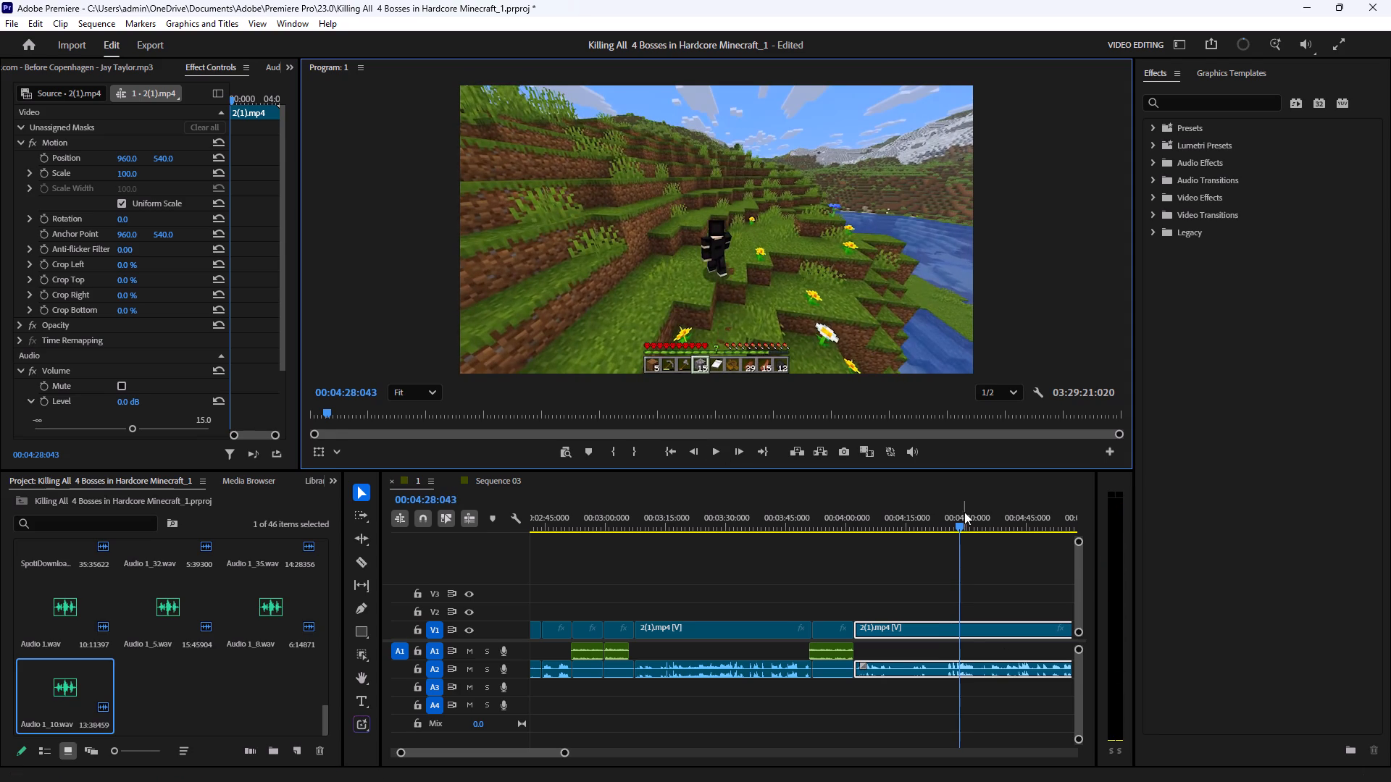
Replay the gameplay from about 4:15 in short bursts and split the 2(1).mp4 clip at about 4:22.
left_click_drag(957, 526, 906, 567)
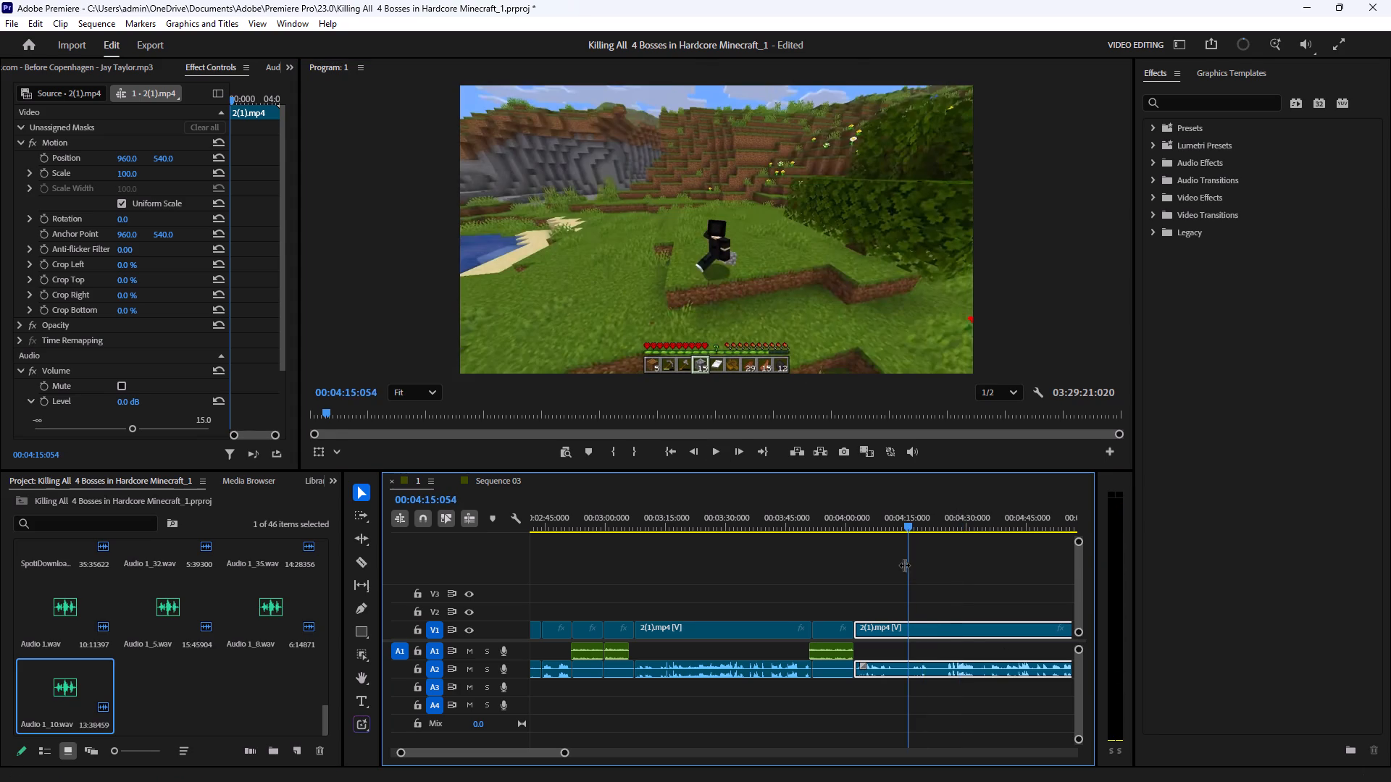
left_click(714, 450)
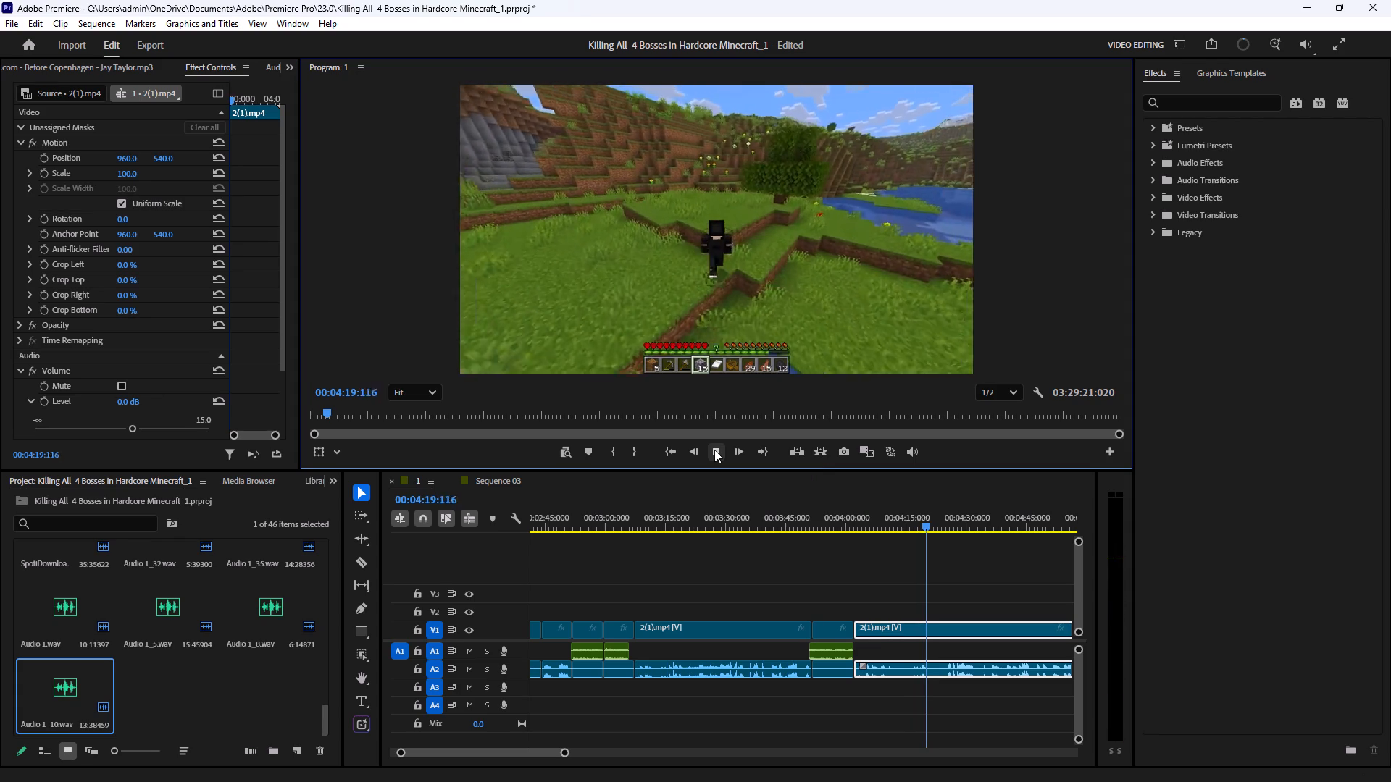
left_click(714, 450)
left_click(714, 450)
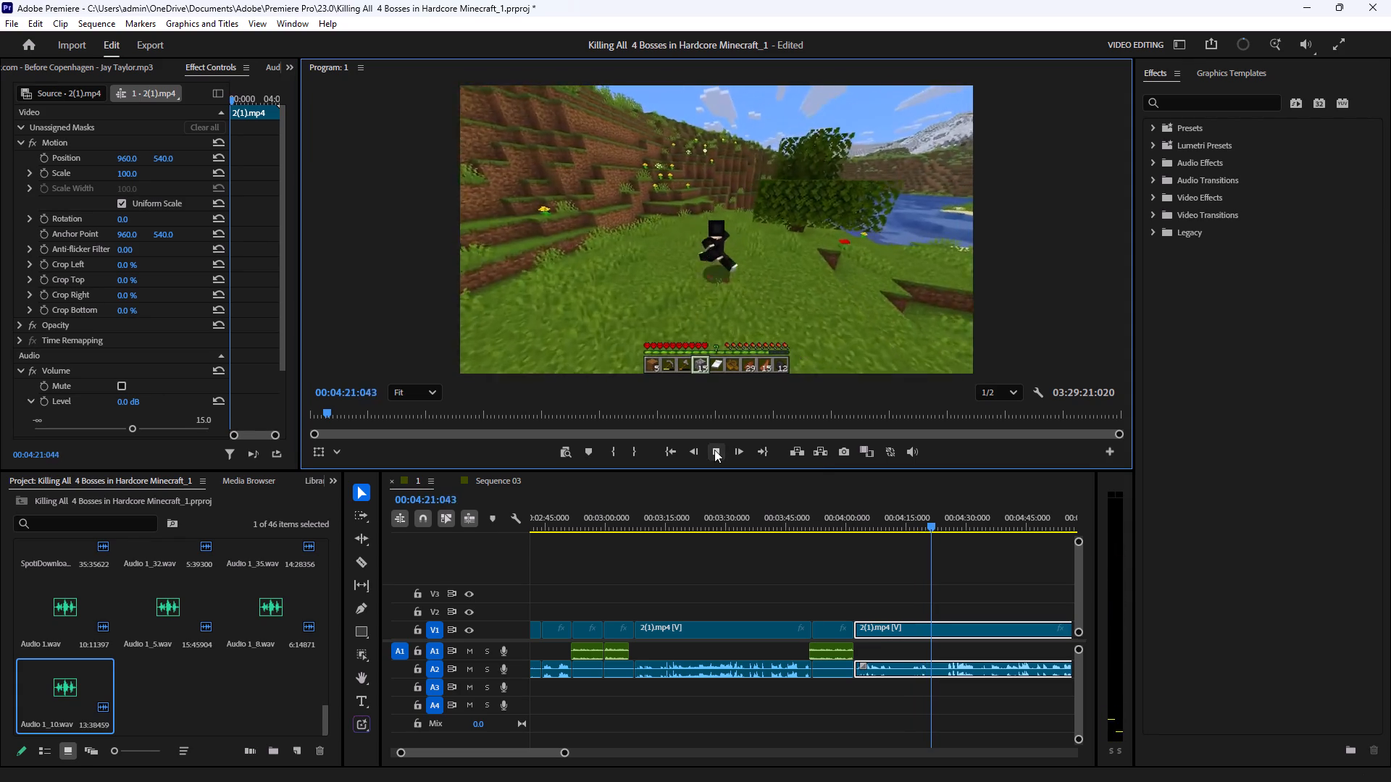
left_click(714, 450)
left_click(714, 450)
left_click(714, 450)
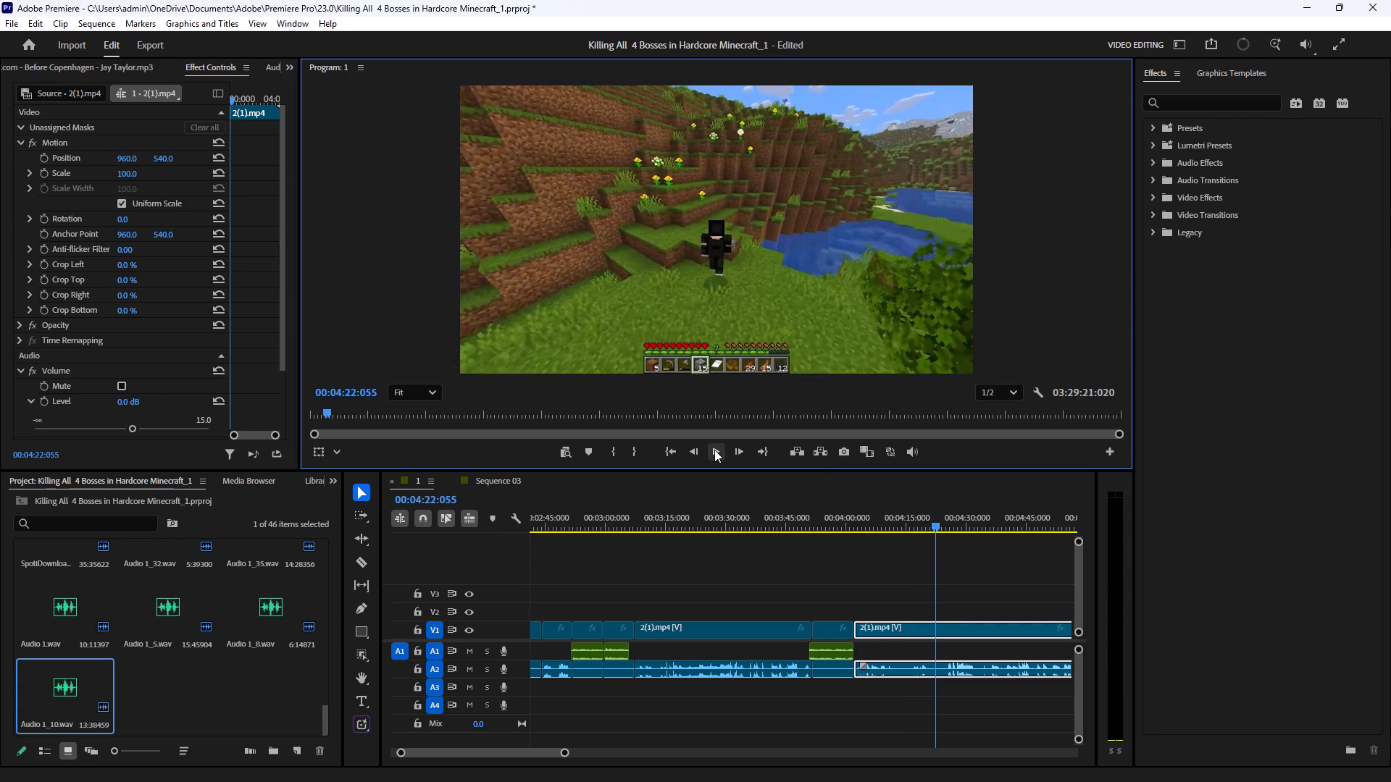
double_click(714, 450)
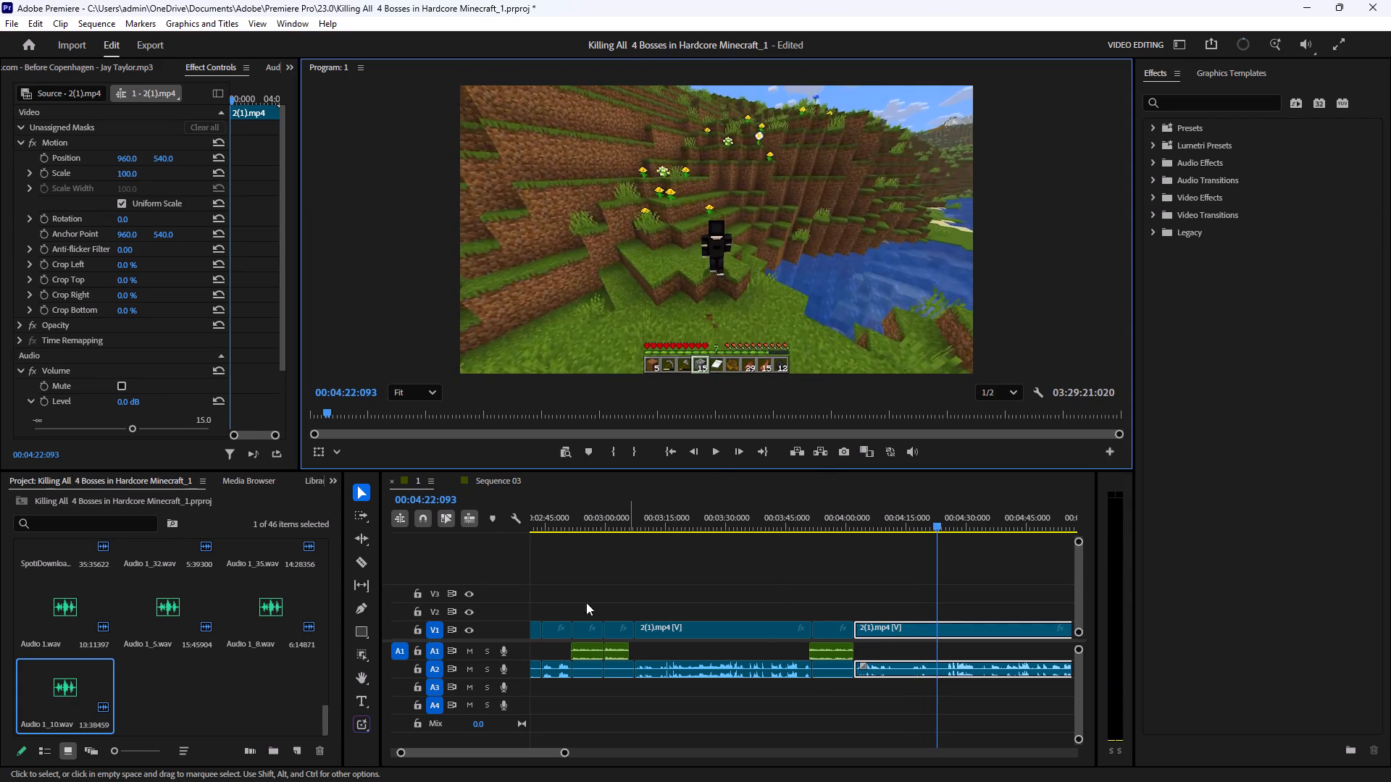
left_click(364, 561)
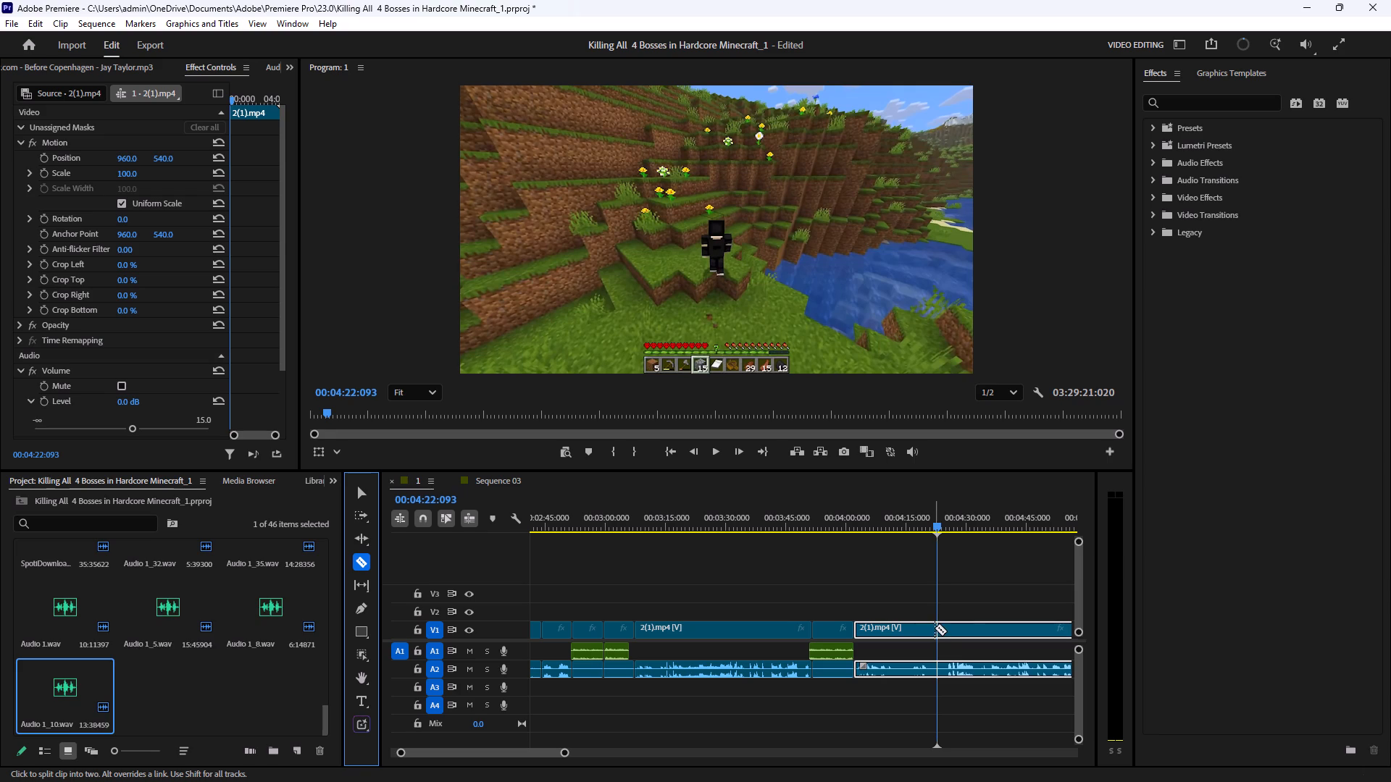
left_click(935, 627)
left_click(361, 497)
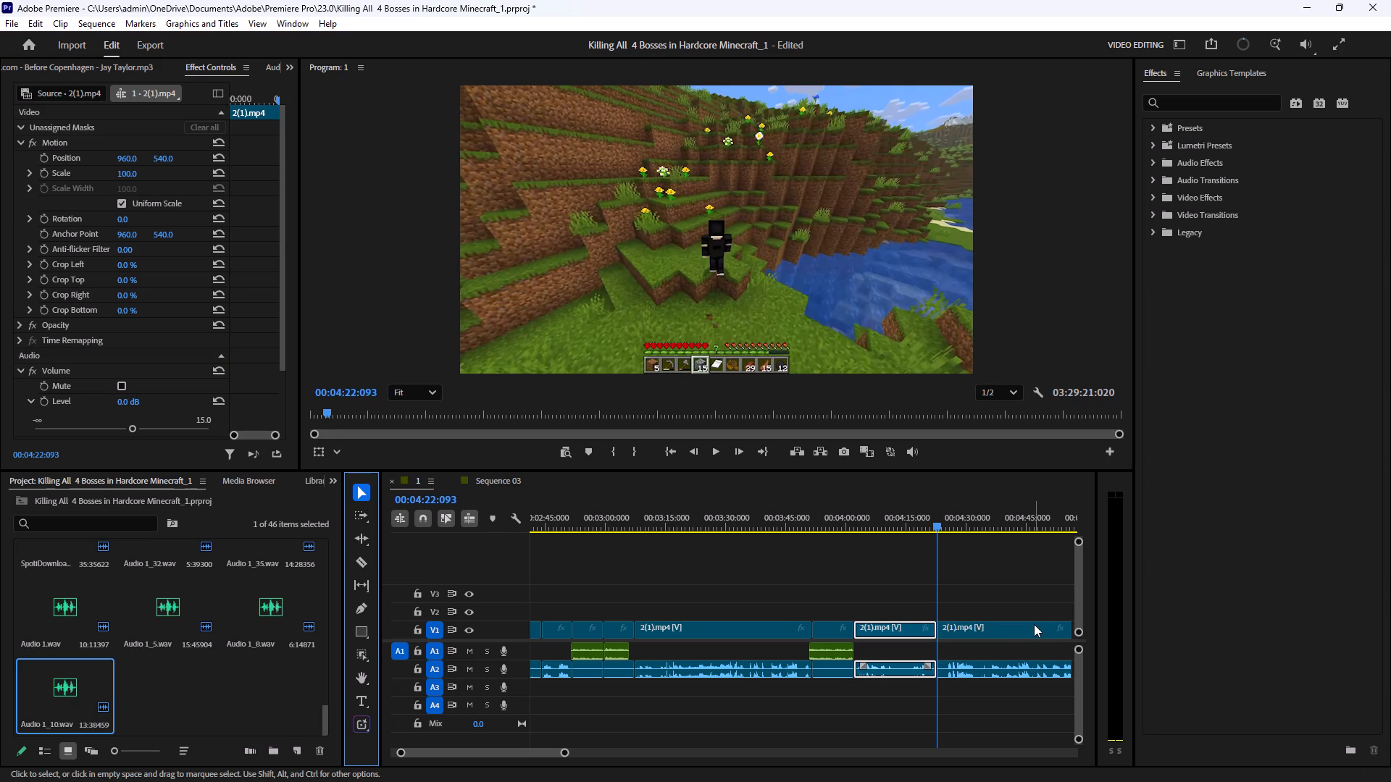
Save the project.
key("ctrl+s")
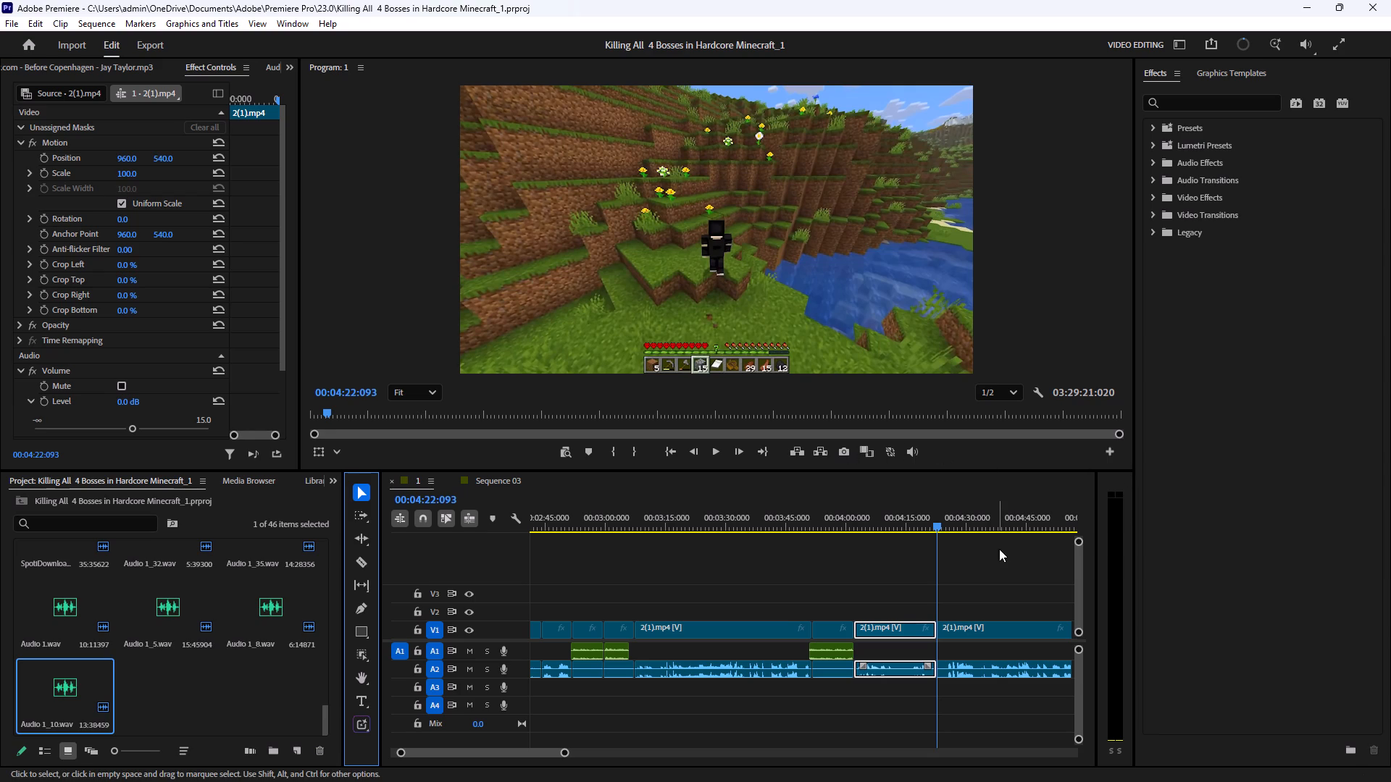
Review the gameplay from about 4:28 onward and split the 2(1).mp4 clip at about 5:37.
left_click_drag(939, 531, 961, 531)
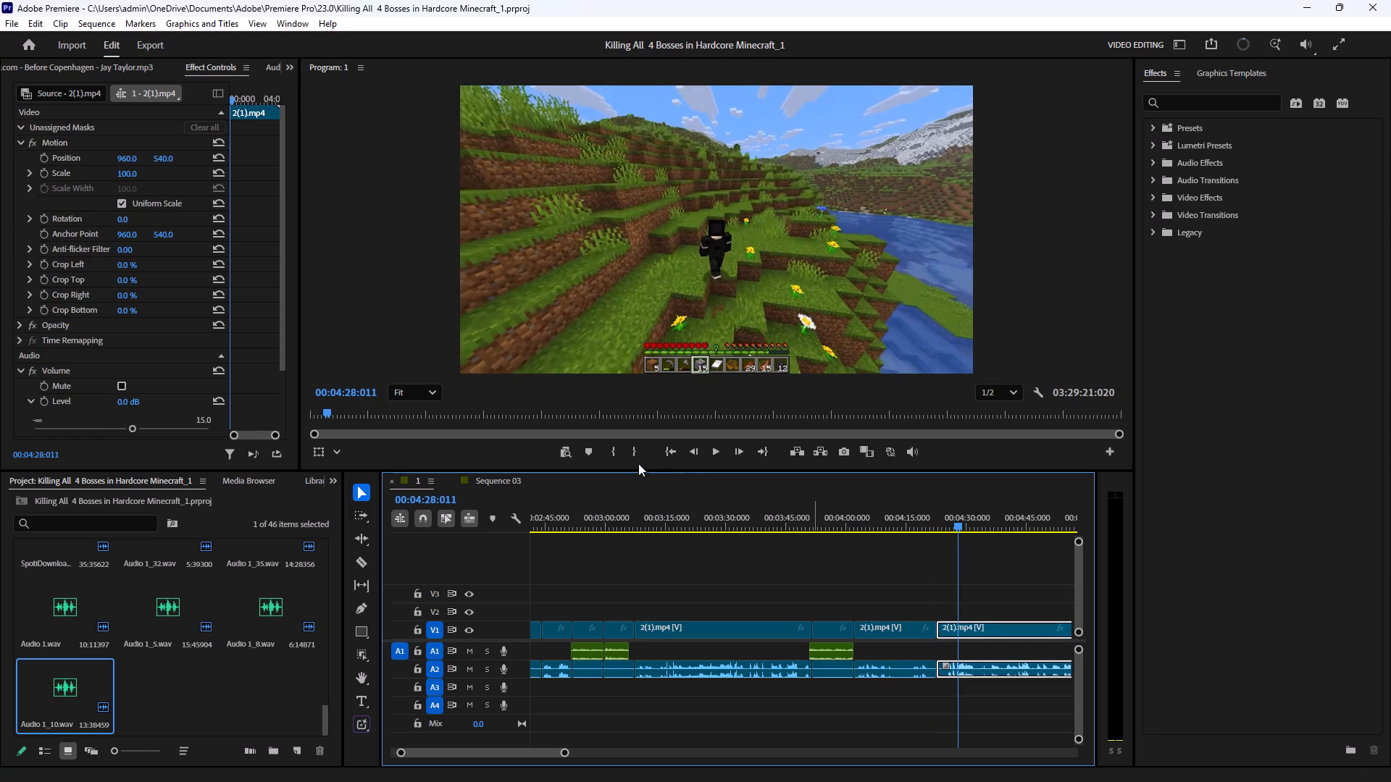
left_click(719, 456)
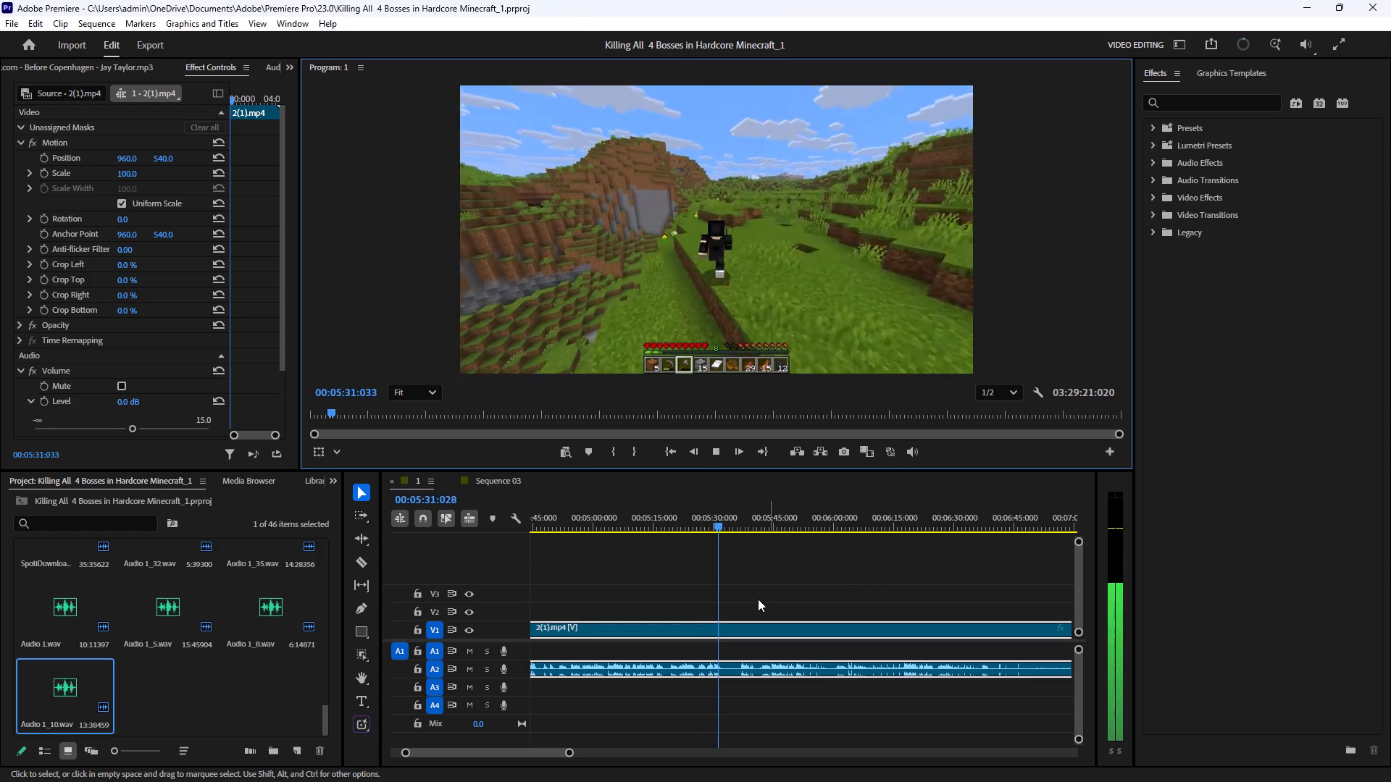
left_click_drag(735, 527, 740, 540)
key("space")
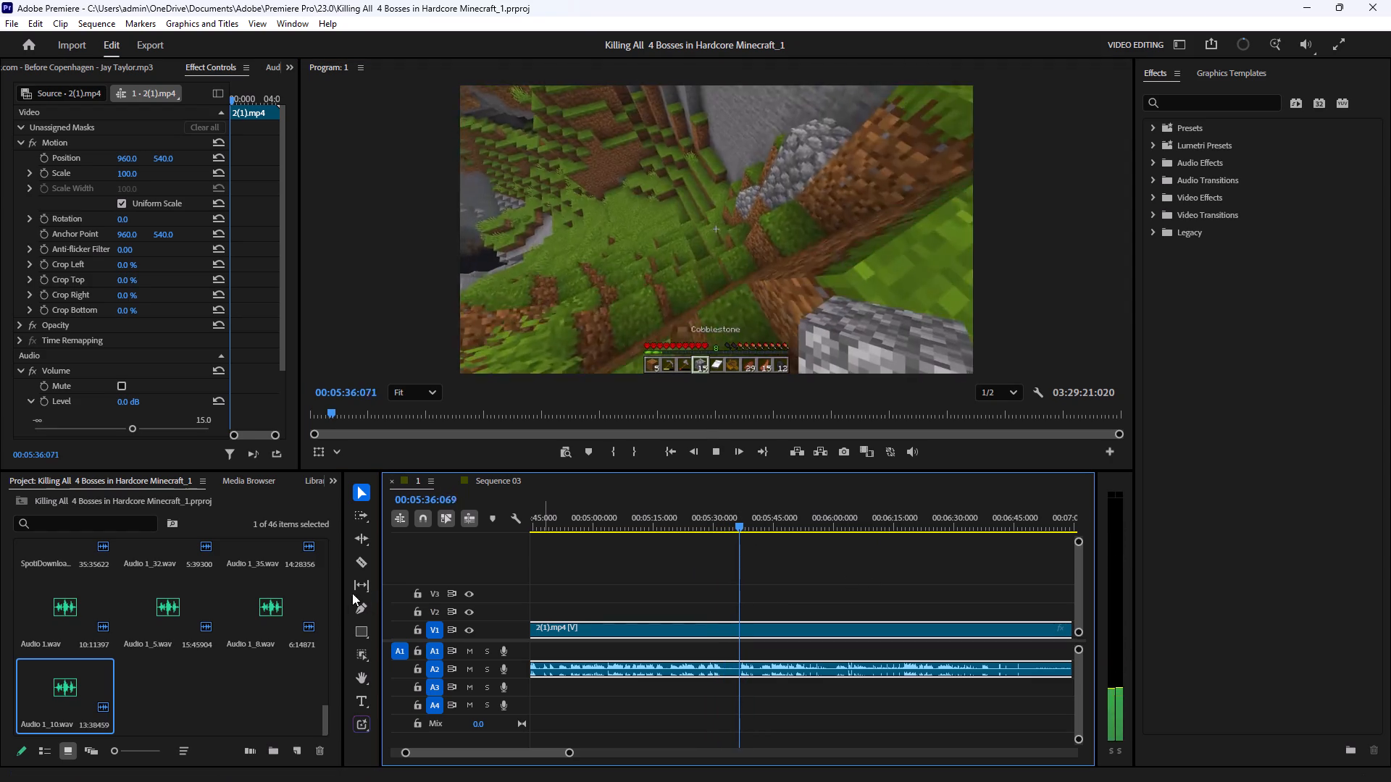
key("space")
left_click(360, 564)
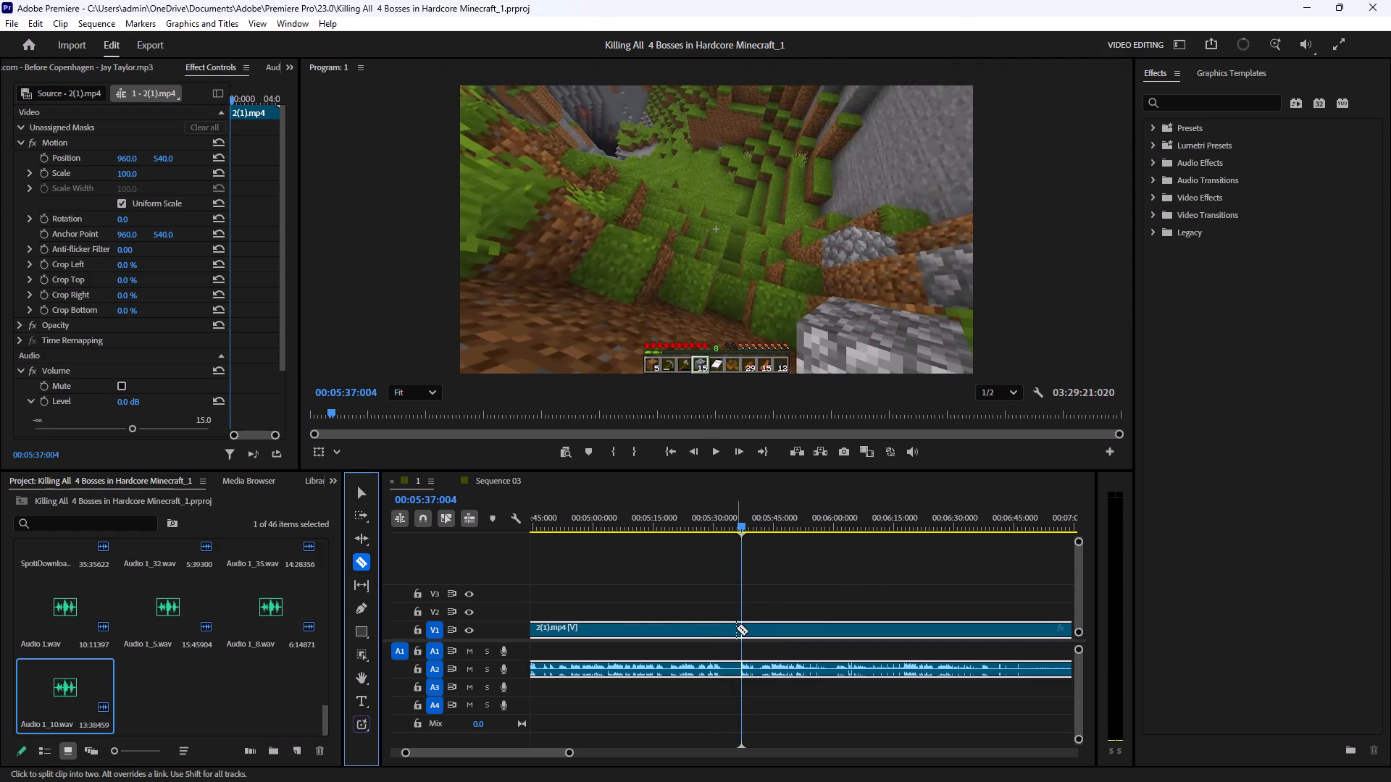
left_click(736, 628)
left_click(355, 496)
Delete the 2(1).mp4 segment between the 4:22 and 5:37 splits and close the gap it leaves.
left_click_drag(658, 572, 653, 697)
key("BackSpace")
left_click(695, 628)
key("BackSpace")
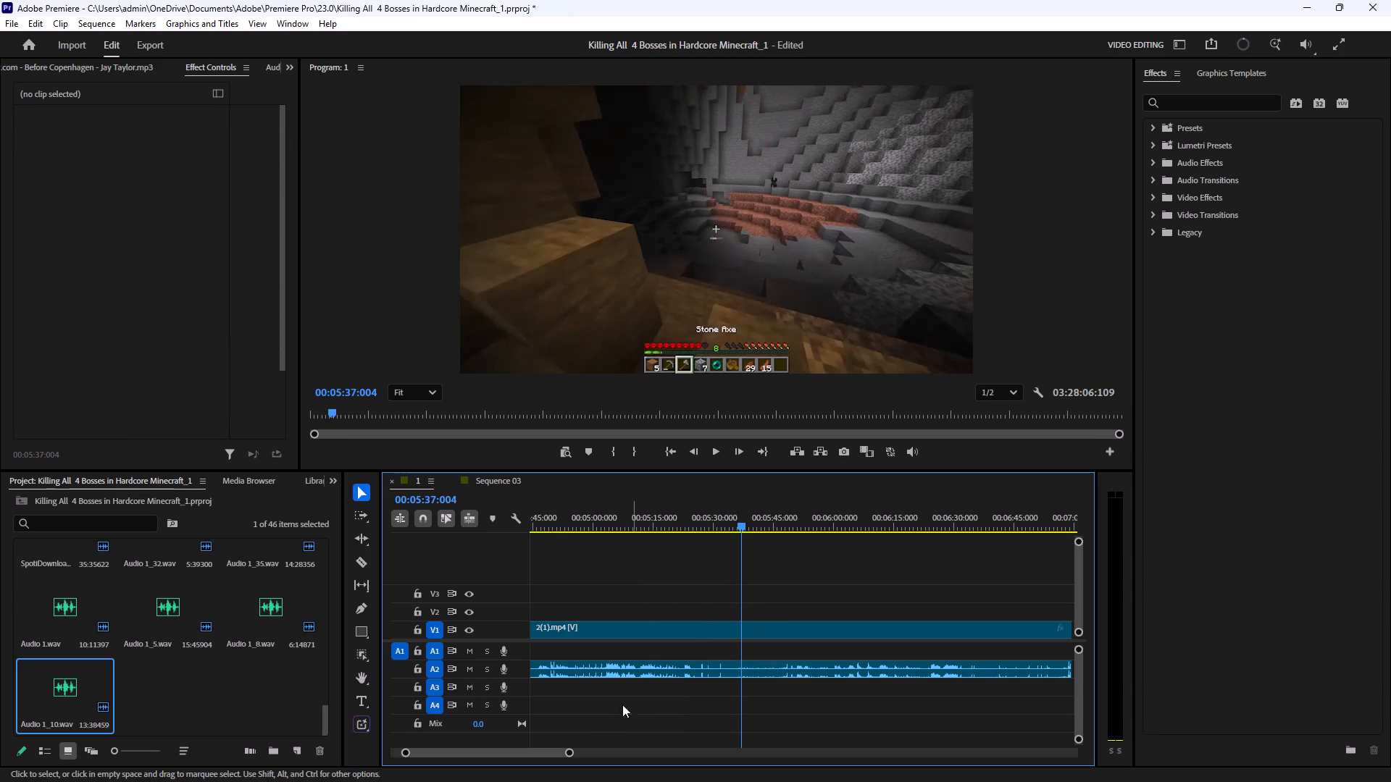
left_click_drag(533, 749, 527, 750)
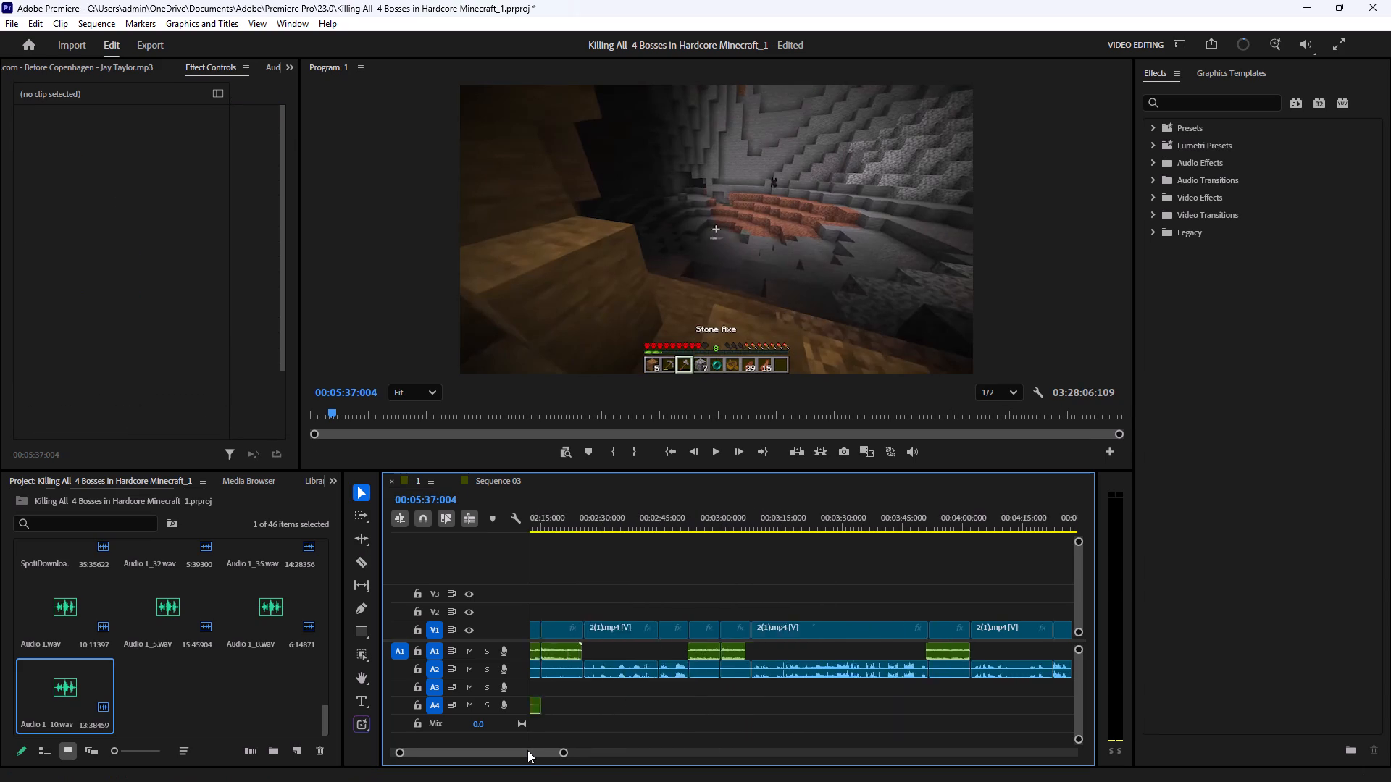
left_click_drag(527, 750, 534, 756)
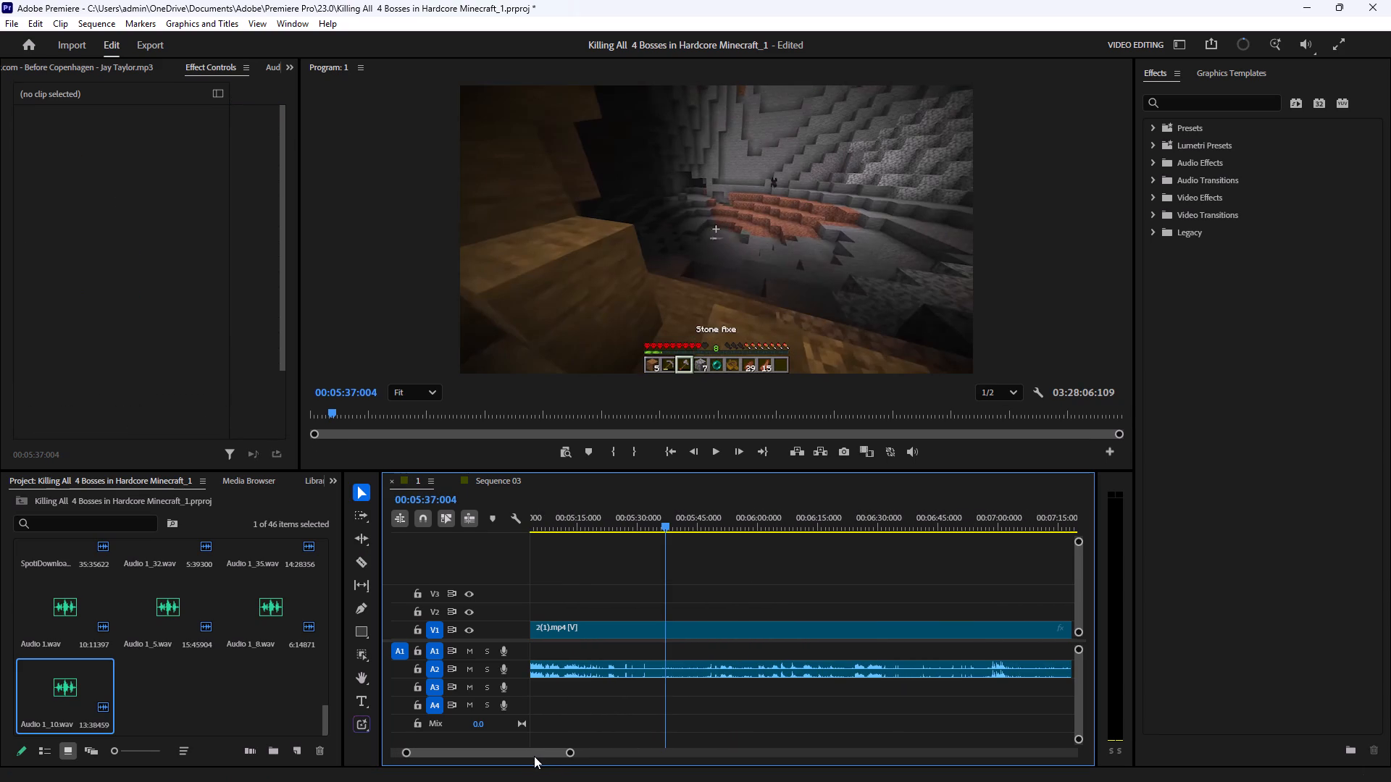
Review the 2(1).mp4 gameplay after the 4:22 cut up to about 4:42, and return to about 4:23.
left_click_drag(534, 756, 530, 760)
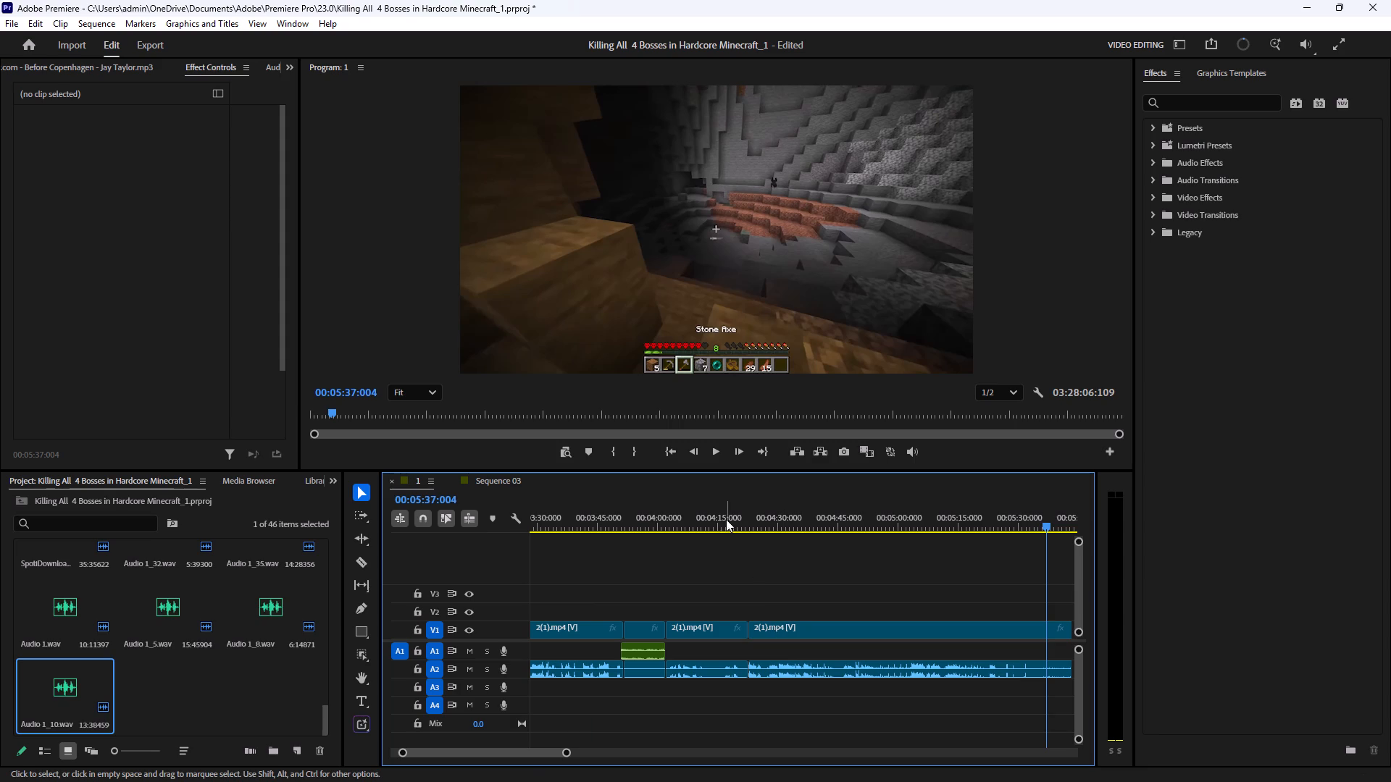
left_click_drag(694, 500, 705, 520)
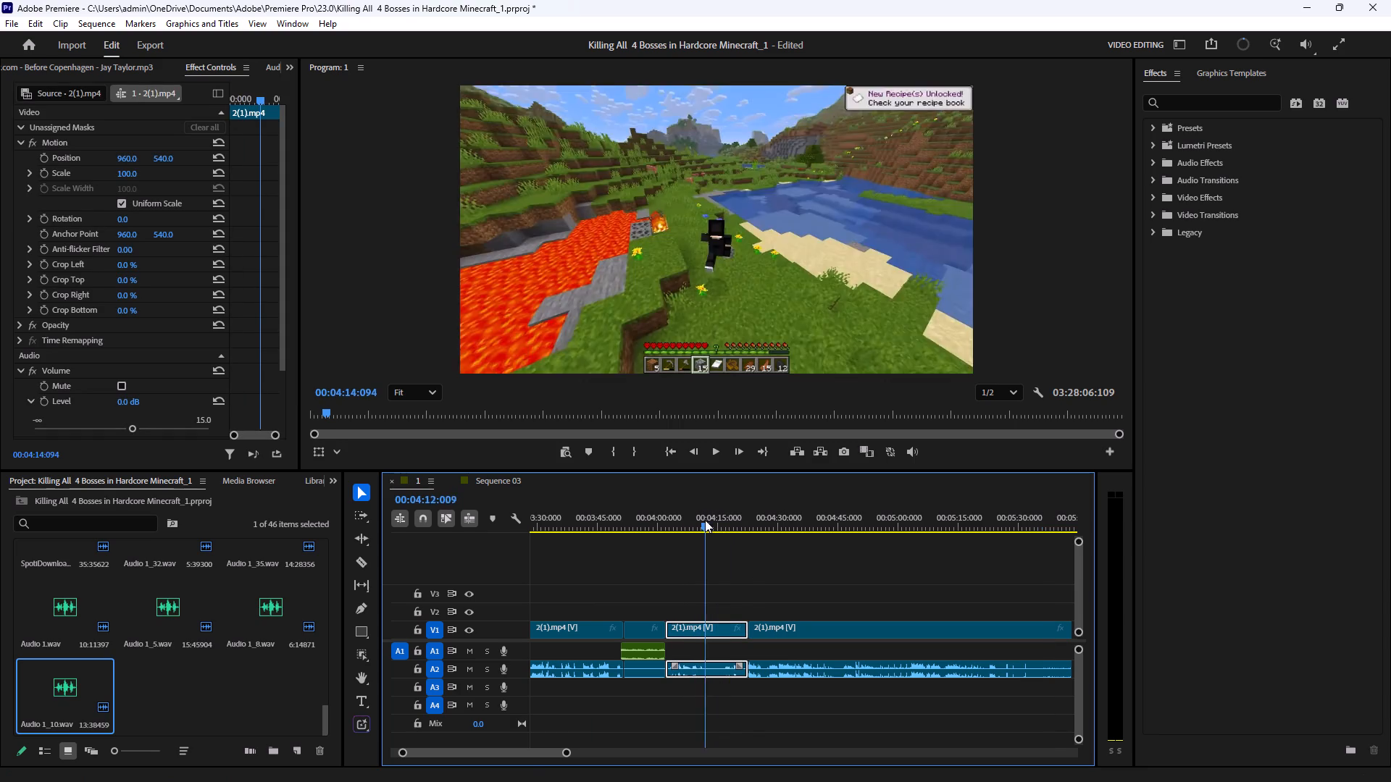
left_click_drag(705, 520, 754, 528)
left_click(716, 452)
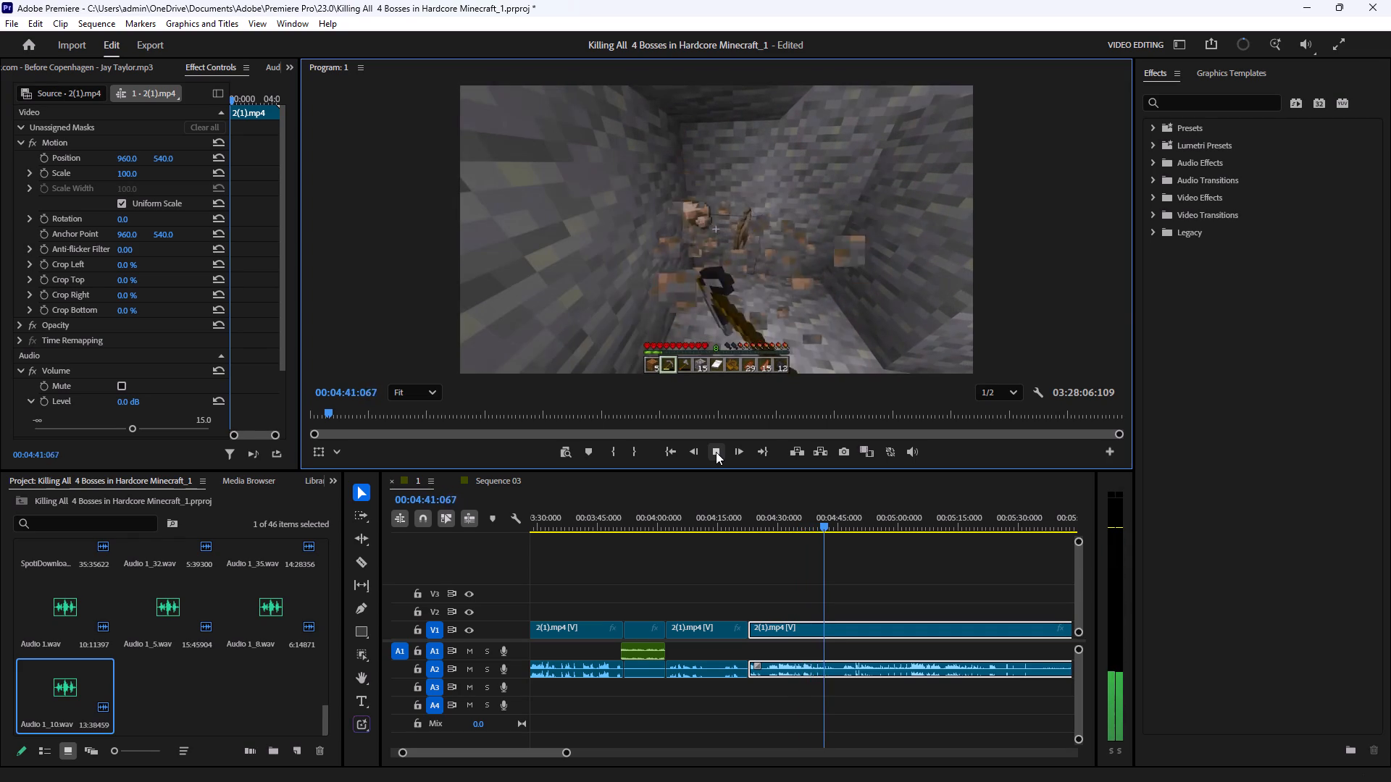
left_click(716, 452)
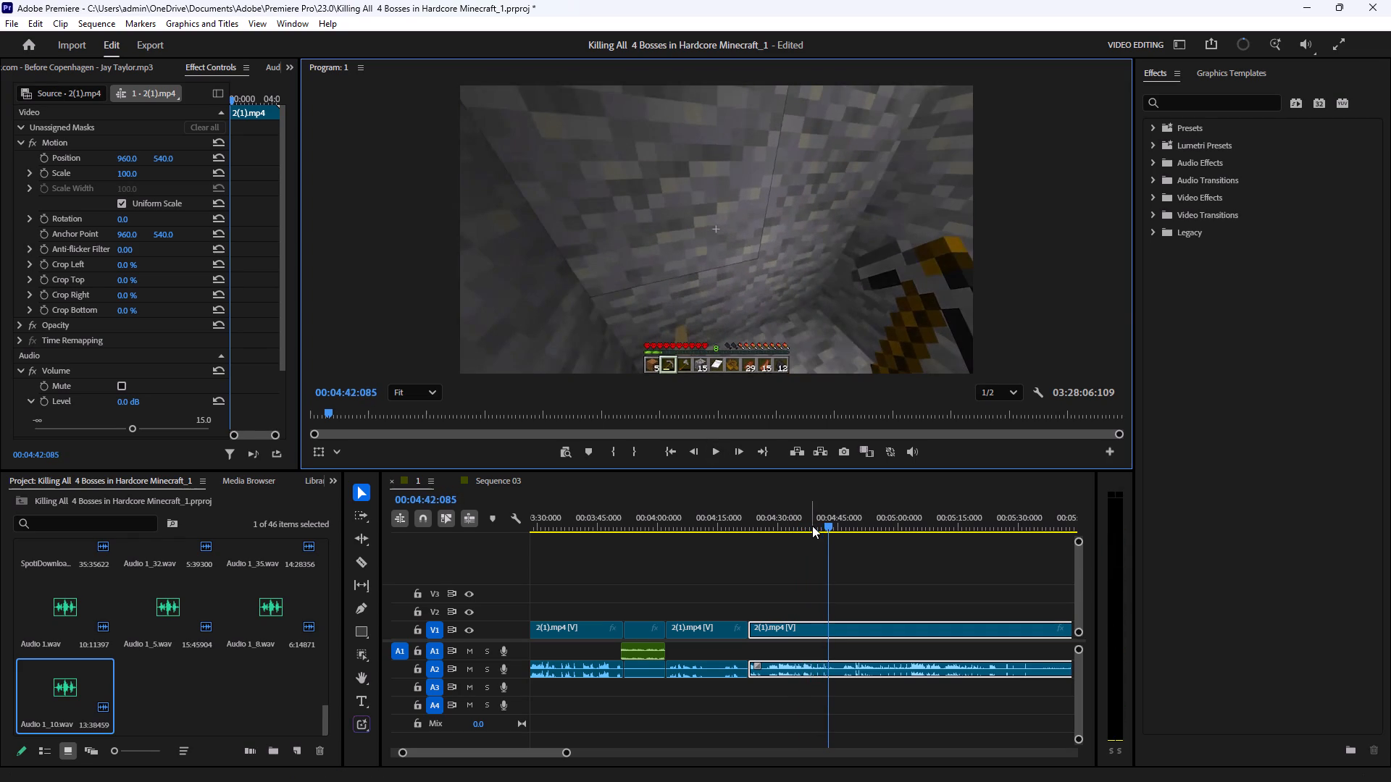
left_click_drag(816, 522, 751, 542)
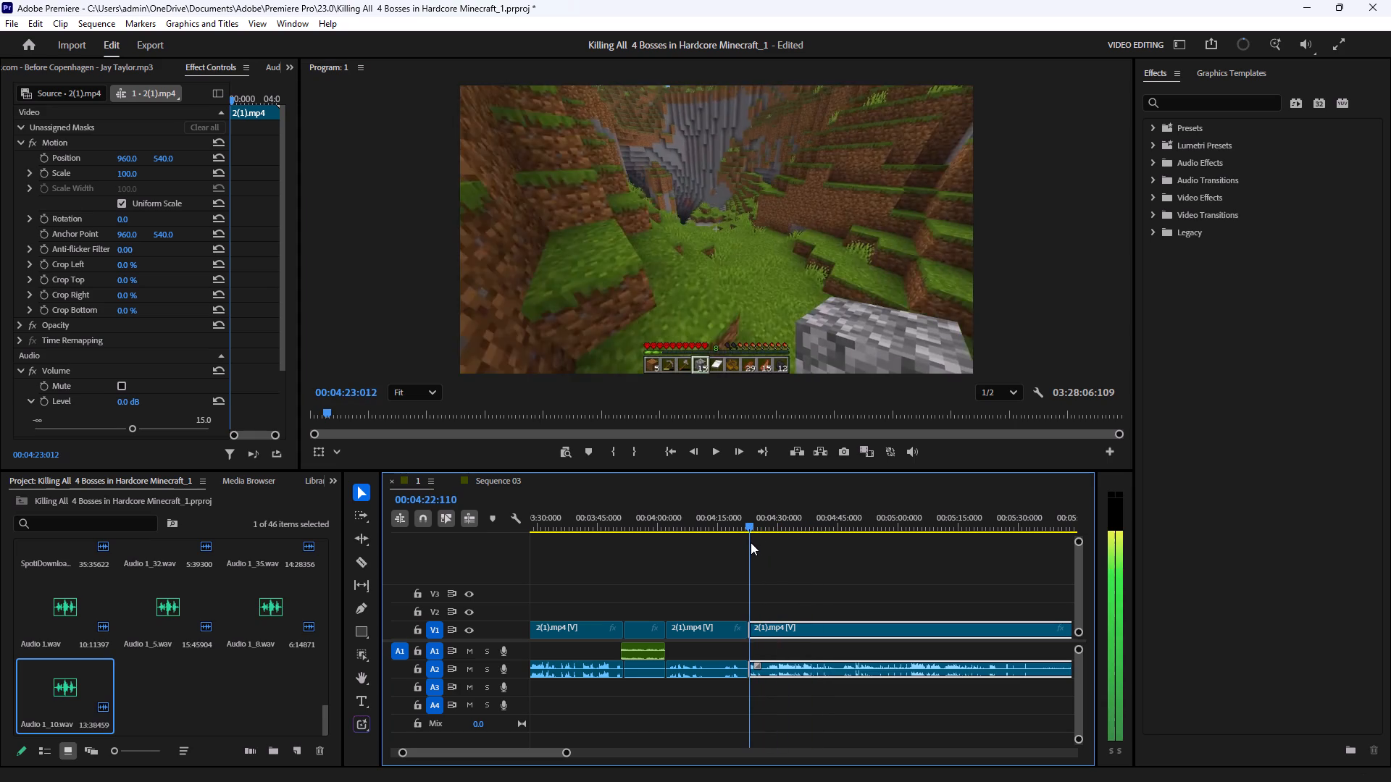
left_click_drag(751, 542, 758, 551)
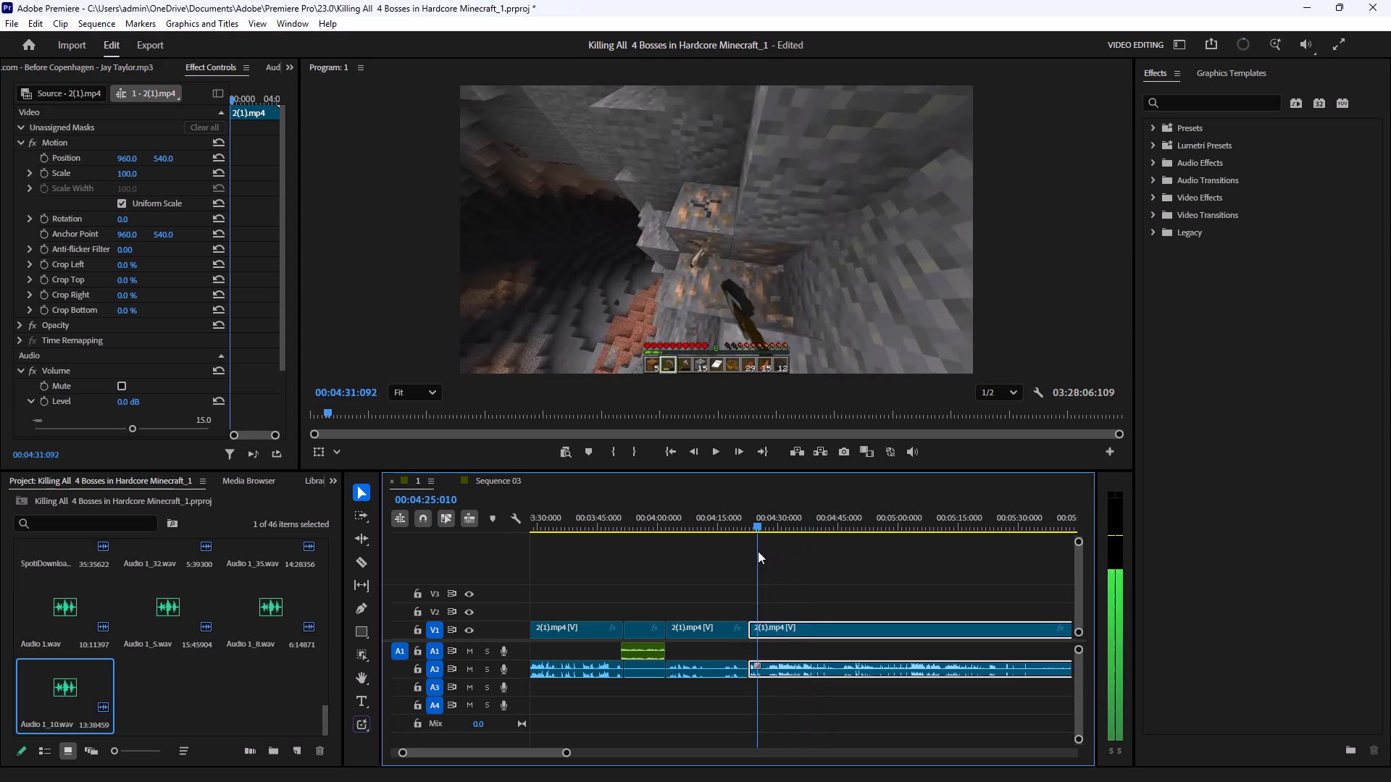
left_click_drag(758, 551, 753, 553)
left_click(836, 566)
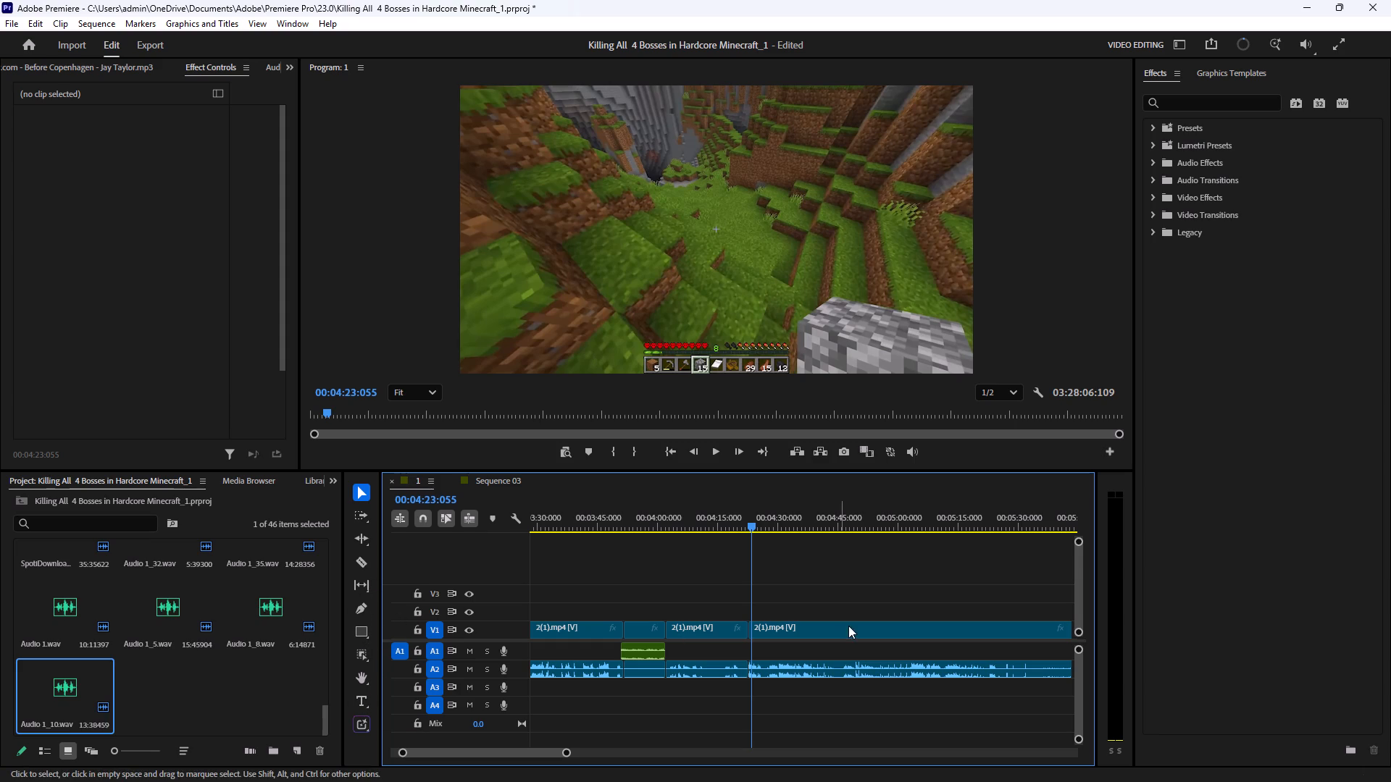
Save the project.
key("ctrl+s")
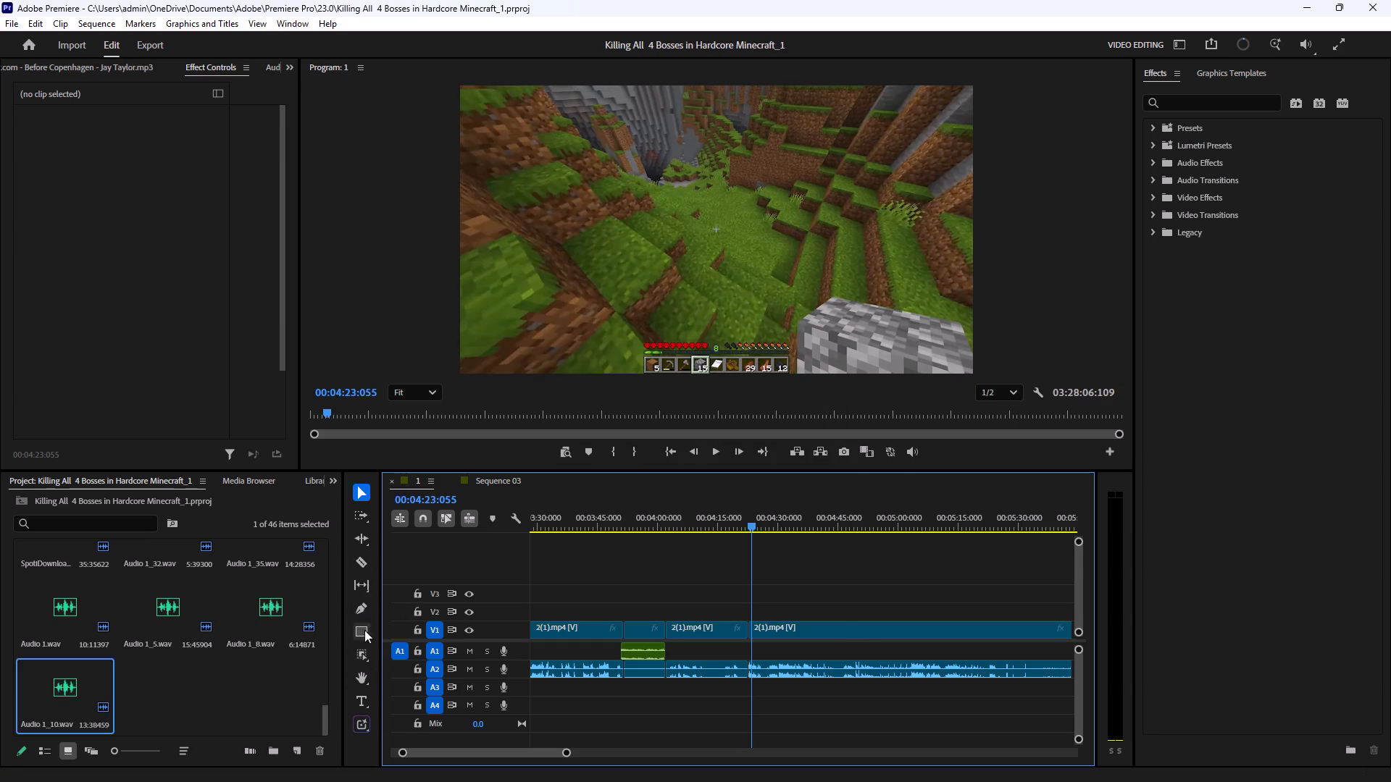
Add a text box in the middle of the frame at about 4:23, save the project, and enter "Taking to Chat".
left_click_drag(361, 697, 486, 644)
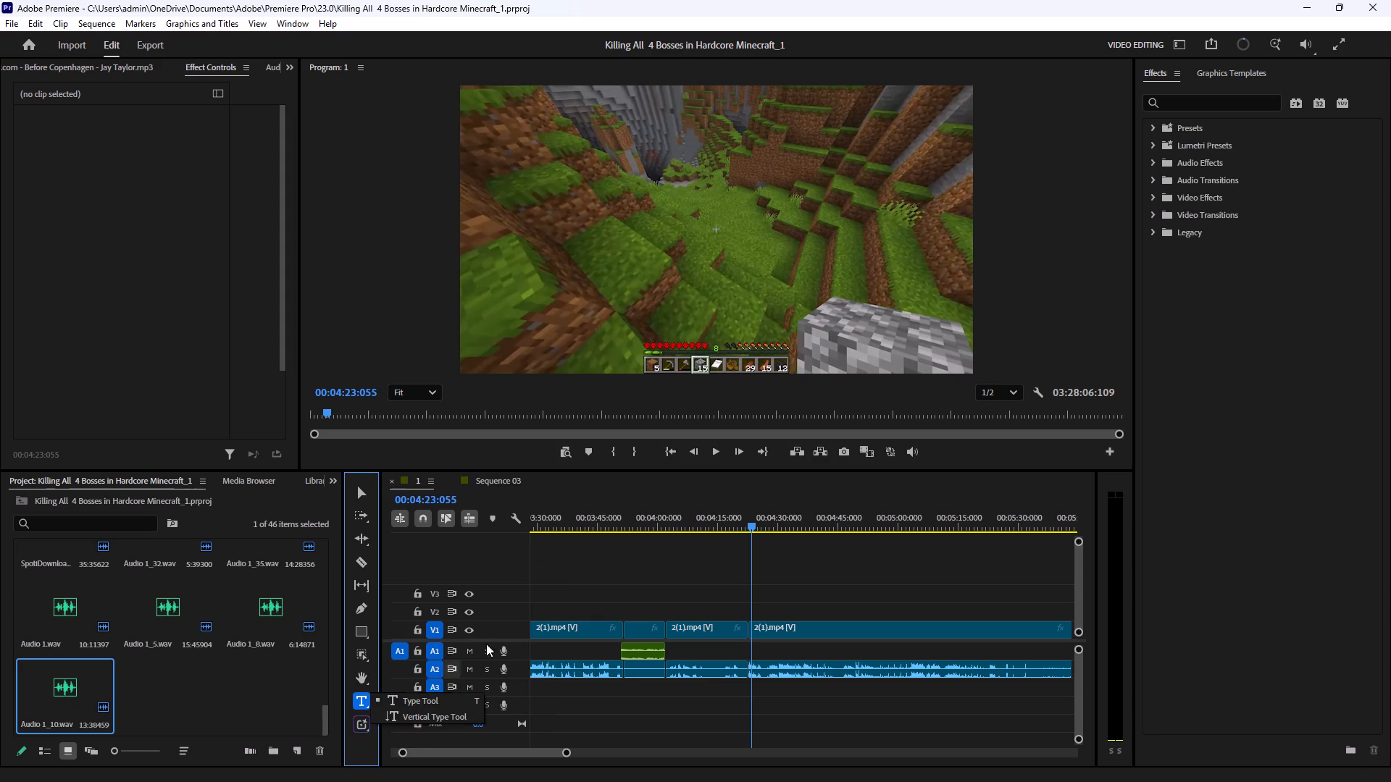
left_click_drag(486, 644, 627, 197)
left_click_drag(627, 197, 697, 218)
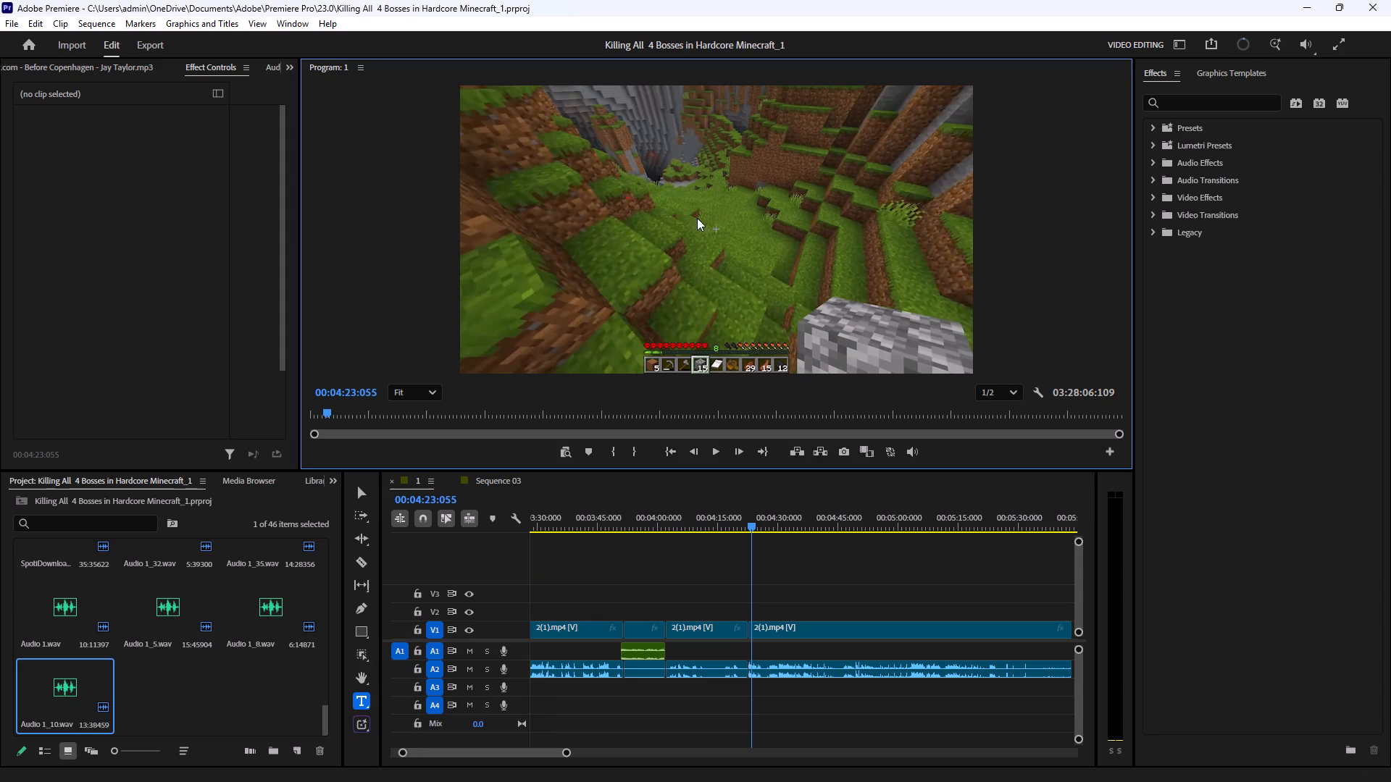
left_click_drag(697, 218, 875, 258)
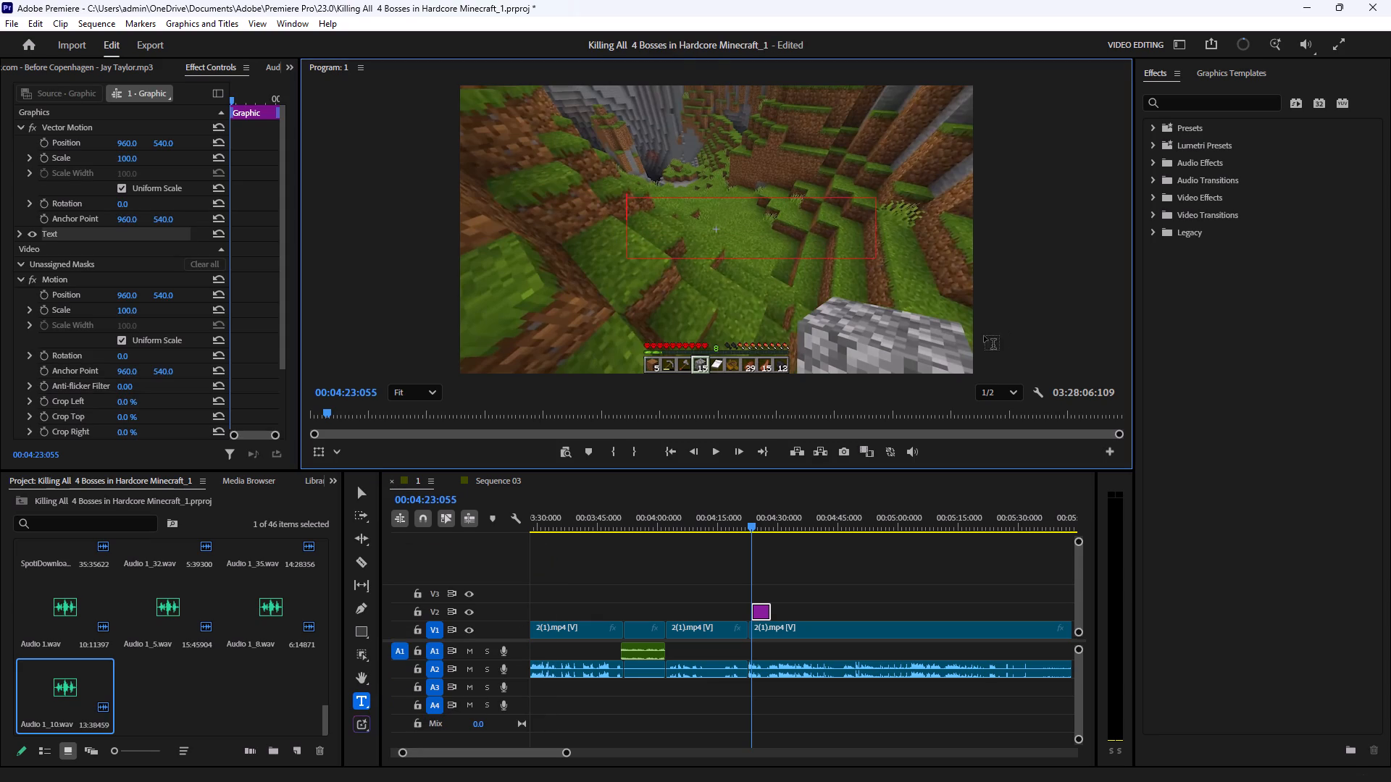
double_click(870, 237)
double_click(782, 232)
key("ctrl+s")
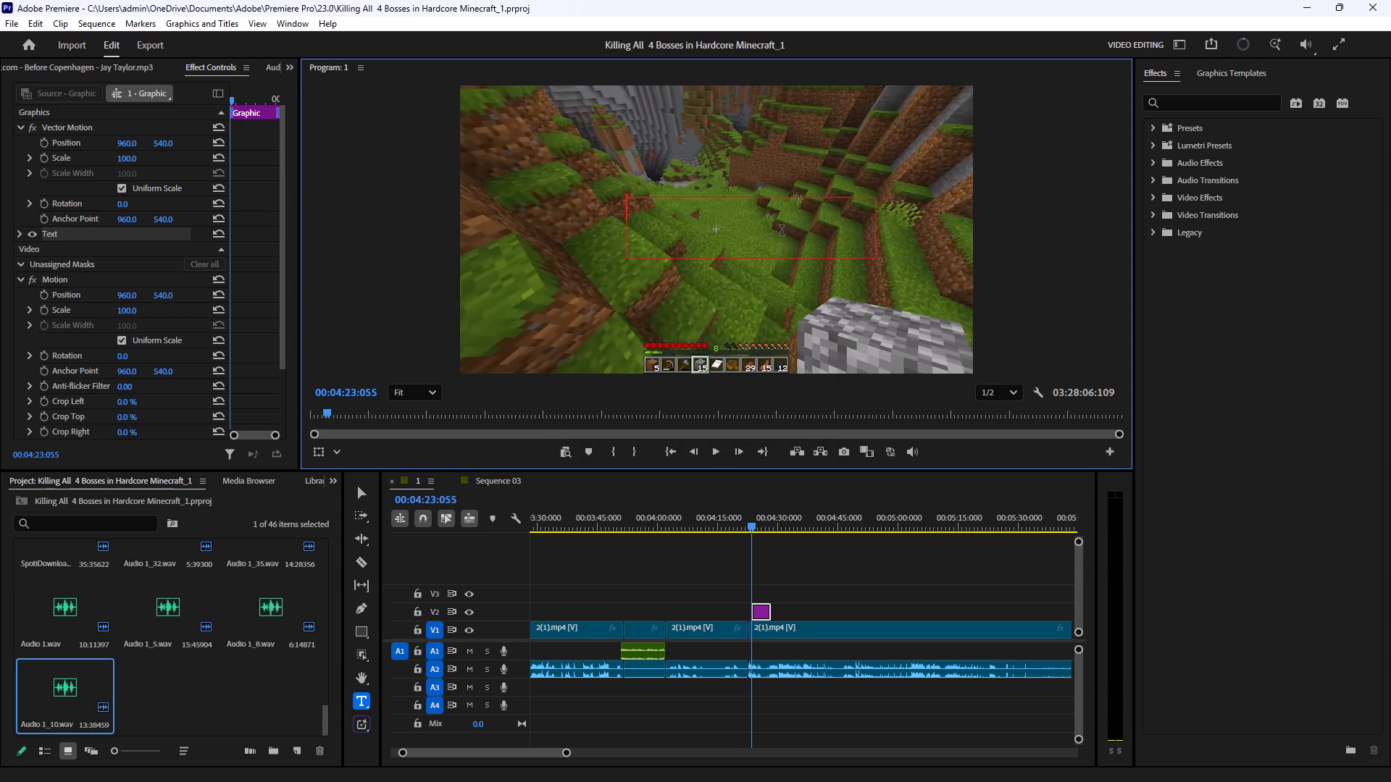
double_click(782, 232)
key("BackSpace")
type("Ta")
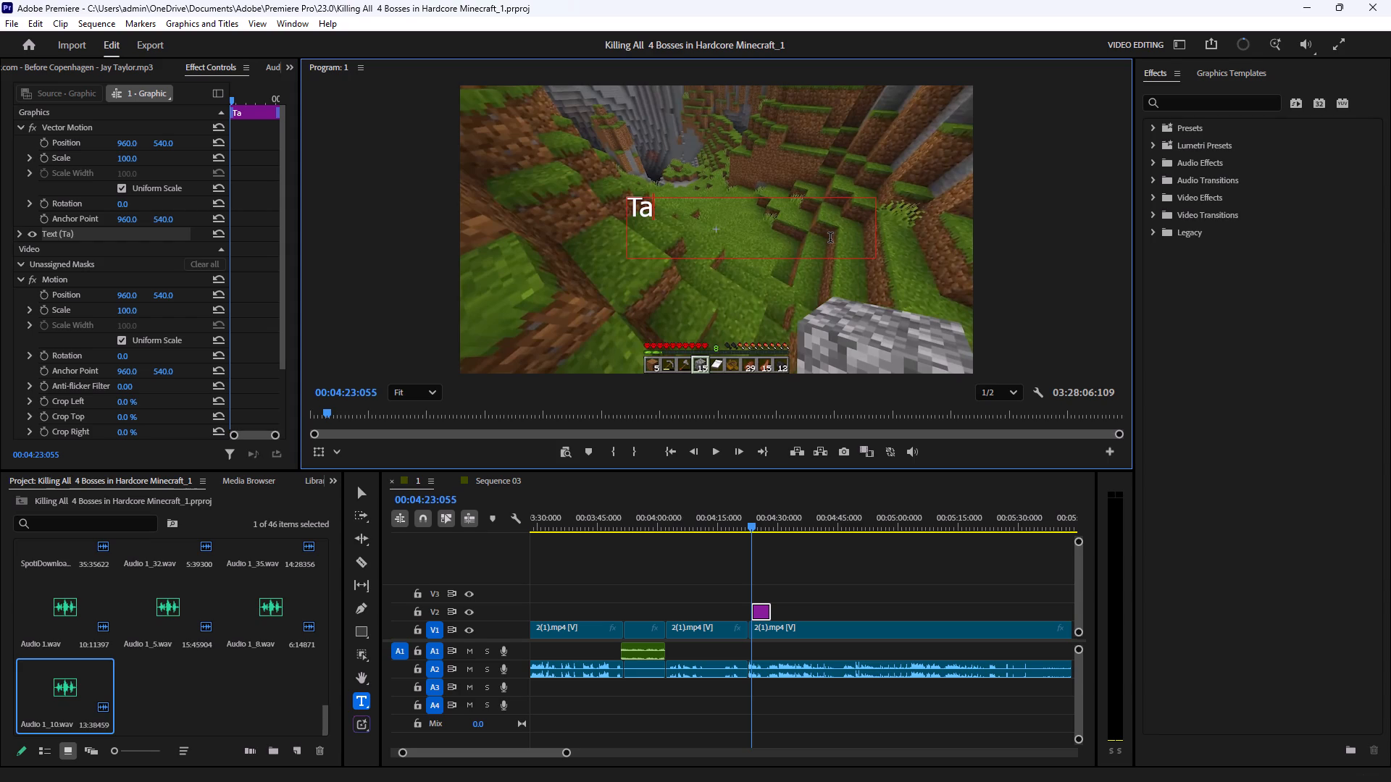
type("king to")
key("space")
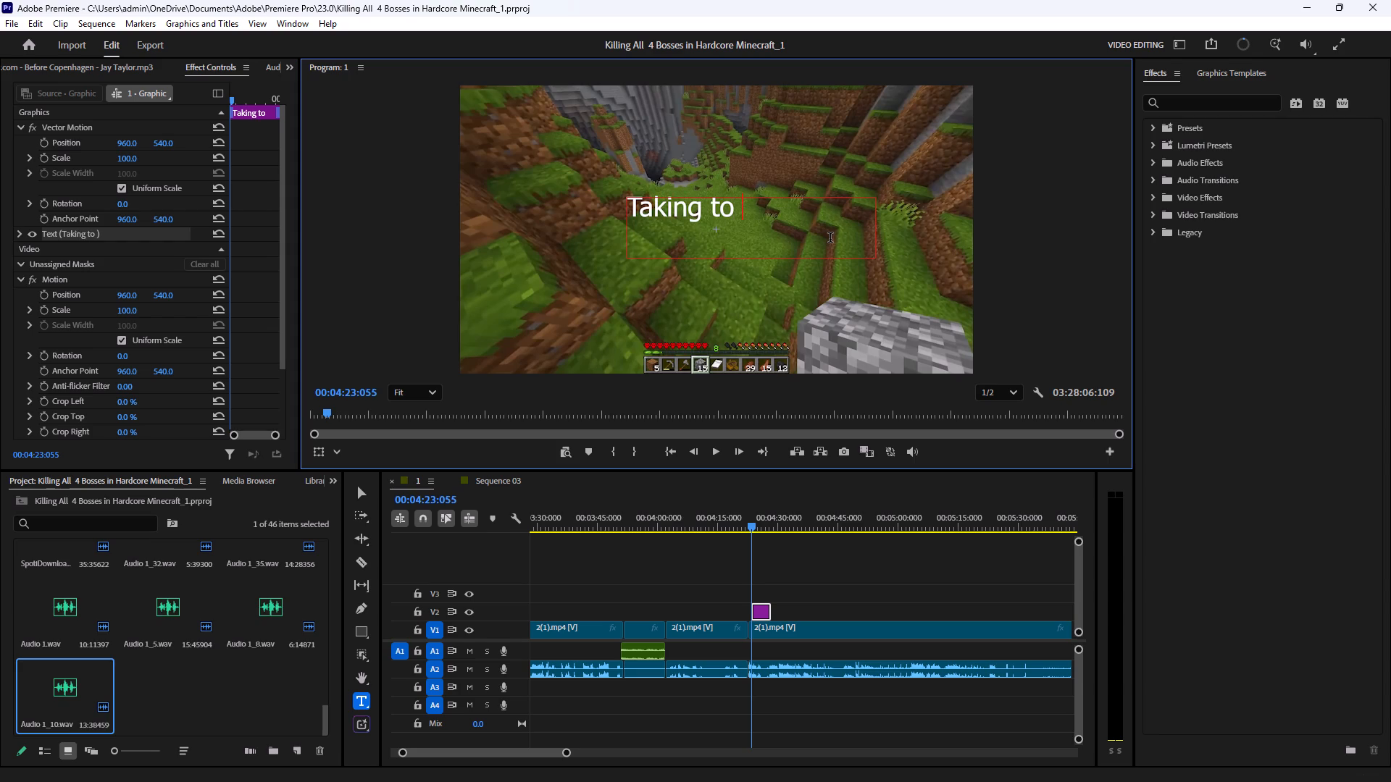
type("Chat")
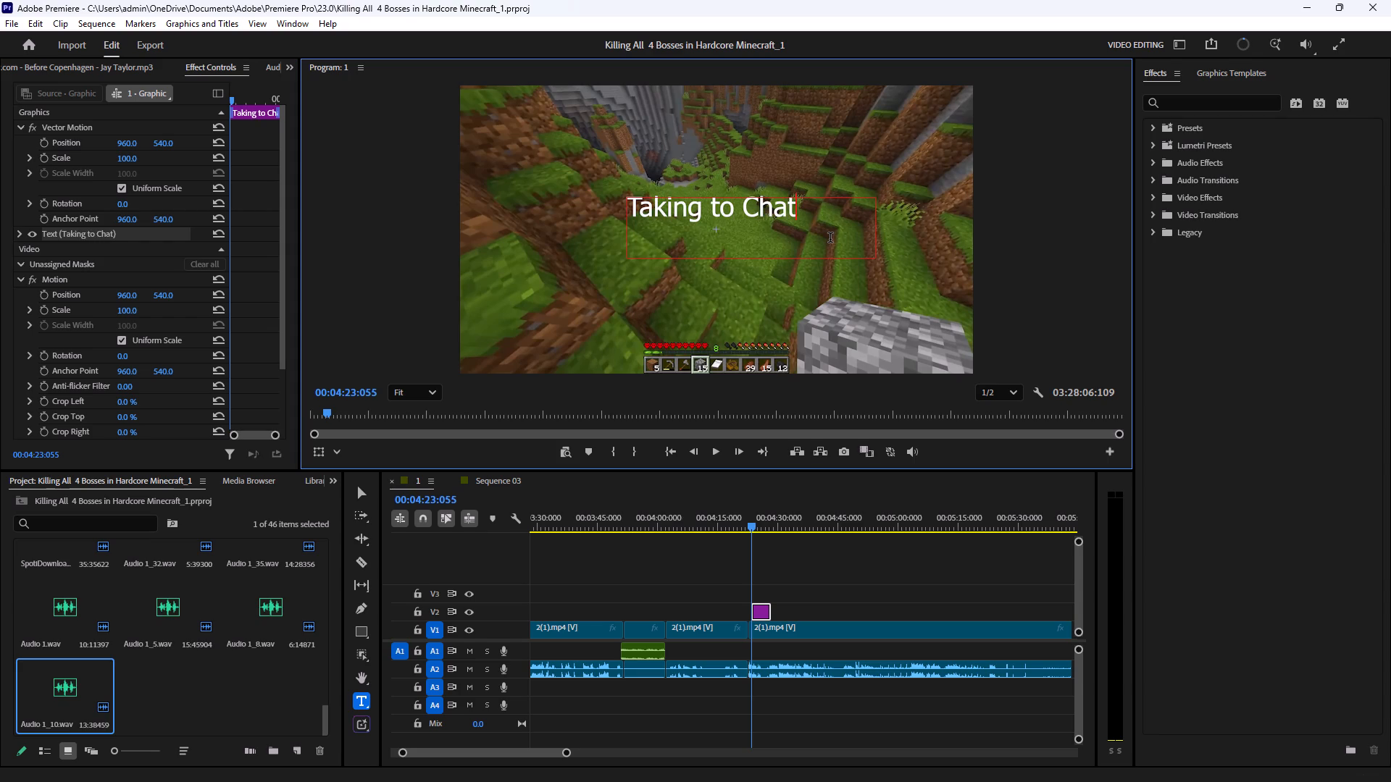
Reposition the "Taking to Chat" text near the centre of the frame and deselect it.
left_click(362, 497)
left_click_drag(759, 208, 817, 223)
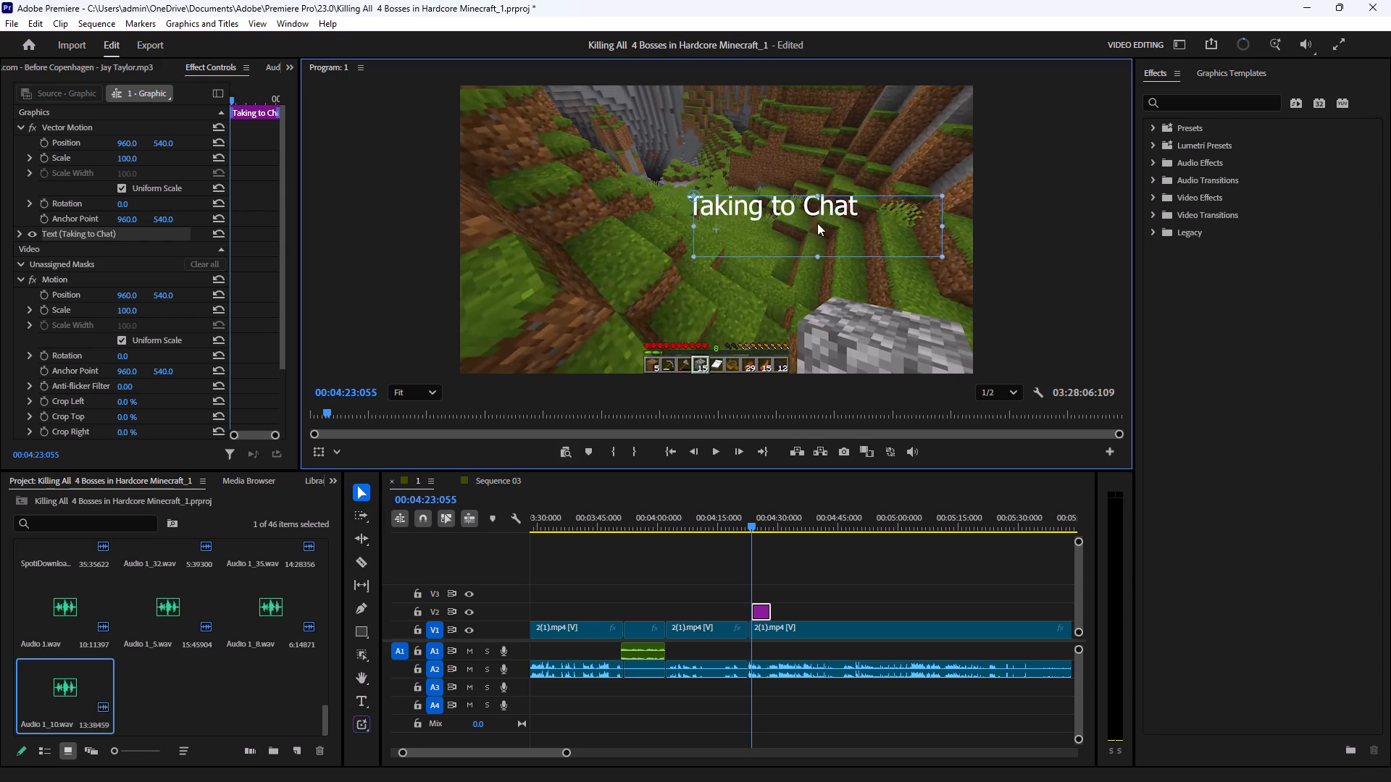
left_click_drag(817, 223, 765, 243)
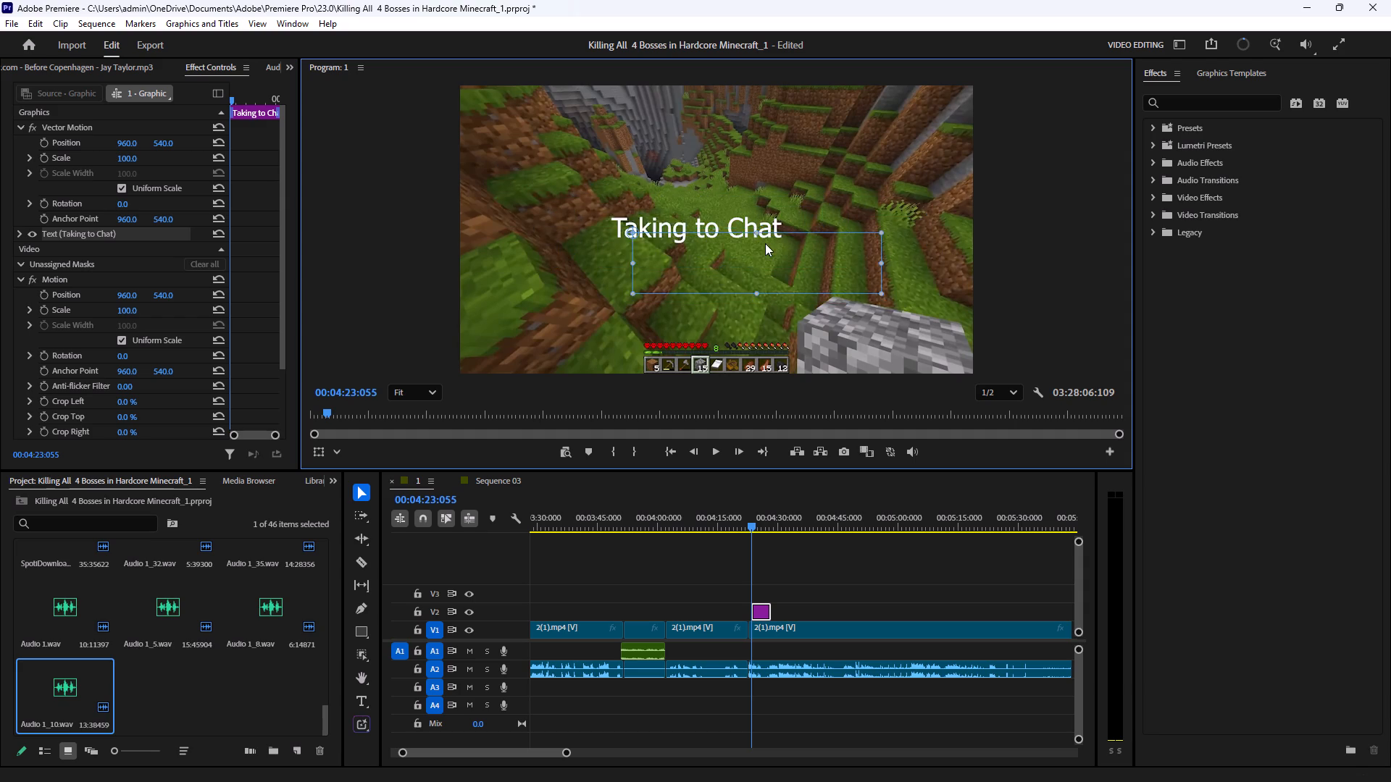
left_click_drag(765, 243, 741, 218)
left_click(1198, 358)
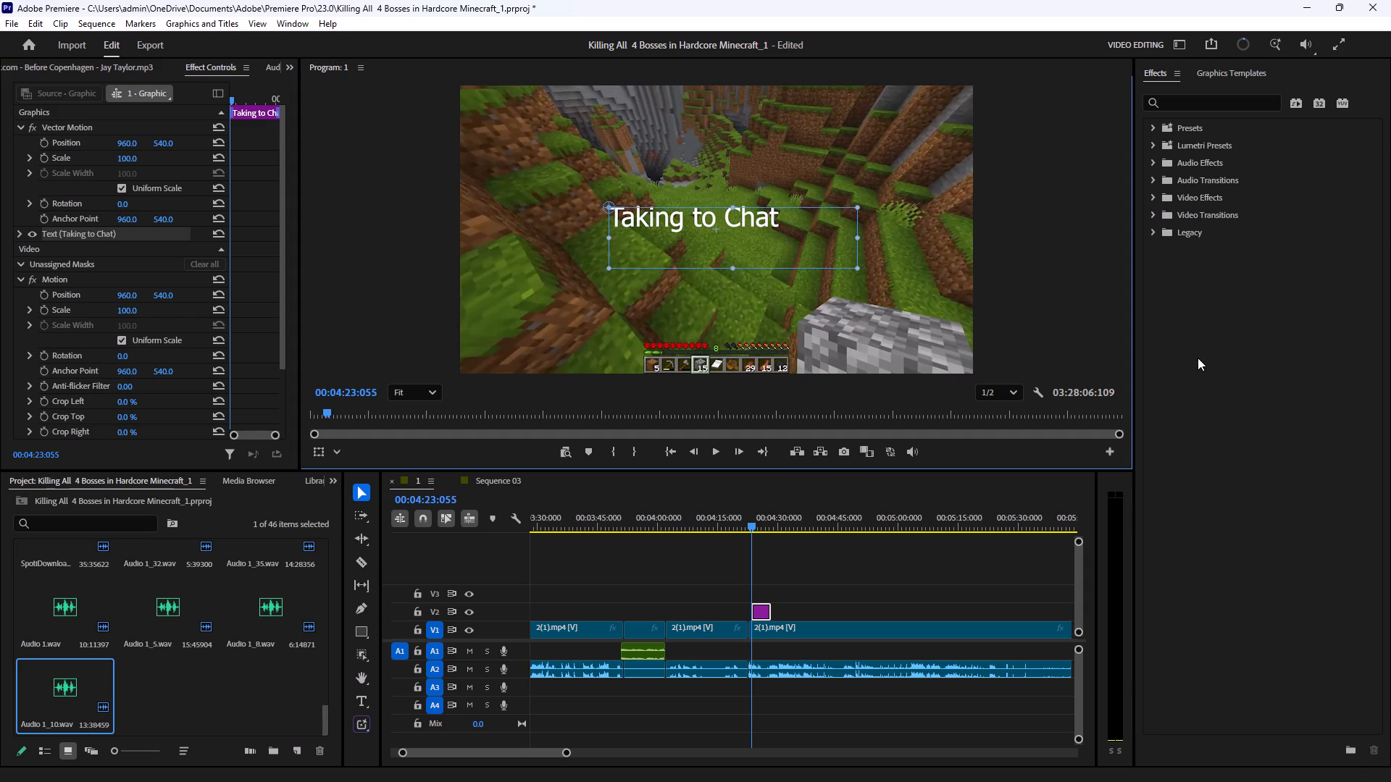
left_click(1024, 269)
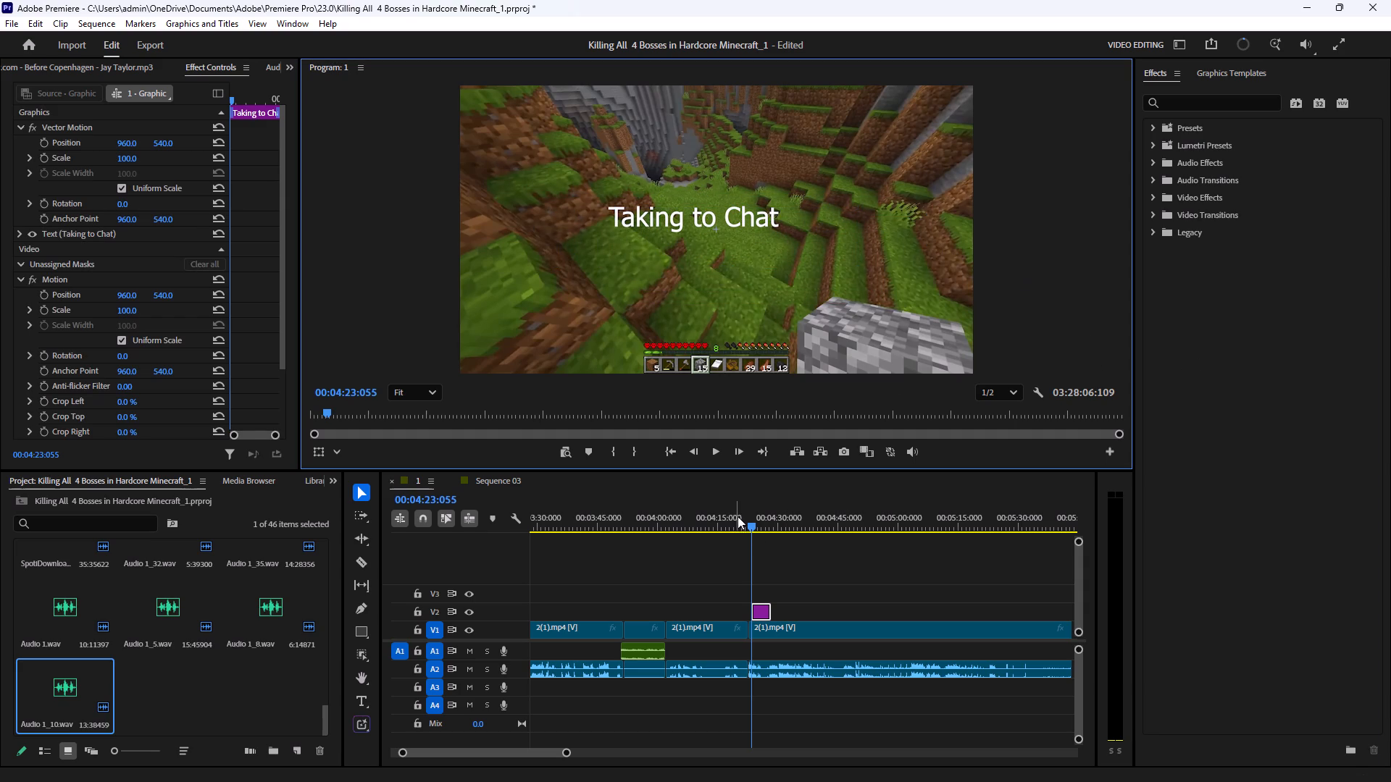
Play back from about 4:21 across the new caption and split the 2(1).mp4 clip at about 4:44.
left_click(742, 526)
left_click(713, 451)
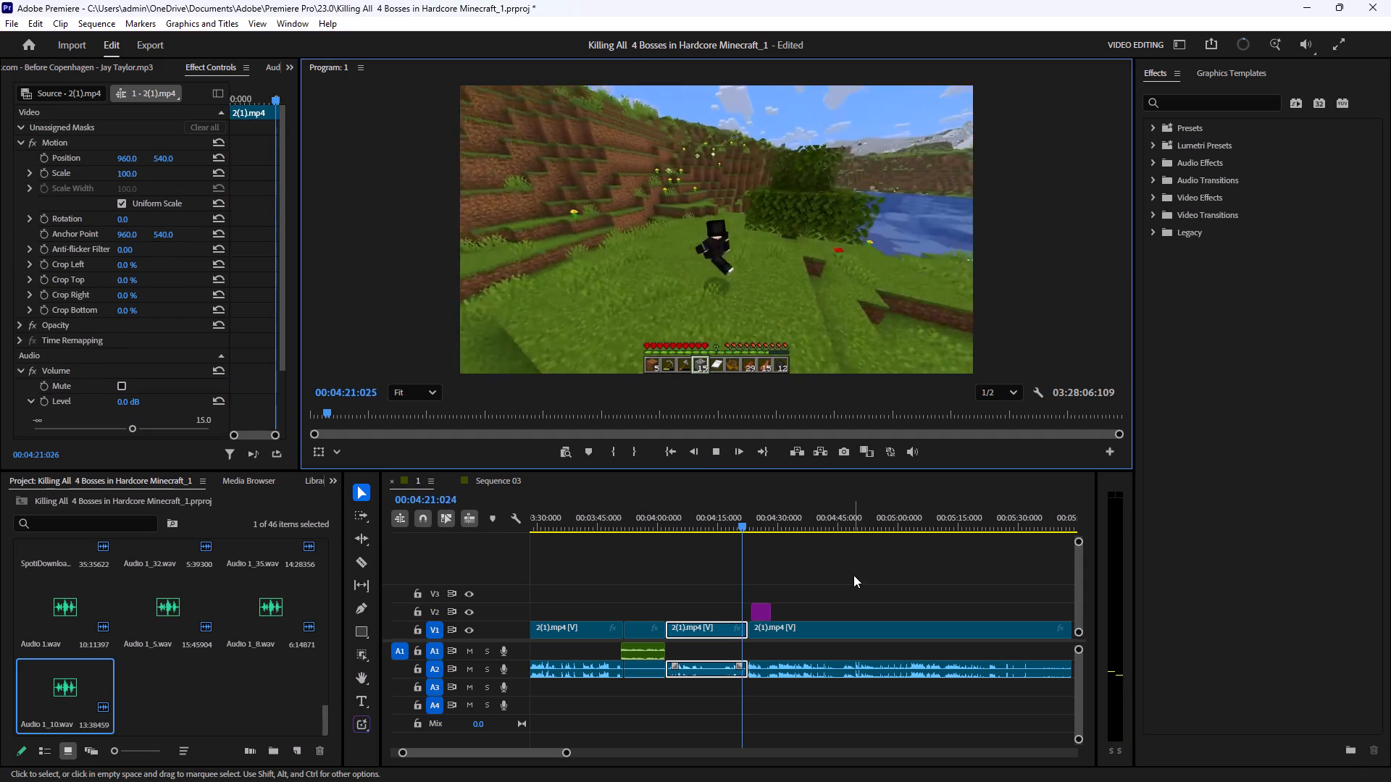
left_click(853, 575)
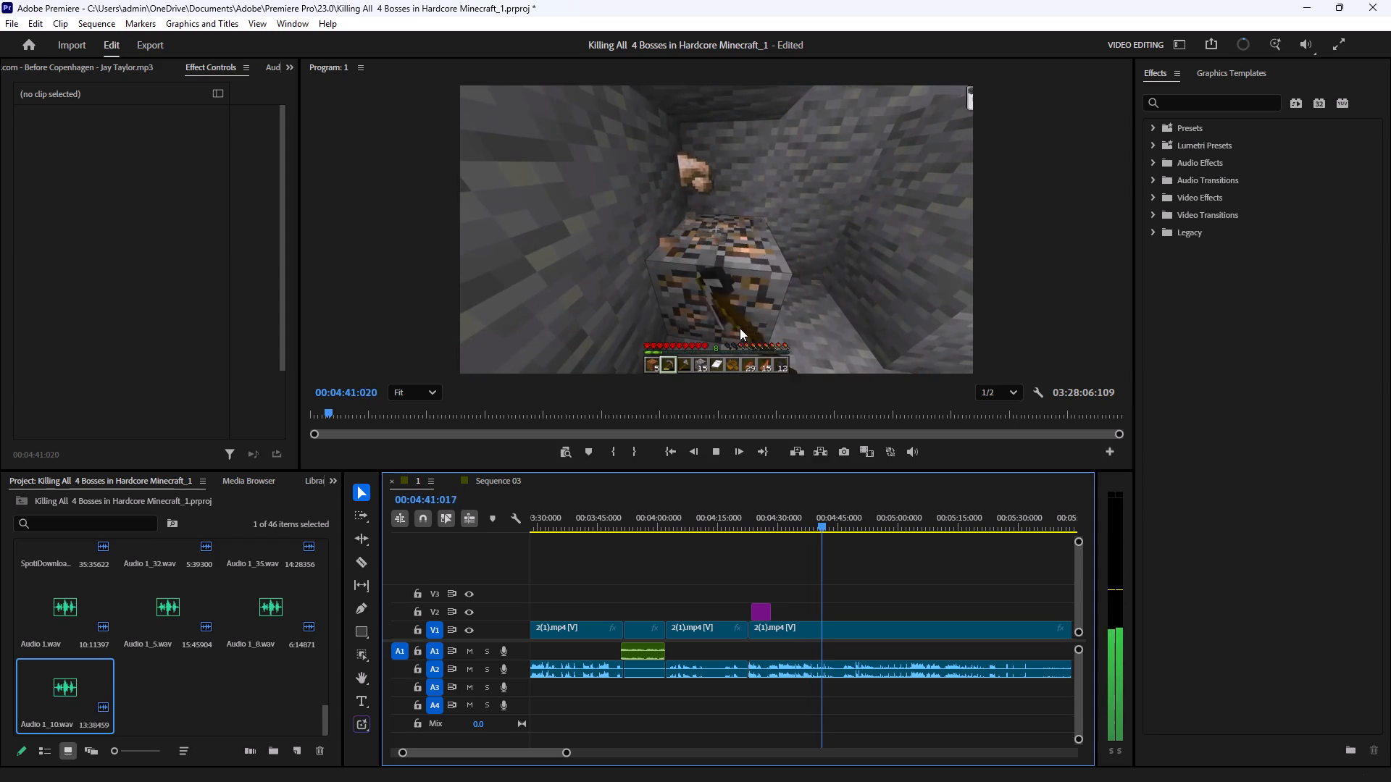
left_click(719, 458)
left_click(720, 458)
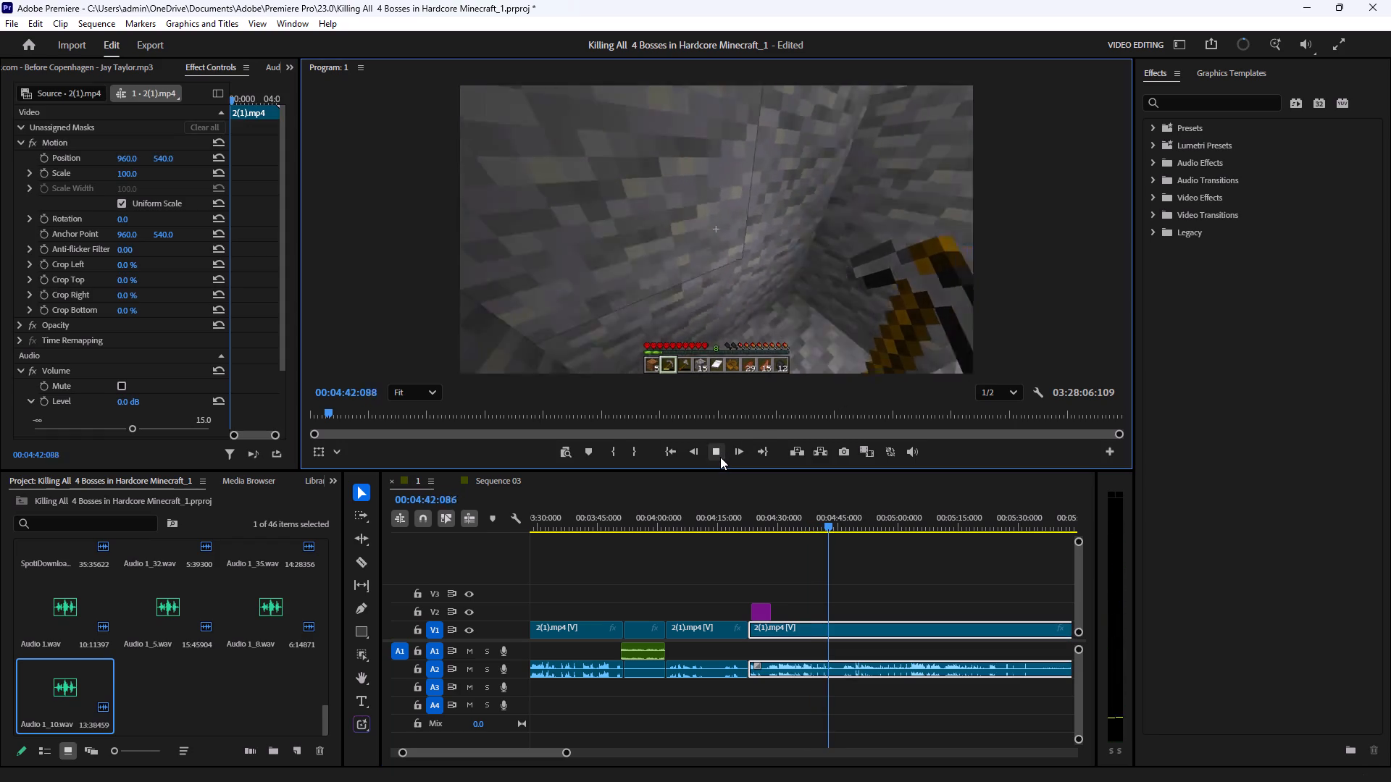
left_click(720, 456)
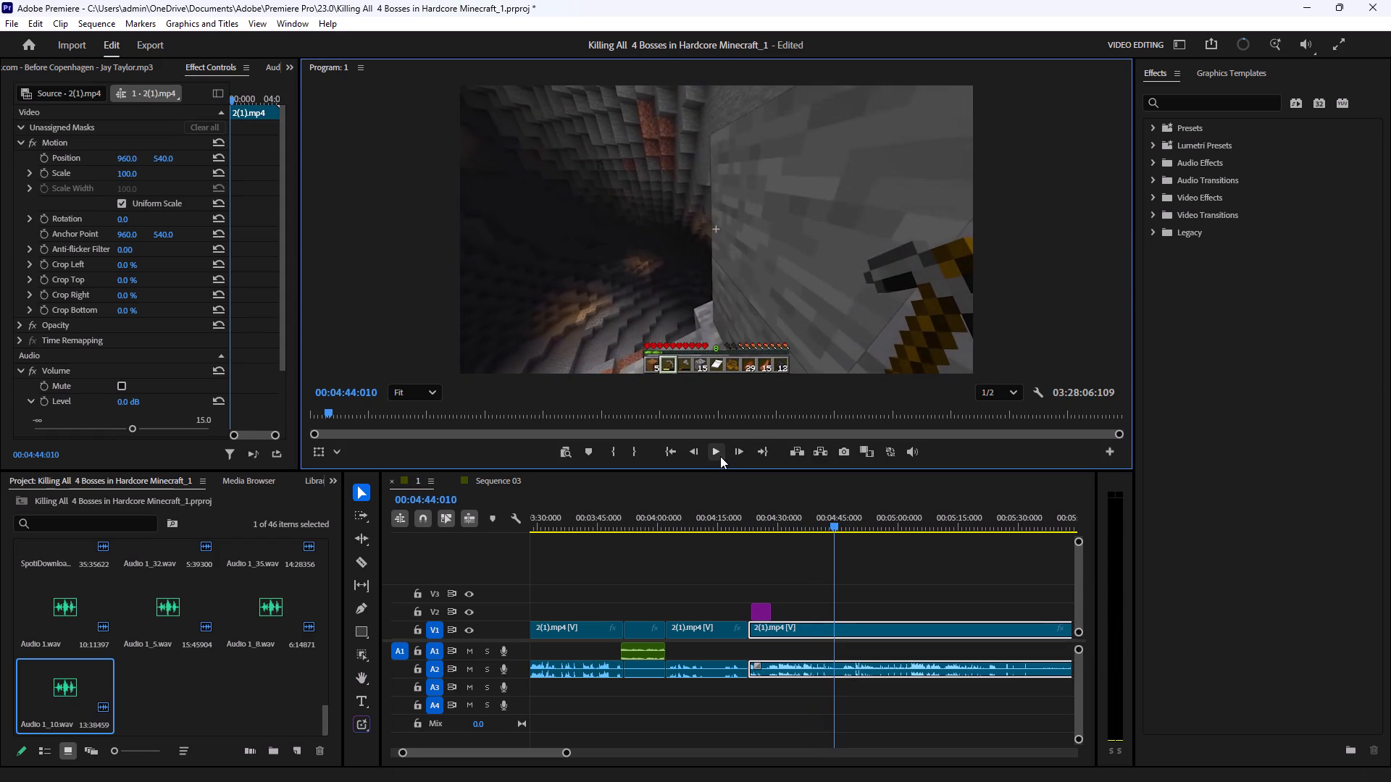
left_click(366, 565)
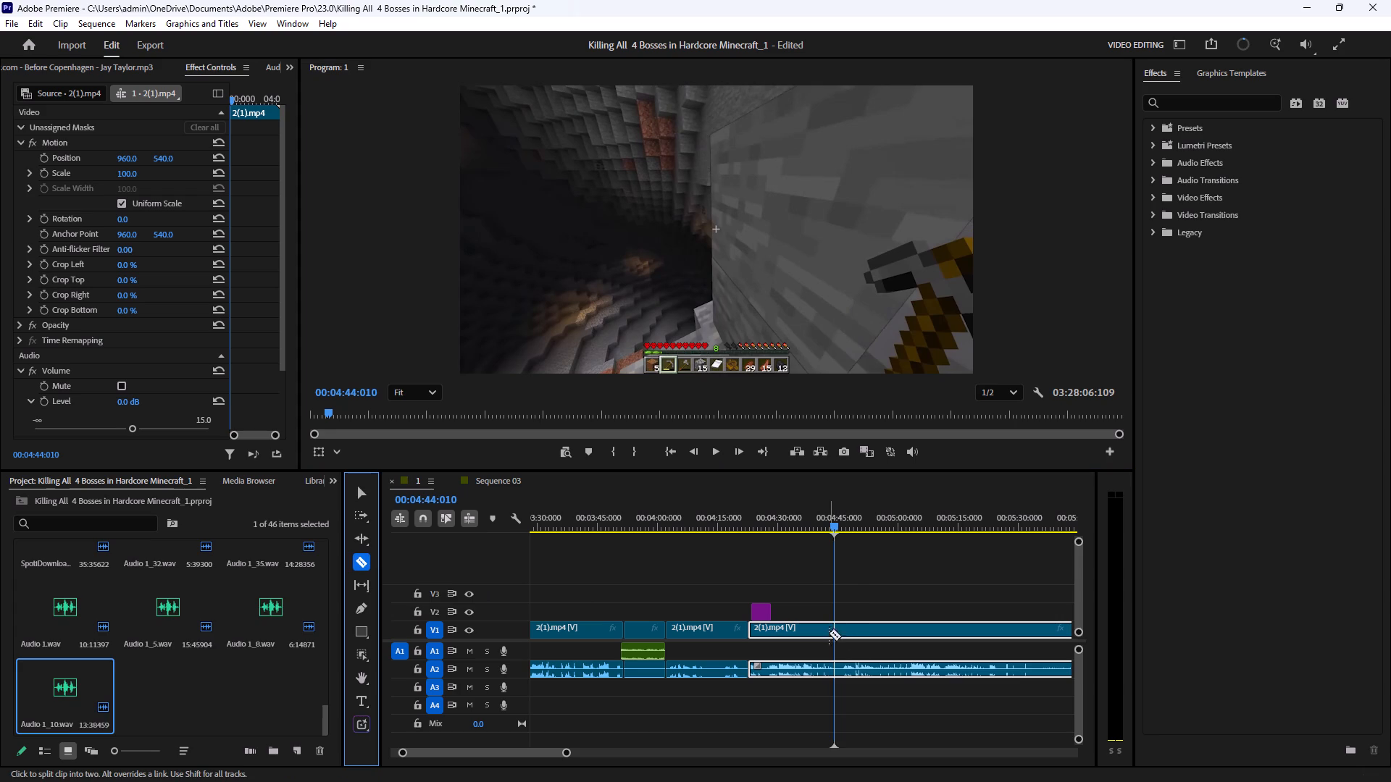
left_click(835, 627)
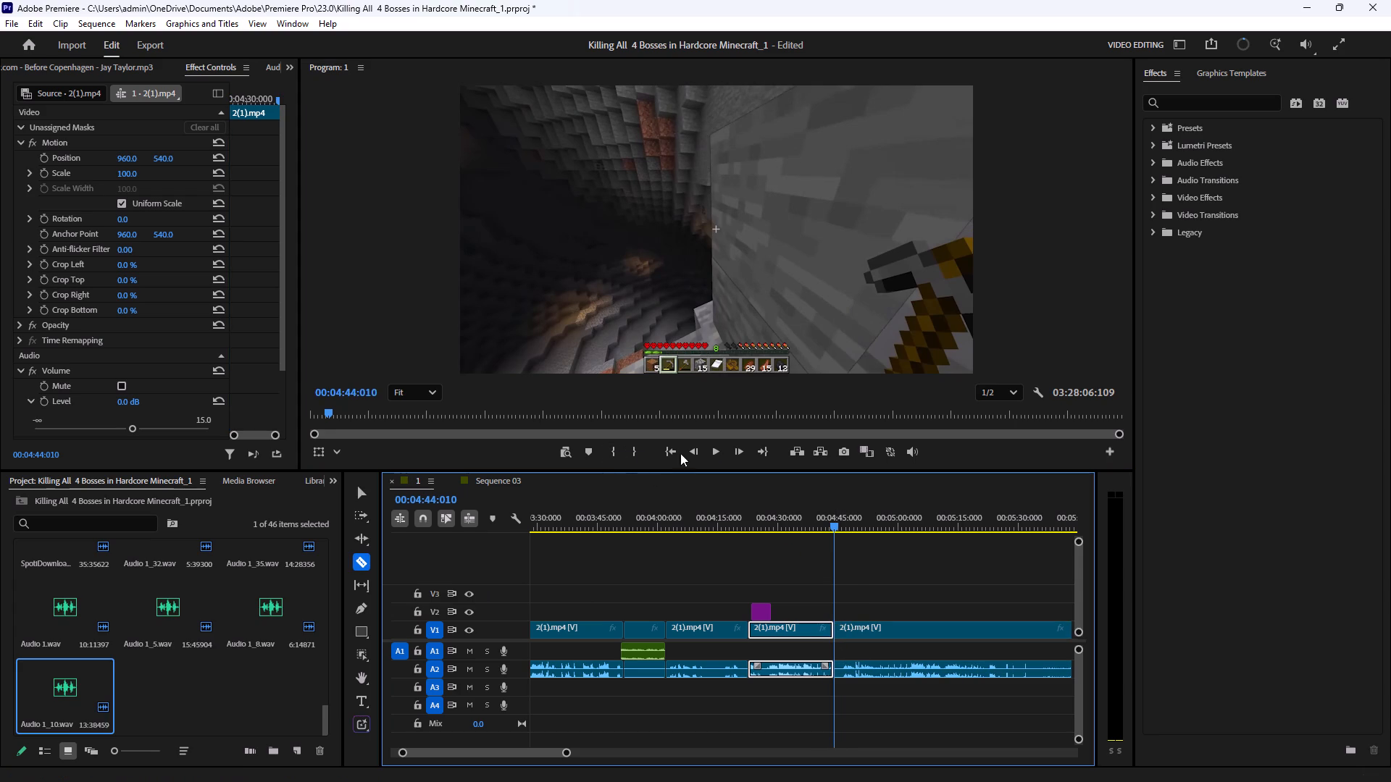
Play the gameplay on from 4:44 and add a text box across the middle of the frame at about 5:11.
left_click(716, 451)
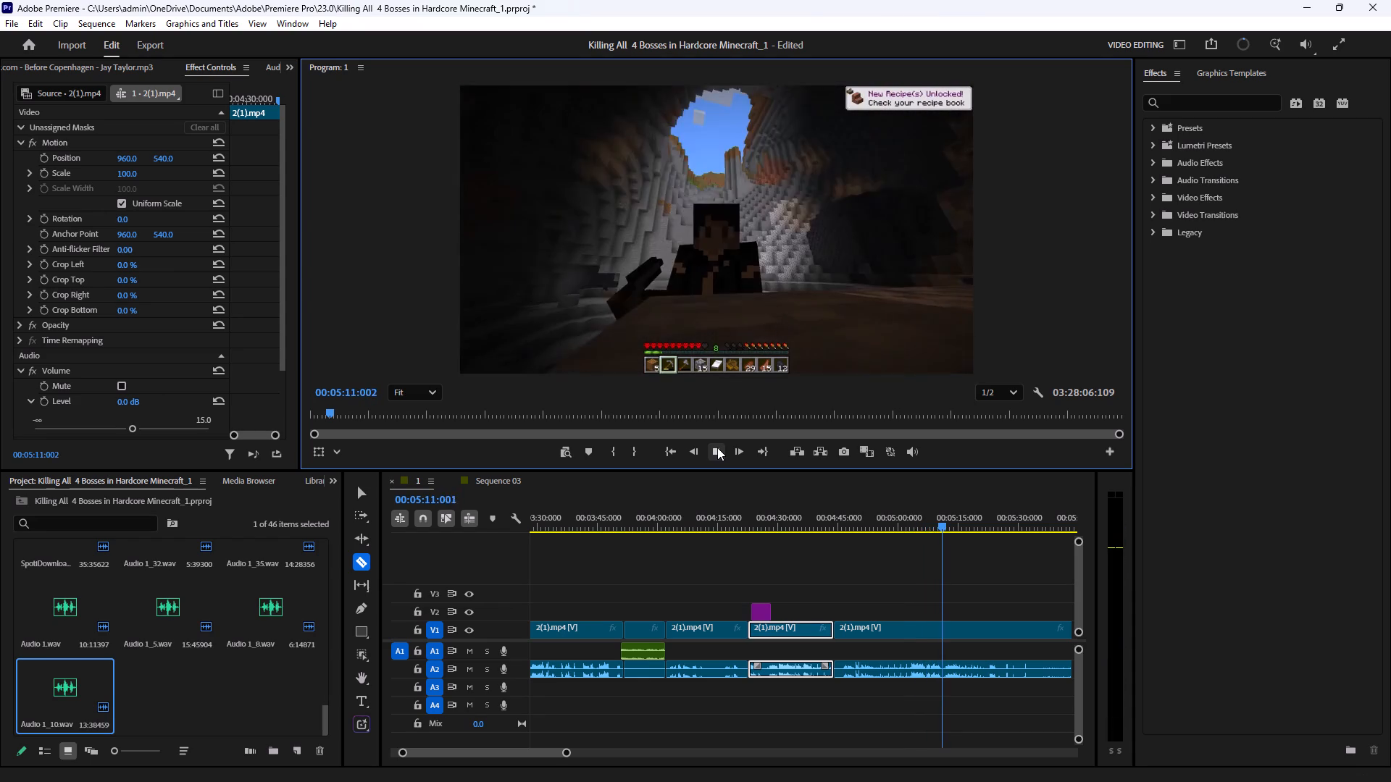
left_click(717, 447)
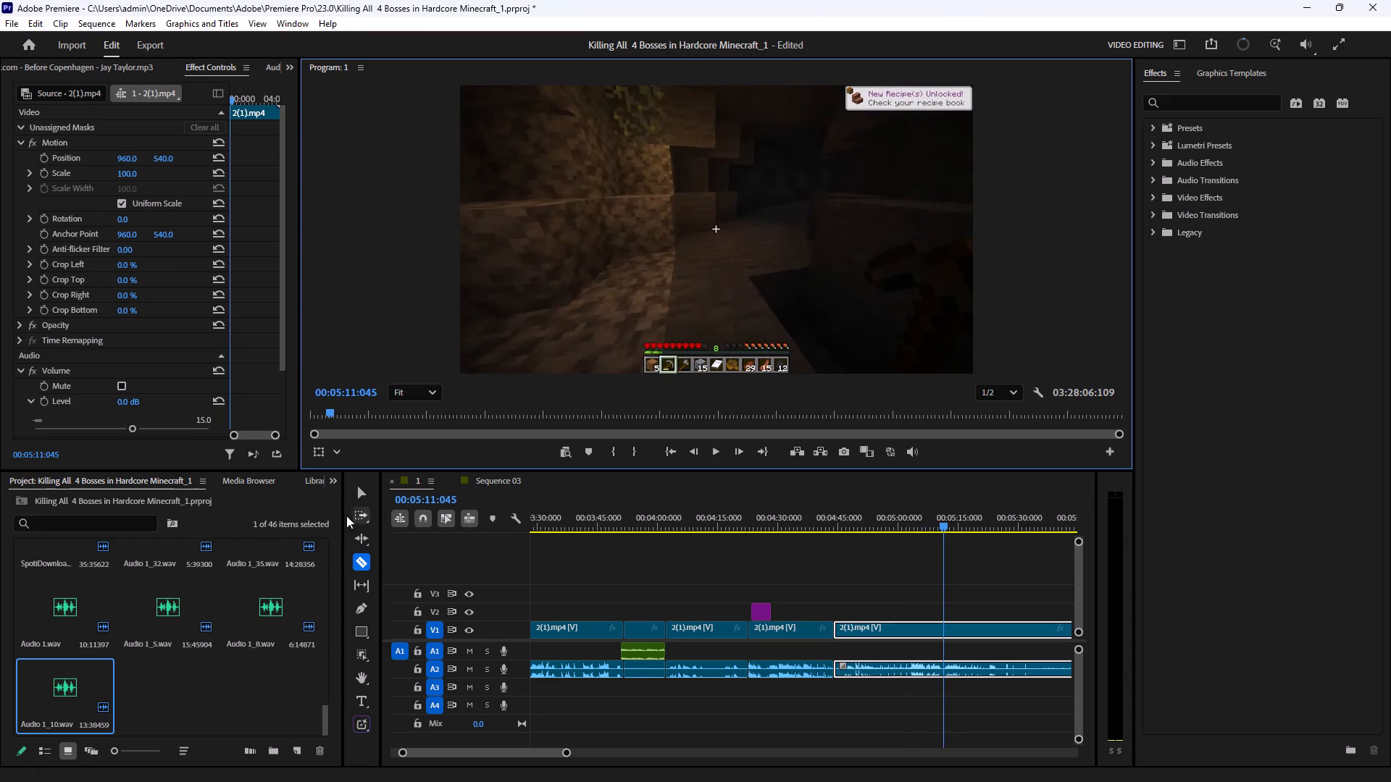
left_click(360, 500)
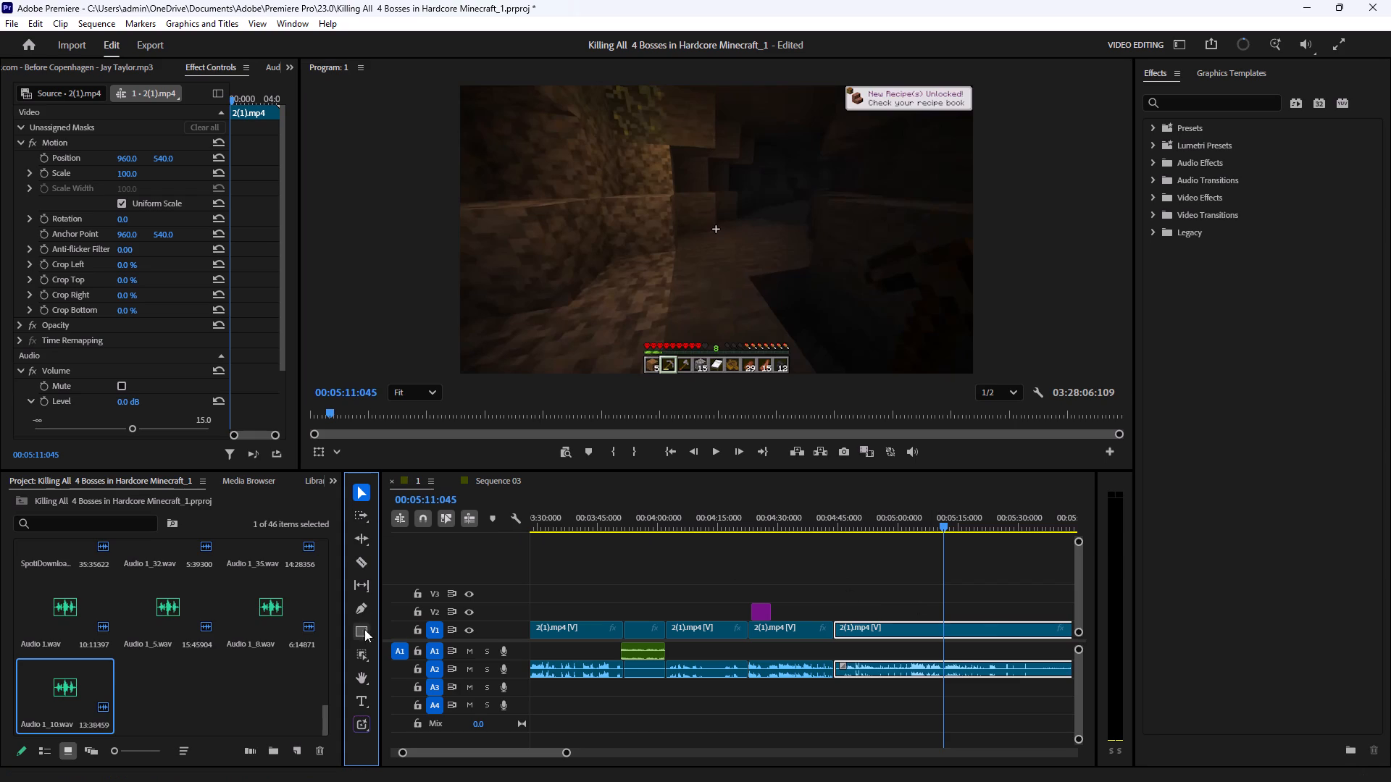
left_click(359, 697)
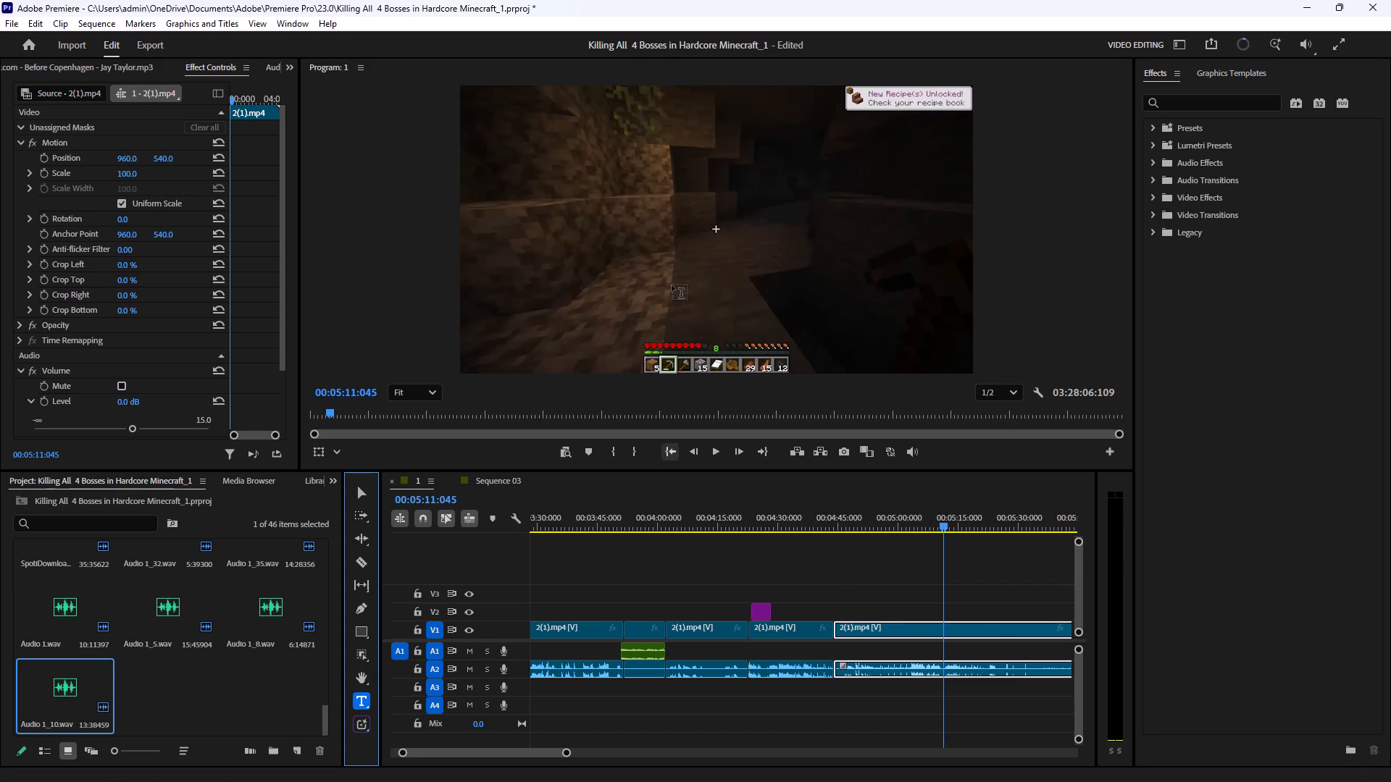
left_click_drag(628, 193, 864, 236)
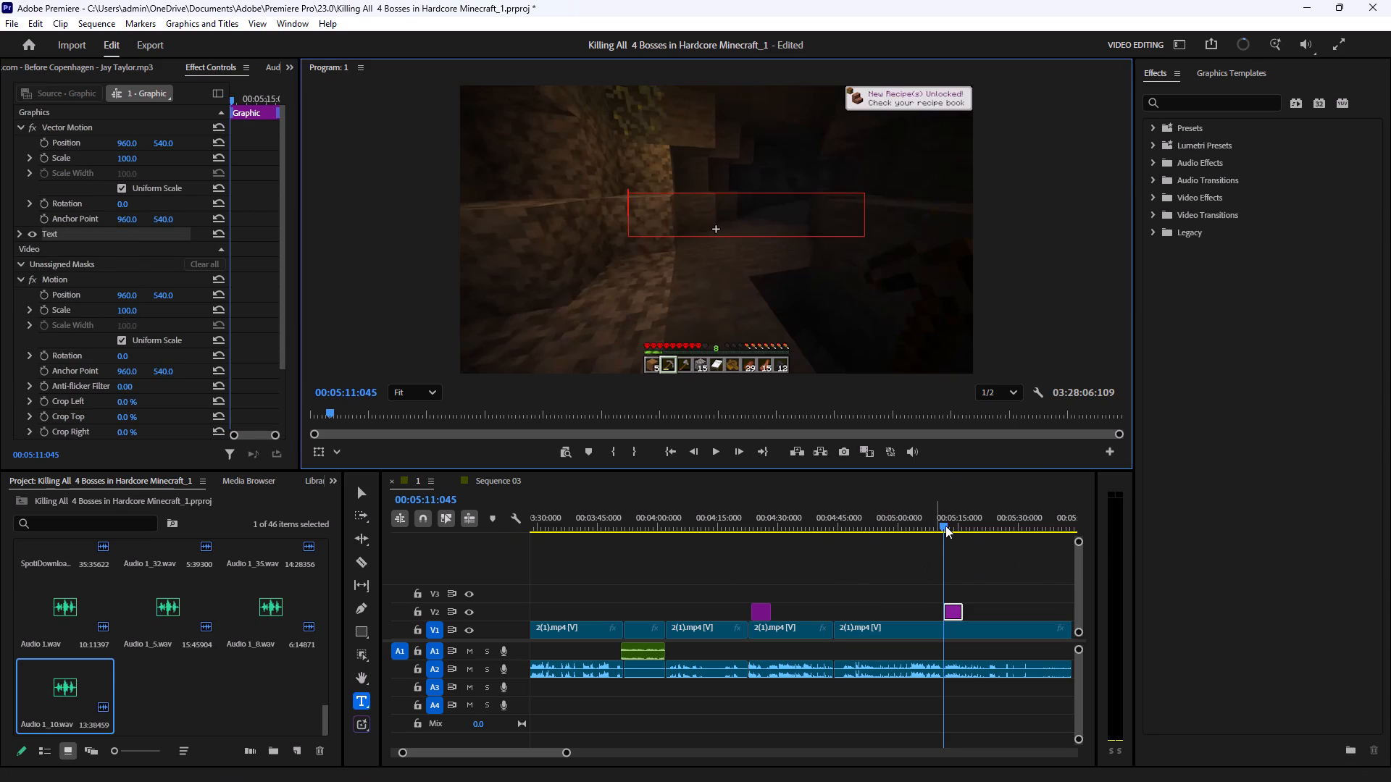
Enter "I Yapped for a While" as the caption in the new text box.
double_click(769, 210)
type("i")
key("space")
key("BackSpace")
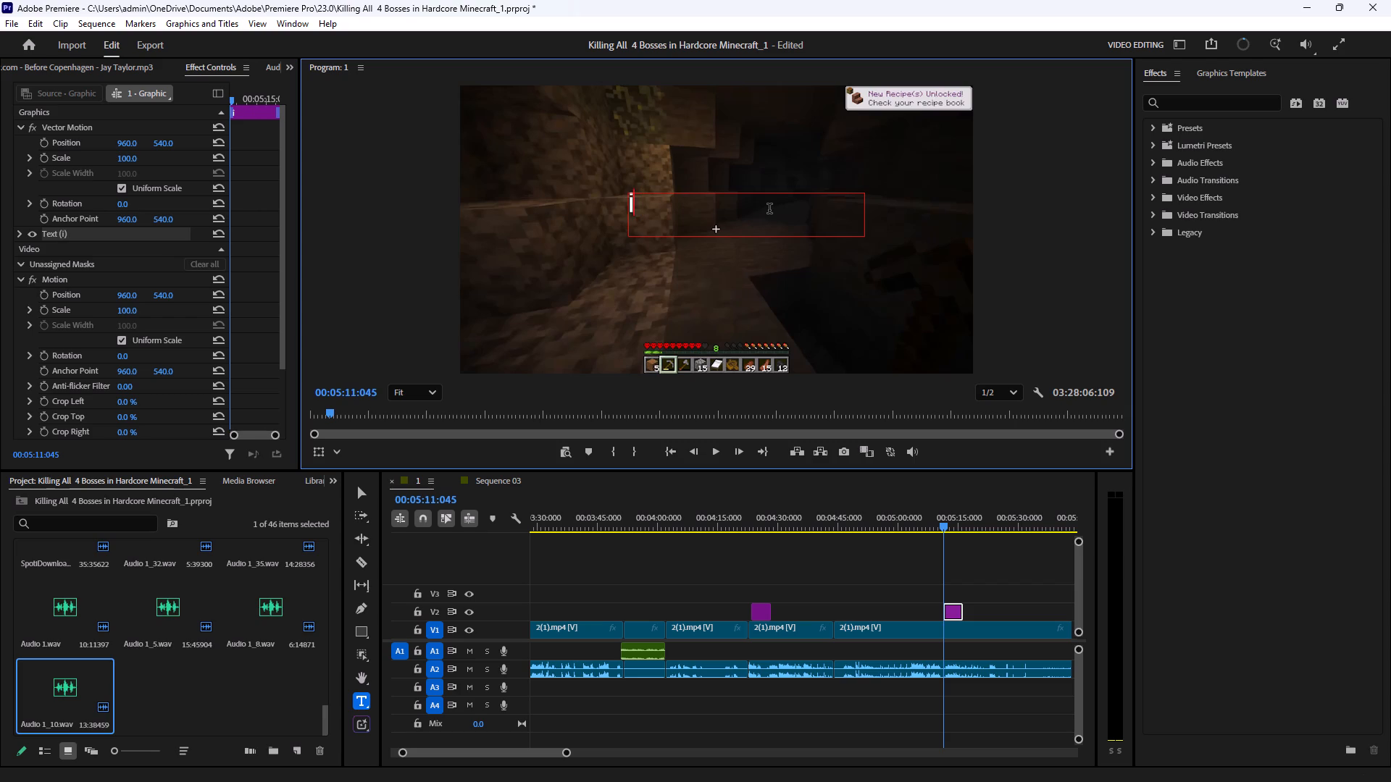
key("BackSpace")
type("I Ya")
type("pped for a")
key("space")
type("EW")
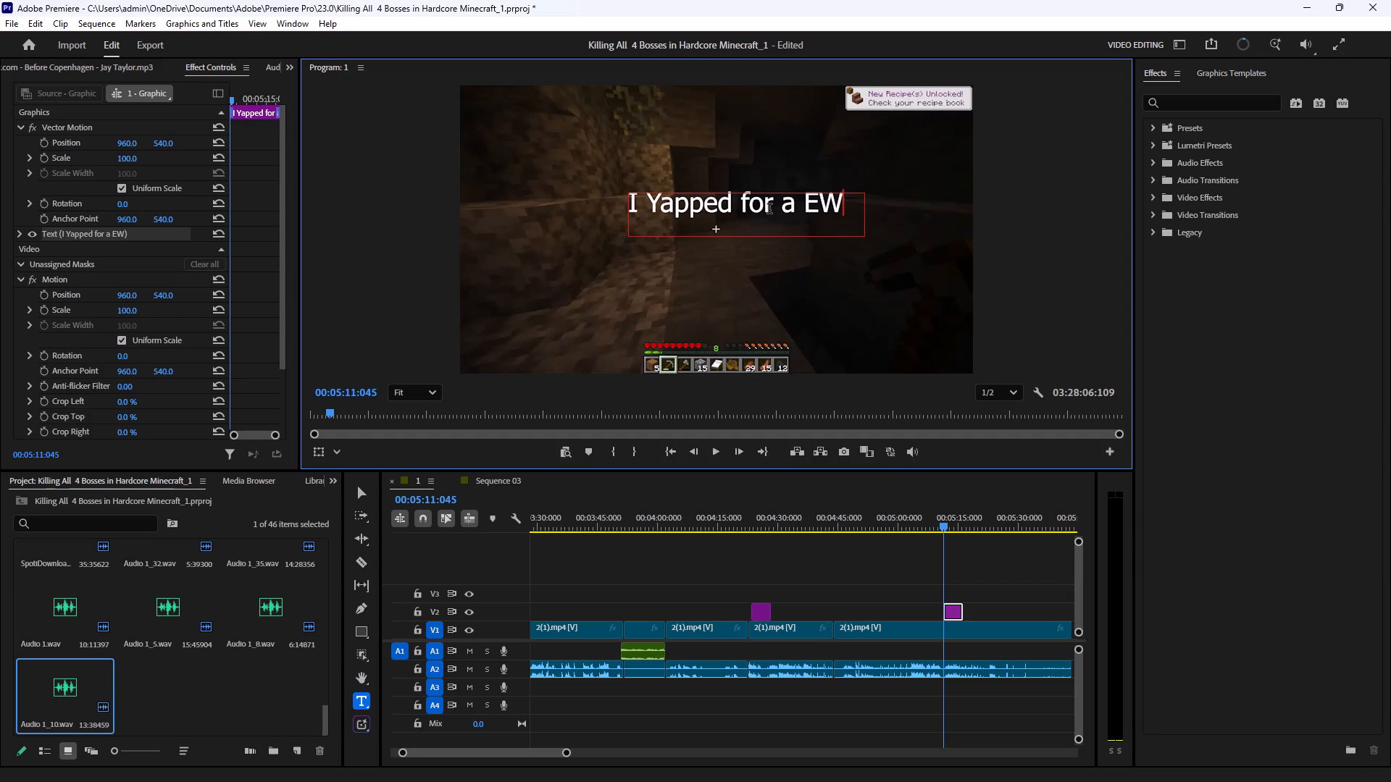
key("BackSpace")
key("BackSpace")
key("shift+e")
key("BackSpace")
type("While")
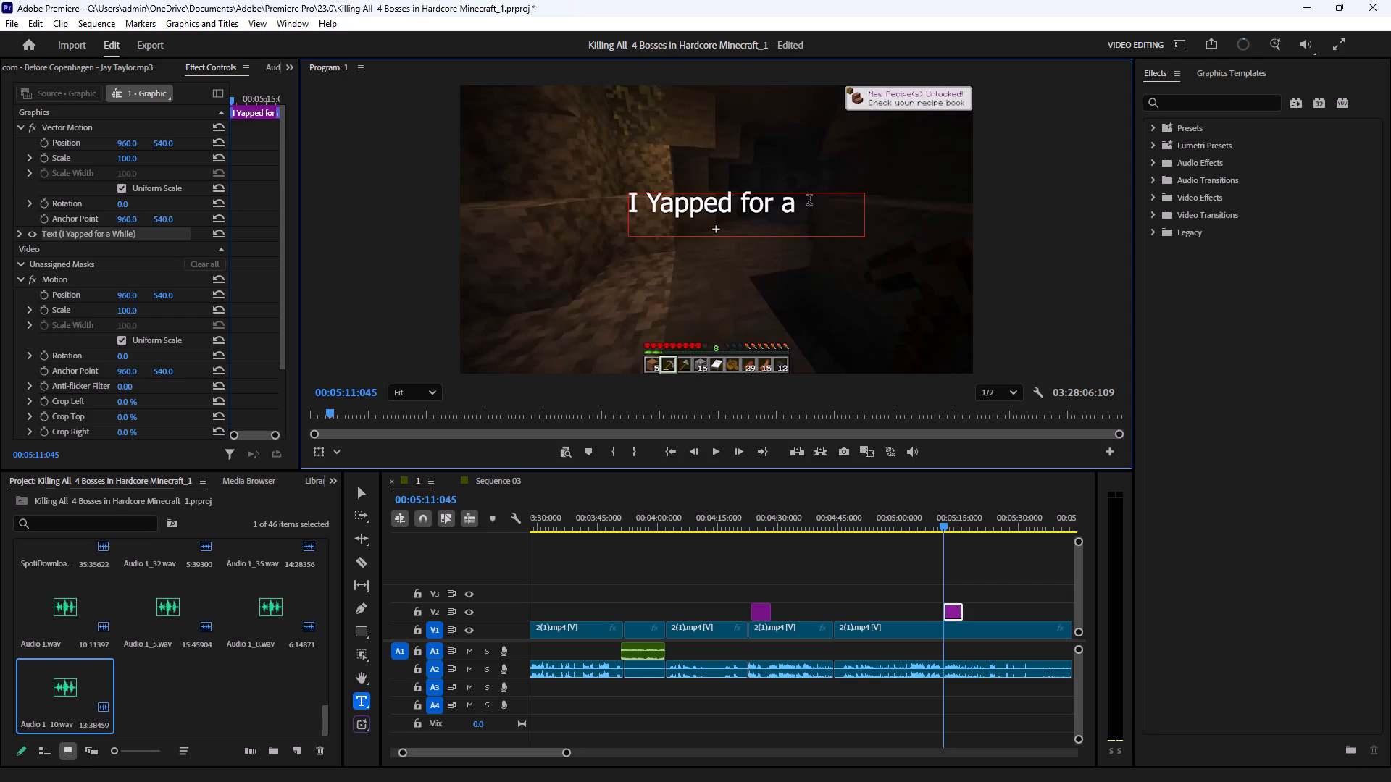
left_click(811, 210)
key("shift+w")
key("BackSpace")
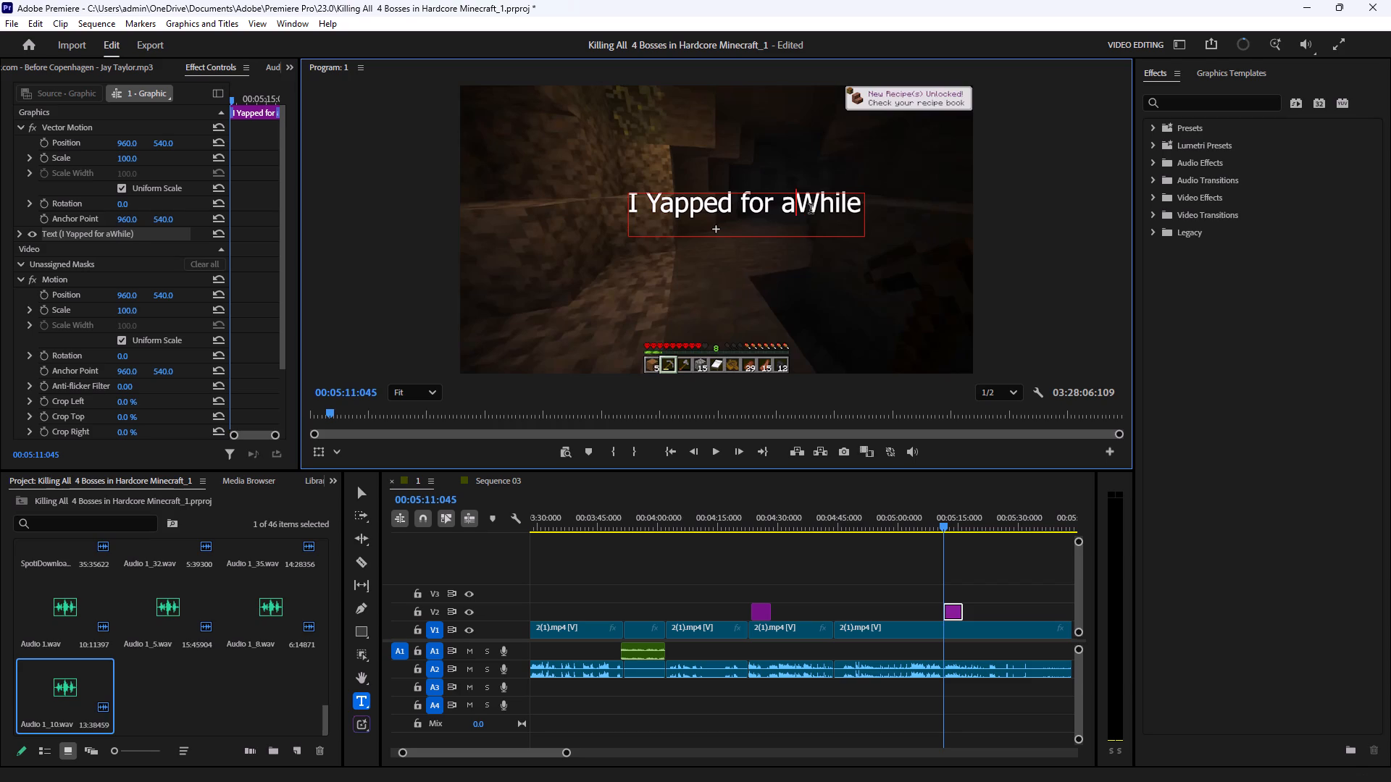
key("space")
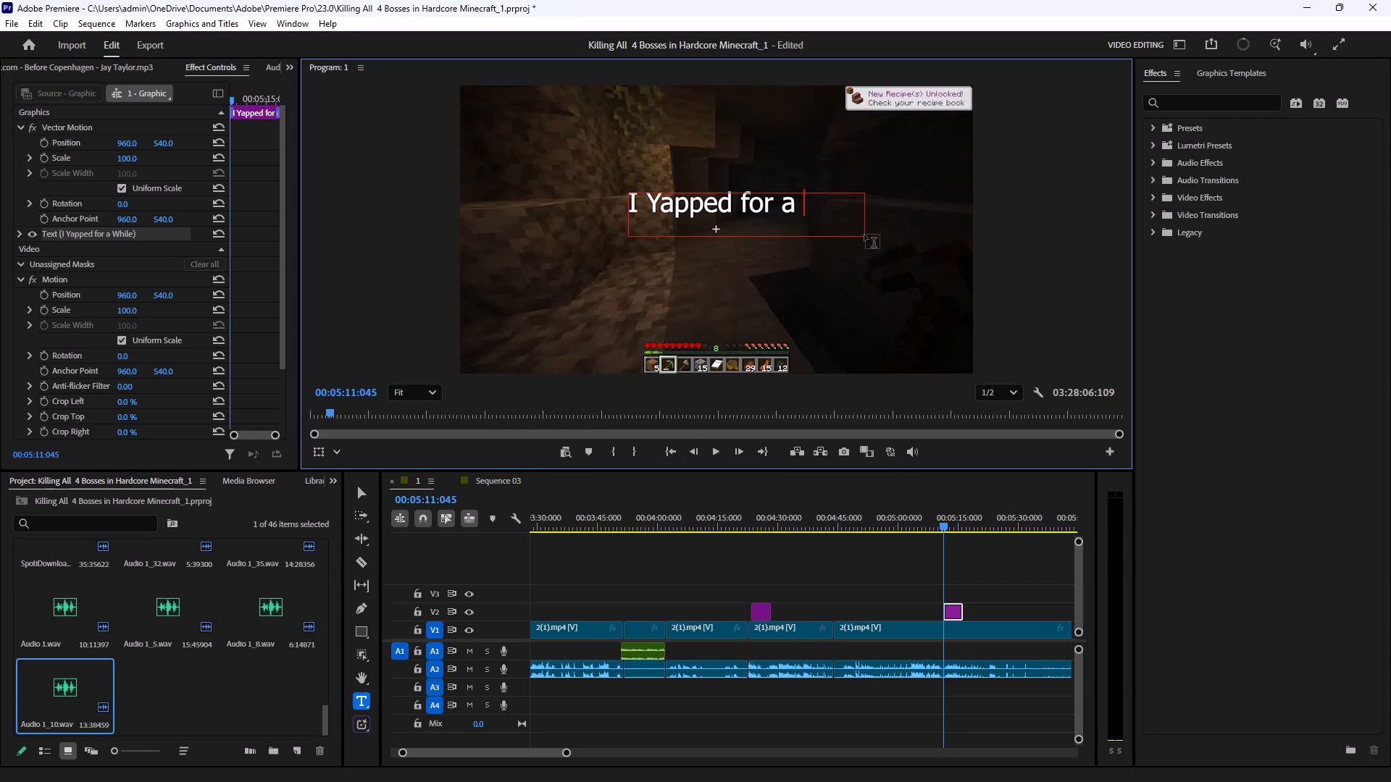
Widen the text box to fit the whole "I Yapped for a While" caption and reposition it near the frame's centre.
left_click(361, 496)
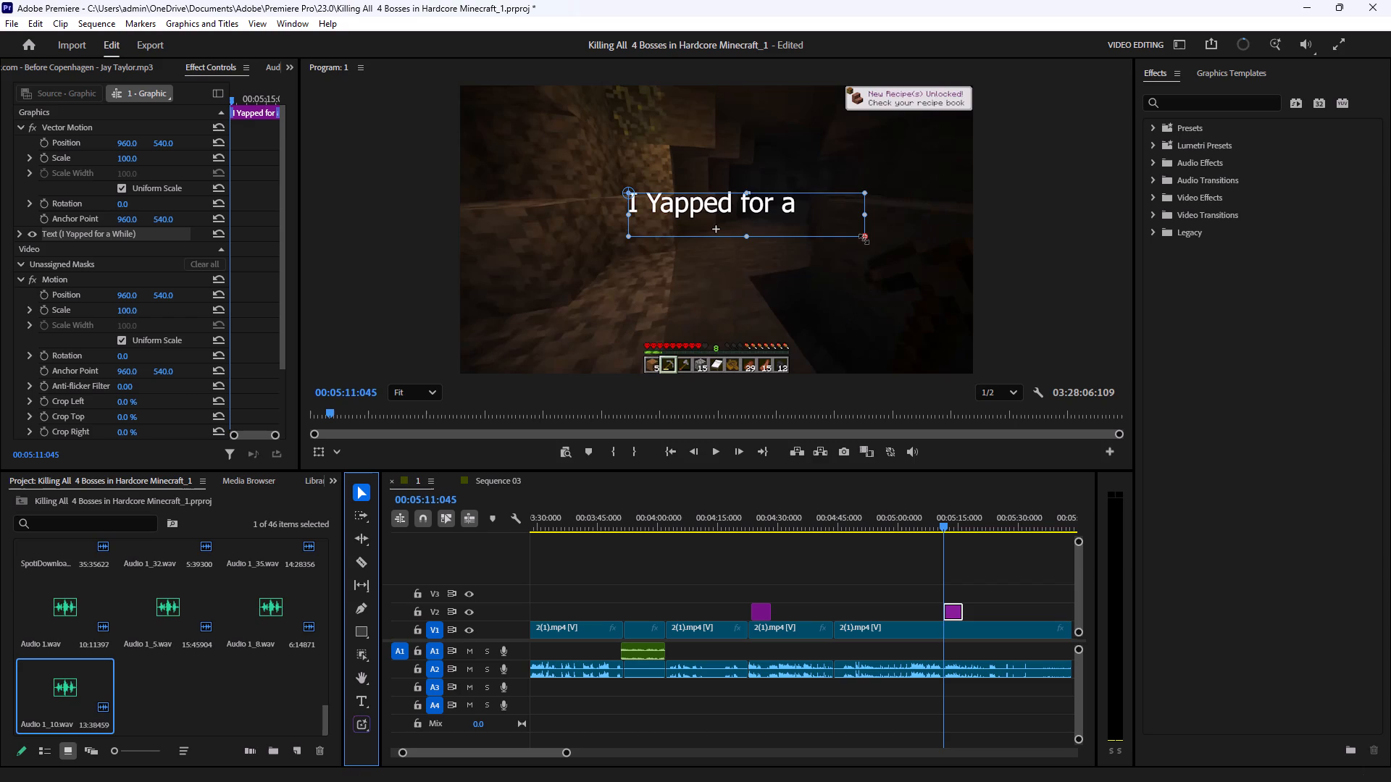
left_click_drag(863, 238, 907, 242)
left_click_drag(776, 213, 737, 224)
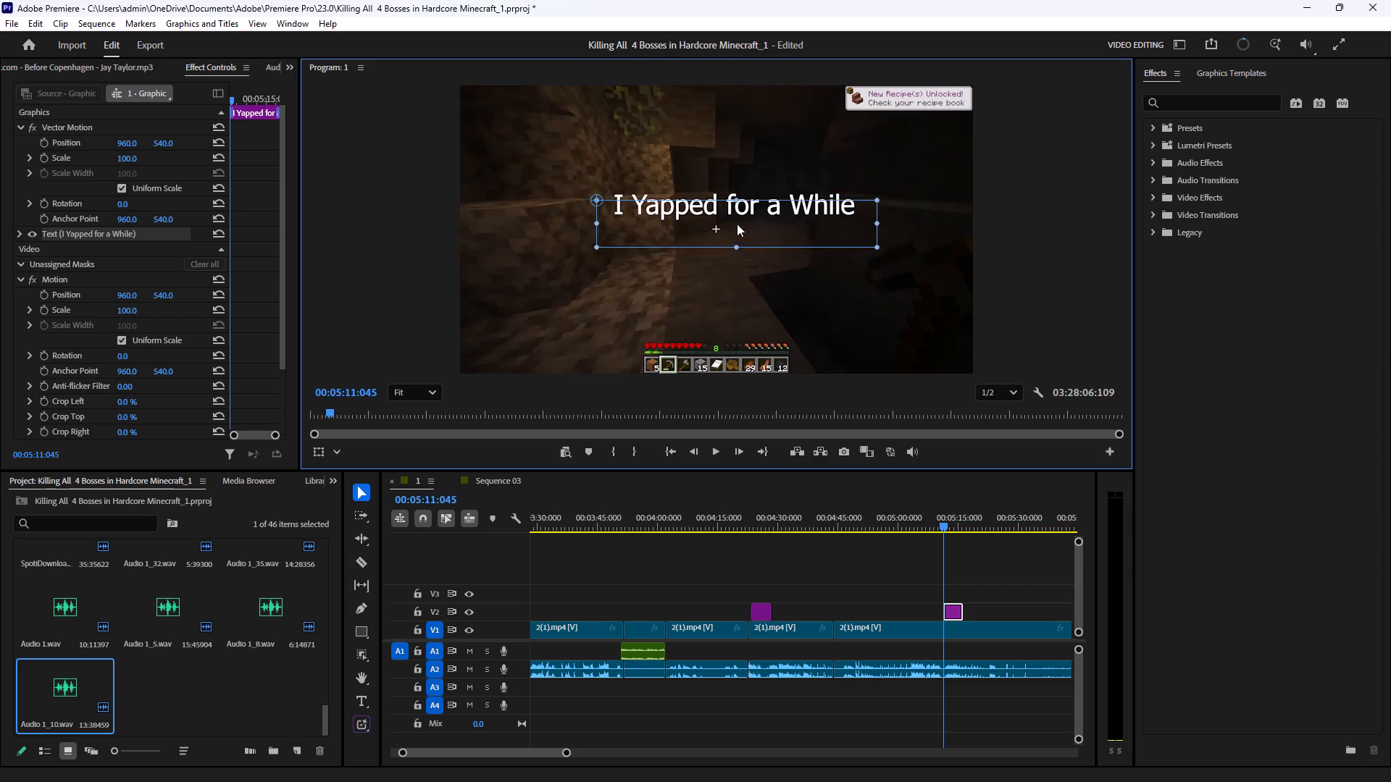
left_click_drag(737, 224, 730, 237)
Move the "I Yapped for a While" caption clip earlier on V2 to start at about 5:03, checking its timing by playback, and deselect it.
left_click_drag(954, 611, 874, 607)
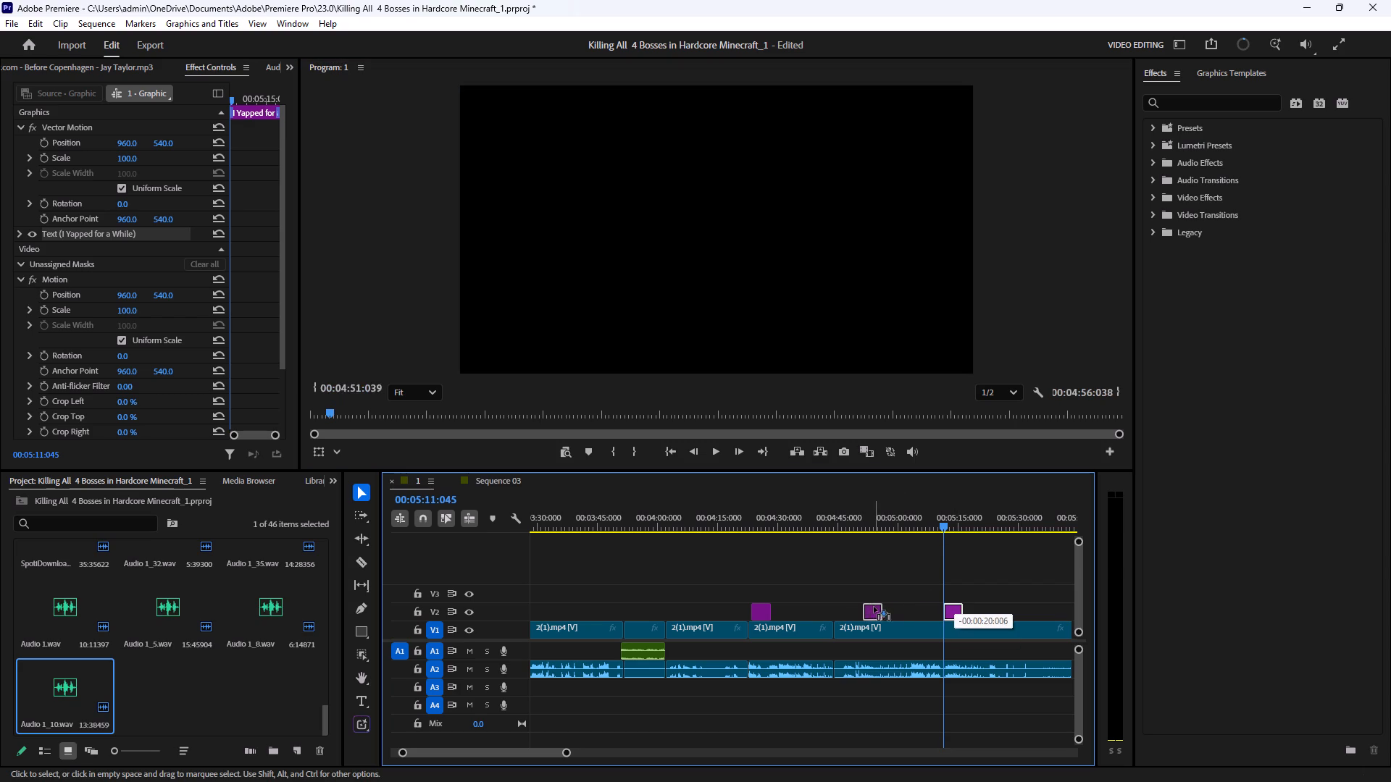
left_click_drag(874, 607, 858, 609)
left_click(927, 588)
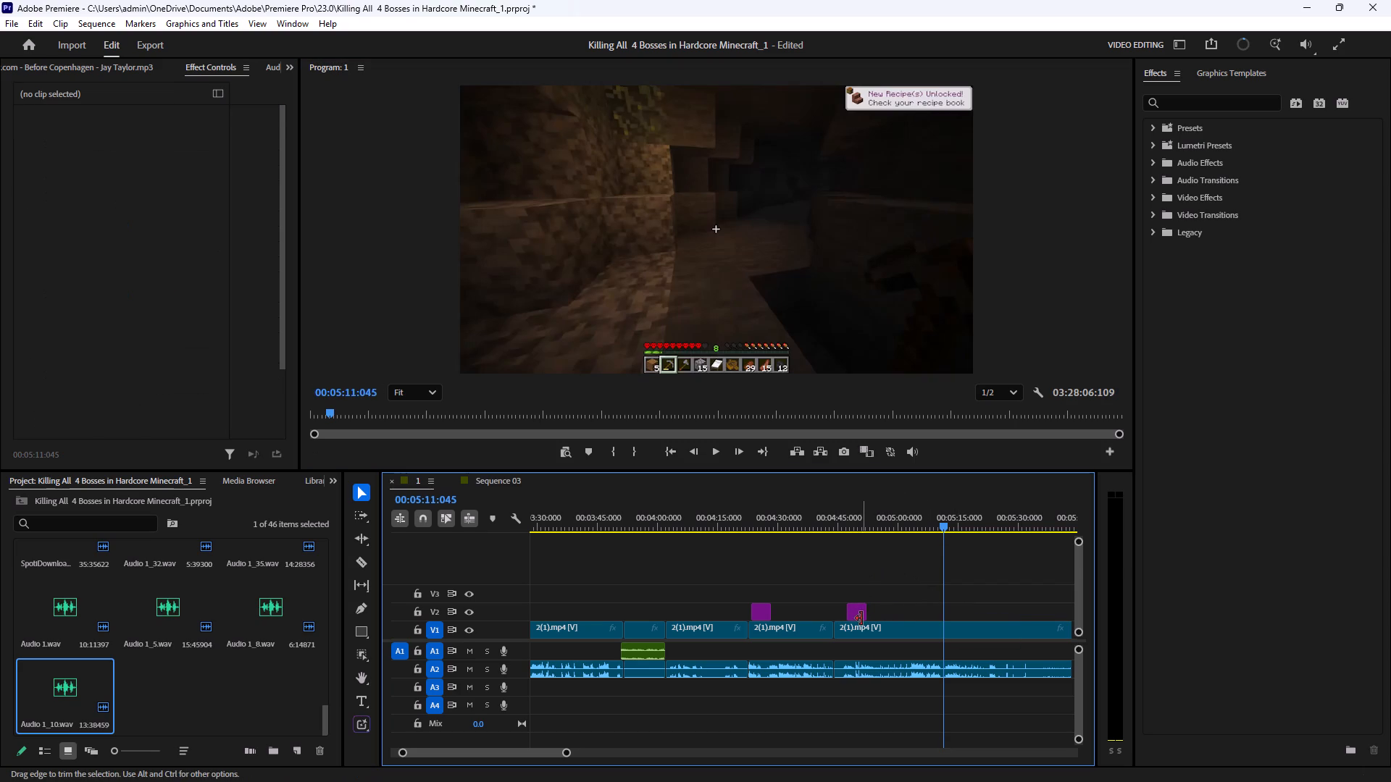
left_click_drag(856, 613, 882, 612)
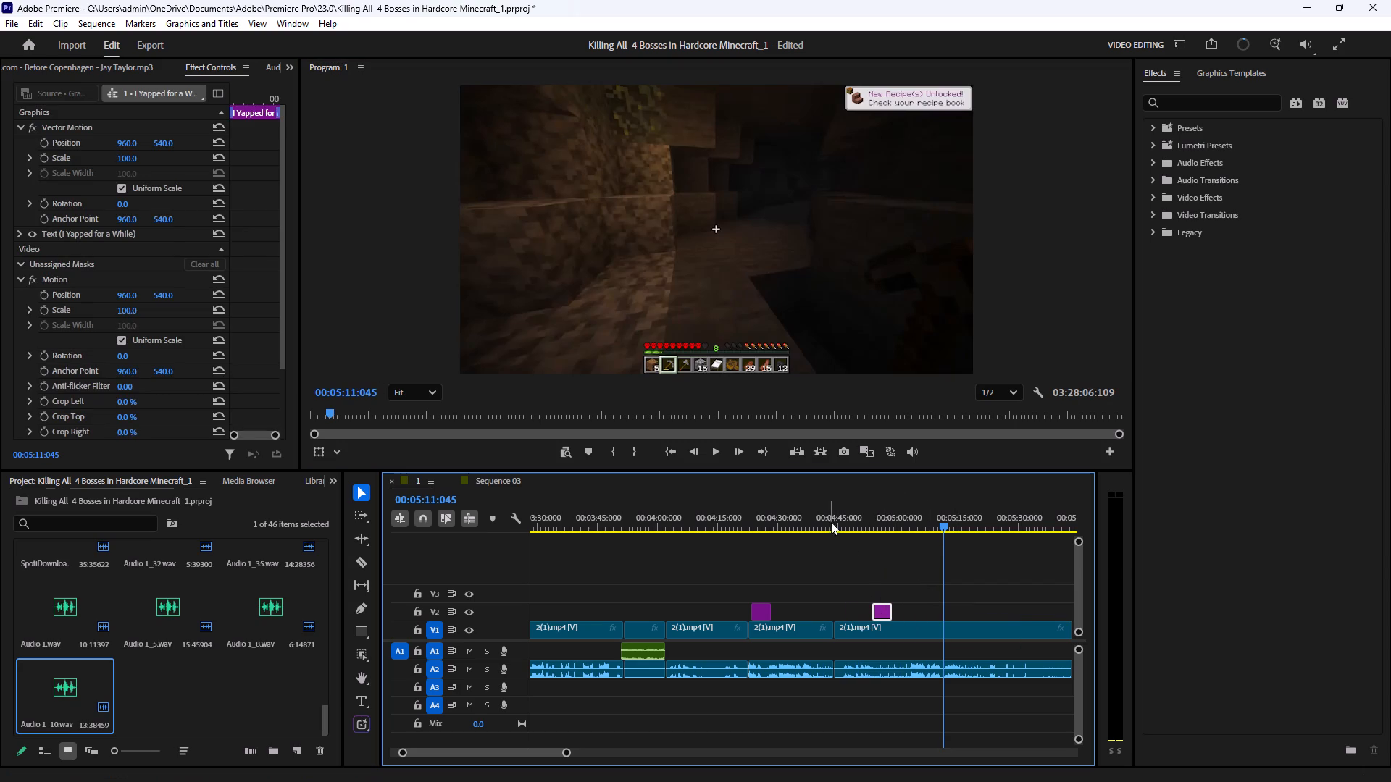
left_click(831, 521)
left_click(715, 458)
left_click(1201, 445)
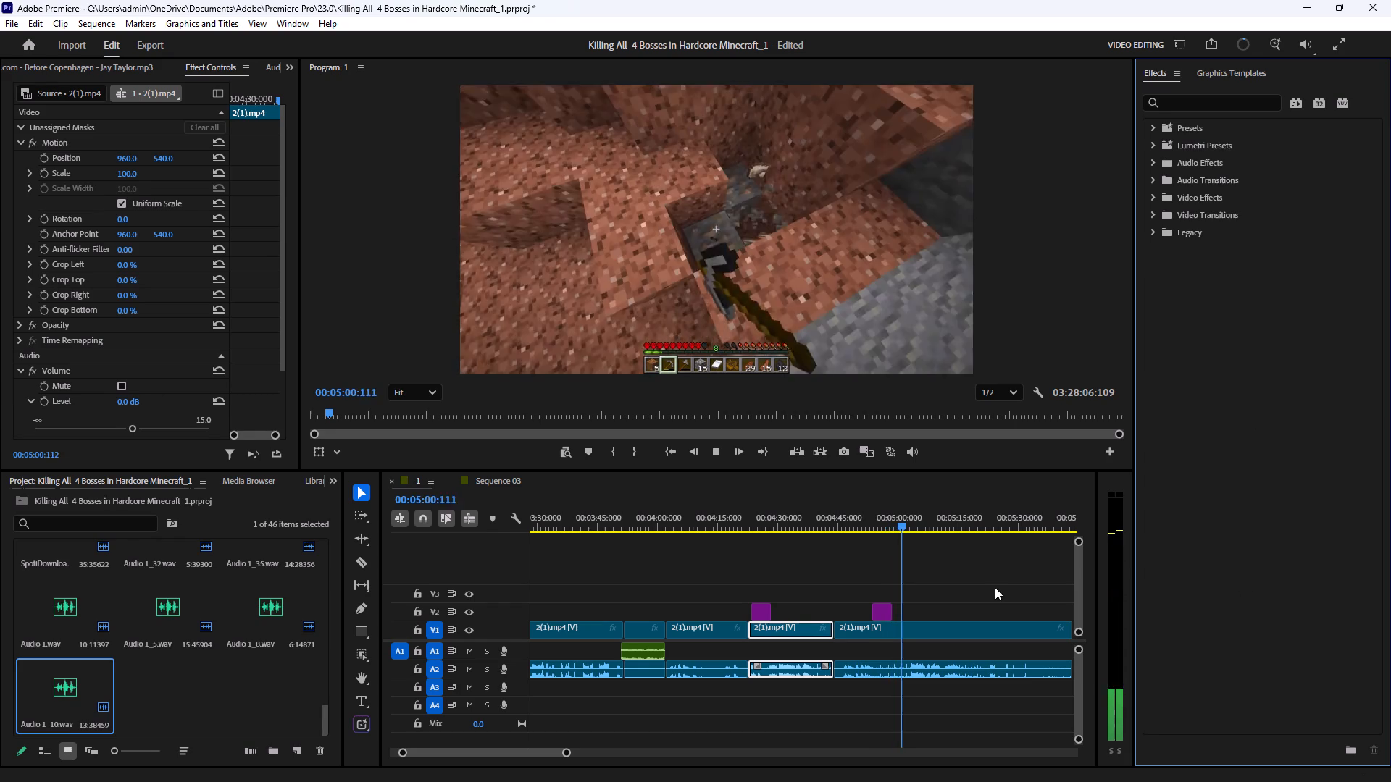
left_click_drag(882, 615, 912, 615)
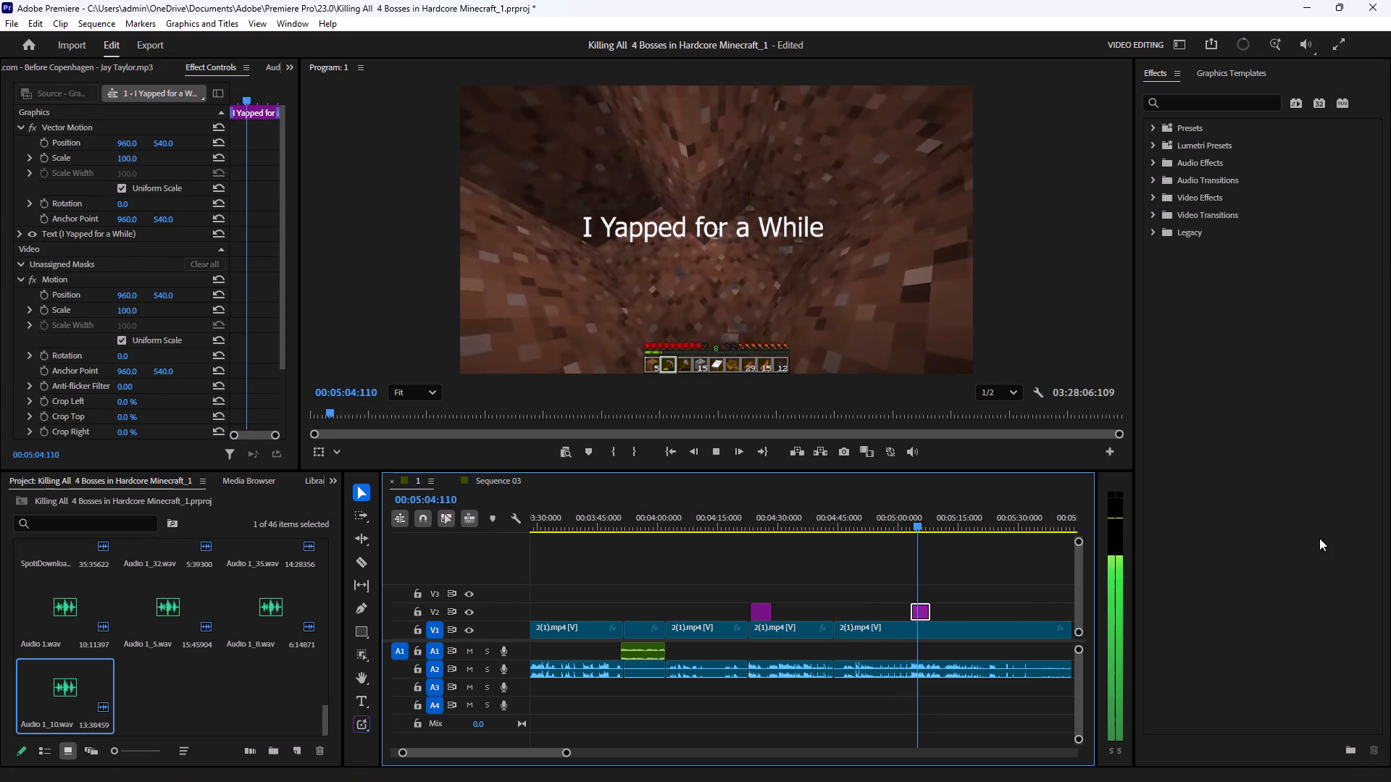
key("space")
left_click(998, 599)
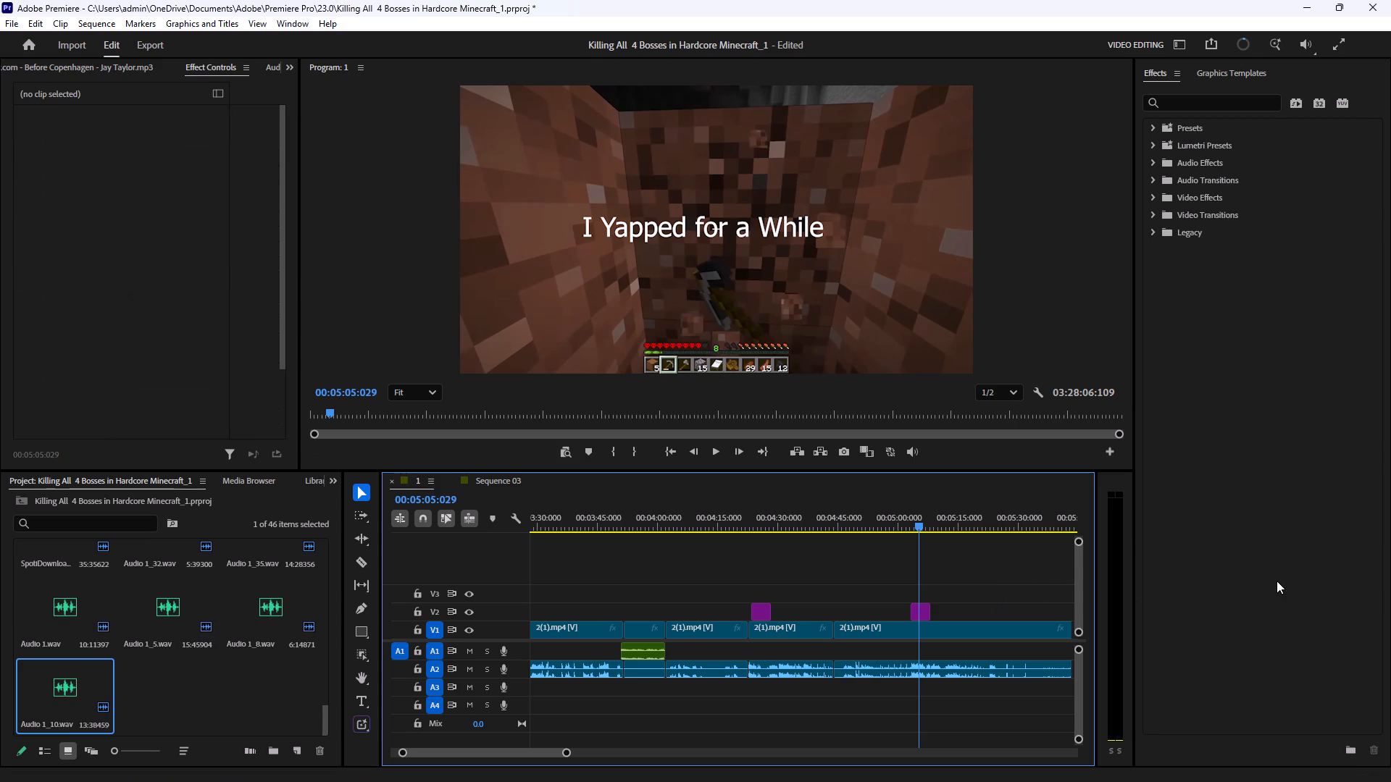
Play on past the caption and split the 2(1).mp4 clip at about 5:11.
key("space")
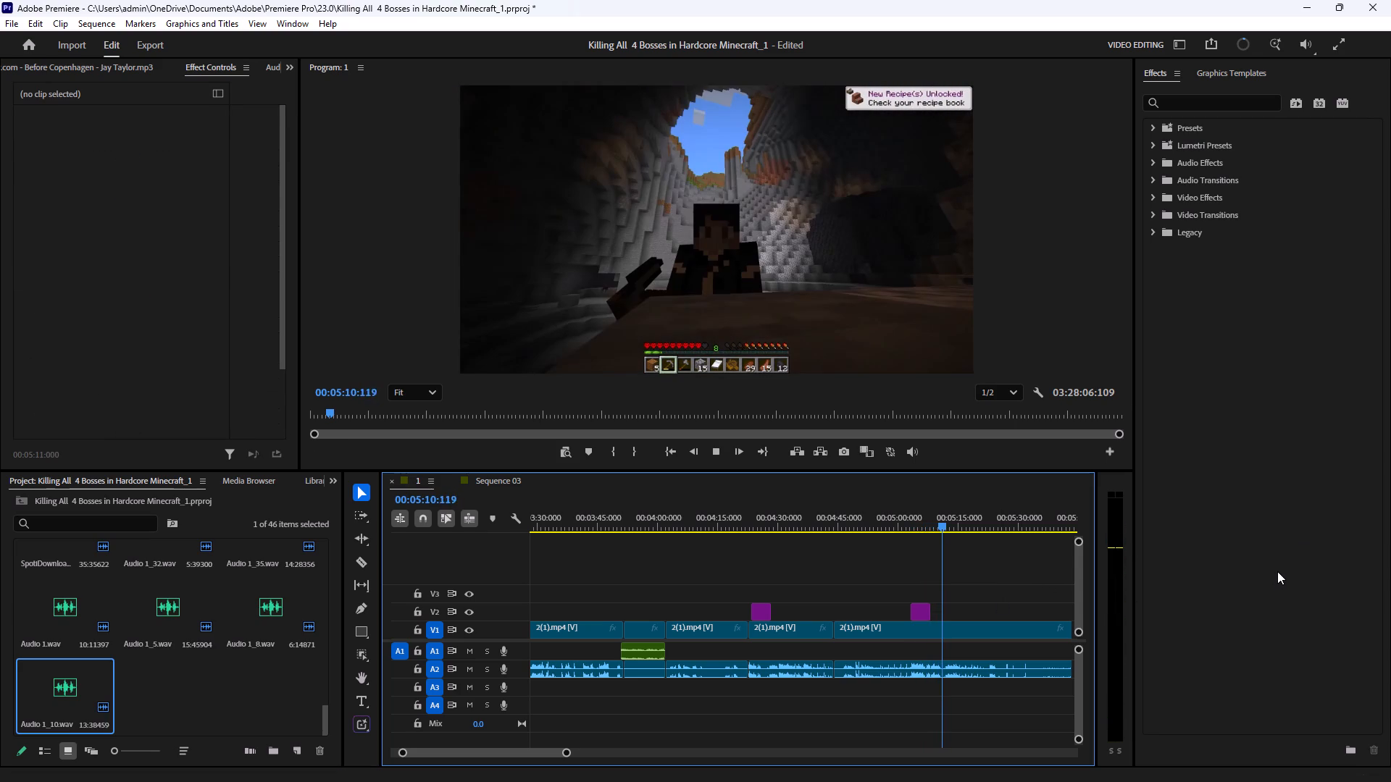
key("space")
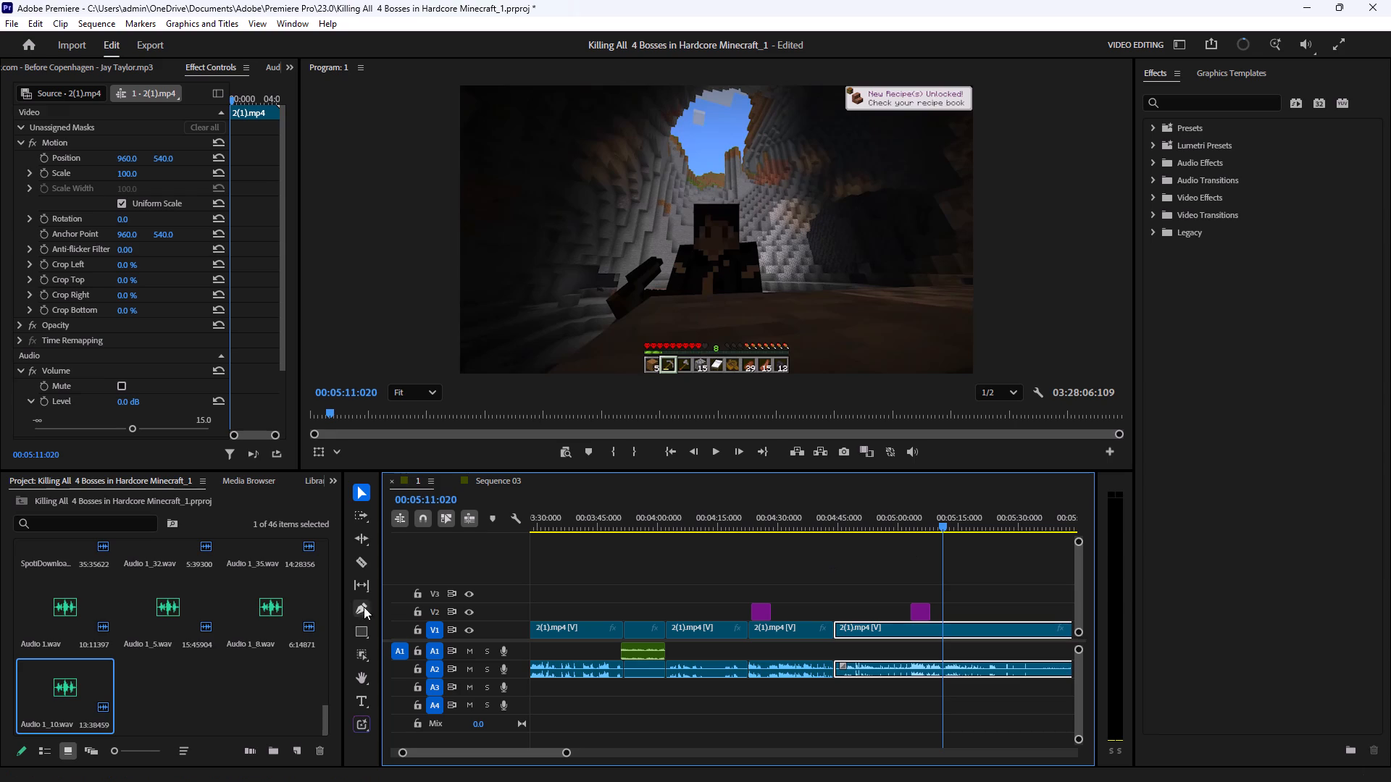
left_click(364, 568)
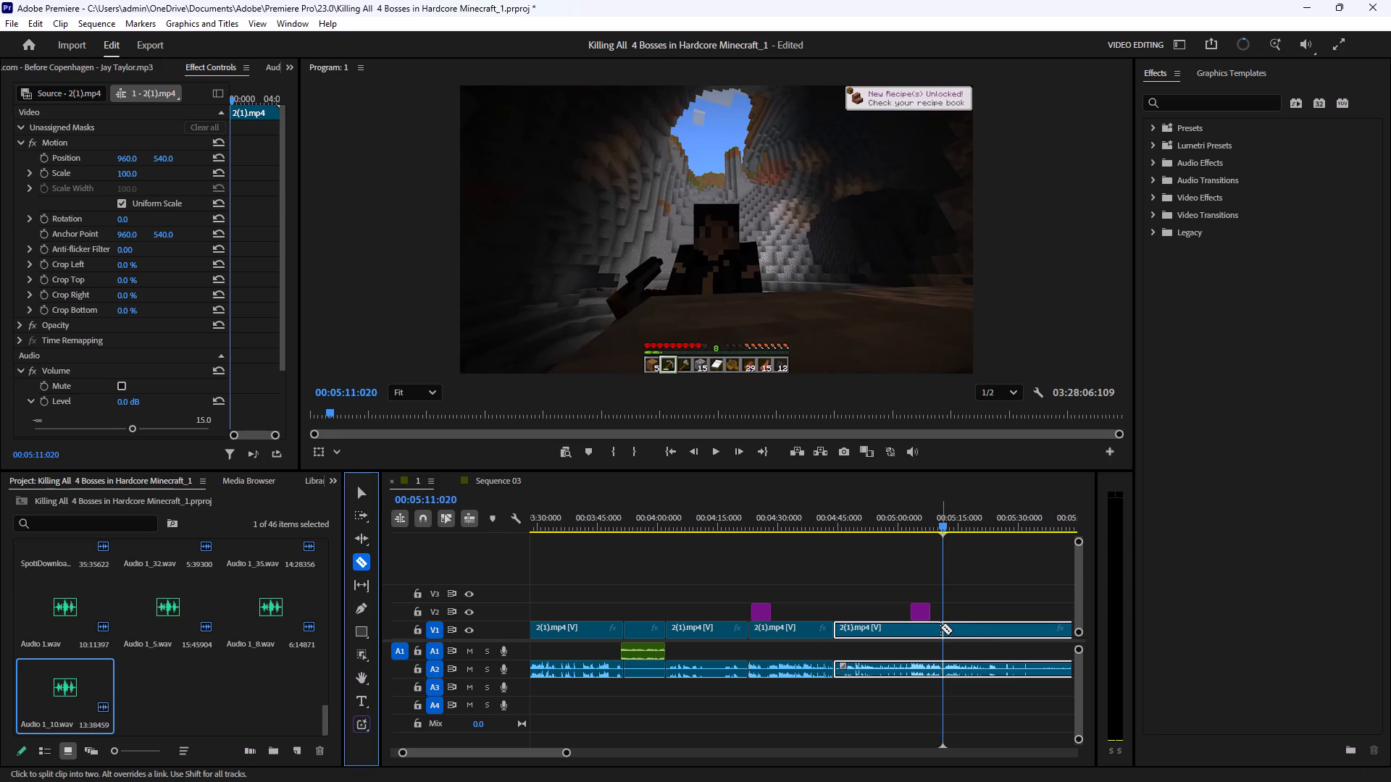
left_click(940, 626)
left_click(355, 490)
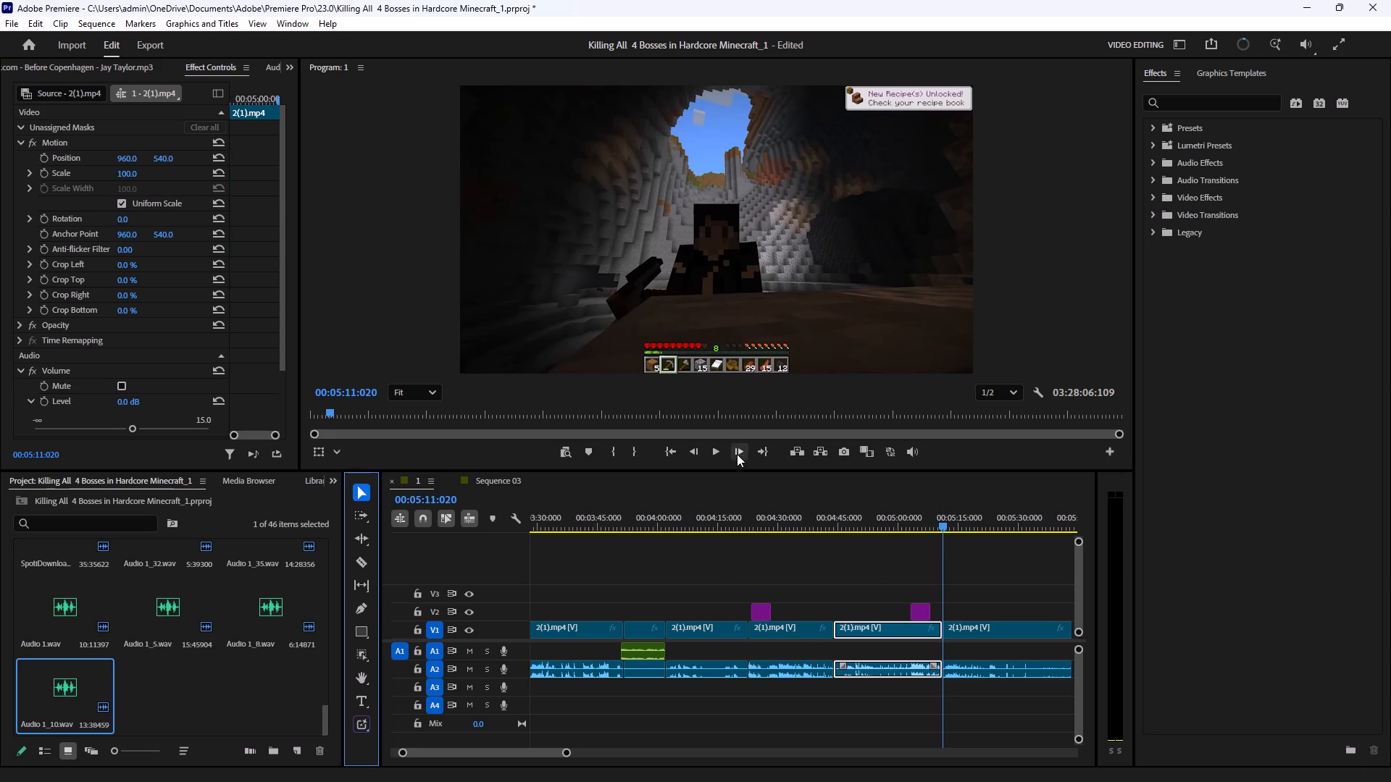
Review the footage after the 5:11 cut, trim the following 2(1).mp4 clip's start to about 6:00, and close the gap.
left_click(717, 454)
left_click(1285, 511)
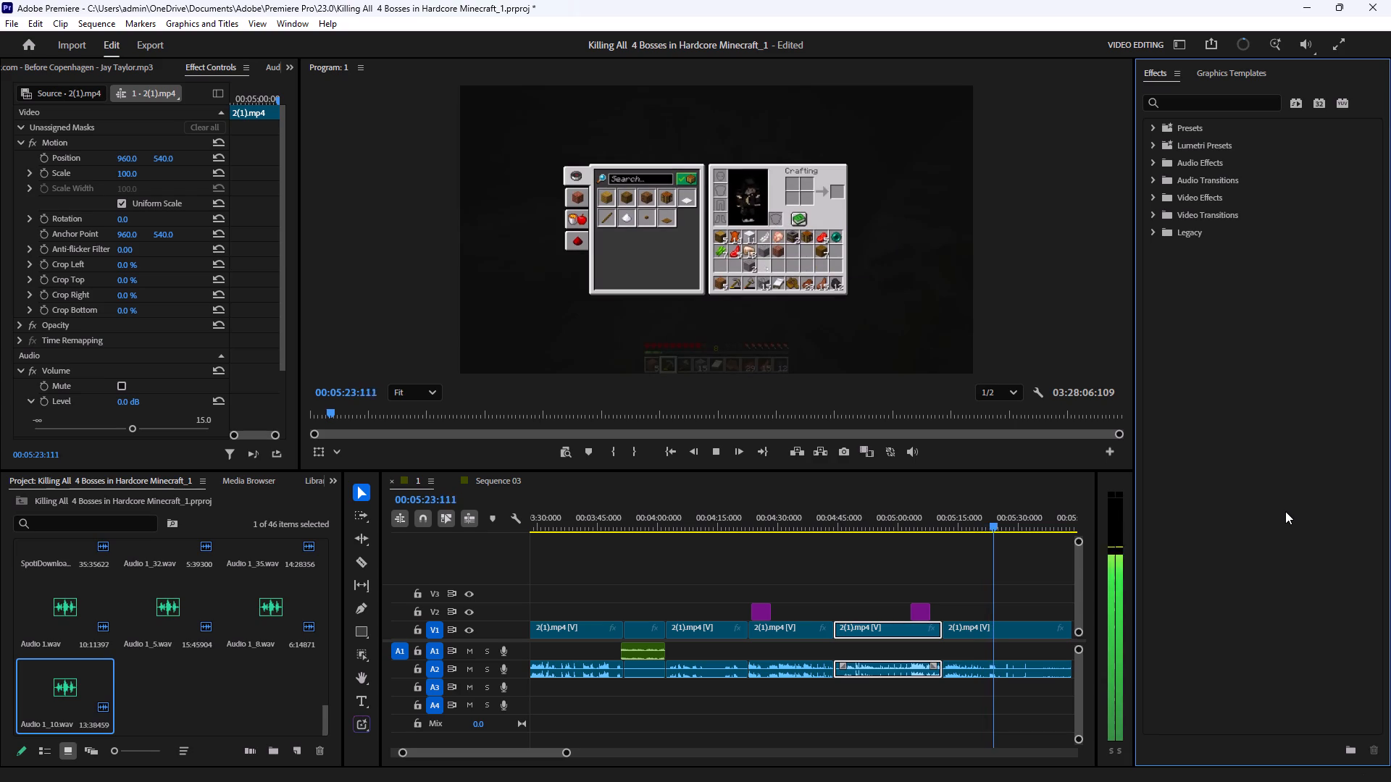
left_click(543, 748)
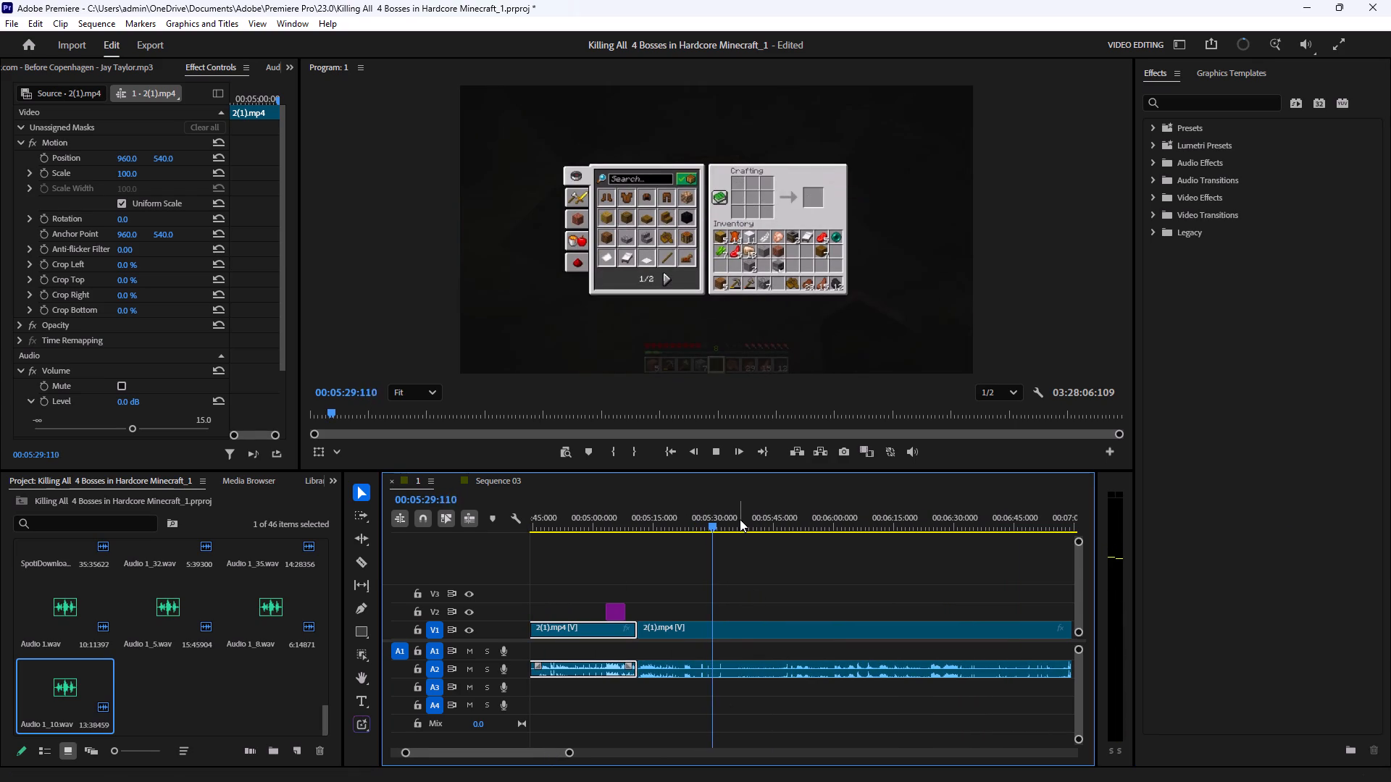
left_click_drag(740, 519, 783, 524)
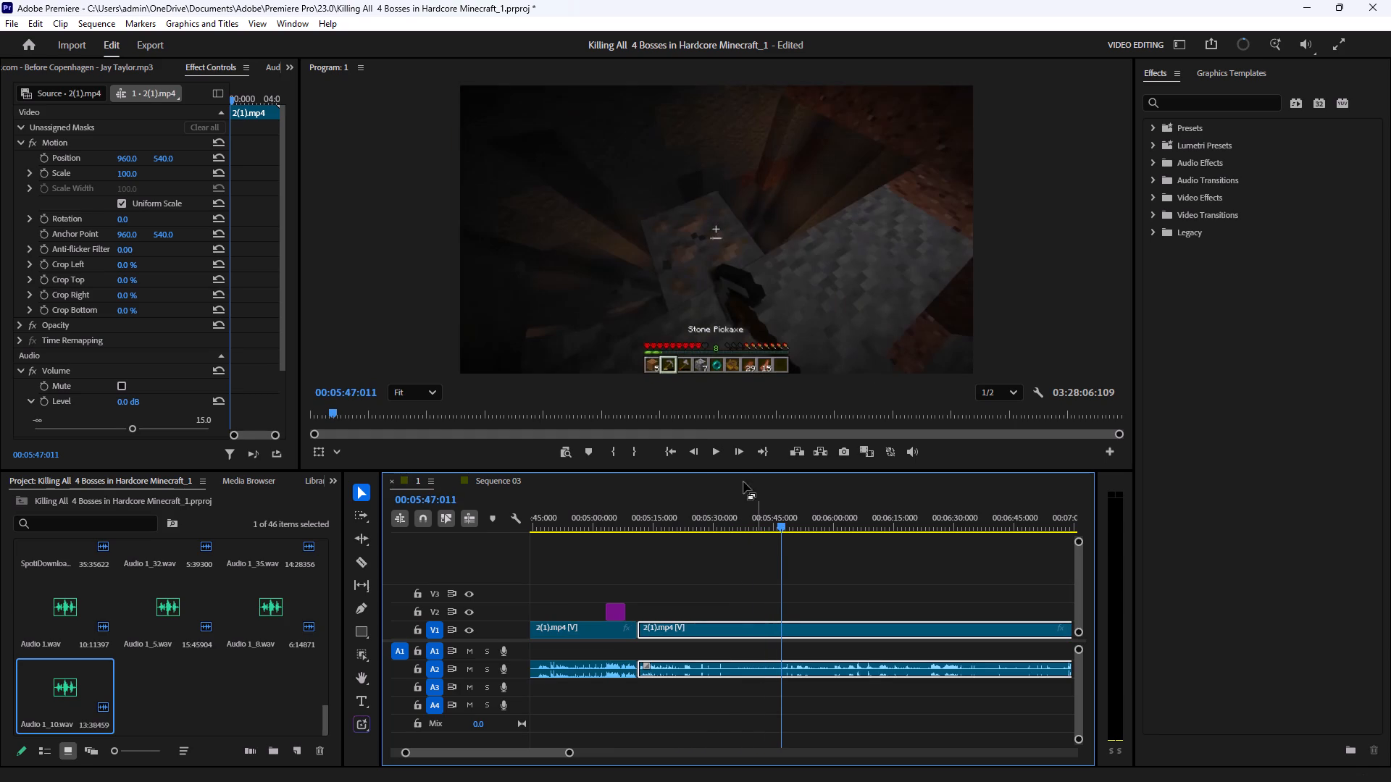
left_click(719, 457)
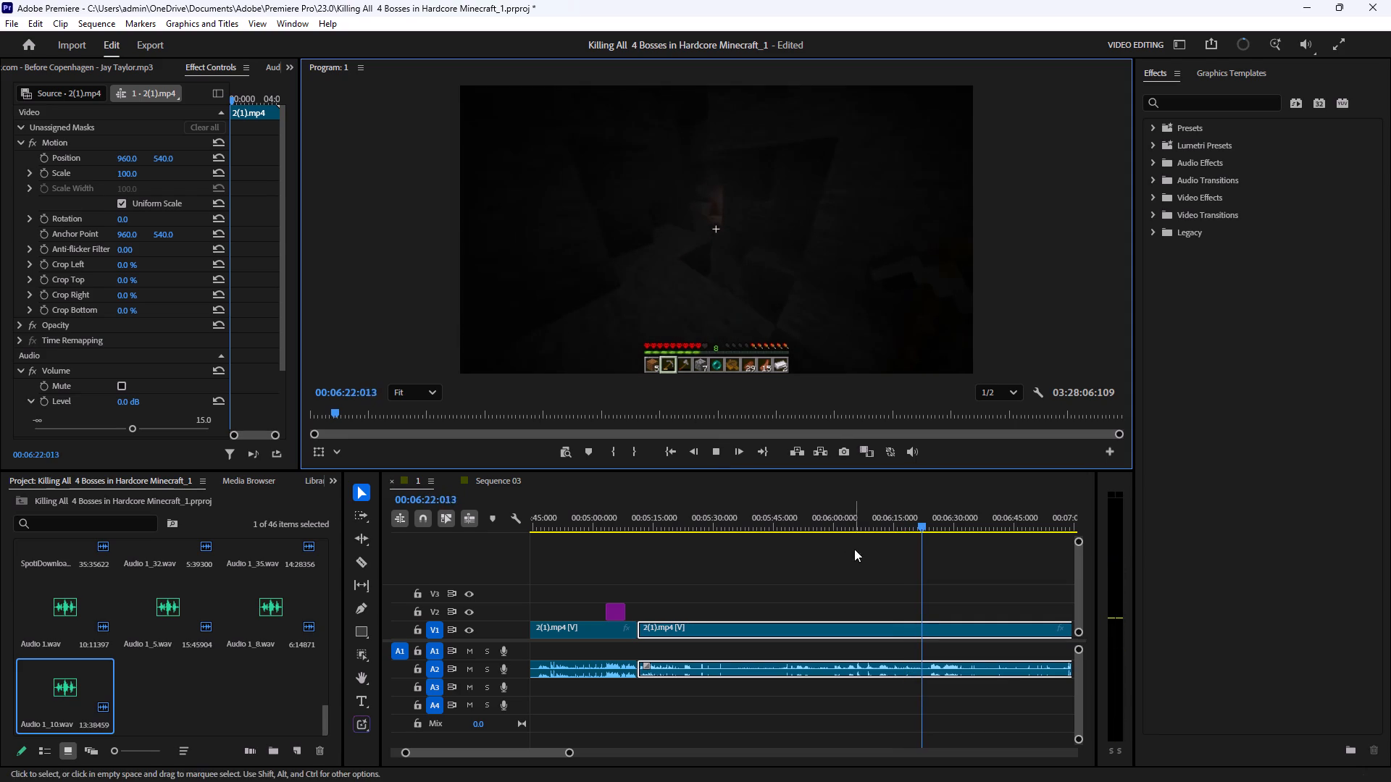
left_click_drag(855, 523, 831, 539)
left_click_drag(651, 524, 651, 524)
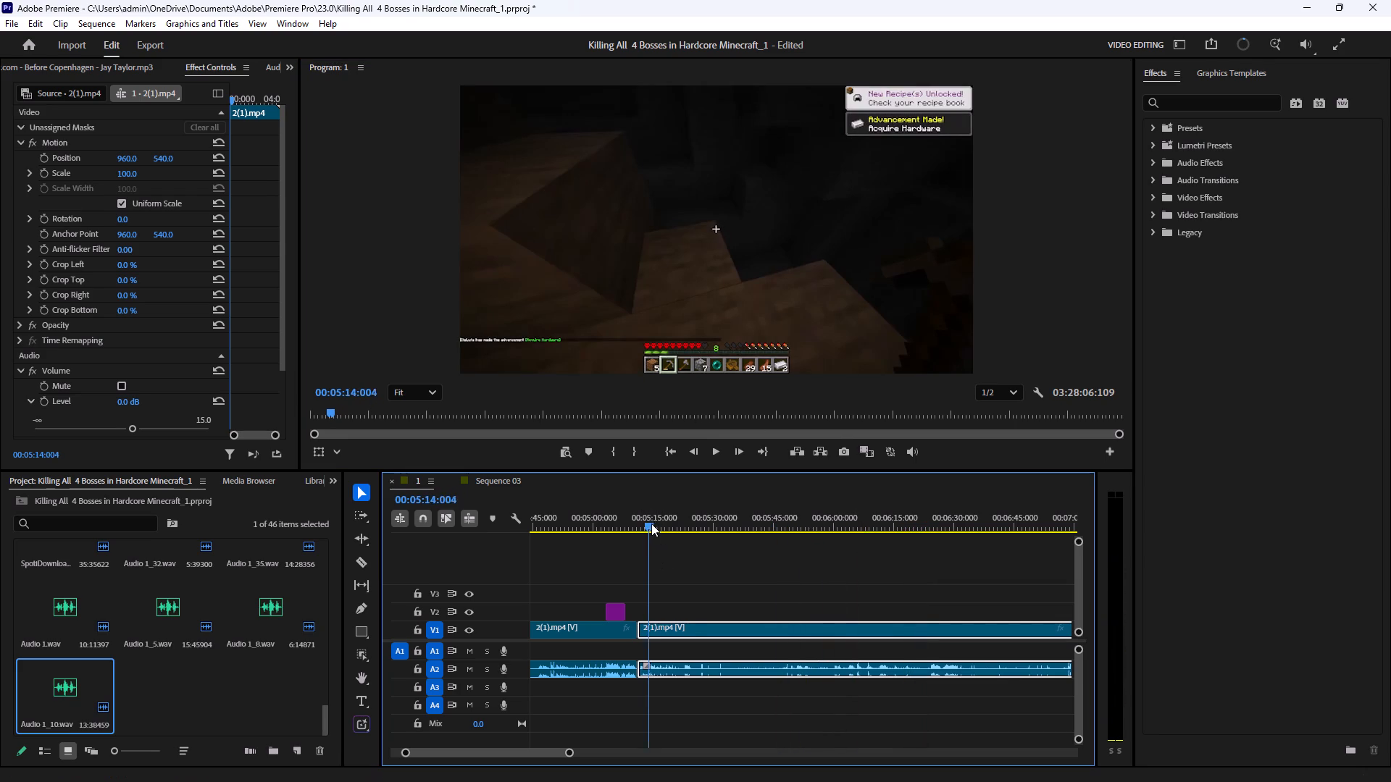
left_click_drag(651, 524, 849, 531)
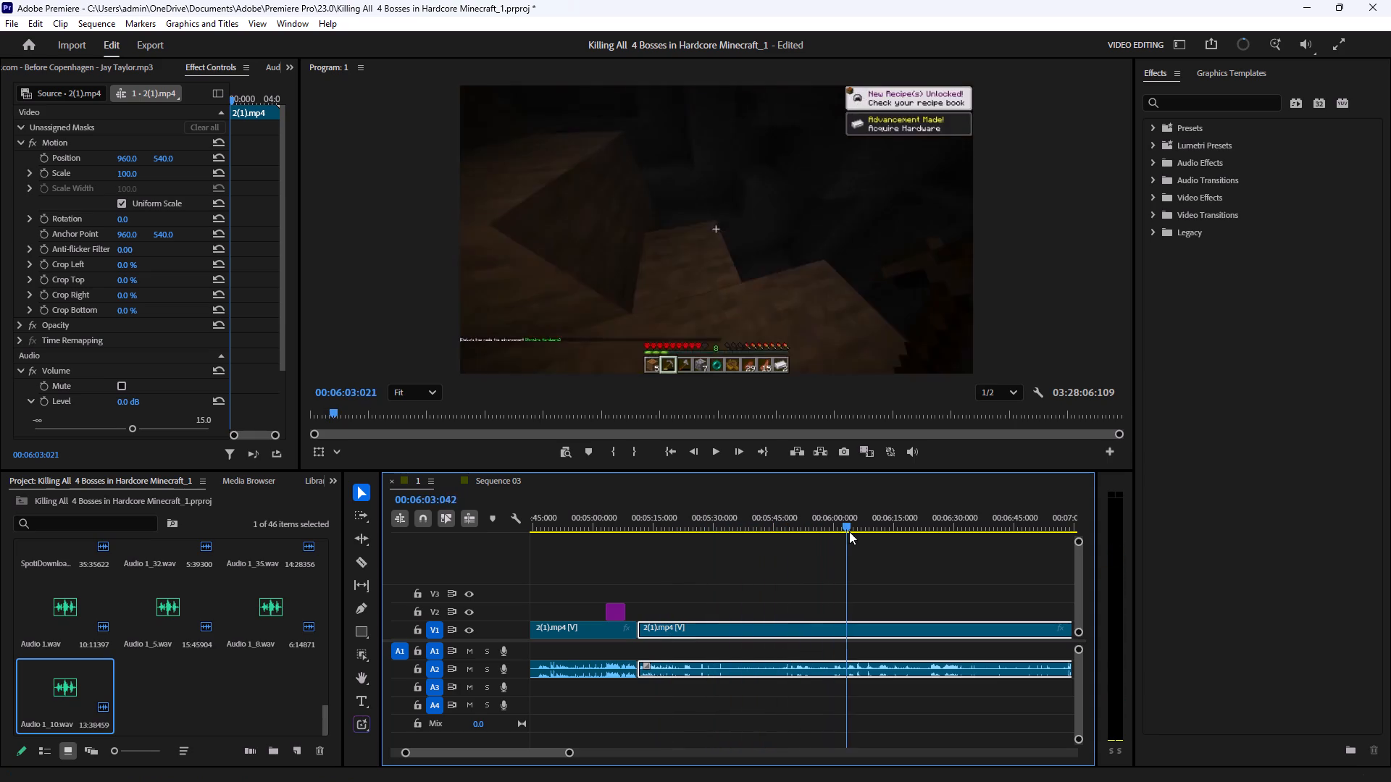
left_click_drag(849, 531, 835, 545)
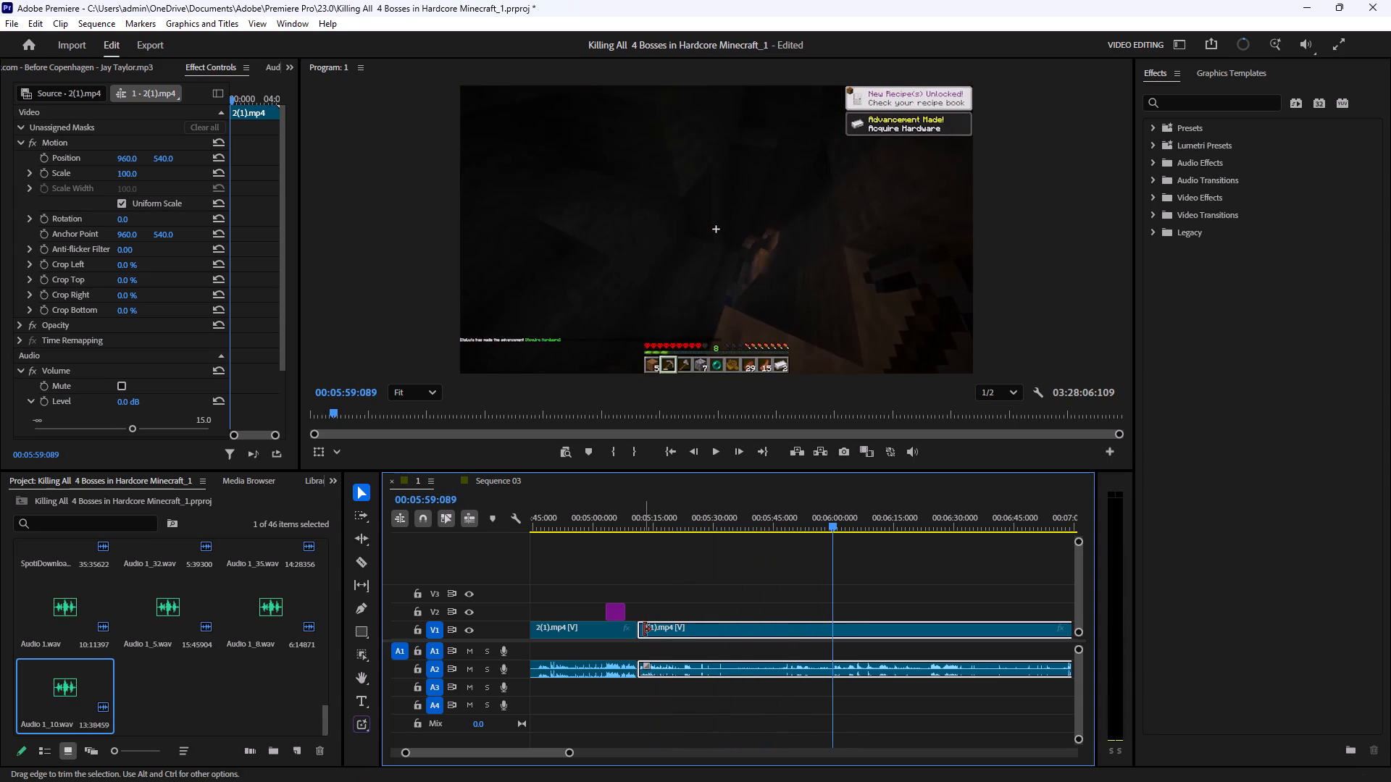
left_click_drag(639, 630, 836, 635)
left_click_drag(900, 625, 706, 644)
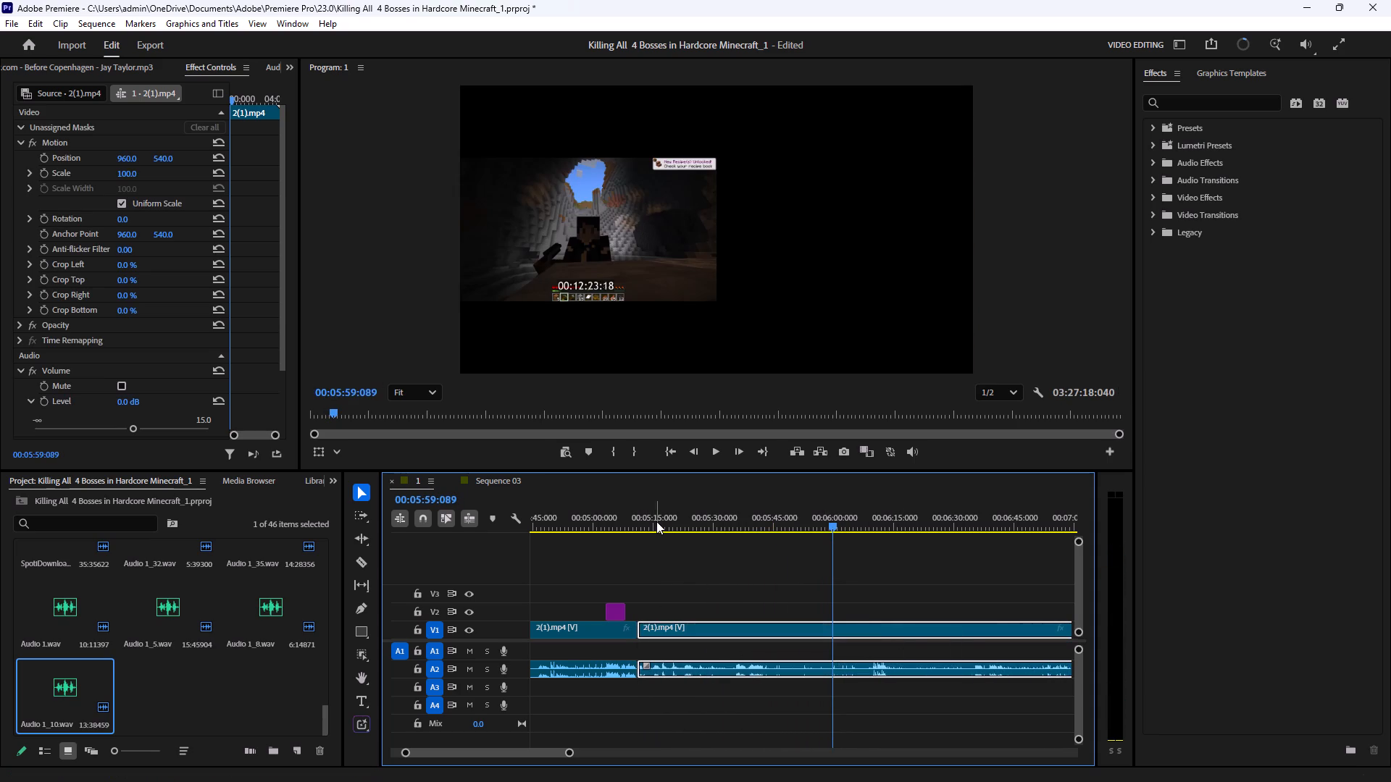
Review the footage after the 5:11 cut, trim the following 2(1).mp4 clip's start to about 5:48, and close the gap.
left_click(647, 521)
left_click(710, 445)
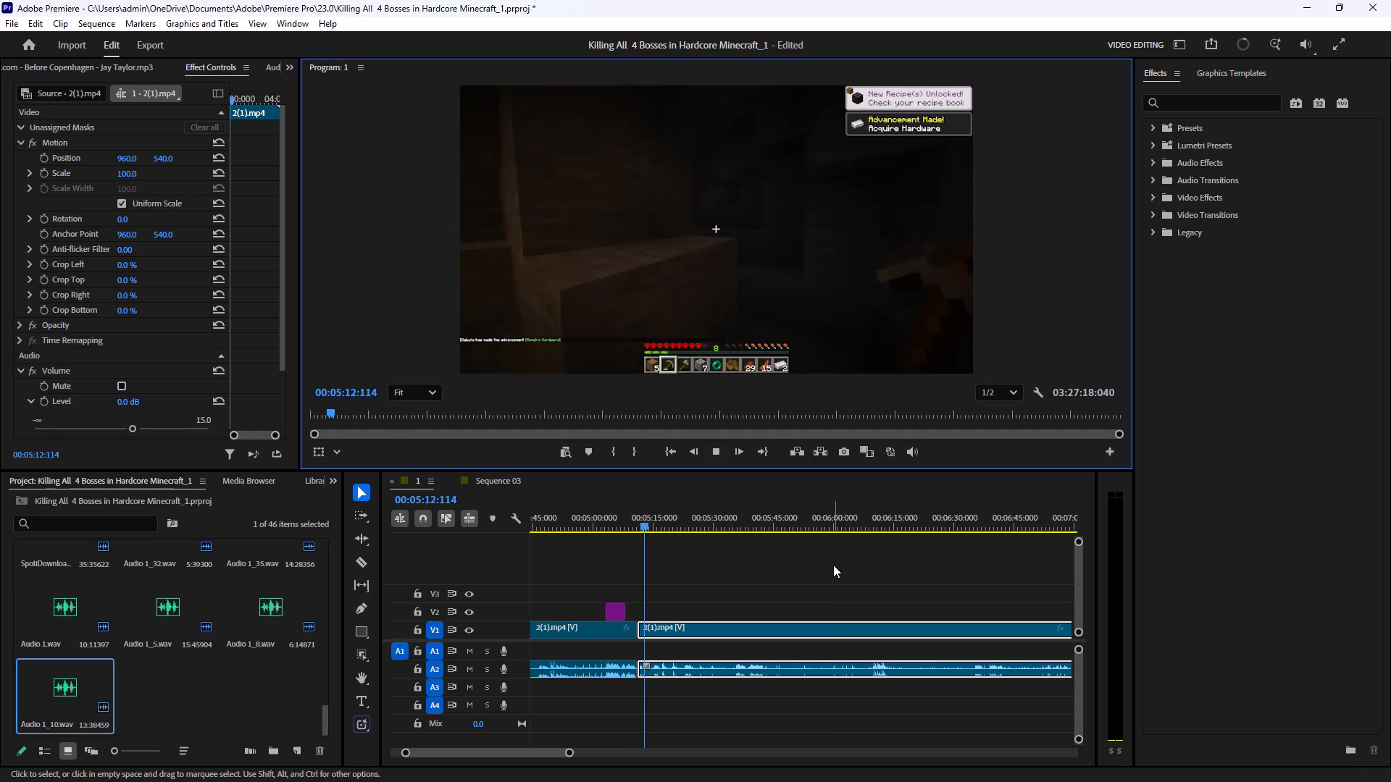
left_click(833, 566)
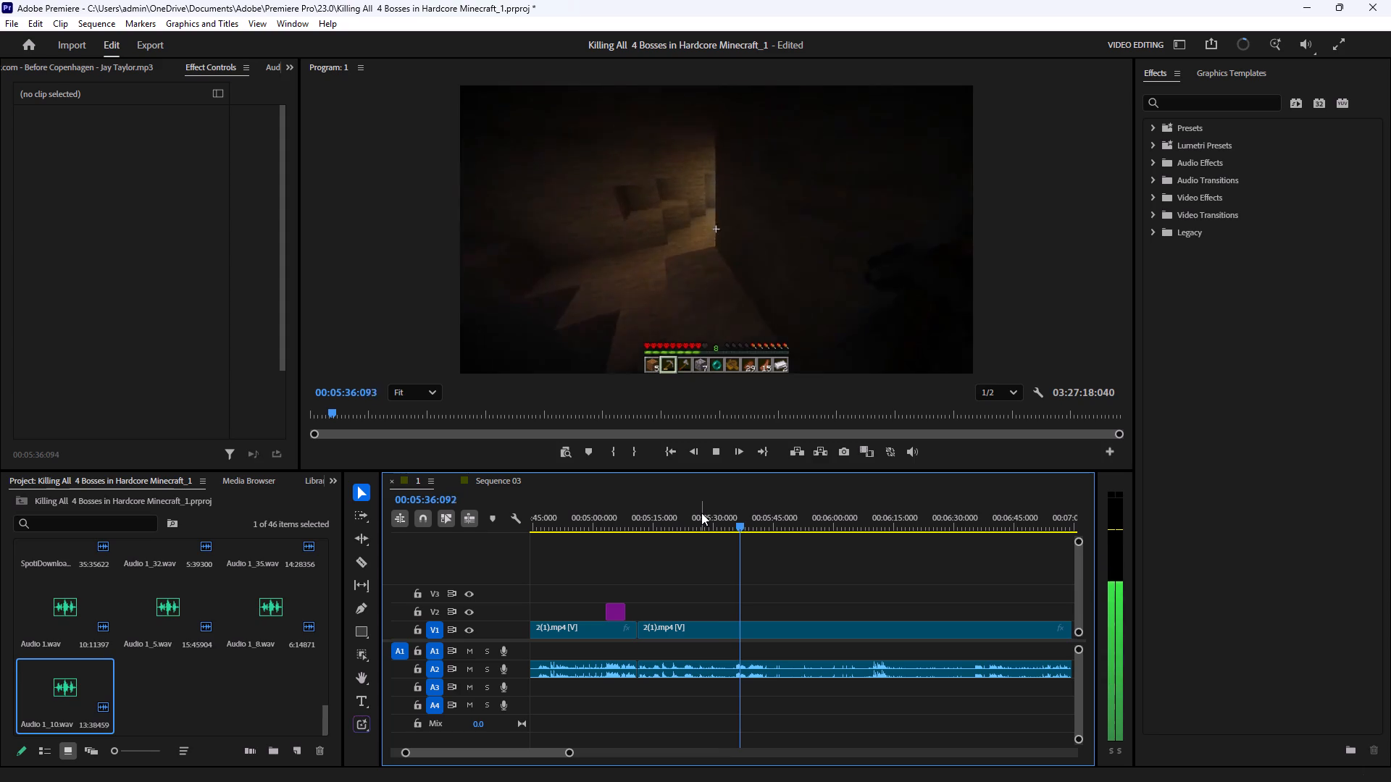
key("space")
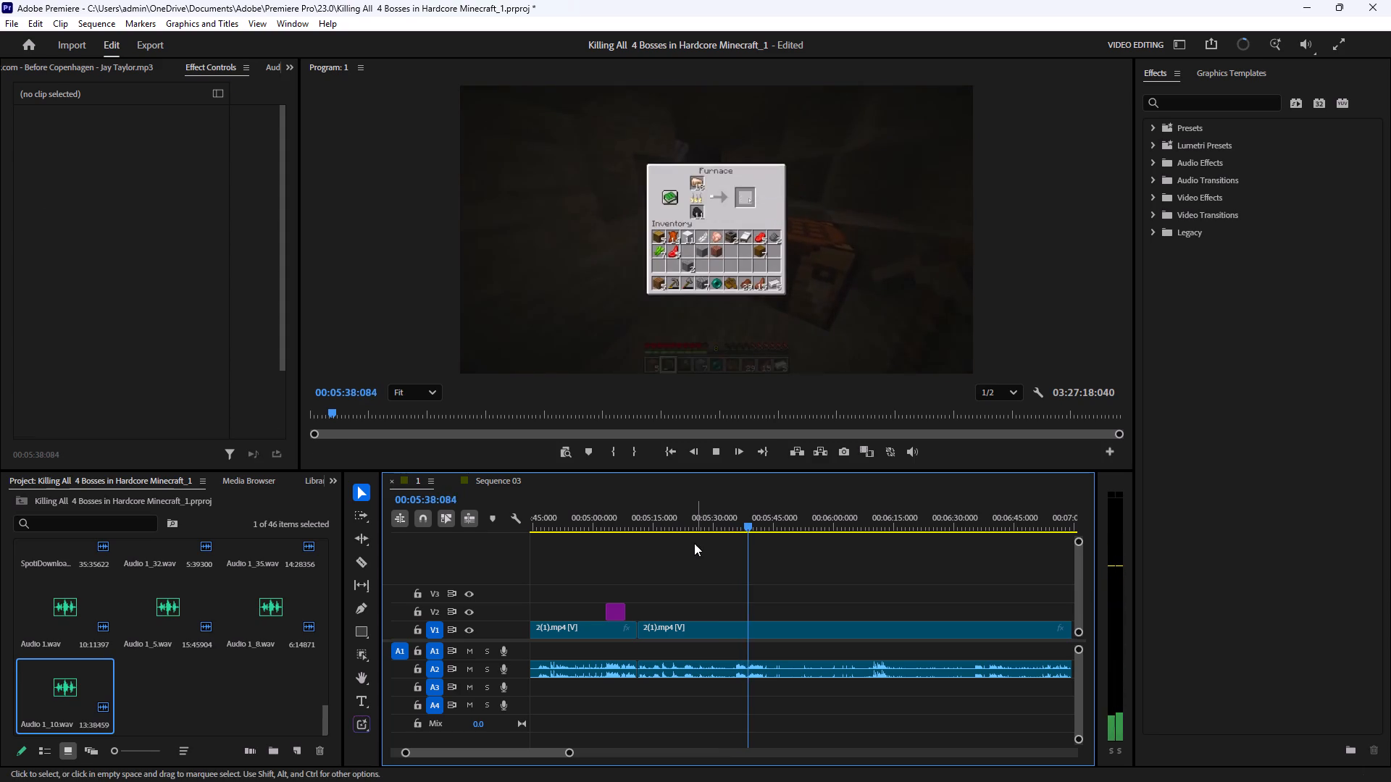
left_click_drag(652, 524, 641, 542)
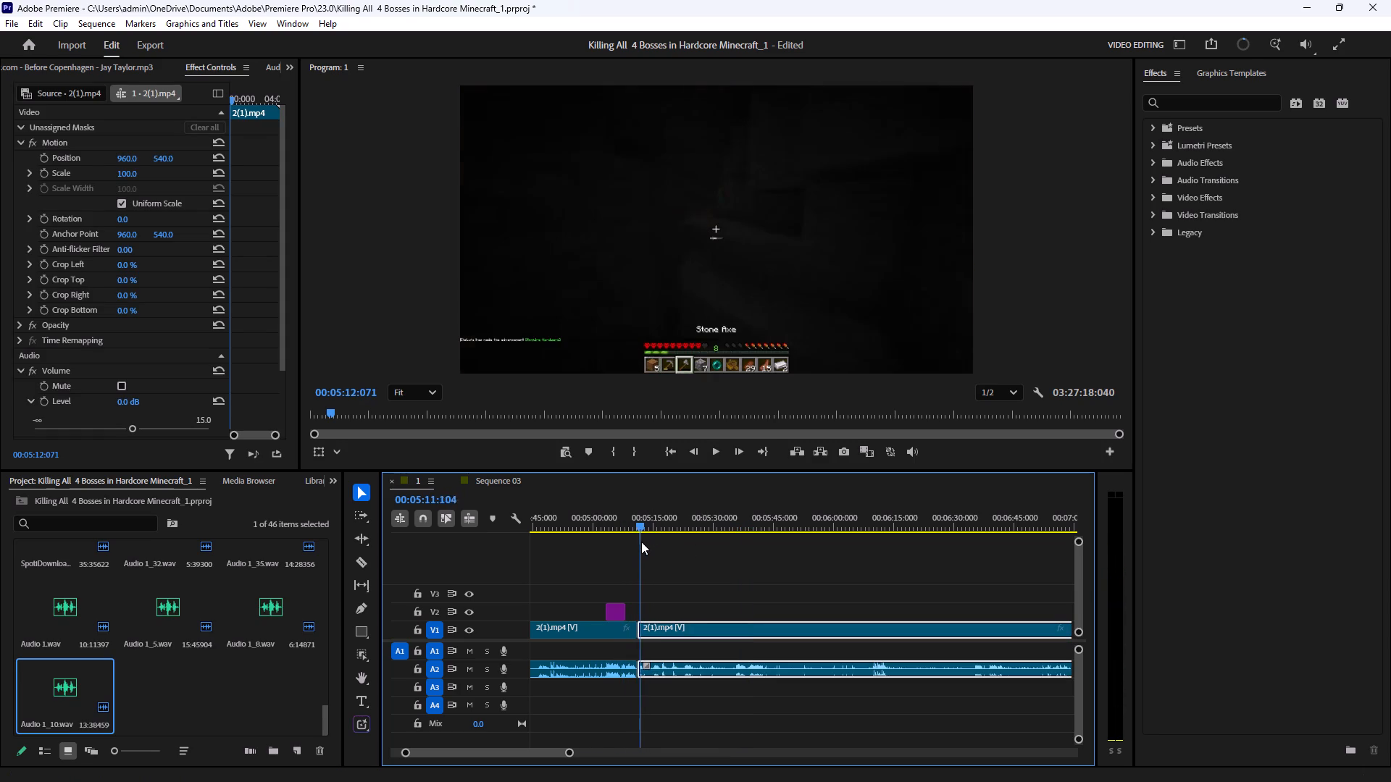
left_click_drag(641, 542, 640, 543)
left_click(711, 453)
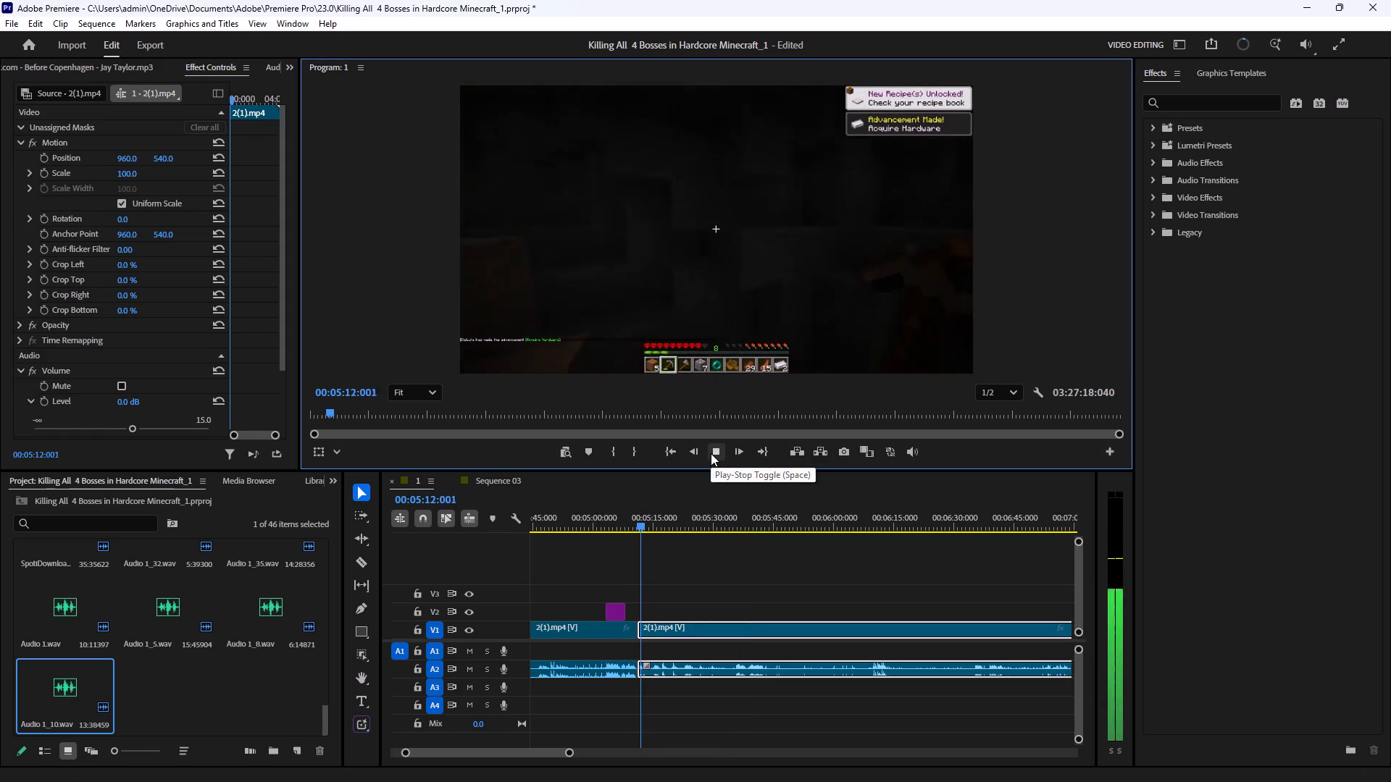
left_click_drag(727, 526, 733, 526)
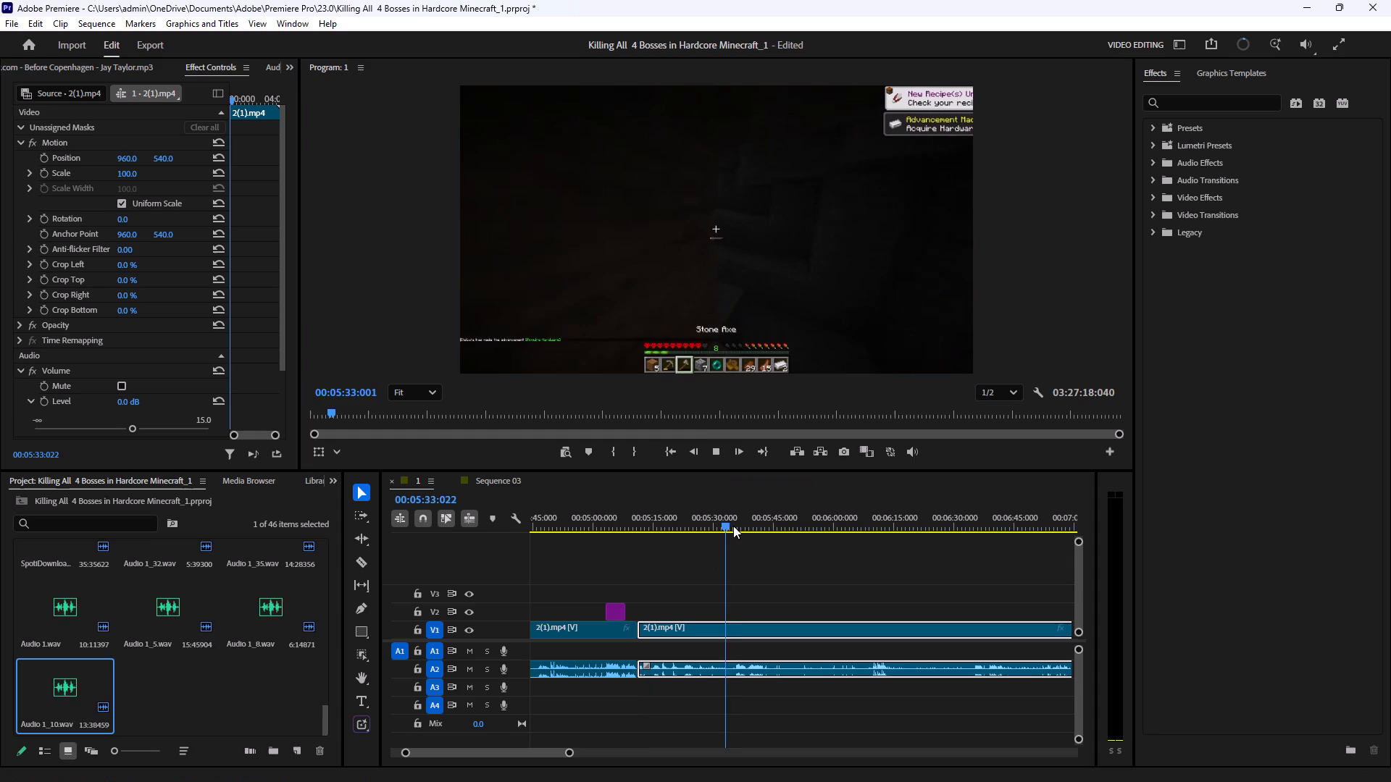
left_click_drag(733, 526, 743, 526)
left_click(716, 448)
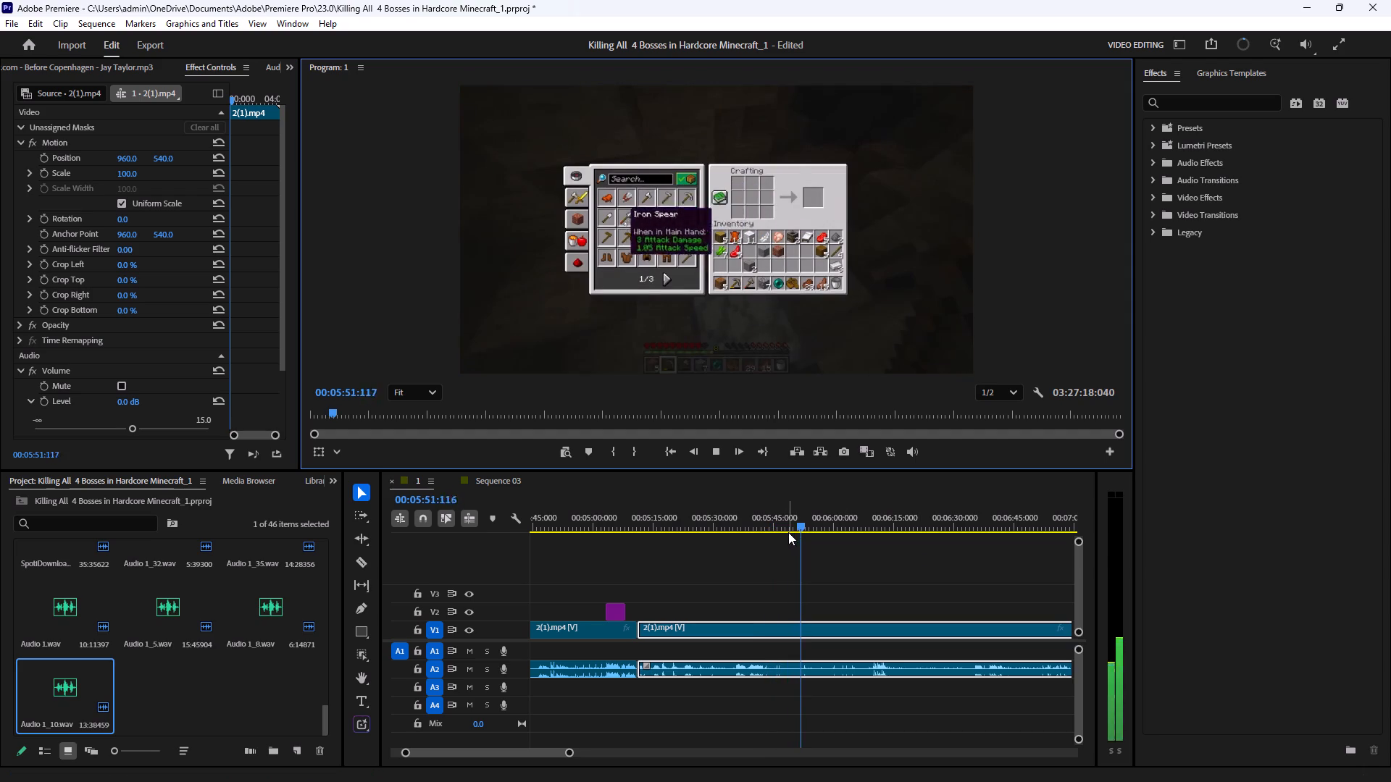
left_click(712, 450)
left_click_drag(806, 528, 788, 534)
left_click_drag(642, 625, 788, 633)
left_click_drag(832, 628, 685, 634)
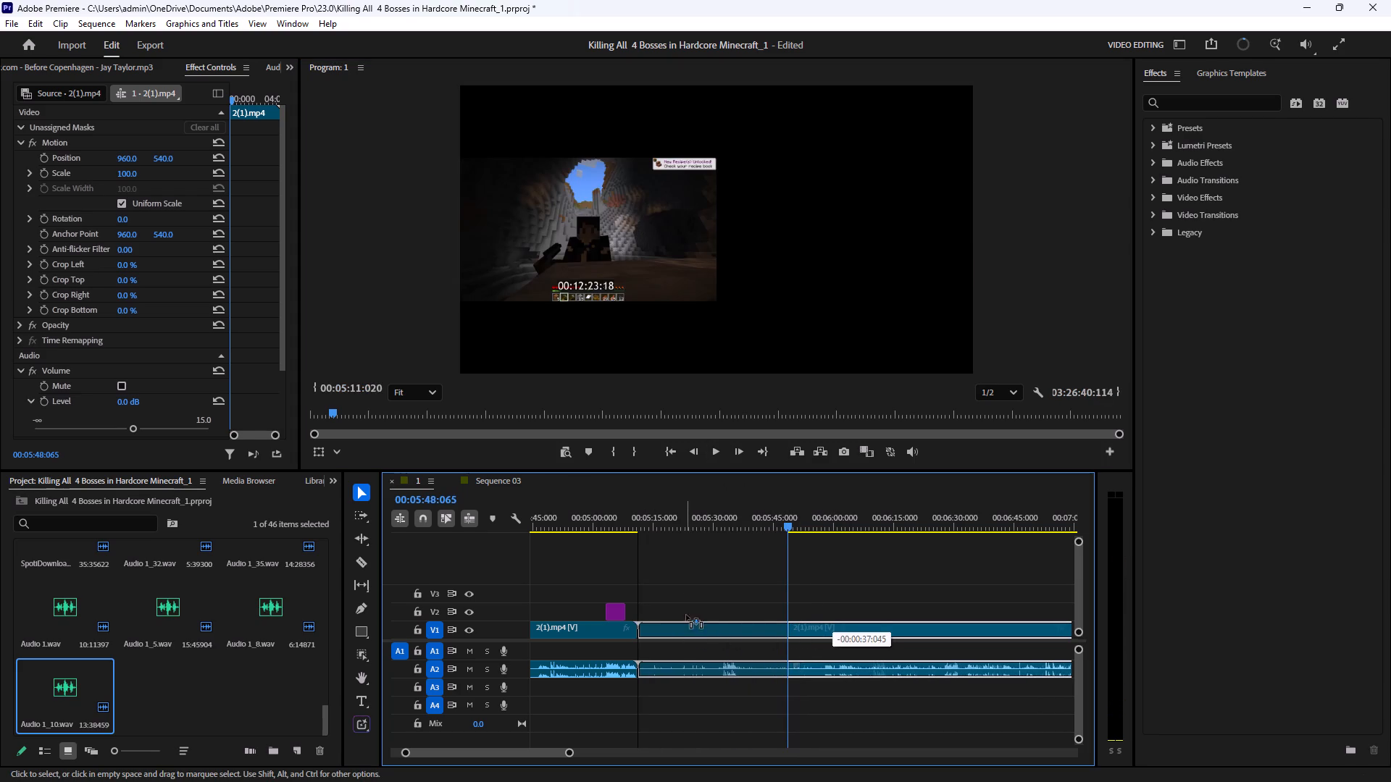
Play through from just before the 5:11 cut and split the 2(1).mp4 clip at about 5:36.
left_click(633, 525)
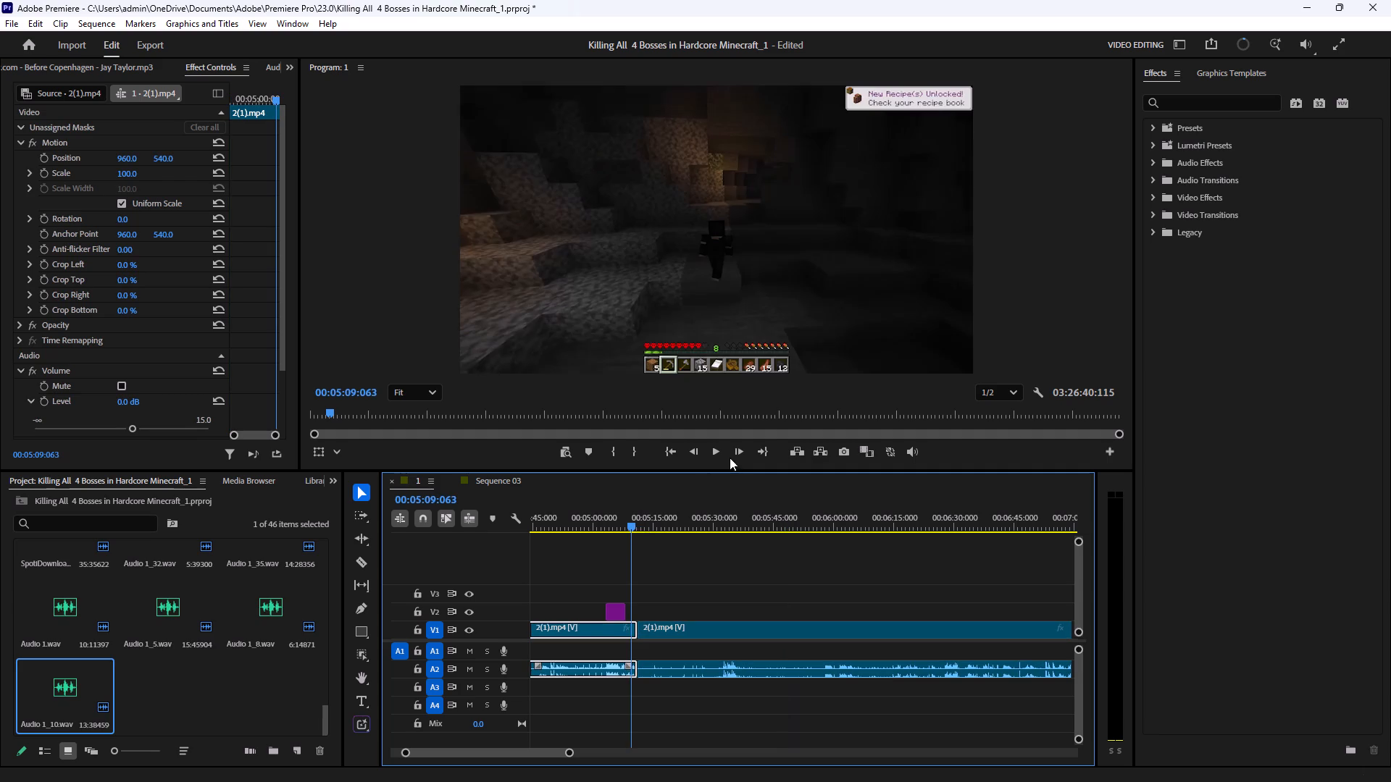
left_click(710, 453)
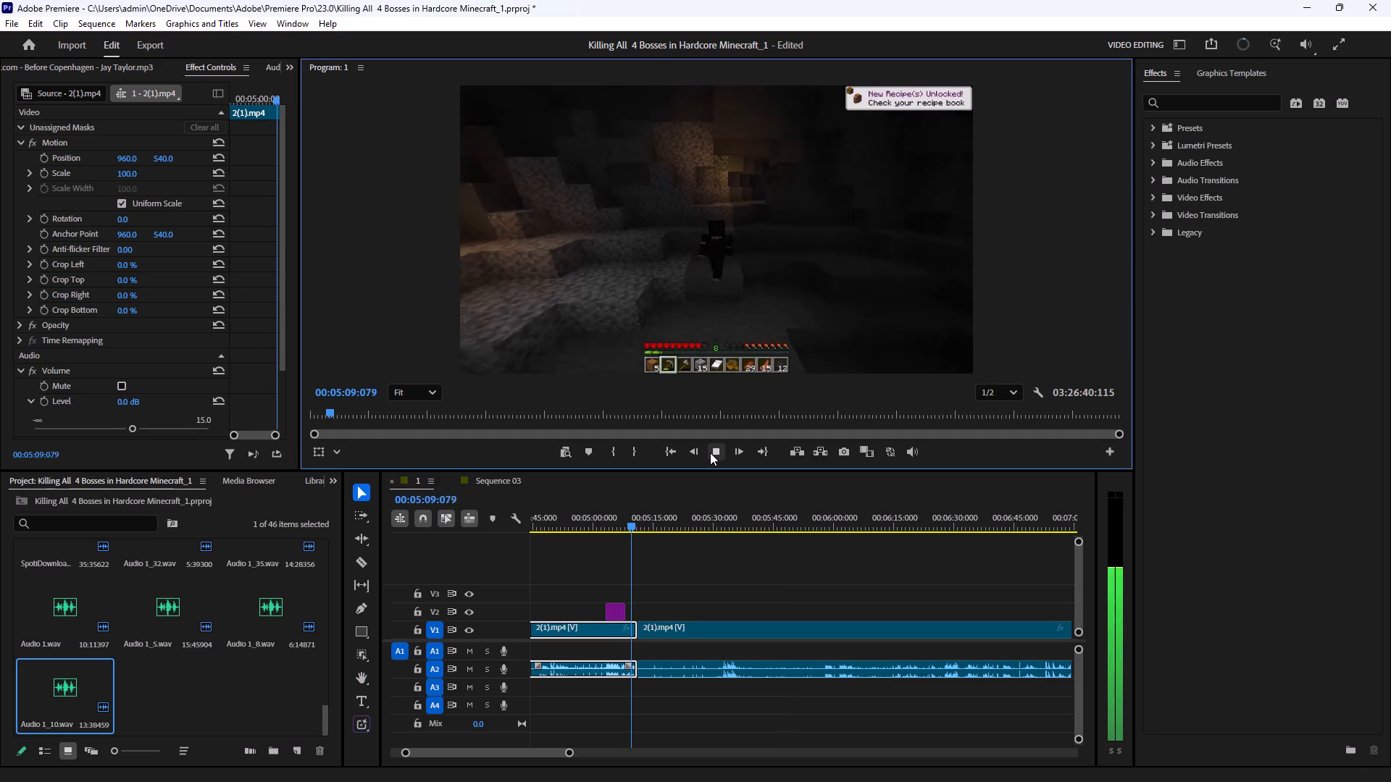
left_click(700, 562)
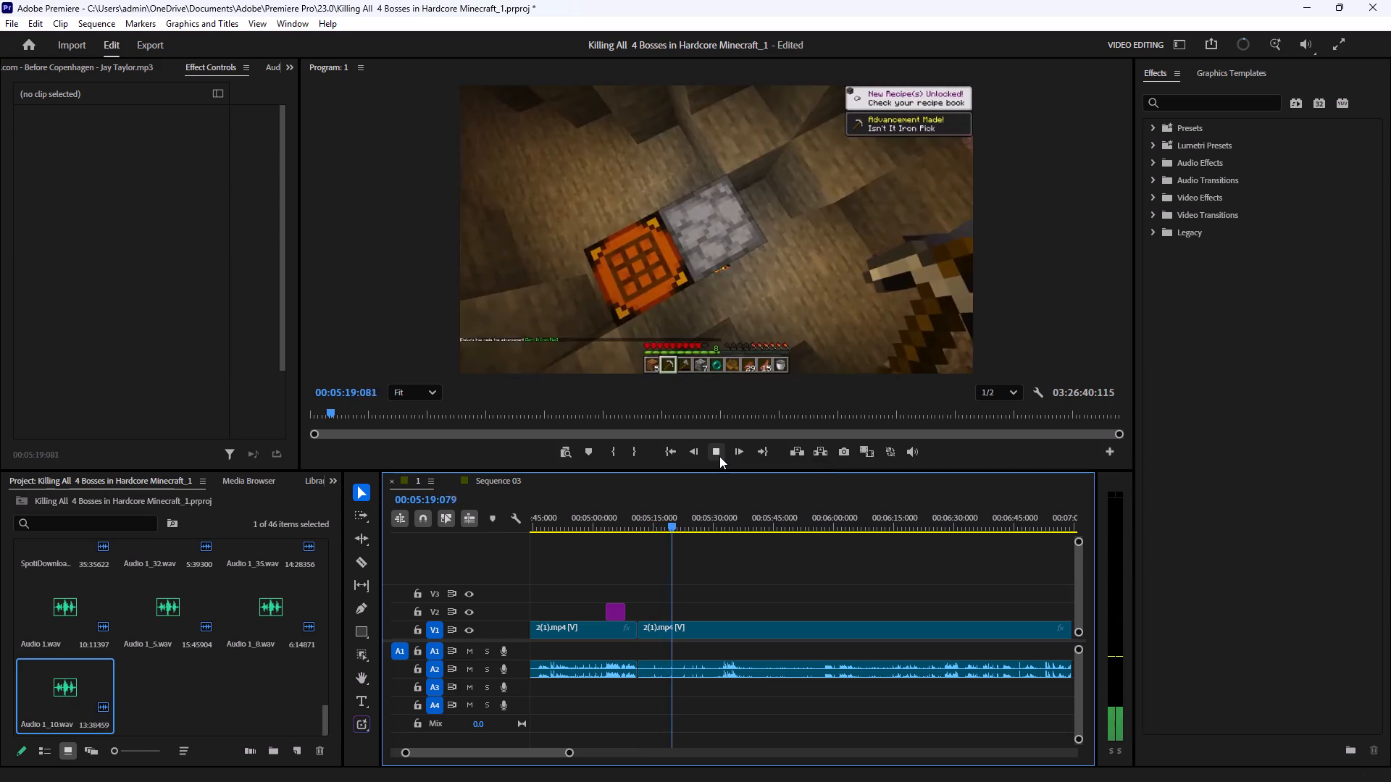
left_click(719, 456)
left_click(719, 456)
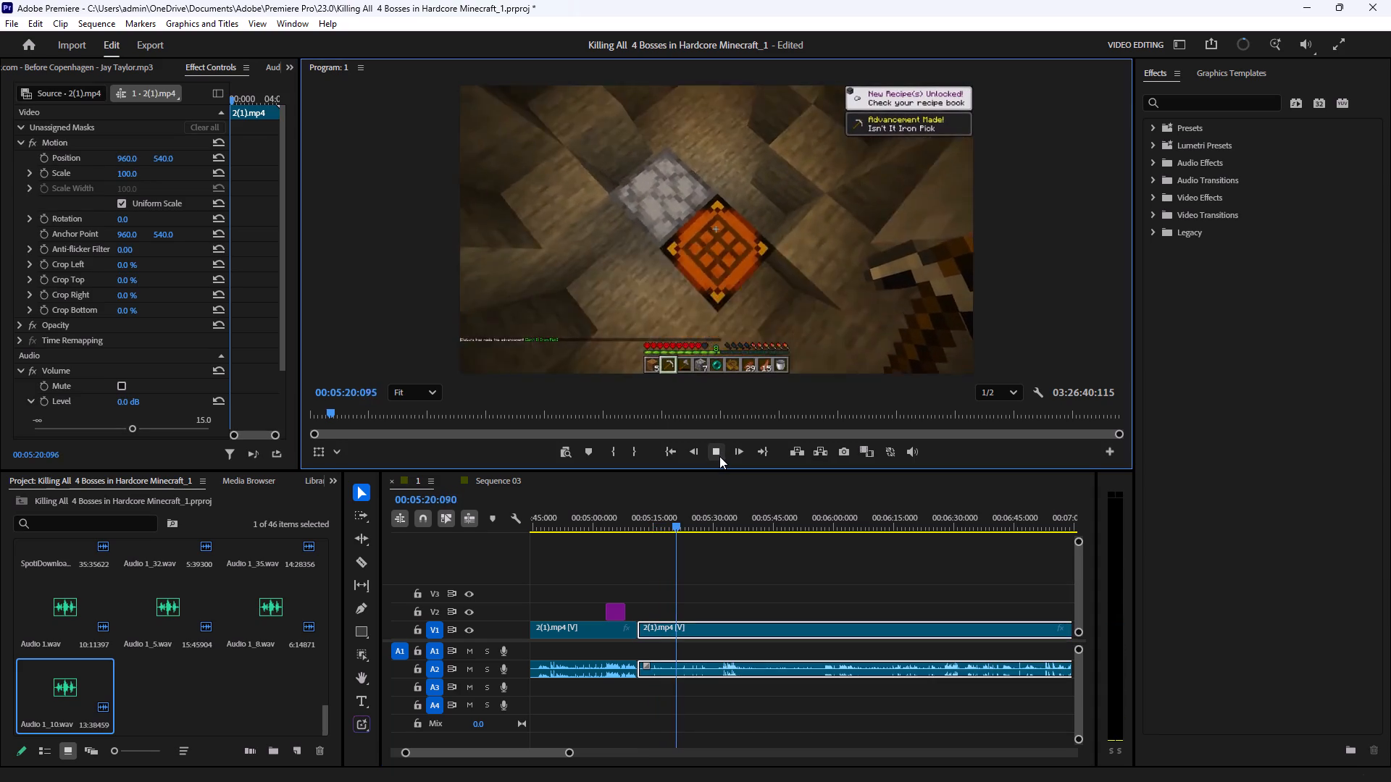
left_click(719, 456)
left_click(719, 456)
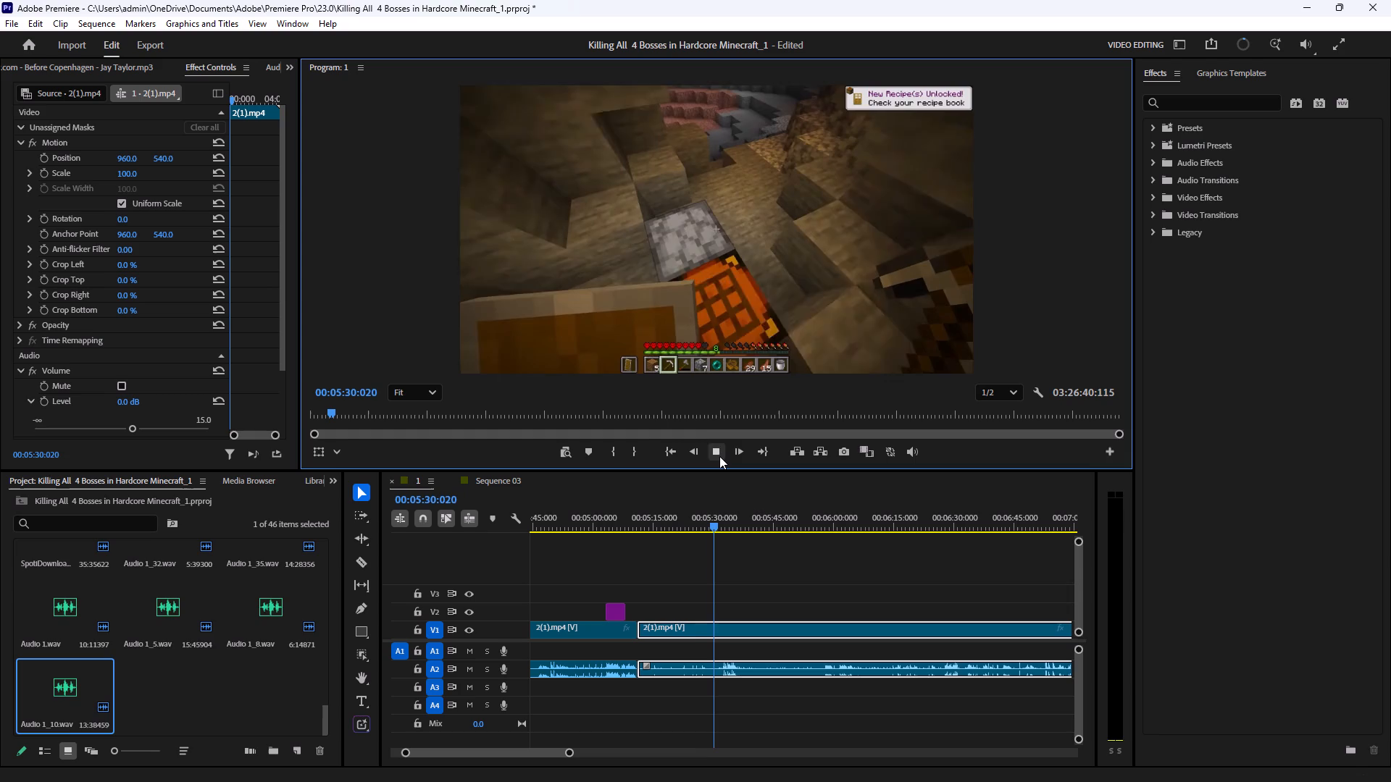
left_click(719, 456)
left_click(719, 456)
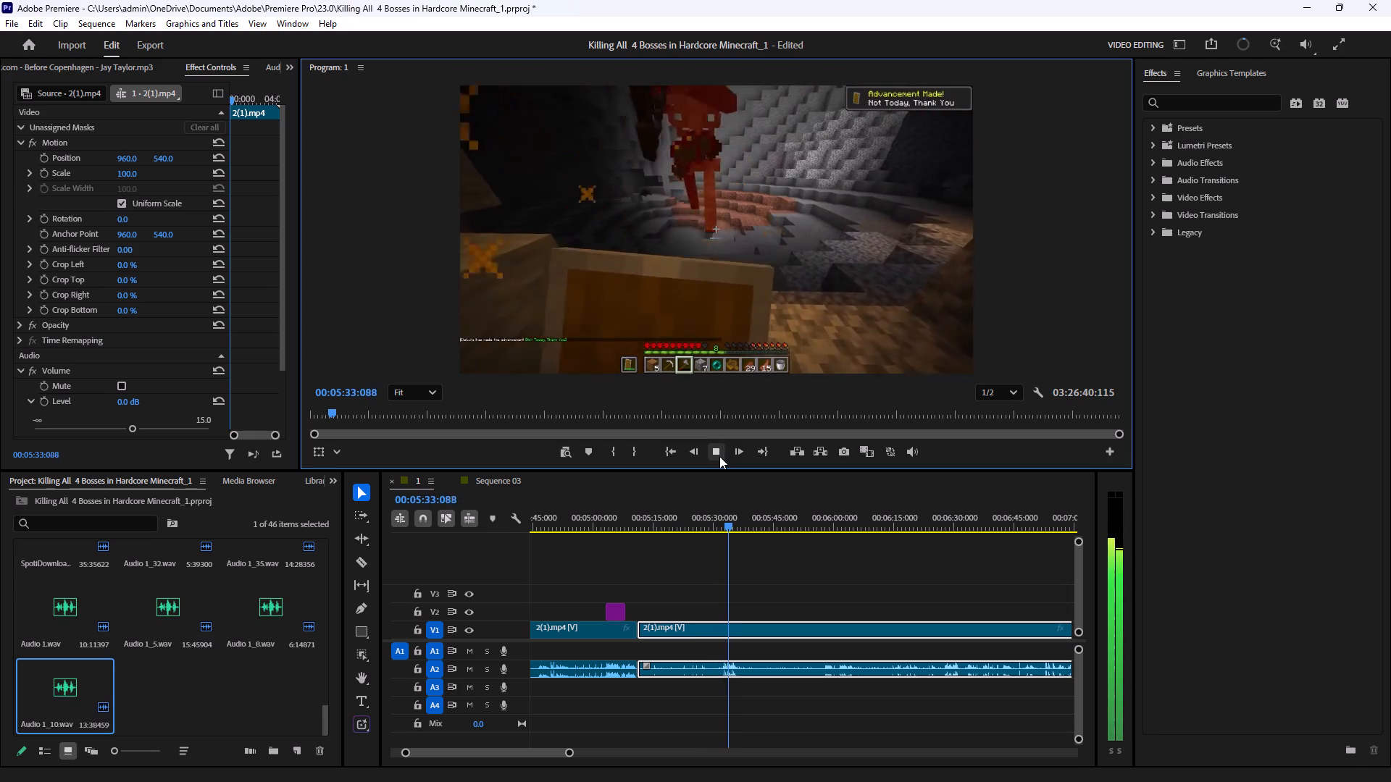
left_click(719, 456)
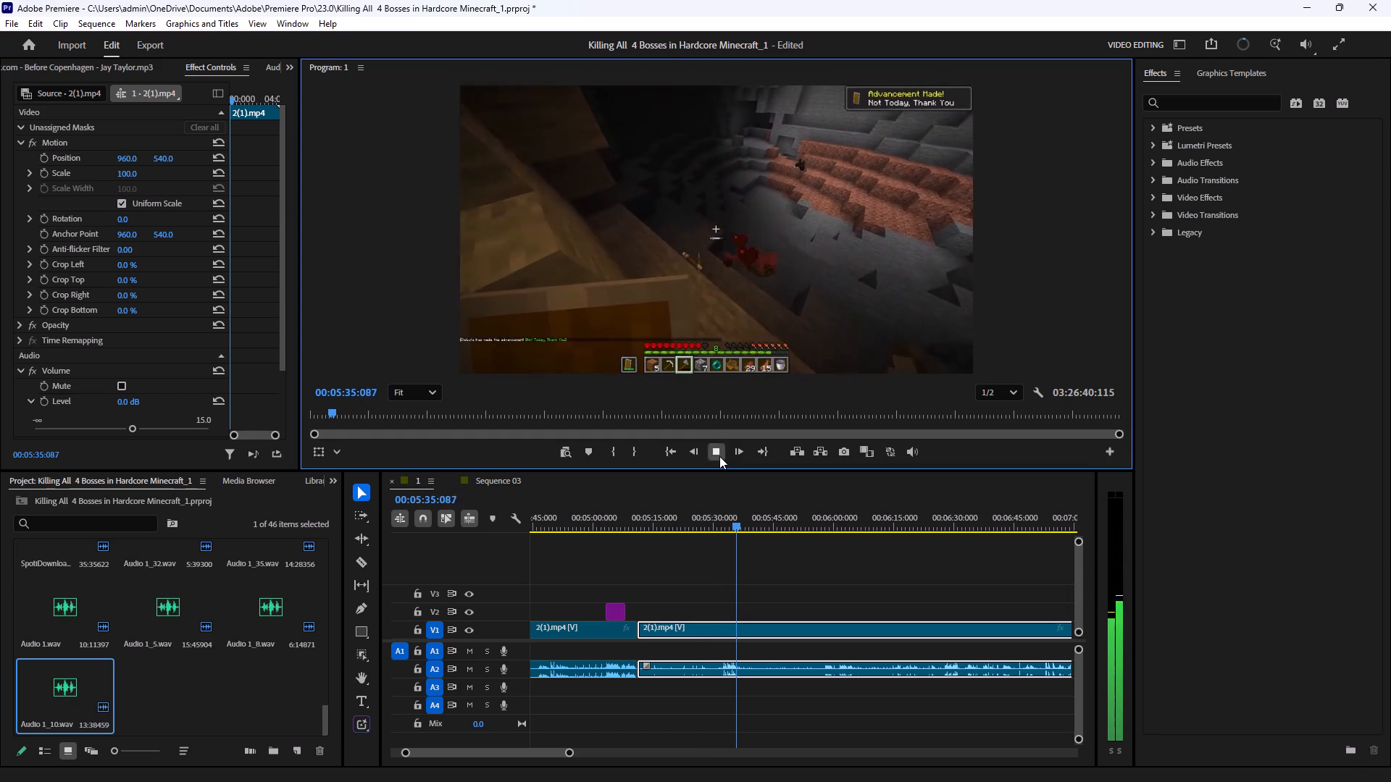
left_click(719, 456)
left_click(719, 456)
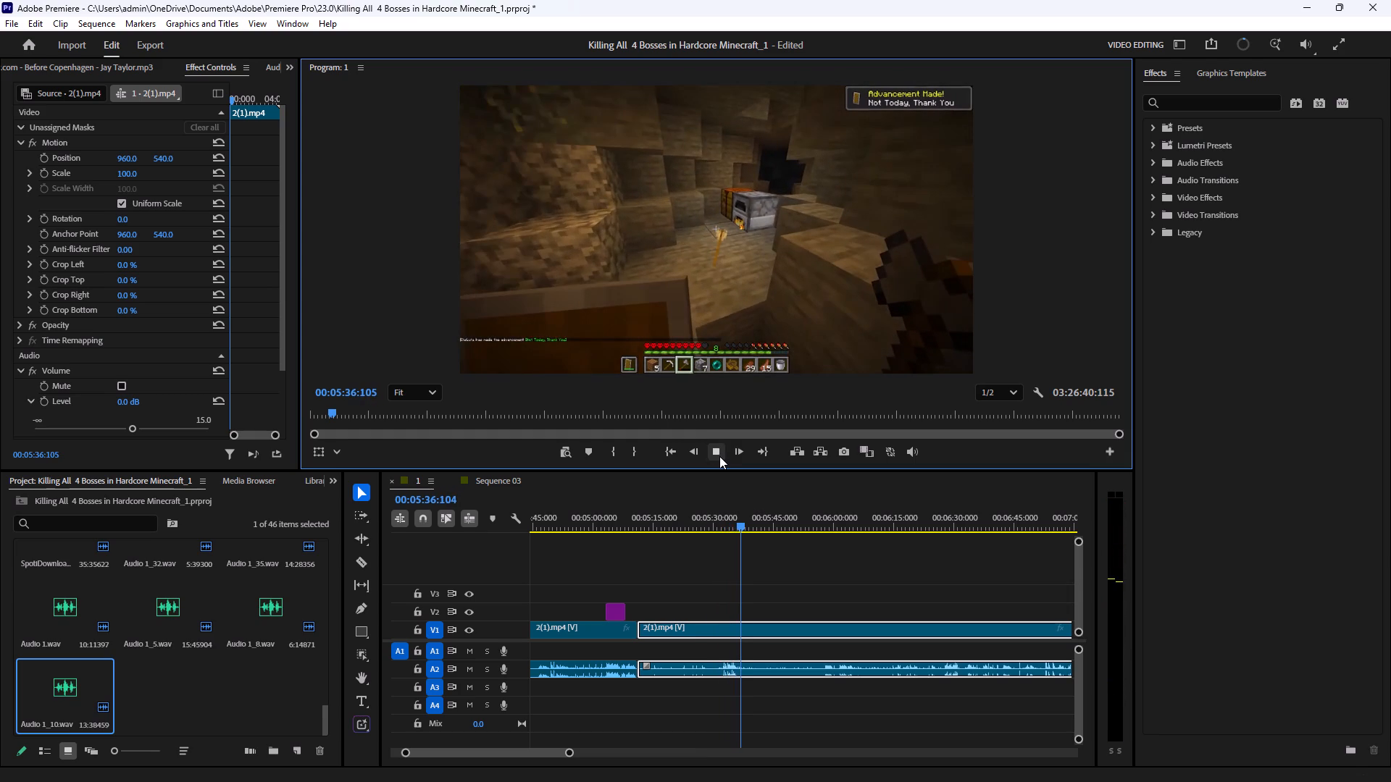
left_click(354, 562)
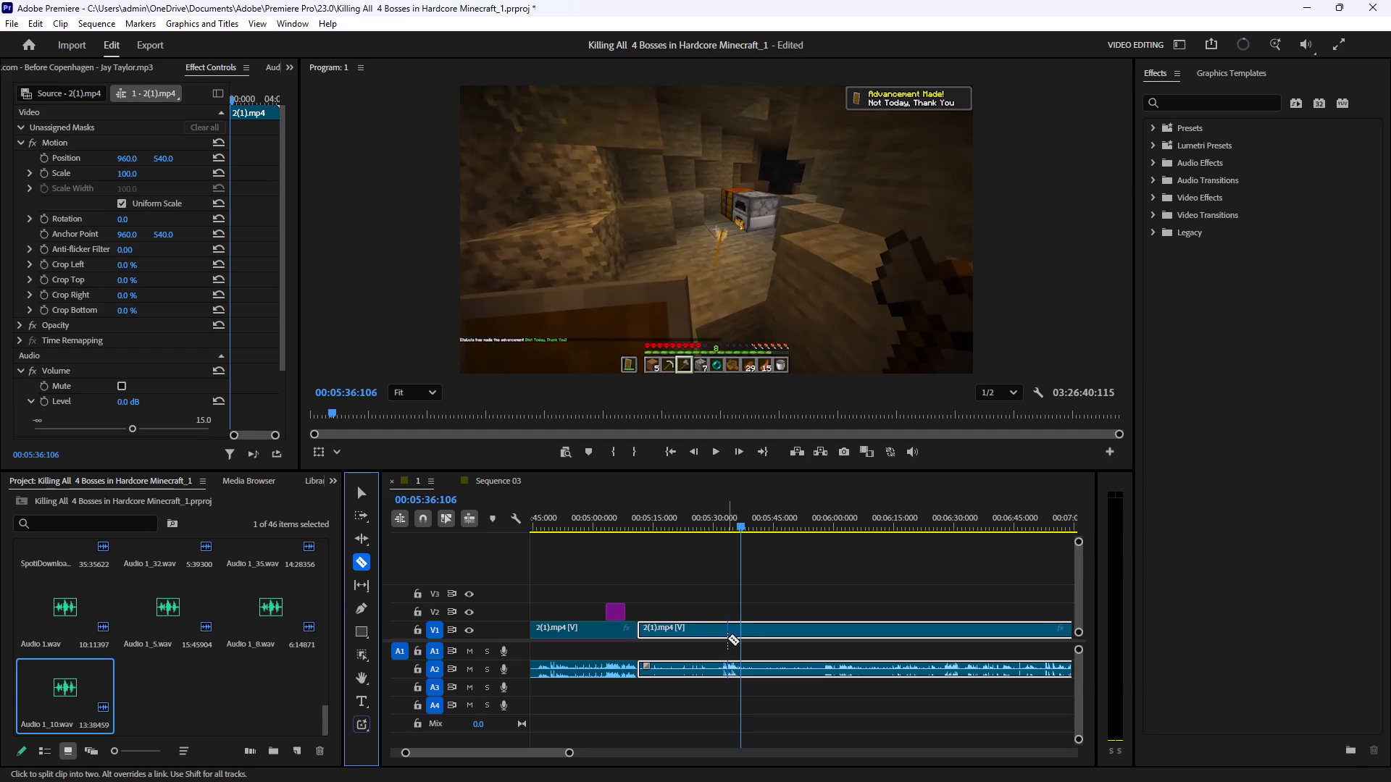
left_click(740, 629)
left_click(364, 490)
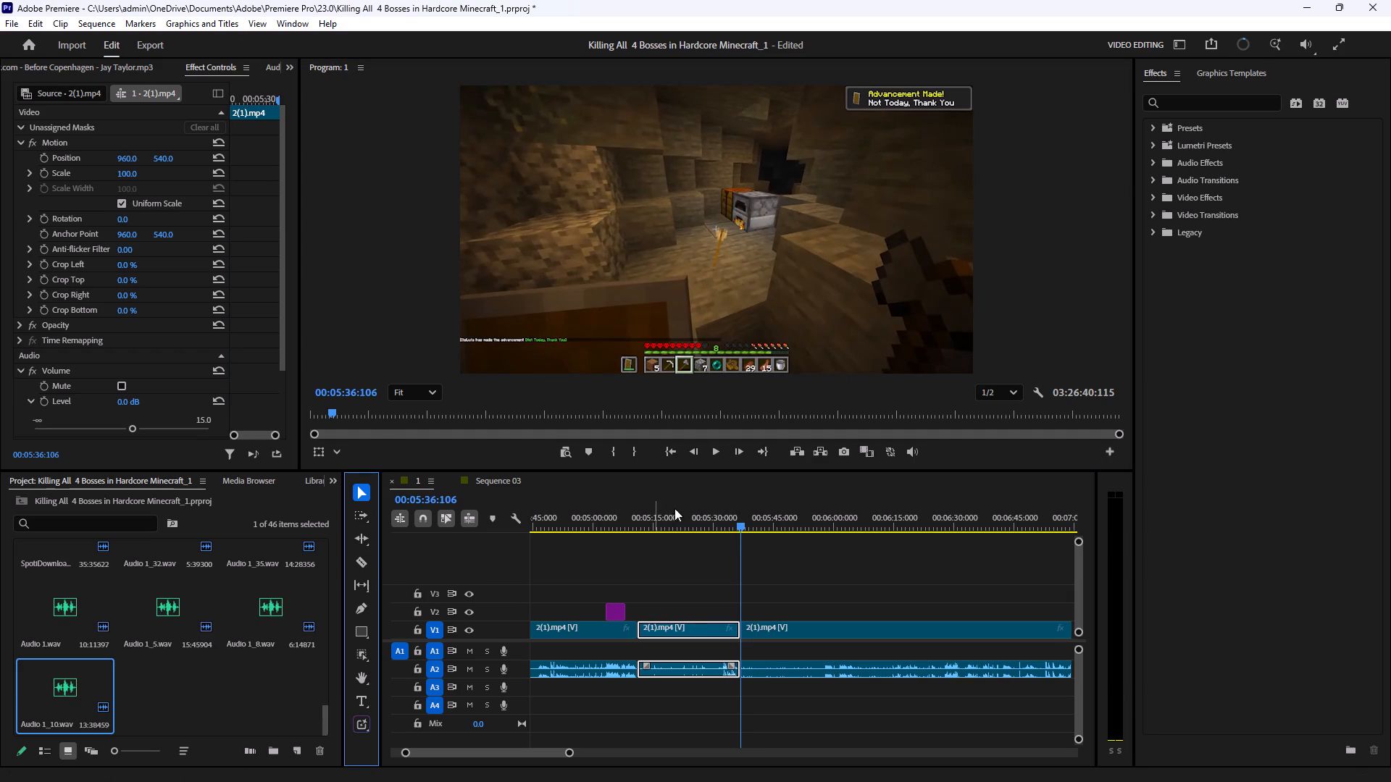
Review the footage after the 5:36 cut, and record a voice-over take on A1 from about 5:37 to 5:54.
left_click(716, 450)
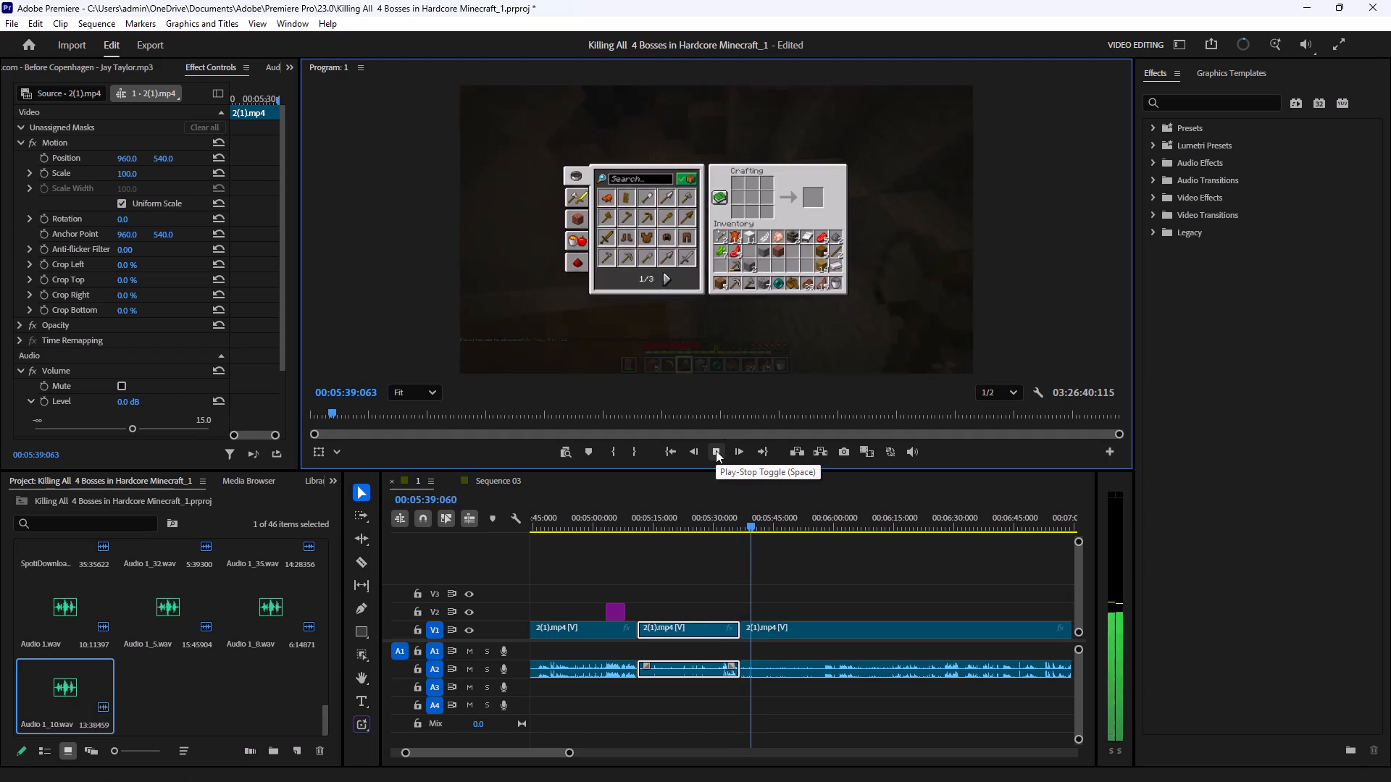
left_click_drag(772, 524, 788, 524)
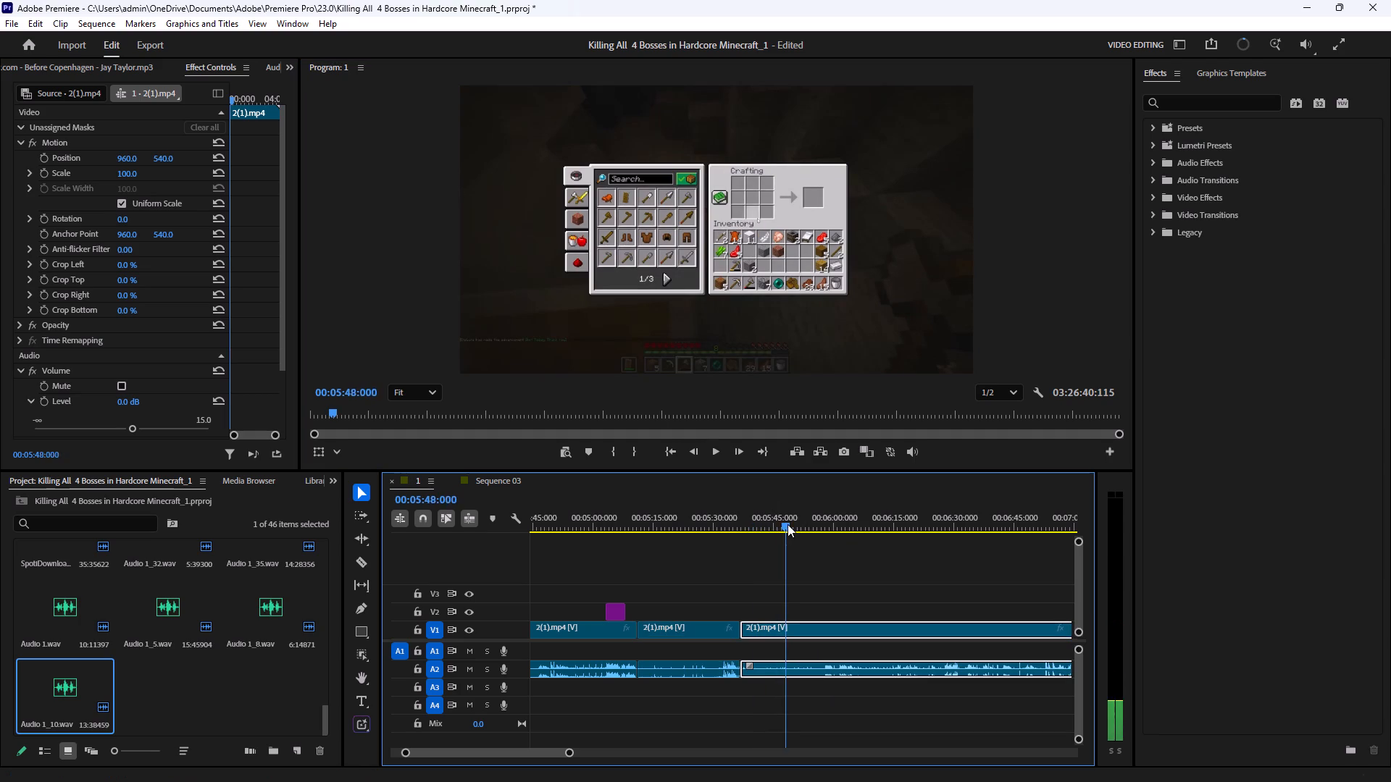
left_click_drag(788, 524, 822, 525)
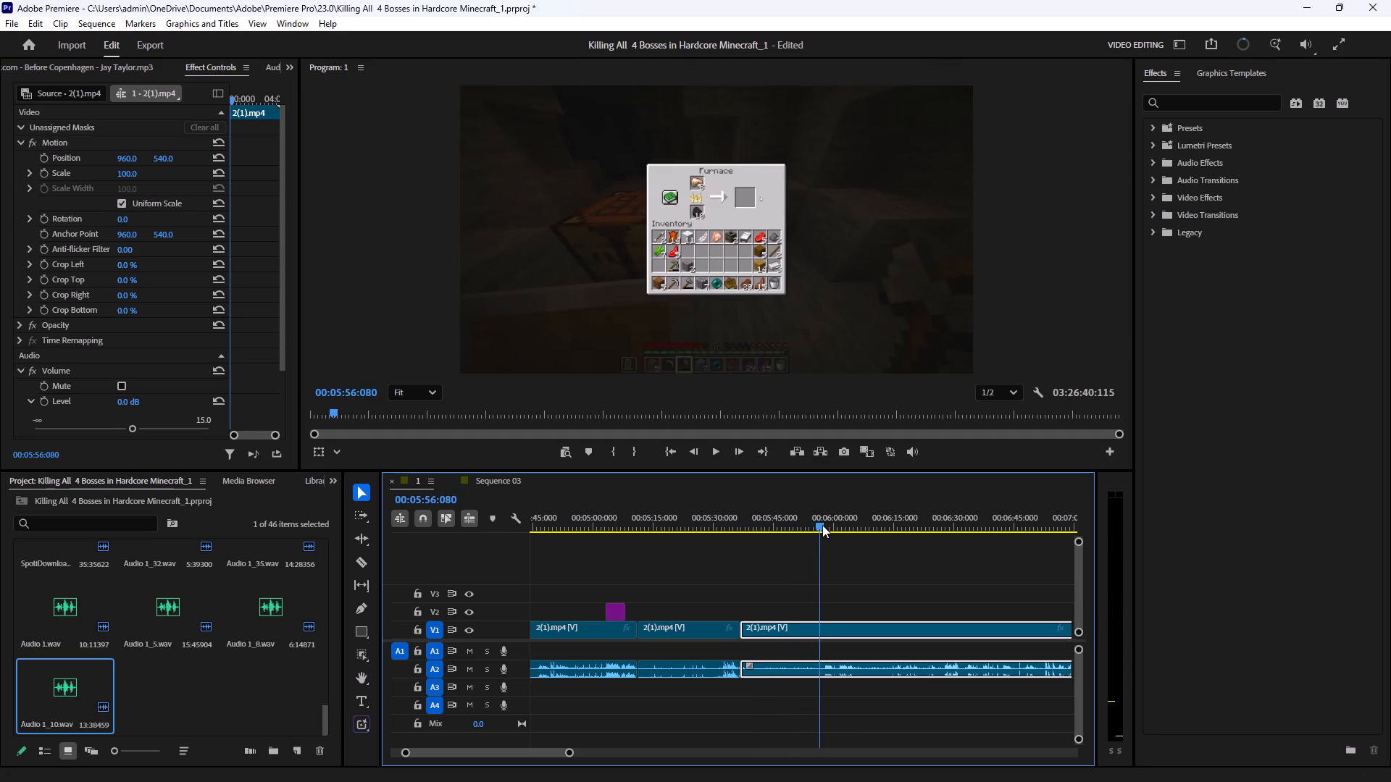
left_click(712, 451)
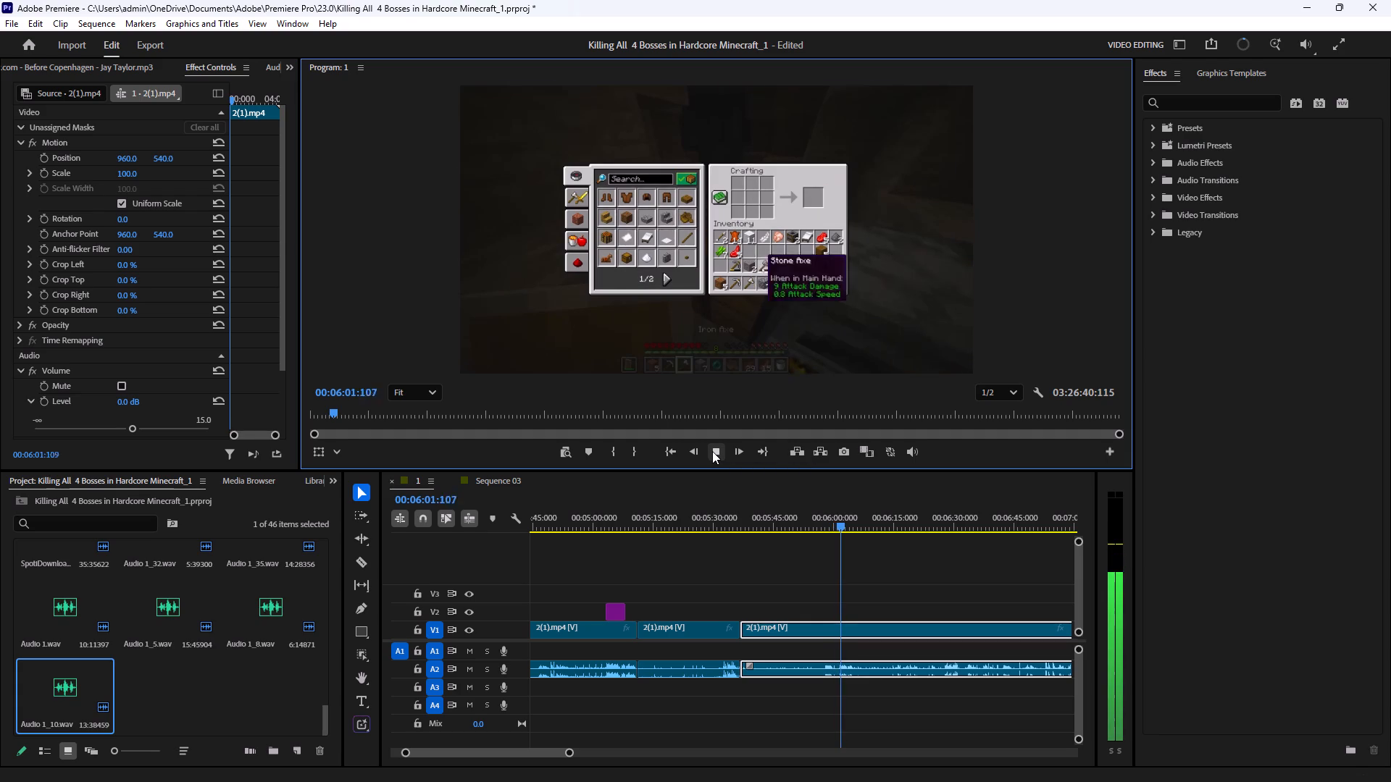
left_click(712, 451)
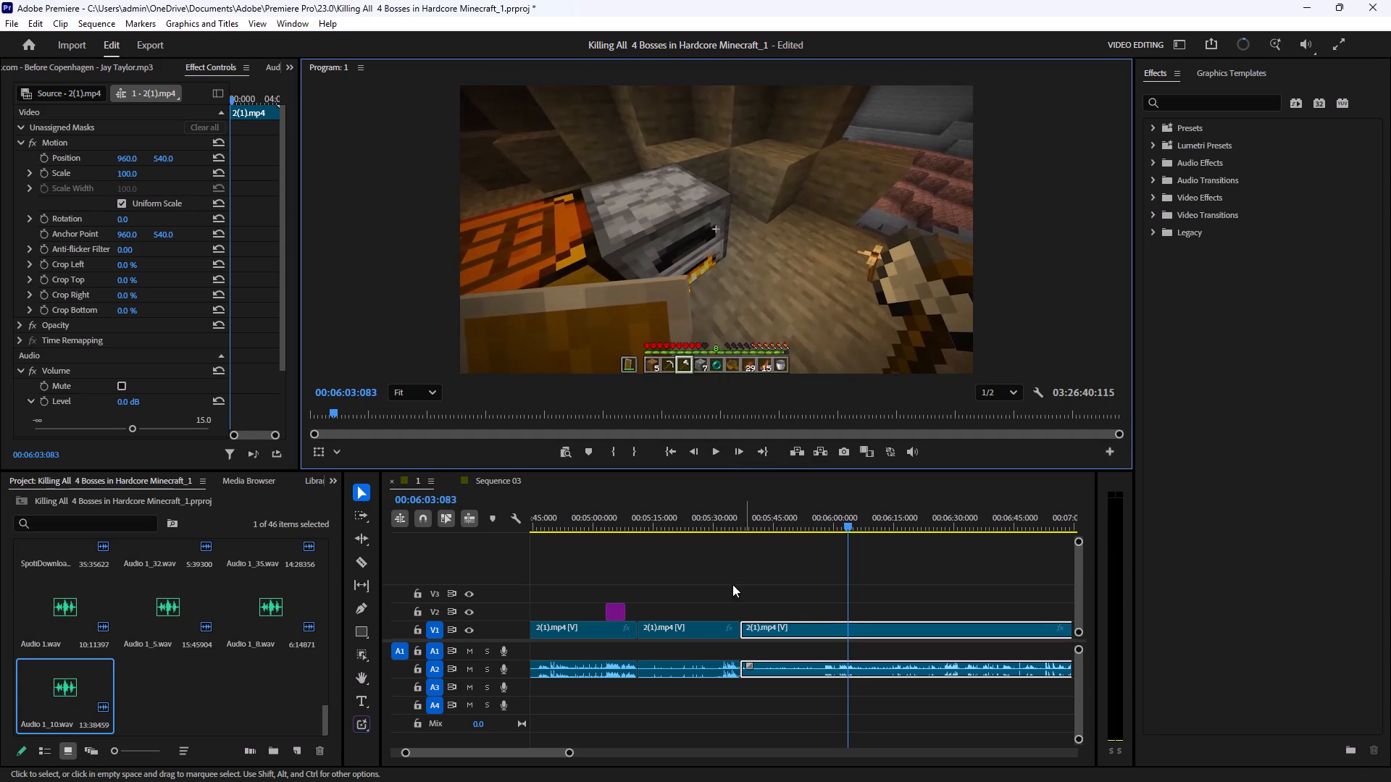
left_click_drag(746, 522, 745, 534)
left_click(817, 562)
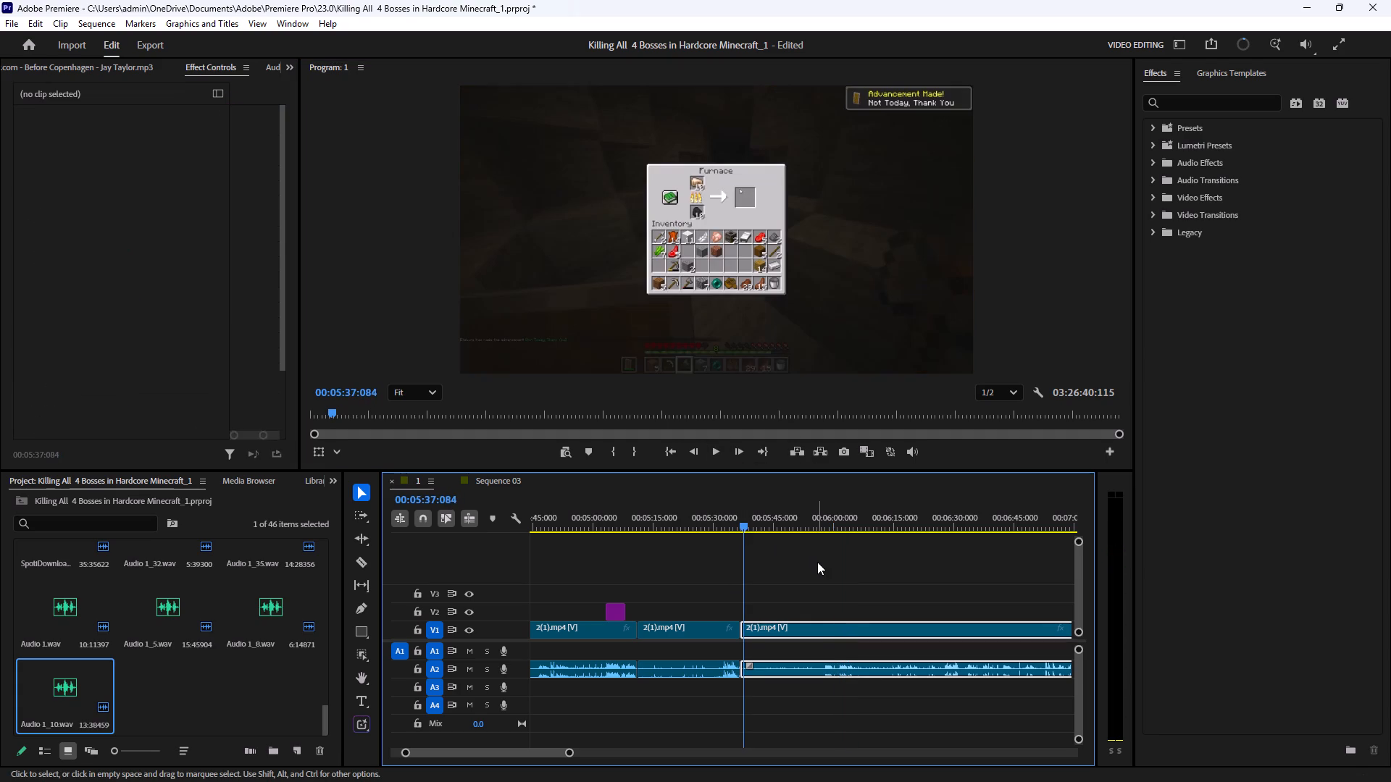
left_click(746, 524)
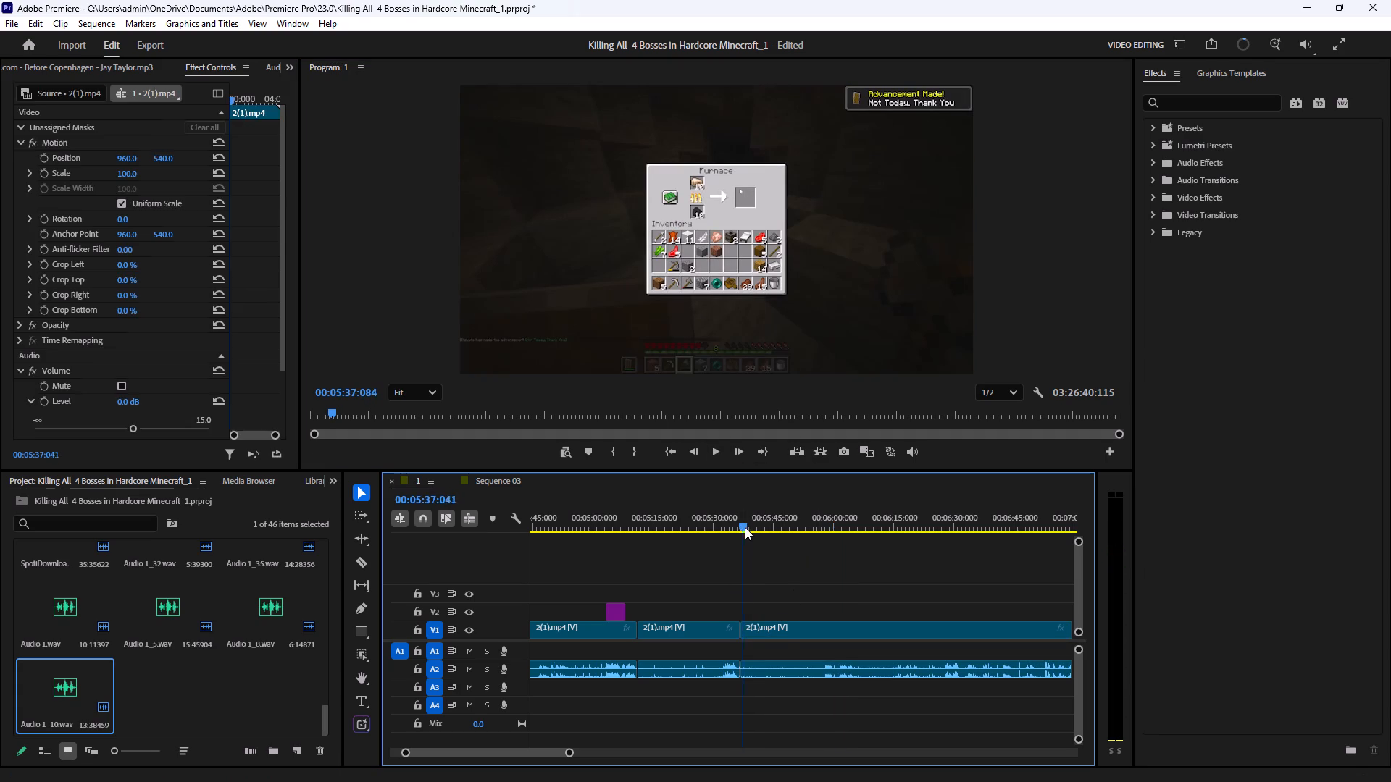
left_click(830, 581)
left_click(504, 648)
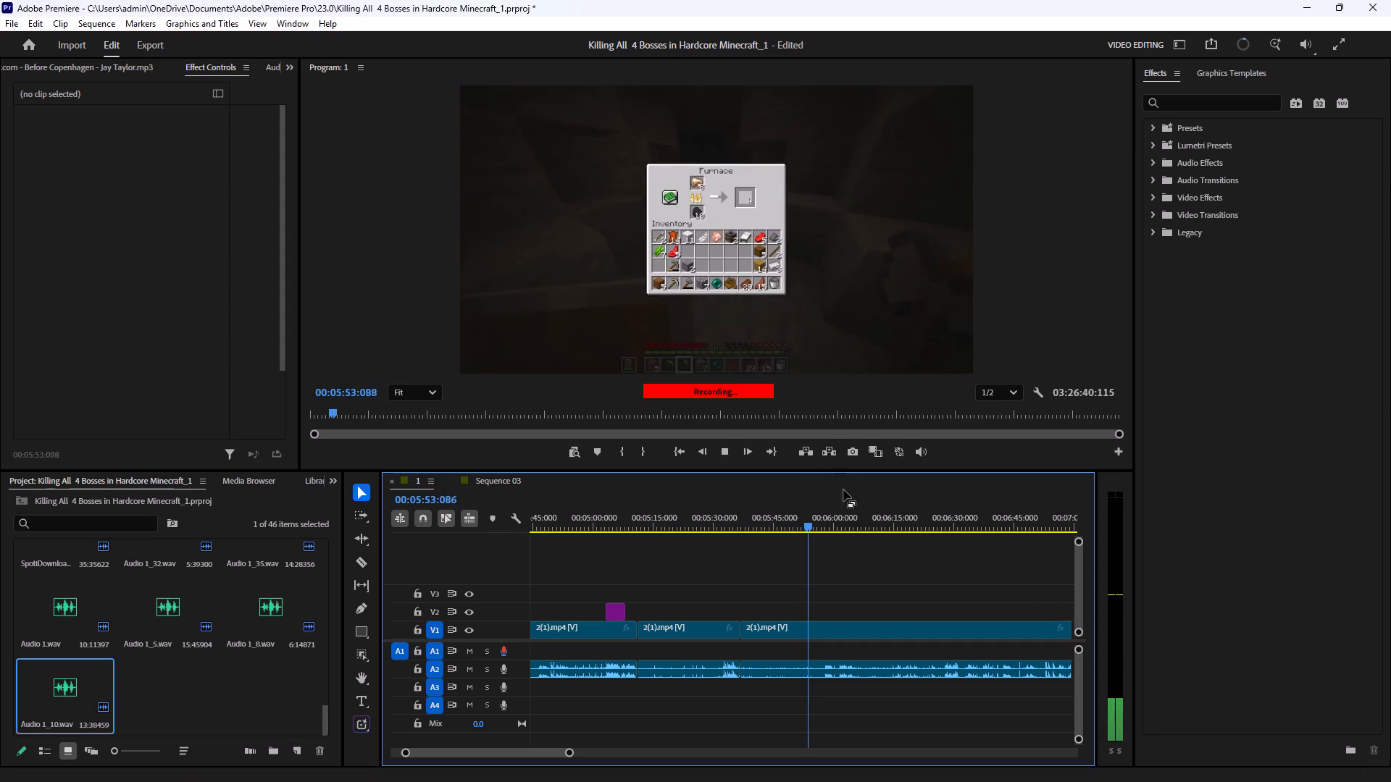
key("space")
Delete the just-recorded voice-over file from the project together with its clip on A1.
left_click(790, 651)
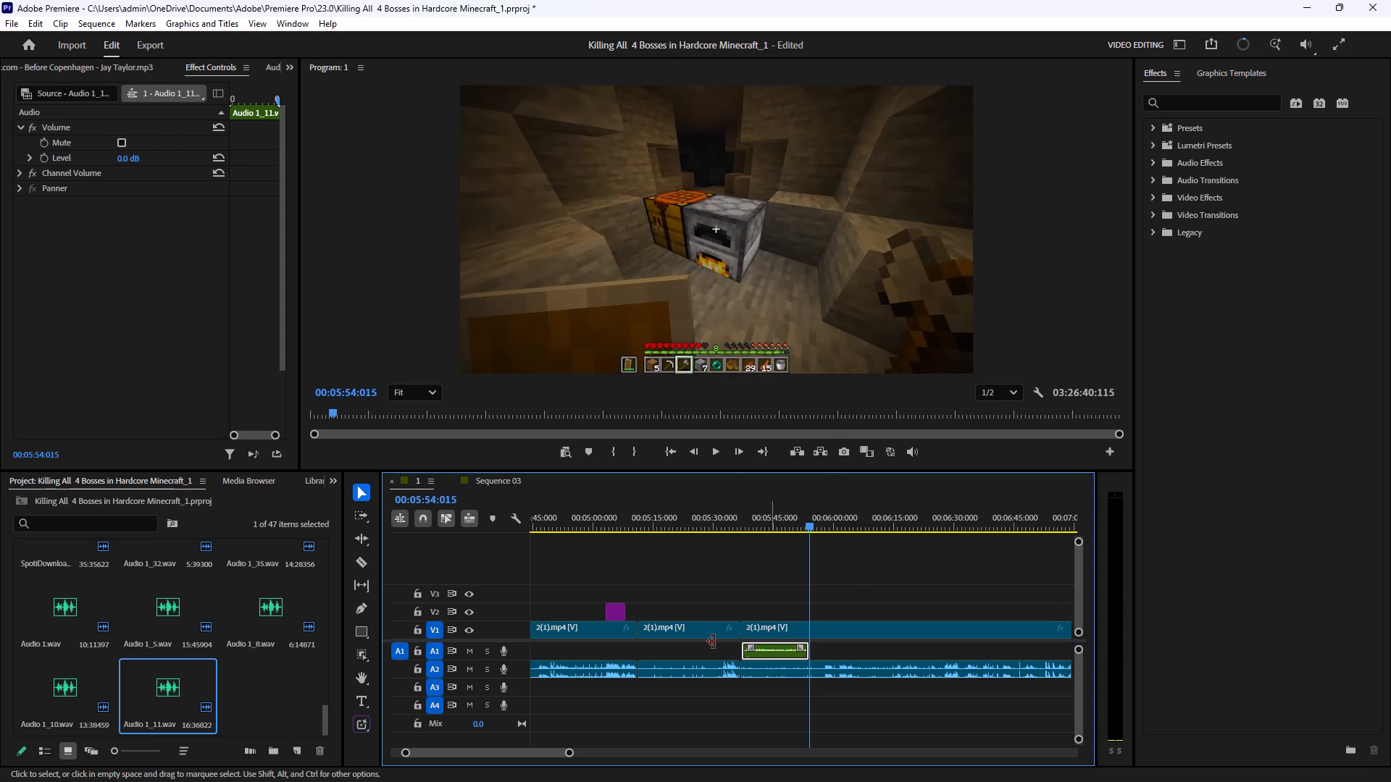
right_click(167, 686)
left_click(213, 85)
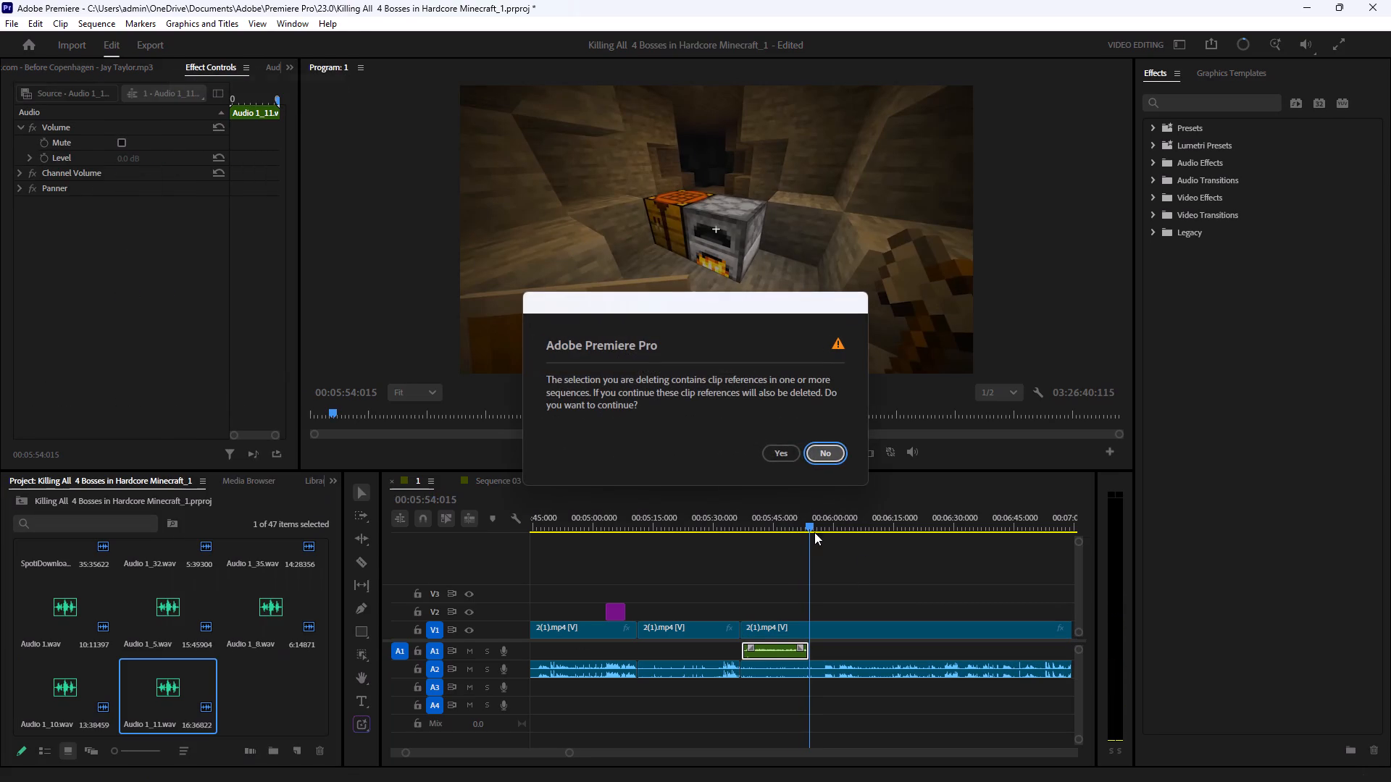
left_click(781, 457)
Record a new voice-over take on A1 from the 5:36 cut to about 5:52.
left_click_drag(750, 519, 743, 545)
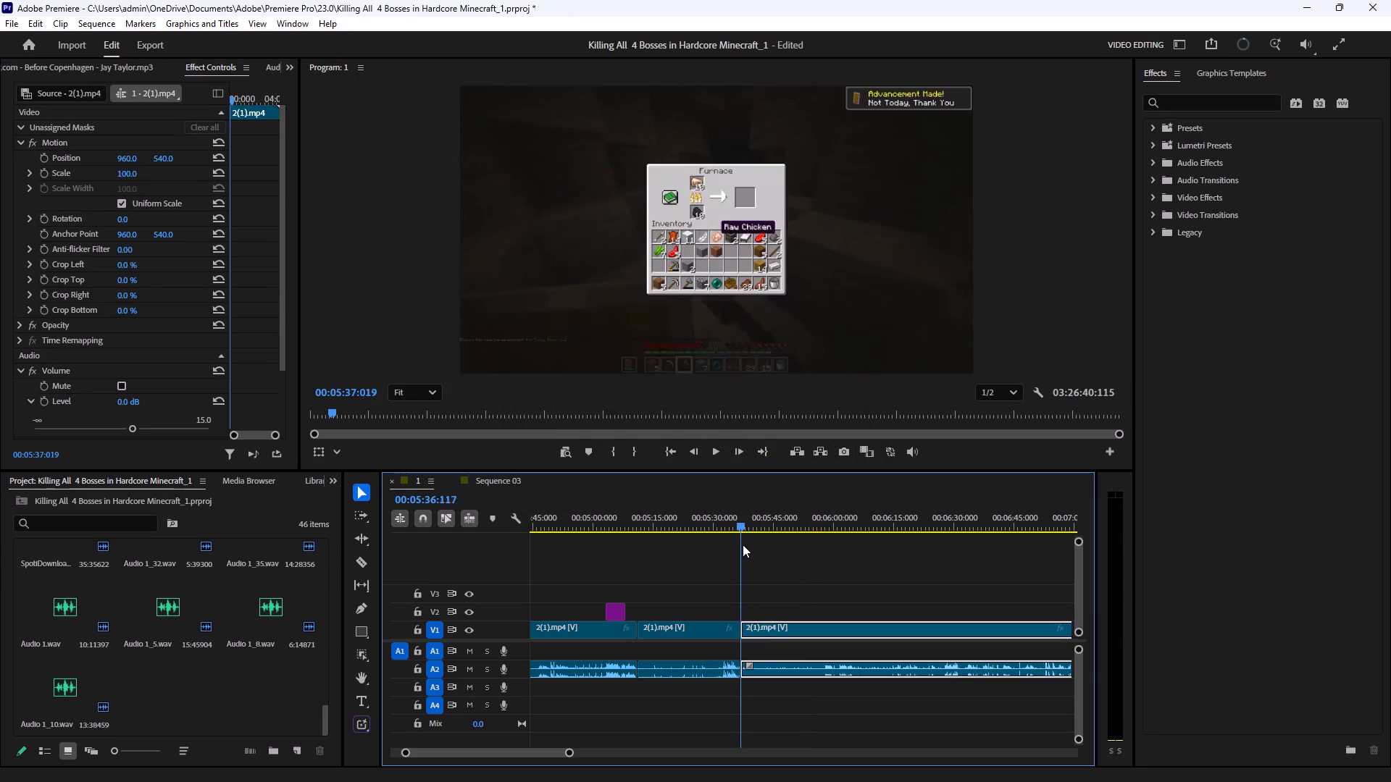
left_click_drag(743, 545, 742, 546)
left_click(785, 558)
left_click(506, 653)
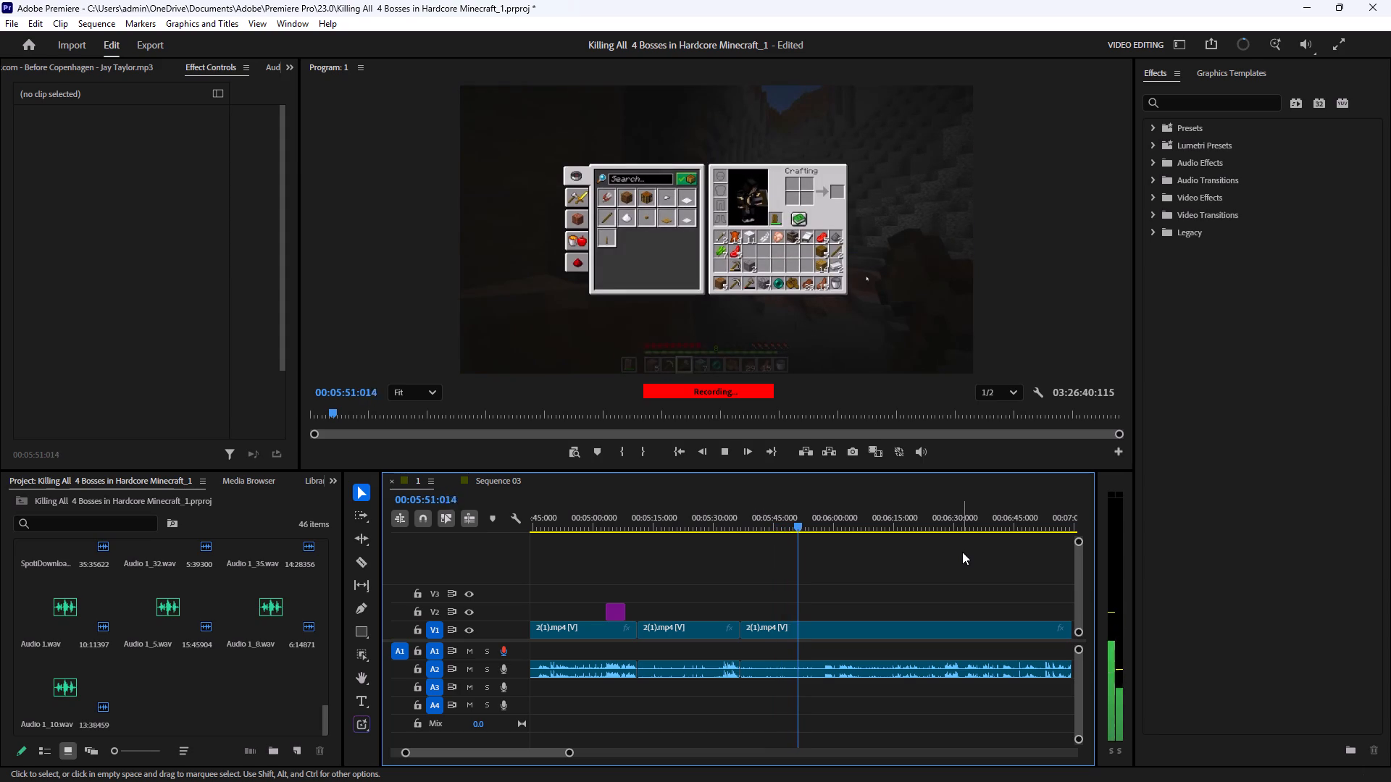
key("space")
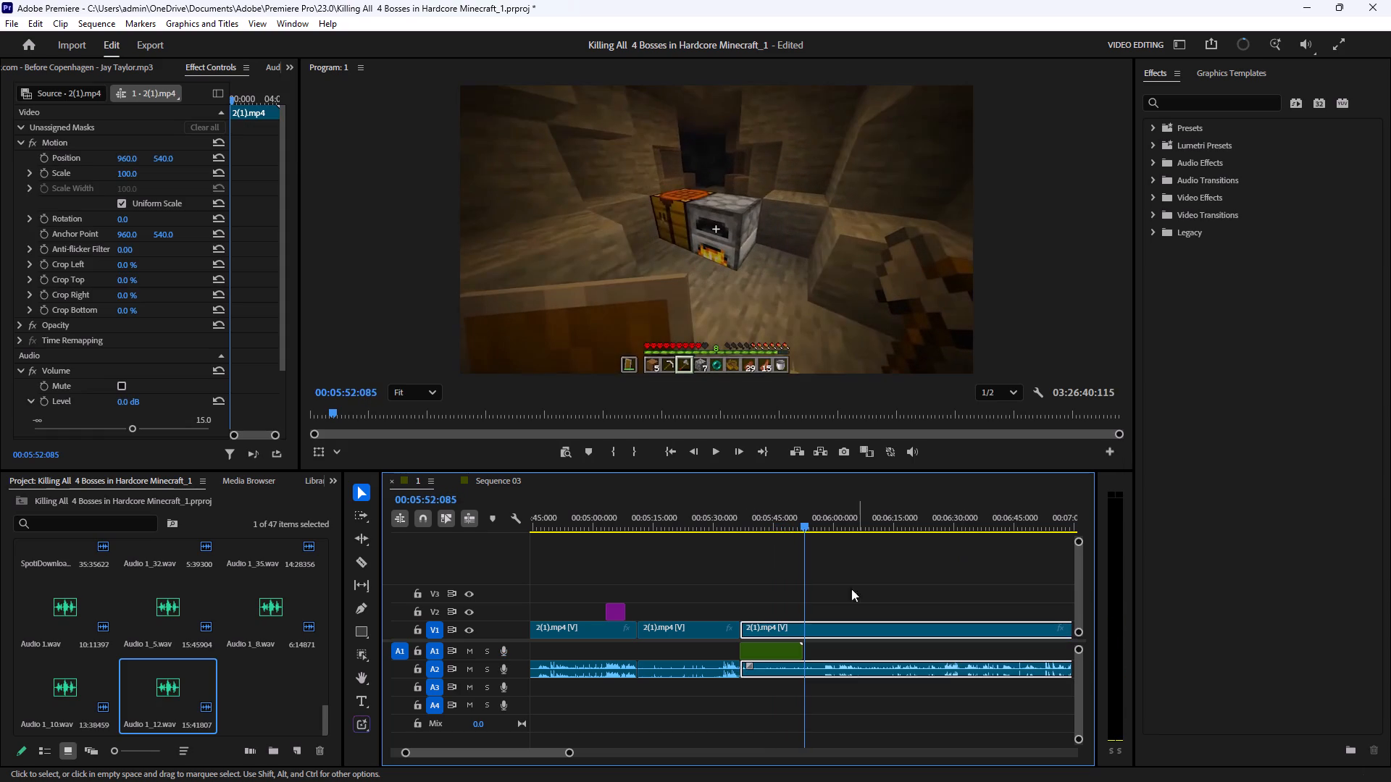
Play back the new voice-over take from about 5:35 to 5:52 and show the track effects in the Audio Track Mixer.
left_click(735, 529)
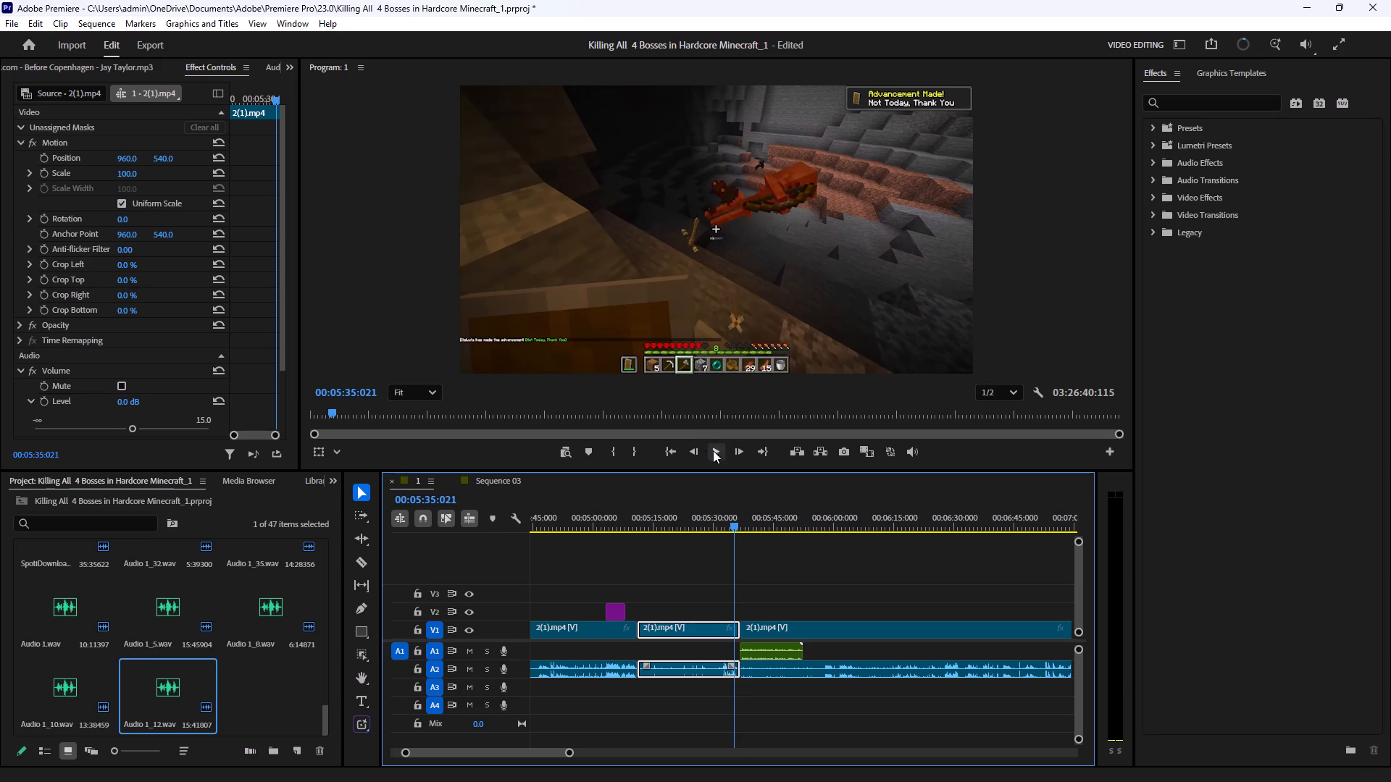
left_click(723, 450)
left_click(888, 558)
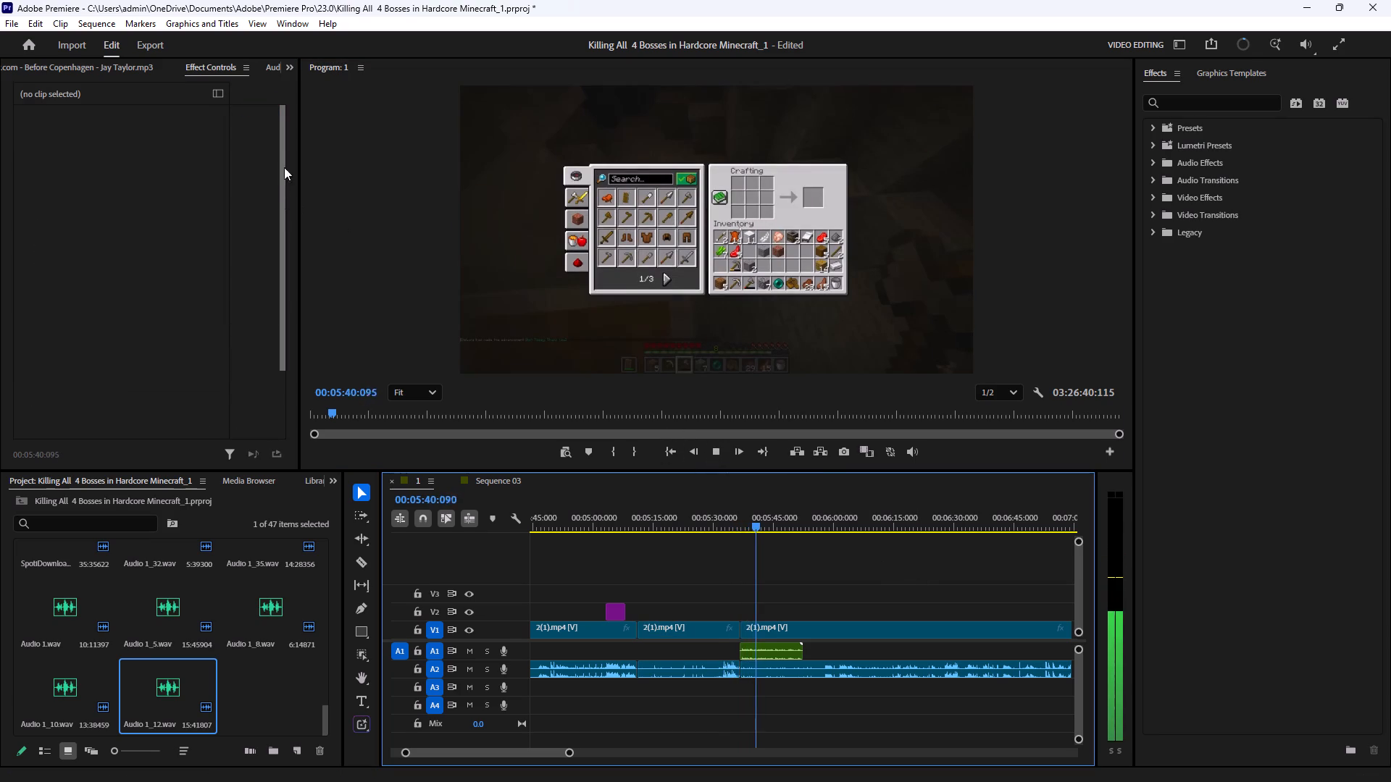
left_click(274, 66)
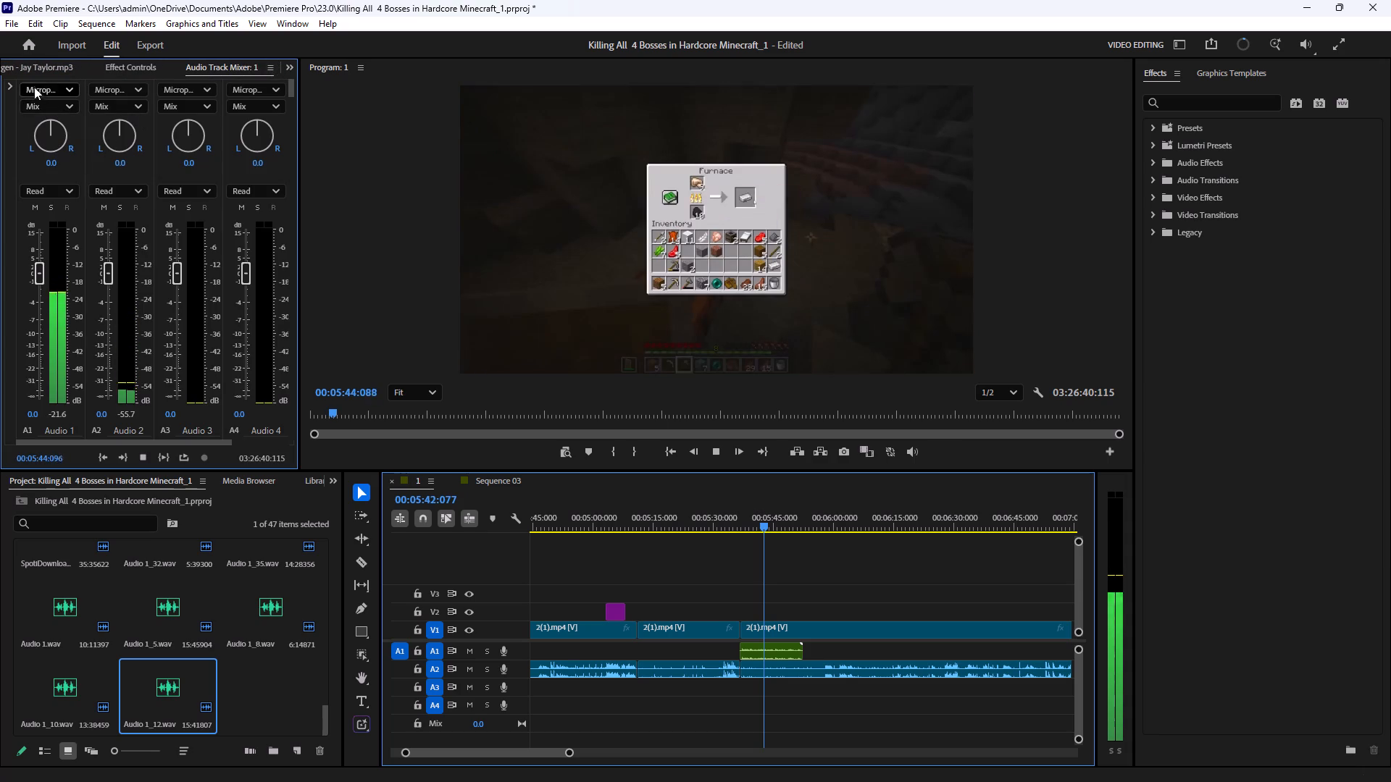
left_click(12, 83)
left_click(9, 83)
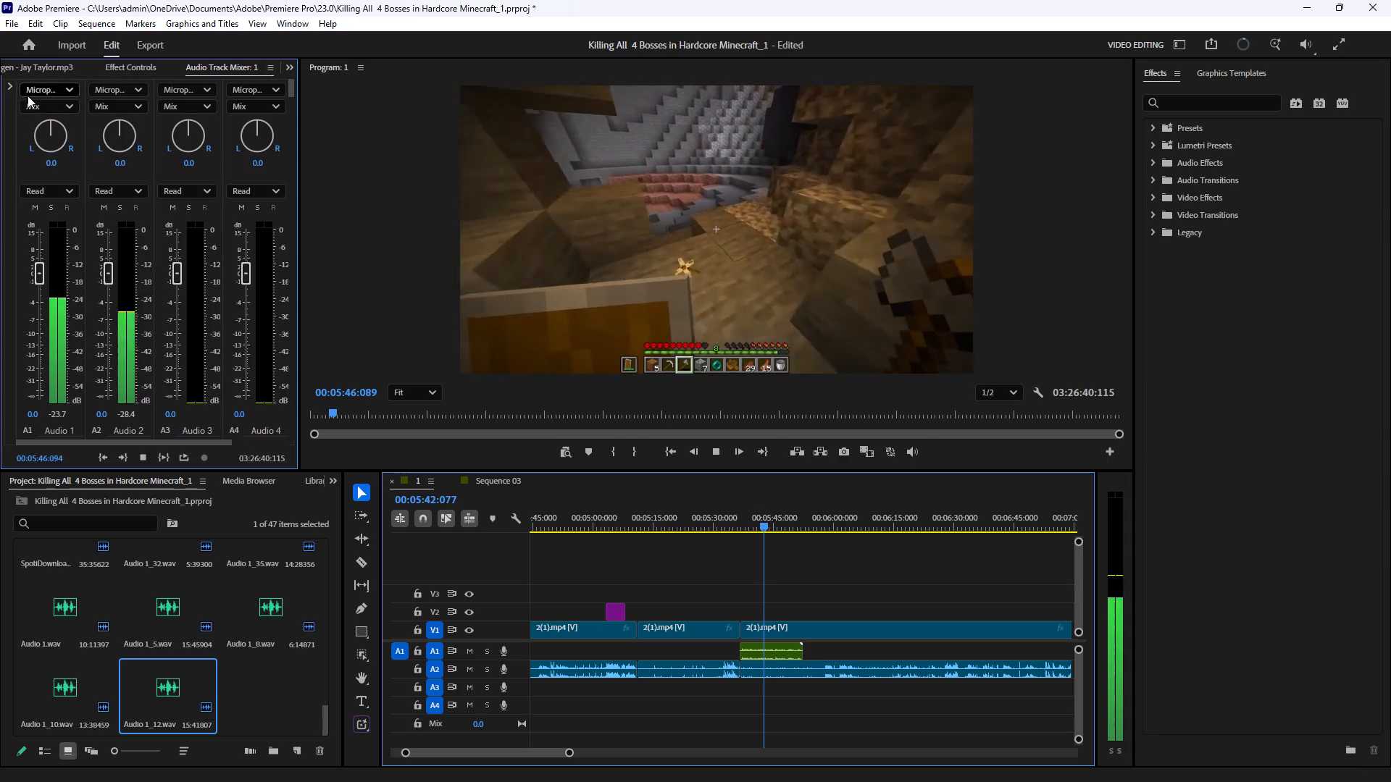
left_click(7, 87)
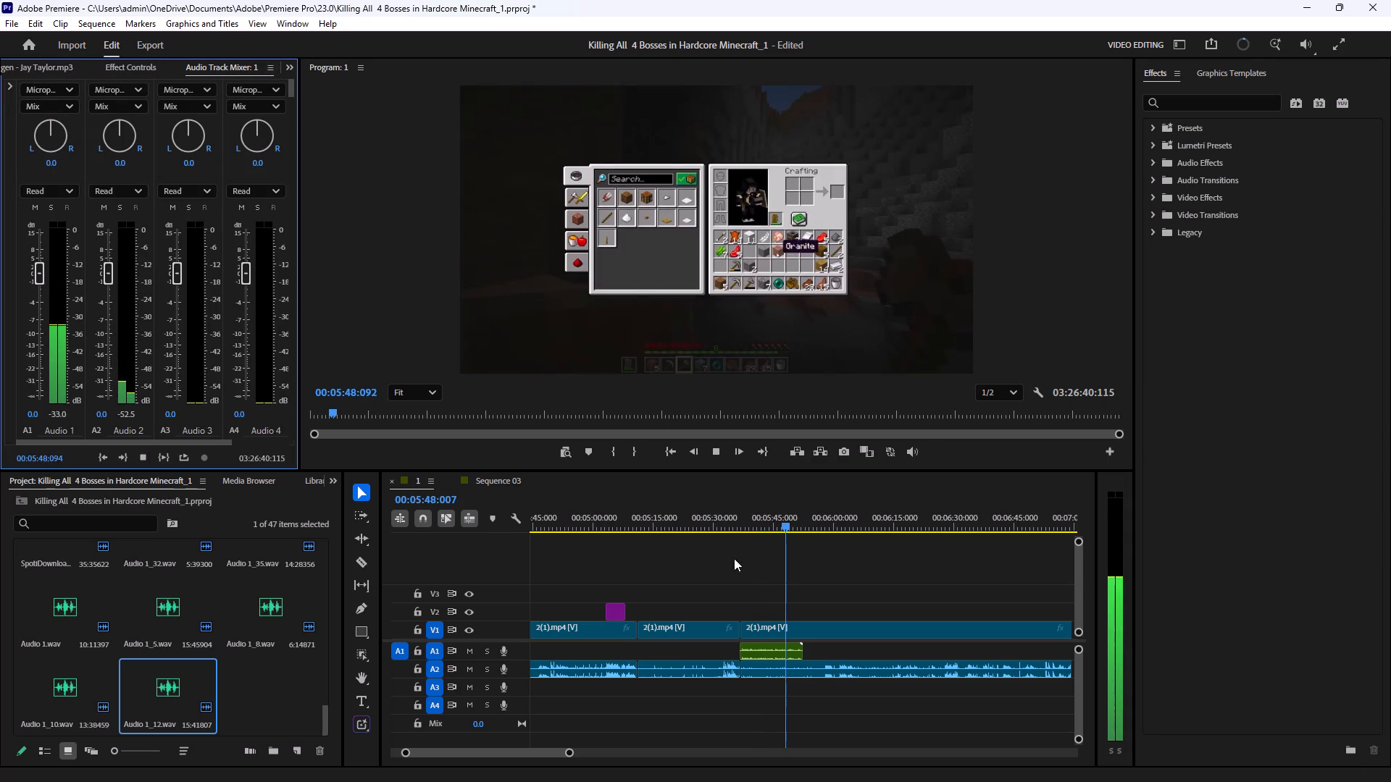
left_click(713, 446)
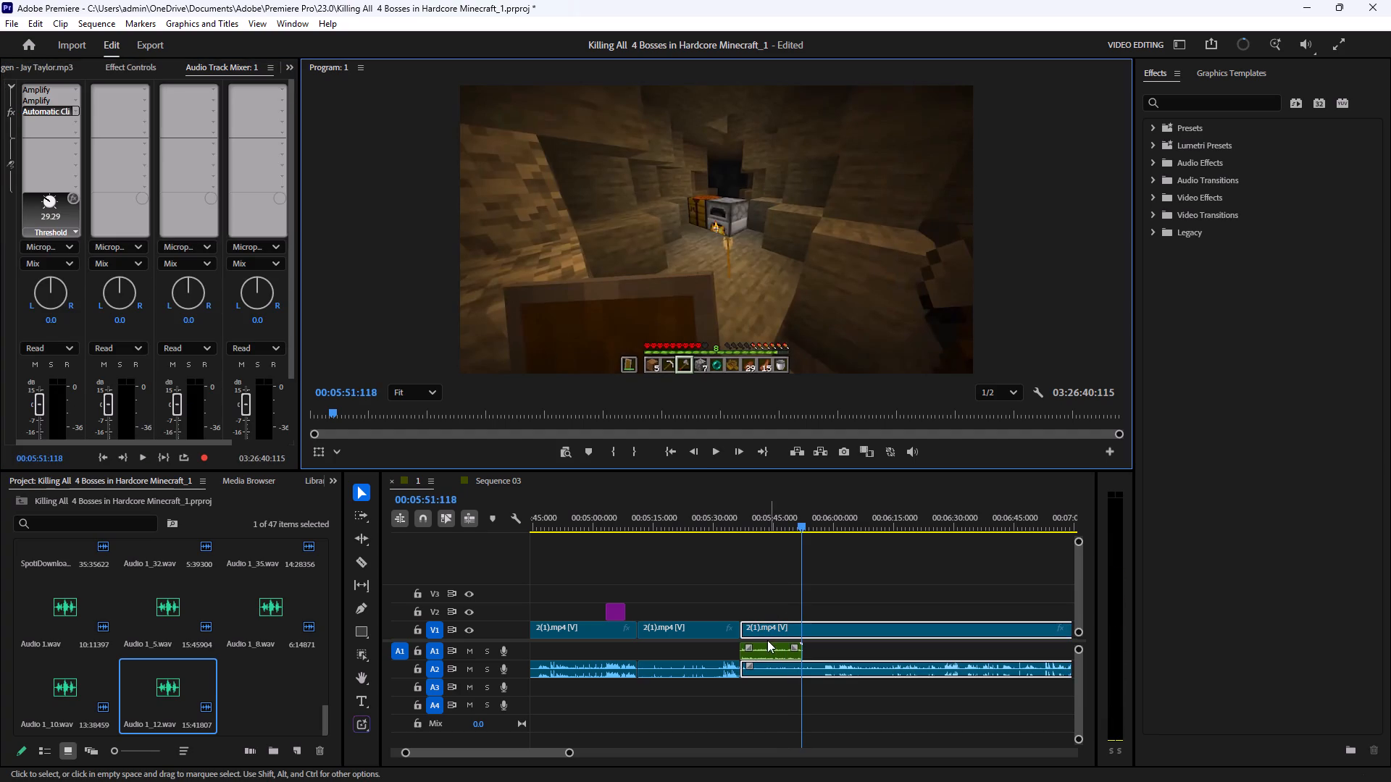
Delete the latest voice-over clip from A1 and remove its audio file from the project.
left_click(767, 640)
left_click(765, 644)
right_click(765, 644)
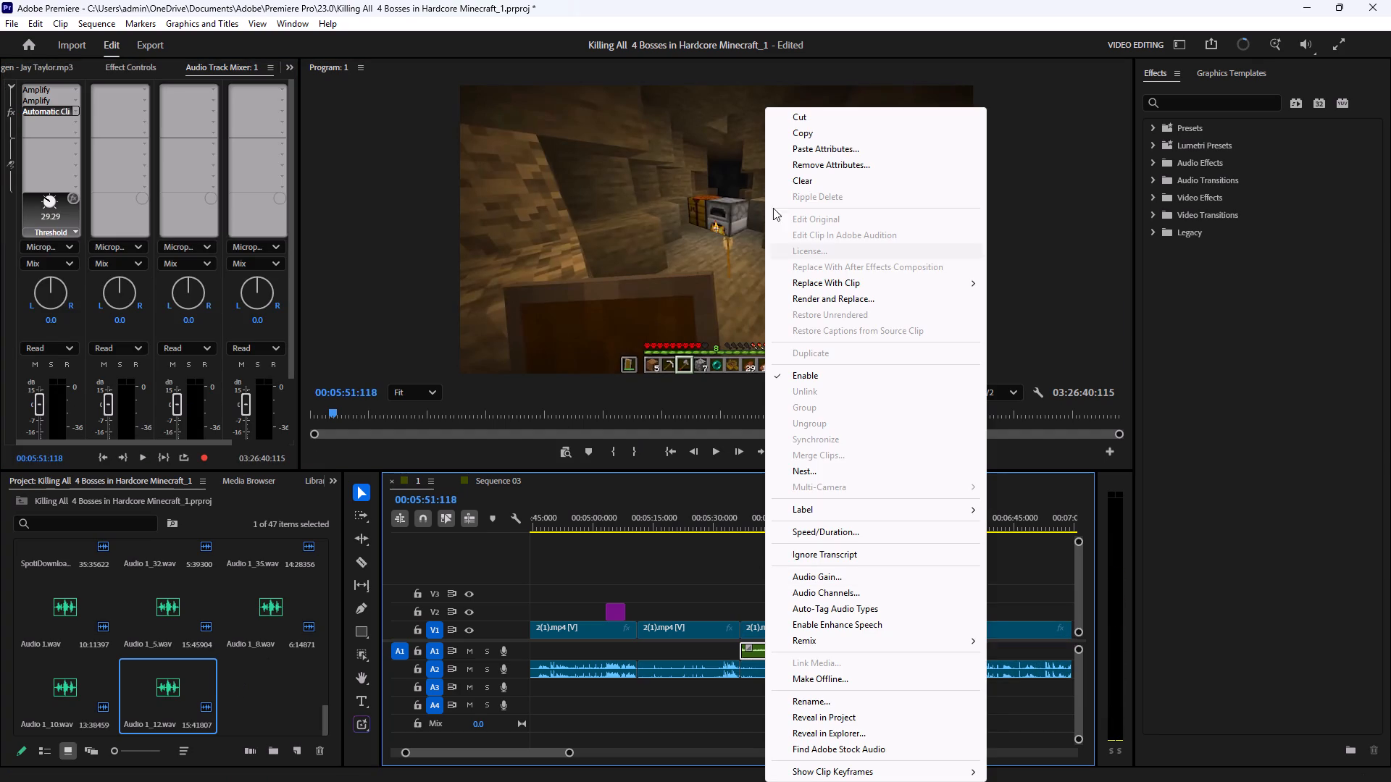
left_click(811, 182)
right_click(191, 678)
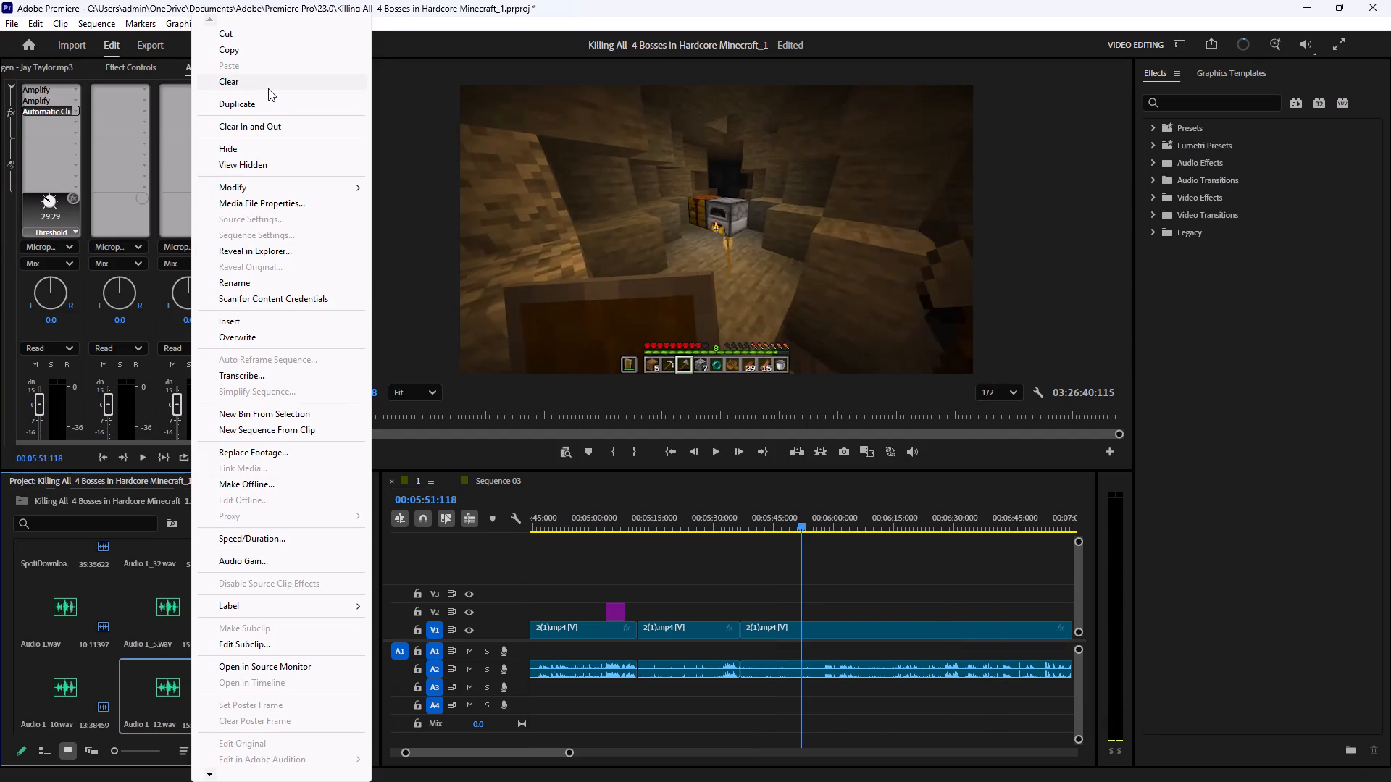
left_click(268, 88)
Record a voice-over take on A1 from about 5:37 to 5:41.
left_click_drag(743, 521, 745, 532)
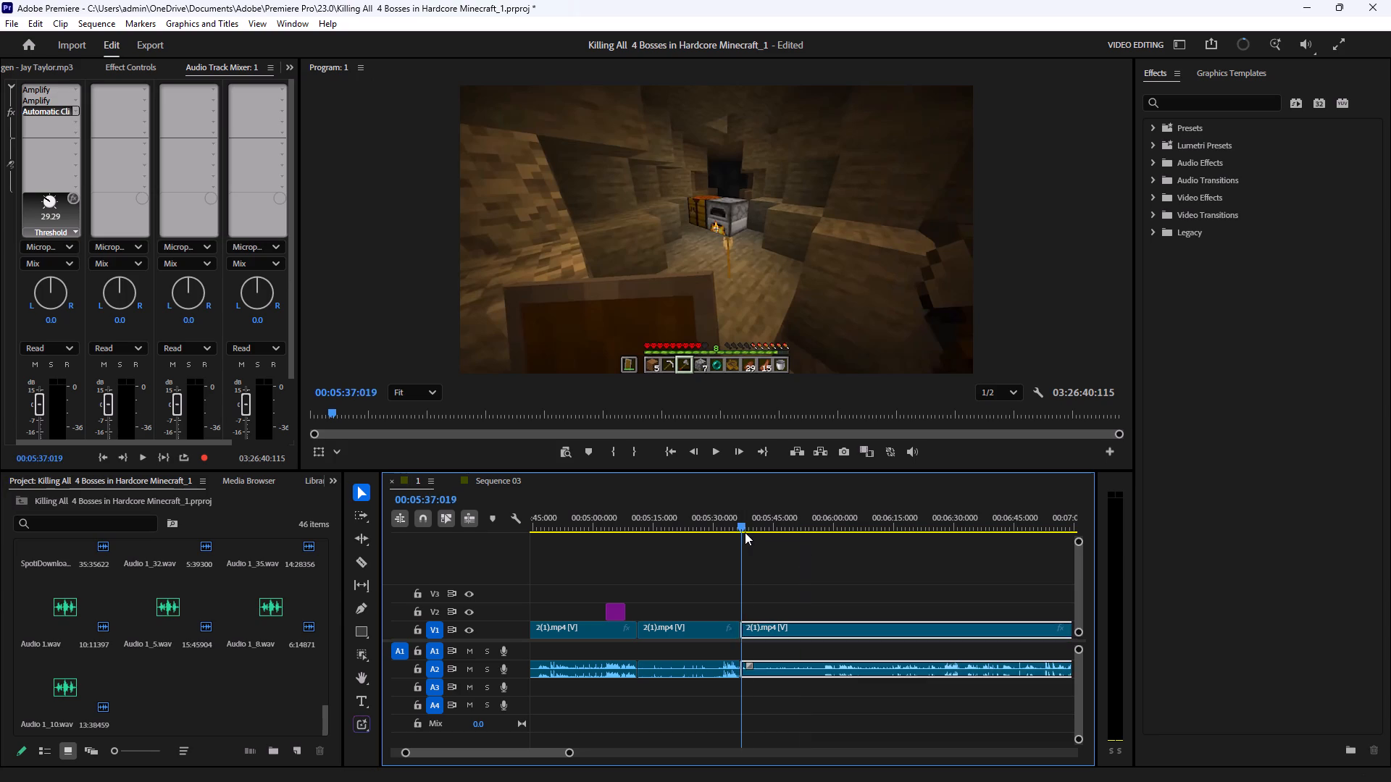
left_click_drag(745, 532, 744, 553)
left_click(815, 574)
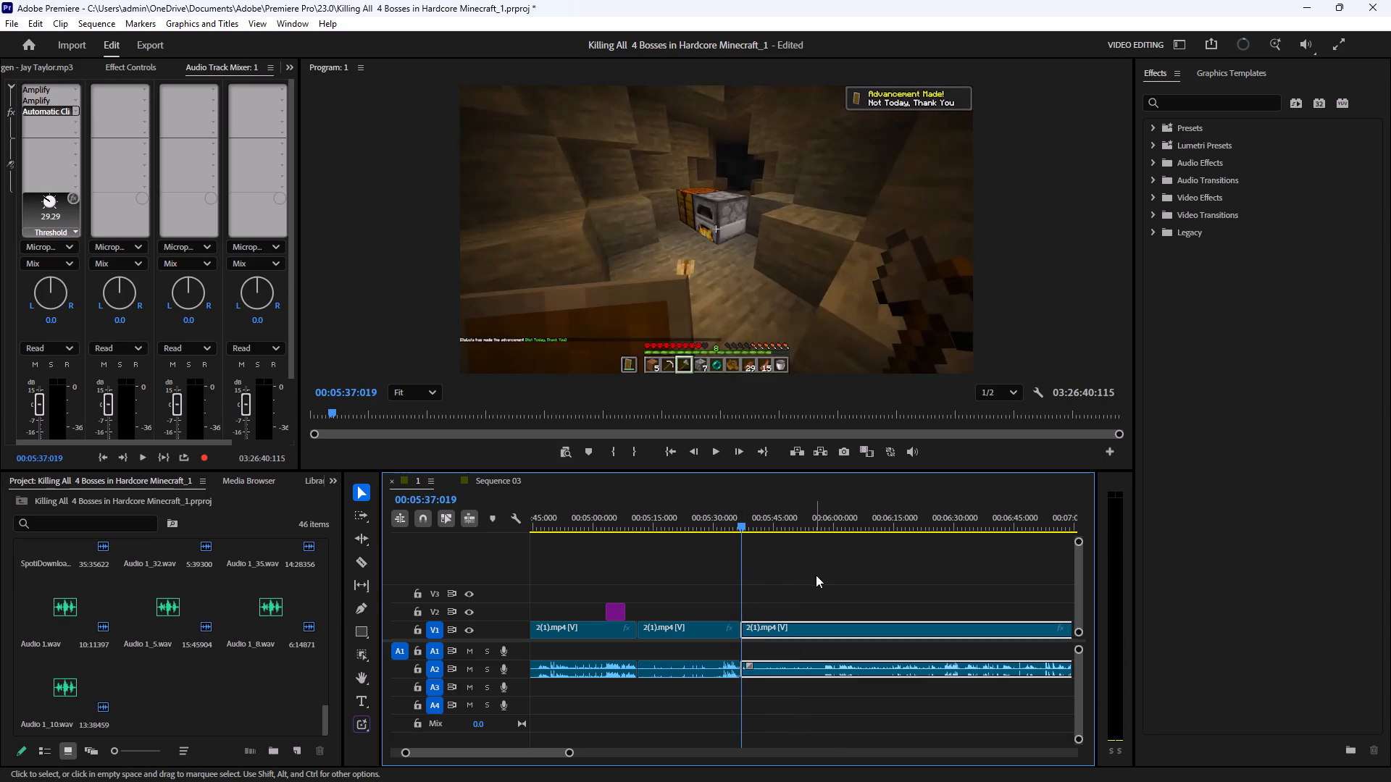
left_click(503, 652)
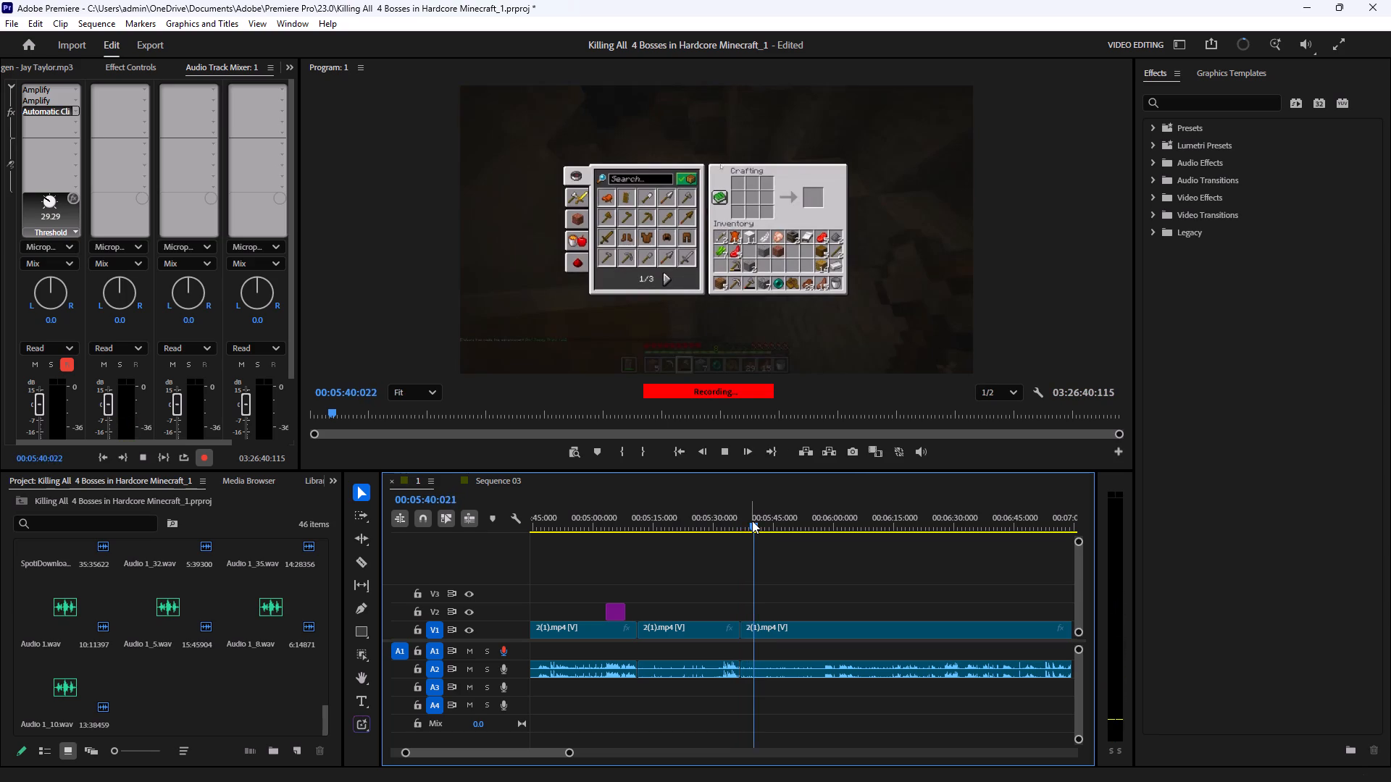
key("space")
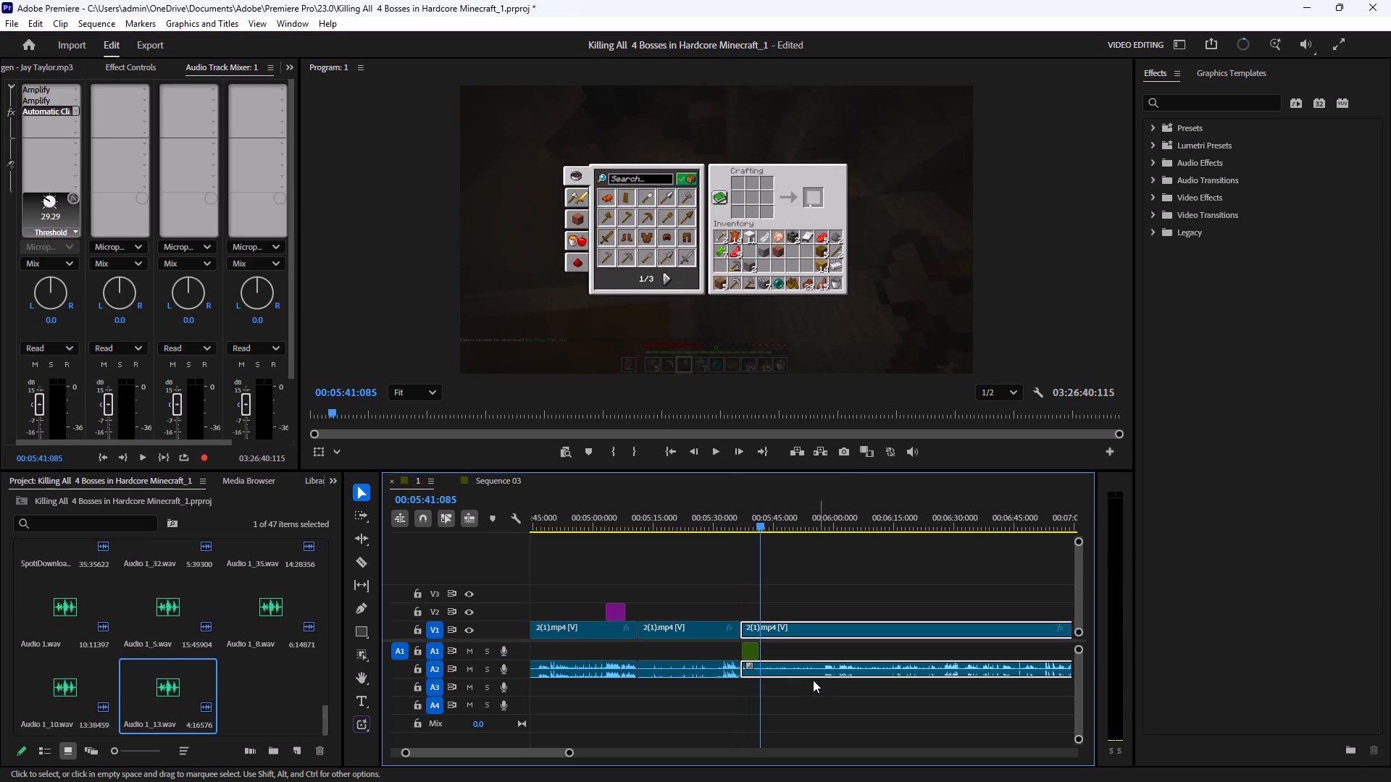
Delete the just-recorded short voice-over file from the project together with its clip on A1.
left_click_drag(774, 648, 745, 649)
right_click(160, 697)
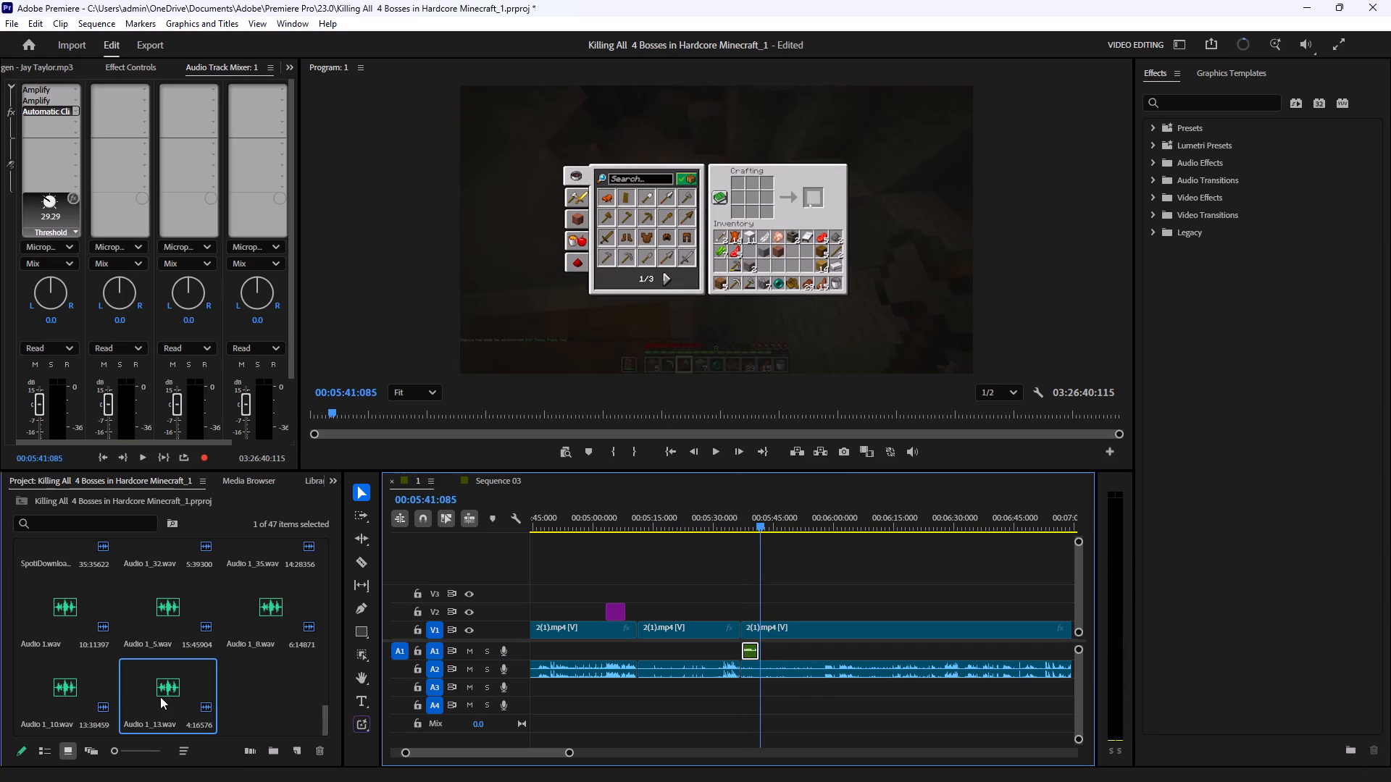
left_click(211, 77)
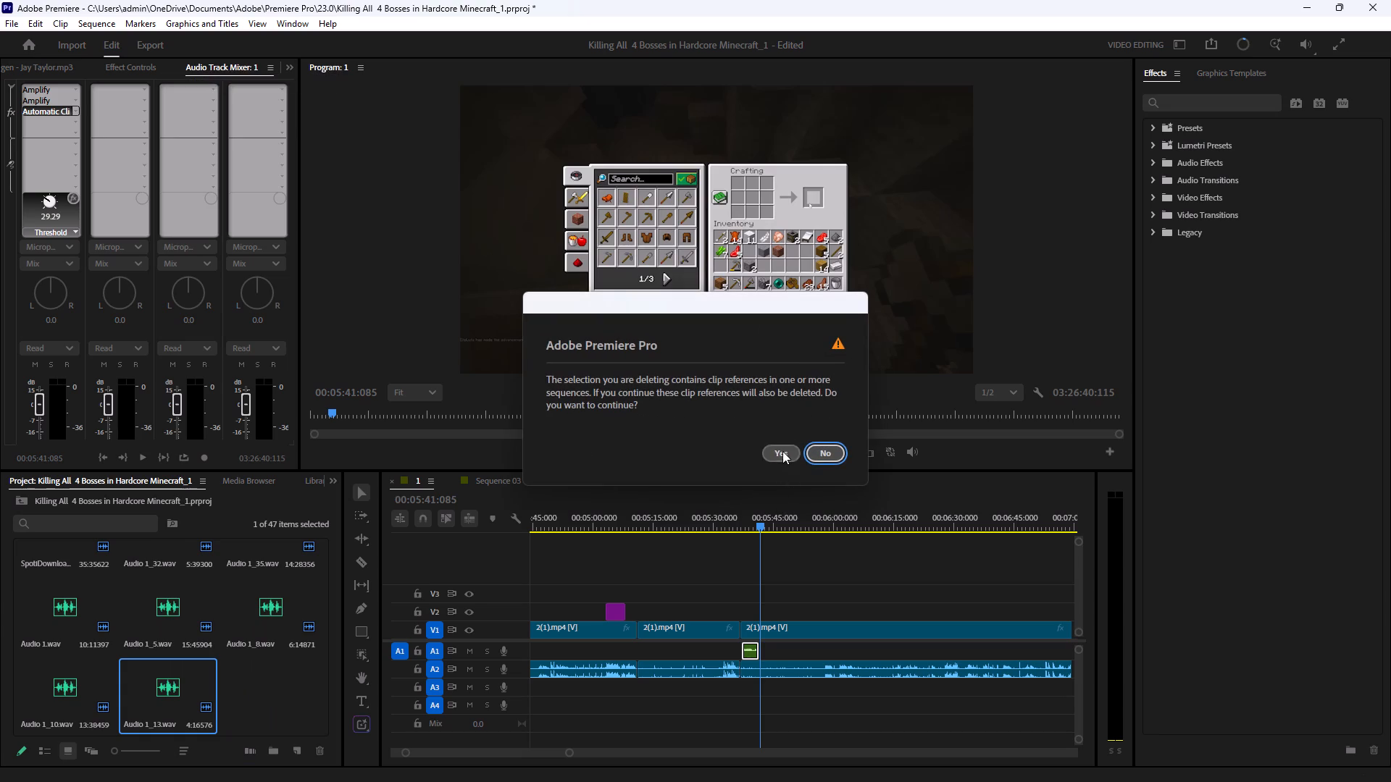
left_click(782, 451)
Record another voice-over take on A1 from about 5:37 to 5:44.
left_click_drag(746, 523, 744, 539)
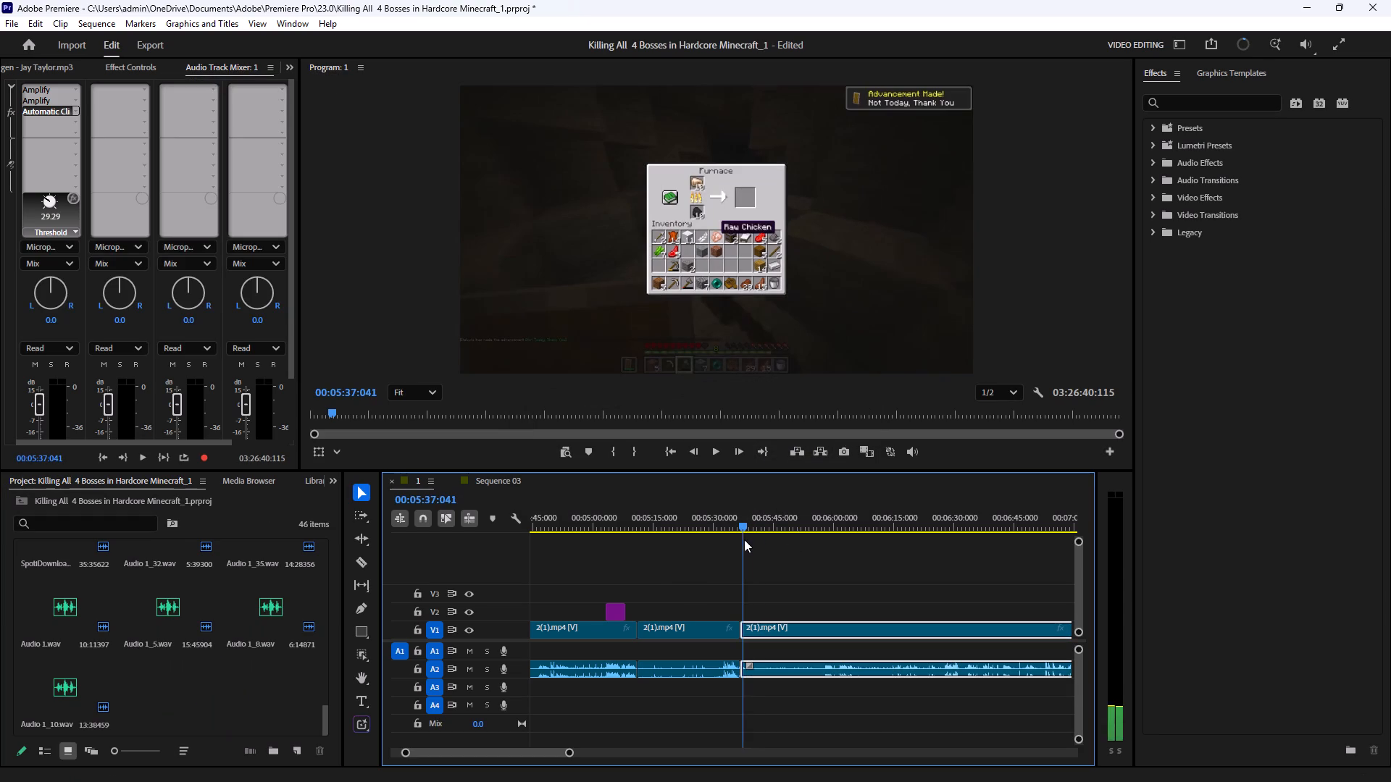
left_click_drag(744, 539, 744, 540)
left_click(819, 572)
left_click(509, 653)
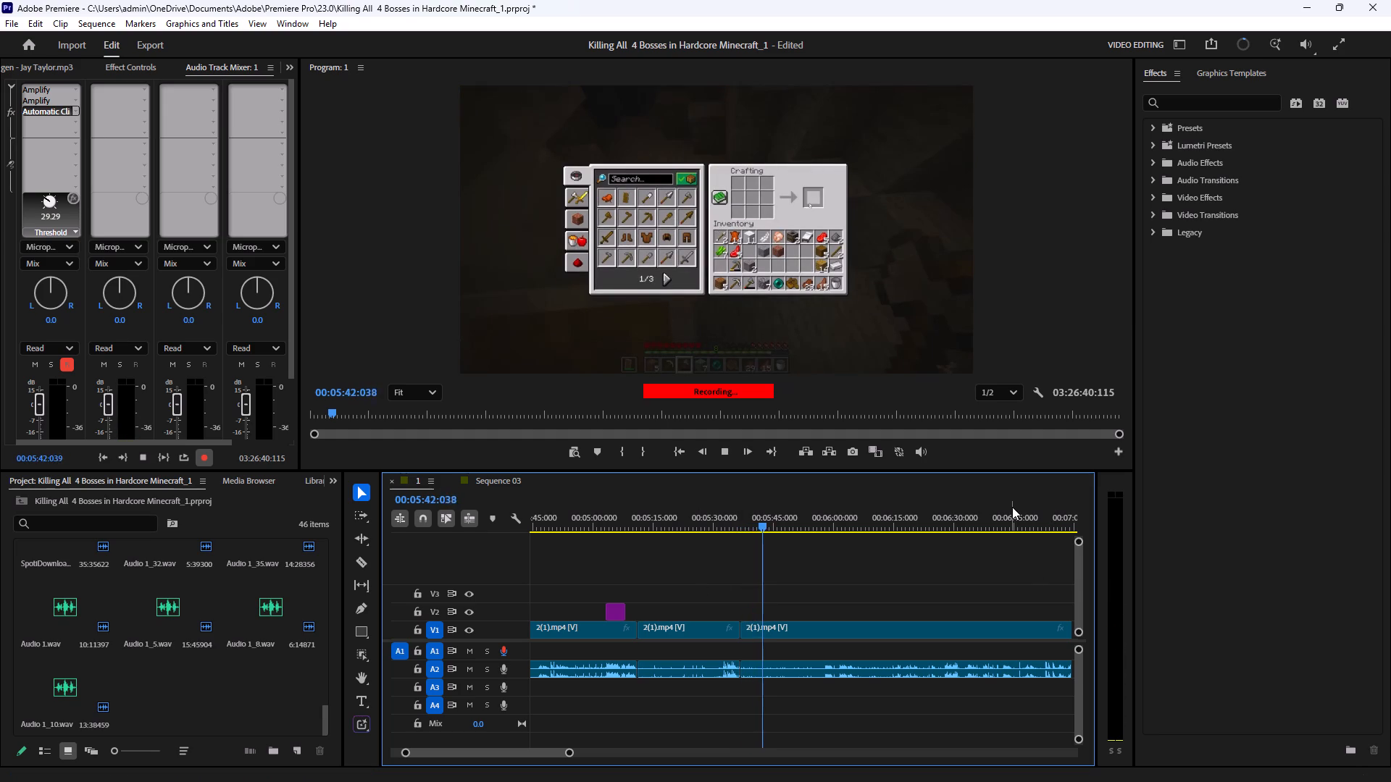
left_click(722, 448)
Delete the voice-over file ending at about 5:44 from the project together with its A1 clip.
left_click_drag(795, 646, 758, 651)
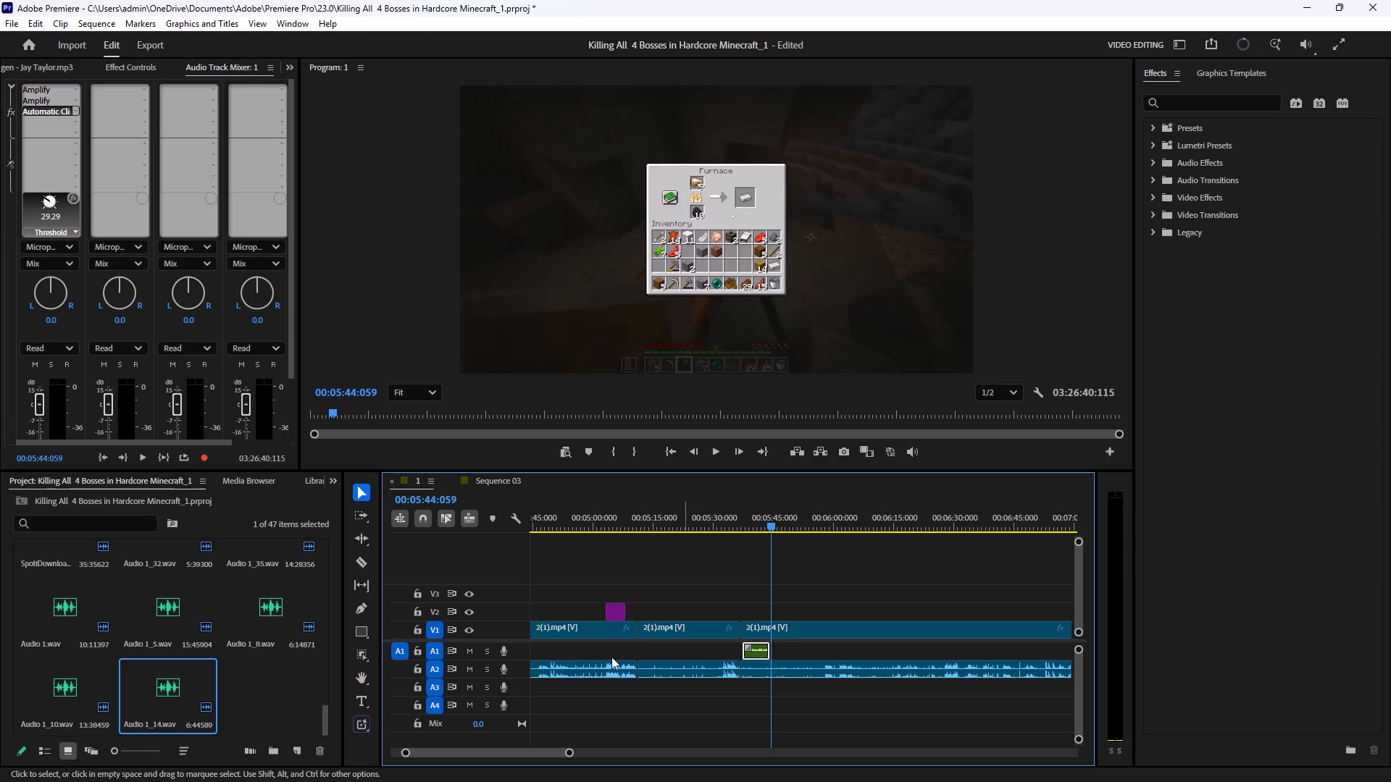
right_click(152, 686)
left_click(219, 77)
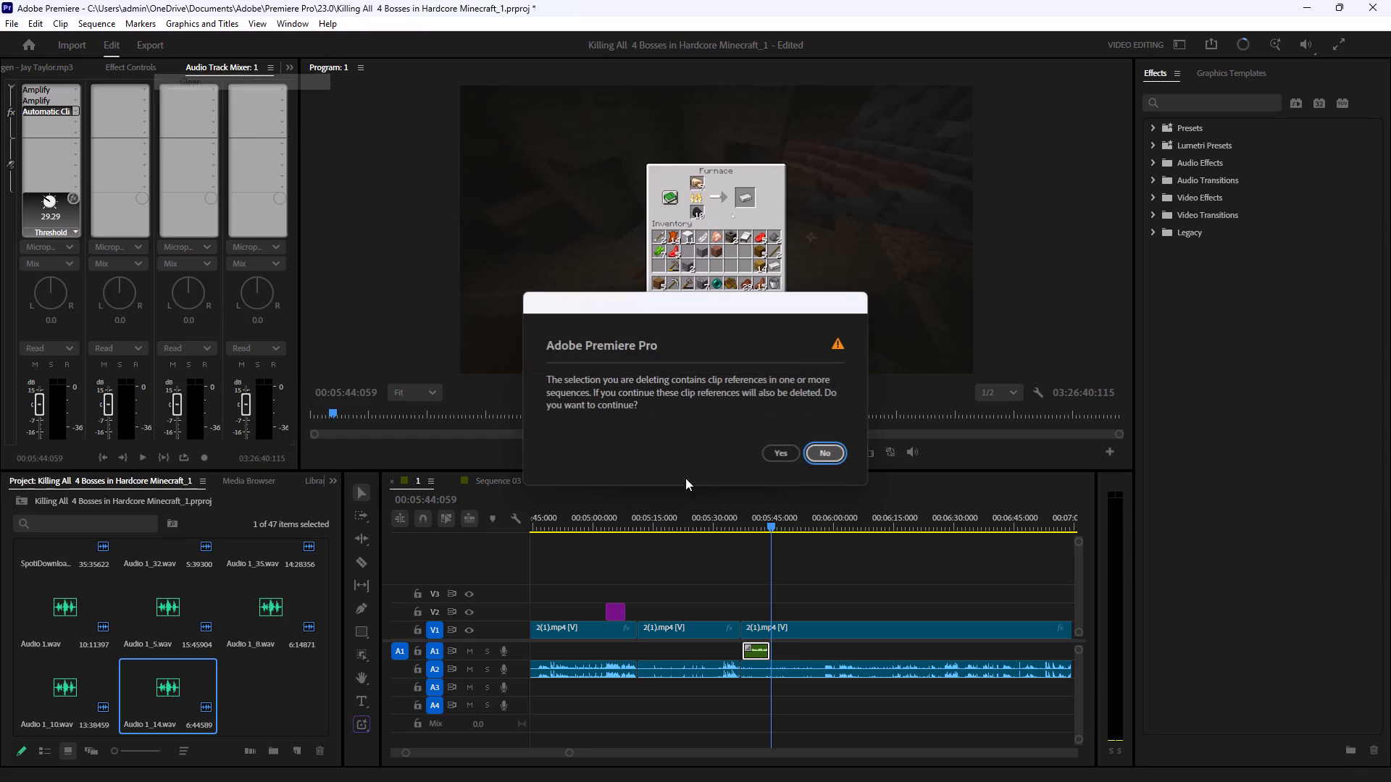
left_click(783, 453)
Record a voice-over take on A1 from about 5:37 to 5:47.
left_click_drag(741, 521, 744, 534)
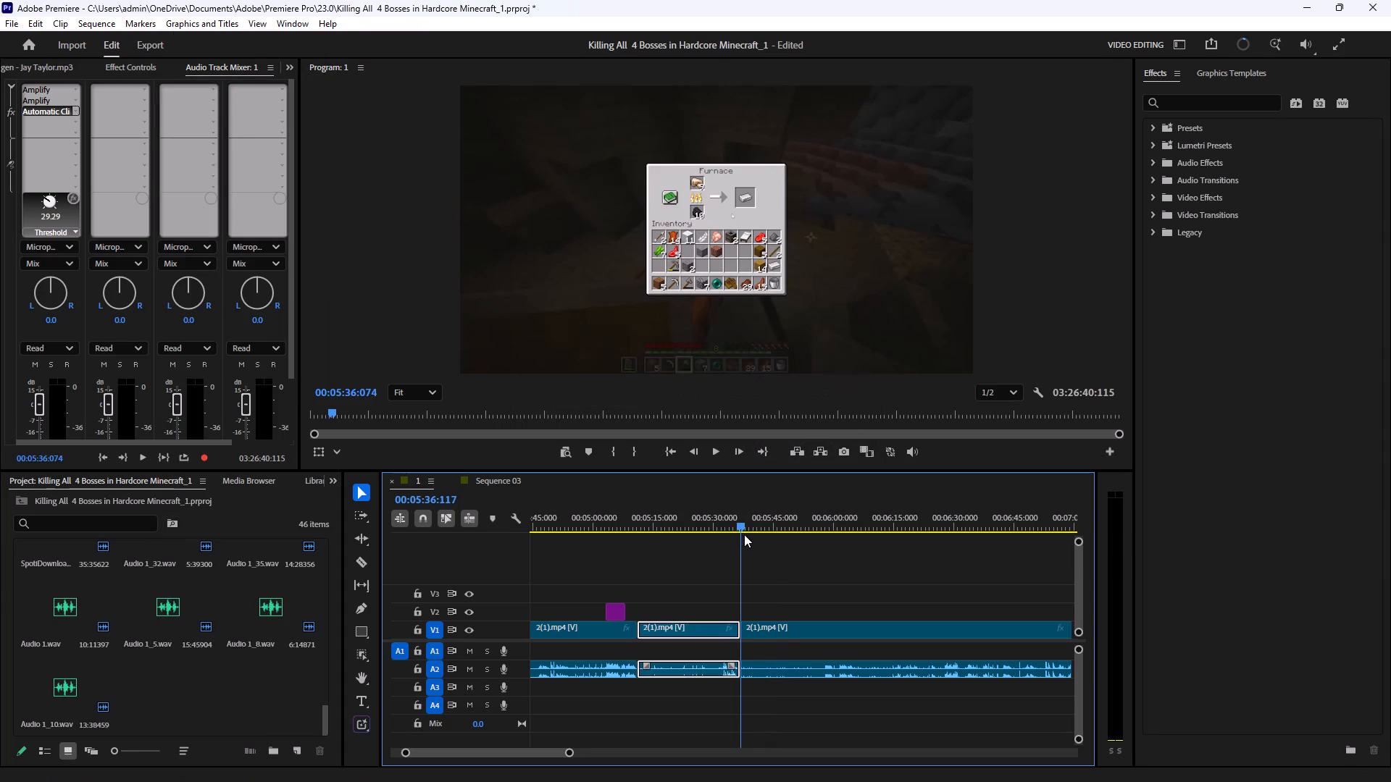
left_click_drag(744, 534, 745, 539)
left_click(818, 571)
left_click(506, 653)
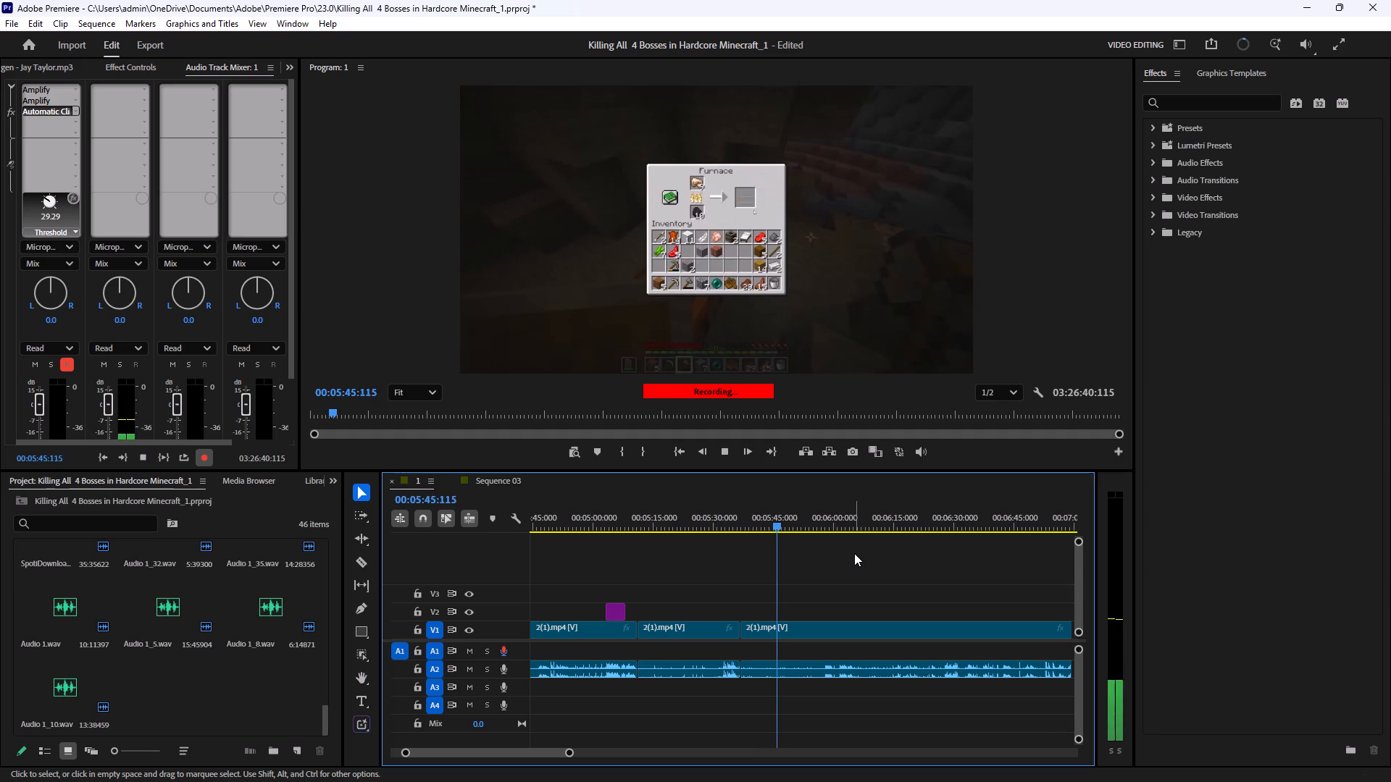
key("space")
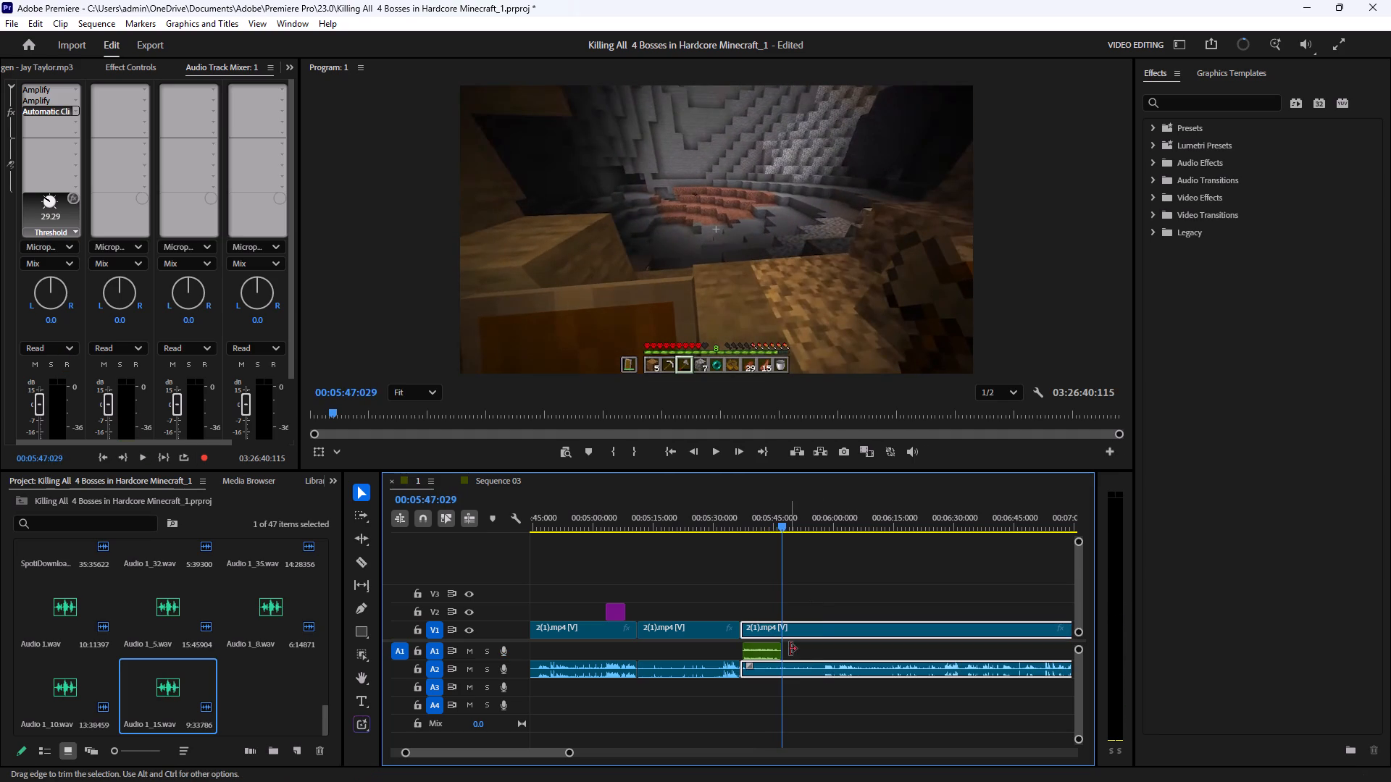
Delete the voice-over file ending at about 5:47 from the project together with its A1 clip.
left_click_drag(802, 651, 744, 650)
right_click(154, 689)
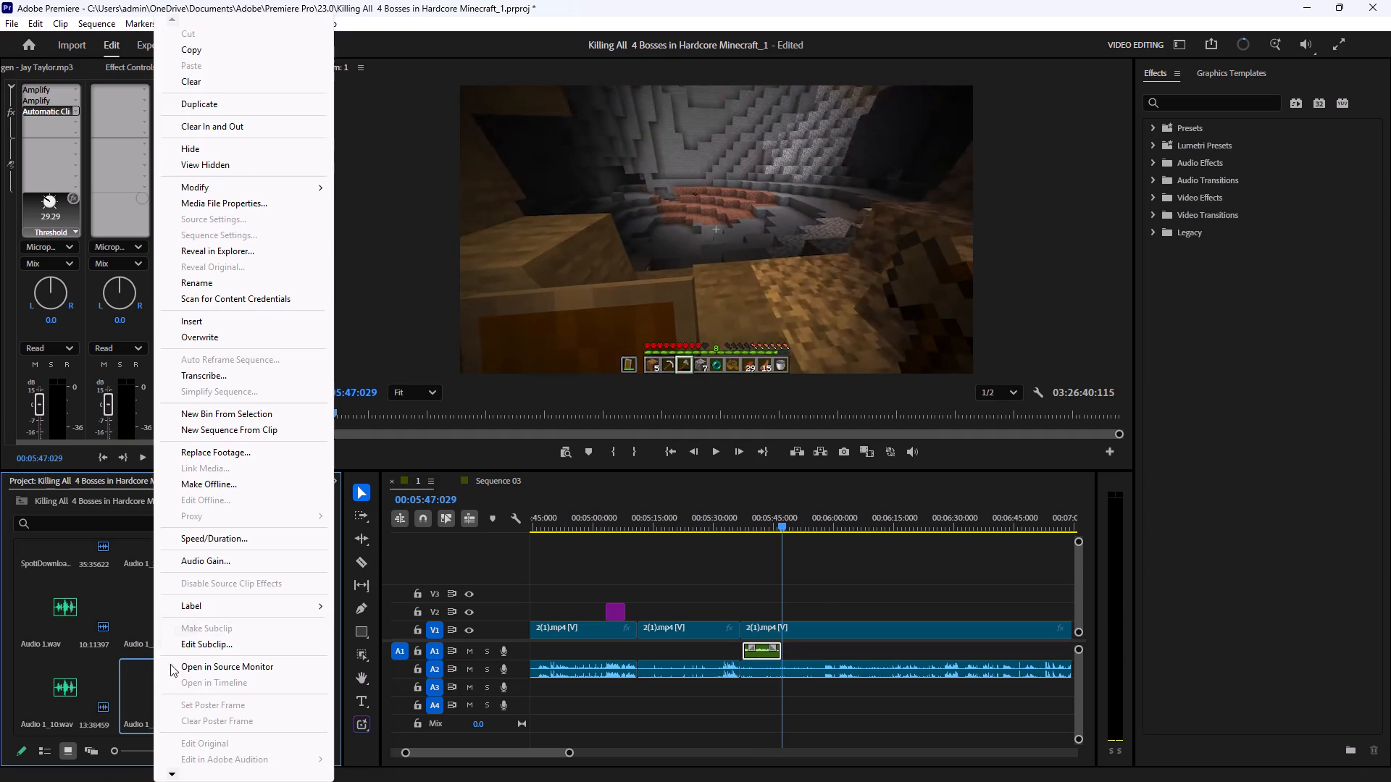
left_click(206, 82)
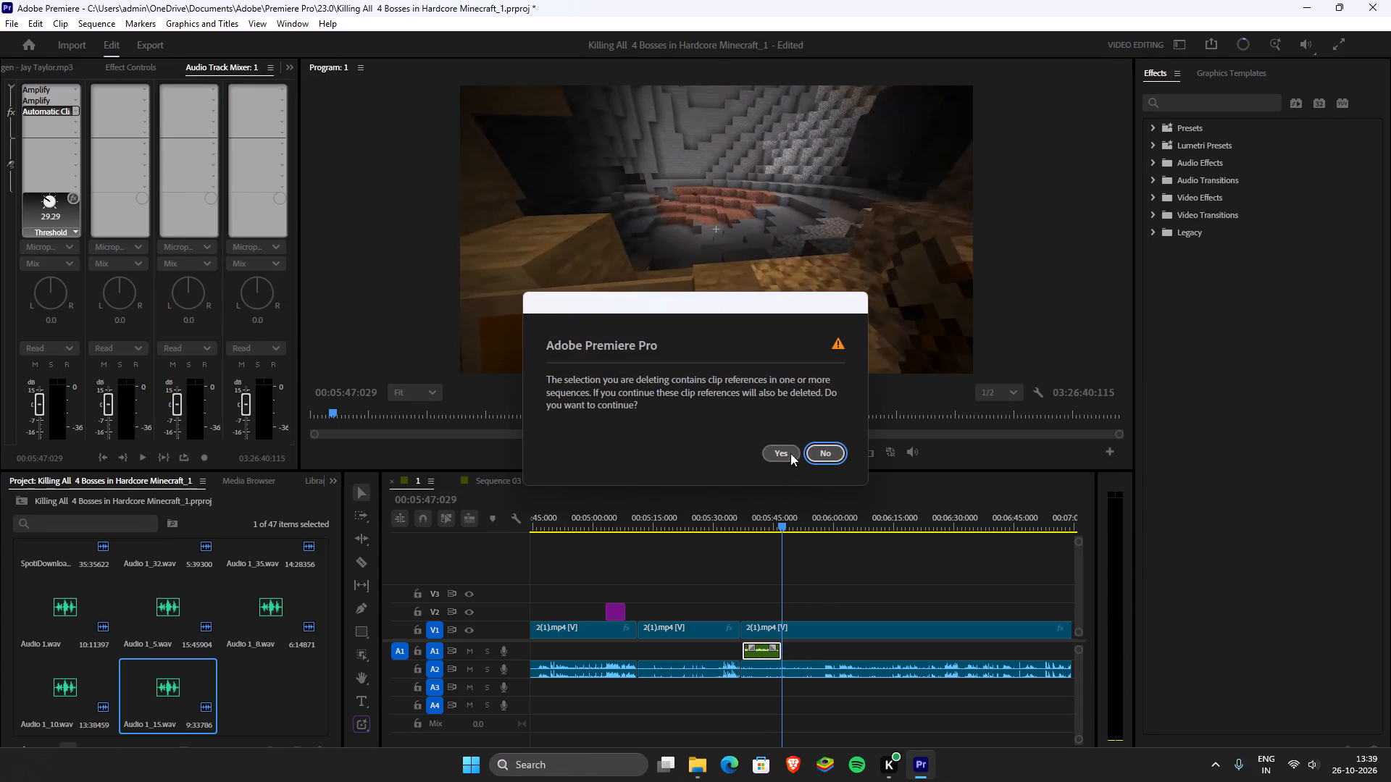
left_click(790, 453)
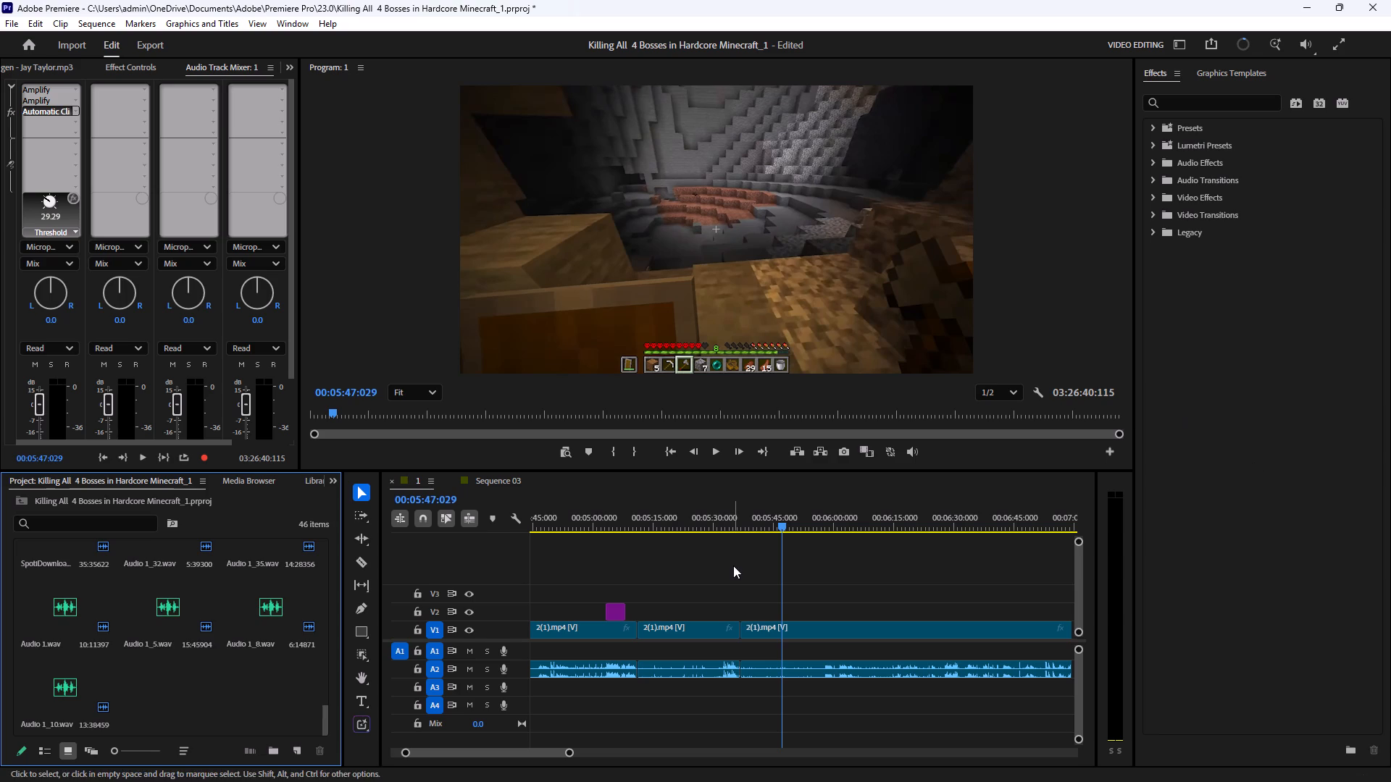
Record a longer voice-over take on A1 from the 5:36 cut to about 6:04.
left_click_drag(739, 519, 743, 539)
left_click(824, 575)
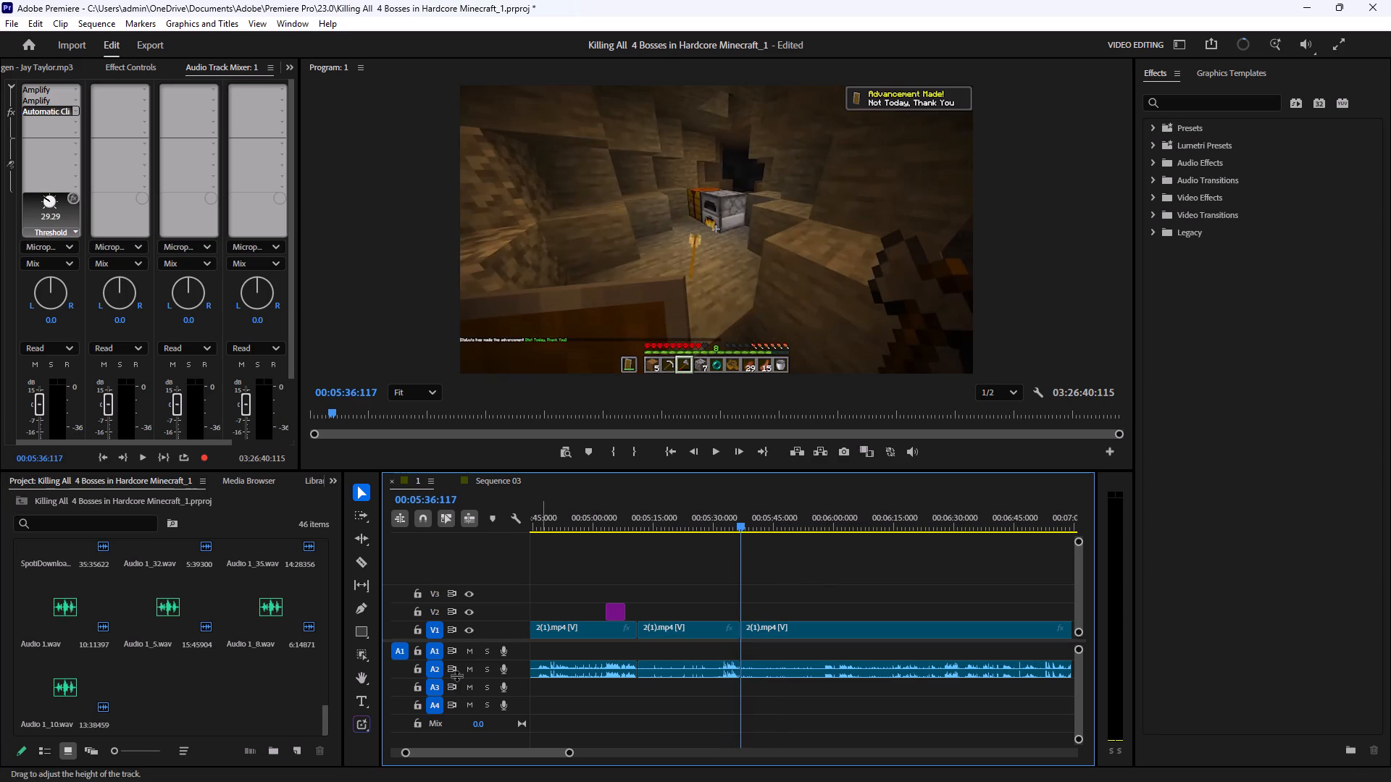
left_click(497, 657)
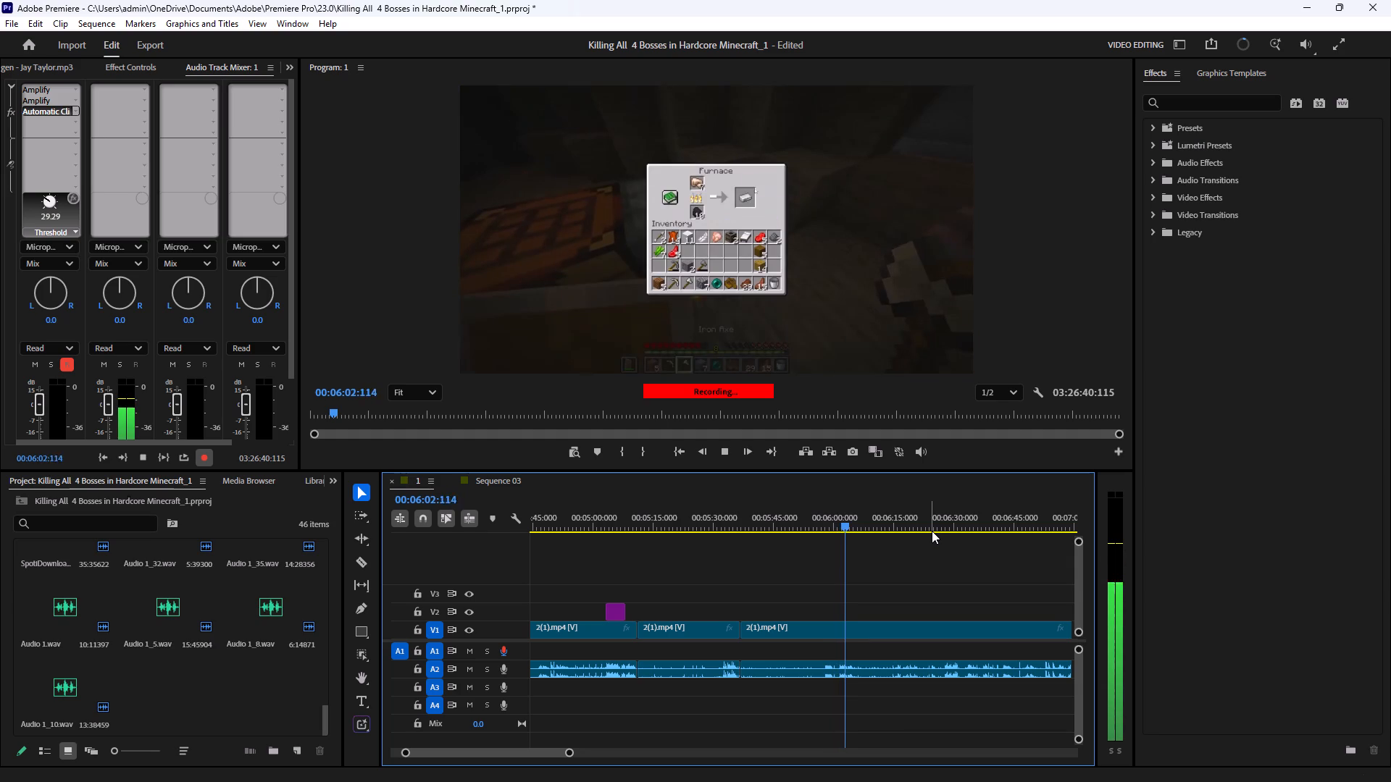
key("space")
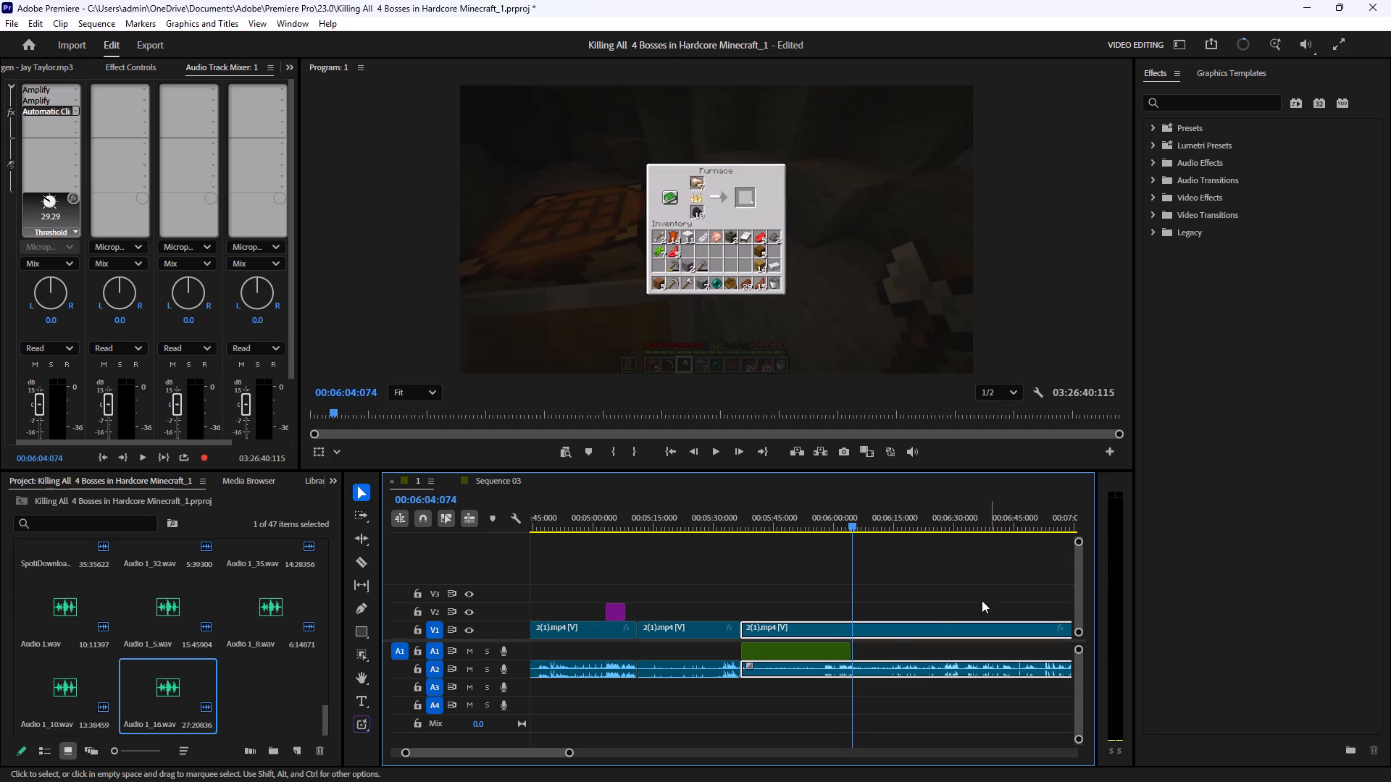
Split the 2(1).mp4 clip at about 6:05, just past the end of the new voice-over.
left_click_drag(745, 522, 857, 541)
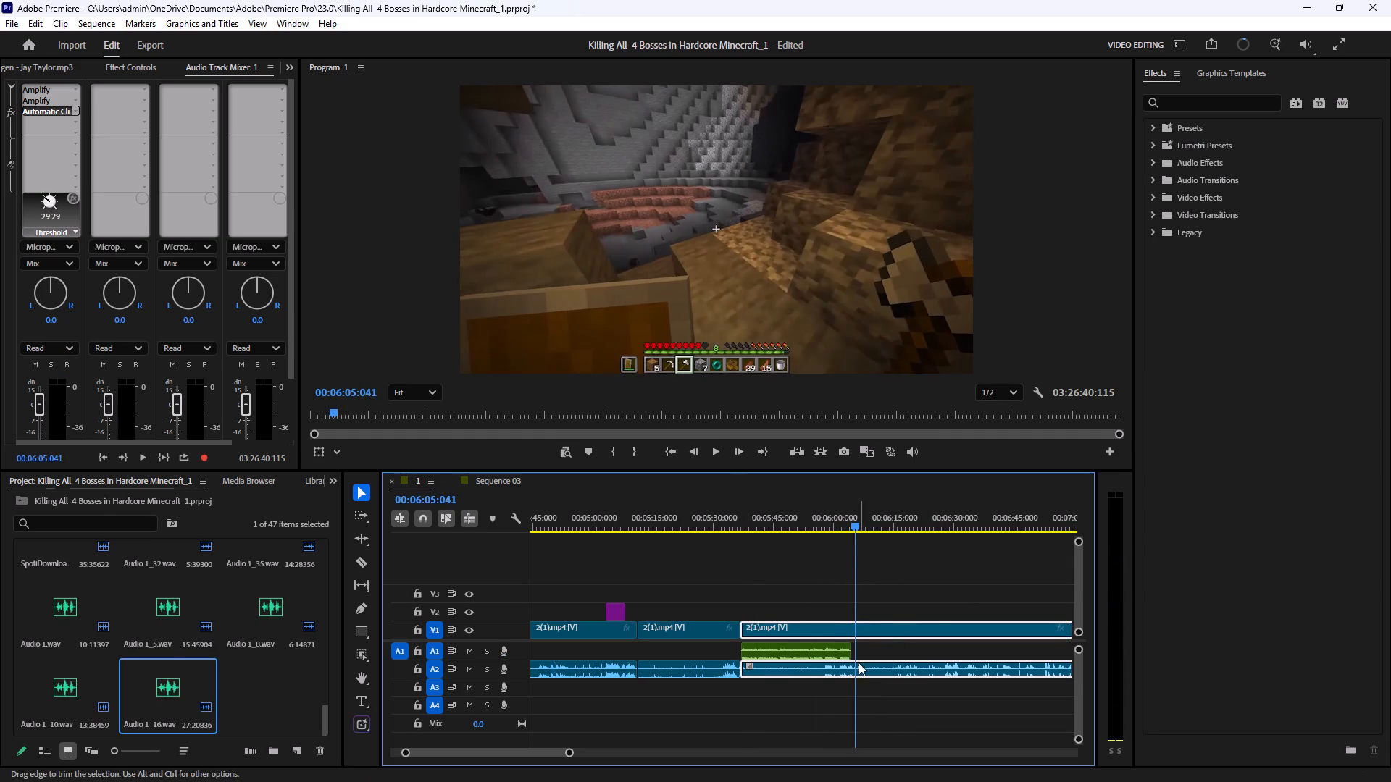
left_click(363, 562)
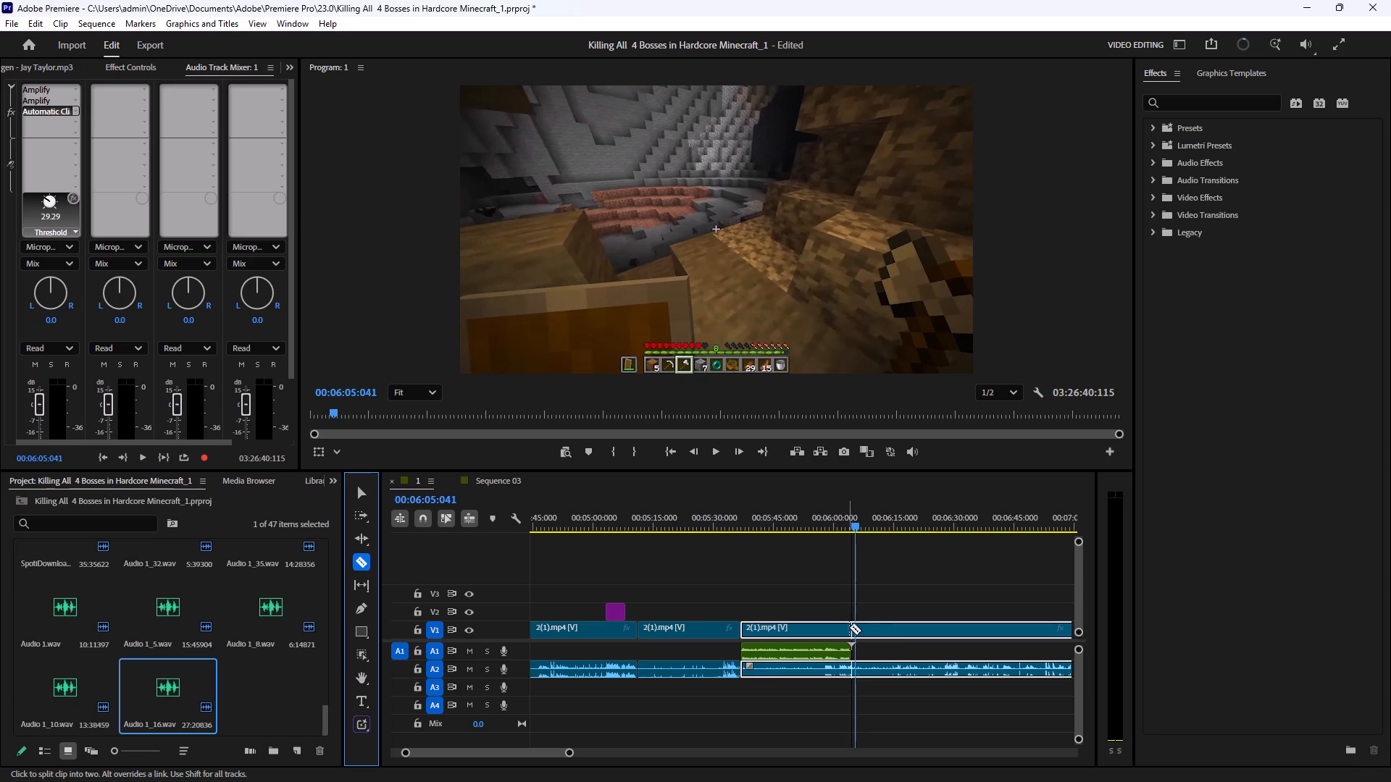
left_click(853, 626)
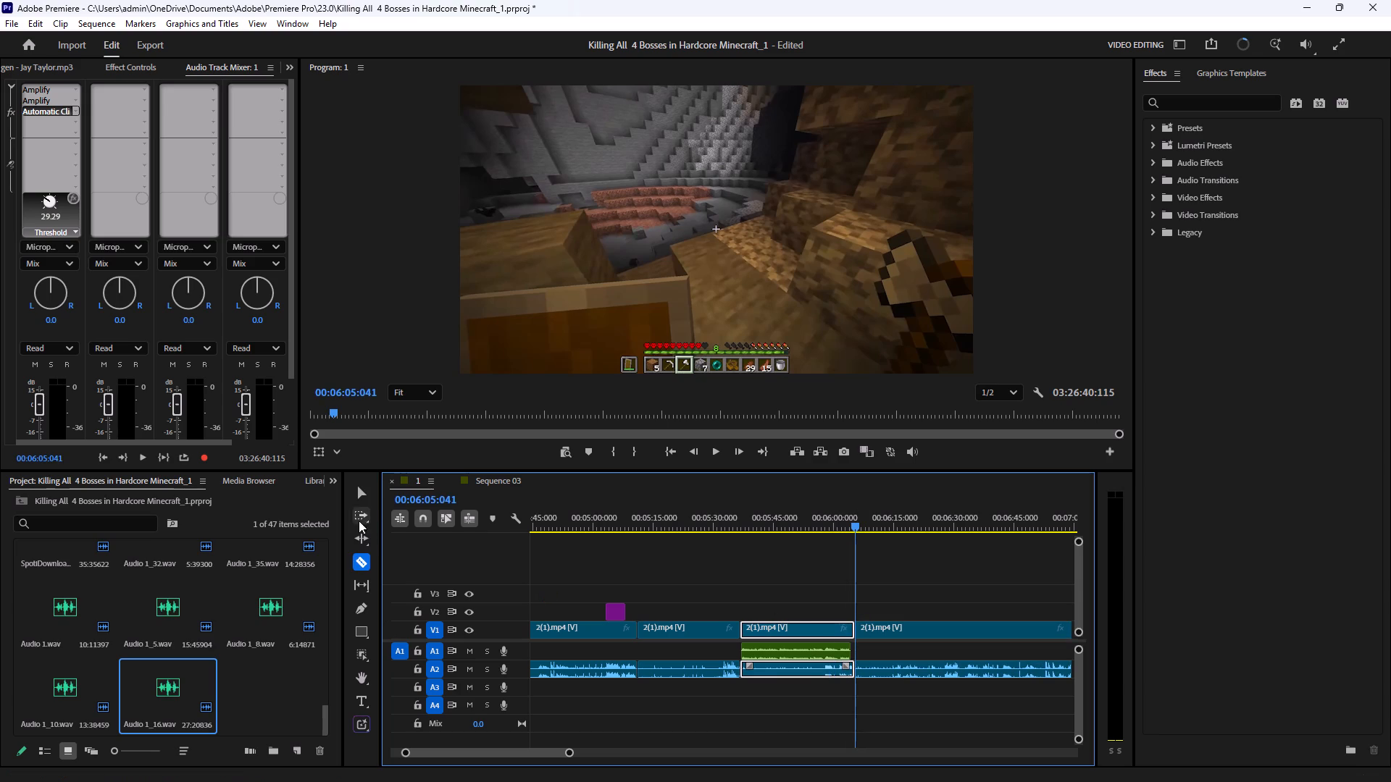
left_click(357, 500)
Silence the 2(1).mp4 gameplay clip beneath the new voice-over by lowering its volume level to -∞.
left_click(735, 526)
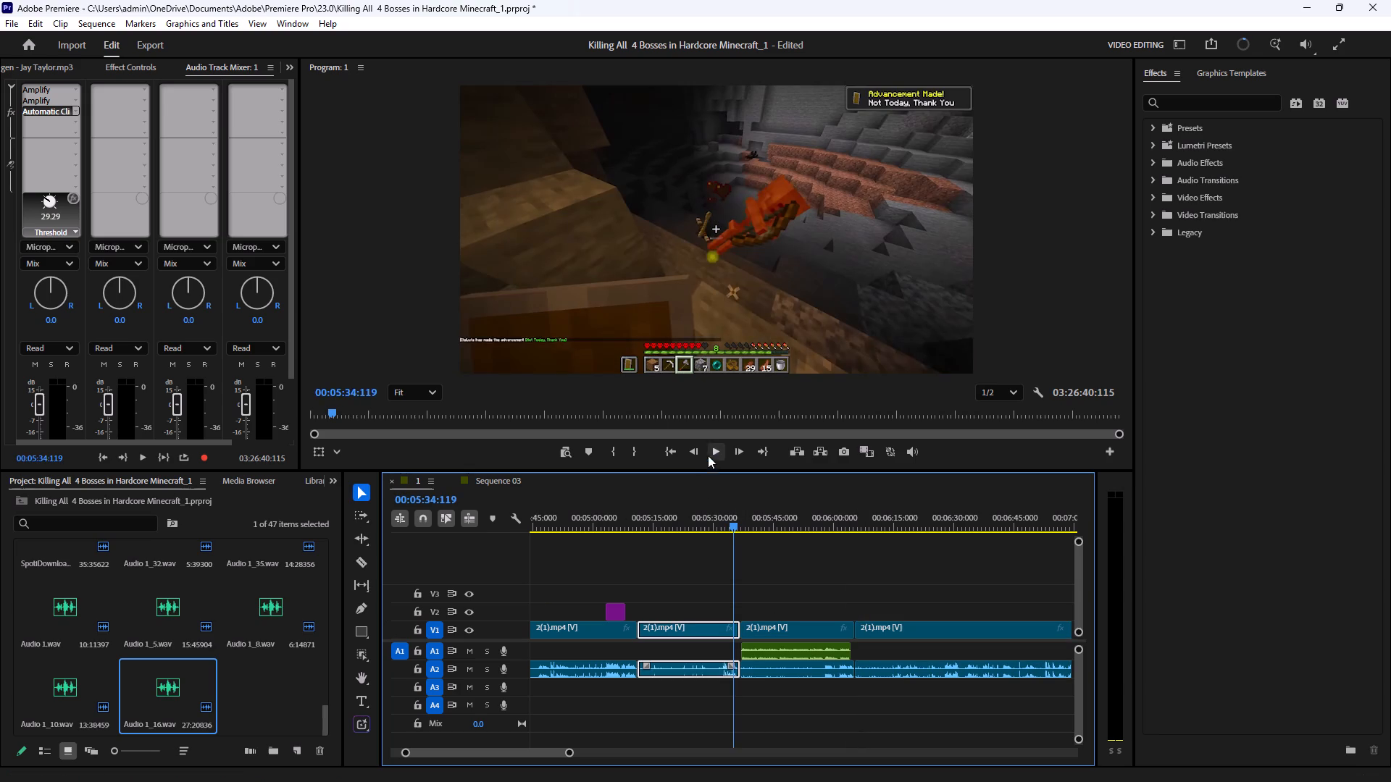
left_click(814, 665)
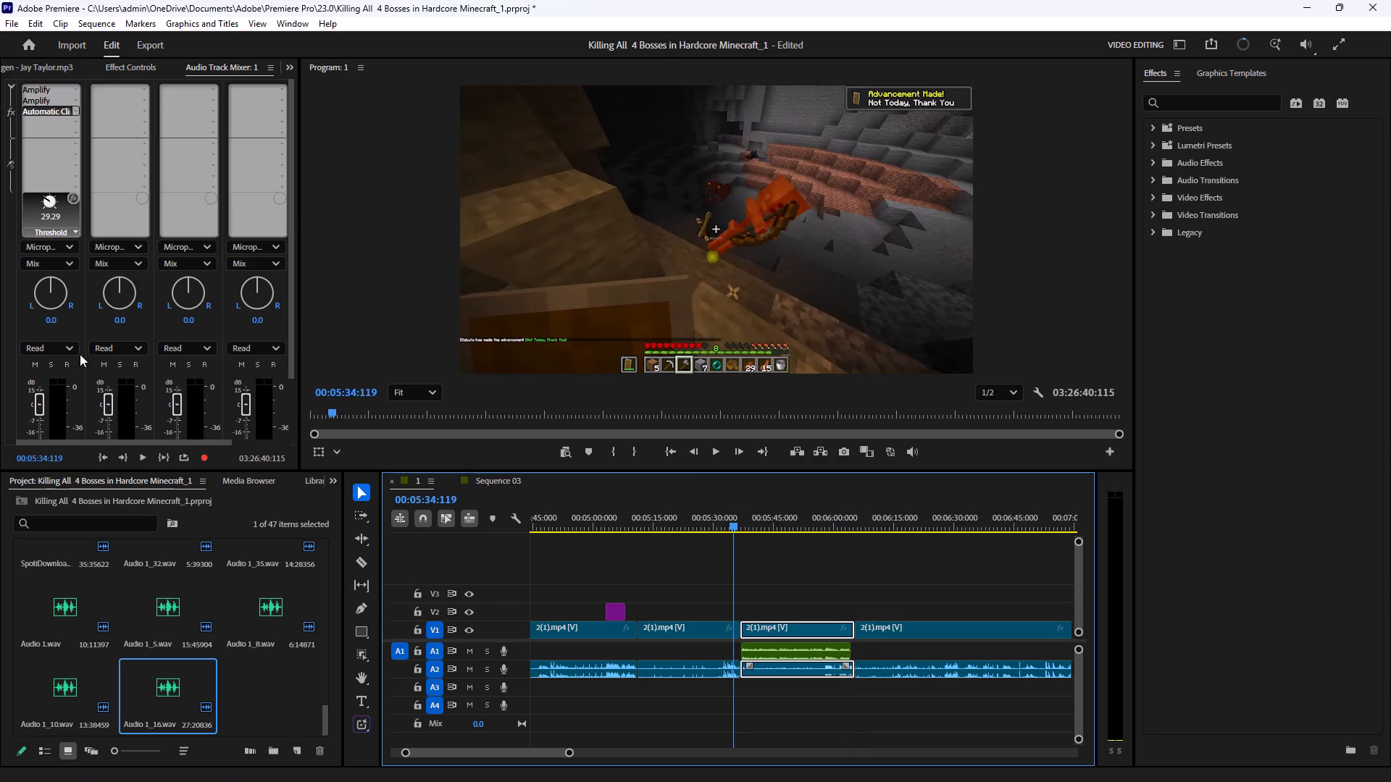
left_click(141, 69)
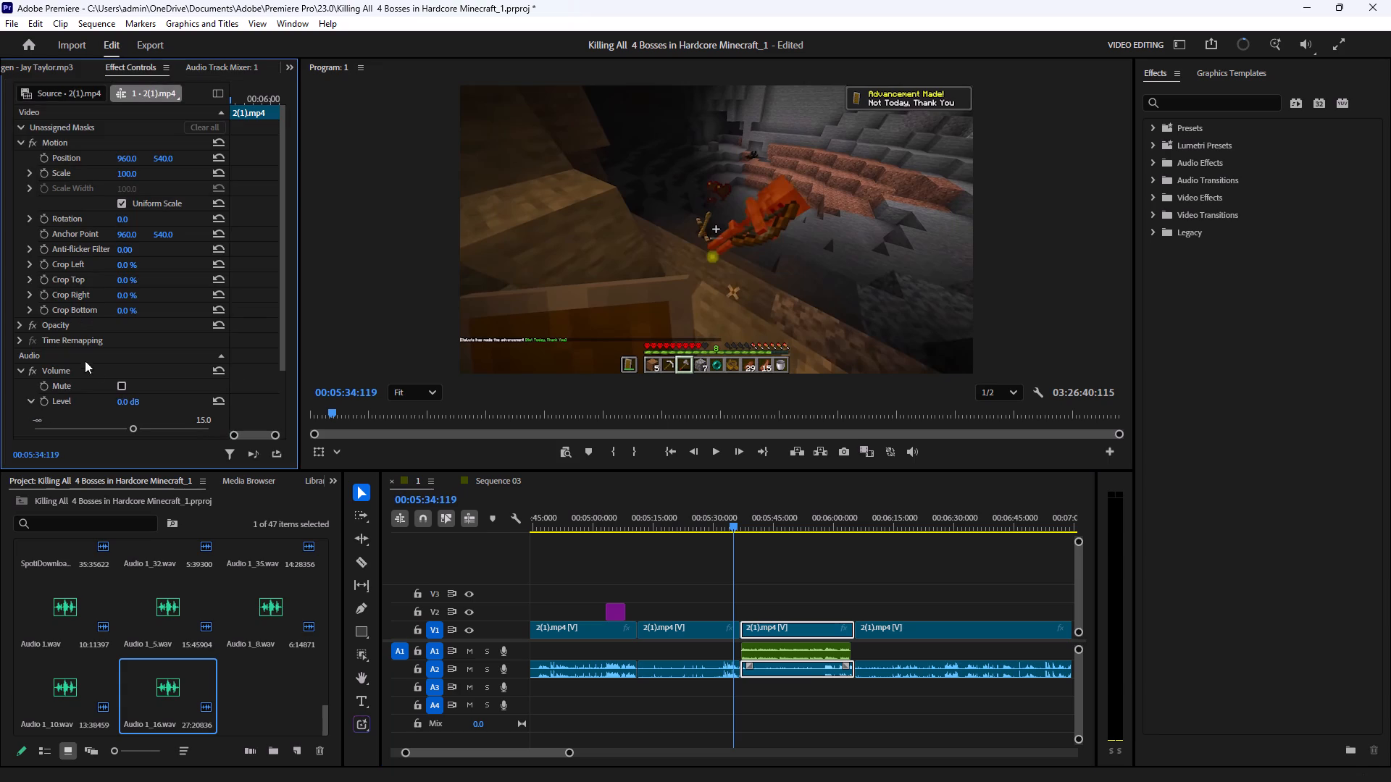
left_click_drag(133, 426, 14, 427)
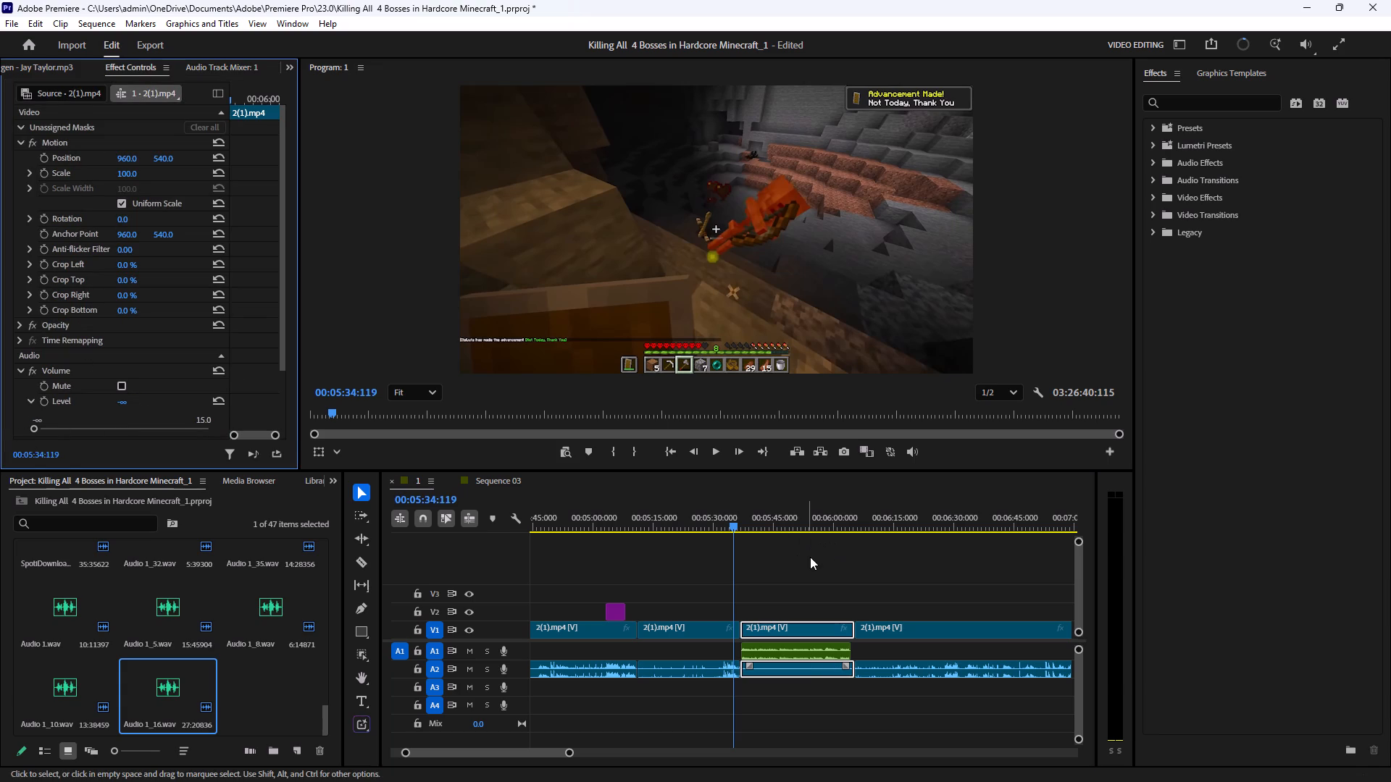
Play back the 2(1).mp4 gameplay from 5:34 through the new voice-over to about 6:12.
left_click(810, 557)
left_click(711, 450)
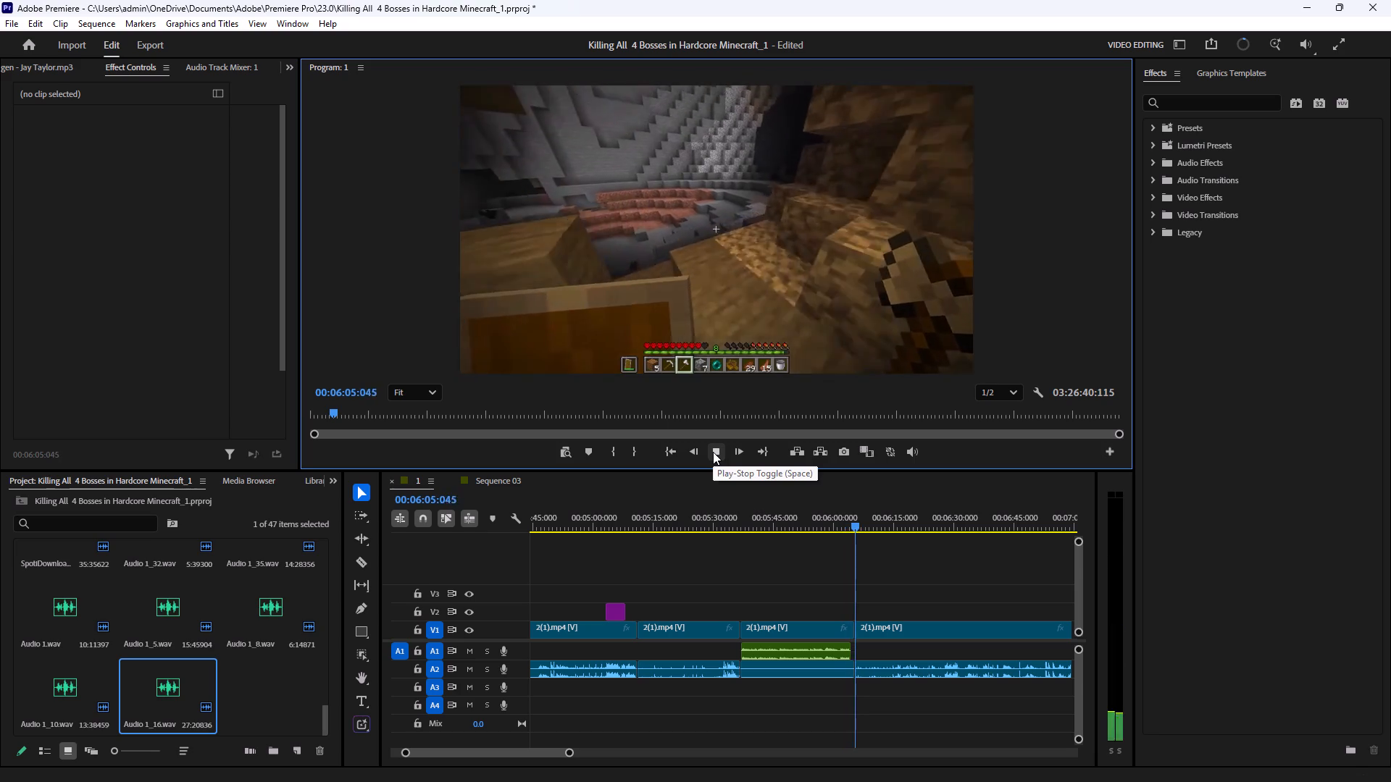
left_click(713, 452)
left_click(713, 452)
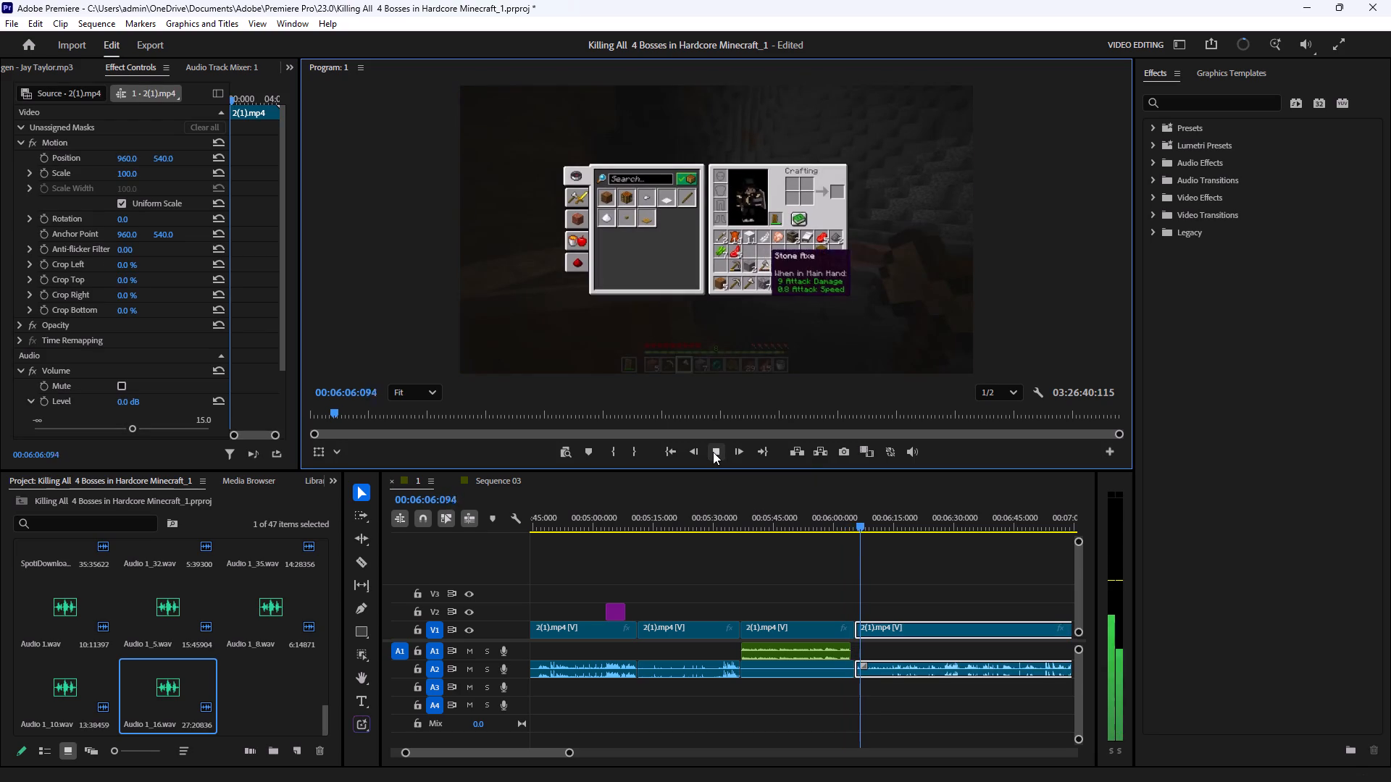
left_click(713, 452)
left_click(713, 452)
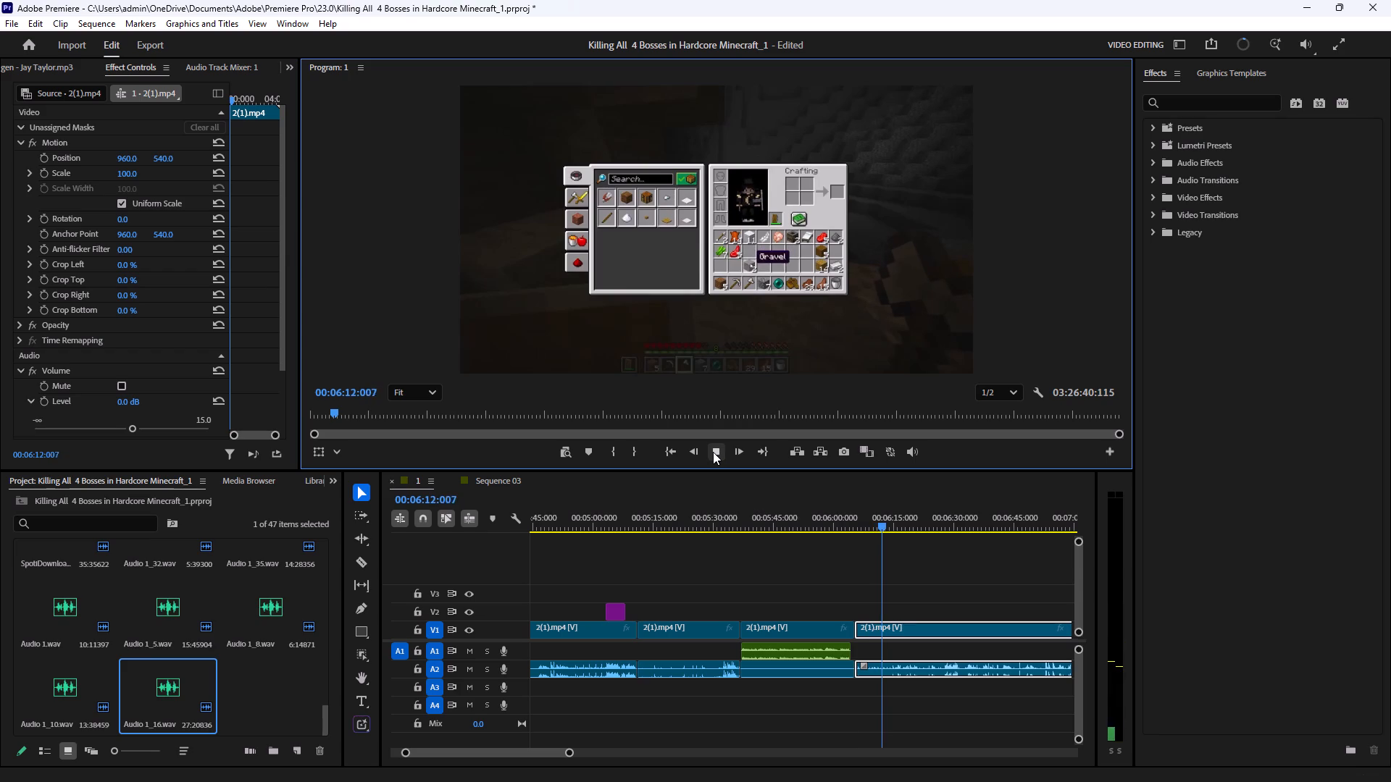
left_click(713, 452)
Scan the 2(1).mp4 gameplay from about 6:12 to 9:19 for the next section worth keeping.
left_click_drag(882, 526, 933, 525)
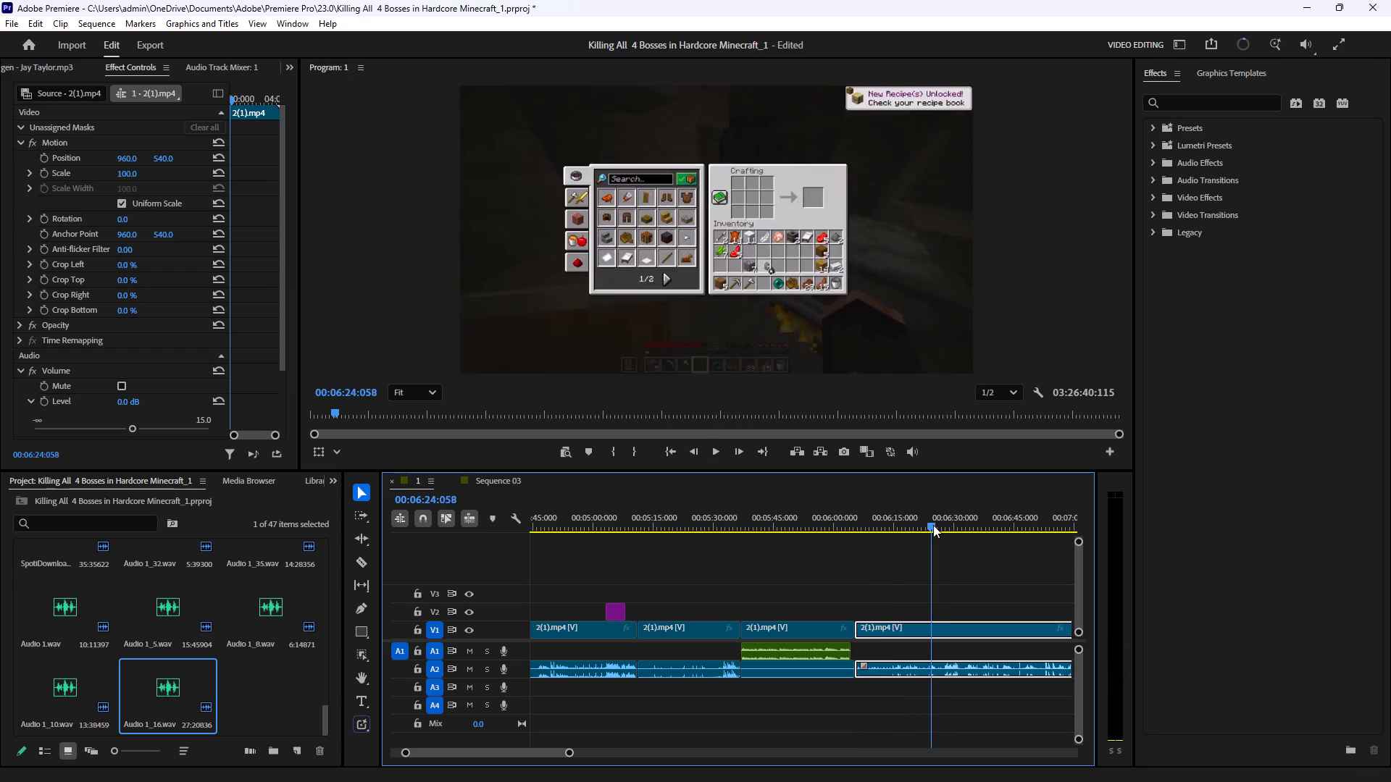
left_click_drag(933, 525, 985, 522)
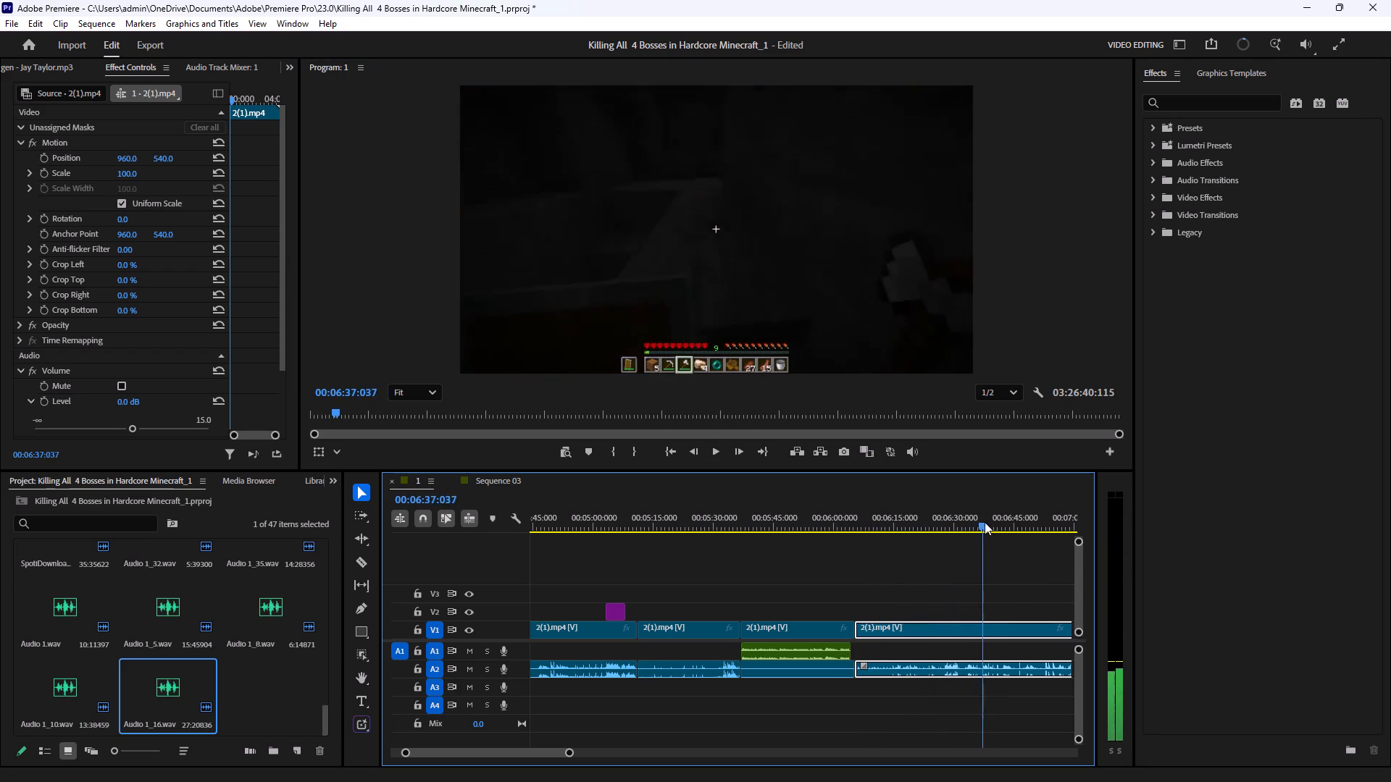
left_click_drag(985, 522, 1018, 522)
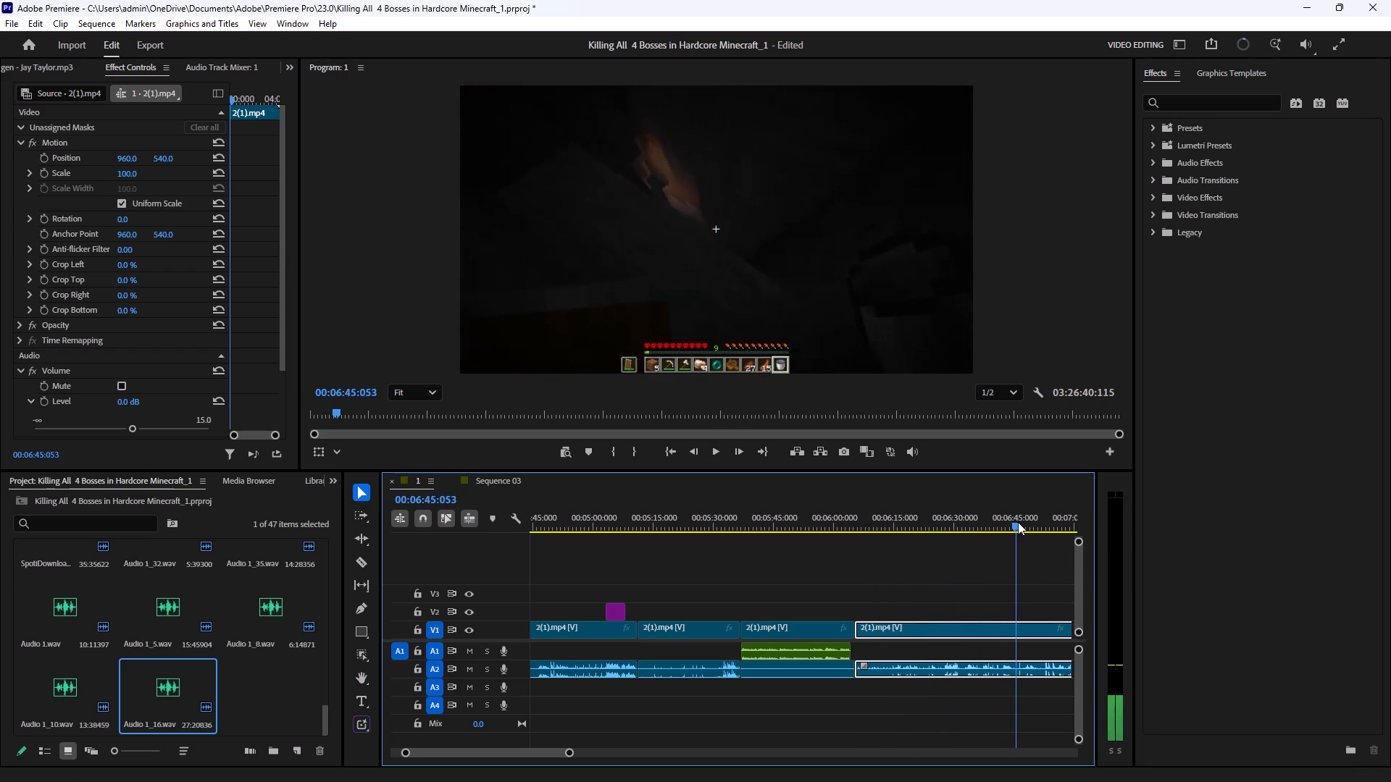
left_click_drag(1018, 522, 1040, 522)
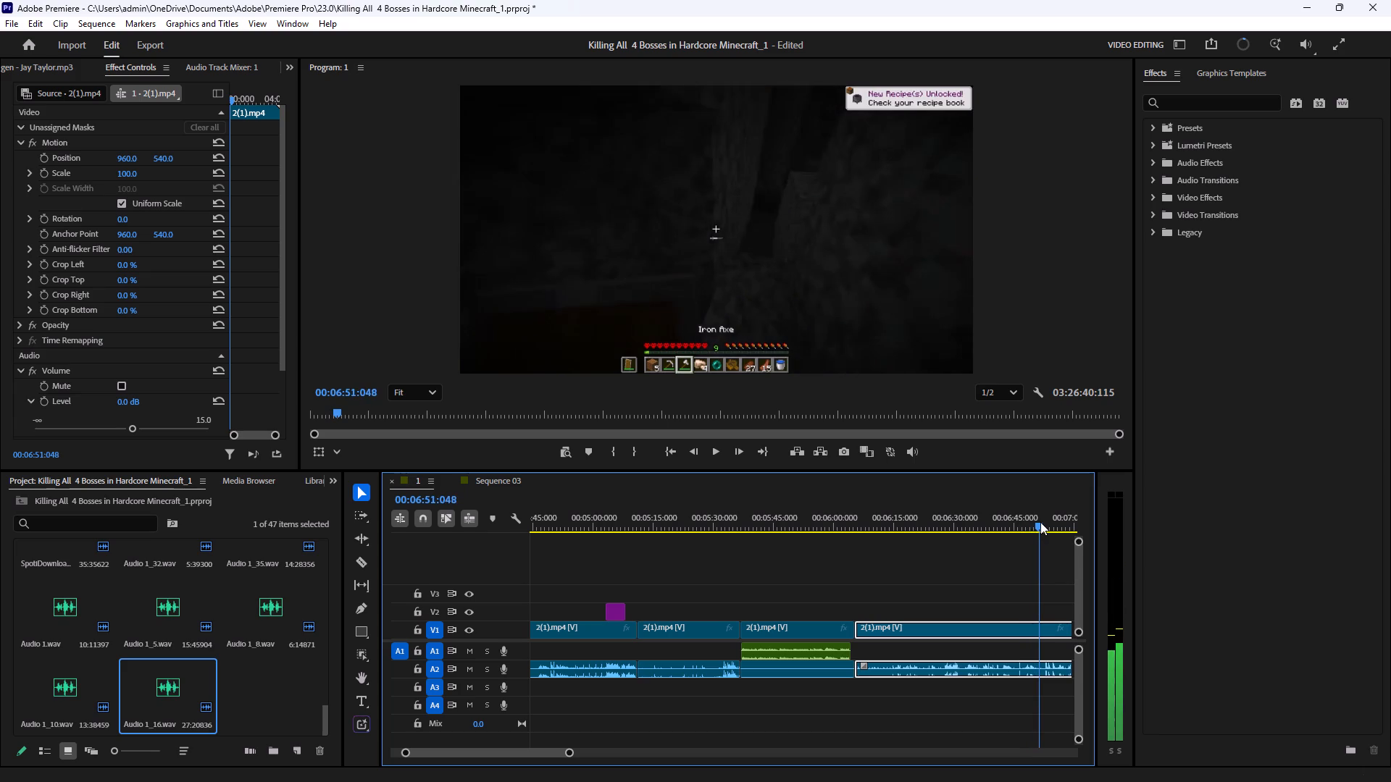
left_click_drag(1040, 522, 1058, 522)
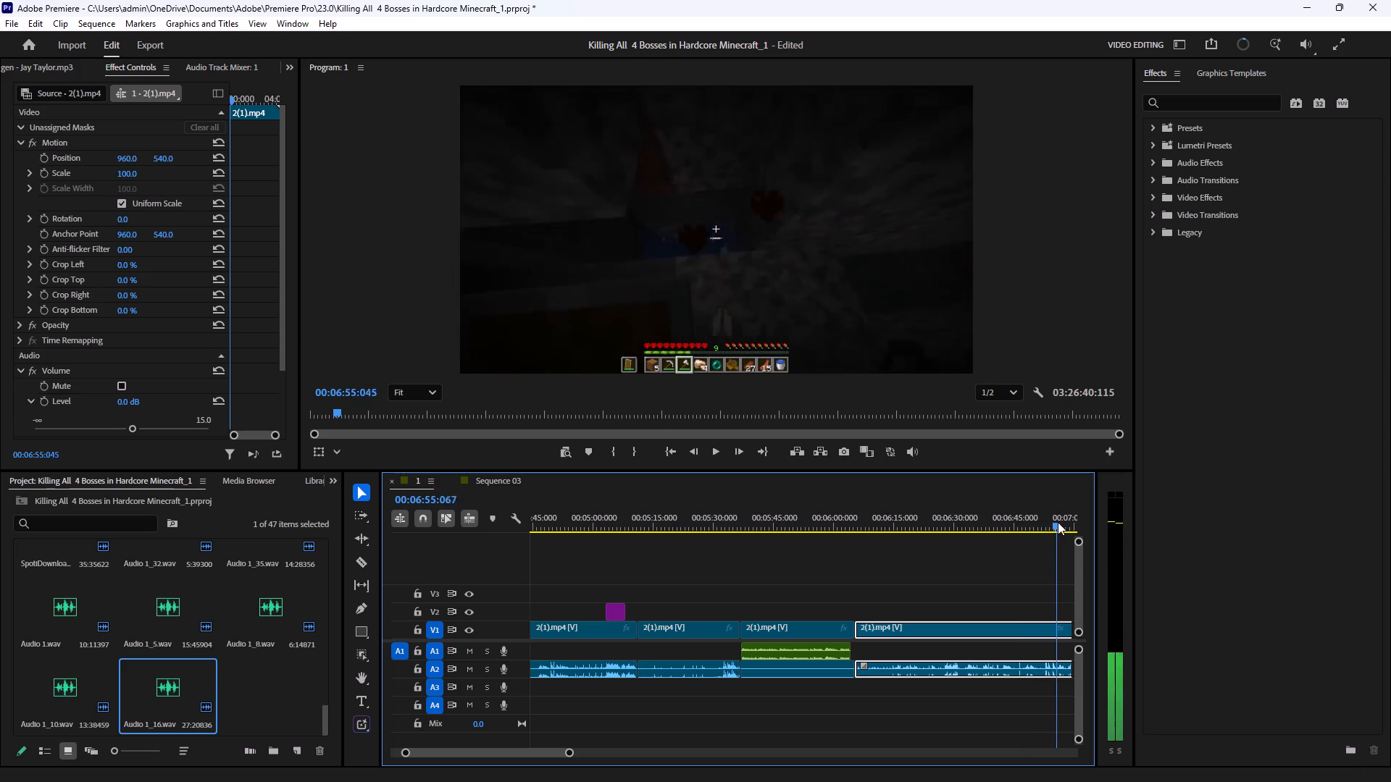
left_click_drag(1058, 522, 667, 516)
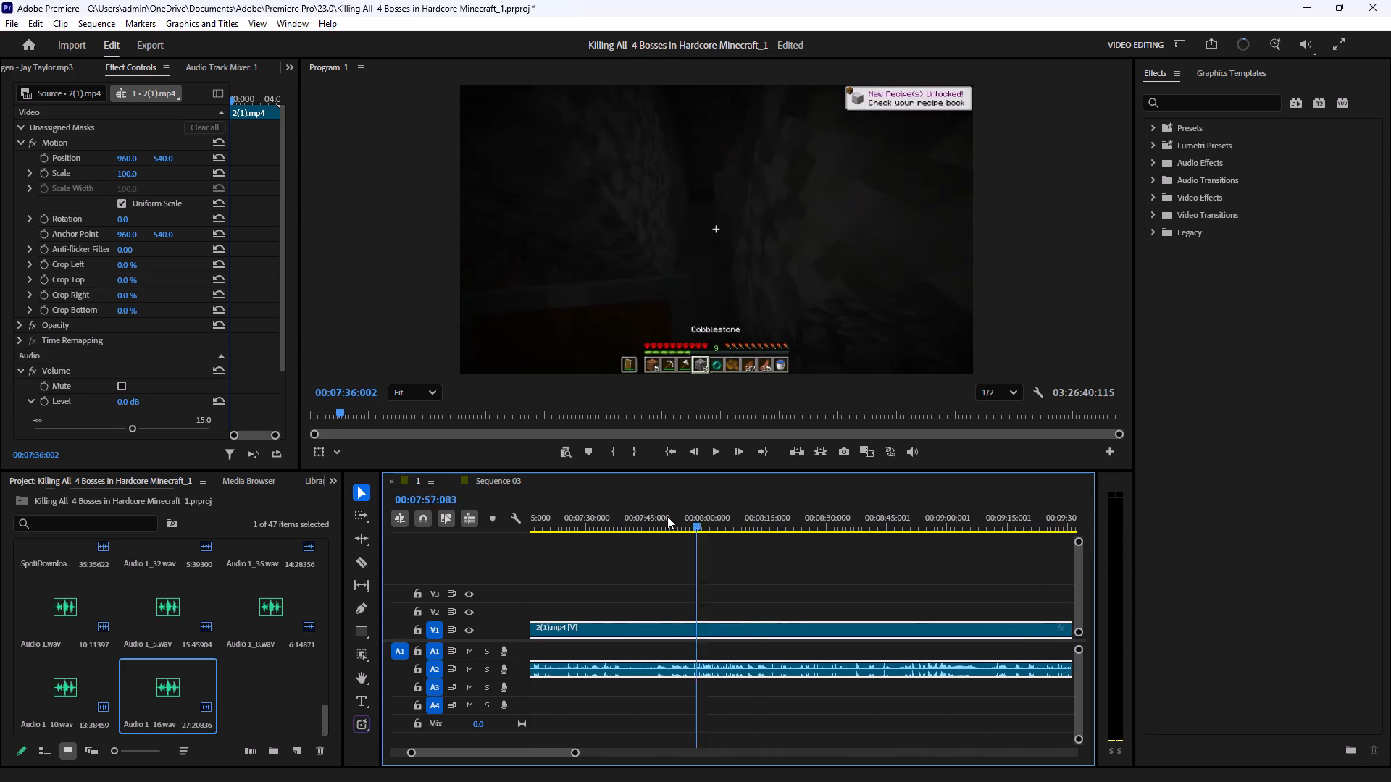
left_click_drag(667, 516, 757, 534)
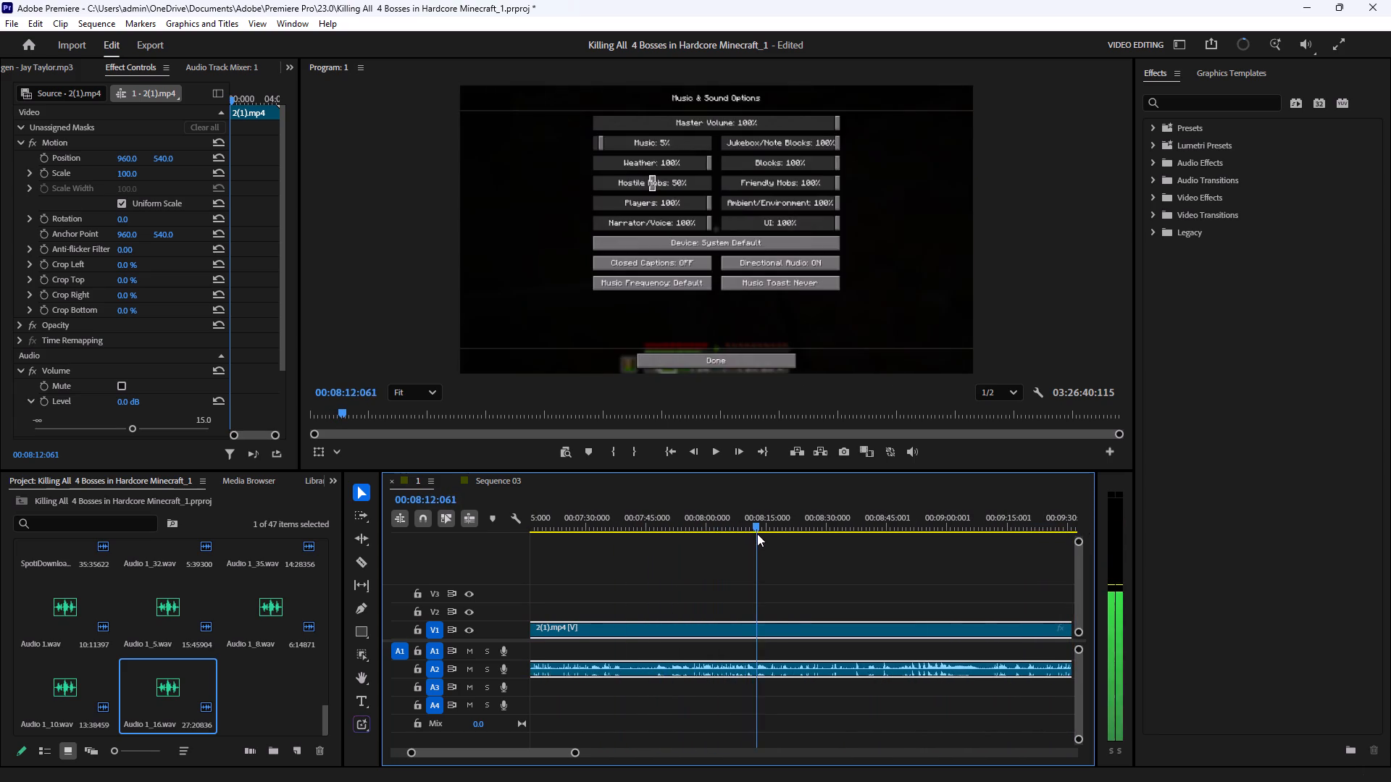
left_click_drag(757, 534, 838, 539)
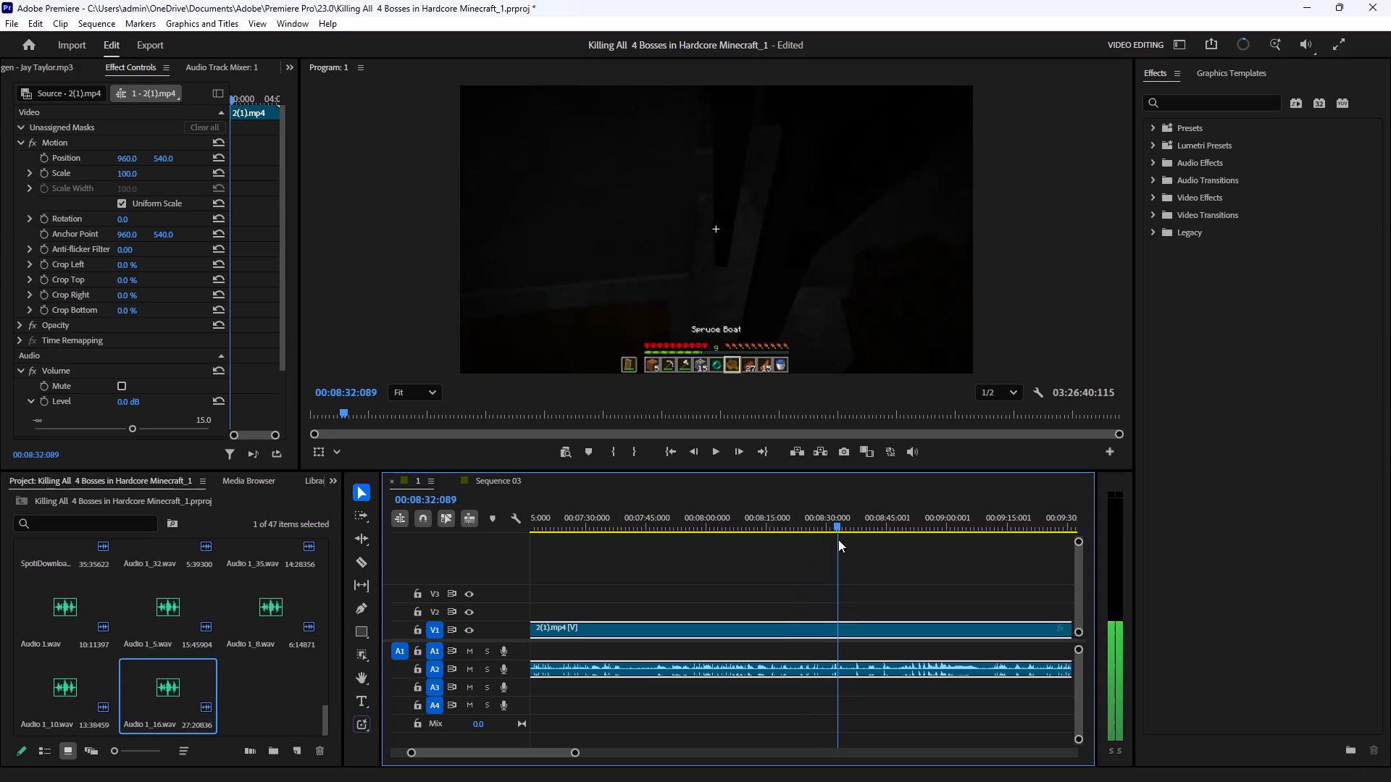
left_click_drag(838, 539, 890, 542)
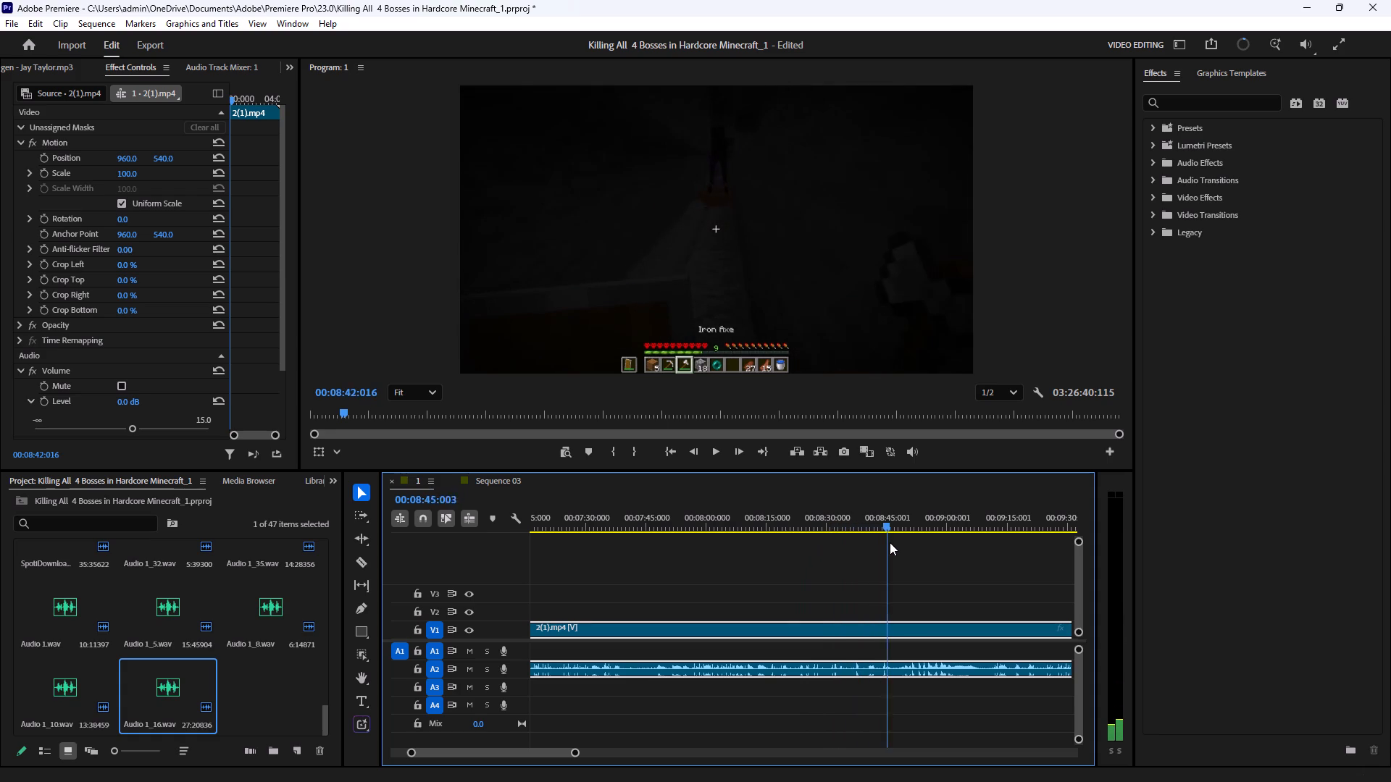
left_click_drag(890, 542, 953, 547)
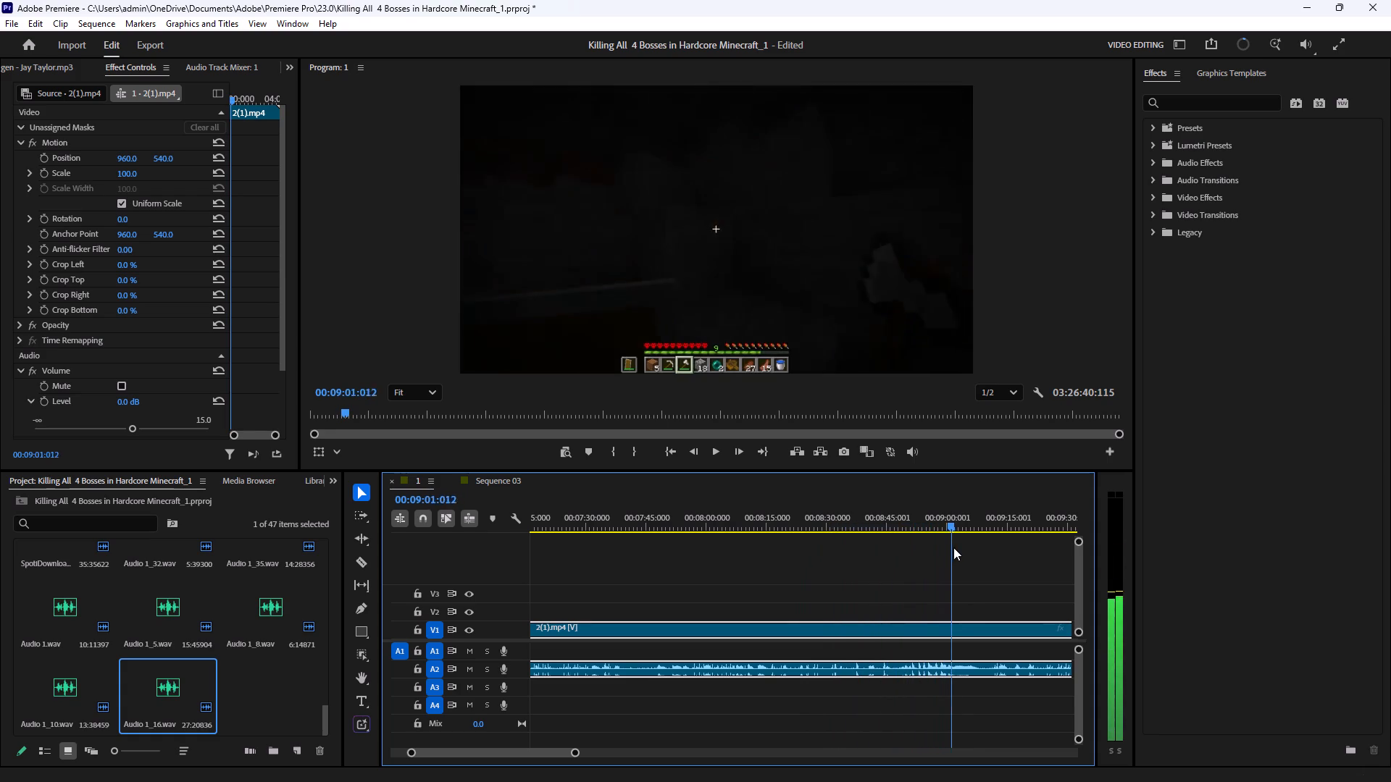
left_click_drag(953, 547, 1004, 551)
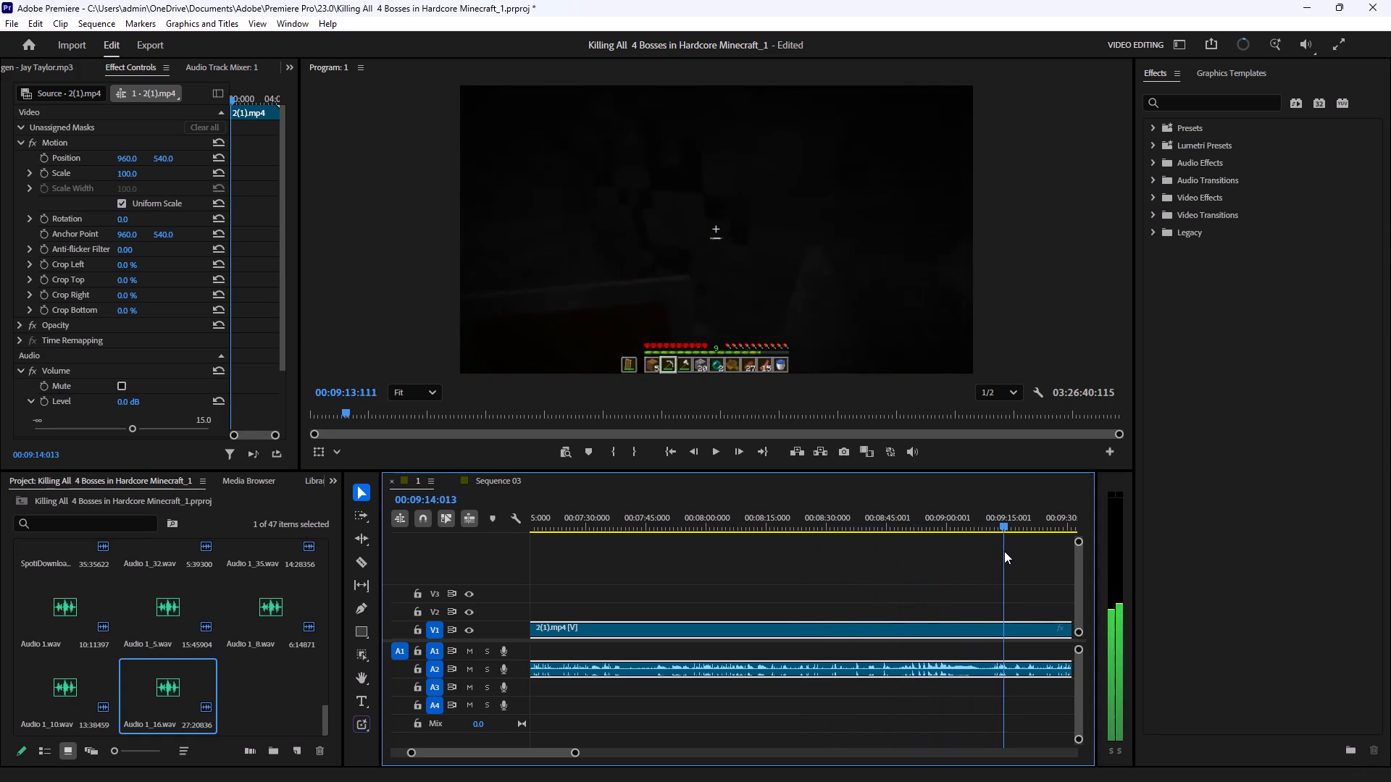
left_click_drag(1004, 551, 997, 563)
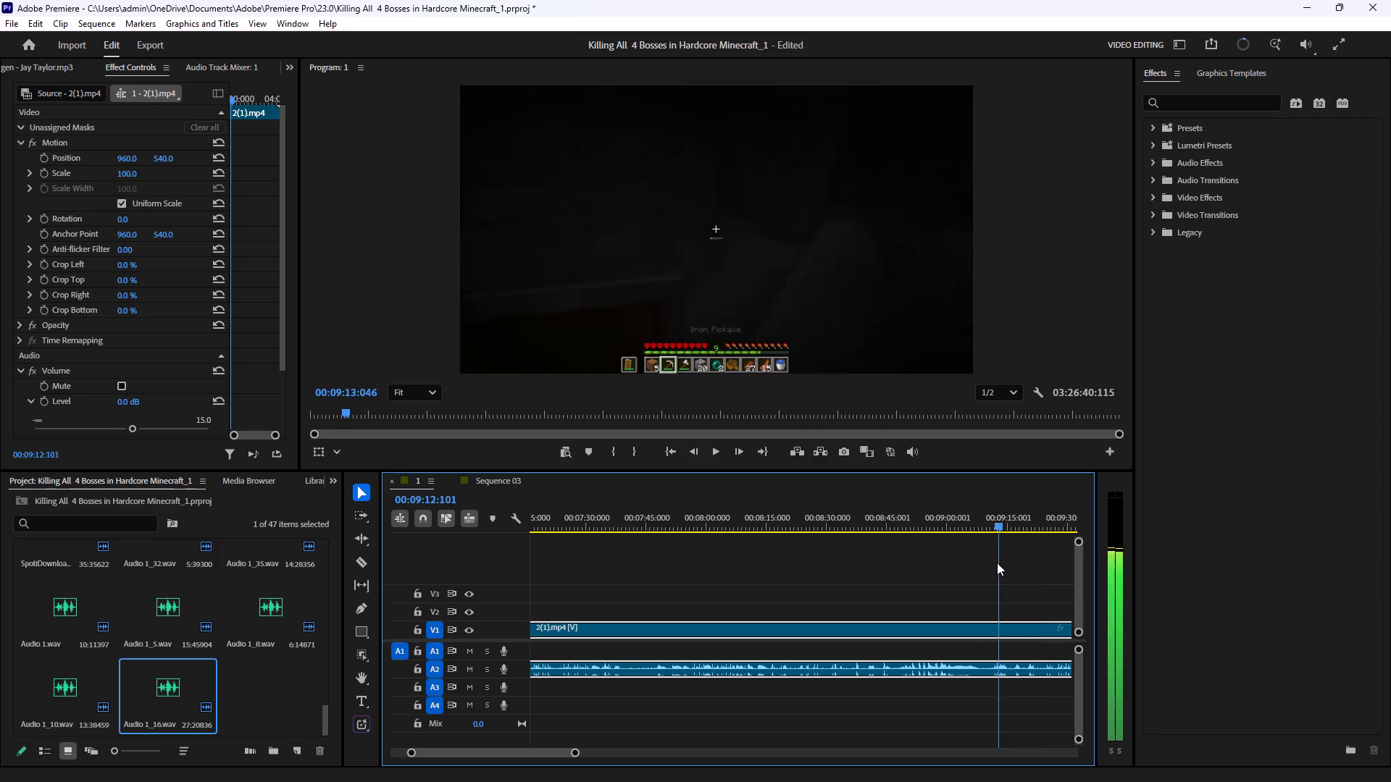
left_click_drag(997, 563, 992, 563)
left_click(718, 453)
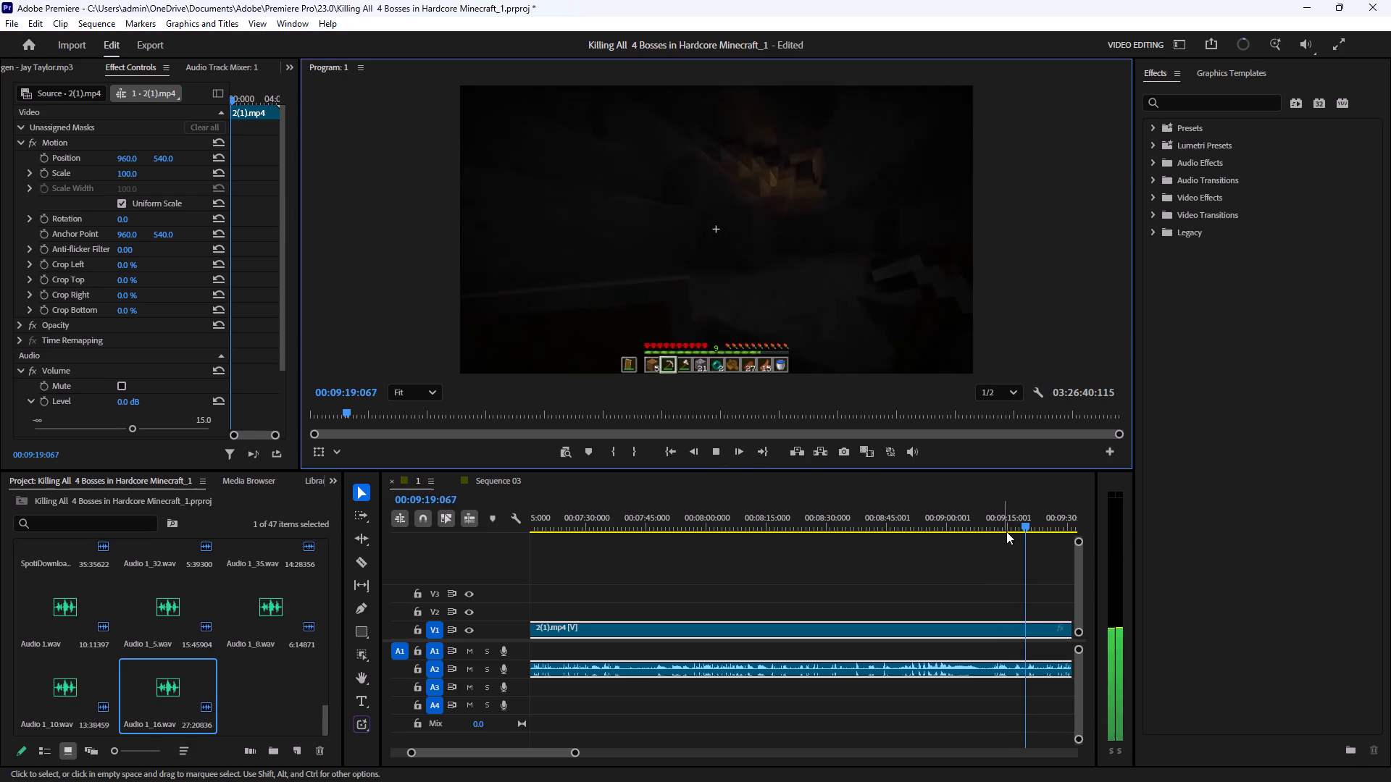
Split the 2(1).mp4 clip at about 9:09.
left_click_drag(1009, 525, 985, 537)
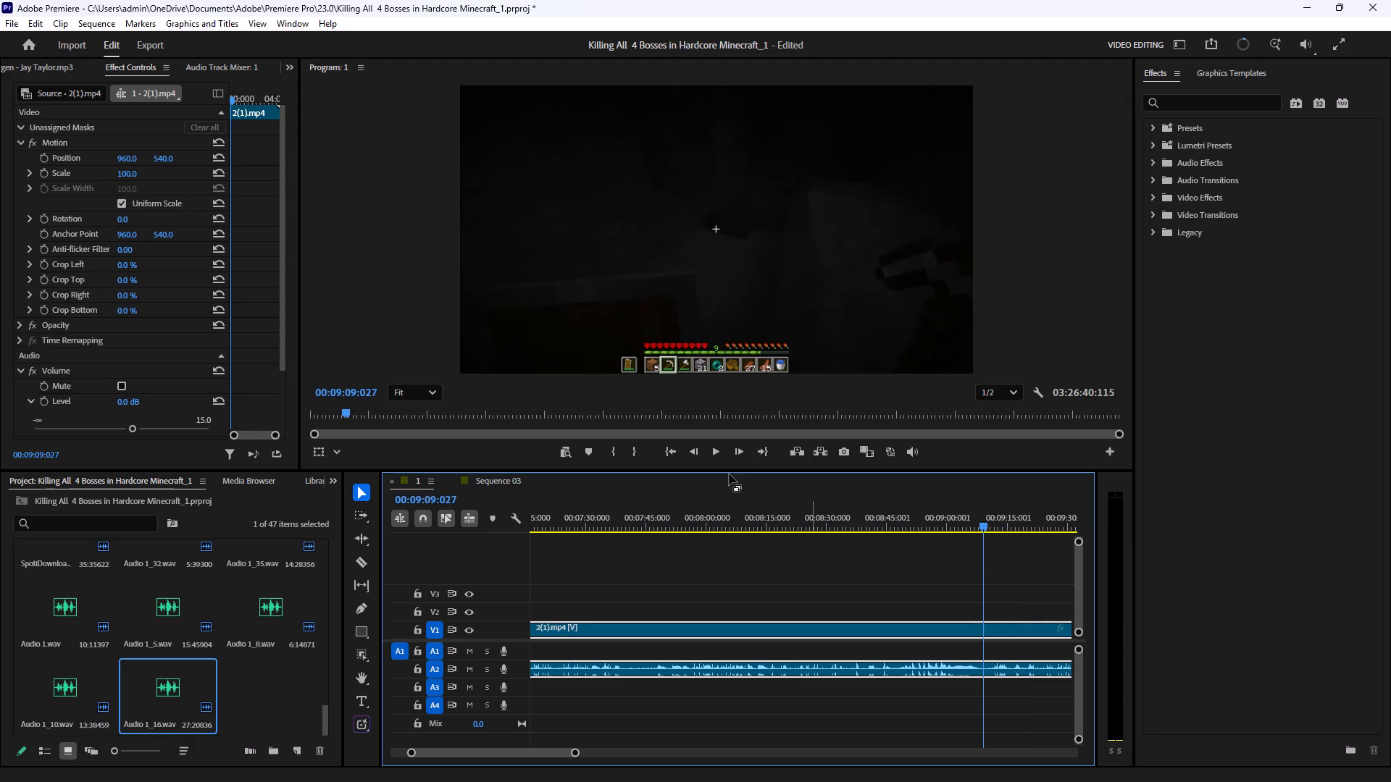
left_click(366, 557)
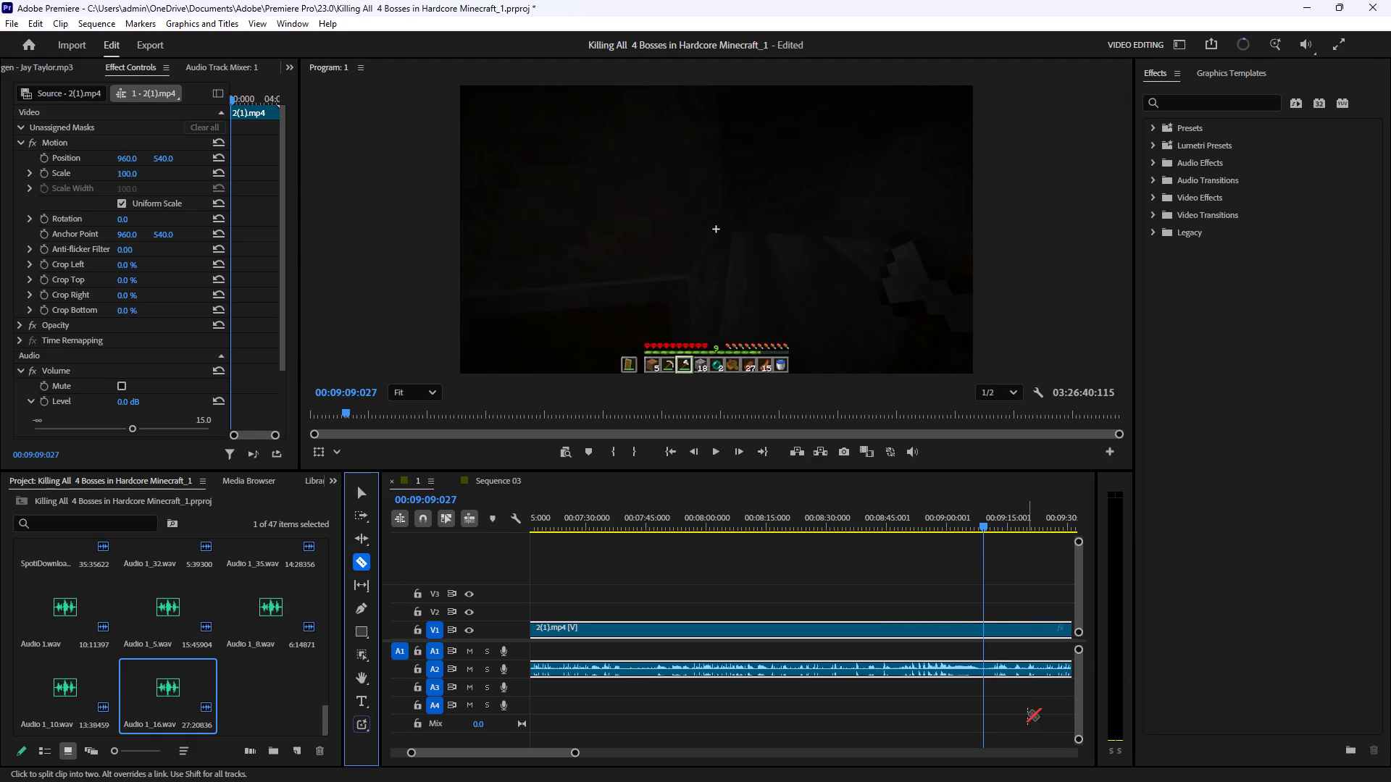
left_click(983, 628)
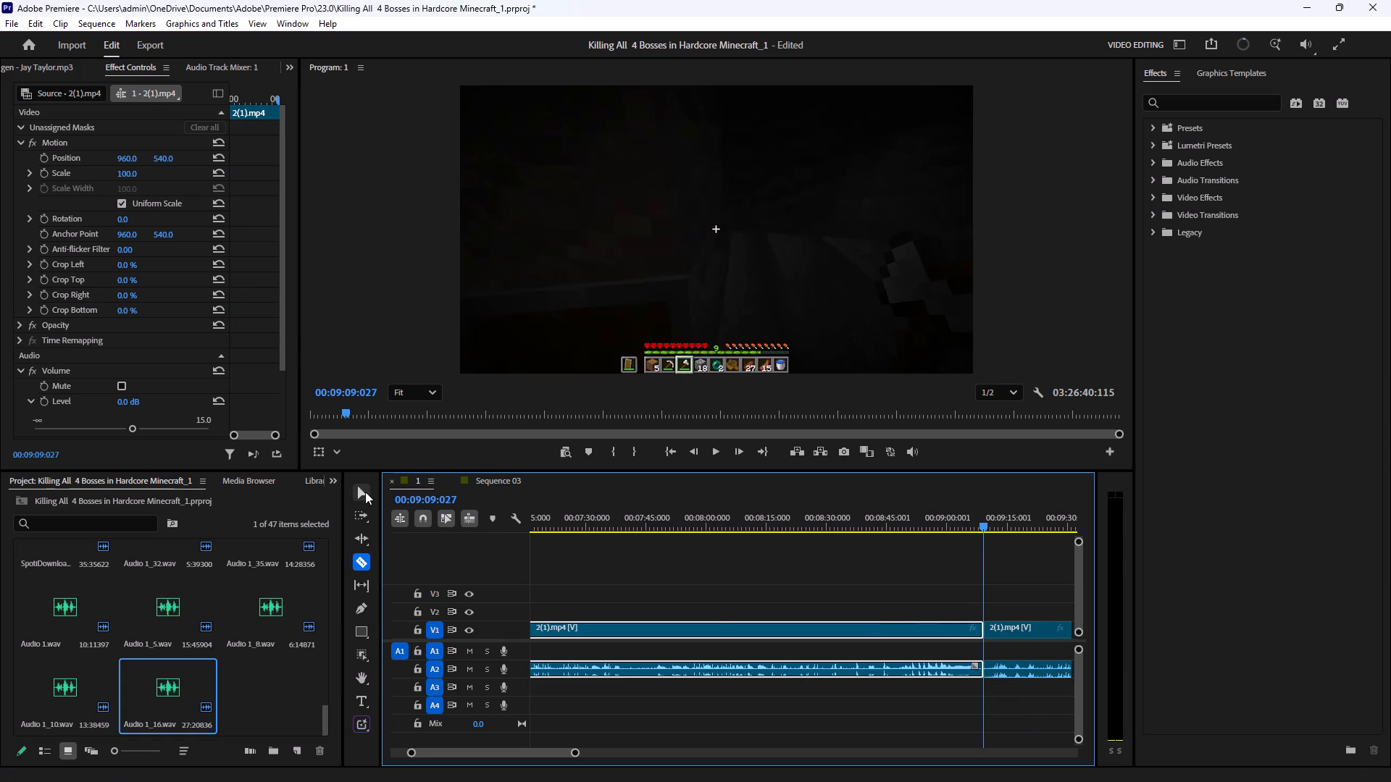
Delete the 2(1).mp4 segment between the 6:05 and 9:09 cuts and close the gap it leaves.
left_click(365, 492)
left_click_drag(816, 592, 811, 690)
key("BackSpace")
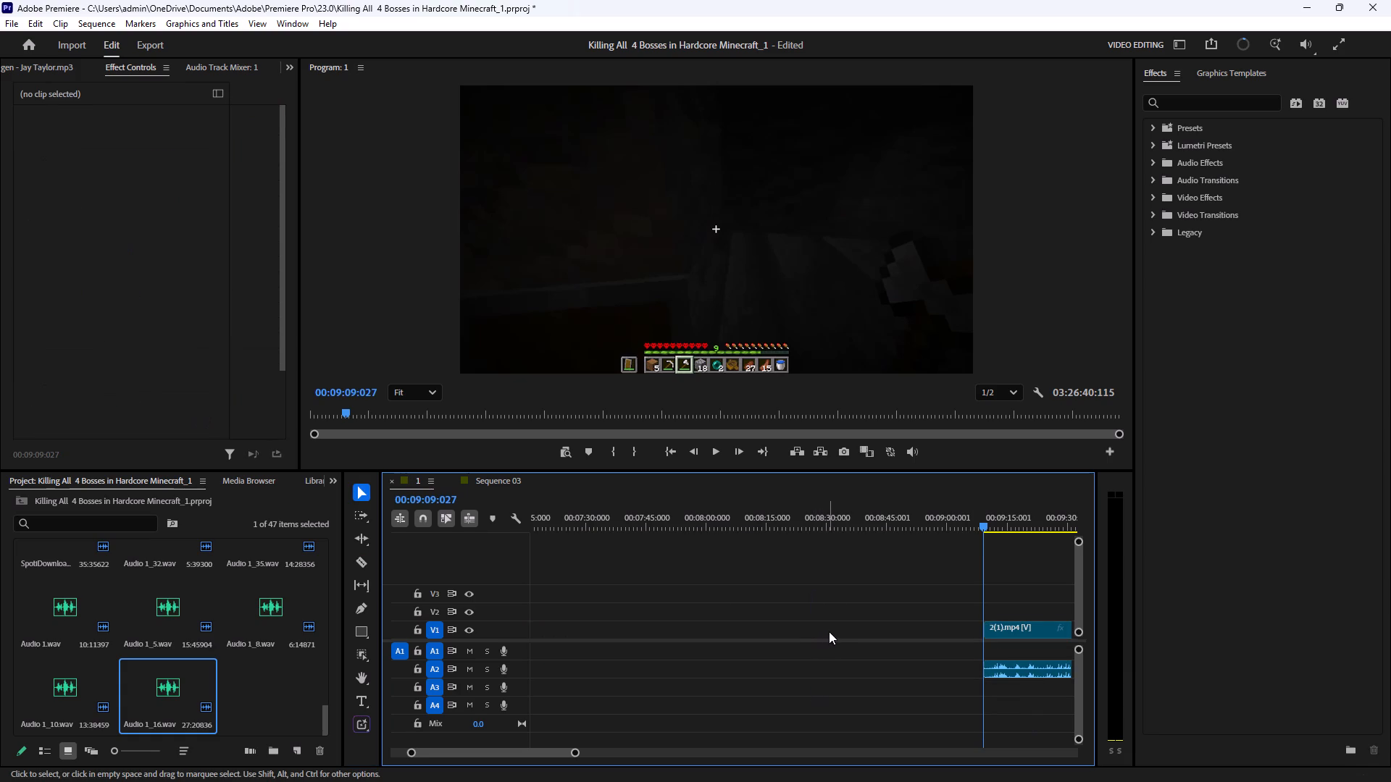
left_click(838, 631)
key("BackSpace")
Review the earlier edit, playing the voice-over at about 3:55 and the transition into the newest voice-over from 5:35.
left_click_drag(548, 755, 546, 756)
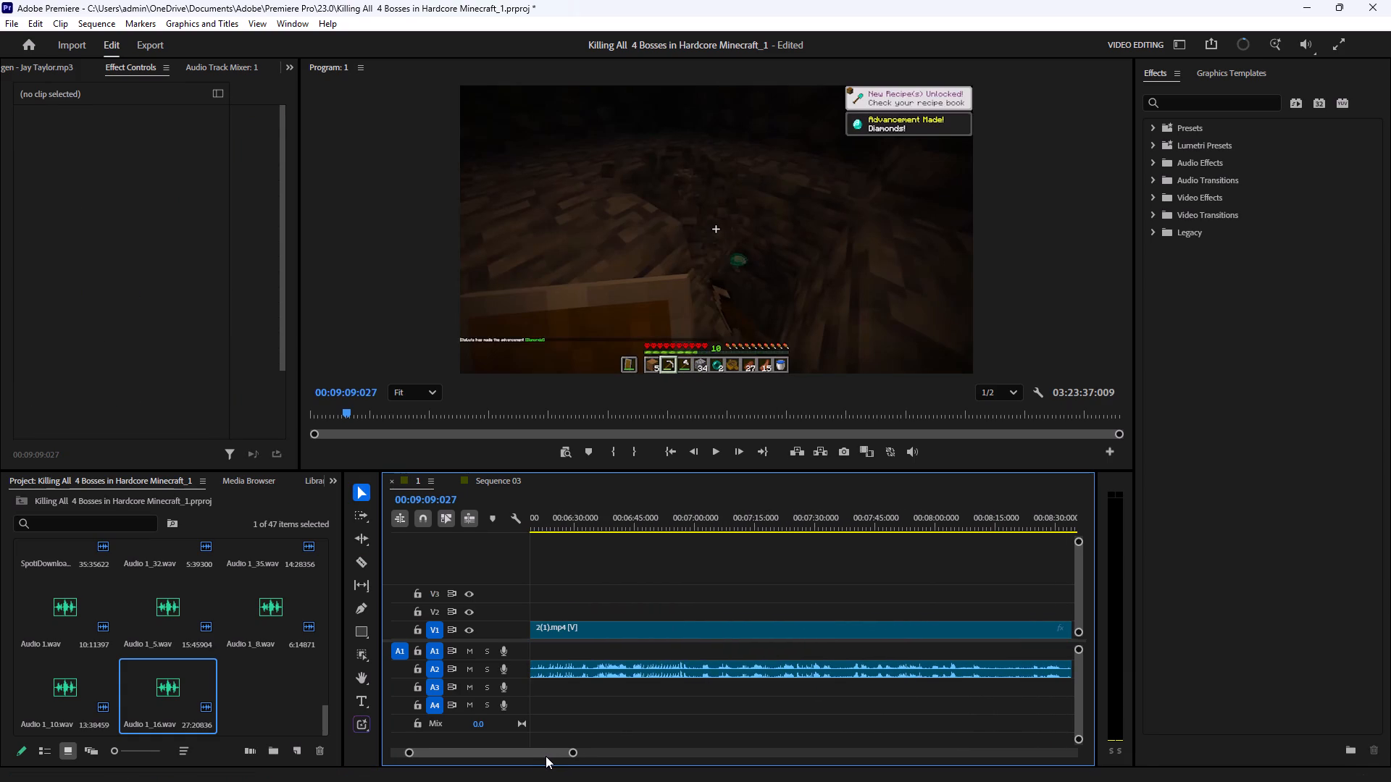
left_click_drag(546, 756, 538, 757)
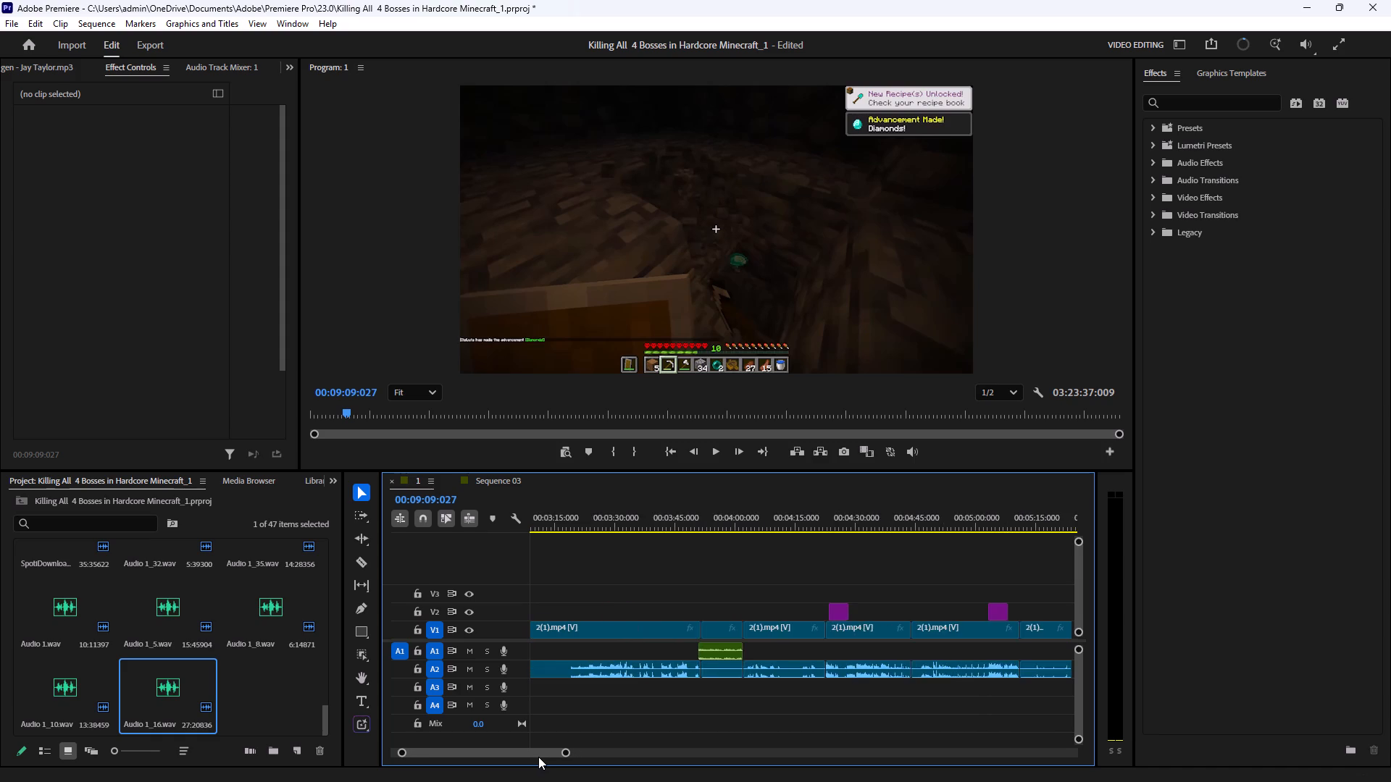
left_click_drag(538, 757, 541, 760)
left_click_drag(867, 521, 666, 536)
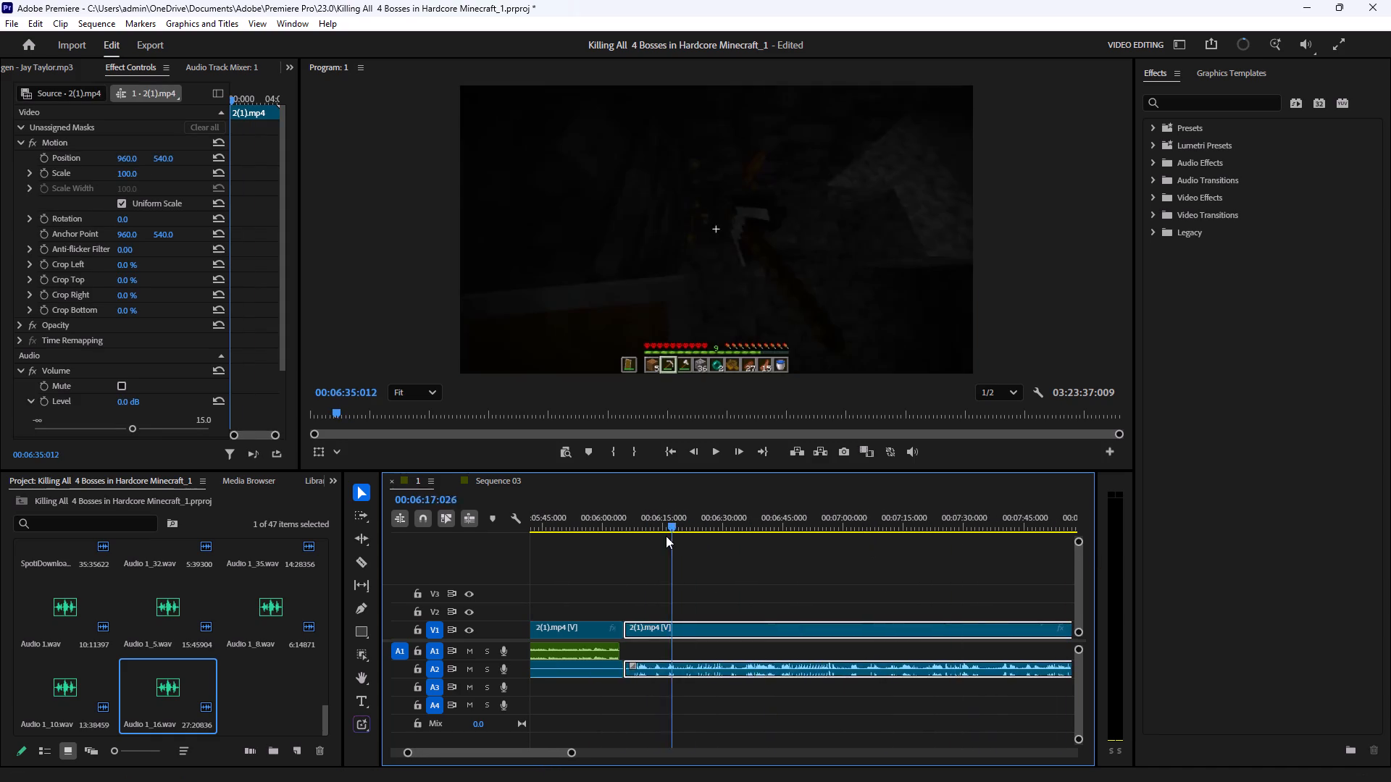
left_click_drag(666, 536, 698, 573)
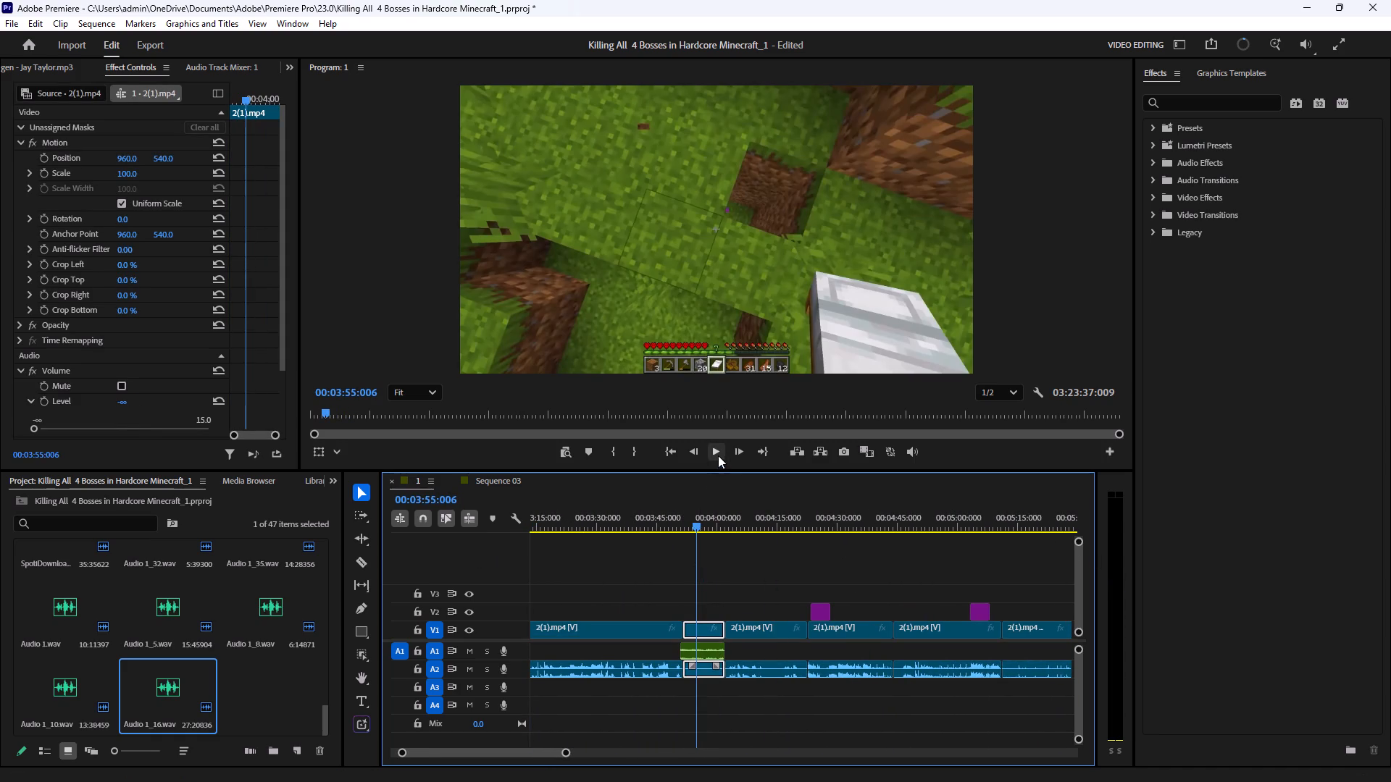
left_click(718, 455)
left_click(718, 453)
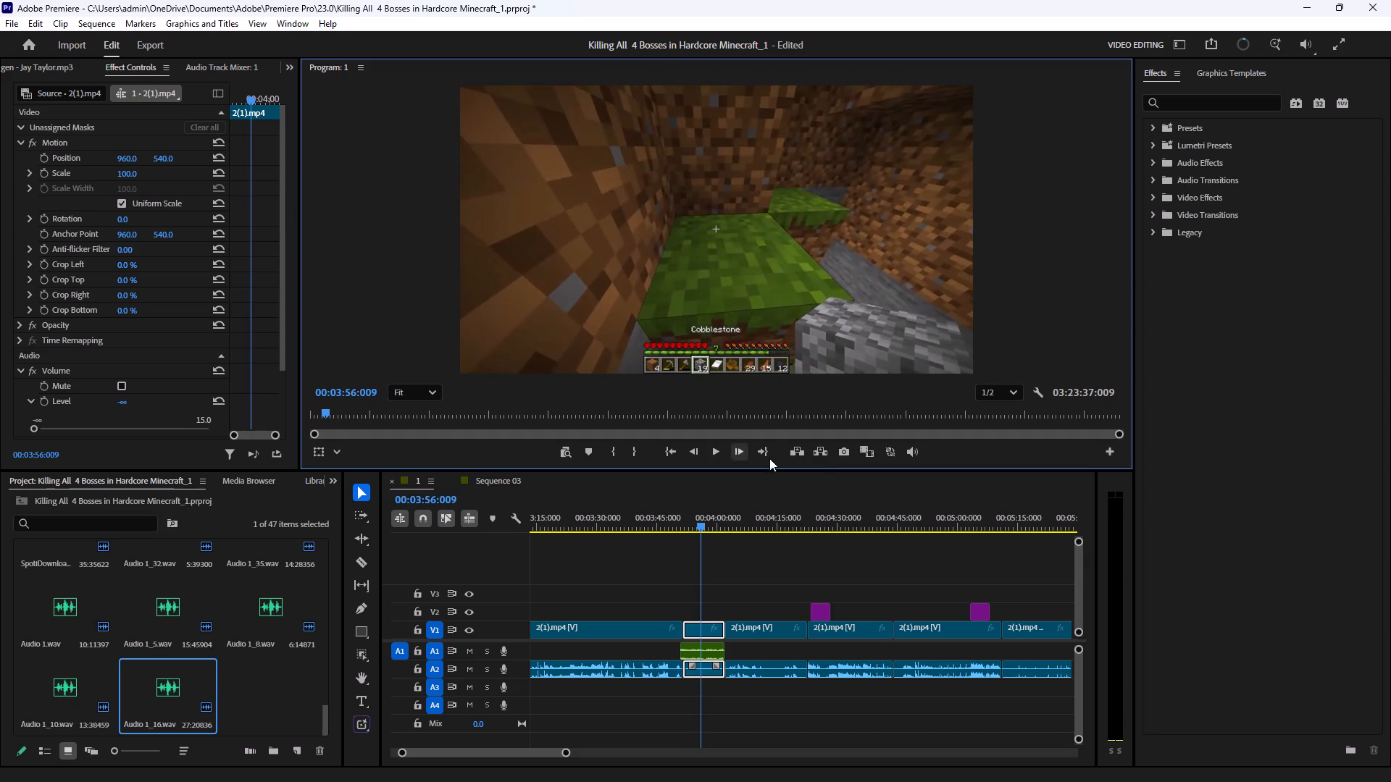
left_click_drag(814, 524, 1060, 552)
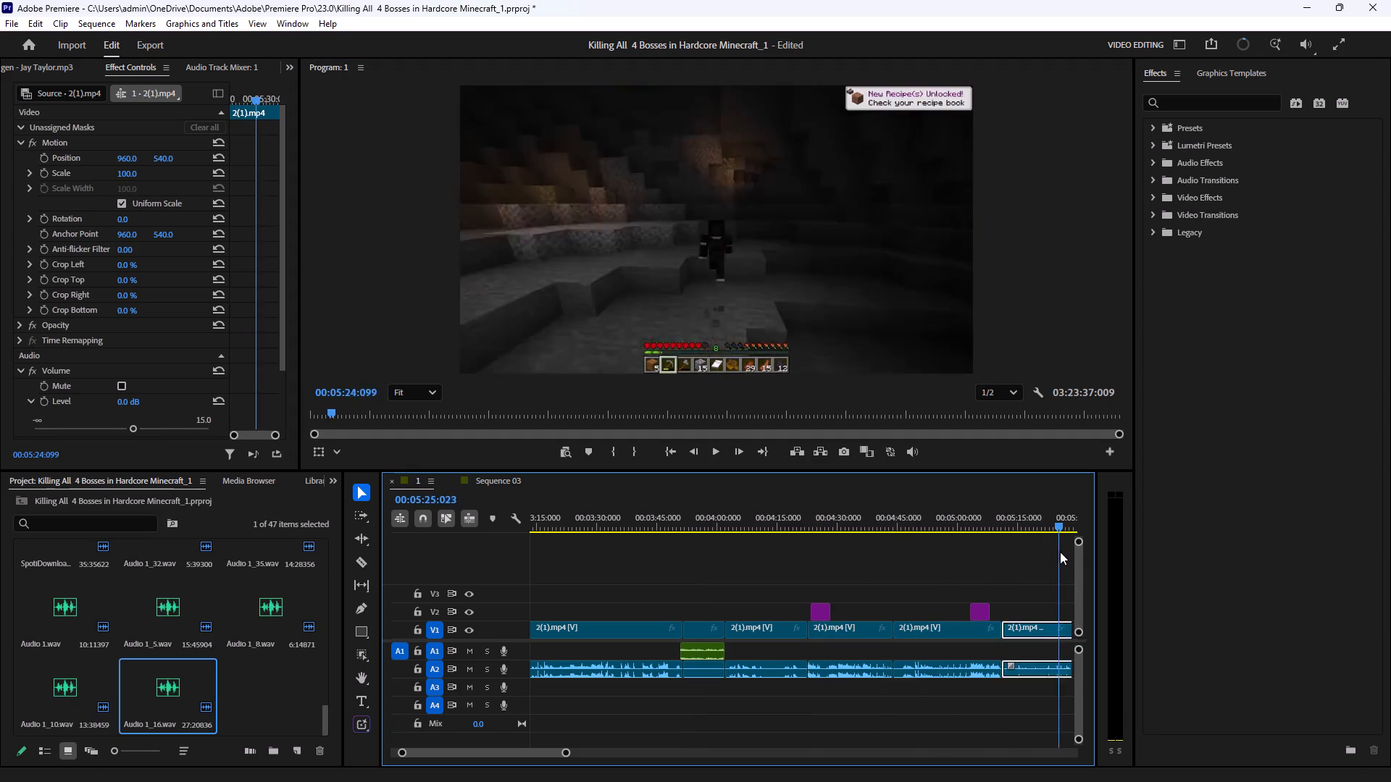
left_click_drag(1060, 552, 1086, 539)
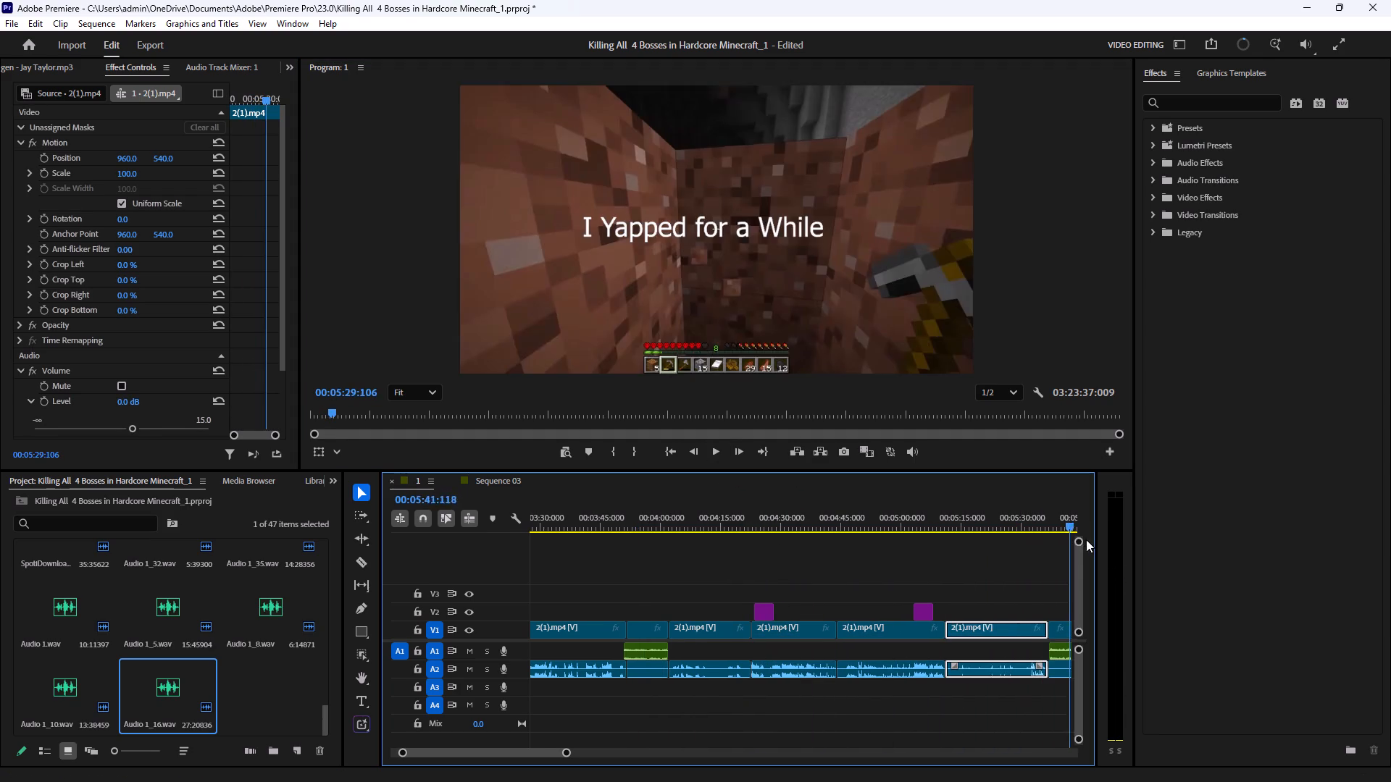
left_click_drag(1086, 539, 966, 537)
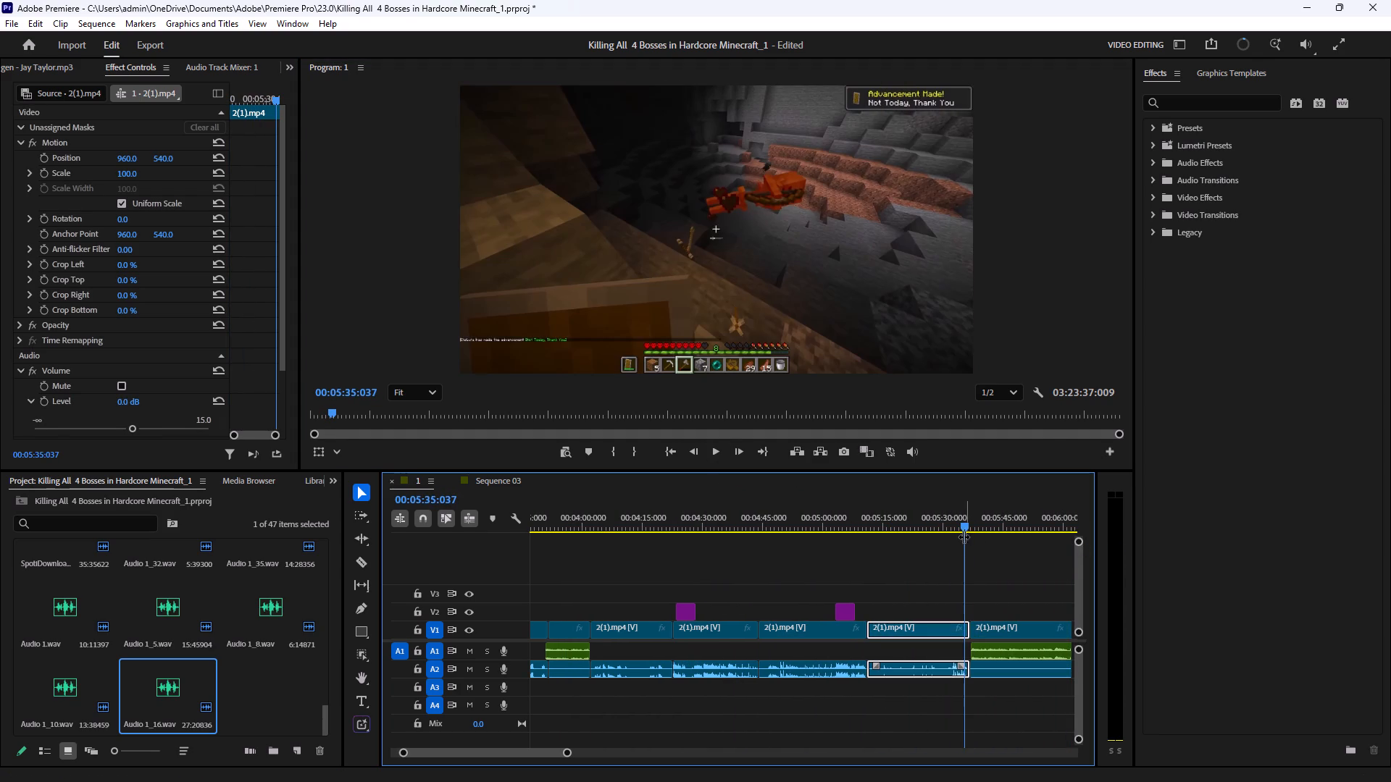
left_click(717, 450)
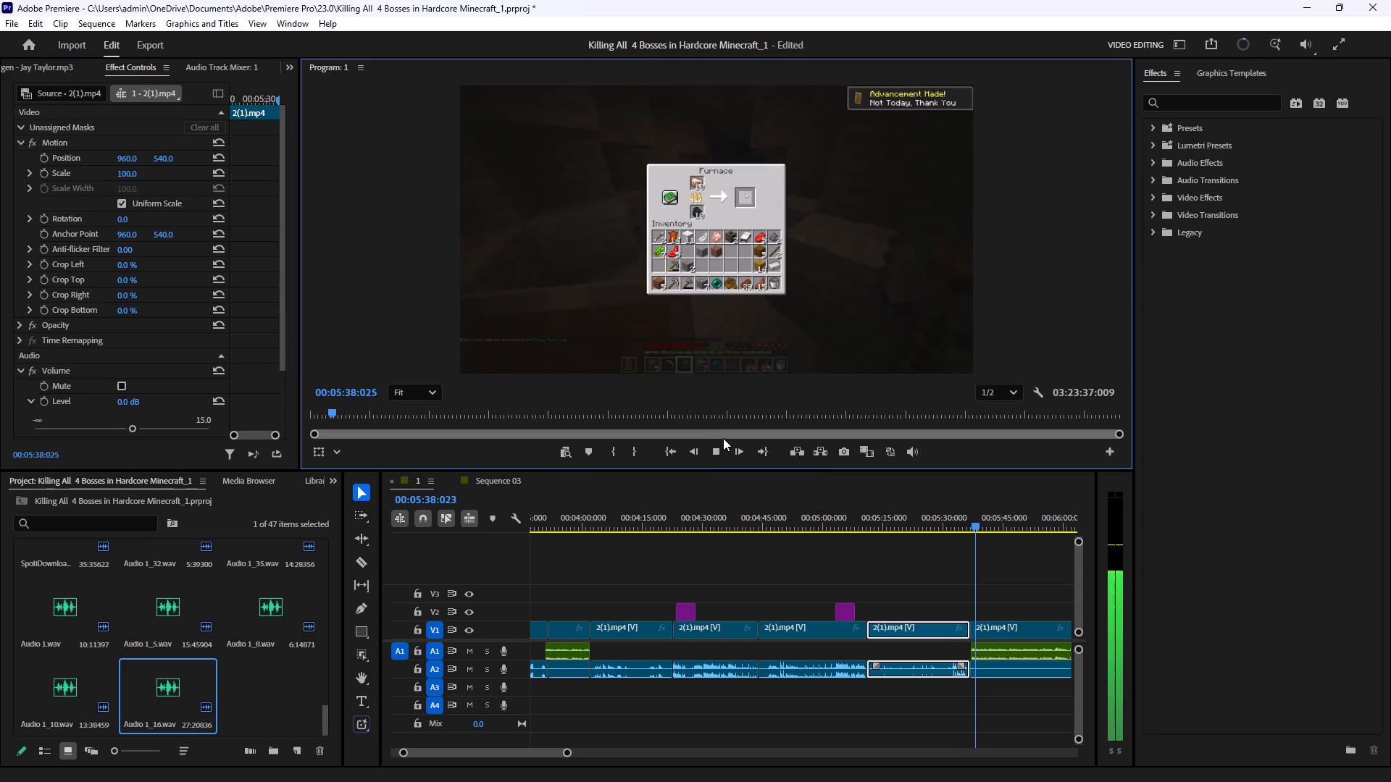
left_click(723, 438)
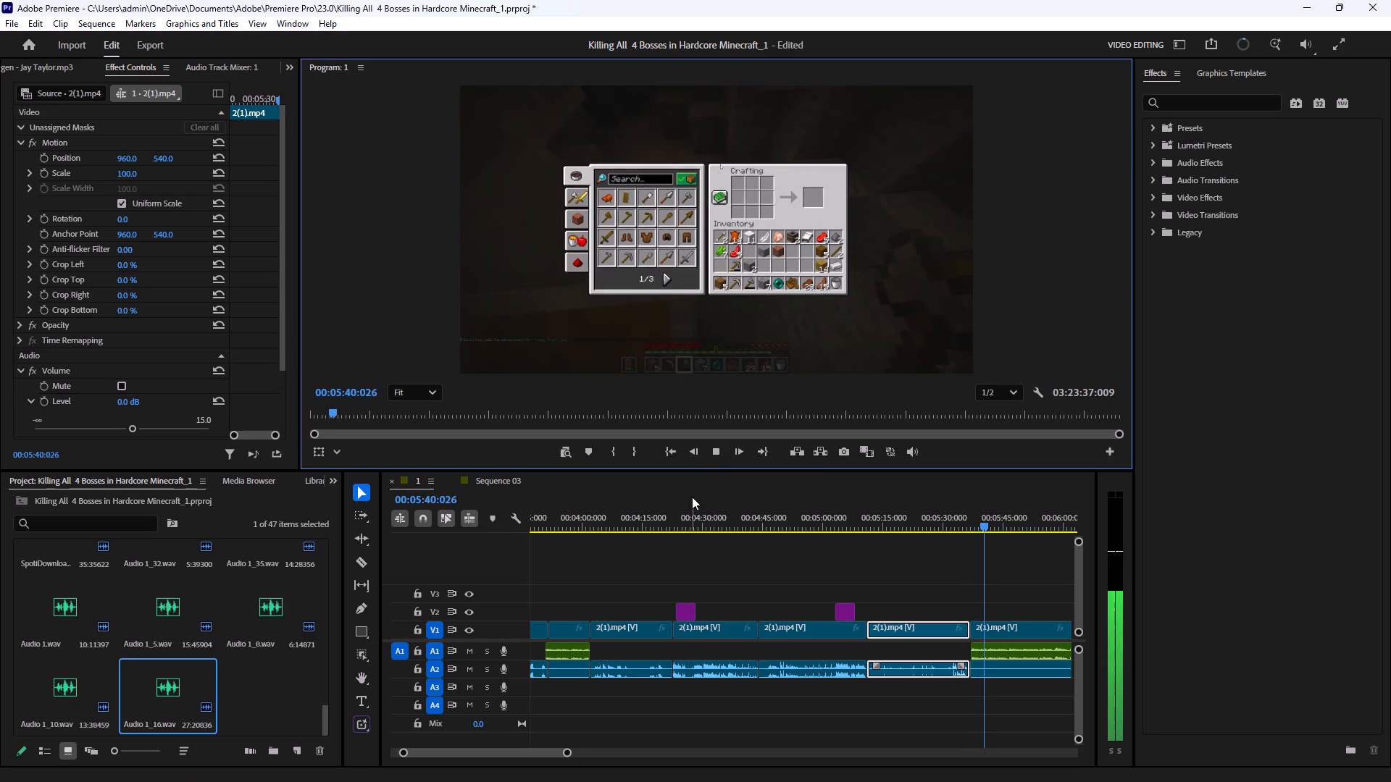
left_click(721, 450)
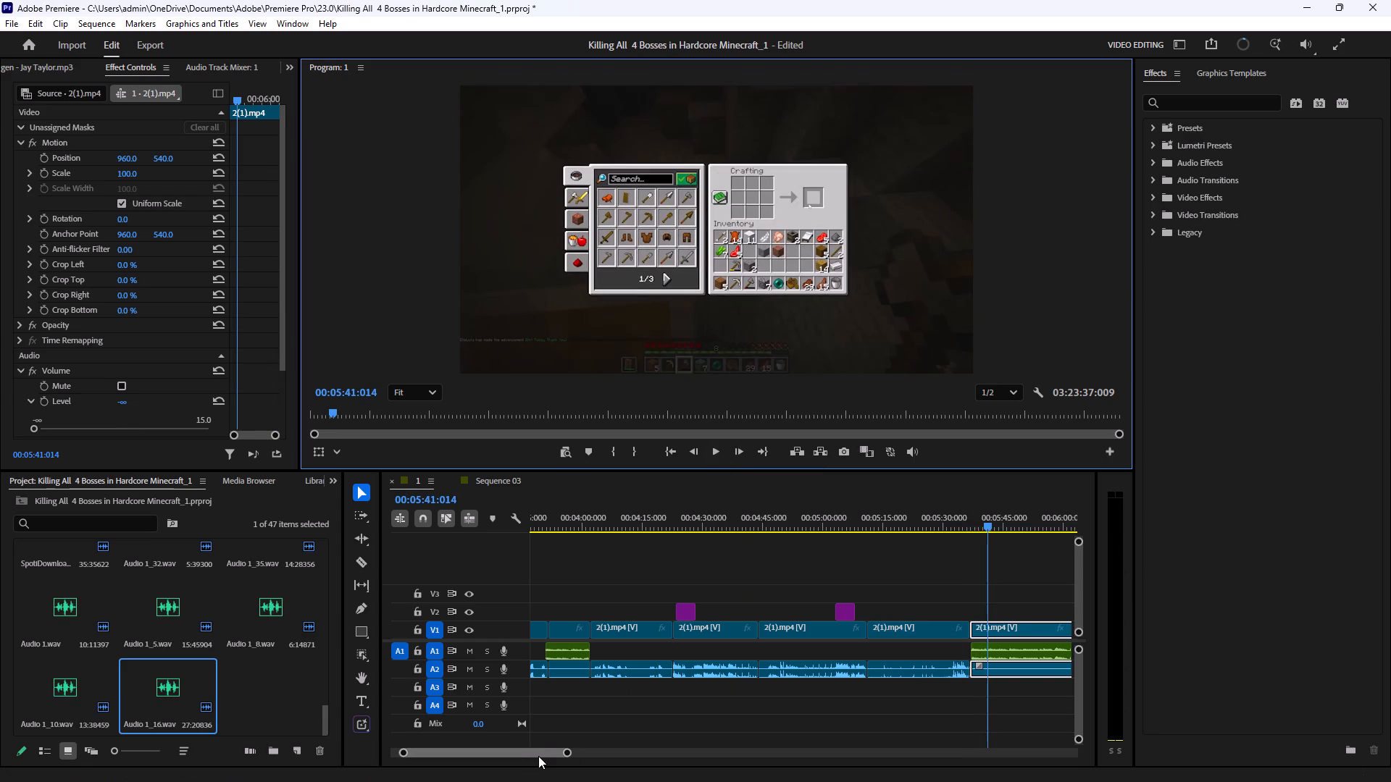
Move the Audio 1_16.wav voice-over clip from the 5:36 cut to a much later point on A1, clearing the space above the silenced gameplay.
left_click(538, 756)
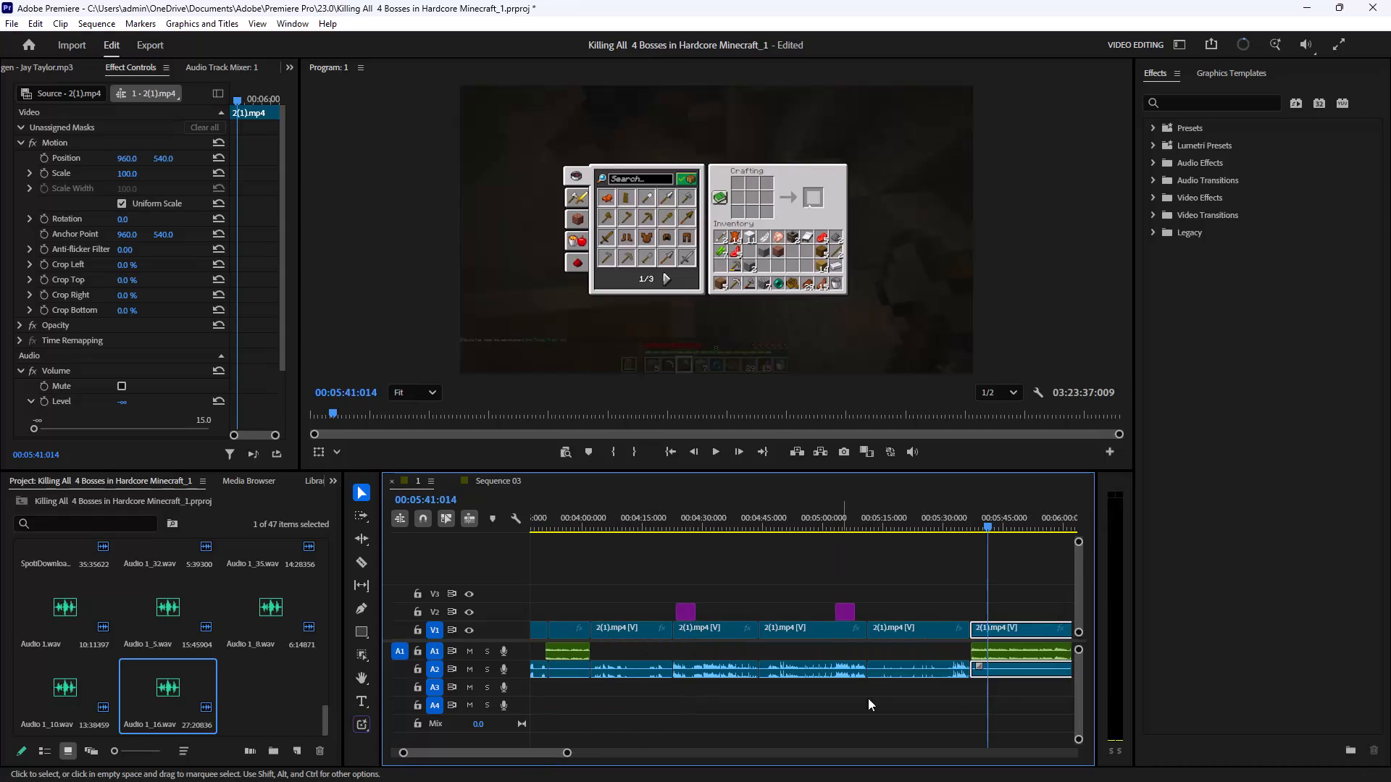
left_click_drag(1002, 647, 919, 638)
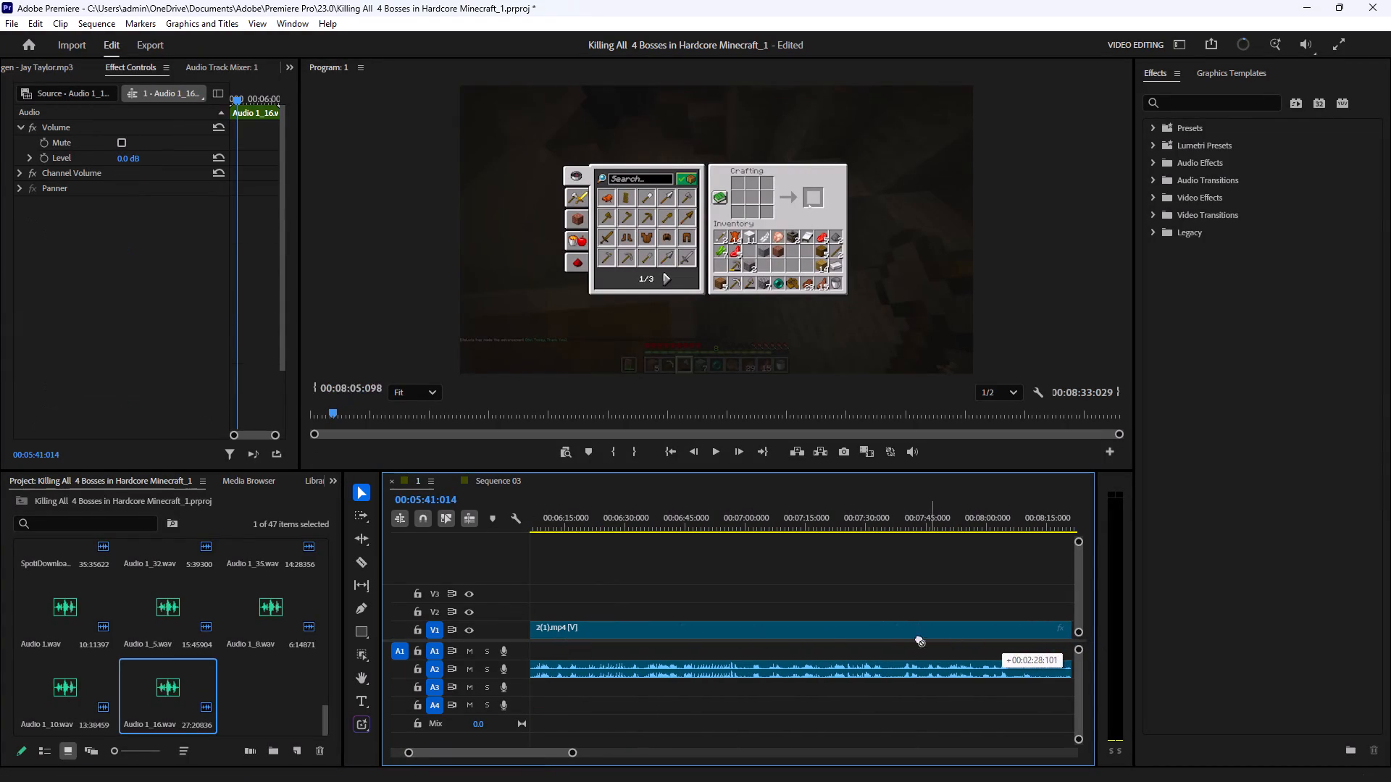
left_click_drag(919, 638, 874, 646)
left_click(551, 752)
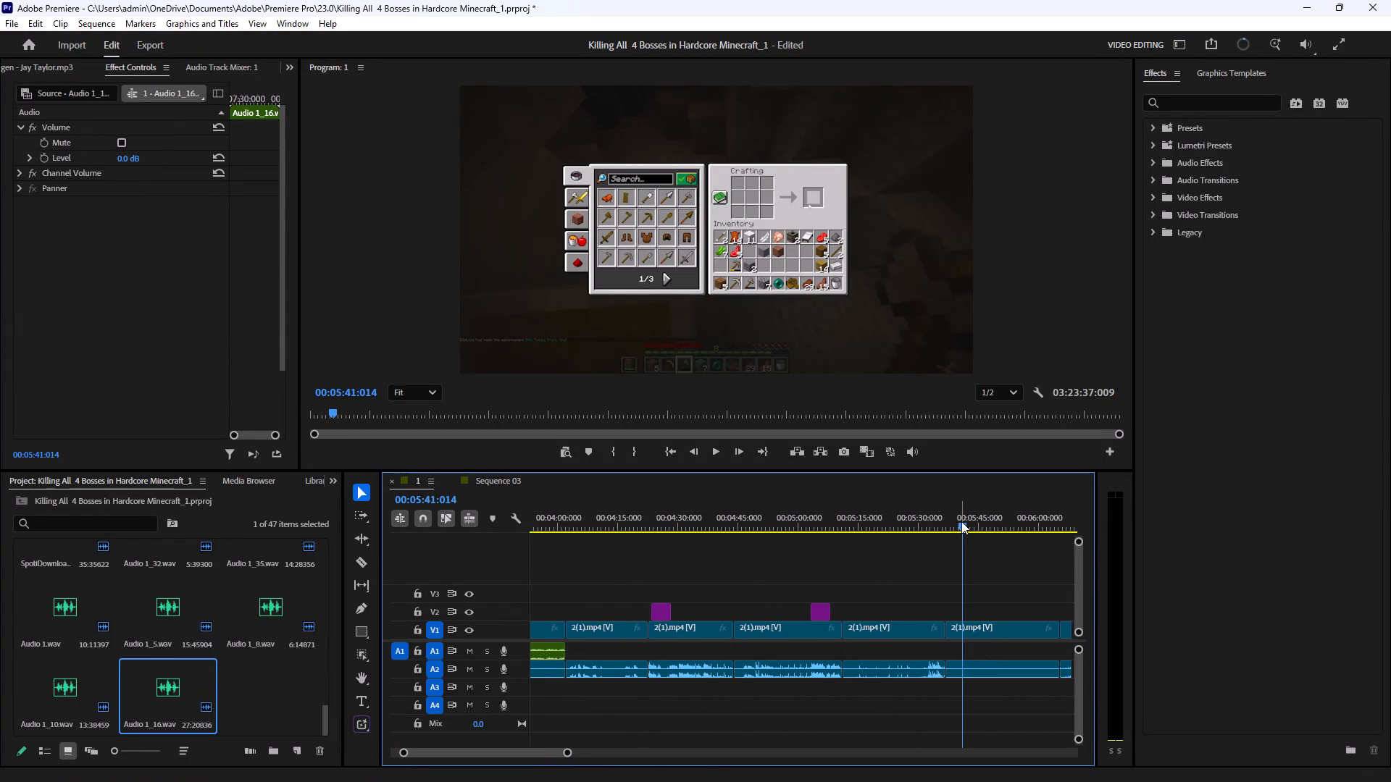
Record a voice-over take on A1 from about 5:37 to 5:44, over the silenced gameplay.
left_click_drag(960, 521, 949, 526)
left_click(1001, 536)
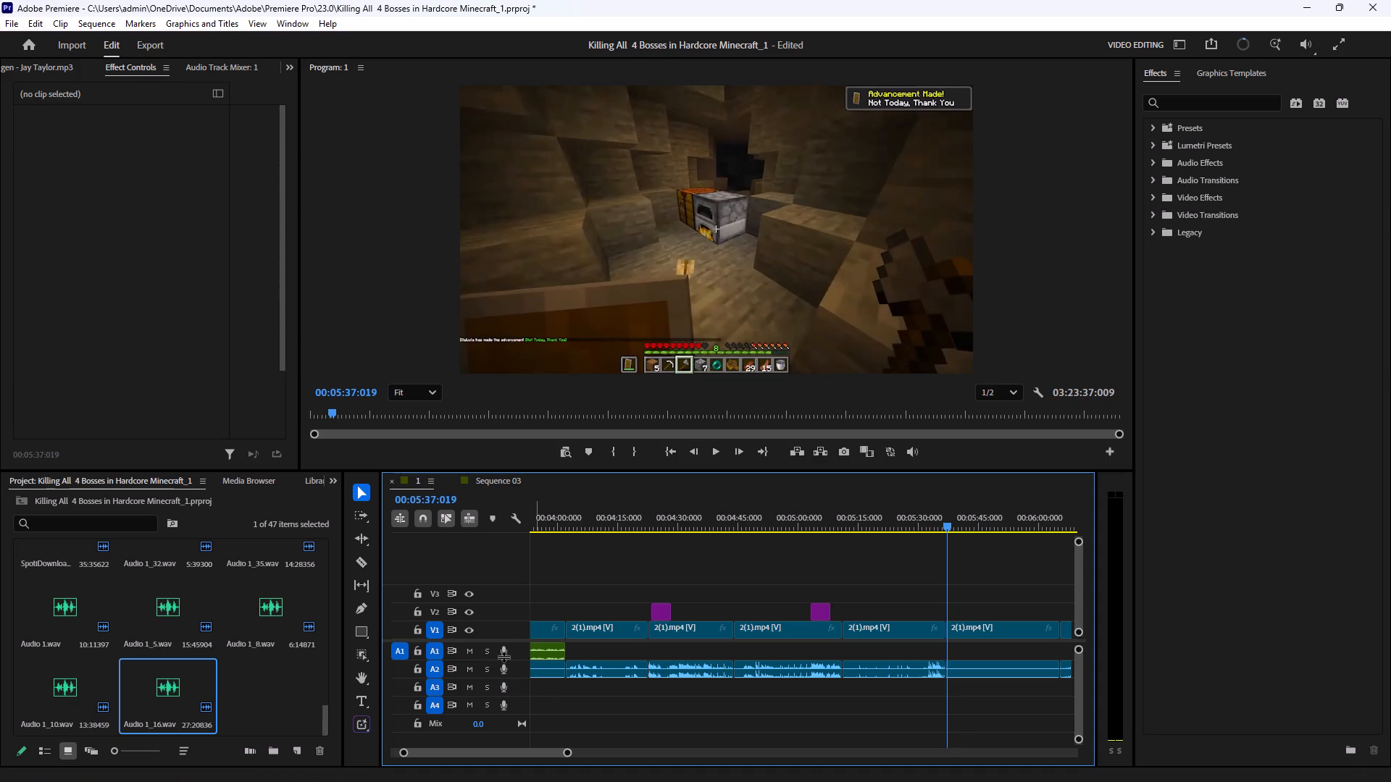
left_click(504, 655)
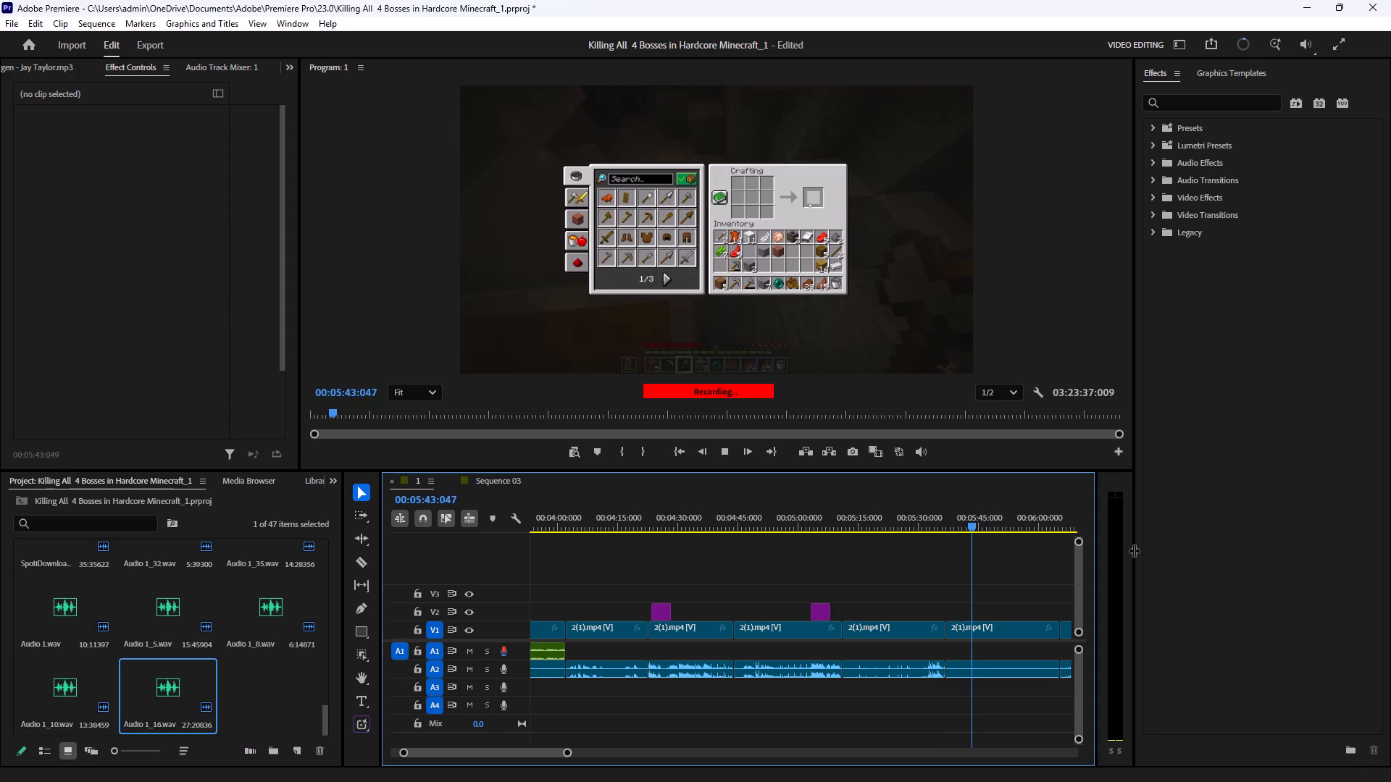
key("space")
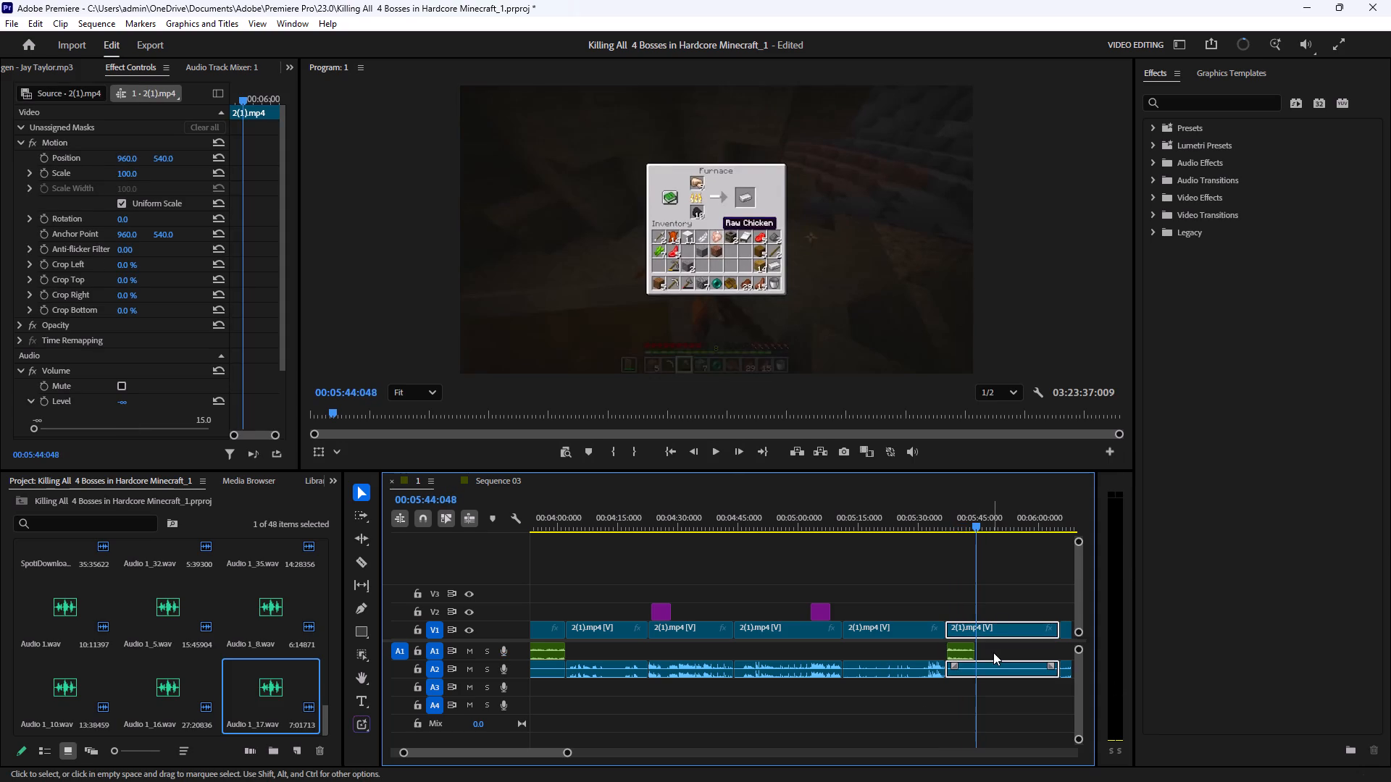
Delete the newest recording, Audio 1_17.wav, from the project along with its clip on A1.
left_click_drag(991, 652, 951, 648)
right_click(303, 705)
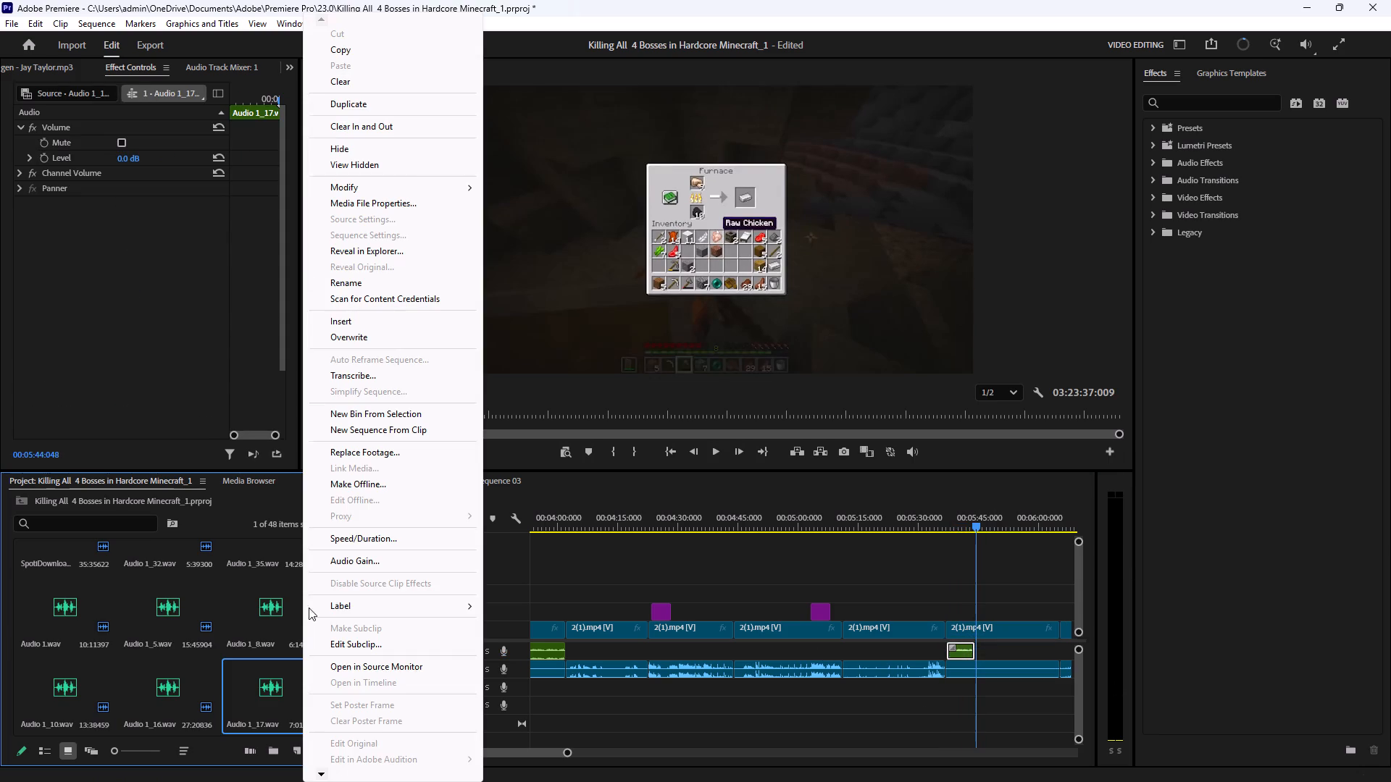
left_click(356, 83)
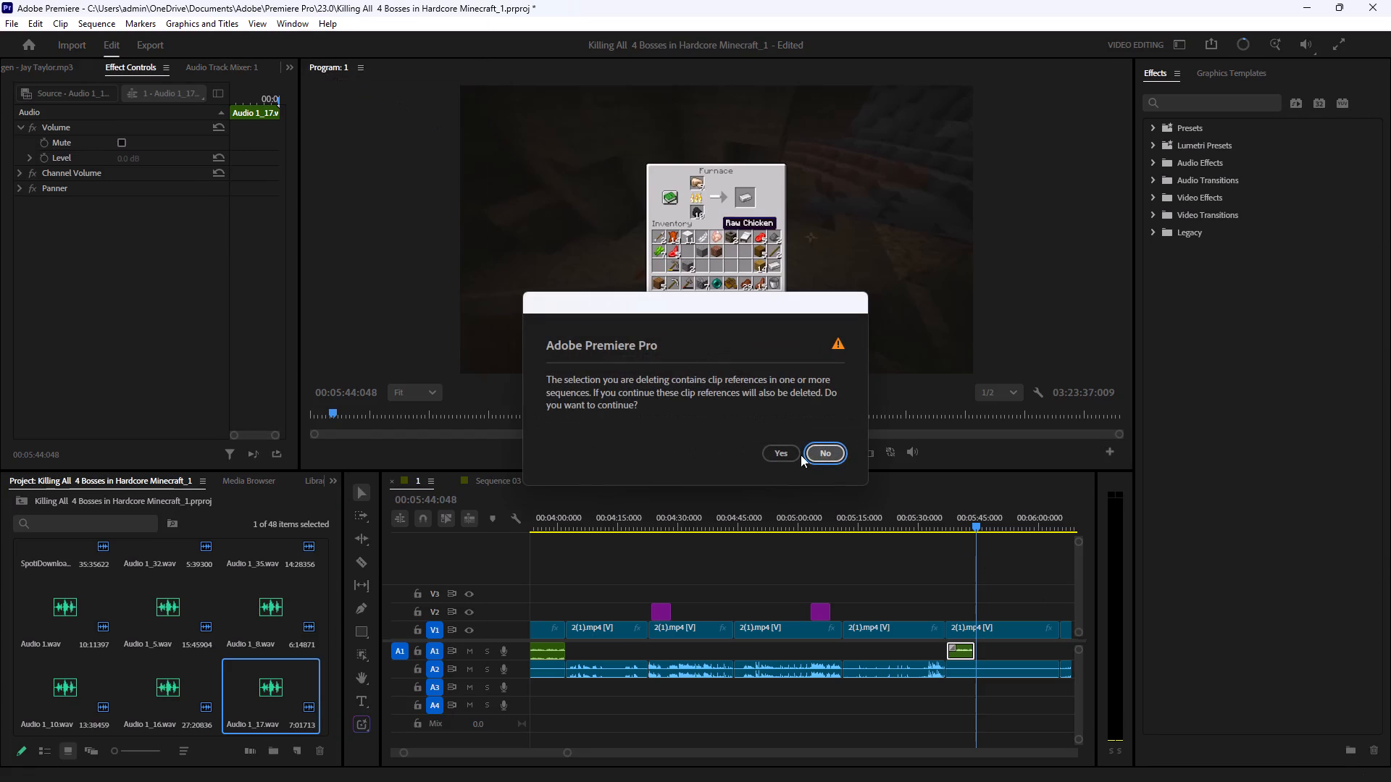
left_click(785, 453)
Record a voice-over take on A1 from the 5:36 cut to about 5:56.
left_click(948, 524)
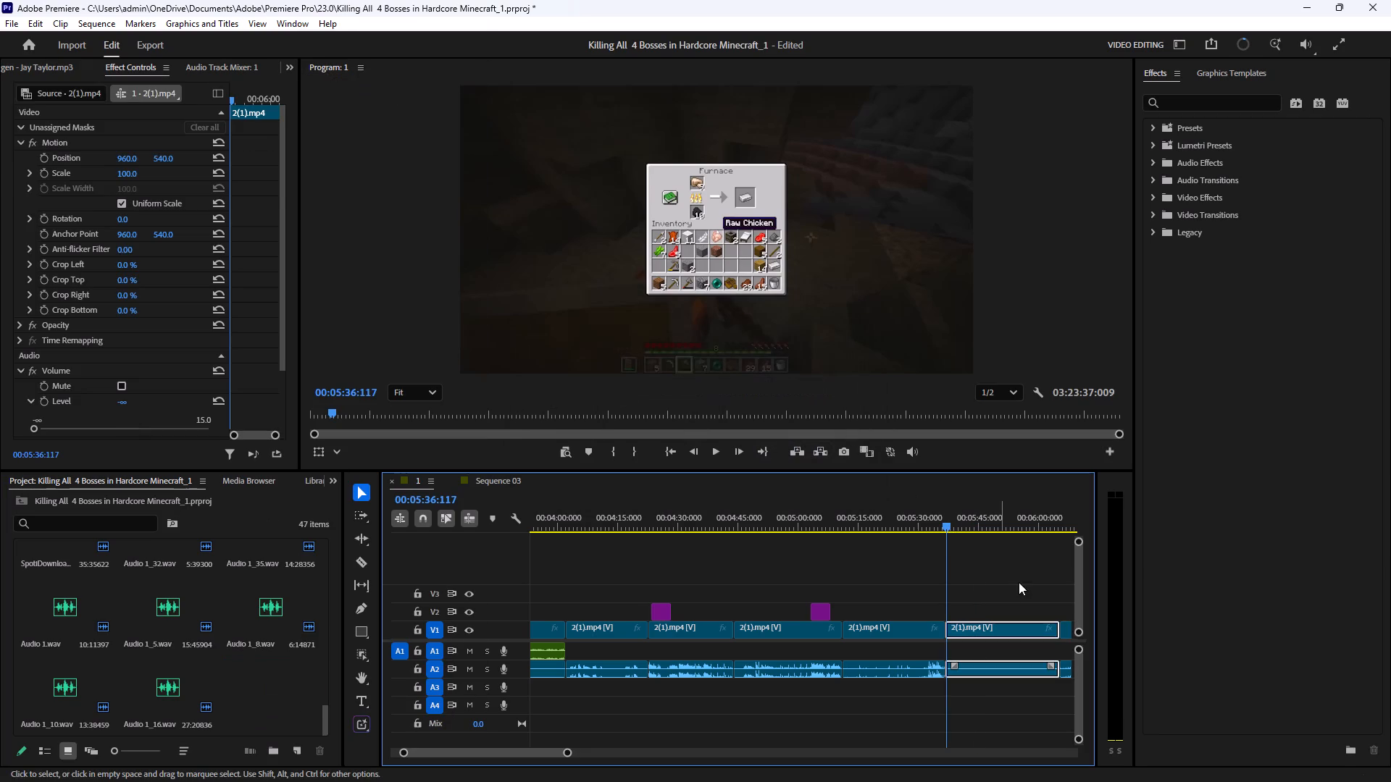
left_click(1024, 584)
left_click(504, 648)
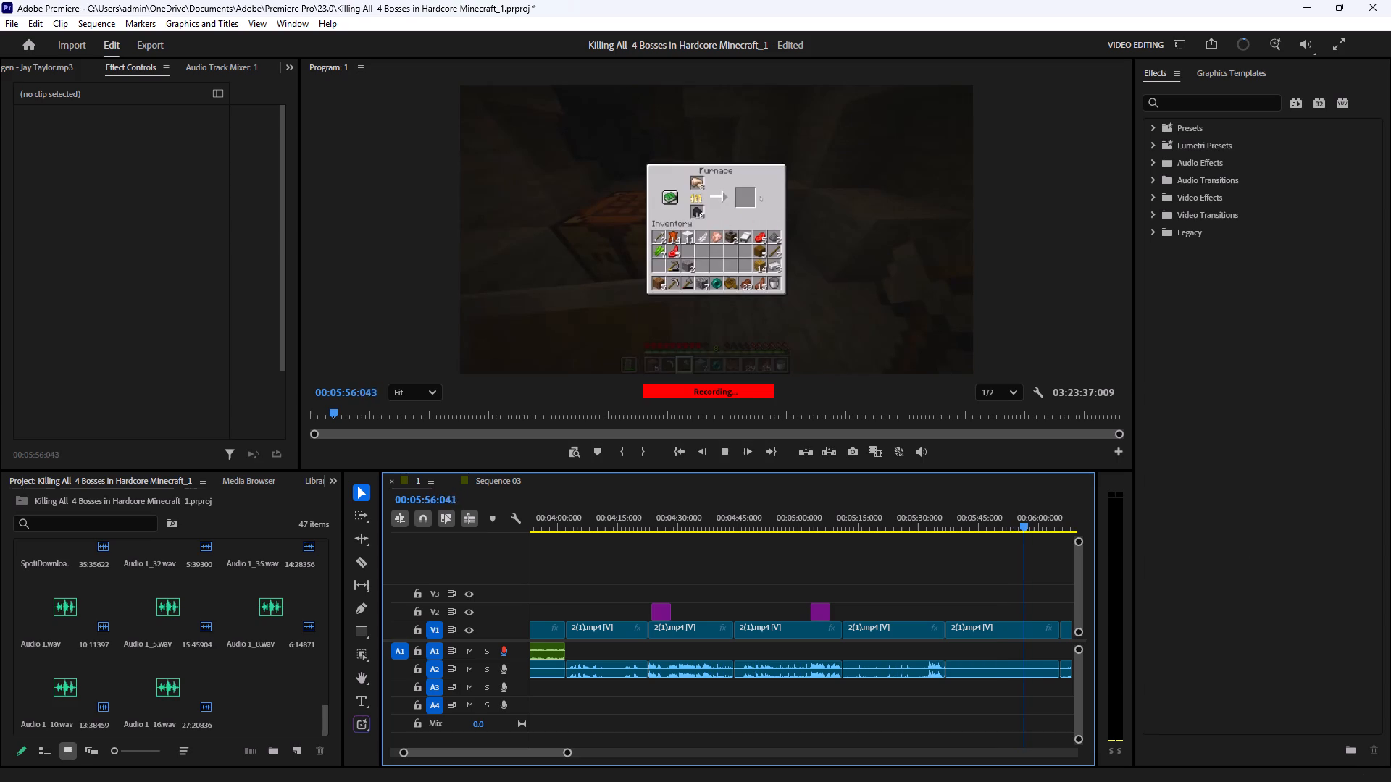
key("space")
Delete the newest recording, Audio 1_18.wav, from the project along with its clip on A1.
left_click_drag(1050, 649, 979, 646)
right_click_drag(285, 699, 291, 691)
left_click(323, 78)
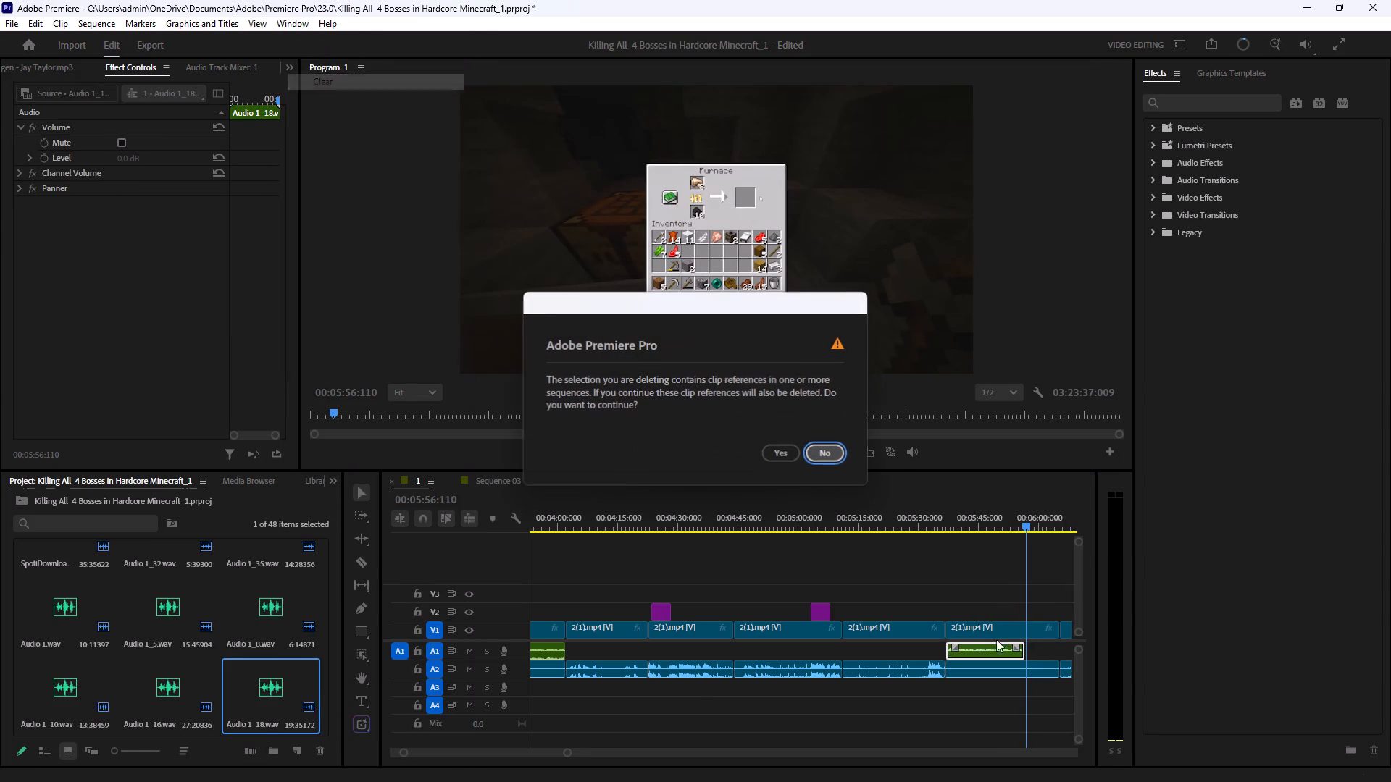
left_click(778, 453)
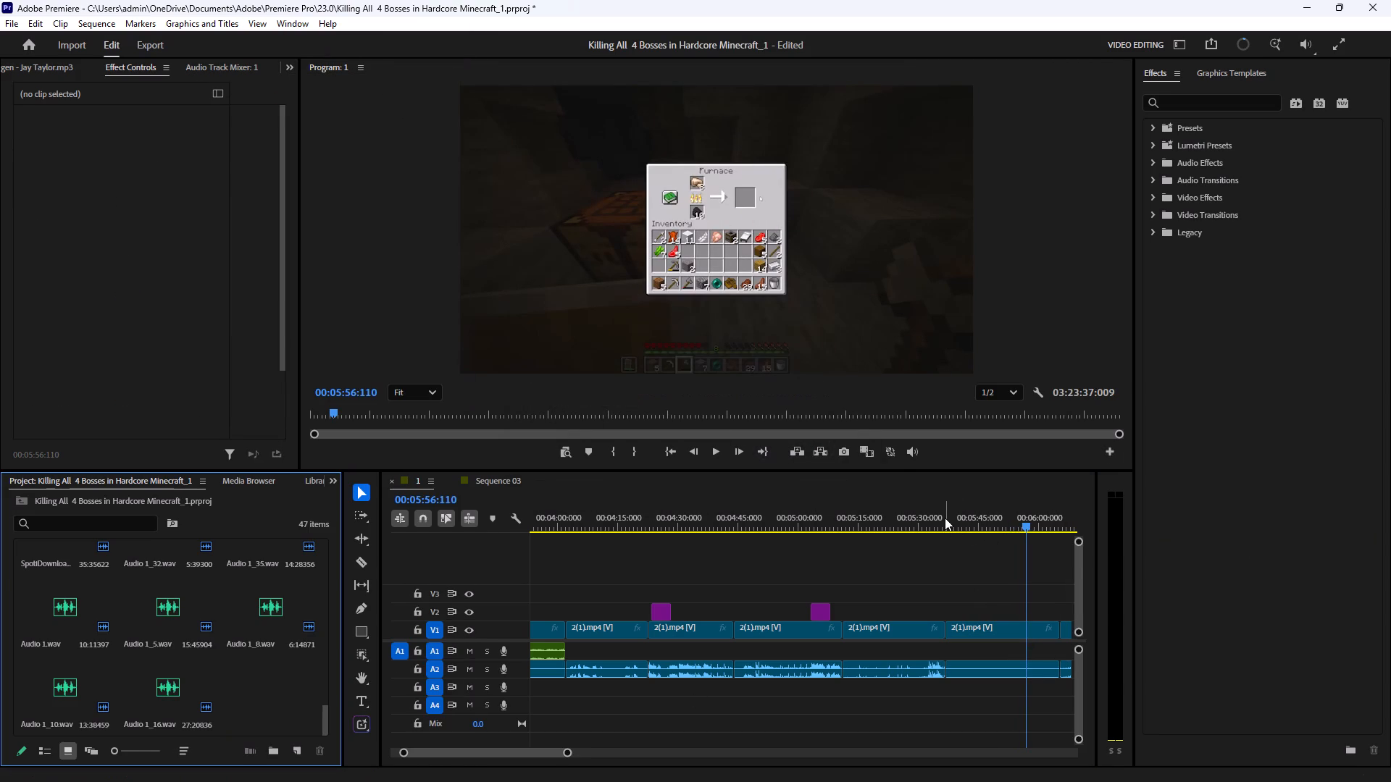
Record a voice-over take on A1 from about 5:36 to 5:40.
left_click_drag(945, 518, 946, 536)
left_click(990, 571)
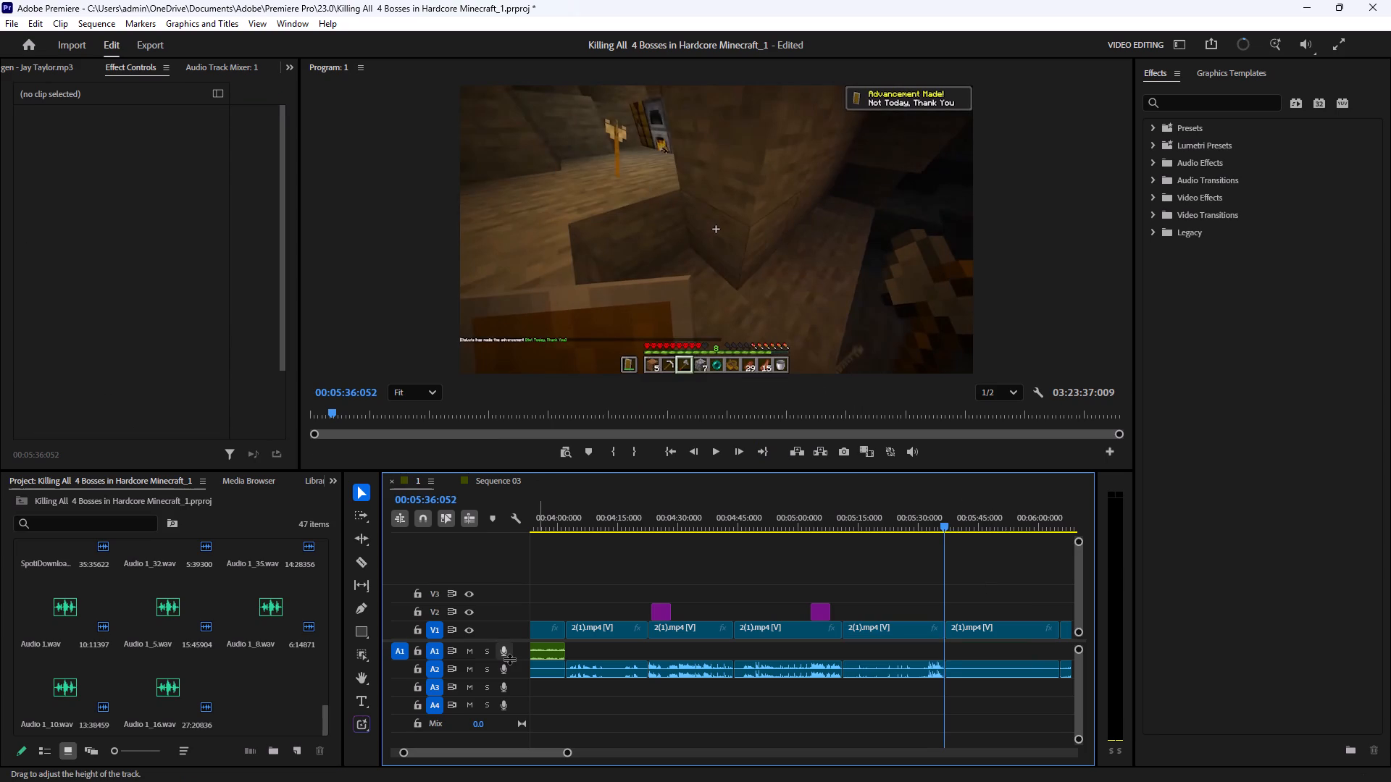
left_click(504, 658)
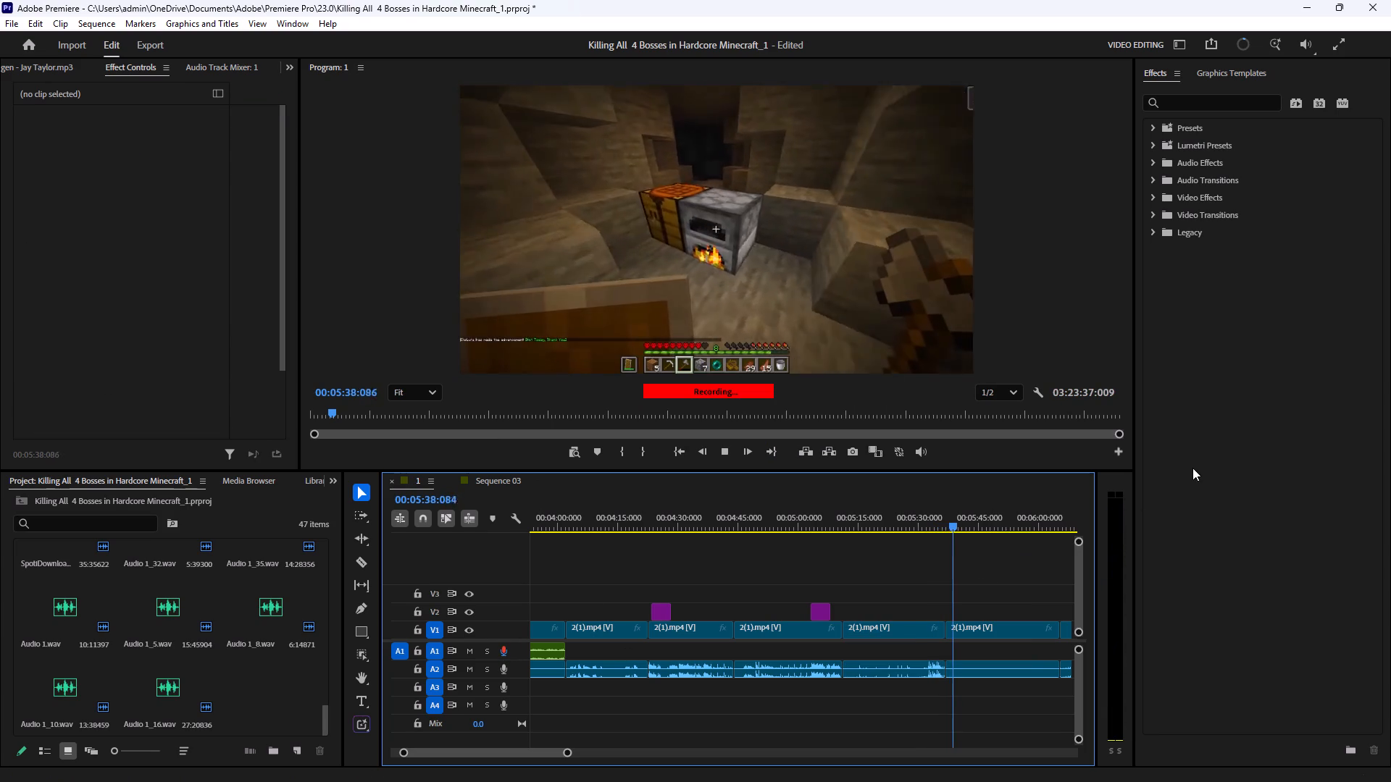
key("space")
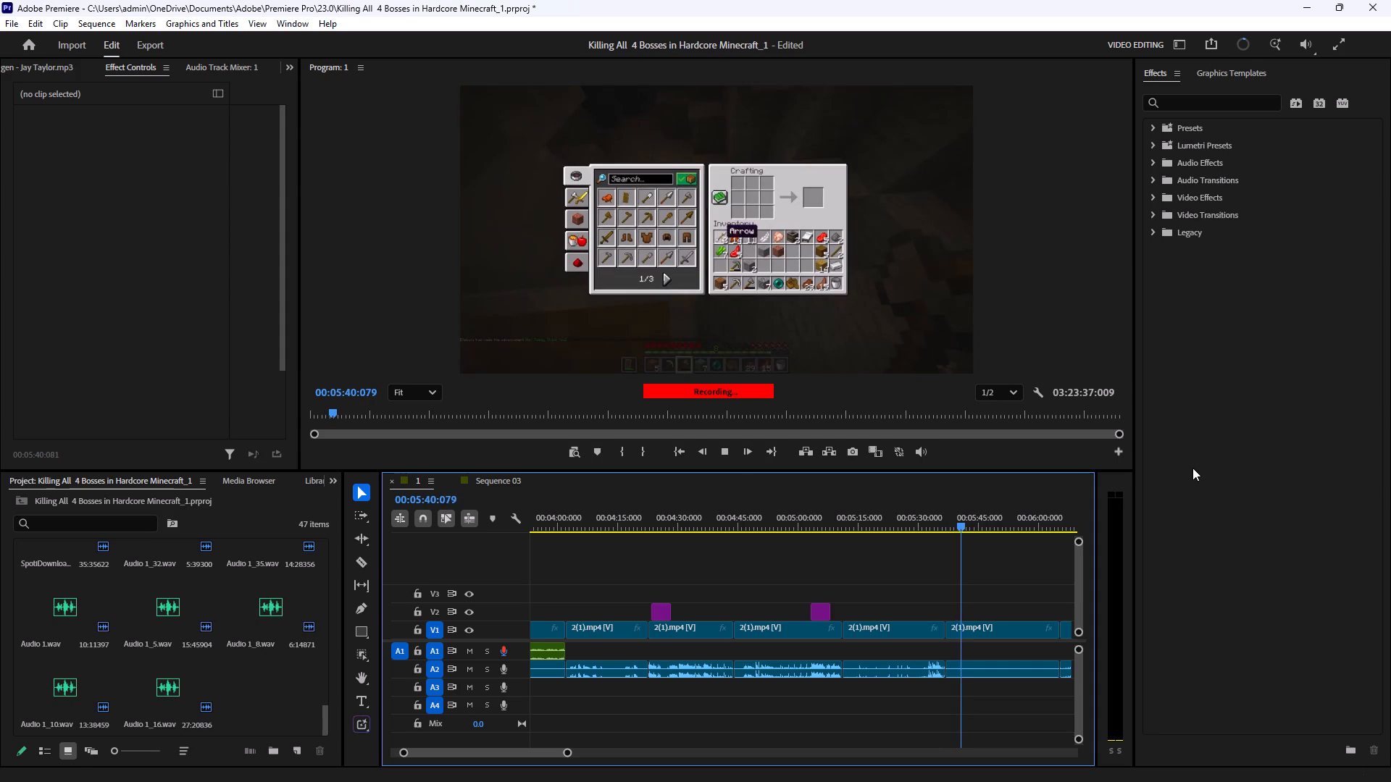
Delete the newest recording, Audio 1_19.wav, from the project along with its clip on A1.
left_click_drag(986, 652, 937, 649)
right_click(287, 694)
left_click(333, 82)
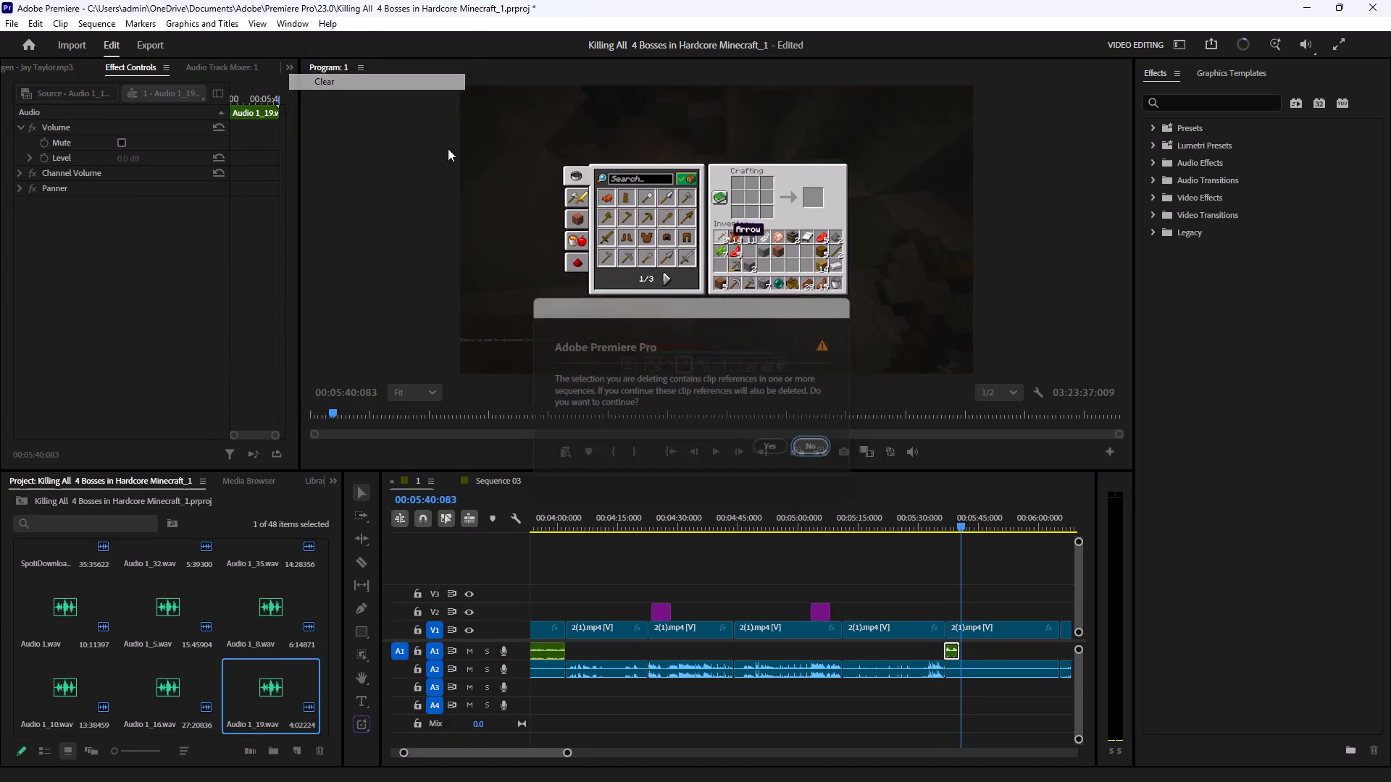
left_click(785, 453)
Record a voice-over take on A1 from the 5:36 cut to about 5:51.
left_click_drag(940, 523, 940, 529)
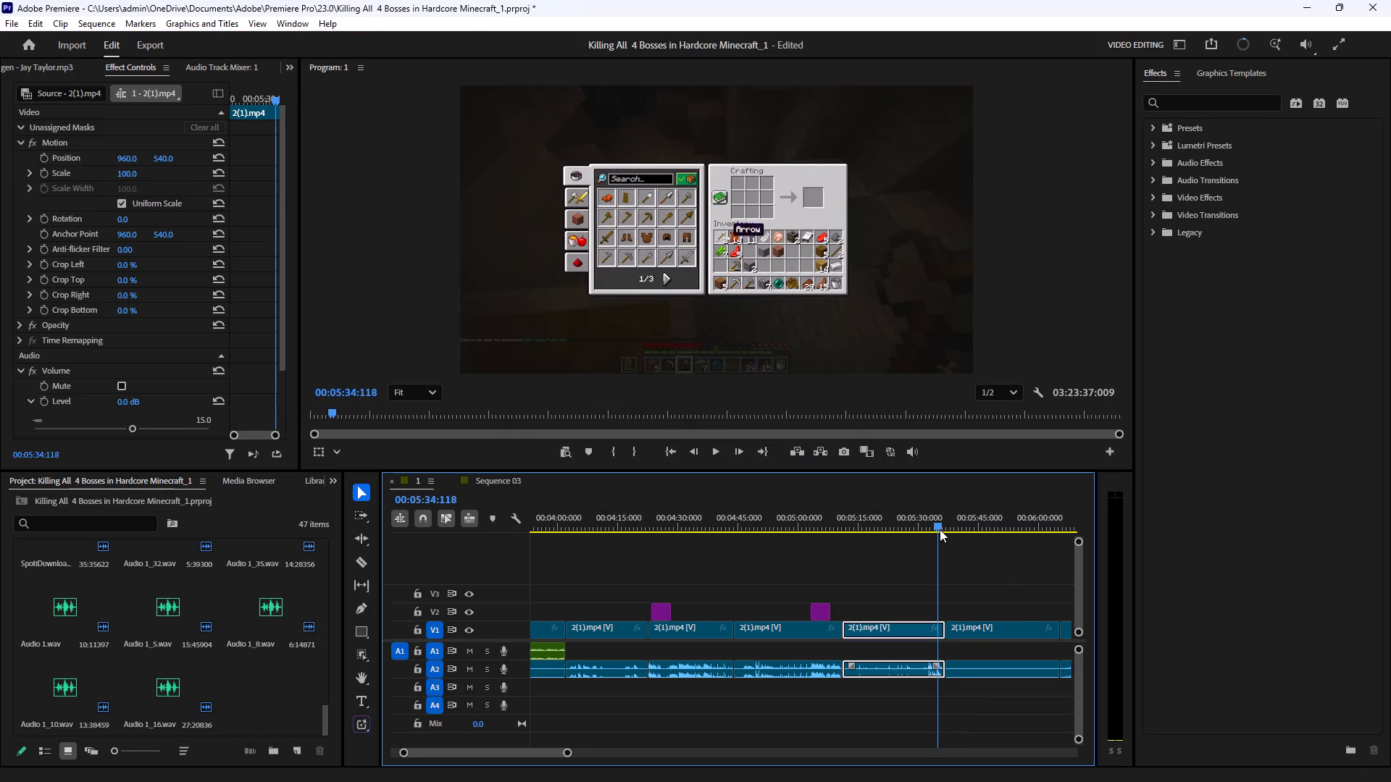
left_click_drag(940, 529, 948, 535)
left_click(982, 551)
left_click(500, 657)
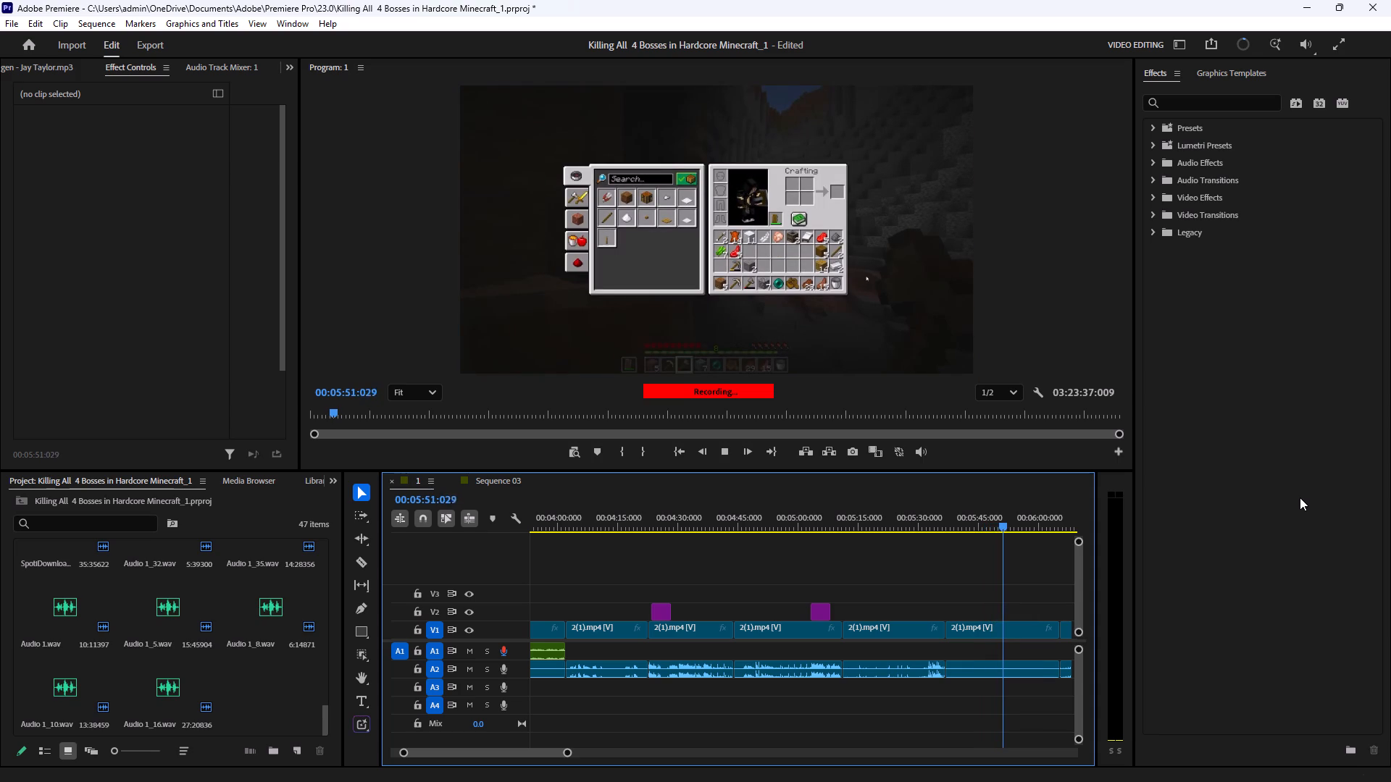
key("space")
Play back the newest voice-over take from about 5:38.
left_click(953, 519)
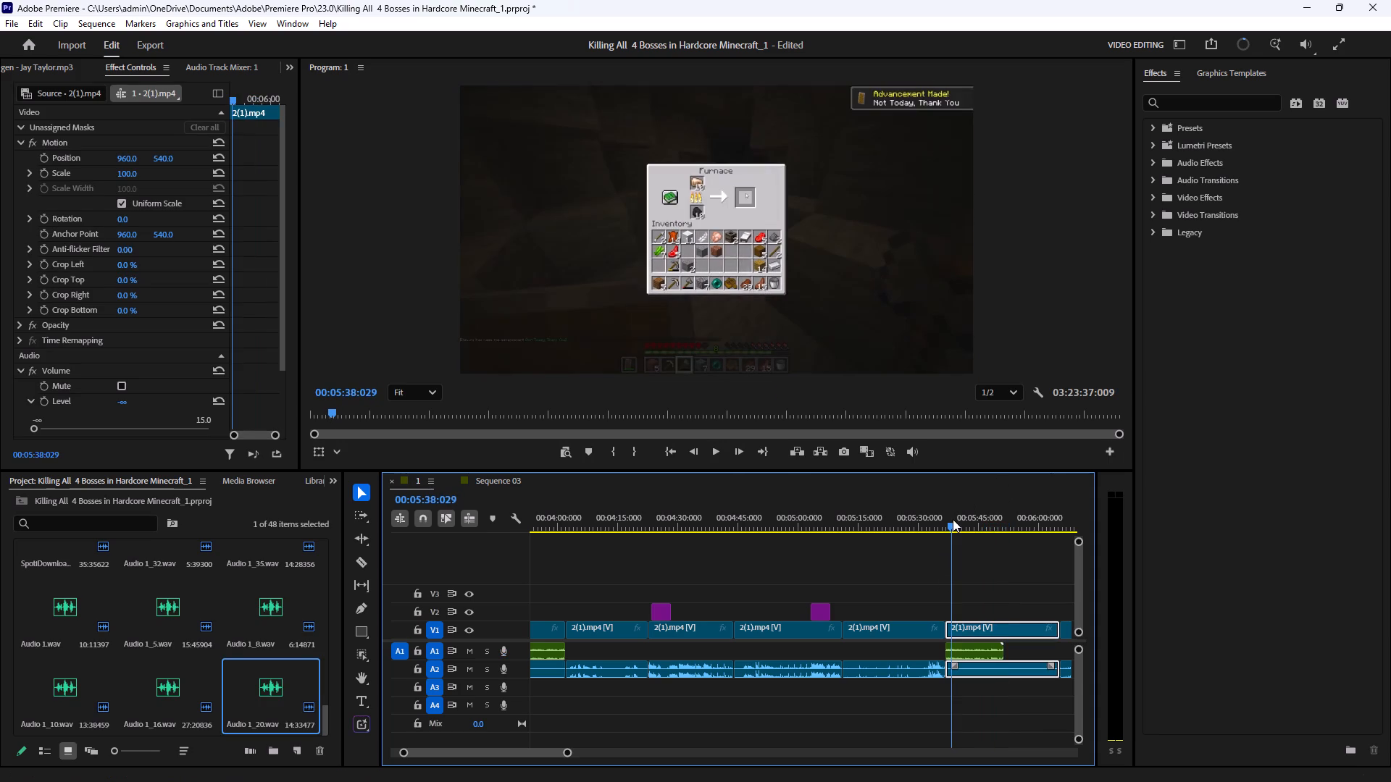
left_click(716, 453)
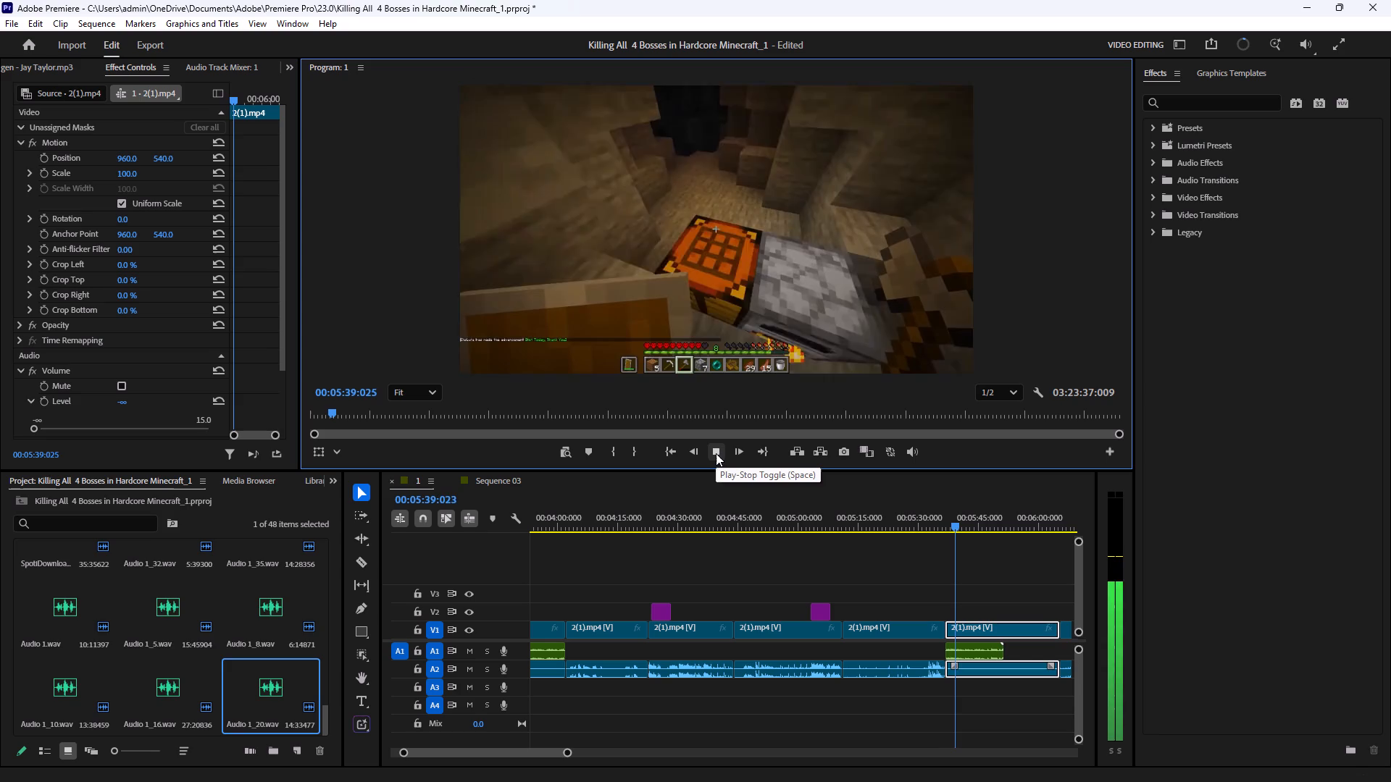
left_click(716, 453)
left_click(716, 453)
left_click(716, 453)
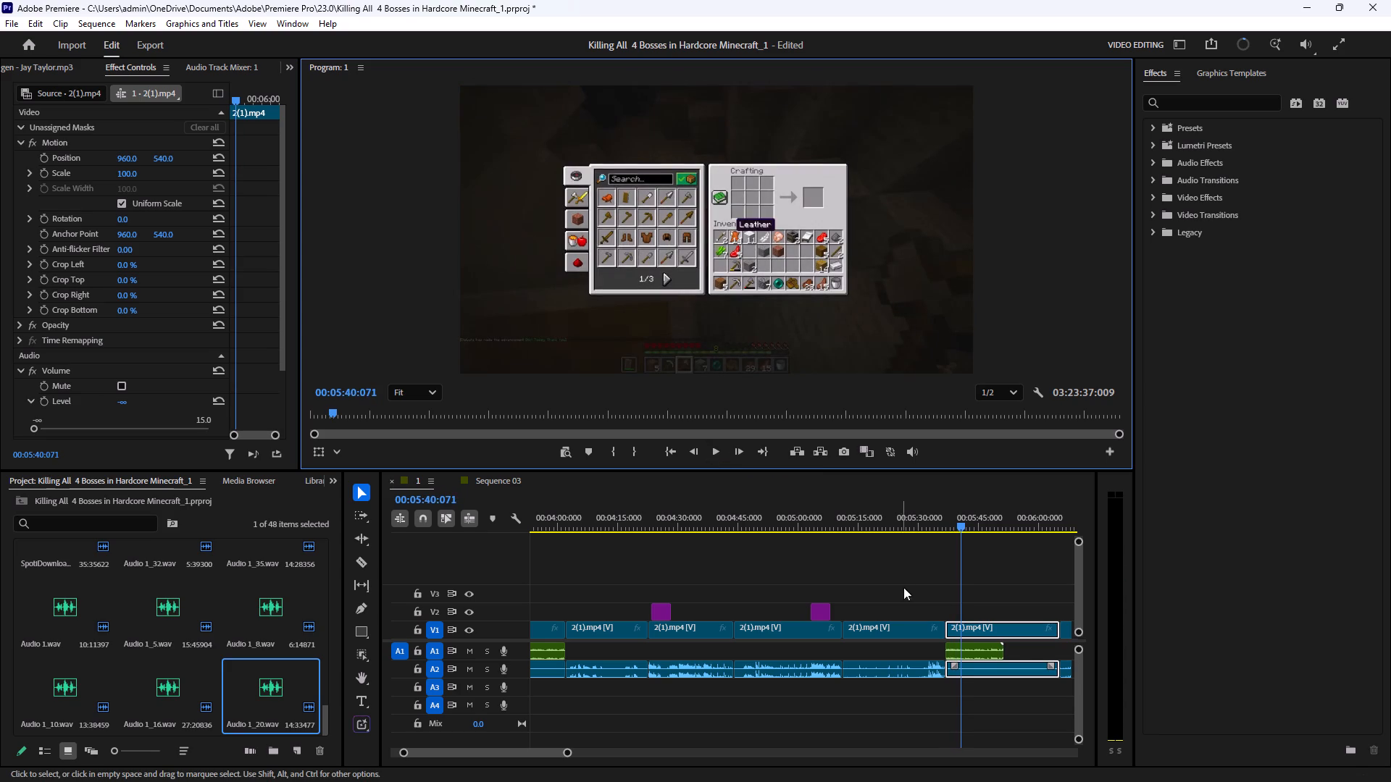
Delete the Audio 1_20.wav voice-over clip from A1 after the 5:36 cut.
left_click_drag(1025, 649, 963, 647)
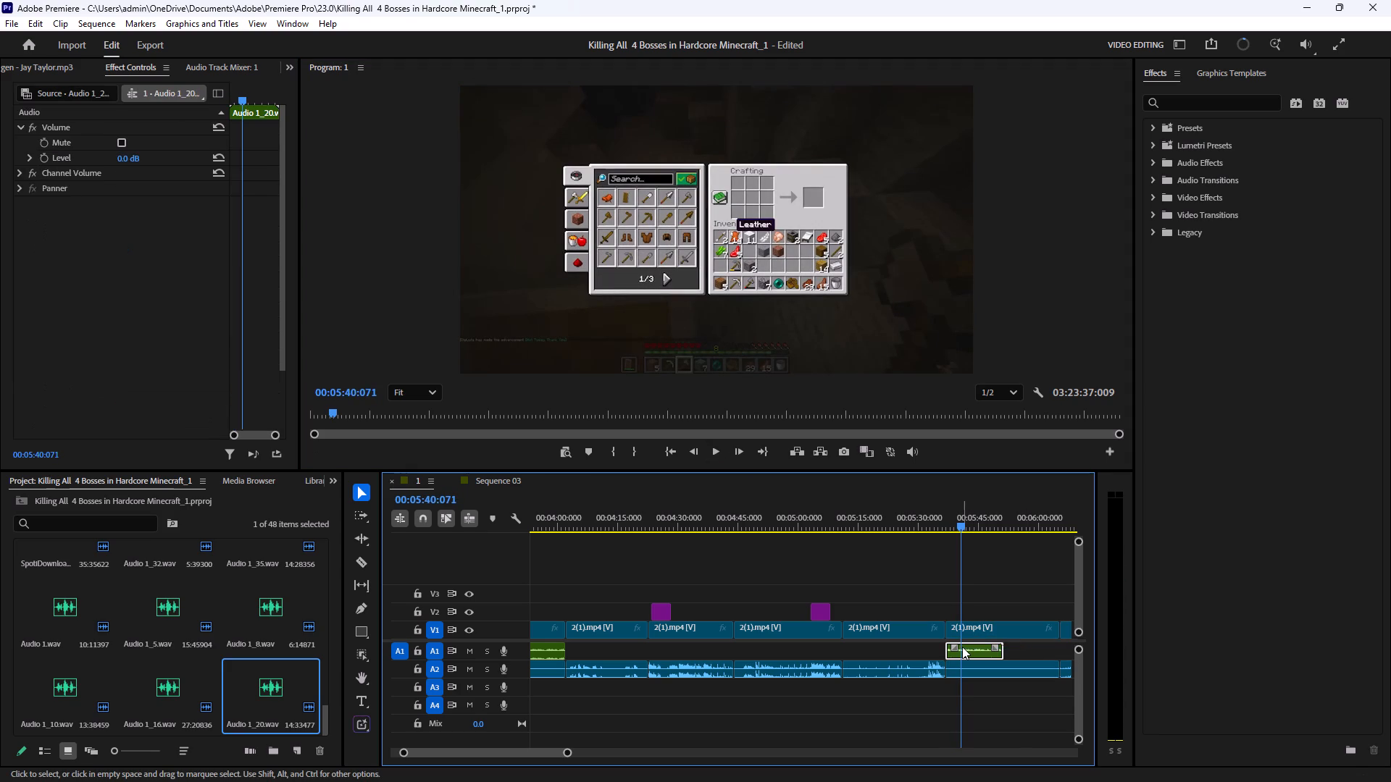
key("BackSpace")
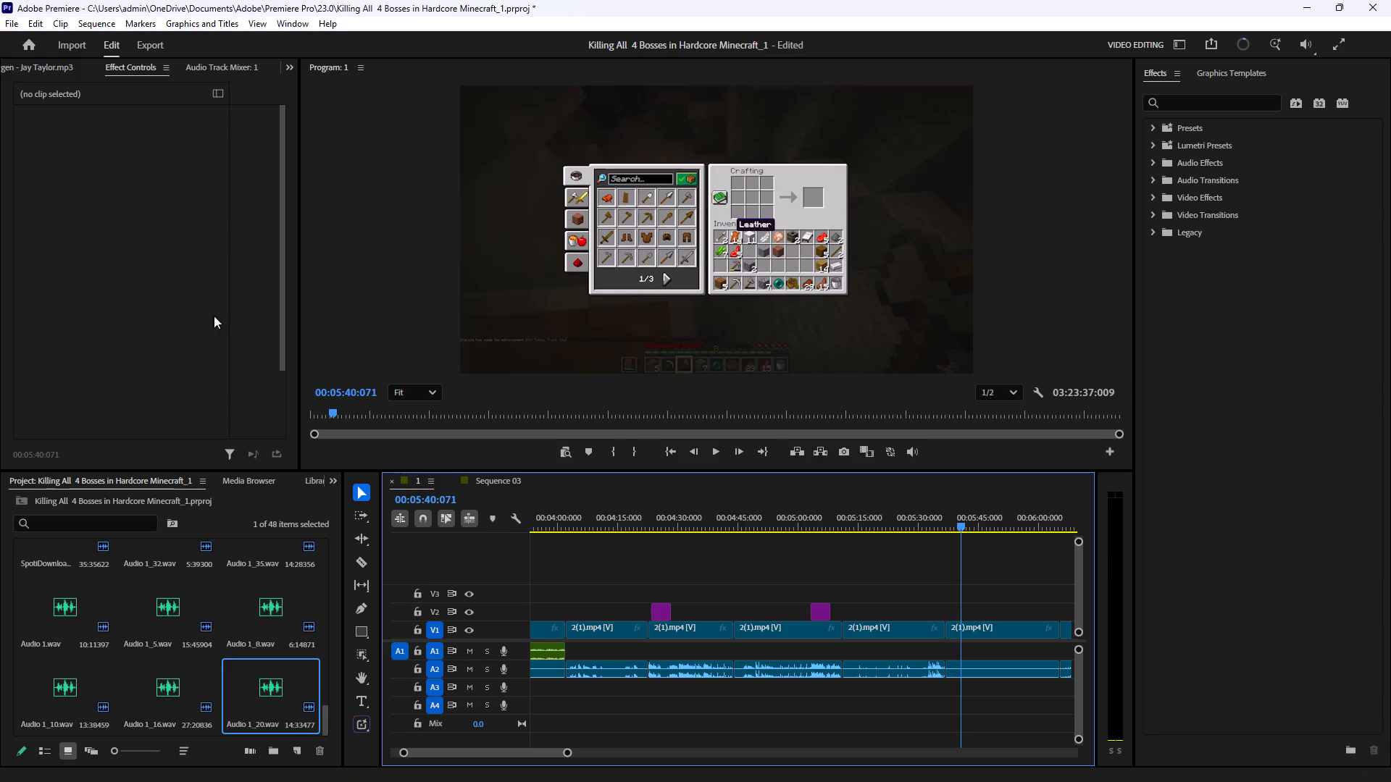
Inspect the Audio 1 track's input, output and applied effects in the Audio Track Mixer, including its first Amplify effect.
left_click(246, 72)
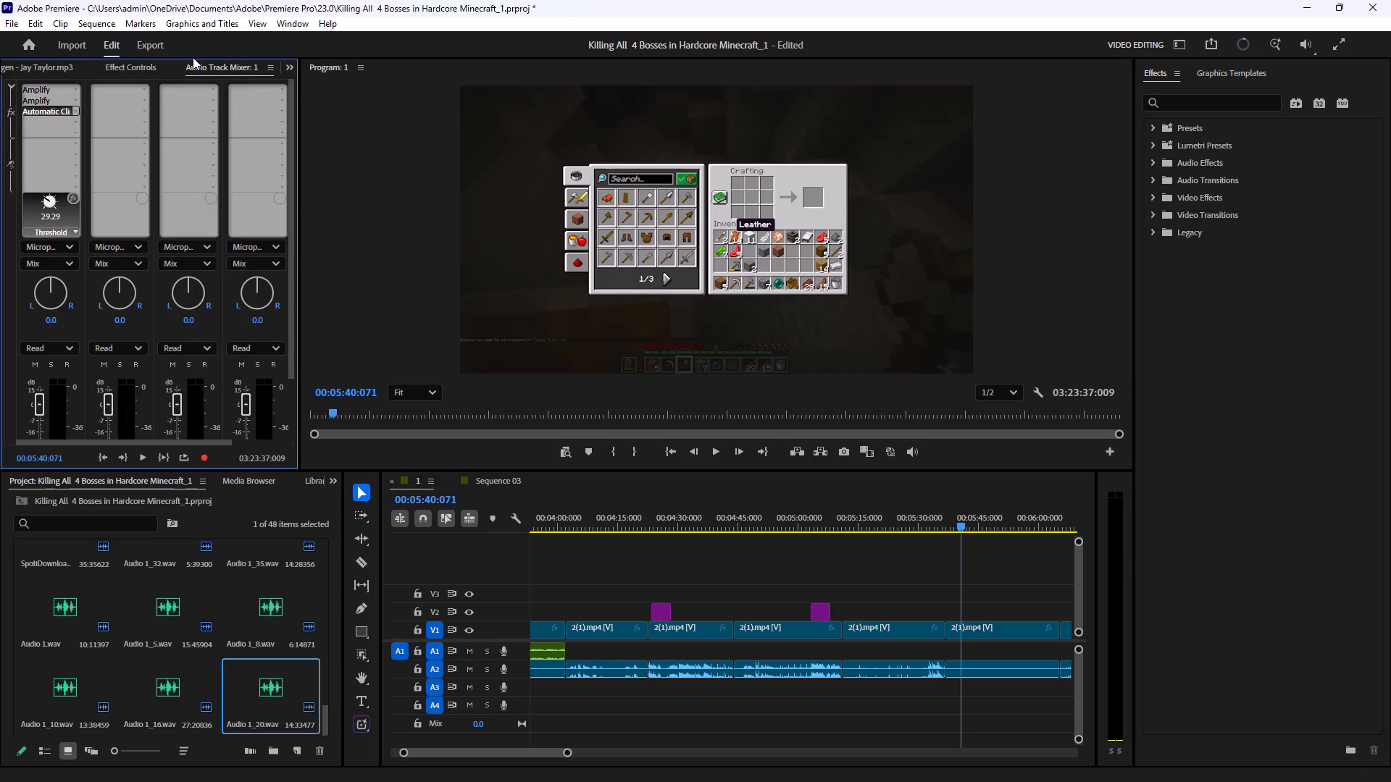
left_click(13, 85)
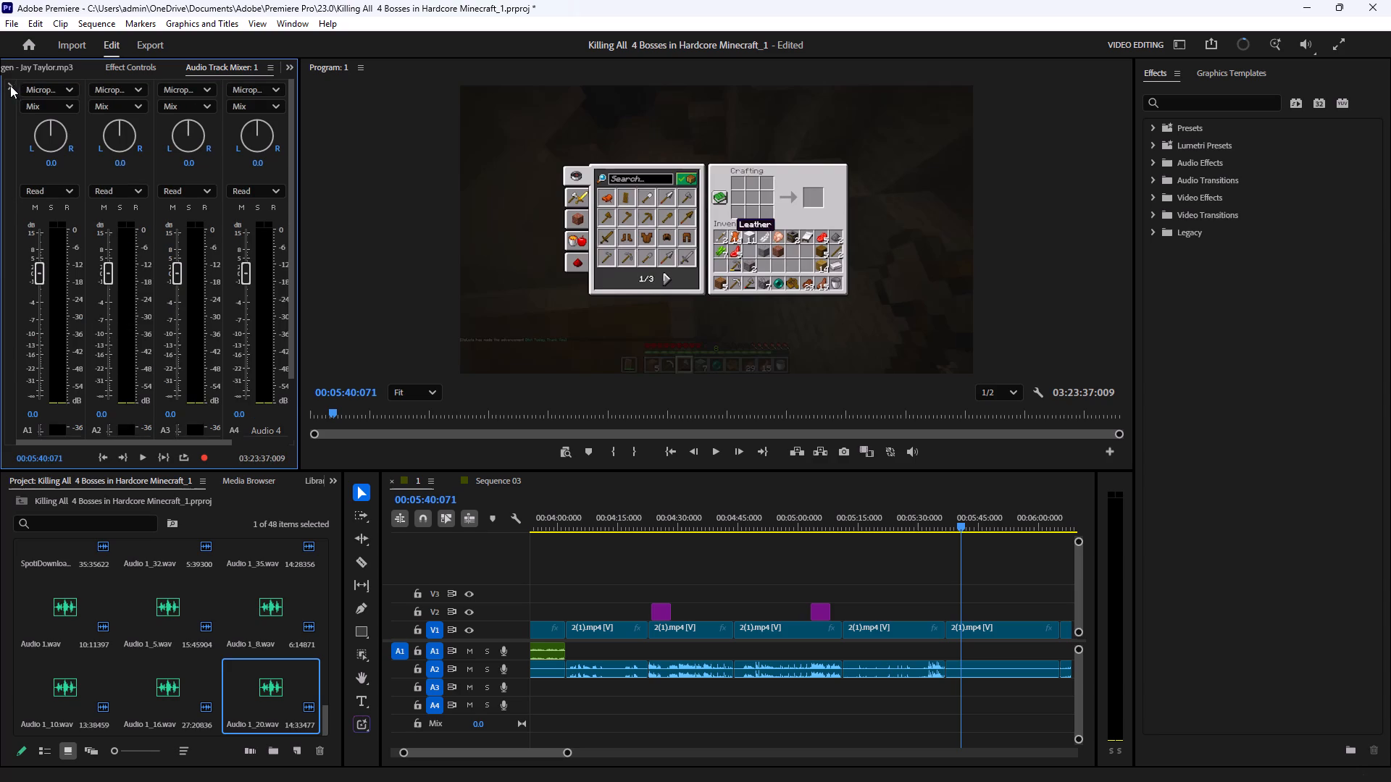
left_click(51, 107)
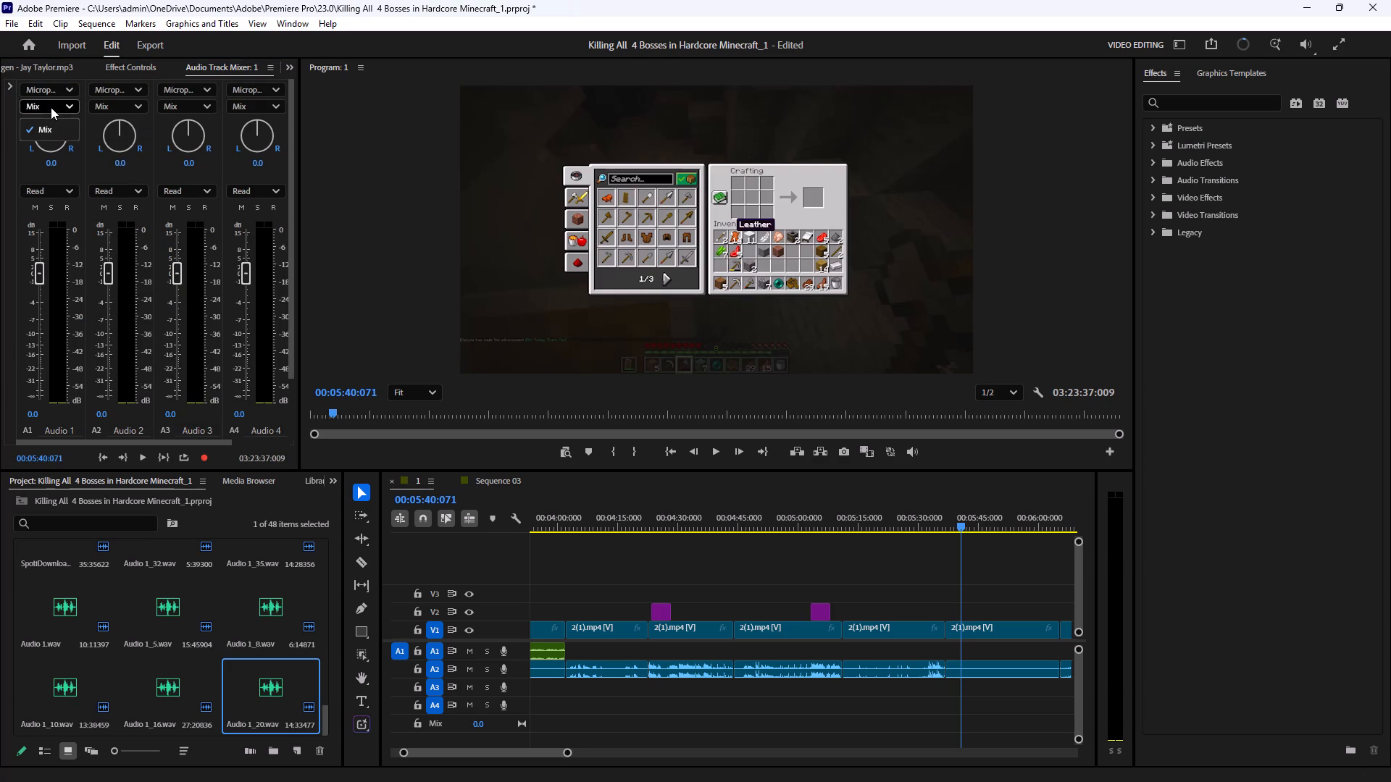
left_click(59, 91)
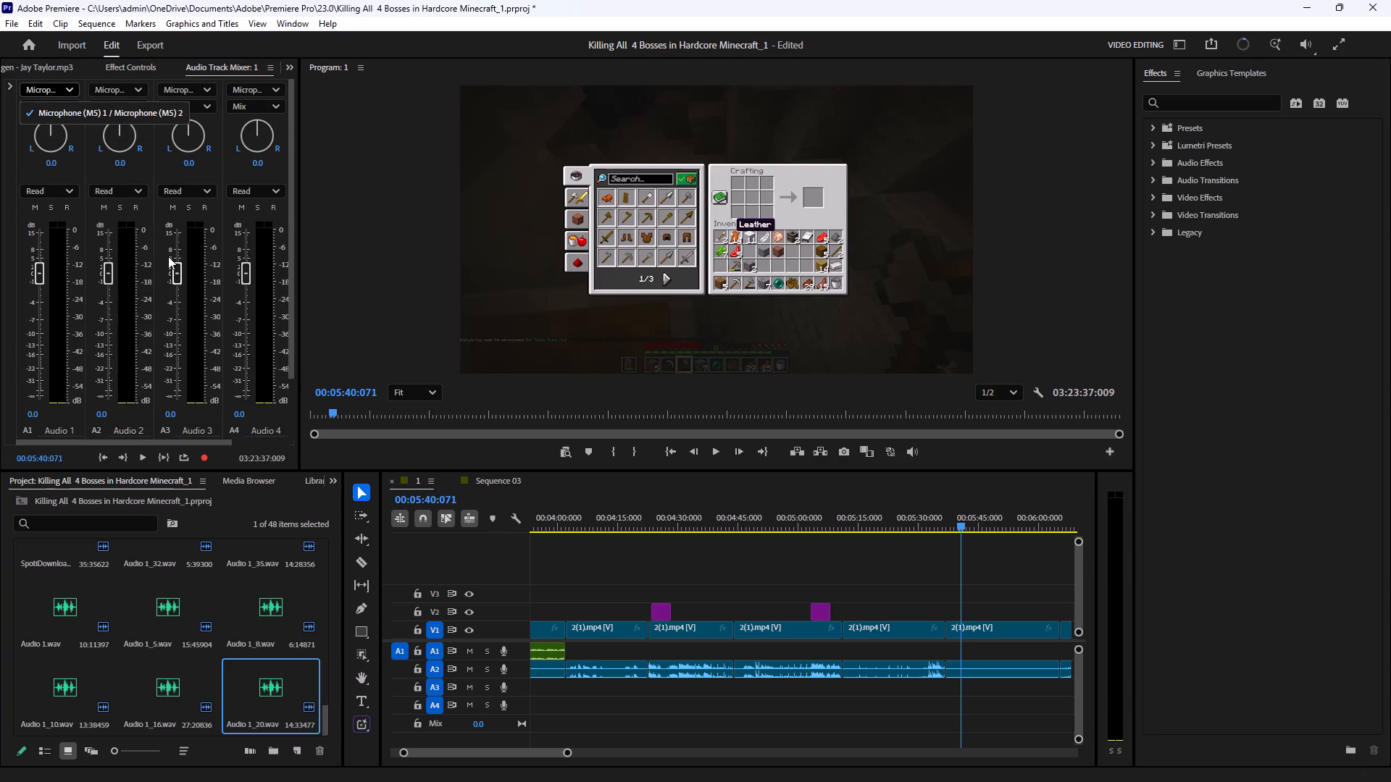
left_click(106, 117)
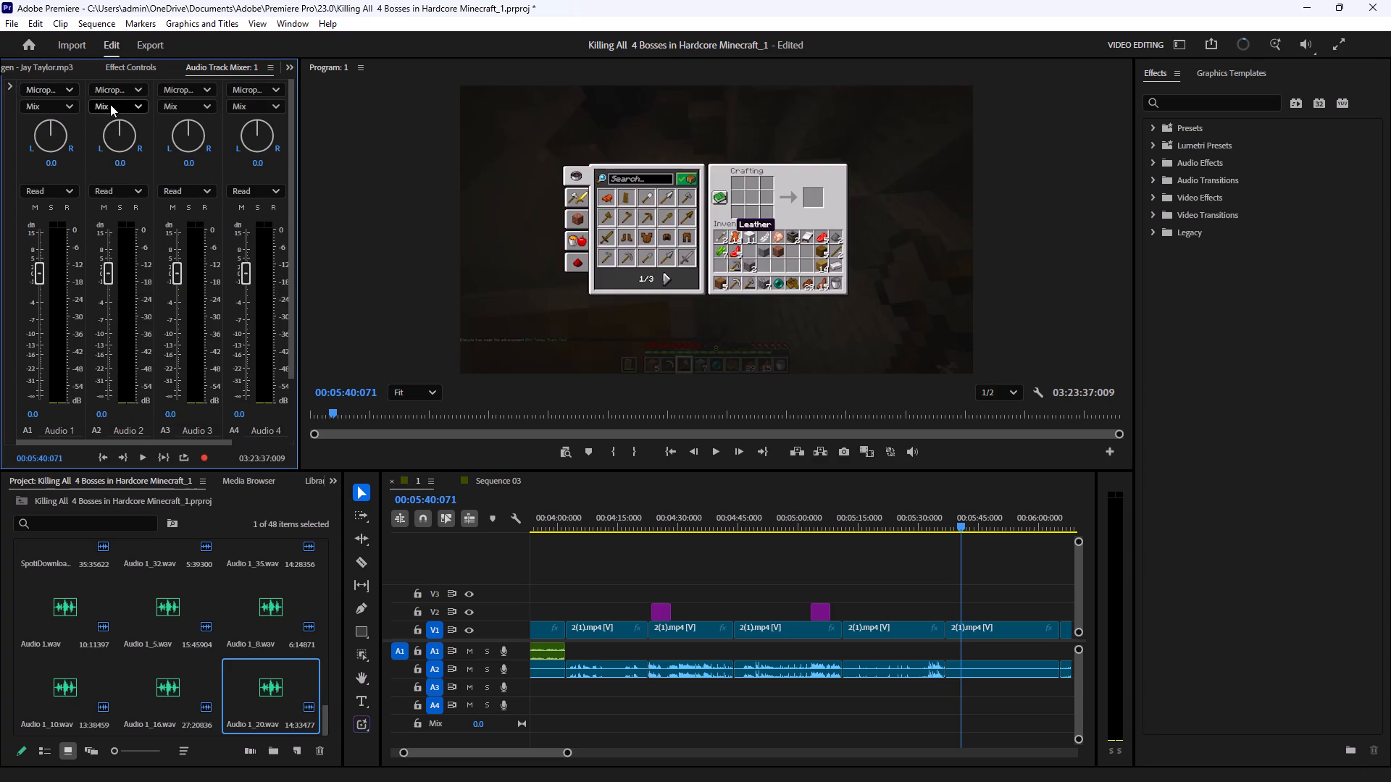
left_click_drag(55, 82, 54, 88)
left_click(54, 88)
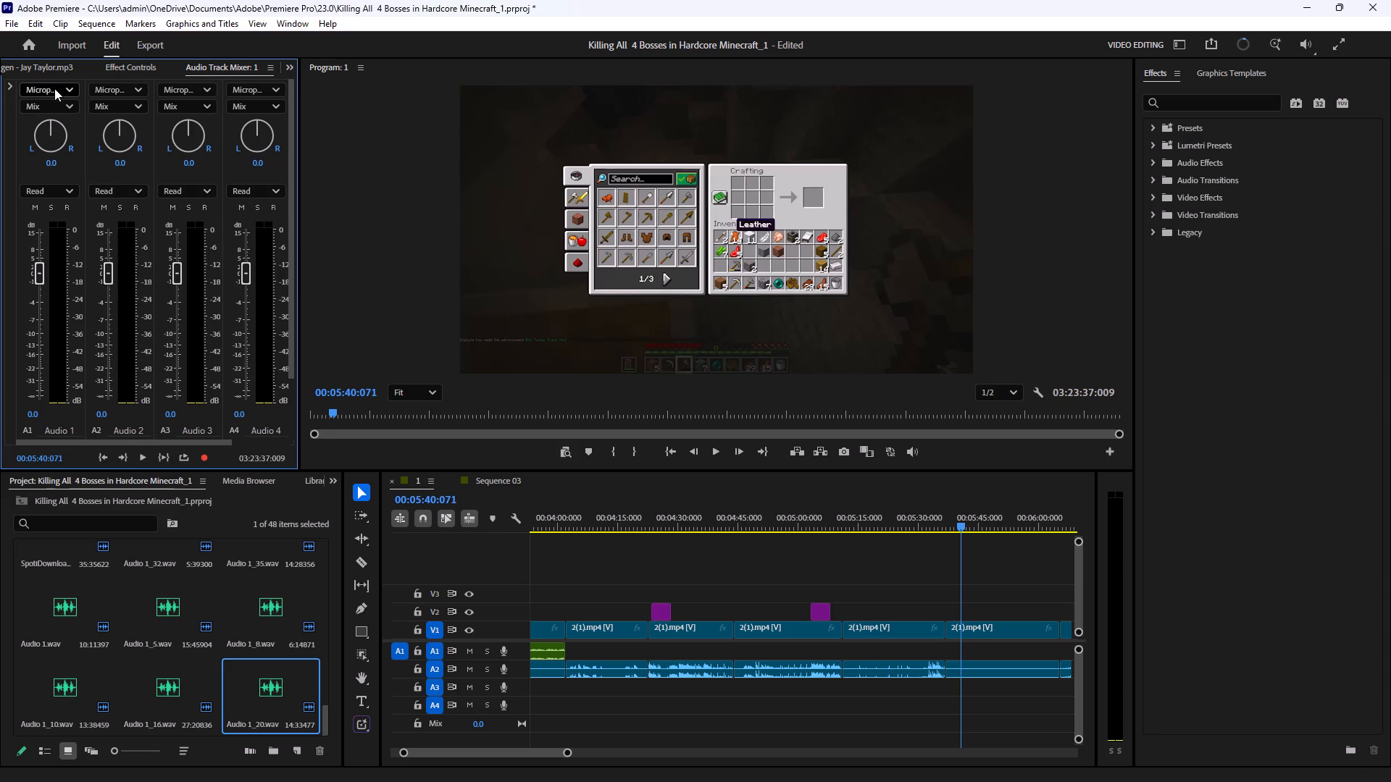
left_click(54, 88)
left_click(13, 91)
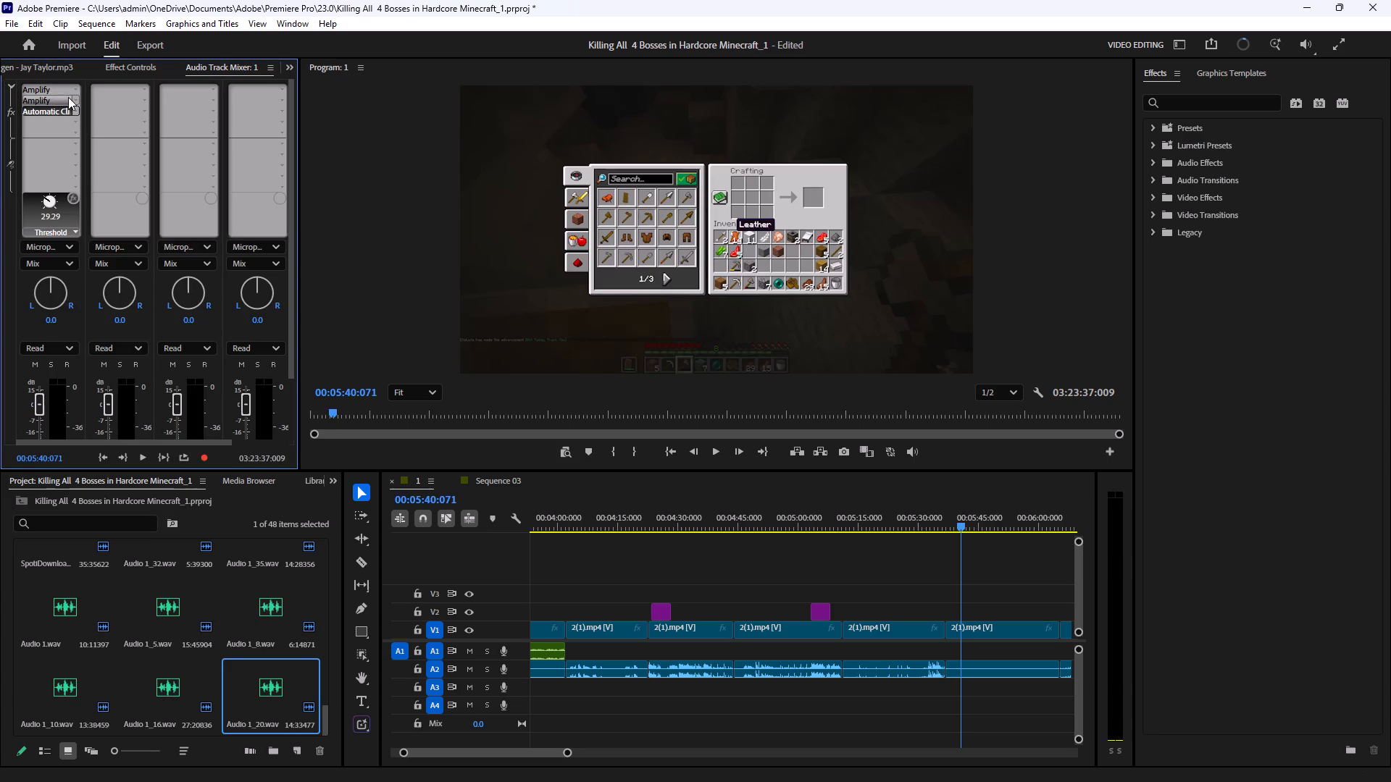
left_click(46, 88)
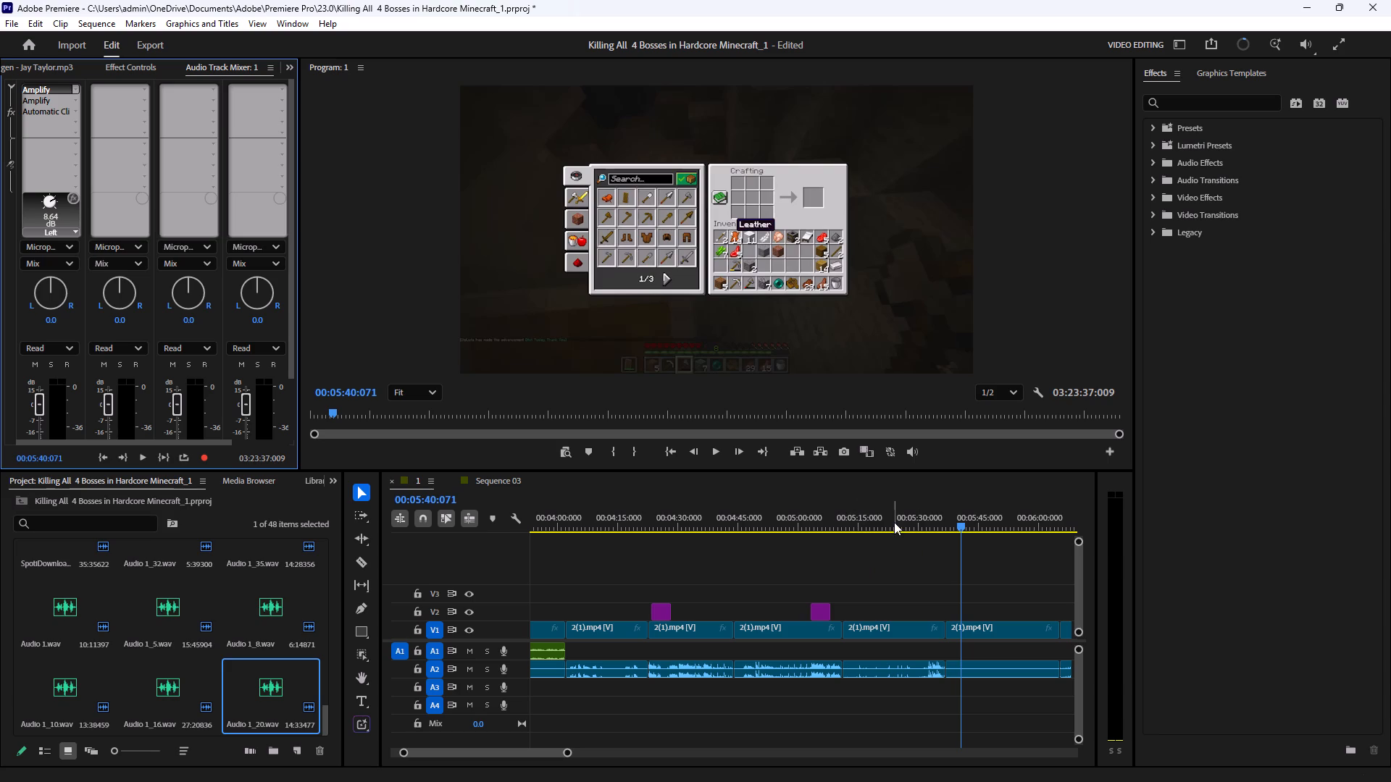
Record a voice-over take on A1 from about 5:37 to 5:42.
left_click_drag(951, 524, 951, 534)
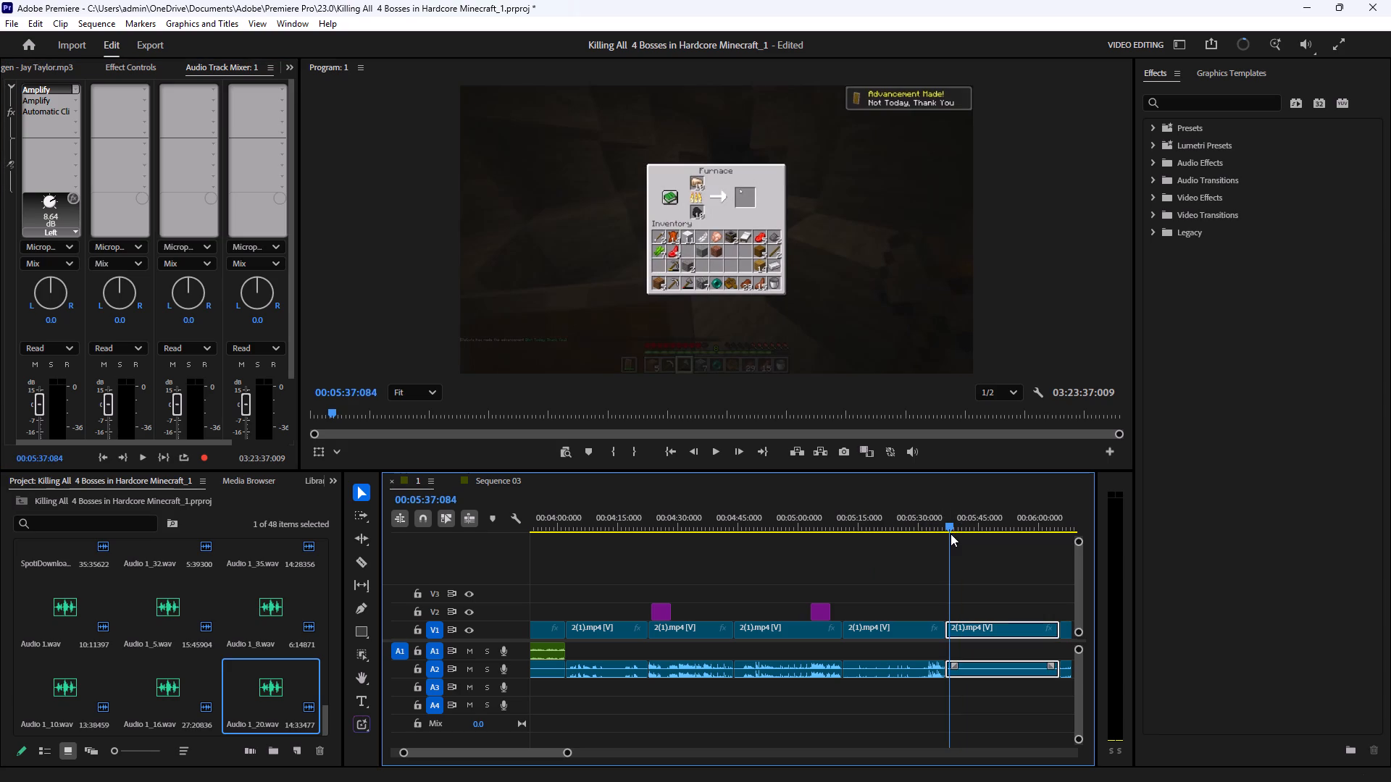
left_click_drag(951, 534, 949, 538)
left_click(995, 571)
left_click(499, 654)
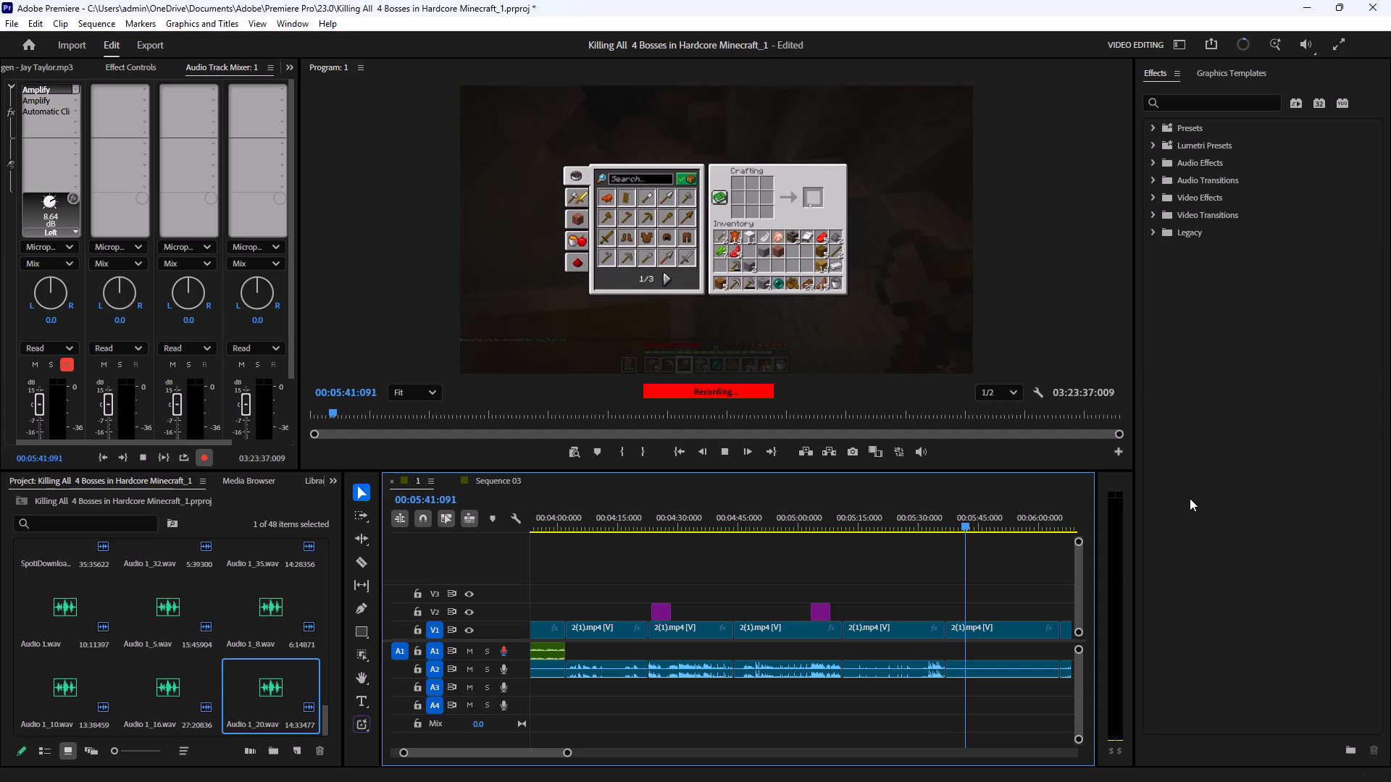
type("b")
key("space")
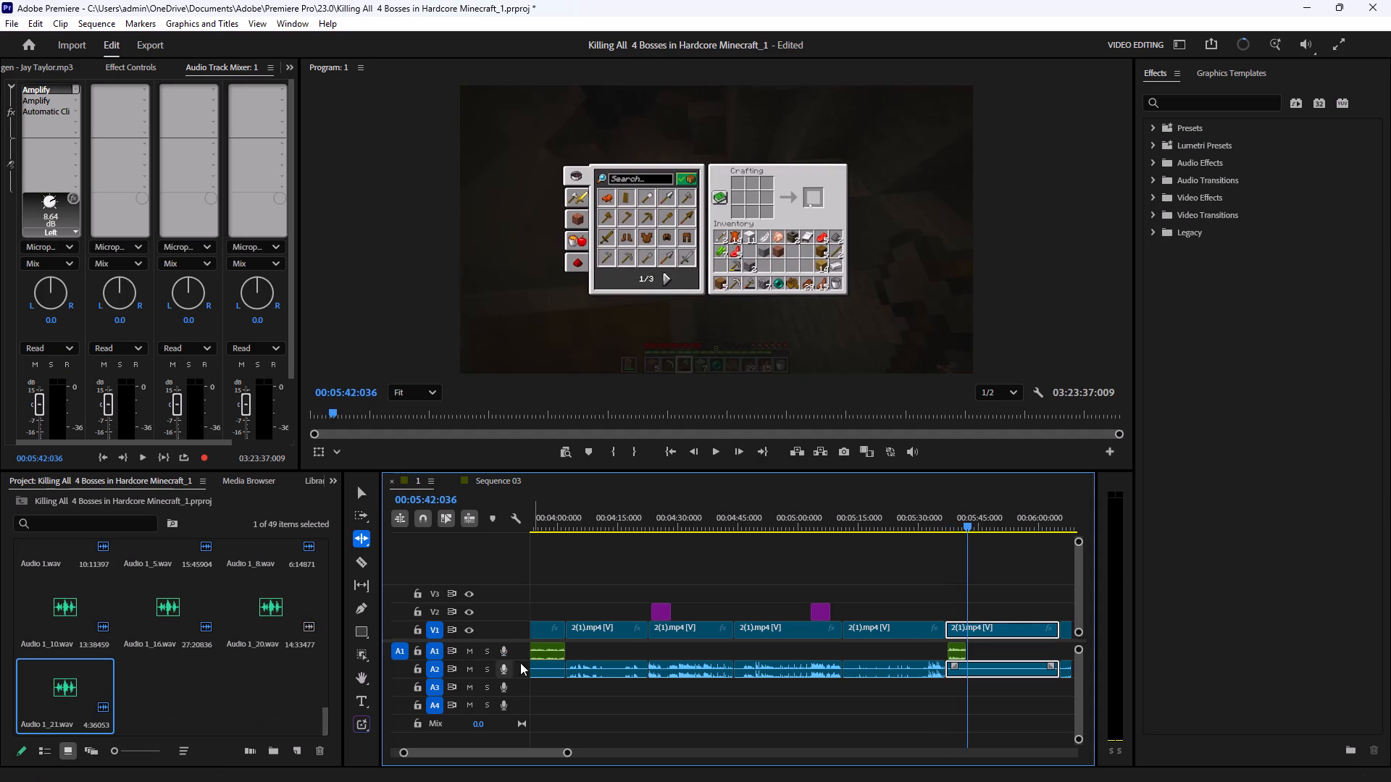
Record a second voice-over take on A1 from about 5:42 to 5:45, directly after the previous take.
left_click(505, 655)
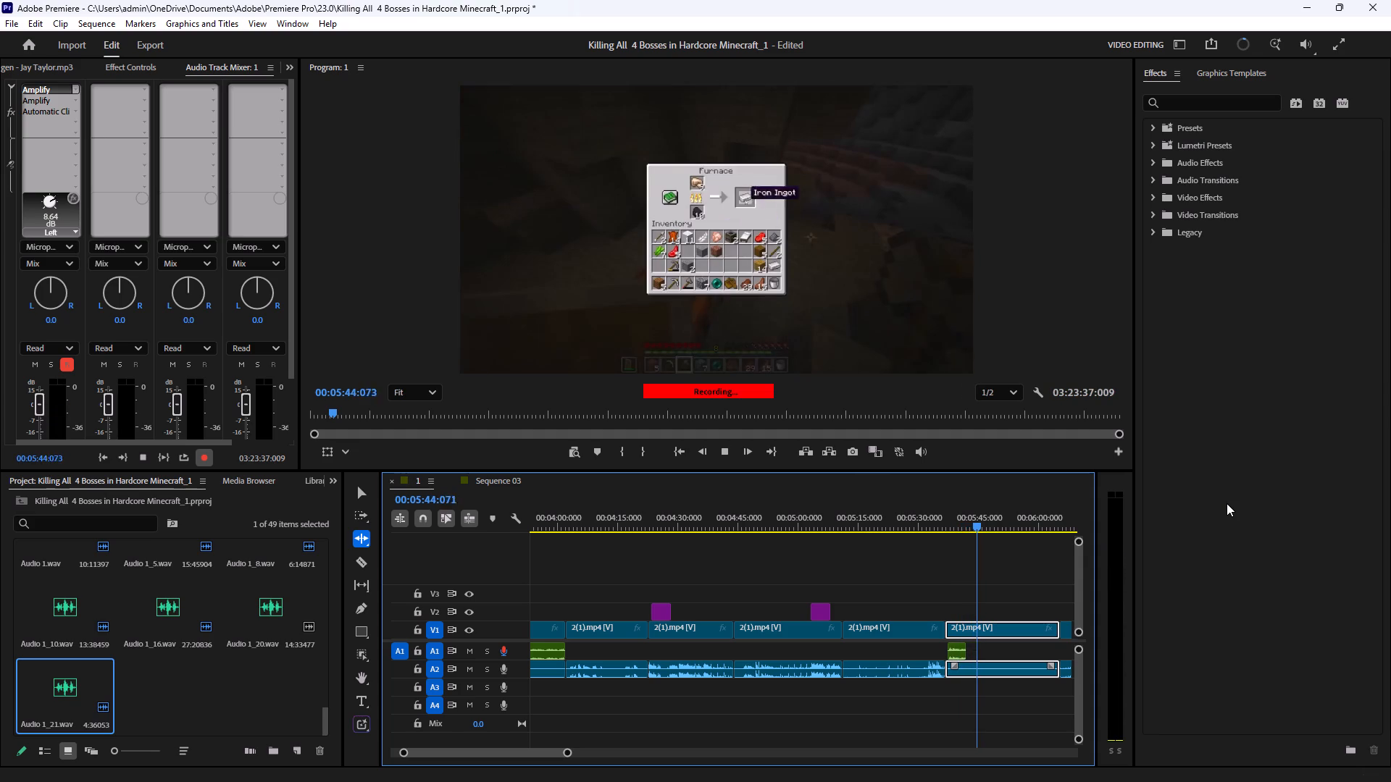
key("space")
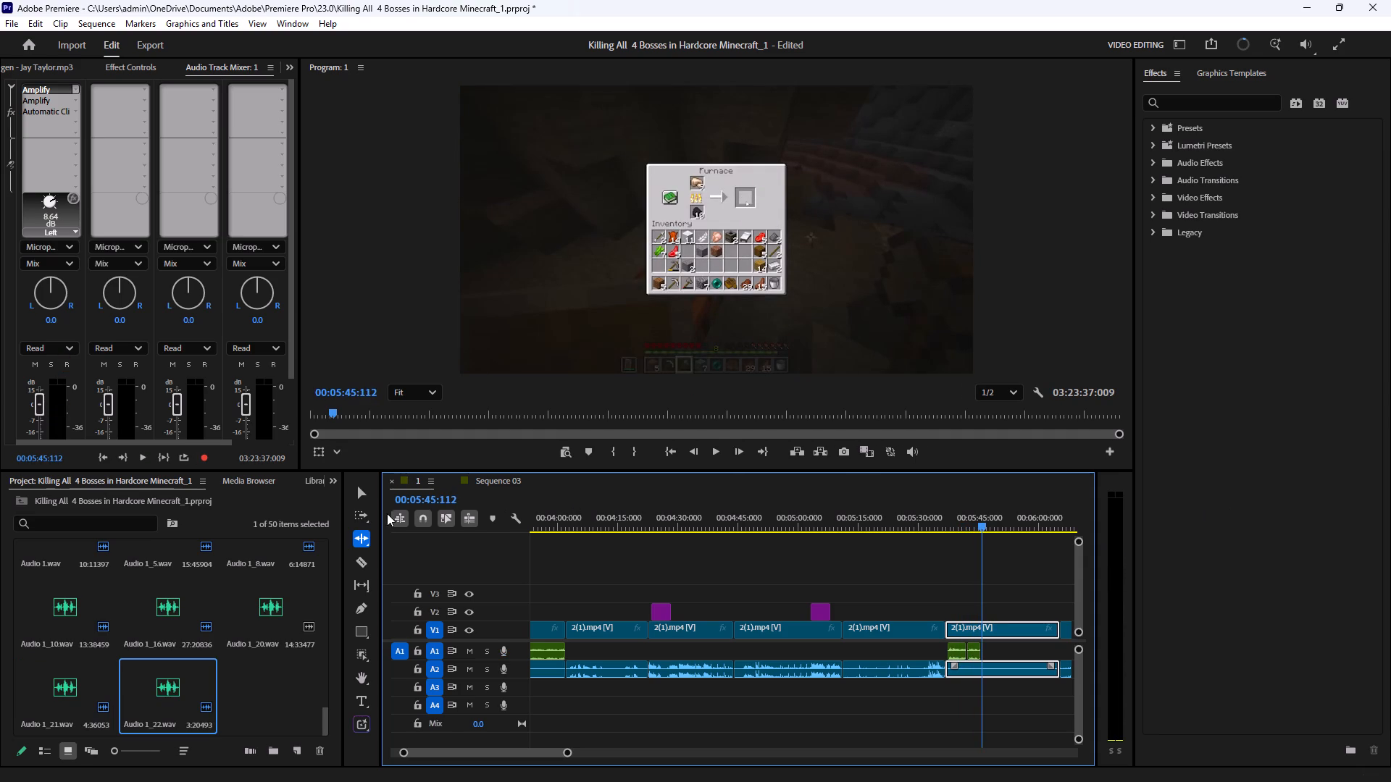
left_click(361, 500)
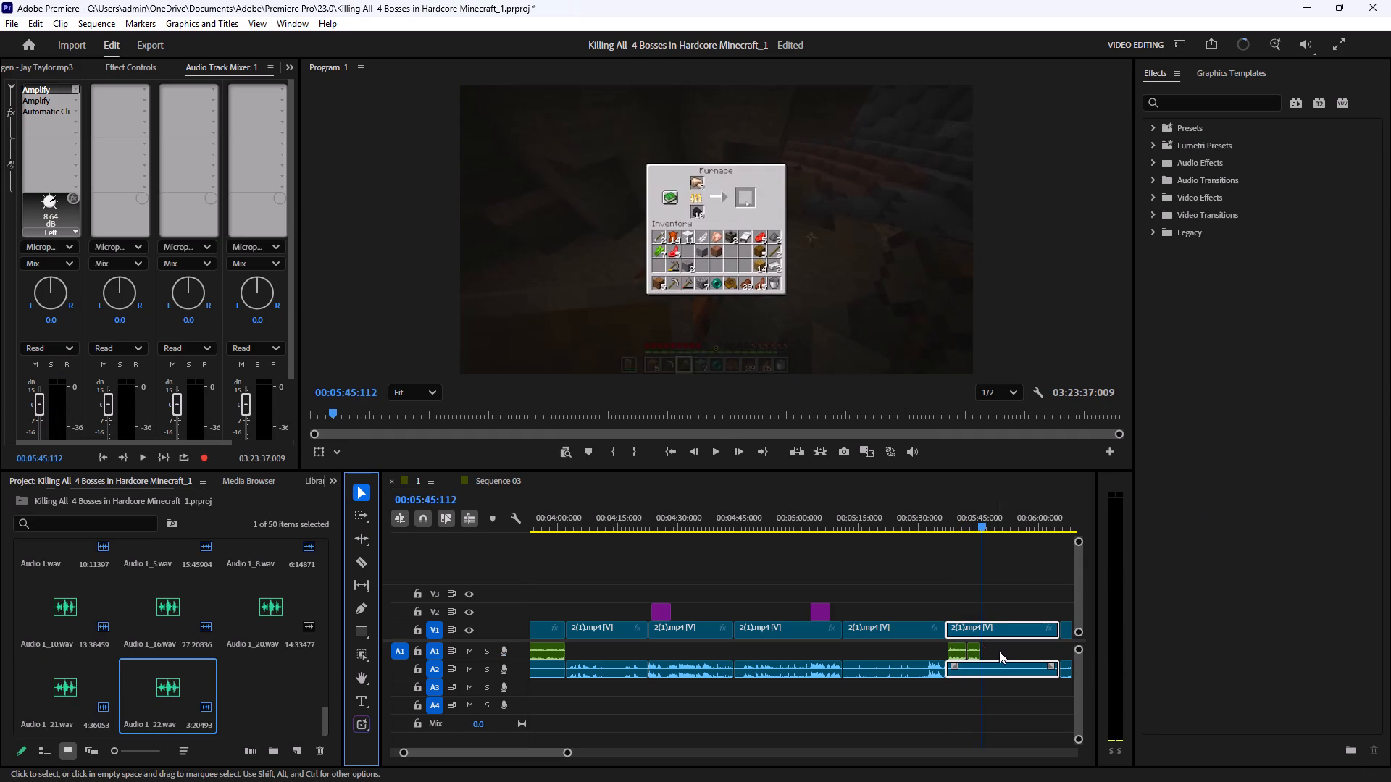
Delete the two adjacent voice-over takes from A1 between about 5:37 and 5:45.
left_click_drag(999, 651, 951, 651)
left_click_drag(995, 649, 938, 652)
key("BackSpace")
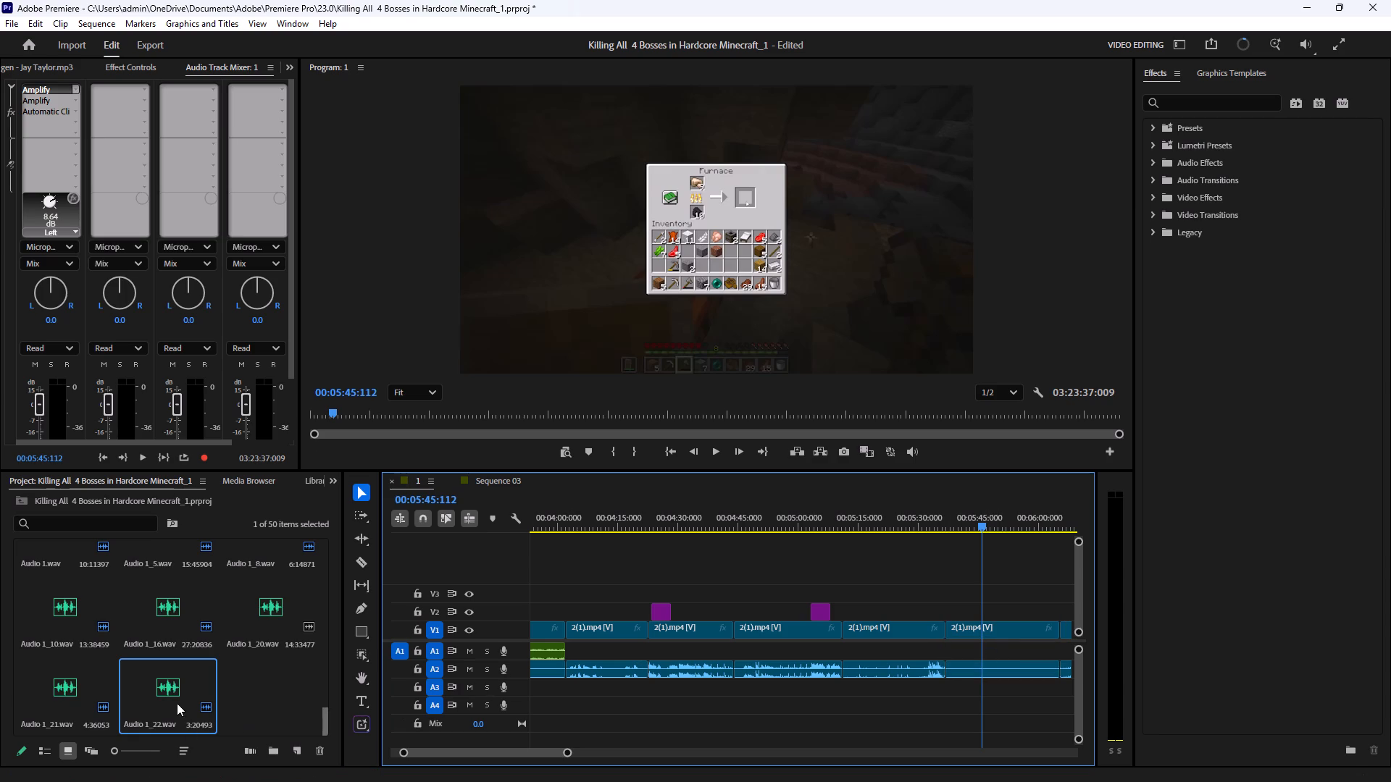
Remove the discarded recordings Audio 1_22.wav and Audio 1_21.wav from the project.
right_click(176, 702)
left_click(269, 84)
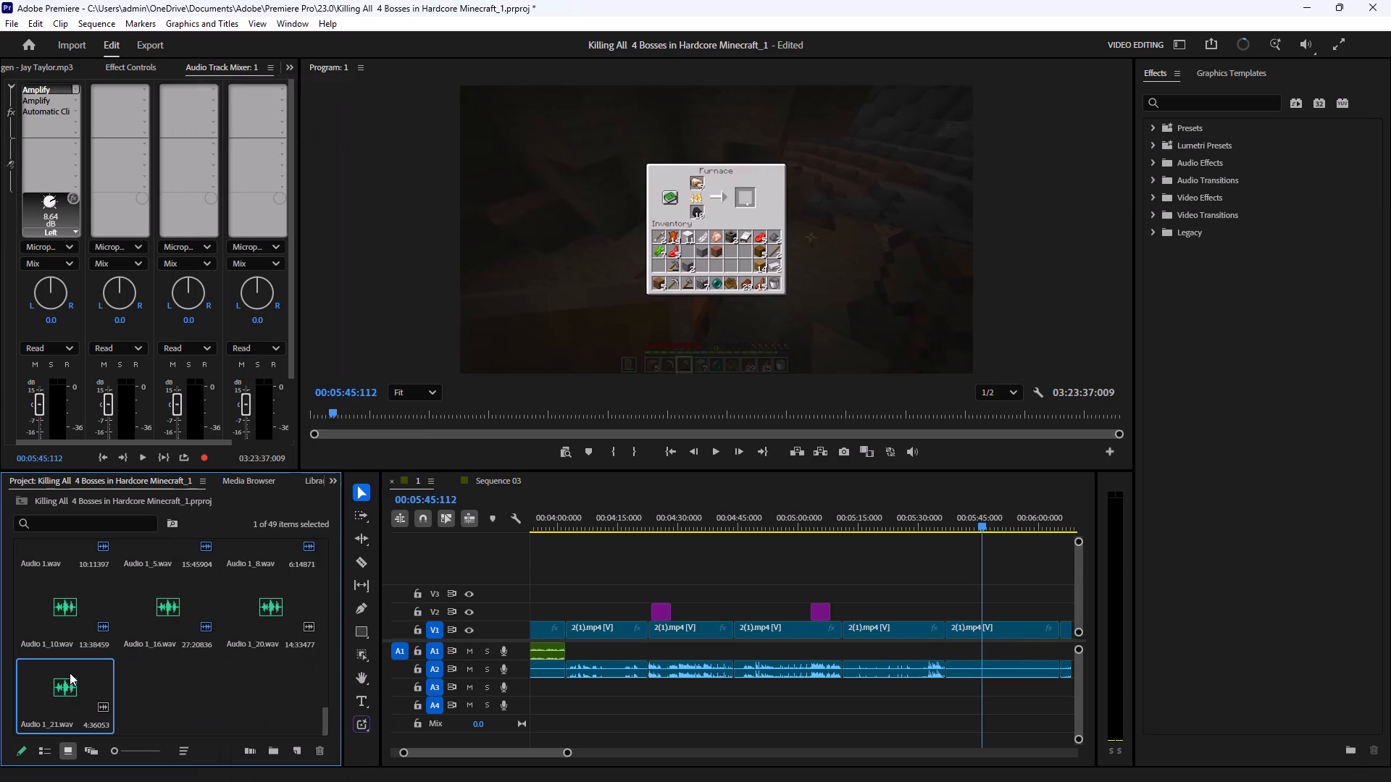
left_click(70, 673)
right_click(70, 672)
right_click(62, 687)
right_click(87, 673)
left_click(206, 697)
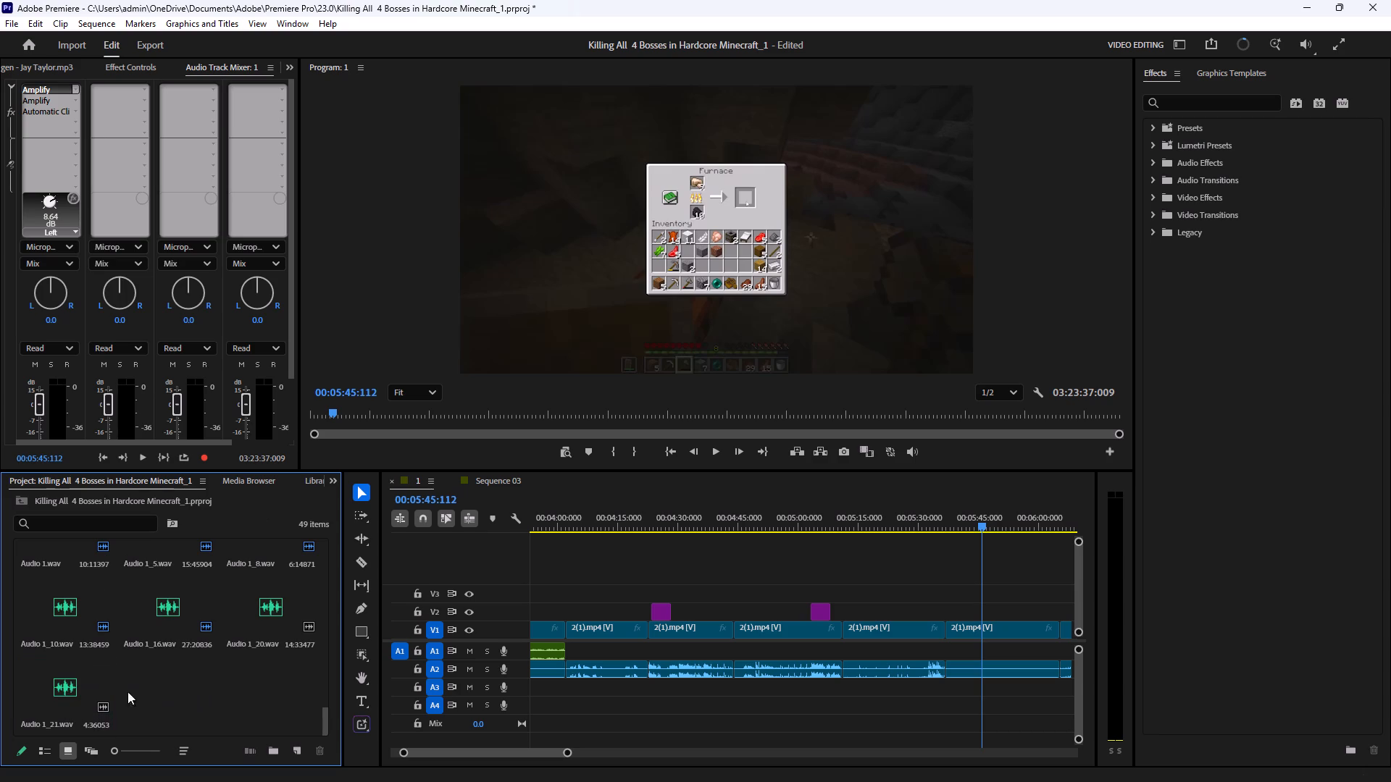
right_click(82, 688)
left_click(164, 83)
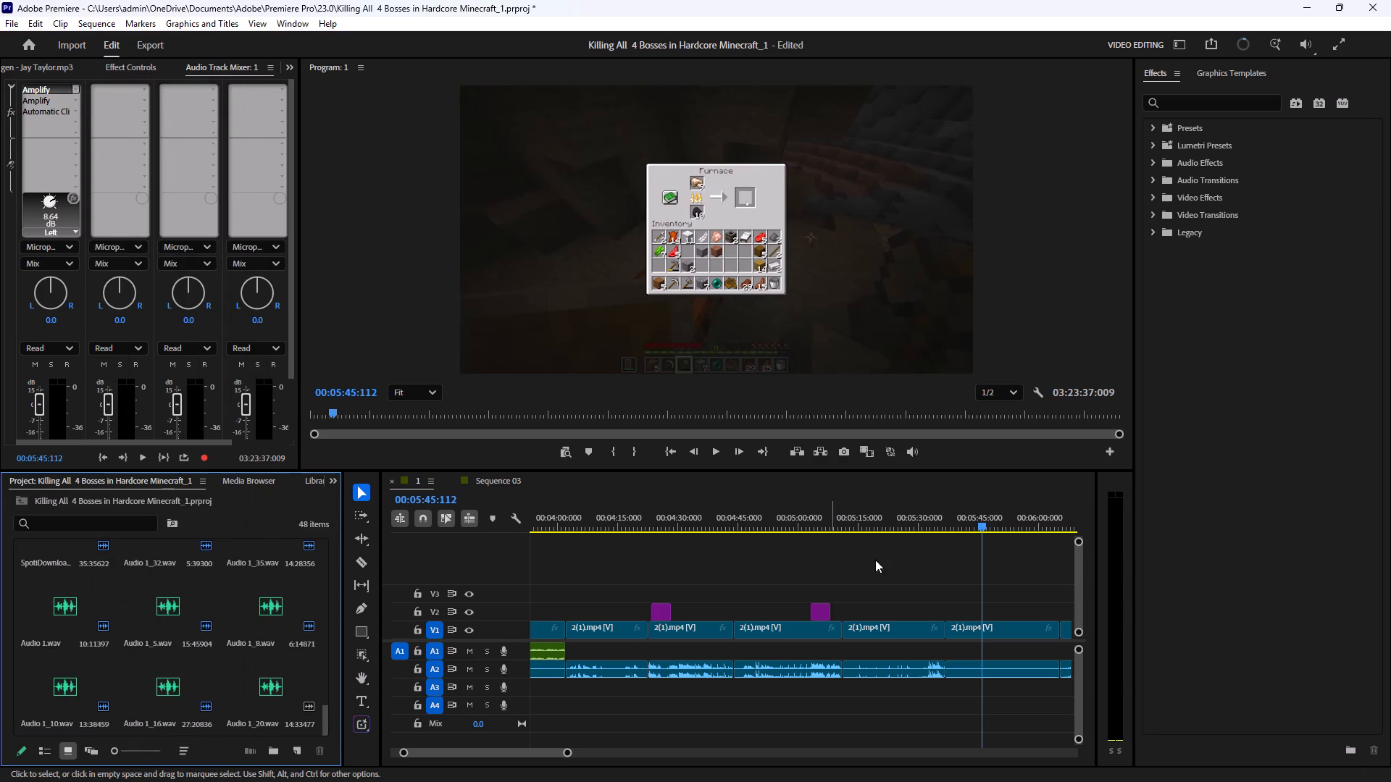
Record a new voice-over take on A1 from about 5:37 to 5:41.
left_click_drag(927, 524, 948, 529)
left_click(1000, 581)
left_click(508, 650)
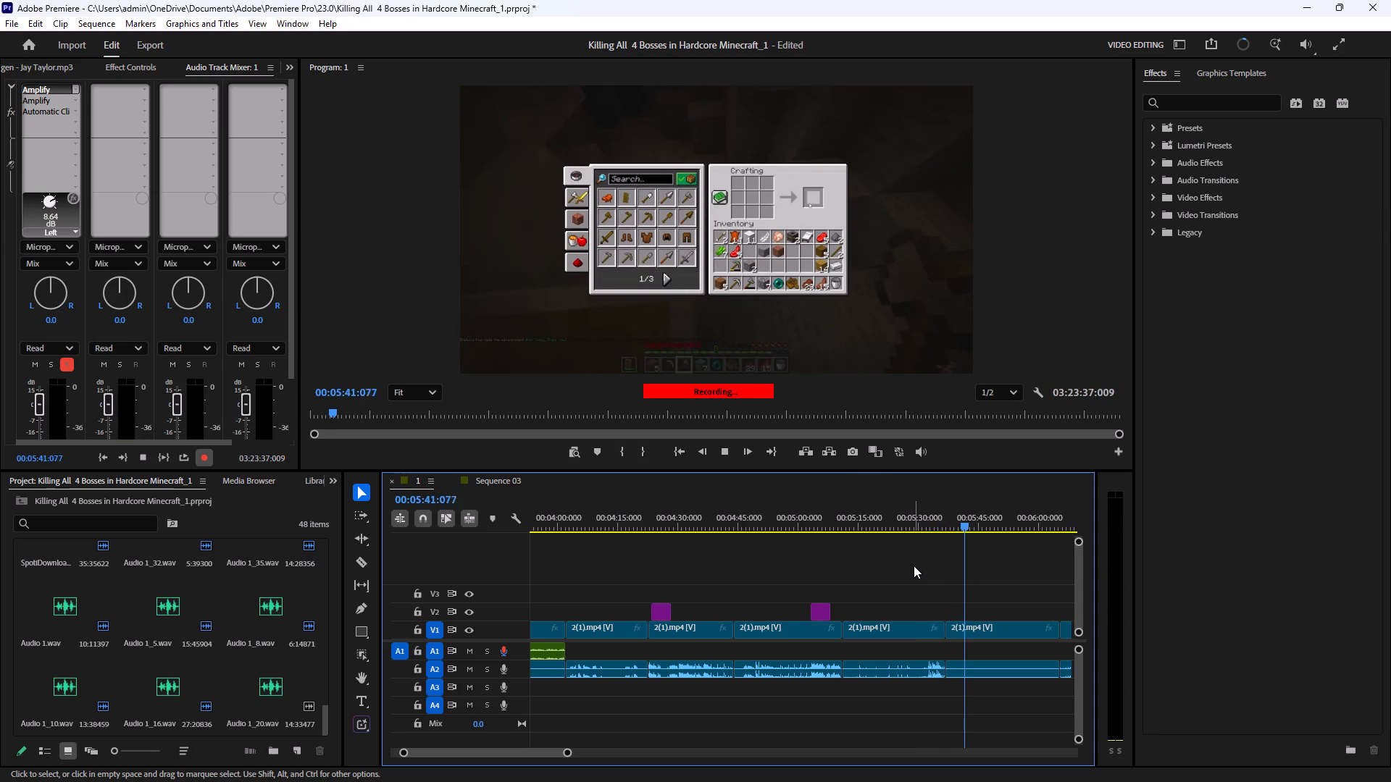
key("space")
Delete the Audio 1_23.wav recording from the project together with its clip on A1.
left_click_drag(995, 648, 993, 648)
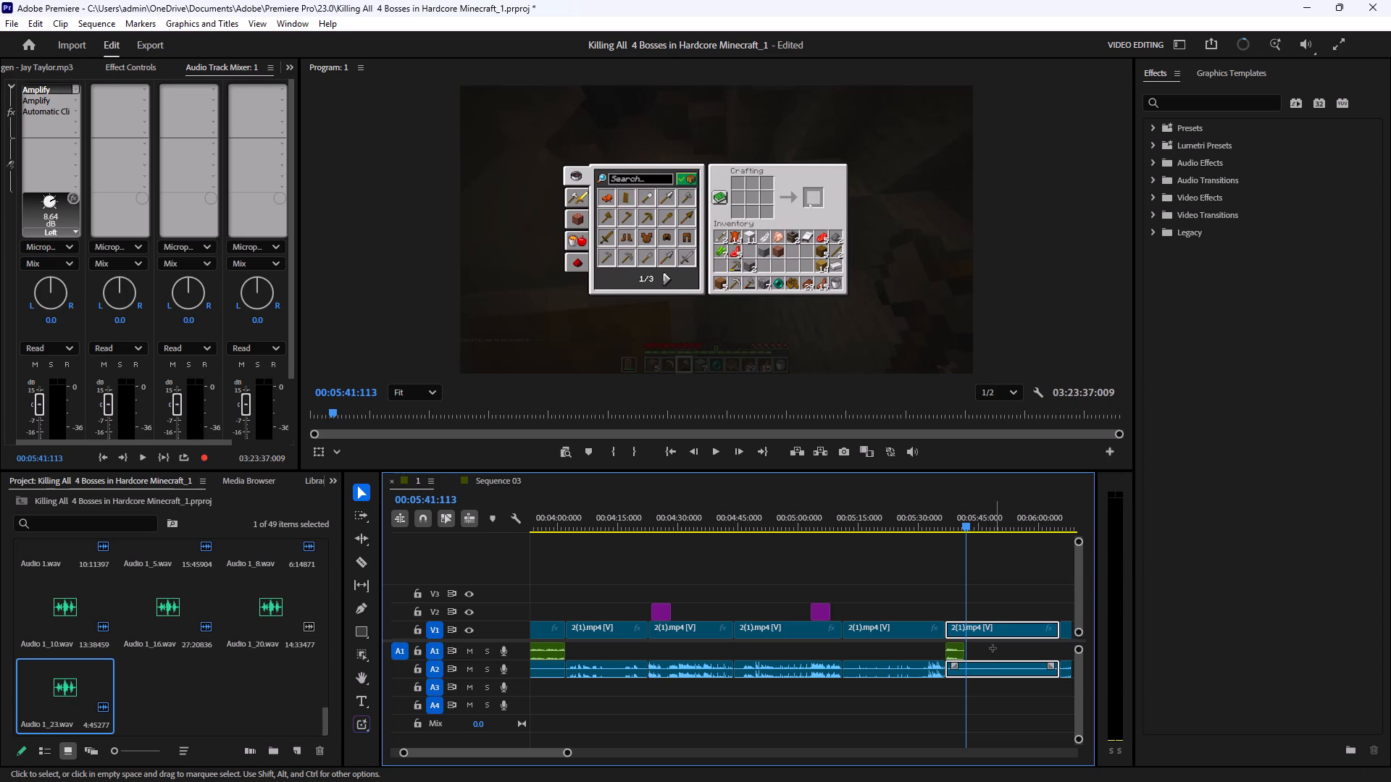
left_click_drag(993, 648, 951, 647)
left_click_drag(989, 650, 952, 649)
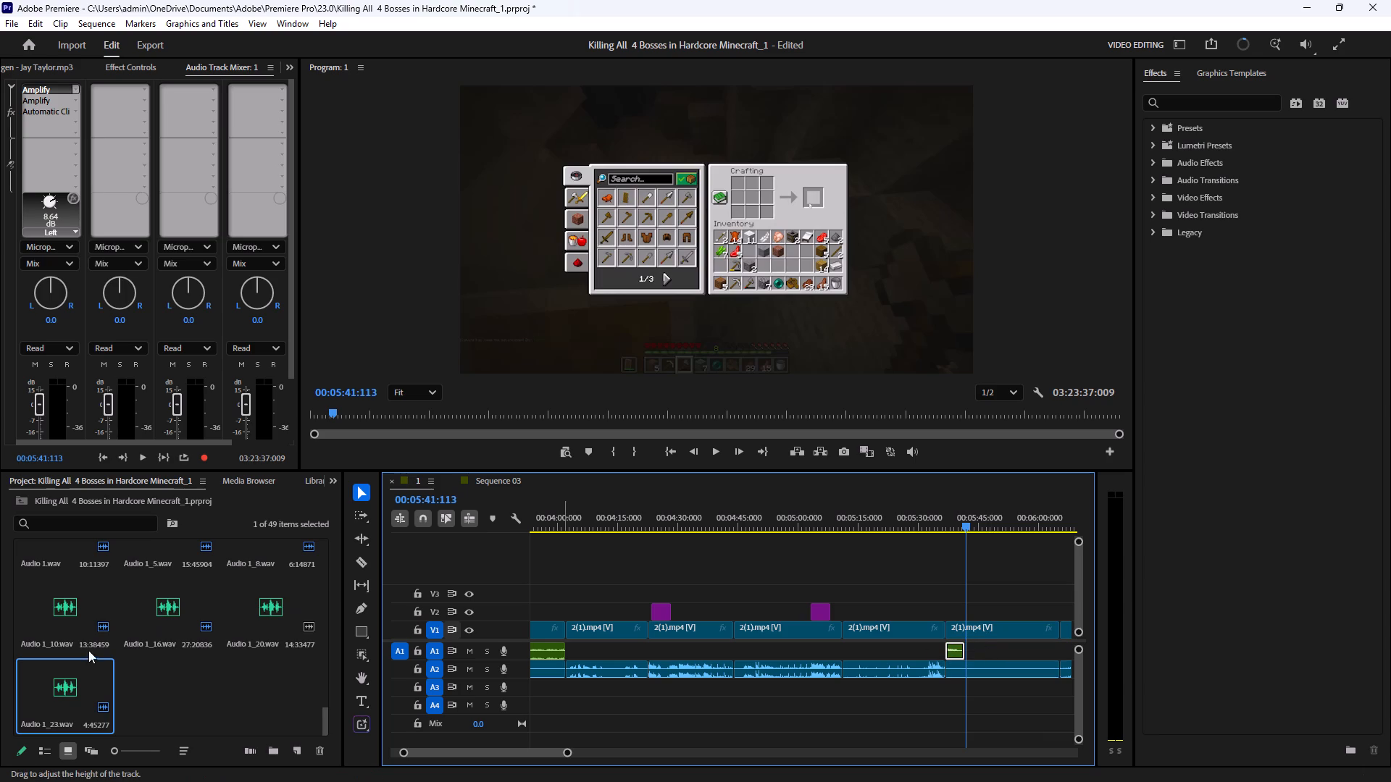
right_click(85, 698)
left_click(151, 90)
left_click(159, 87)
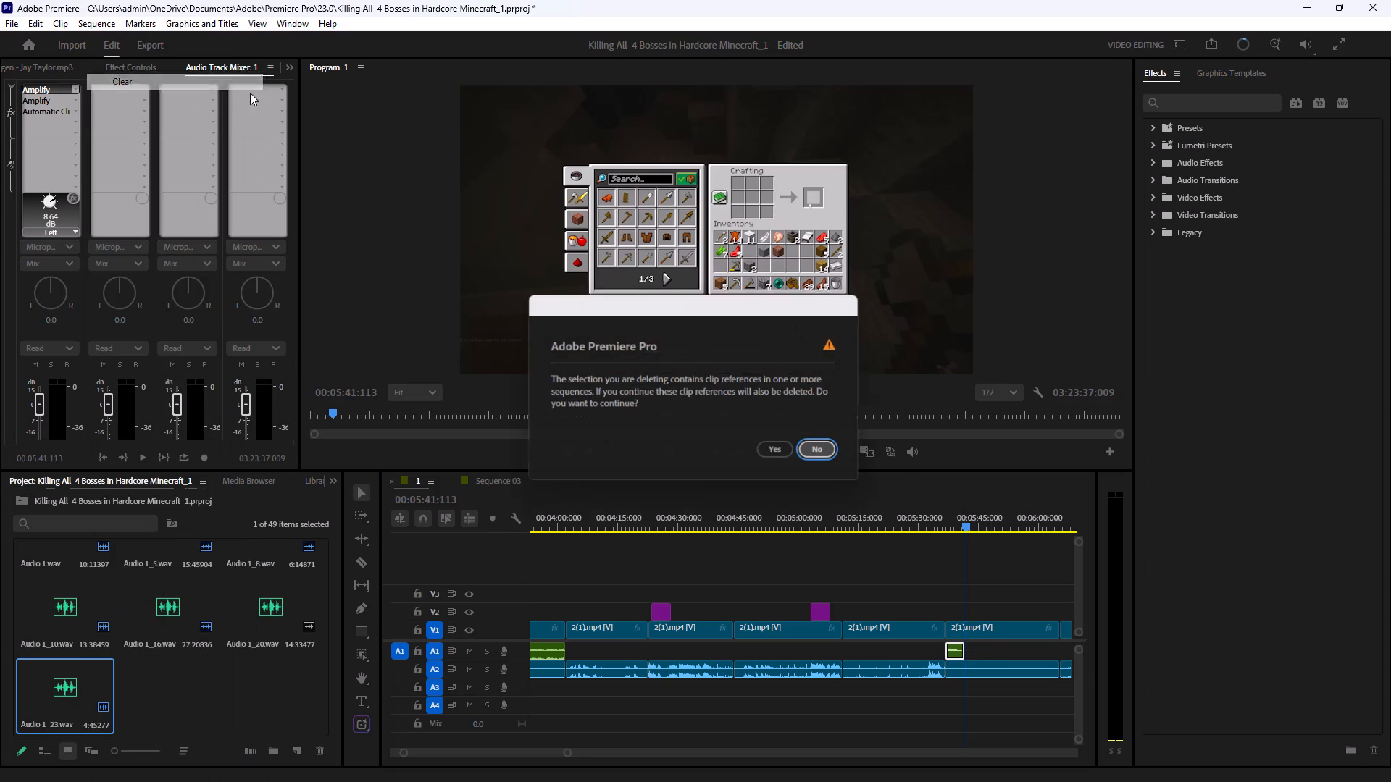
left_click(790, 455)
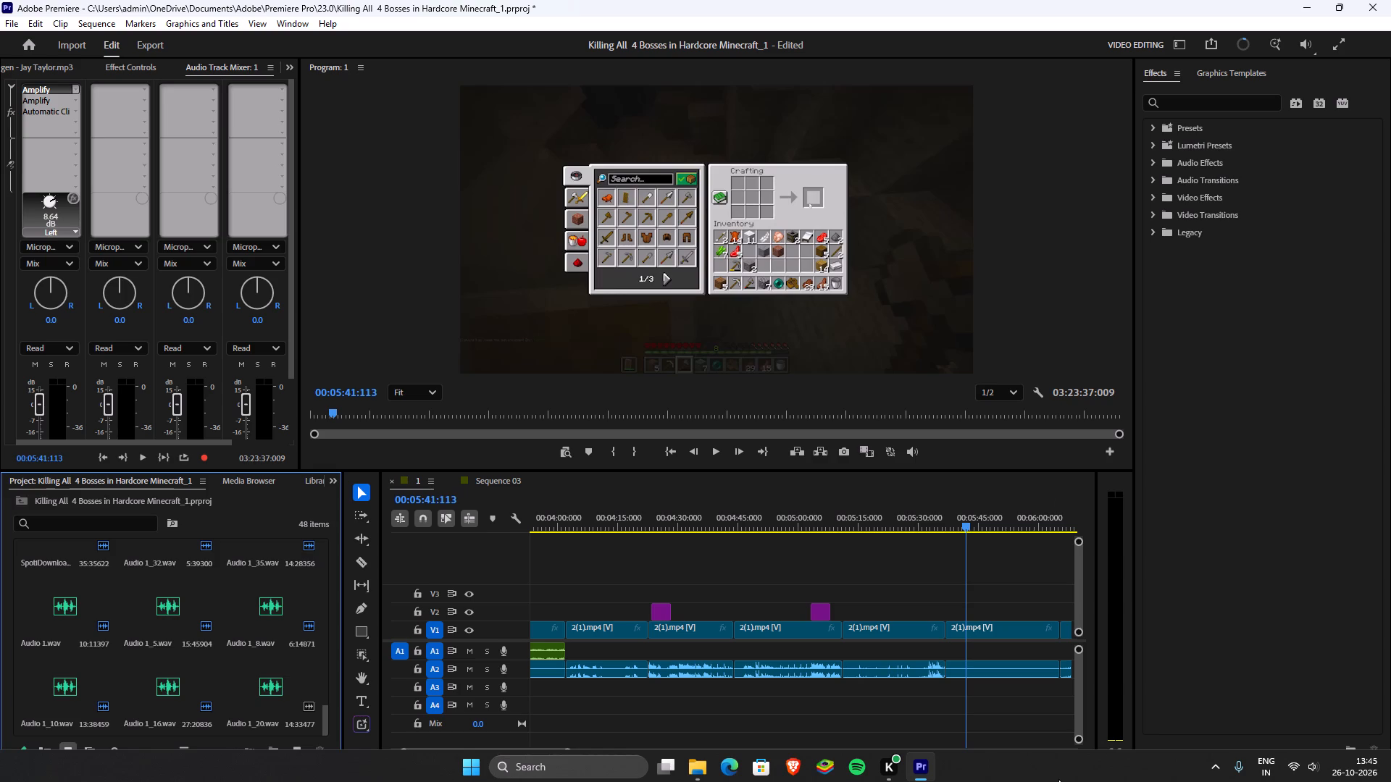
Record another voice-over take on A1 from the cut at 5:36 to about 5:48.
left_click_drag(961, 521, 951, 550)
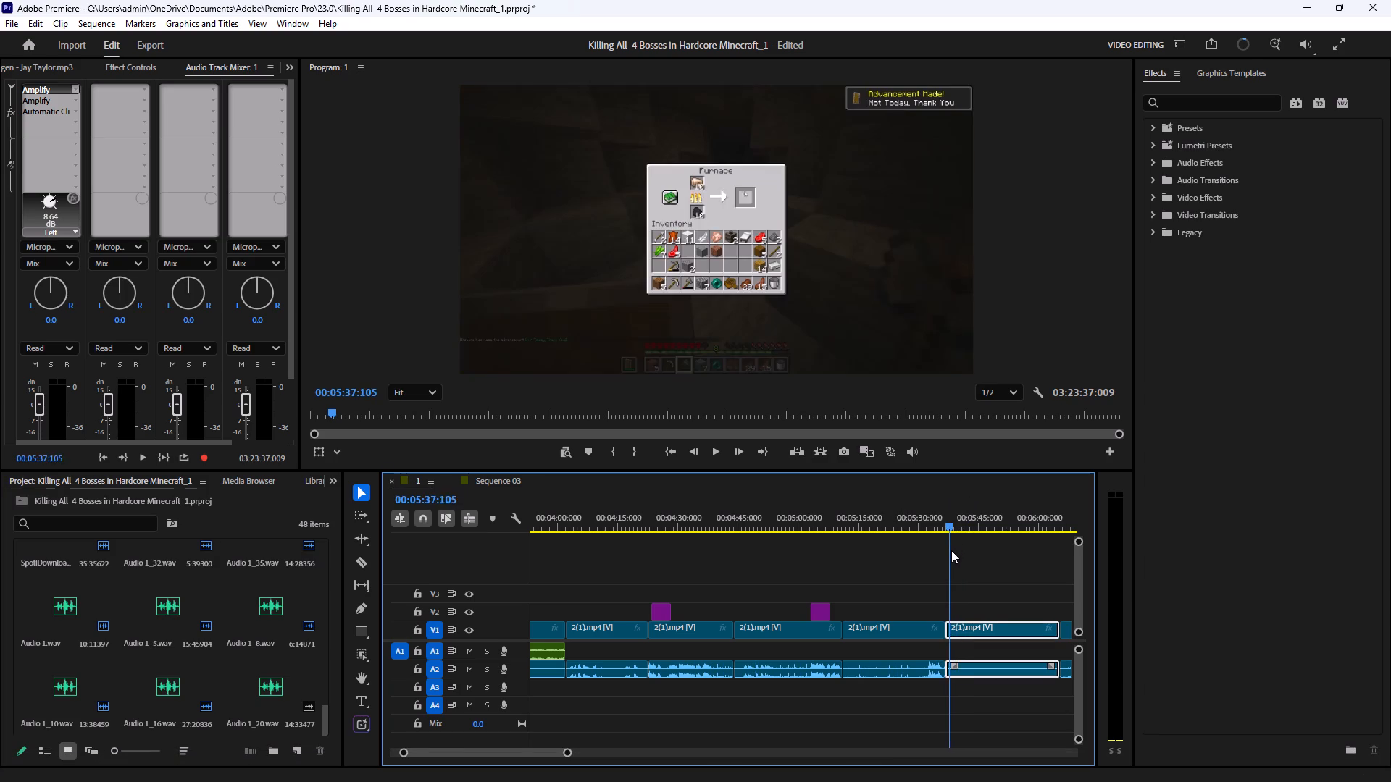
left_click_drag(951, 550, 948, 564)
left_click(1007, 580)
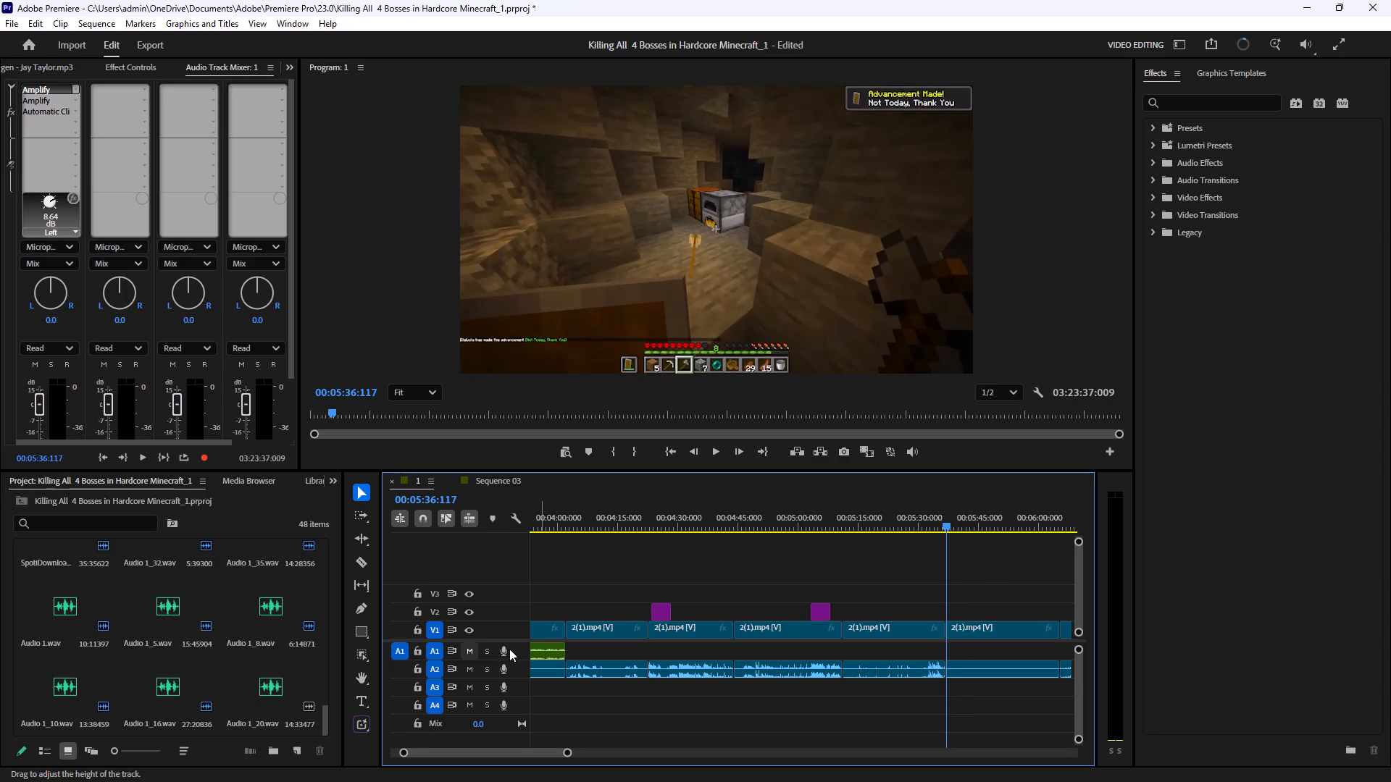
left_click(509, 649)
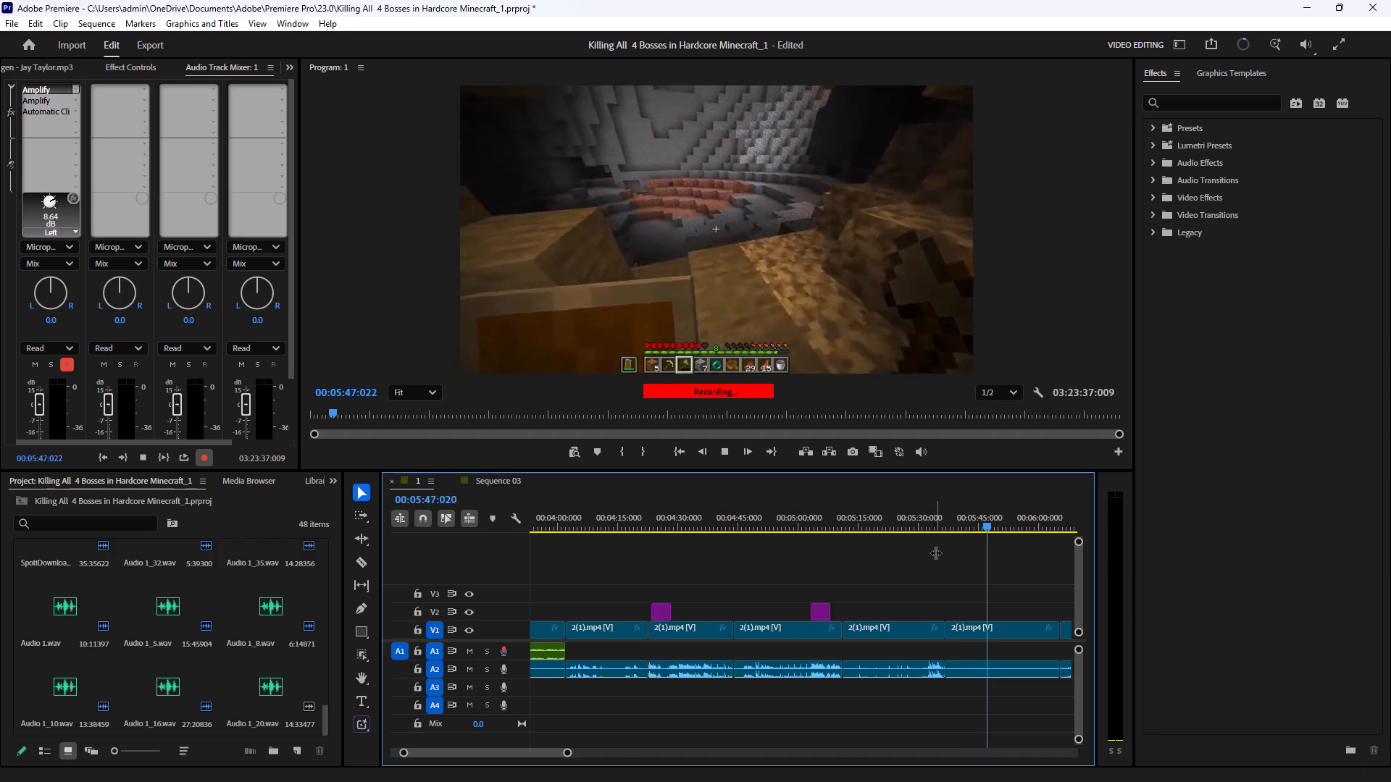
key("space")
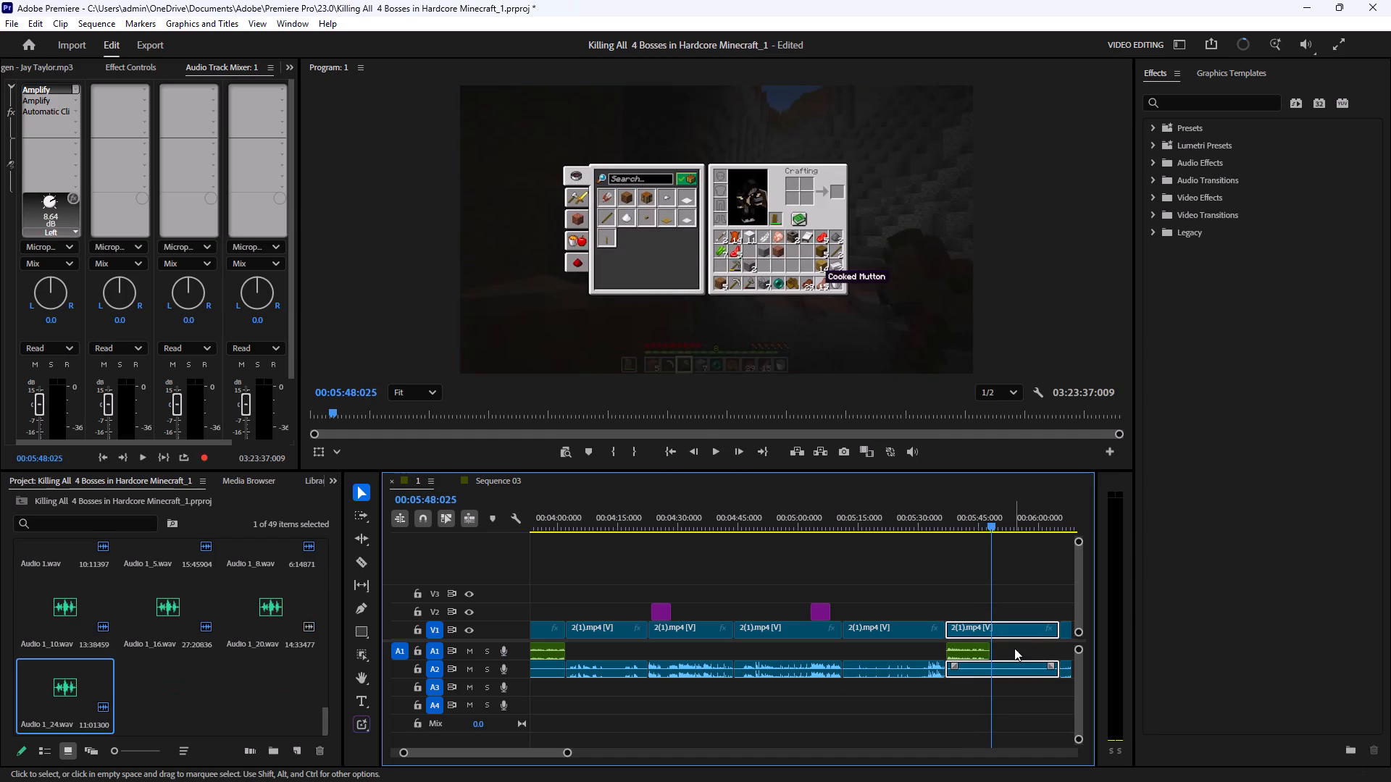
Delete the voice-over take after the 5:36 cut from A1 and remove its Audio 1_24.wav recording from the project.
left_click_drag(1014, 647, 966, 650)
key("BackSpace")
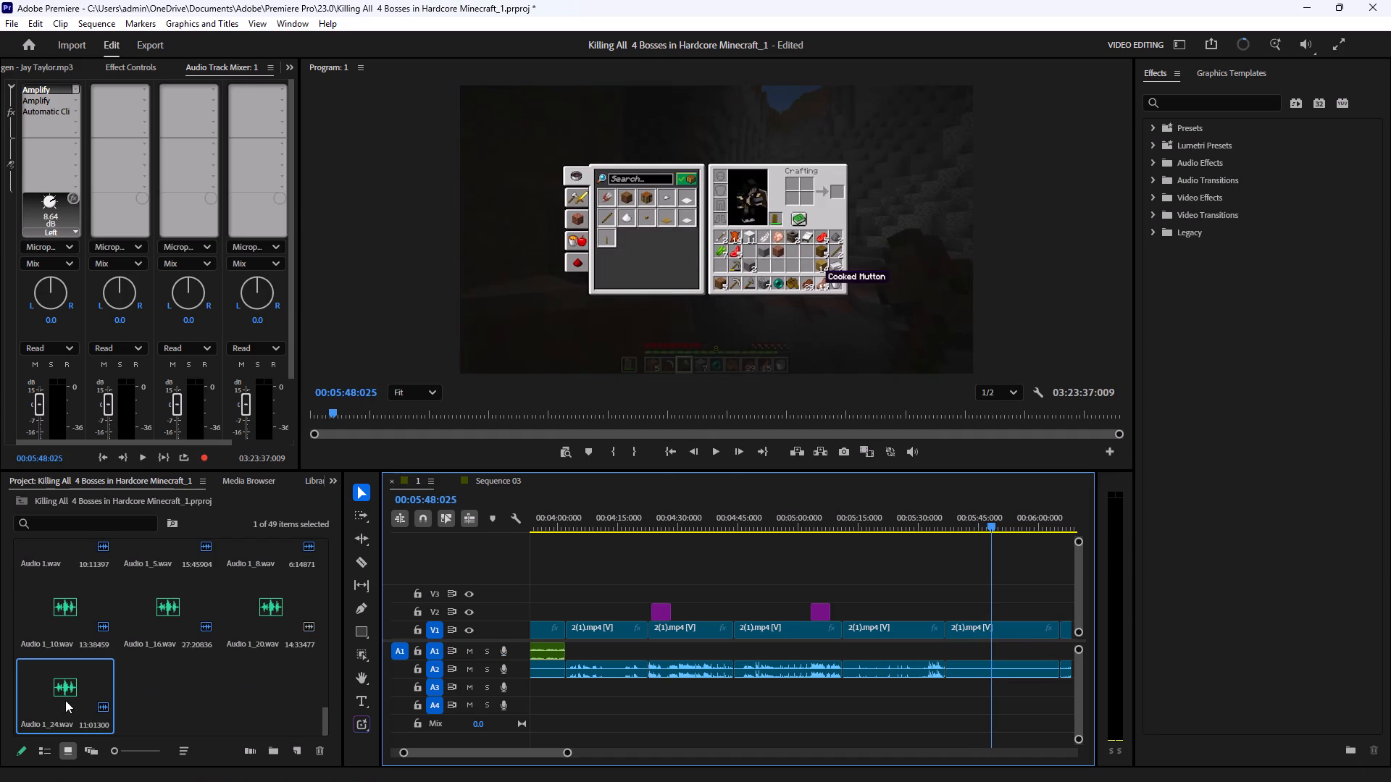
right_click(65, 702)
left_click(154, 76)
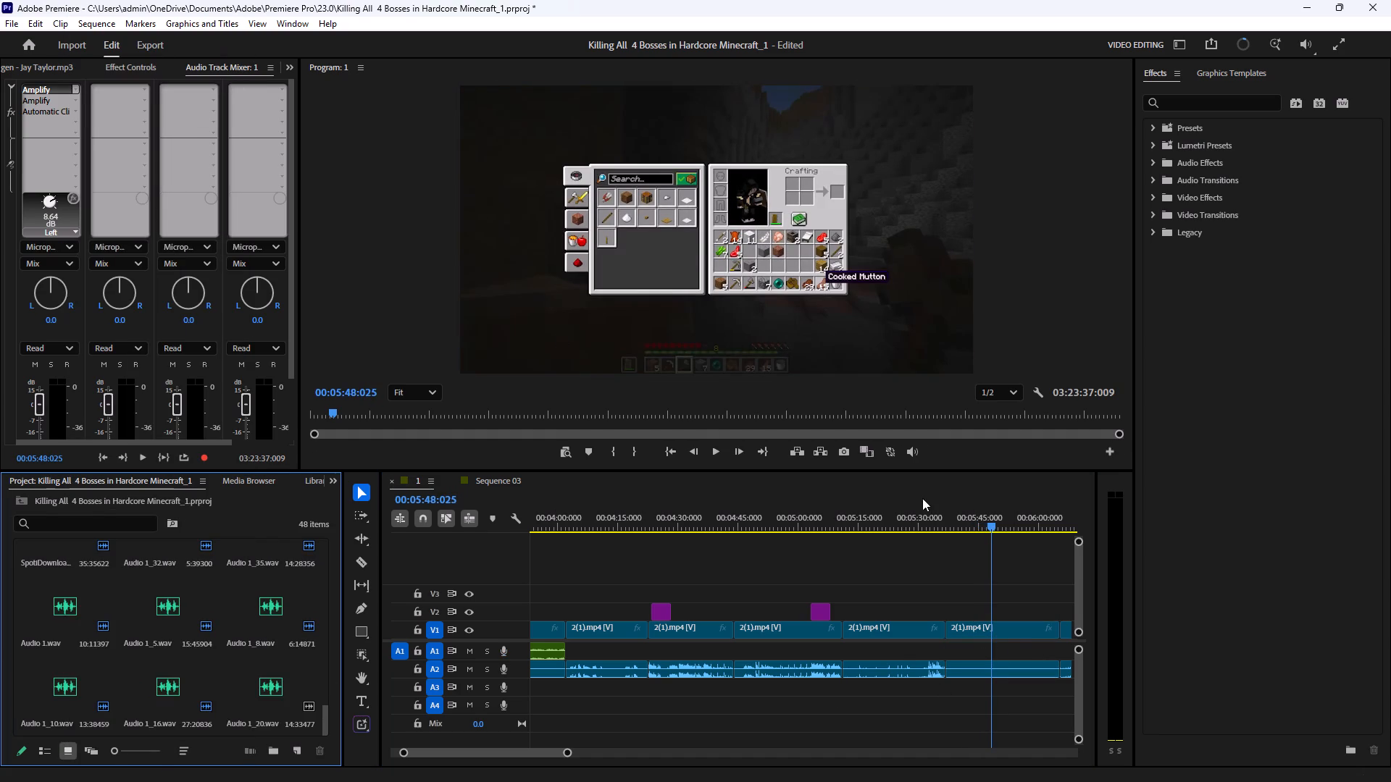
Remove the unused Audio 1_20.wav recording from the project.
left_click_drag(946, 517, 948, 538)
left_click(987, 547)
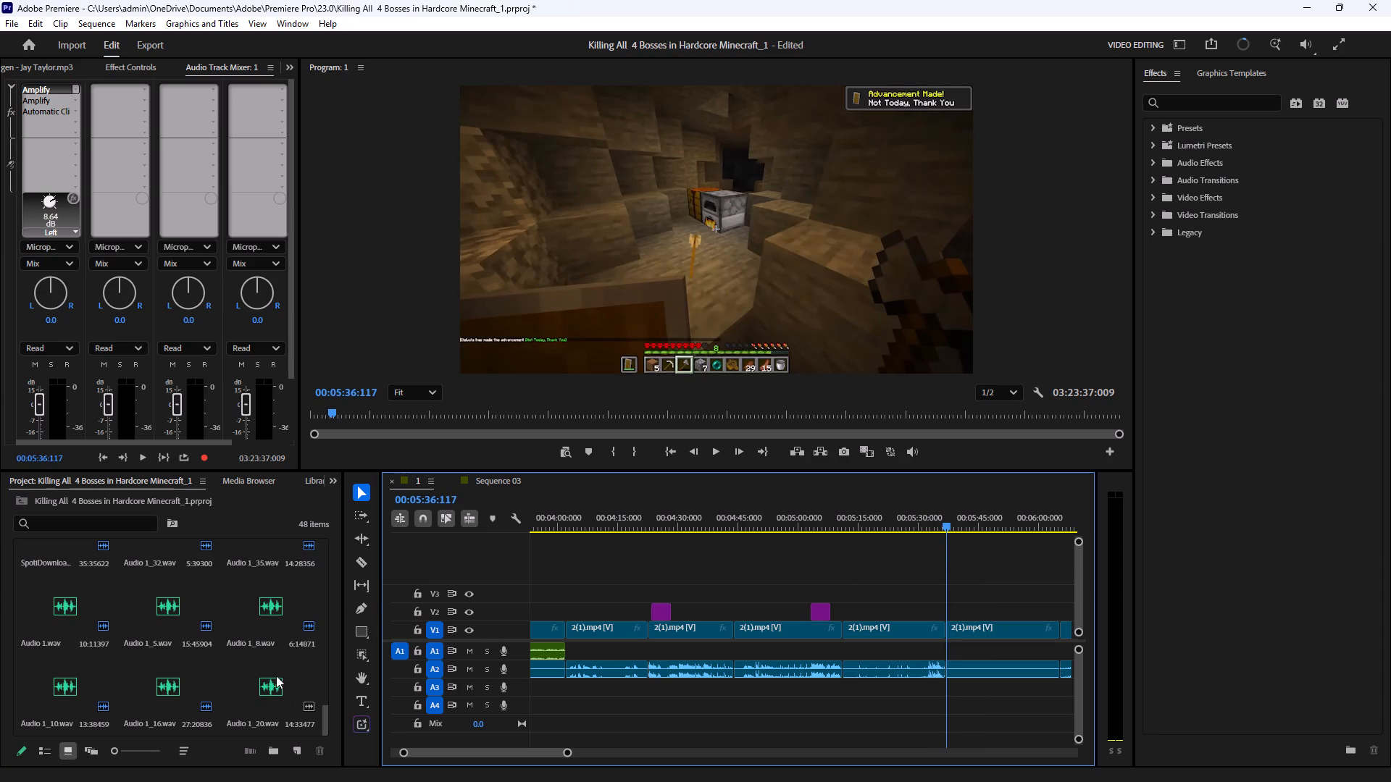
scroll(276, 676, "down", 1)
left_click(269, 699)
right_click(269, 699)
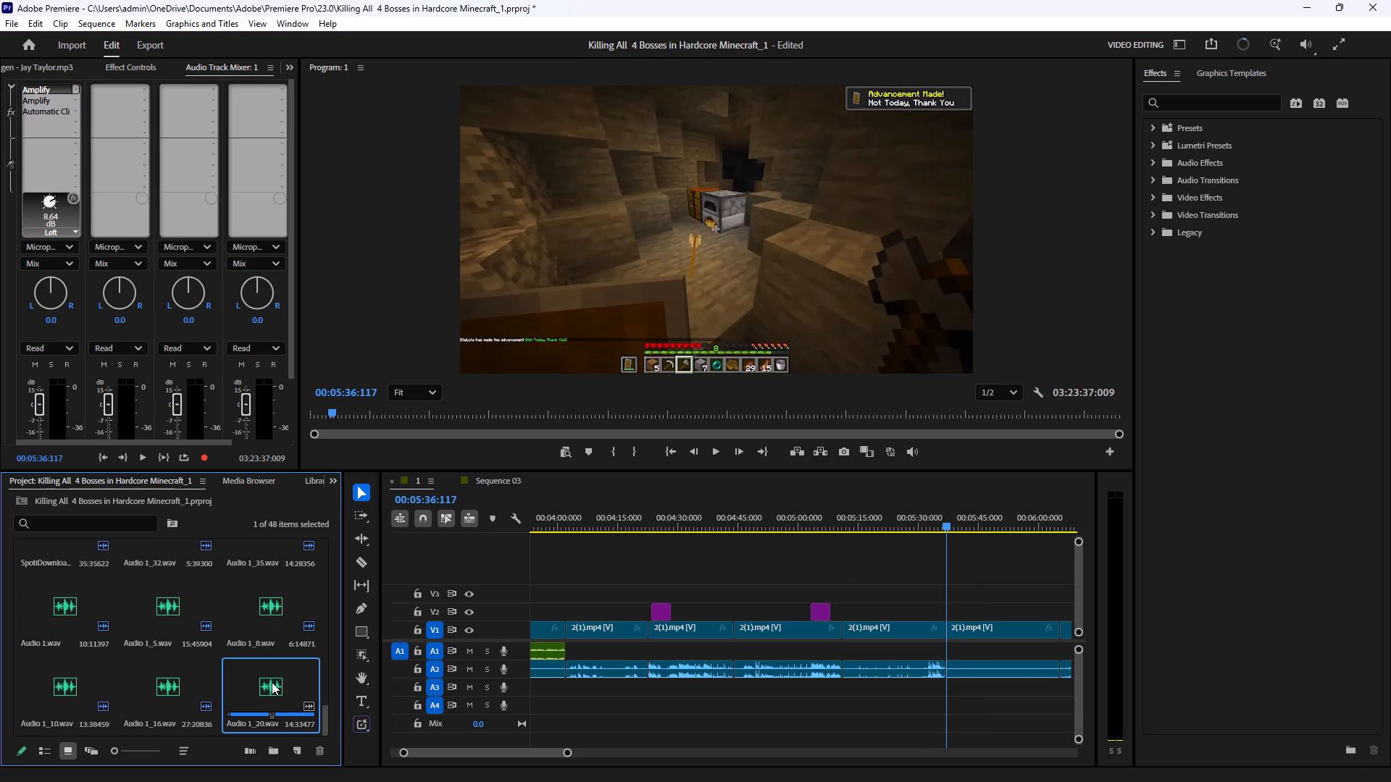
left_click(272, 682)
left_click(340, 629)
right_click(269, 695)
left_click(140, 739)
left_click(251, 608)
right_click(267, 699)
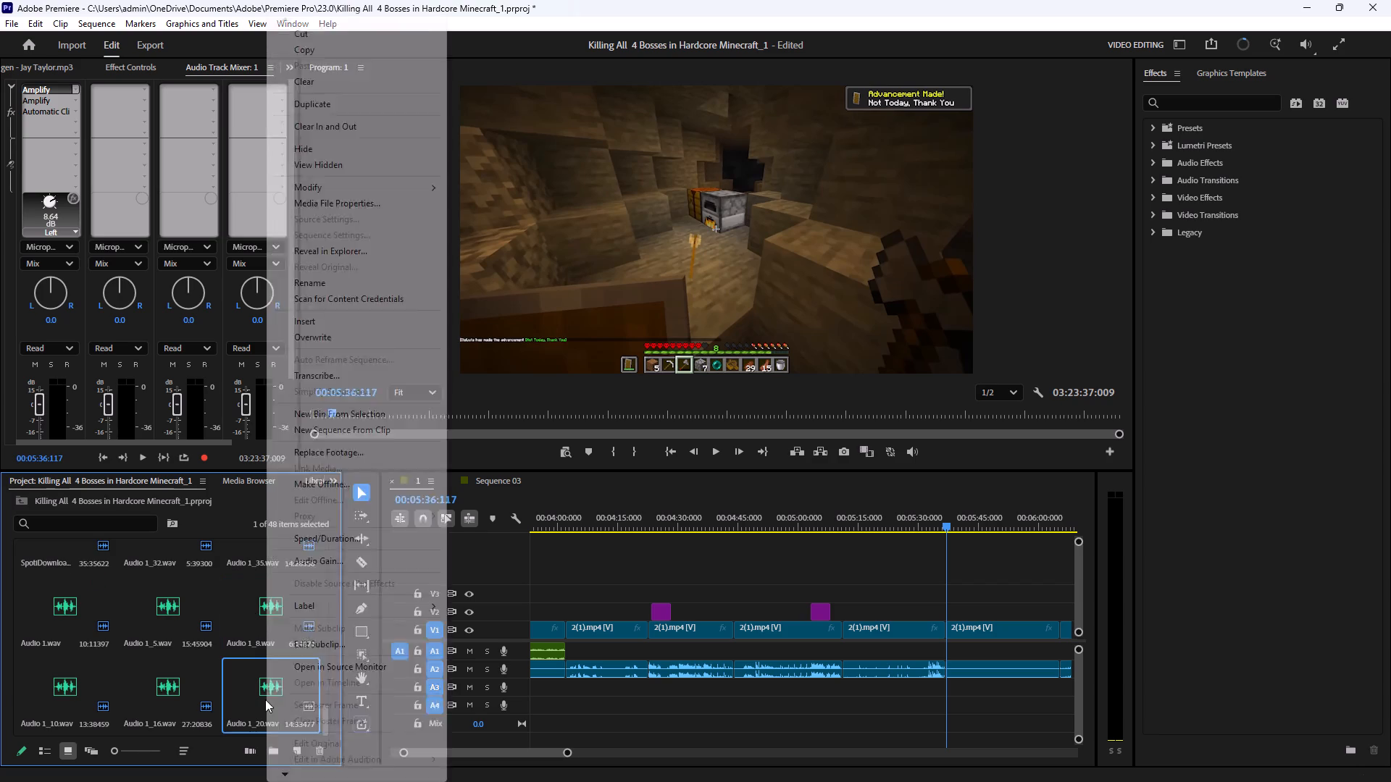
left_click(323, 91)
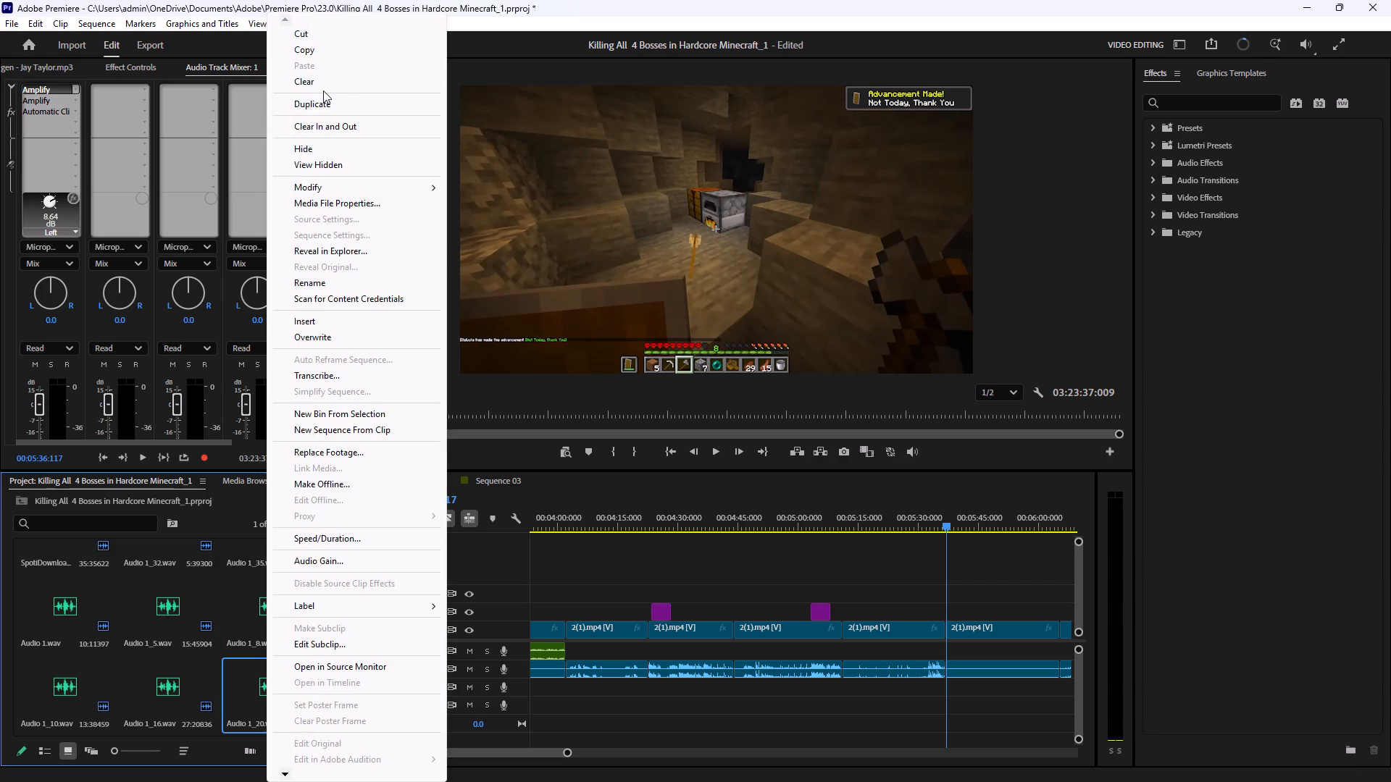
left_click(343, 86)
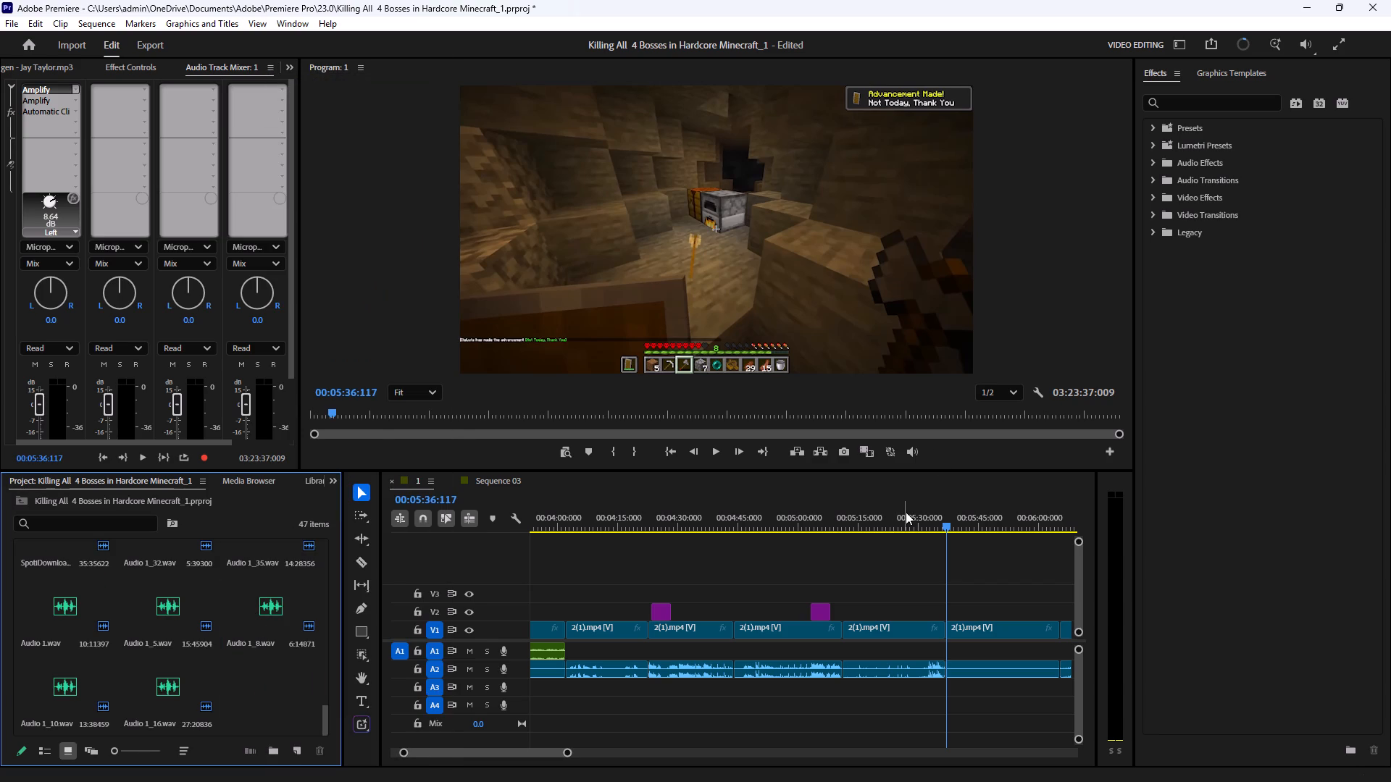
Record a voice-over take on A1 from about 5:37 to 5:53.
left_click_drag(906, 512, 948, 518)
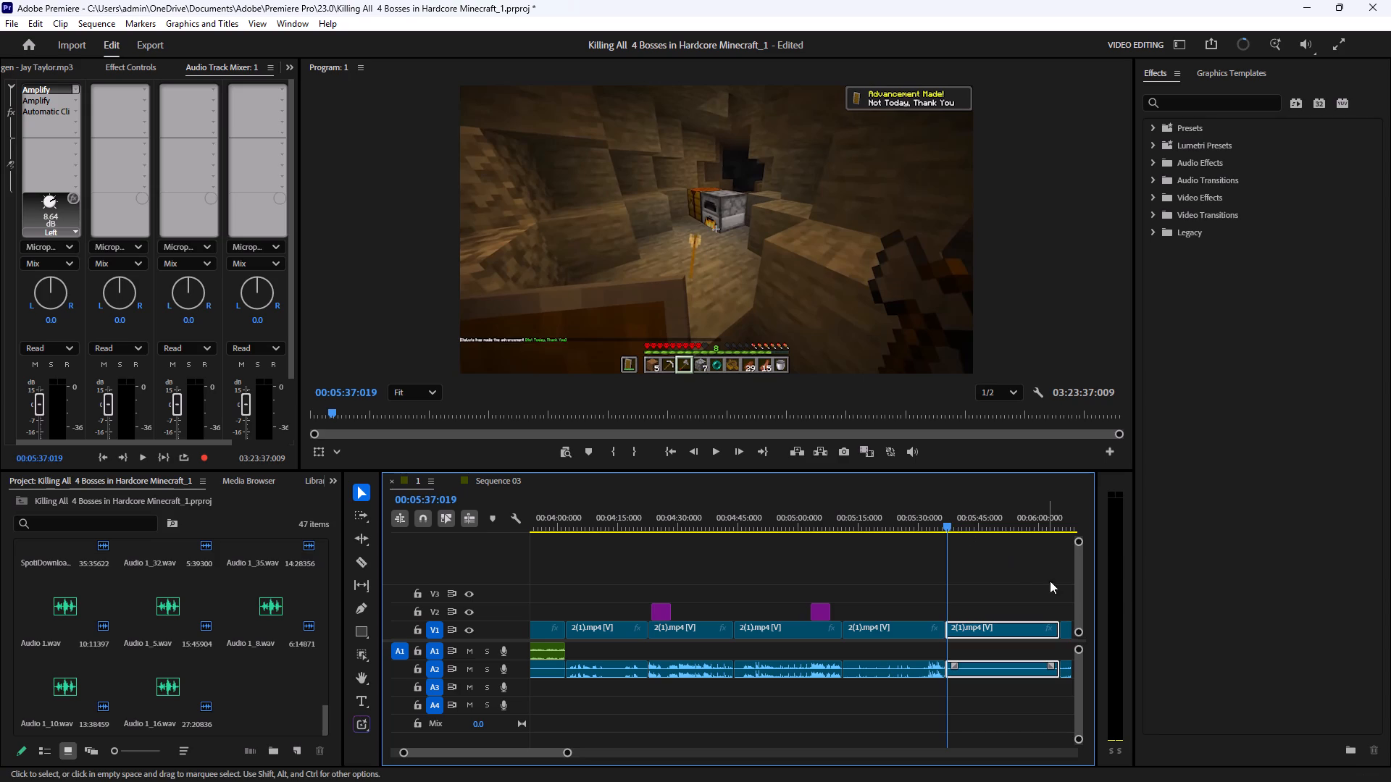
left_click(1011, 579)
left_click(499, 653)
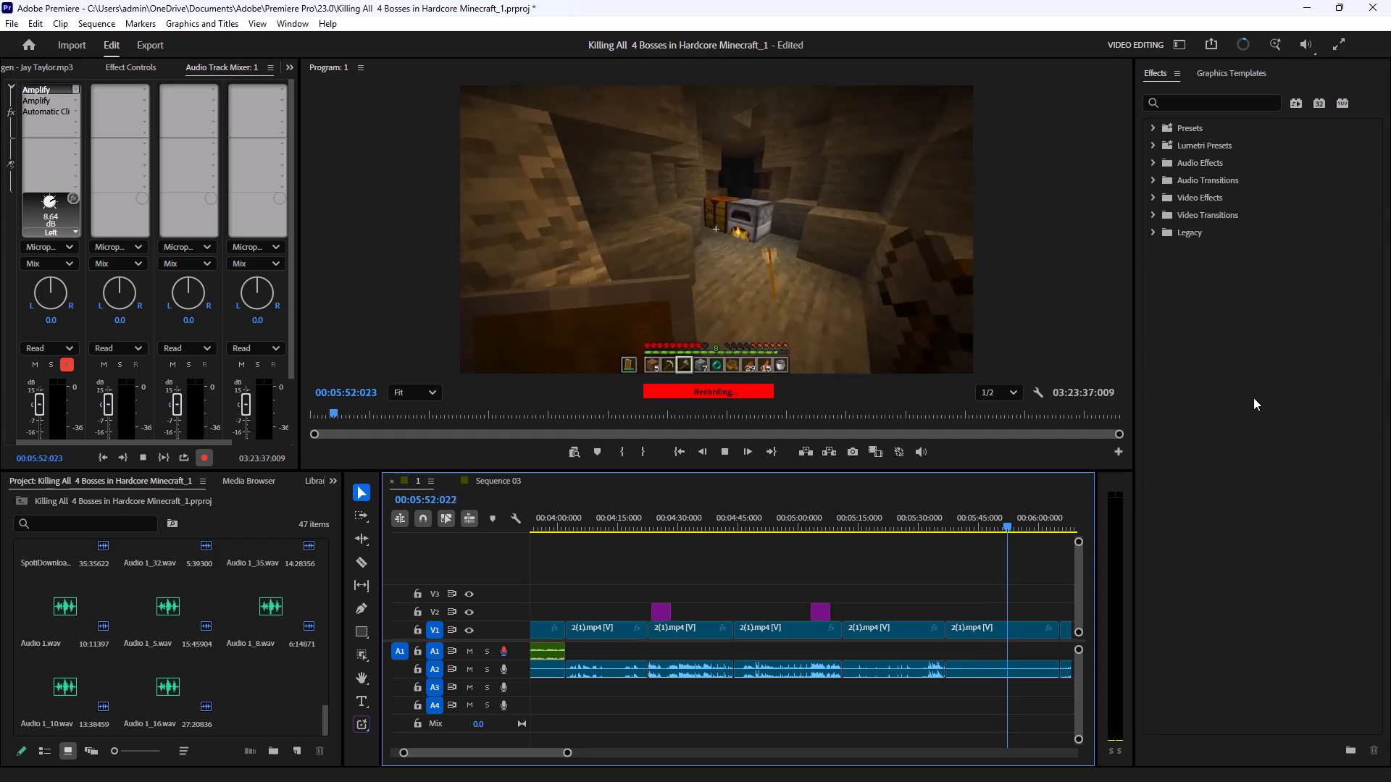
key("space")
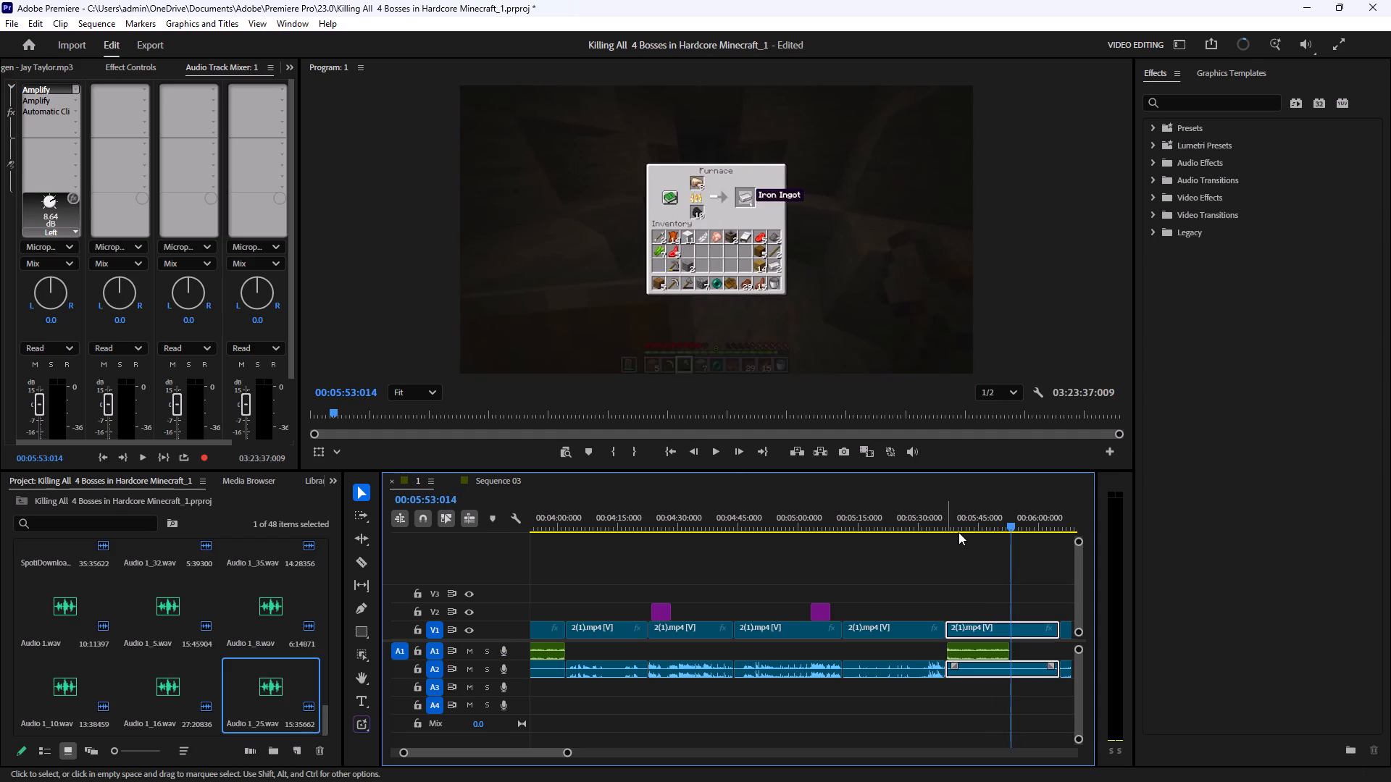
Play back the start of the voice-over take from about 5:37 to 5:40.
left_click(948, 526)
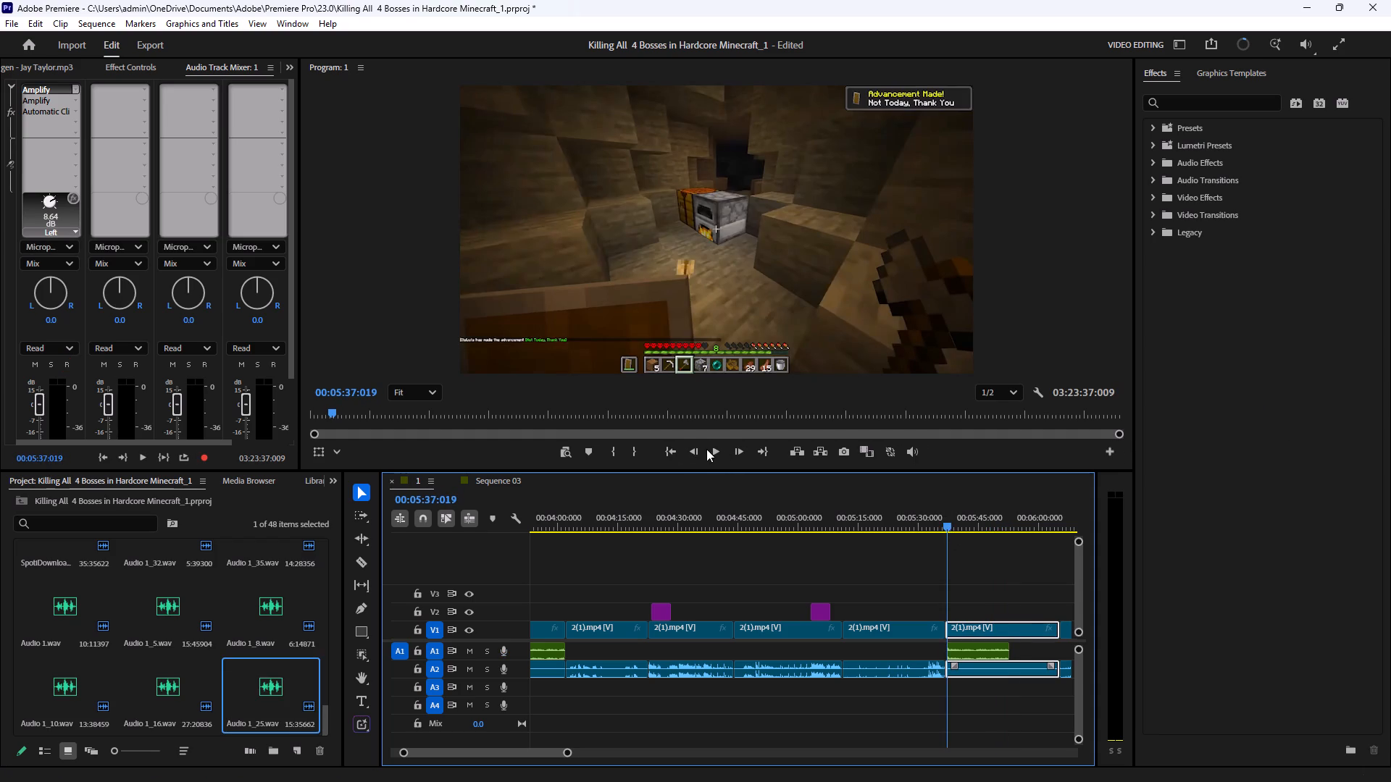
left_click(722, 450)
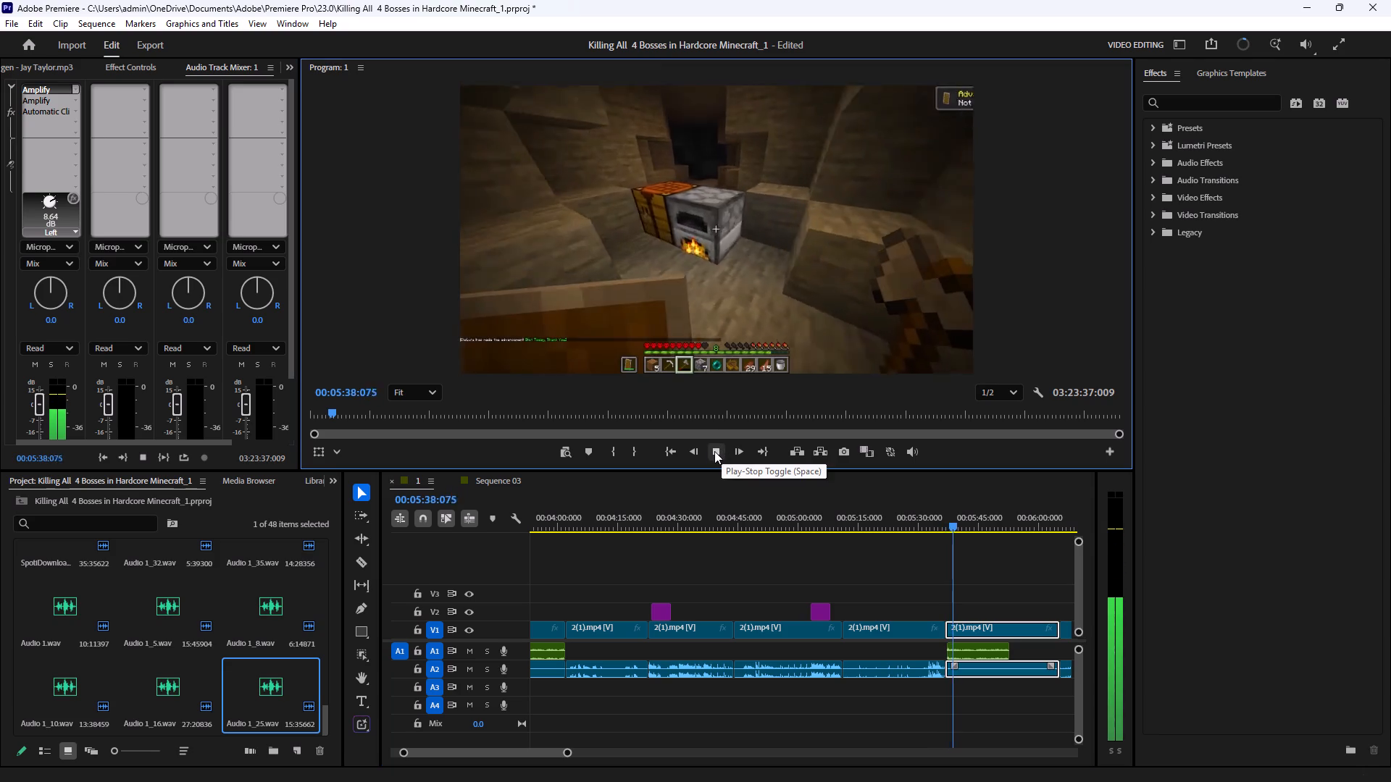
left_click(714, 451)
left_click(714, 451)
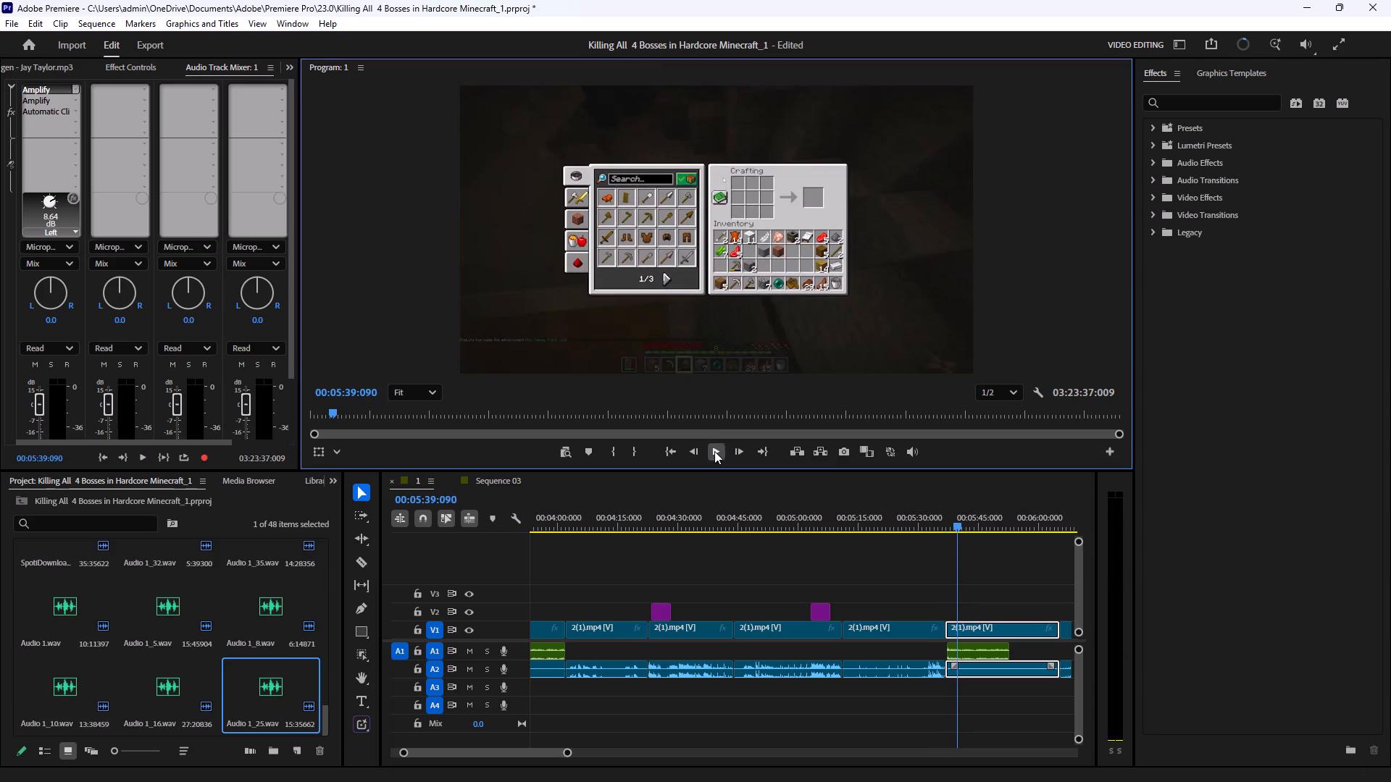
left_click(714, 451)
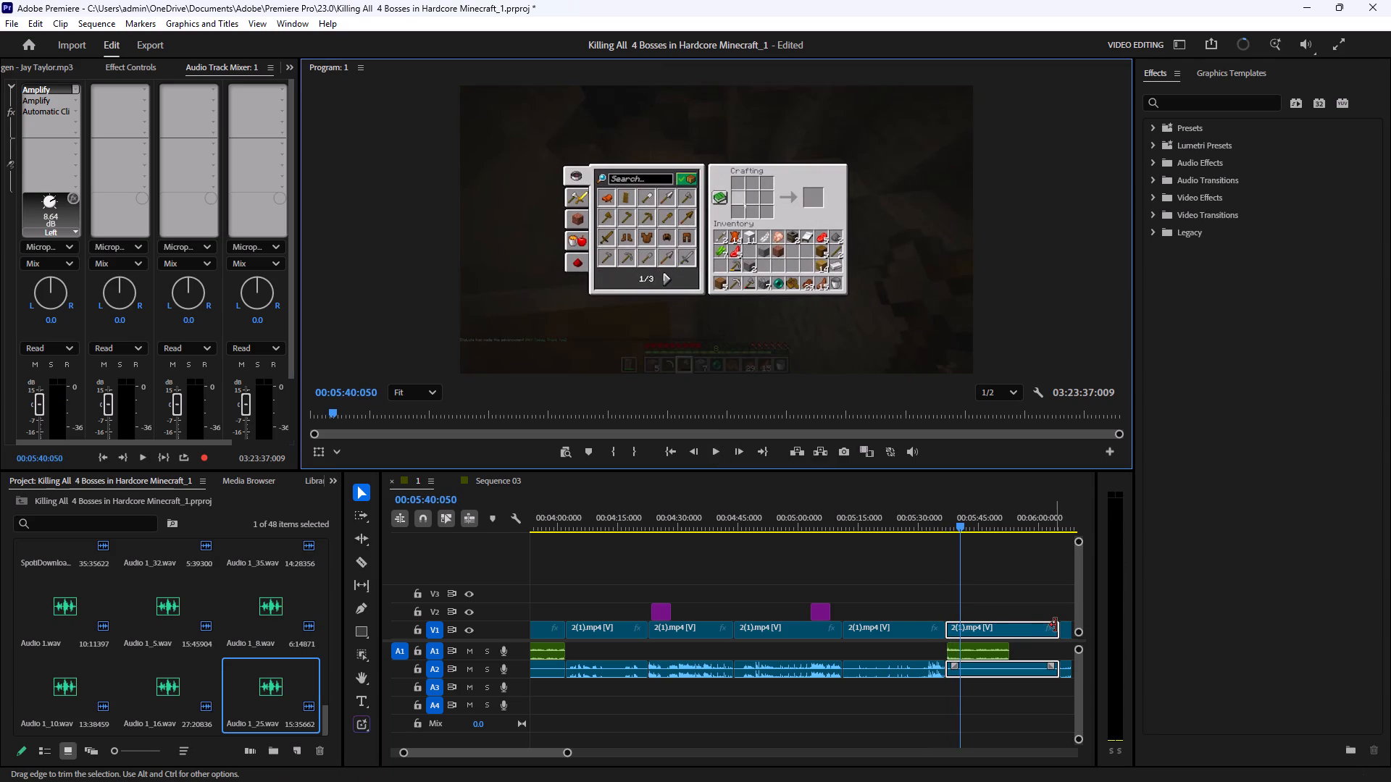
Trim the end of the 2(1).mp4 clip beneath the voice-over take back to the playhead at 5:40:050.
left_click_drag(1057, 630, 957, 639)
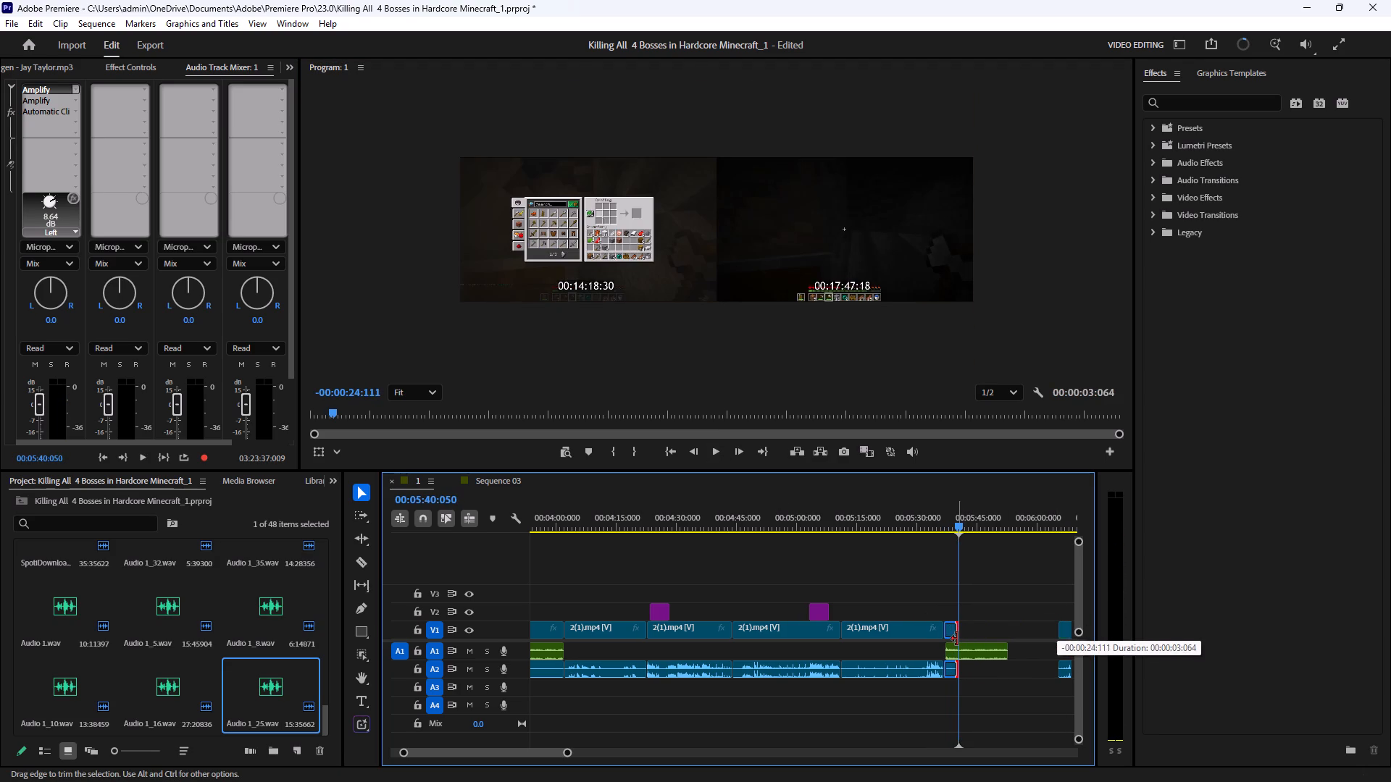
left_click_drag(957, 639, 957, 639)
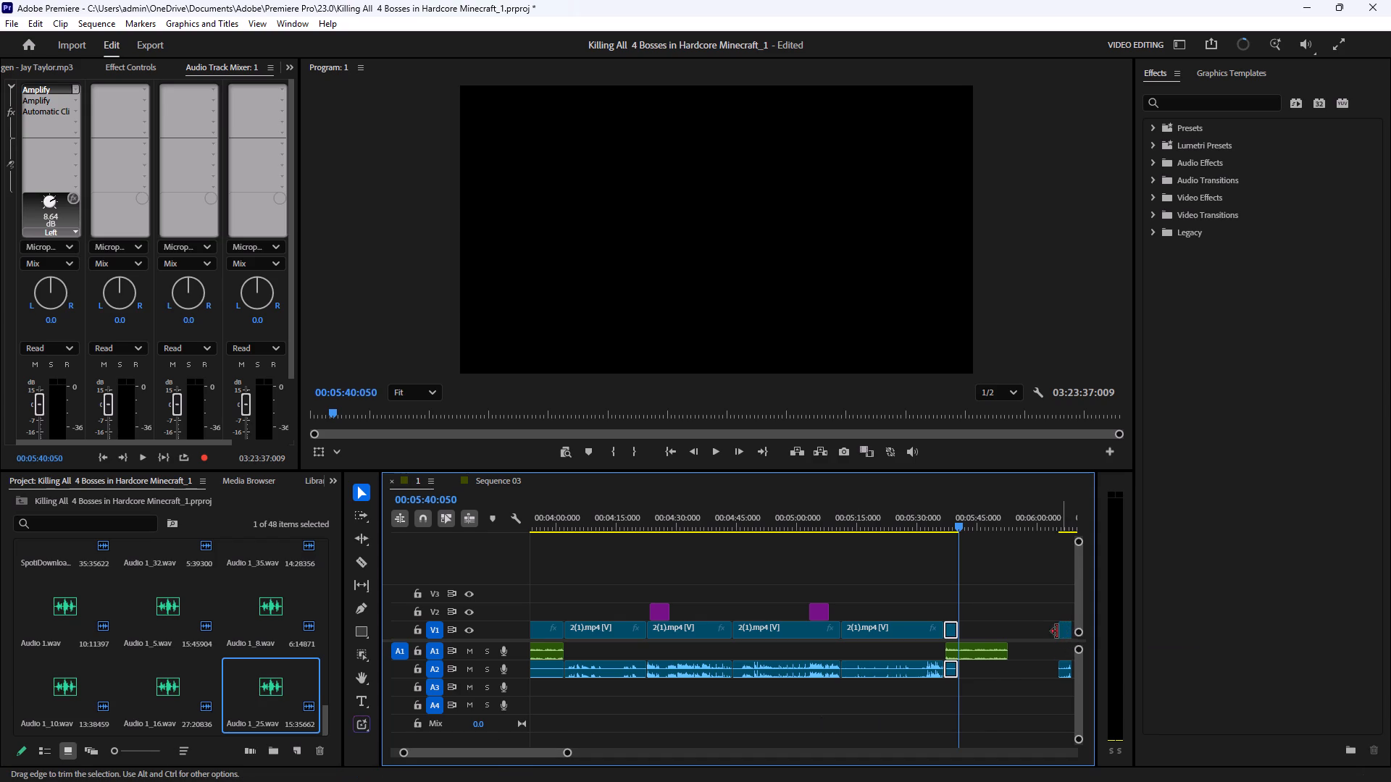
left_click(1040, 710)
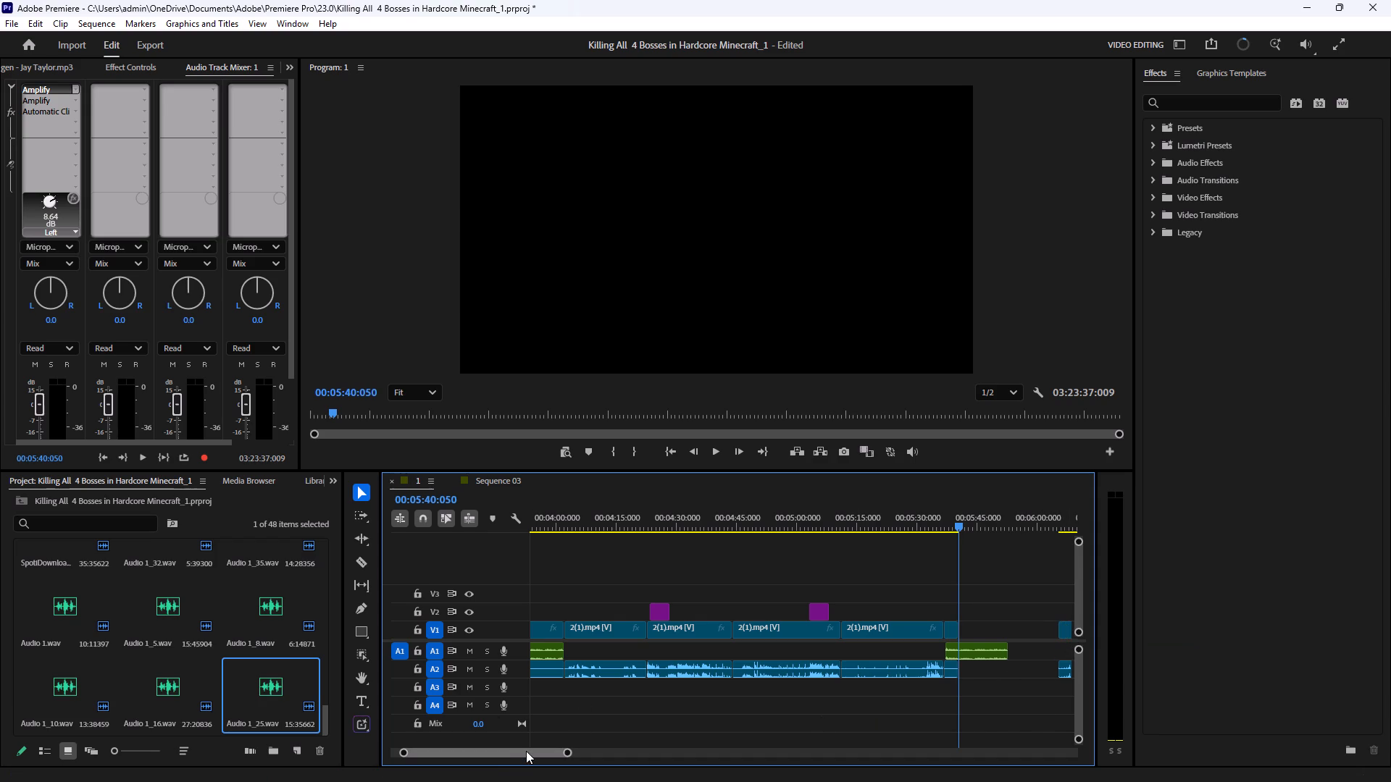
Review the 2(1).mp4 gameplay after the gap up to about 8:59 and park the playhead at 8:56:118.
left_click(526, 751)
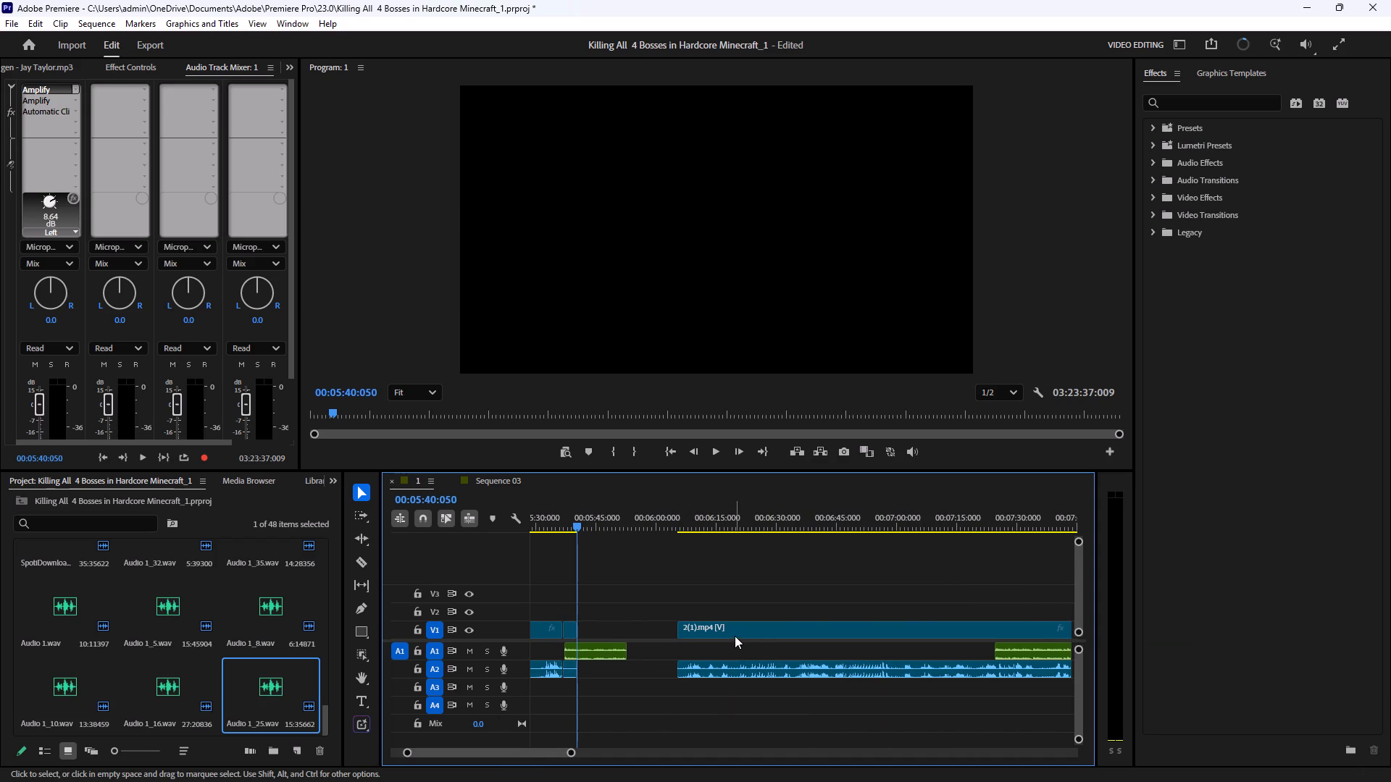
left_click(674, 528)
left_click(719, 458)
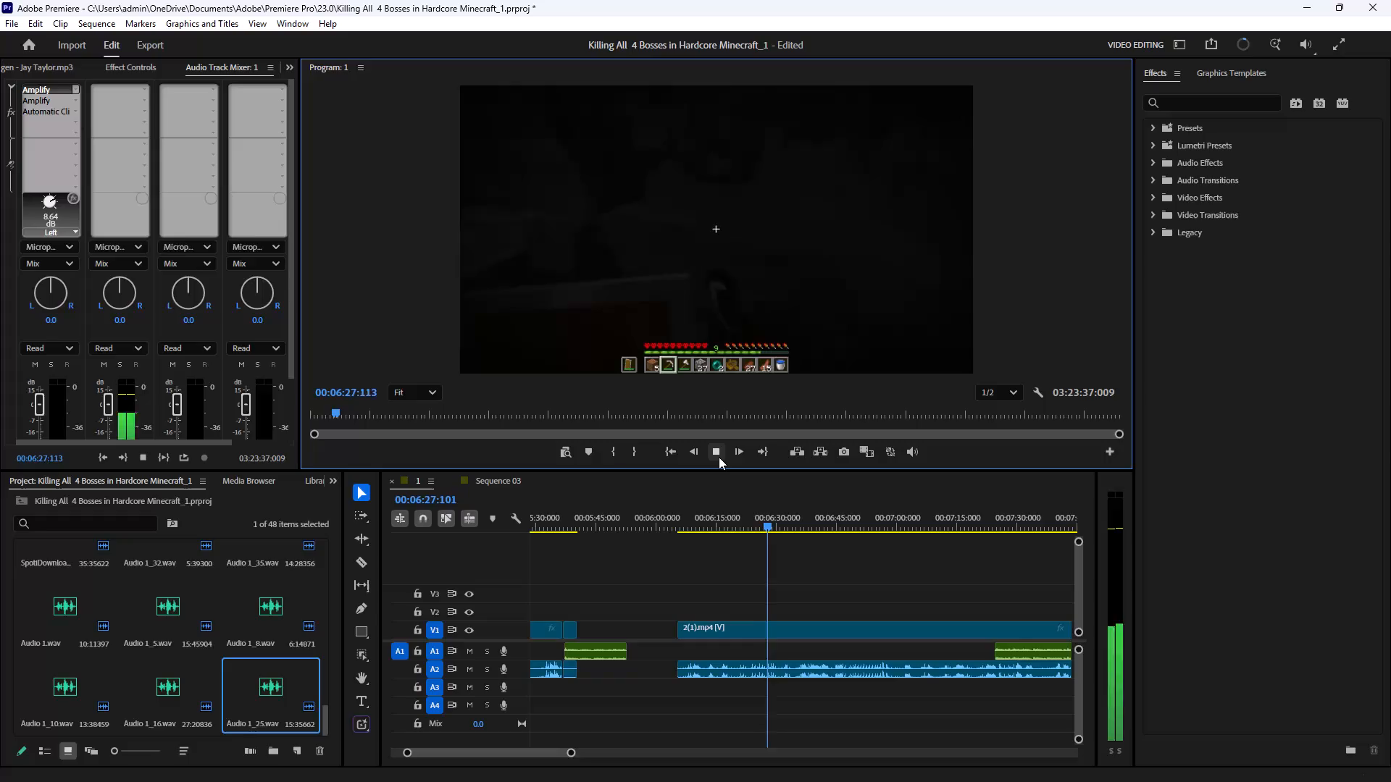
left_click(719, 457)
left_click_drag(768, 522, 835, 522)
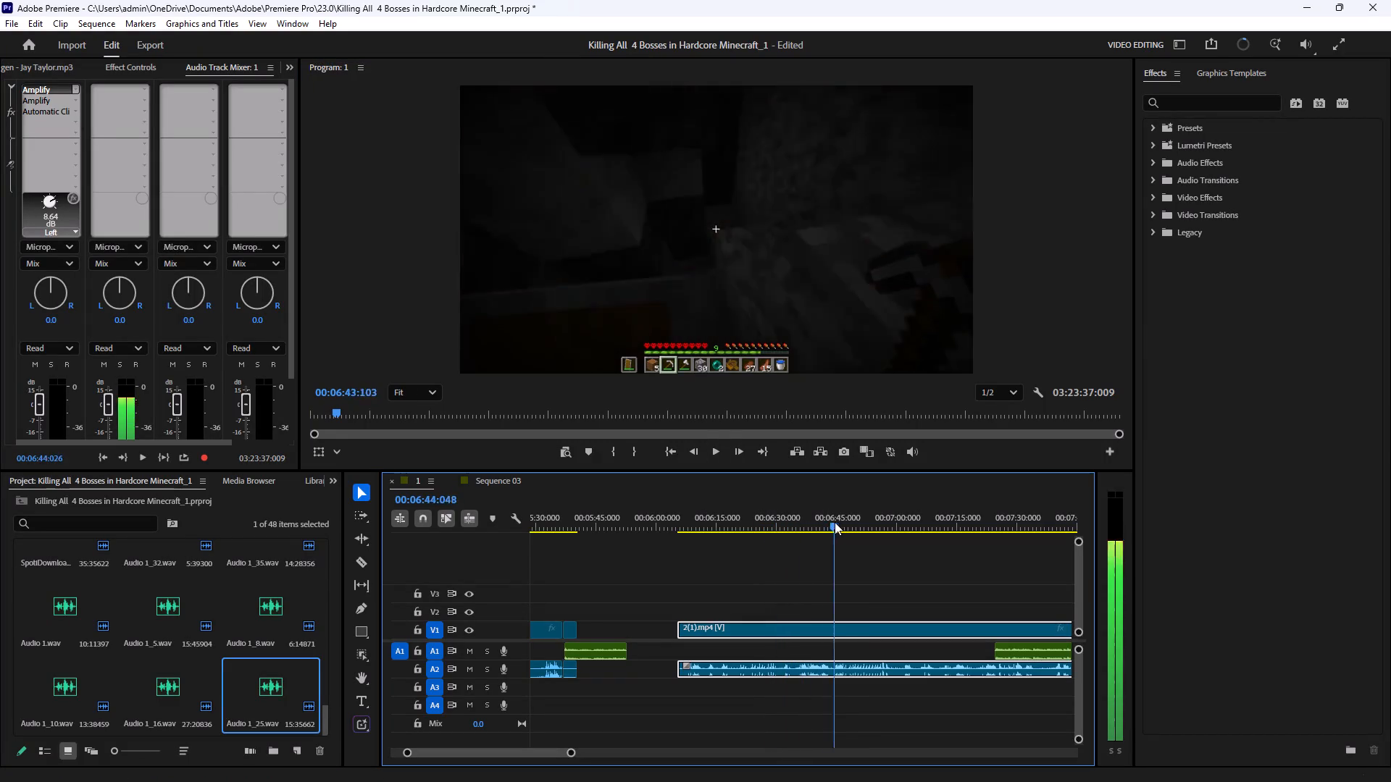
left_click_drag(835, 522, 927, 526)
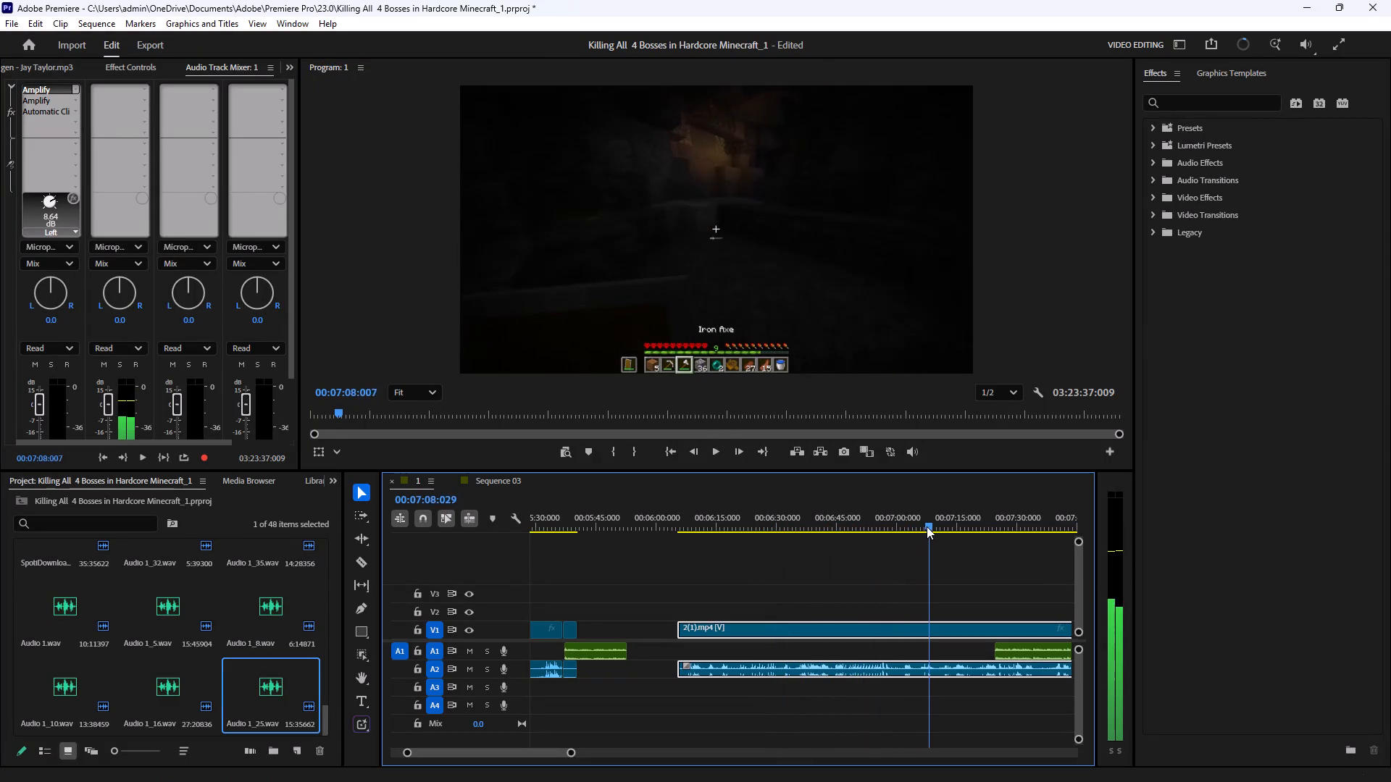
left_click_drag(927, 526, 976, 527)
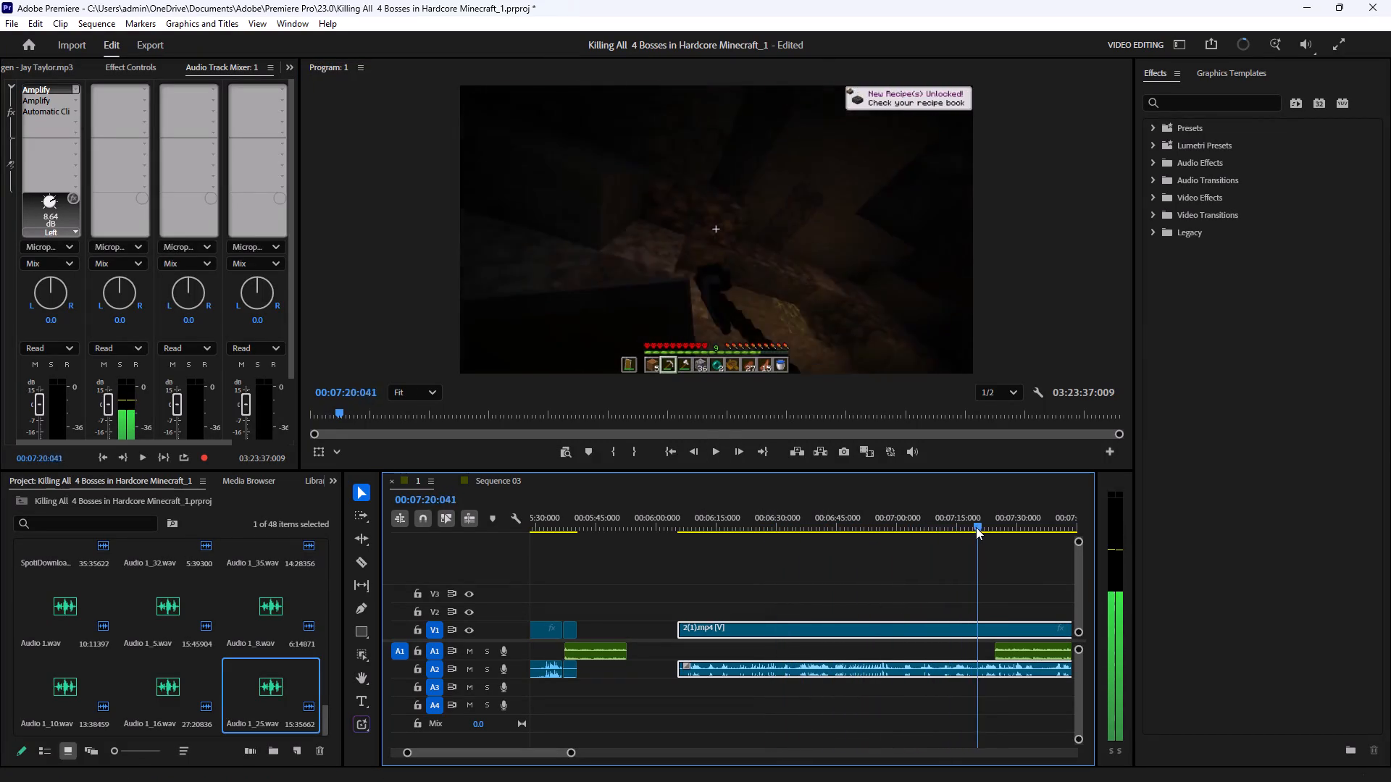
left_click_drag(976, 527, 1037, 534)
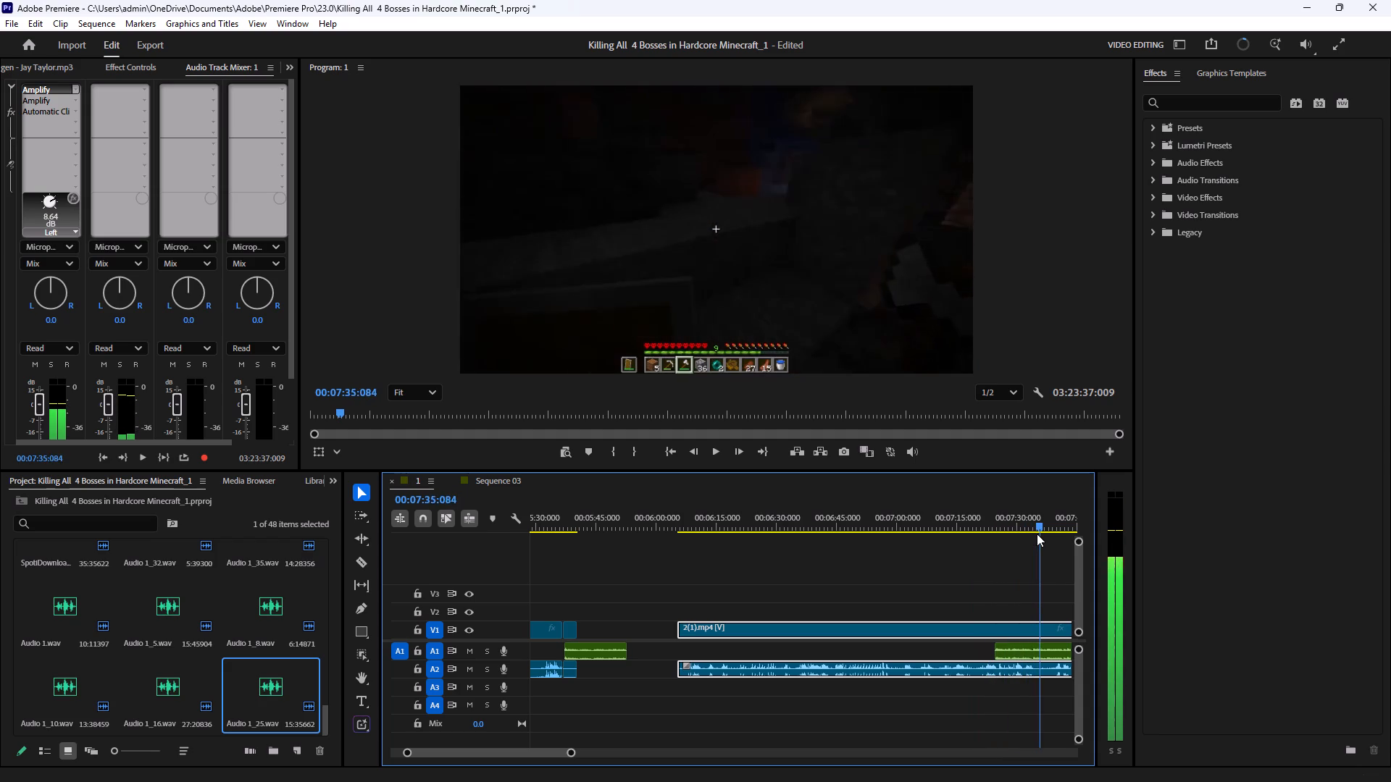
left_click_drag(1037, 534, 1093, 539)
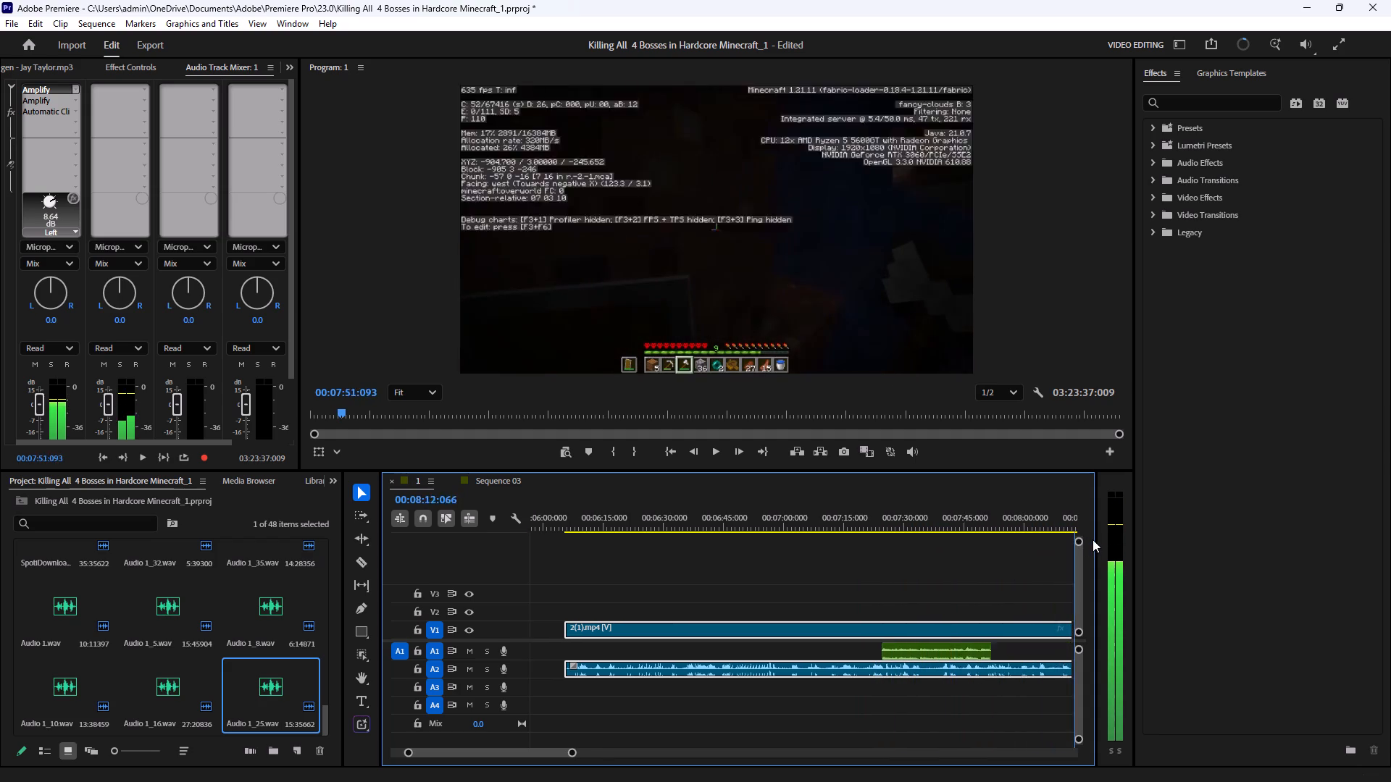
left_click_drag(1093, 539, 777, 566)
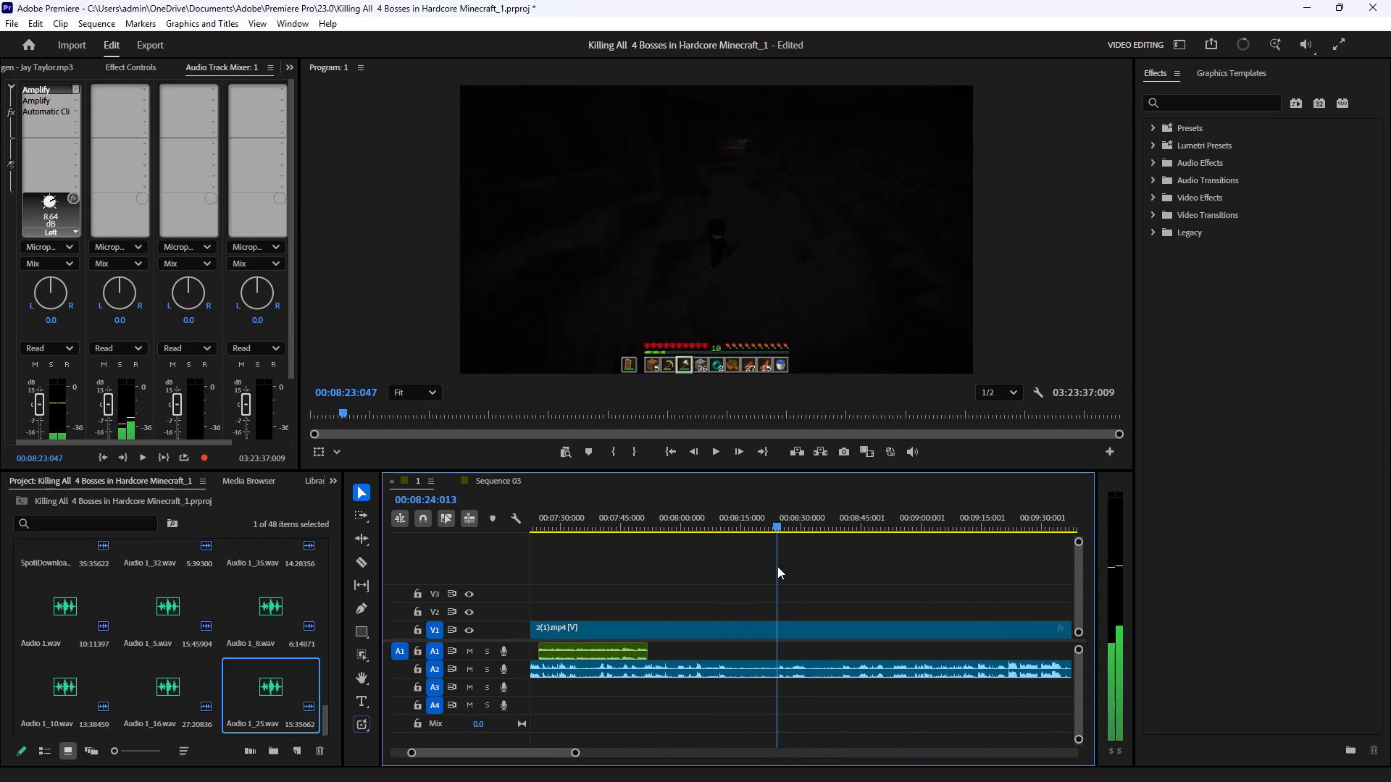
left_click_drag(777, 566, 818, 567)
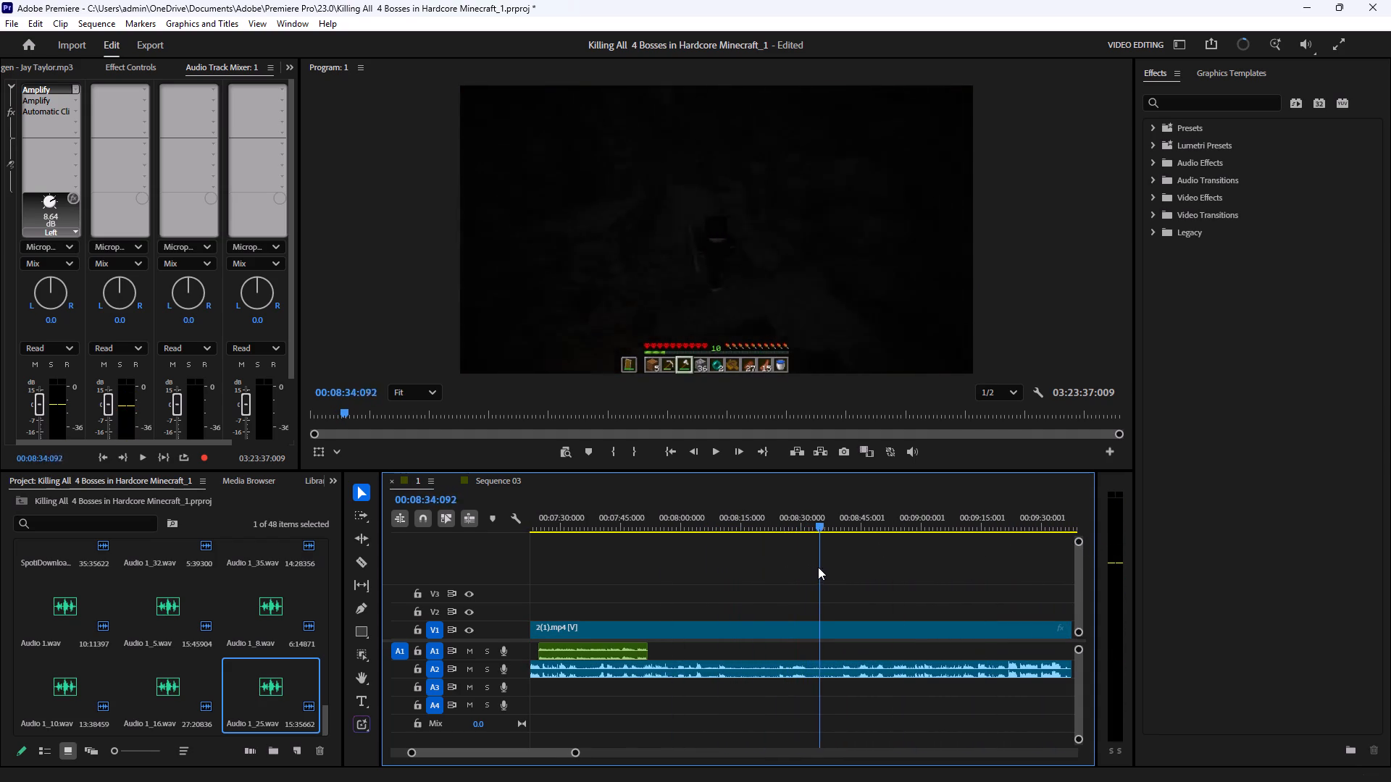
left_click_drag(818, 567, 852, 568)
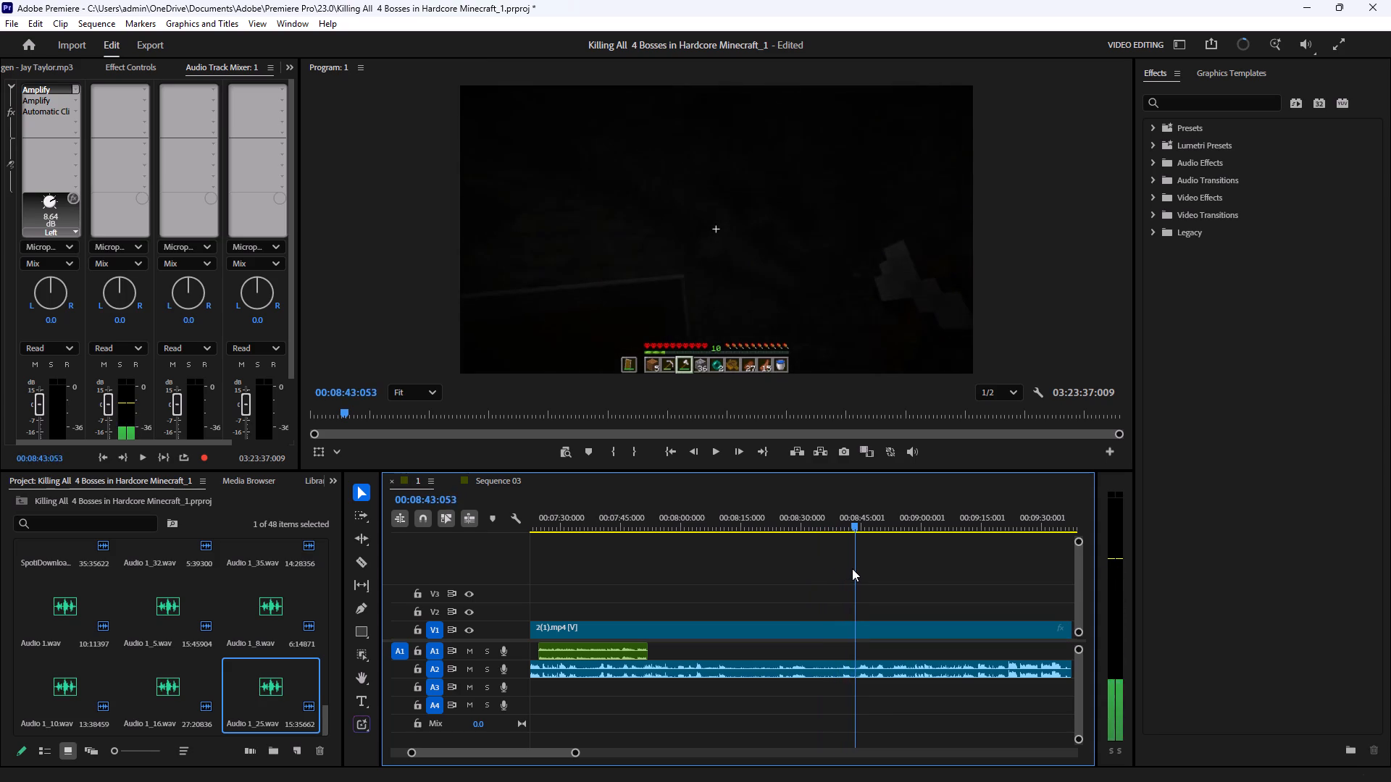
left_click_drag(852, 568, 882, 571)
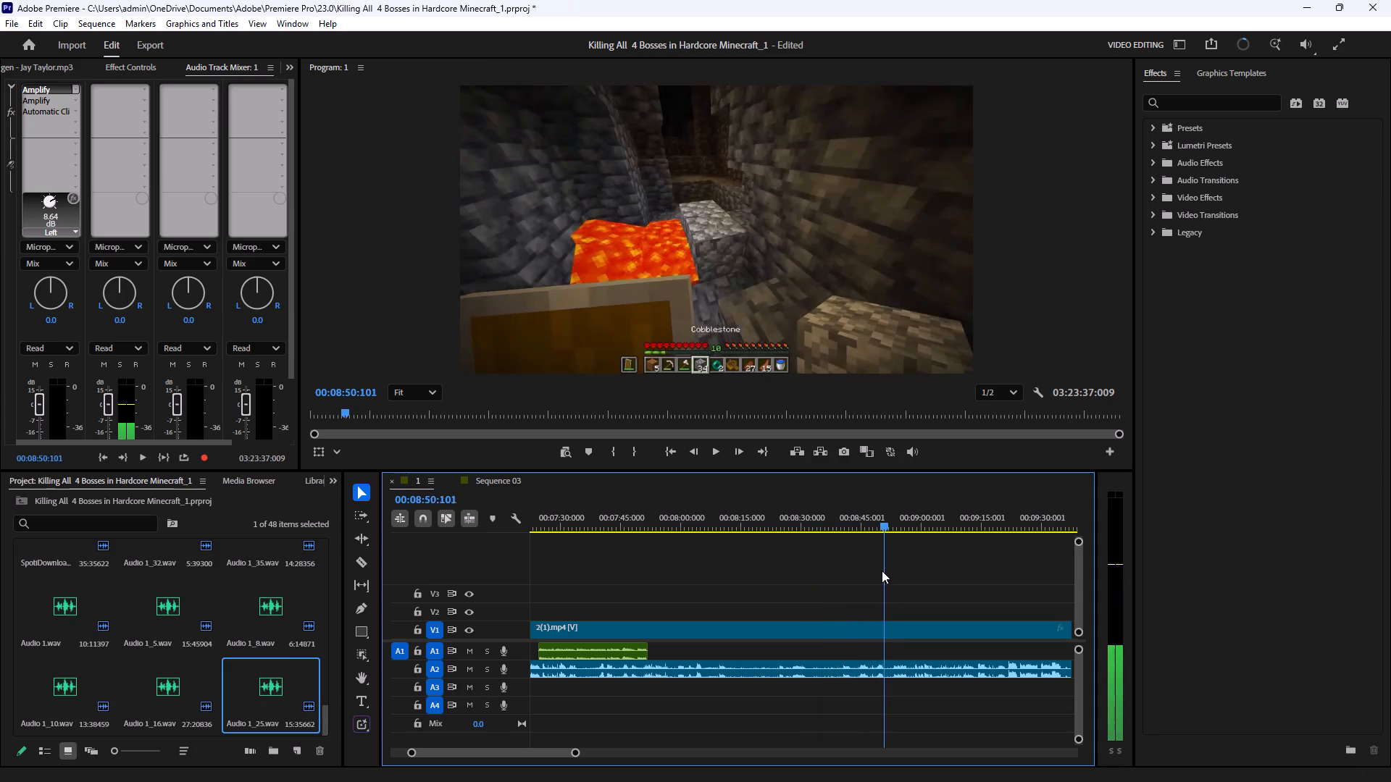
left_click_drag(882, 571, 883, 571)
left_click_drag(724, 456, 711, 457)
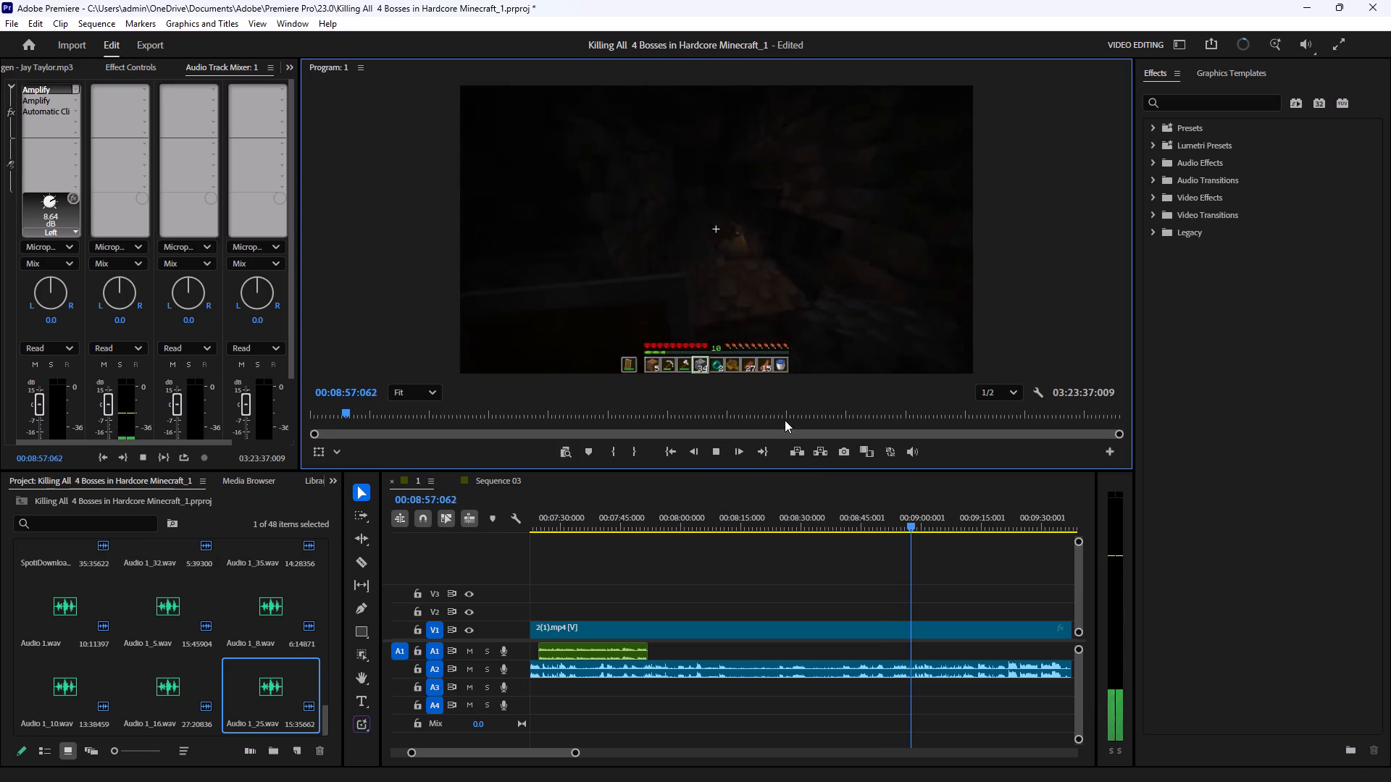
left_click(716, 454)
left_click_drag(922, 528, 911, 551)
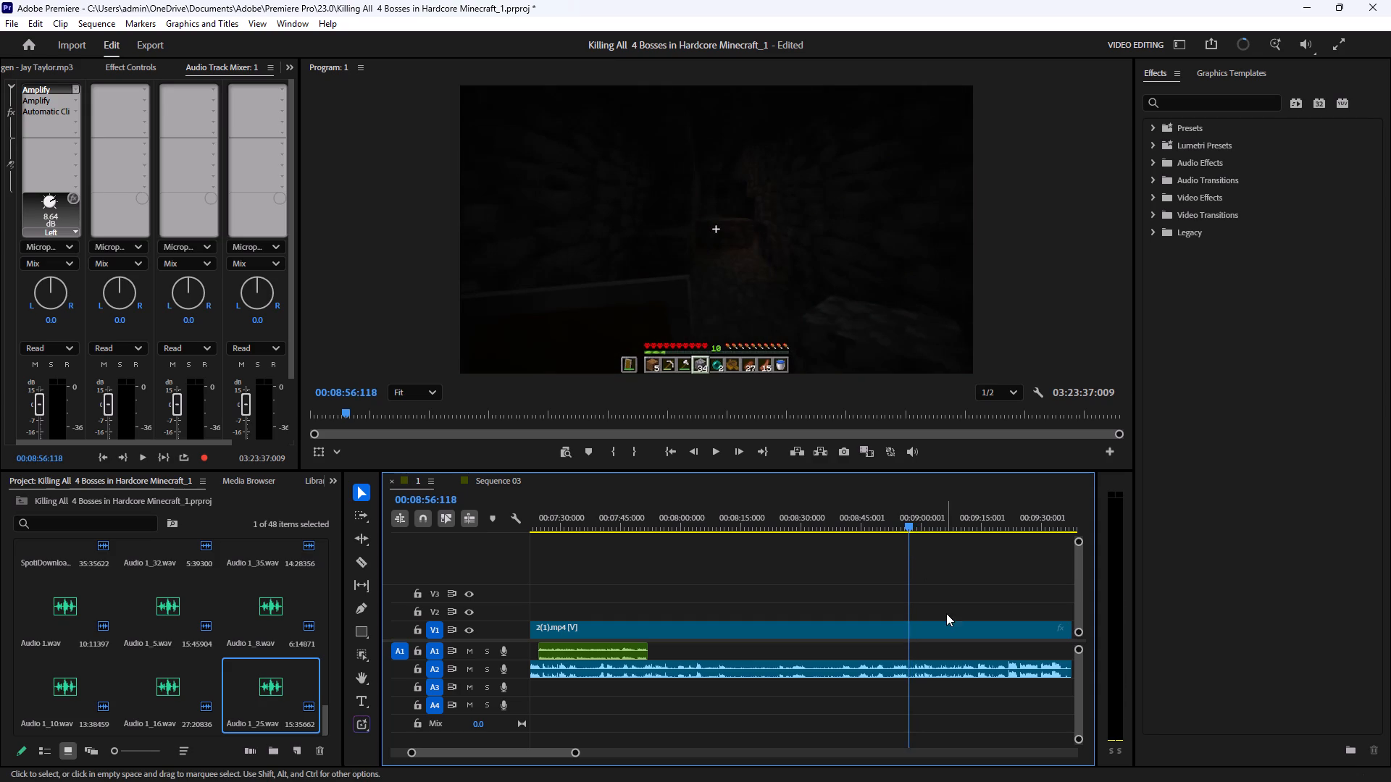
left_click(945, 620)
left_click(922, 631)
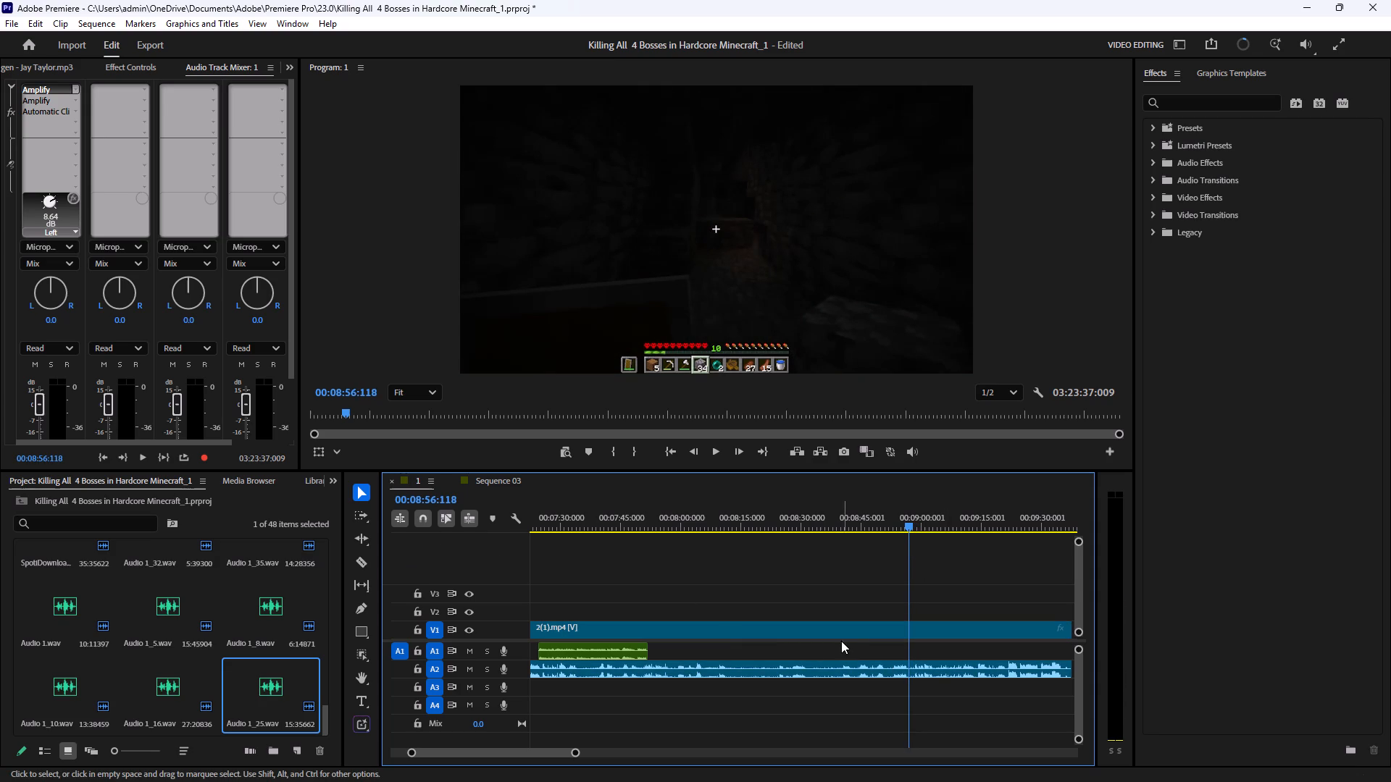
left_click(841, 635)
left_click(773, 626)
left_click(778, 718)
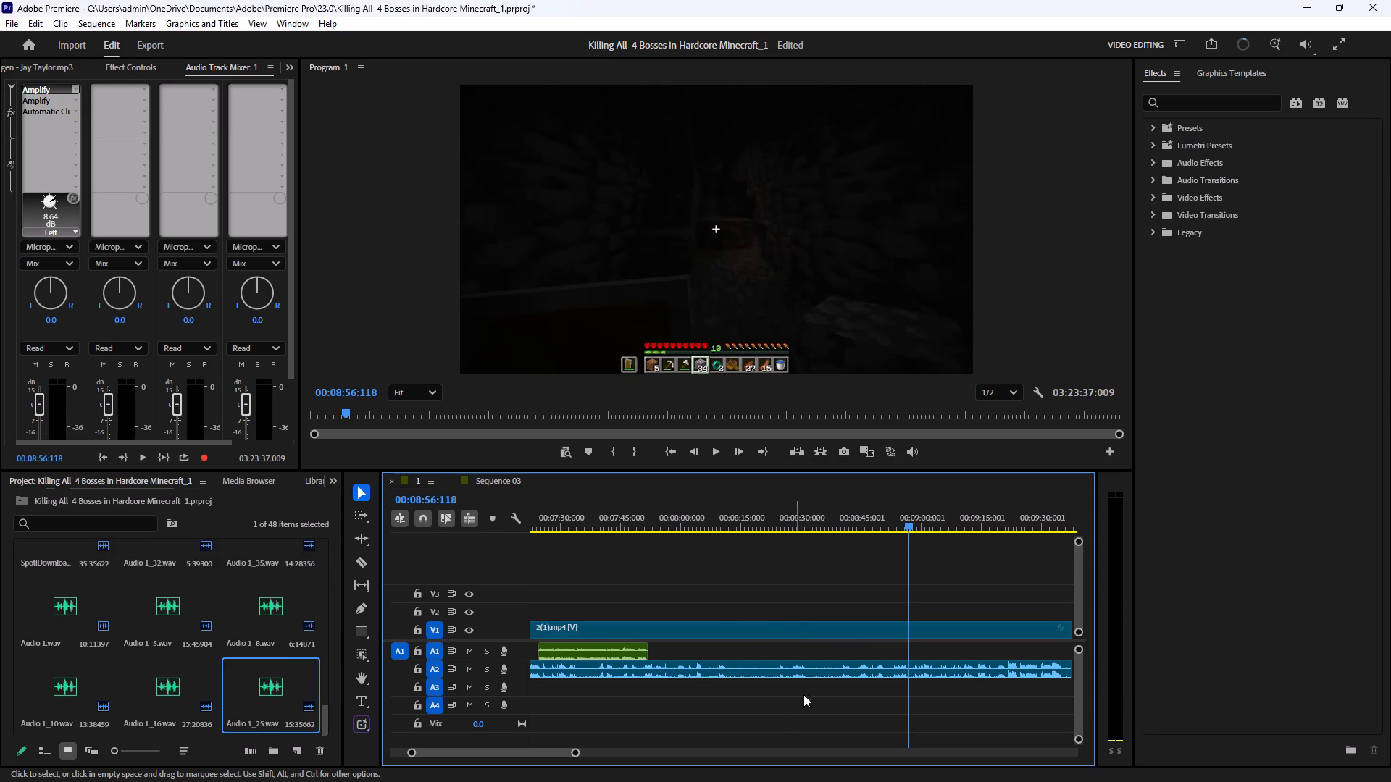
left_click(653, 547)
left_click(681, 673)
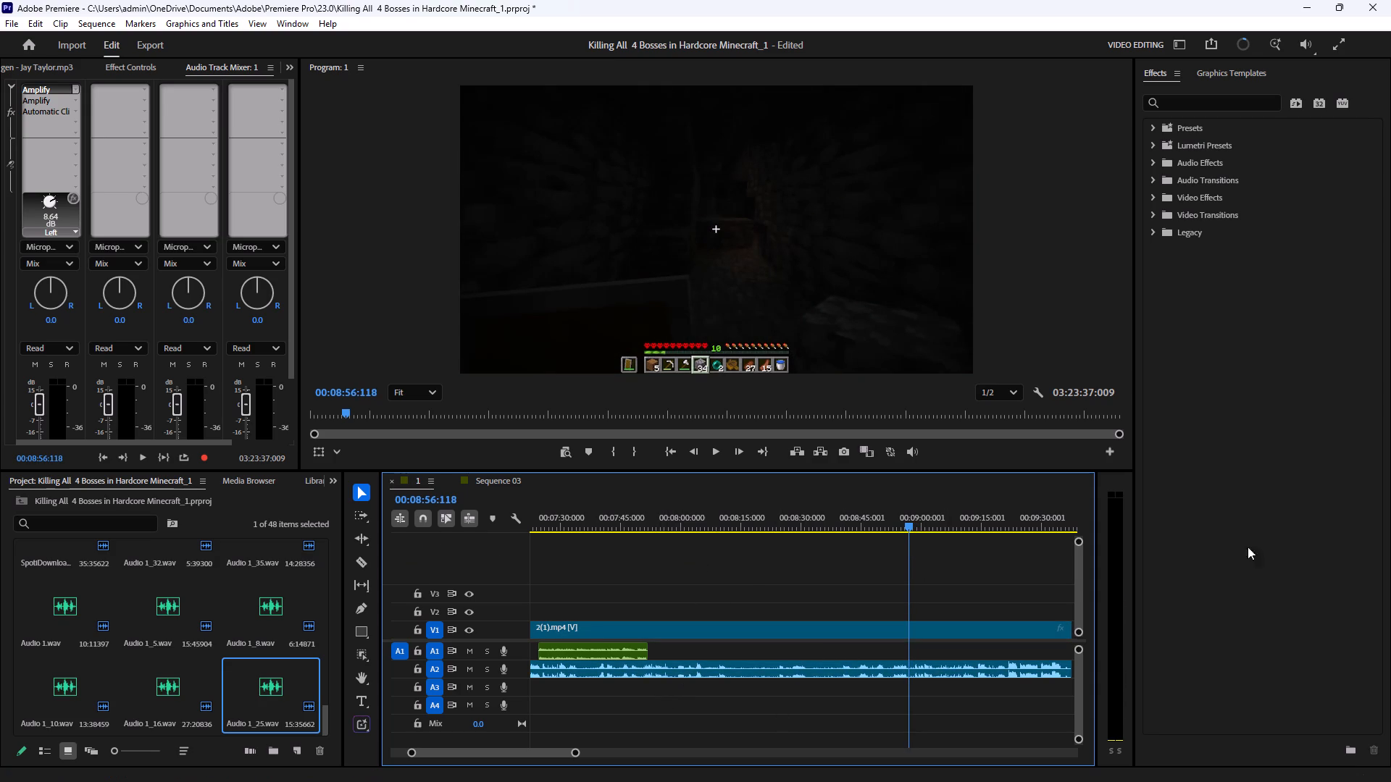
Save the project.
key("ctrl+s")
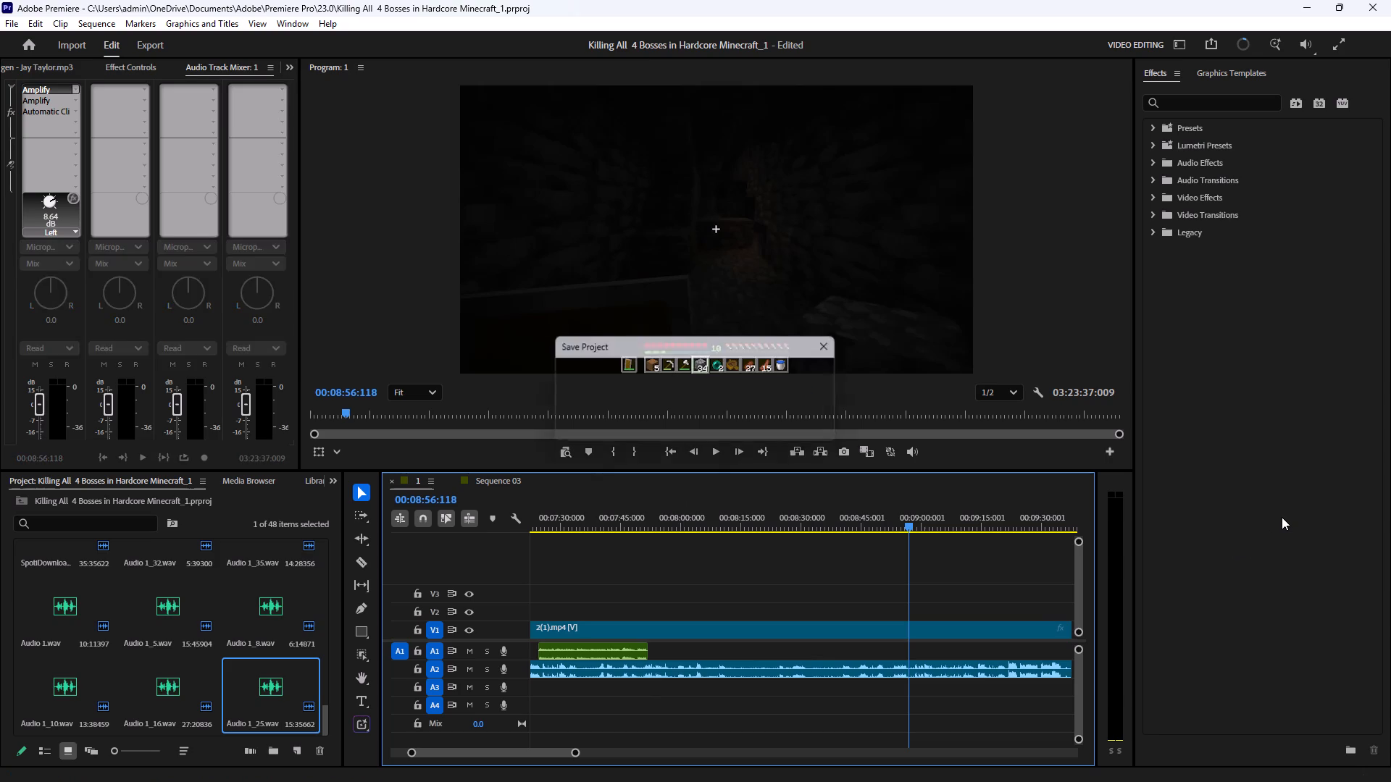
left_click(812, 629)
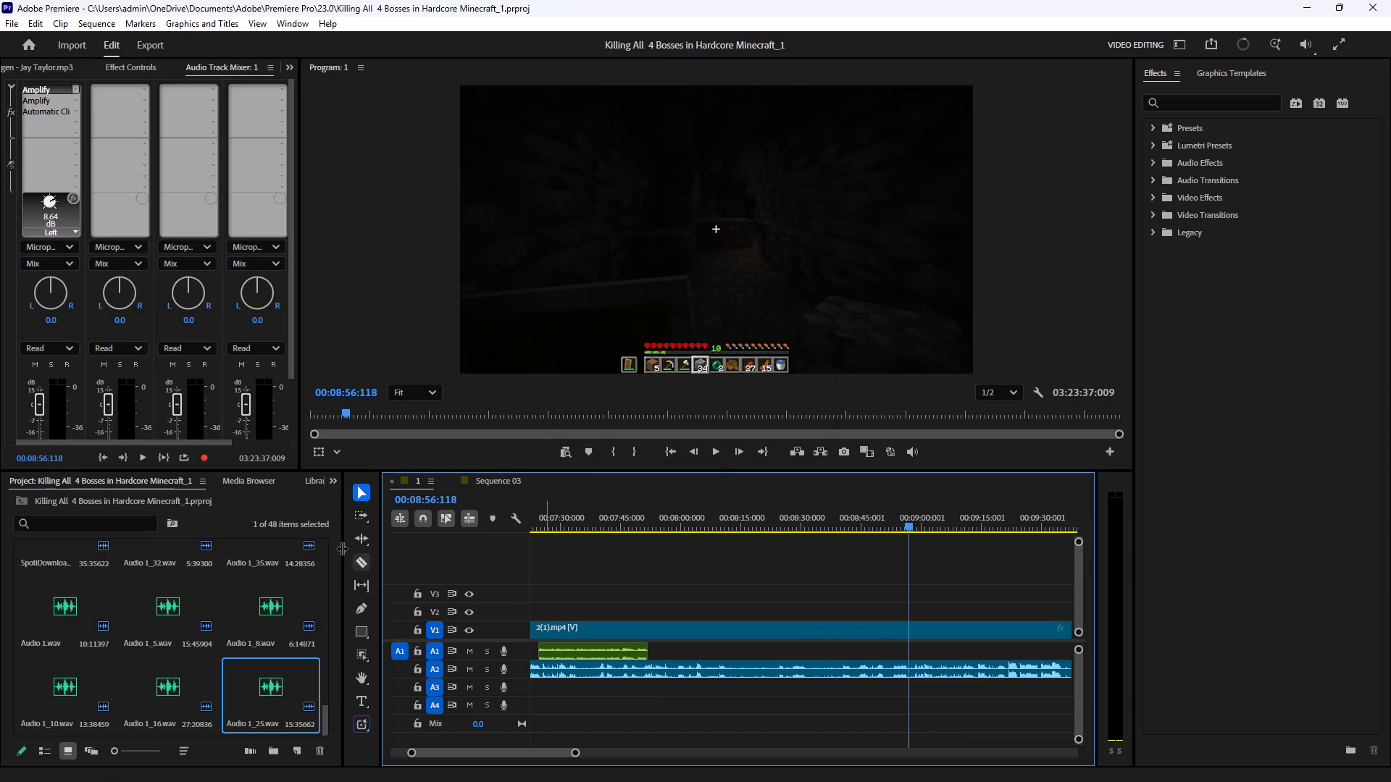
Split the 2(1).mp4 clip with the Razor tool at 8:56:118.
left_click(356, 566)
left_click(911, 634)
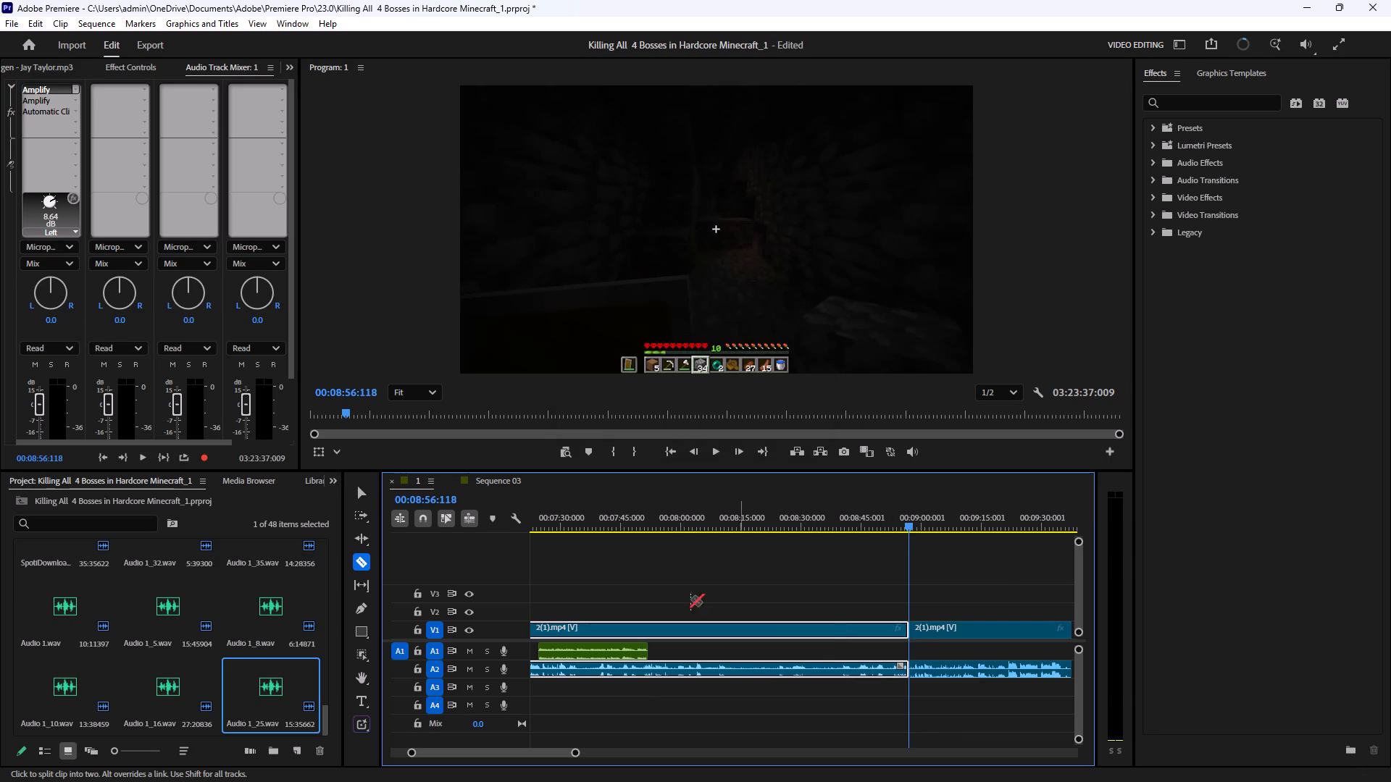
left_click(359, 492)
Delete the 2(1).mp4 section before the 8:56:118 cut and ripple-delete the gap it leaves on V1.
left_click_drag(756, 585, 753, 675)
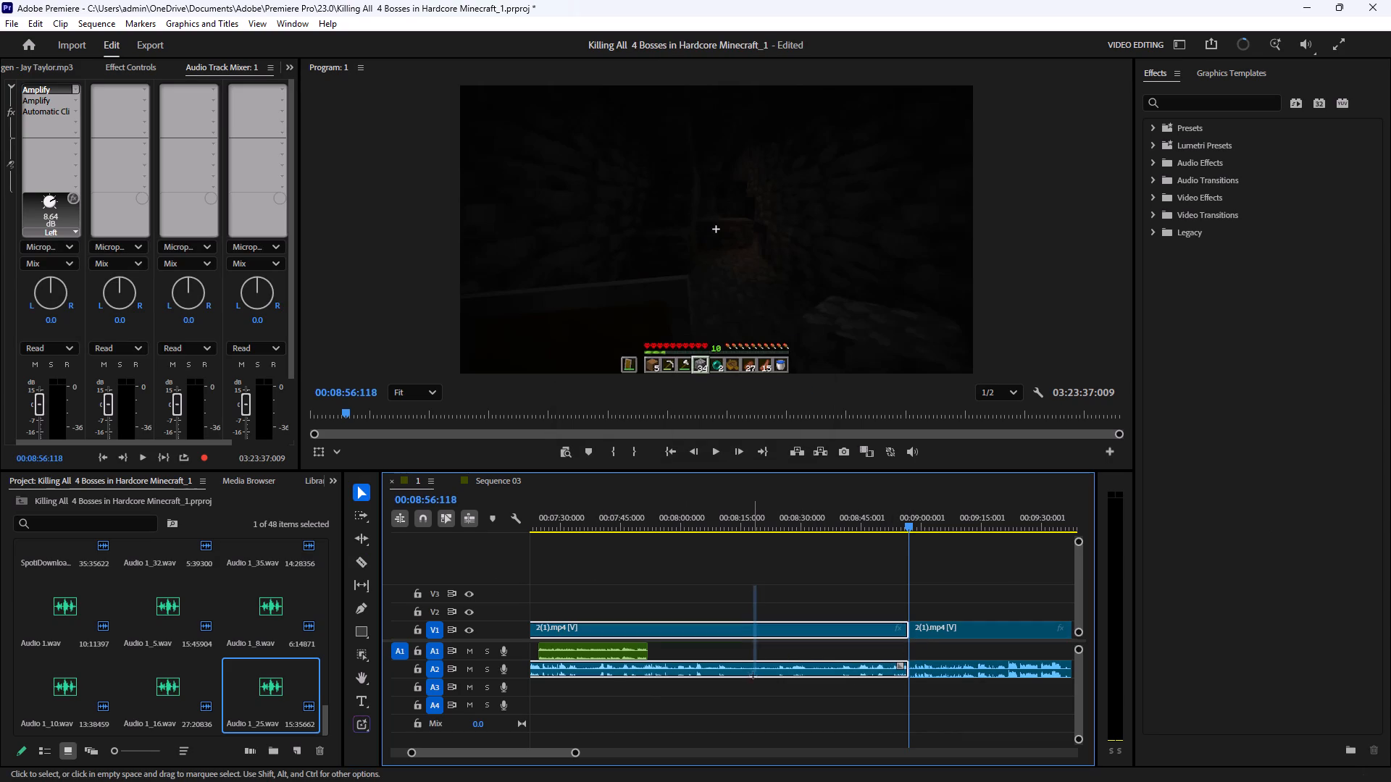
left_click_drag(753, 675, 753, 689)
key("BackSpace")
left_click(815, 626)
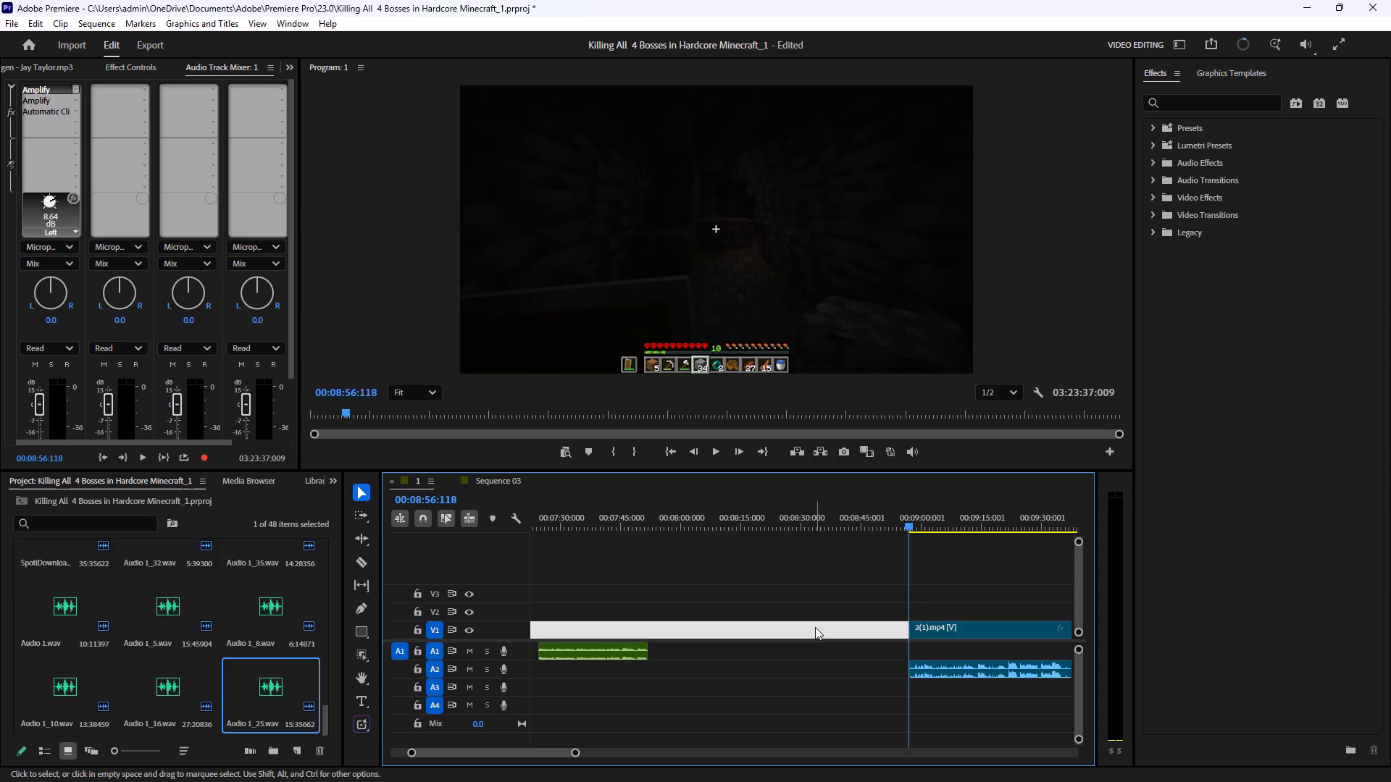
key("BackSpace")
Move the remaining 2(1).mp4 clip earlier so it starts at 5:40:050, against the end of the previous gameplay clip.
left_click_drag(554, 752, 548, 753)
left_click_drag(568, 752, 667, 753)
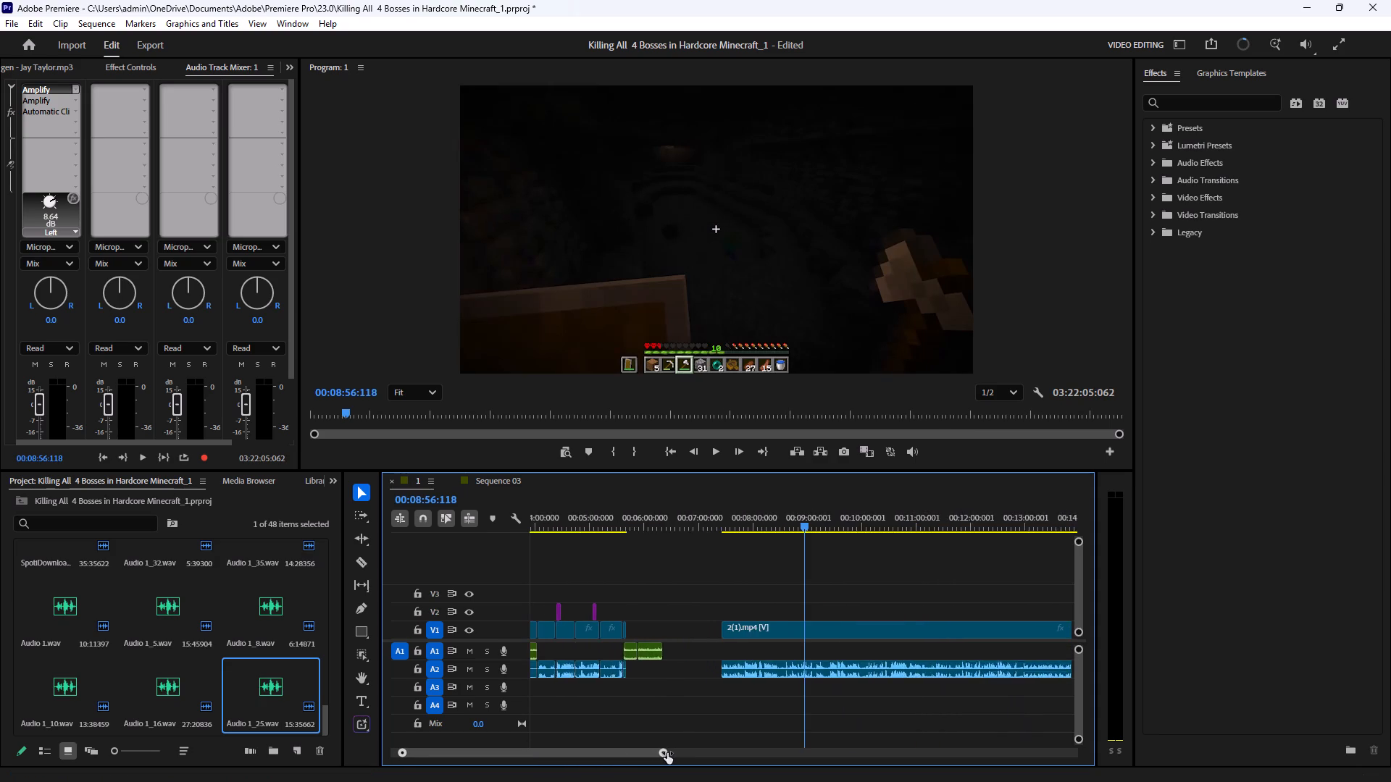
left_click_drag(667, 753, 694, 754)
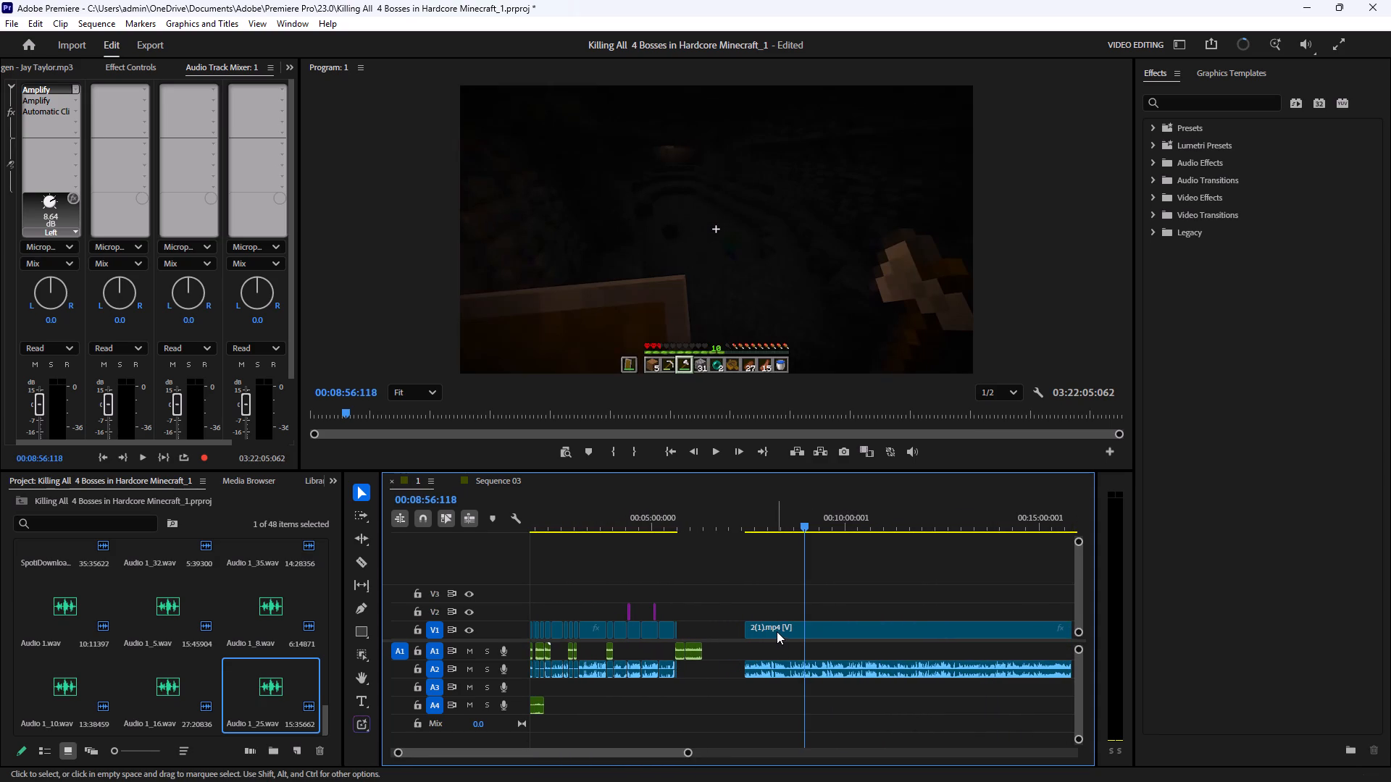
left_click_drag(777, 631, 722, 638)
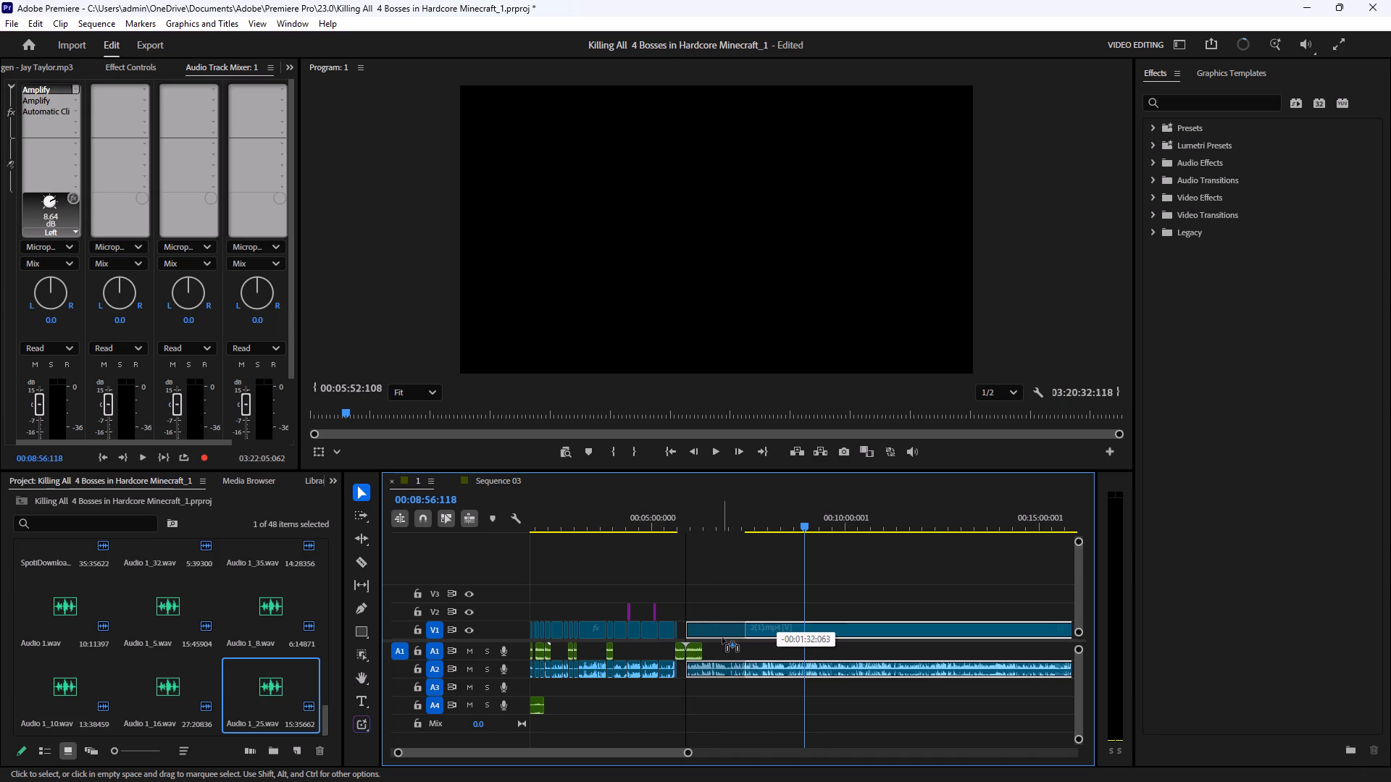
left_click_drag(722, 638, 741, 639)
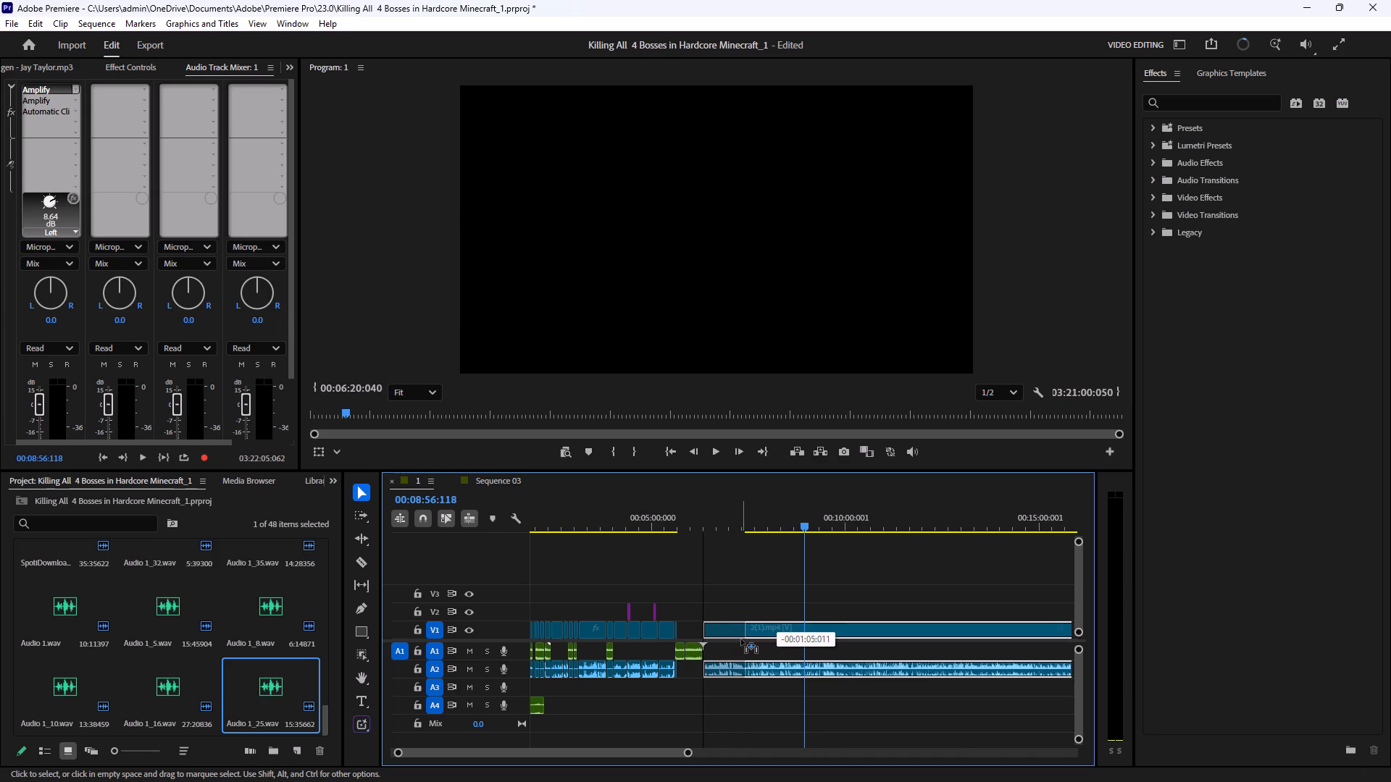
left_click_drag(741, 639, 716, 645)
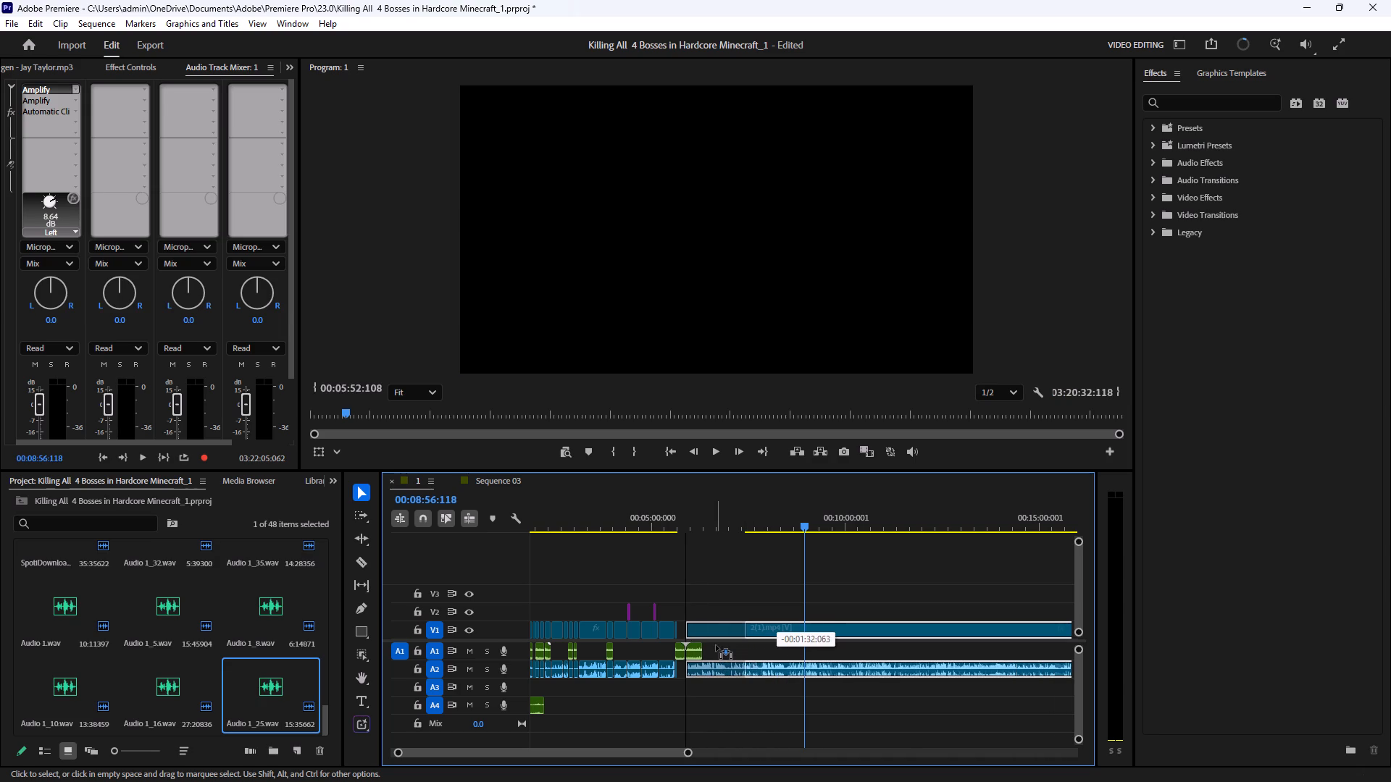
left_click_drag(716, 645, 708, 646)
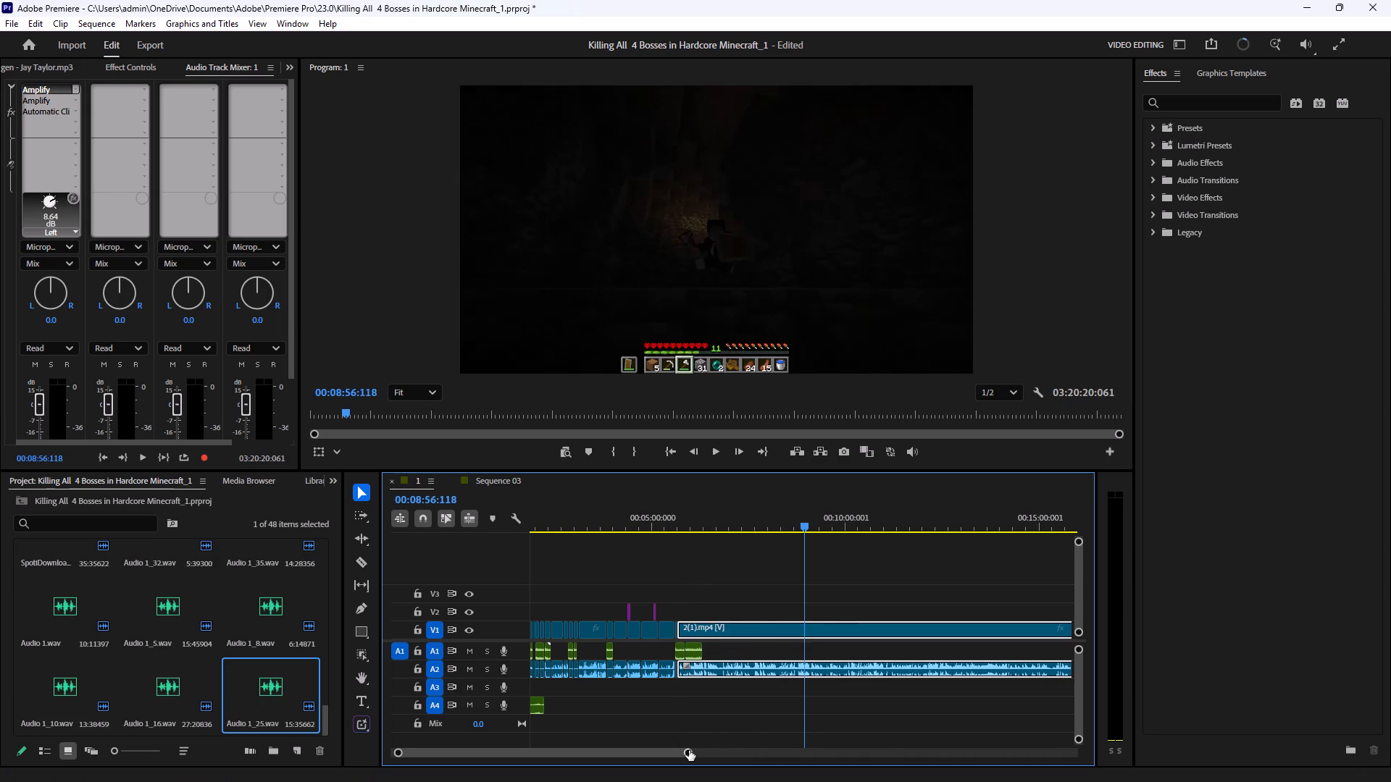
Play back the join between the gameplay clips and the voice-over on A1, from about 5:31 to 5:52.
left_click_drag(689, 750, 638, 743)
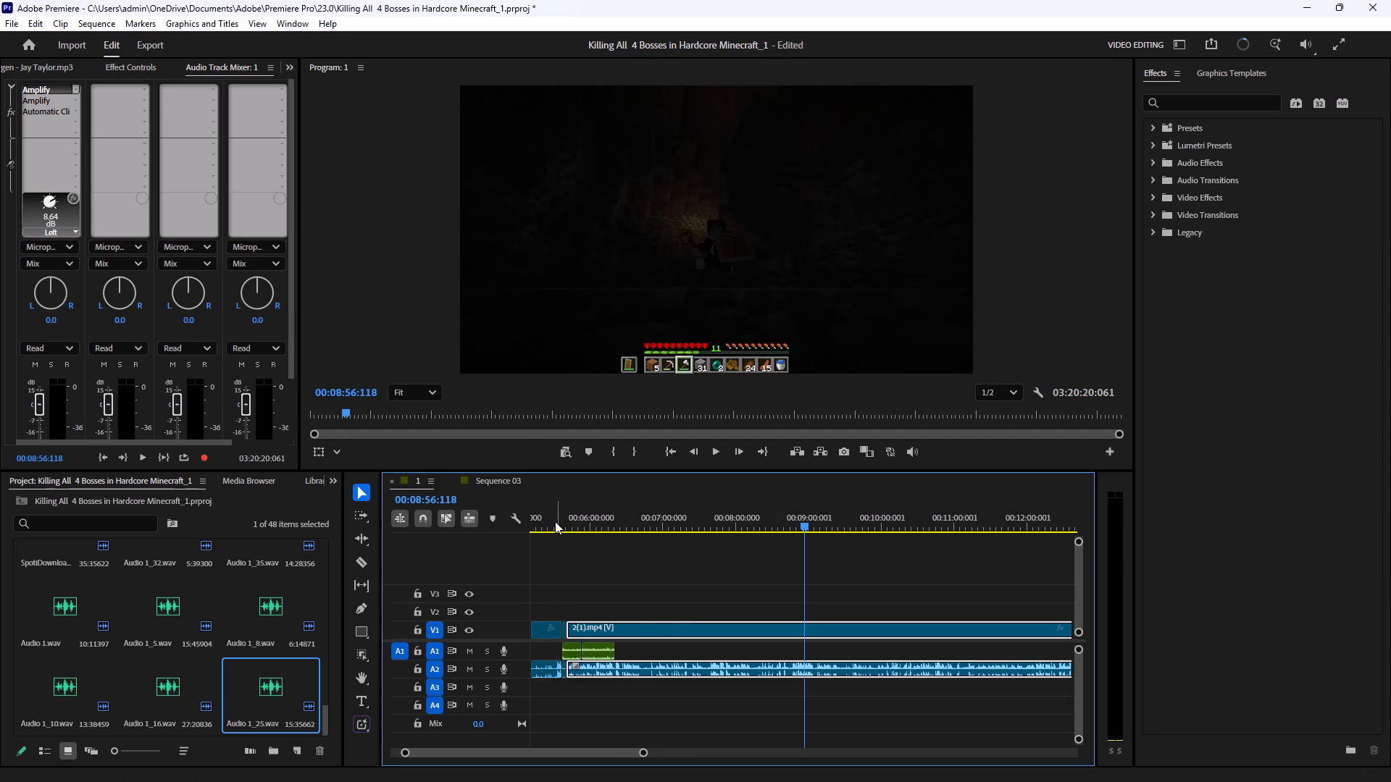
left_click(555, 521)
left_click(709, 450)
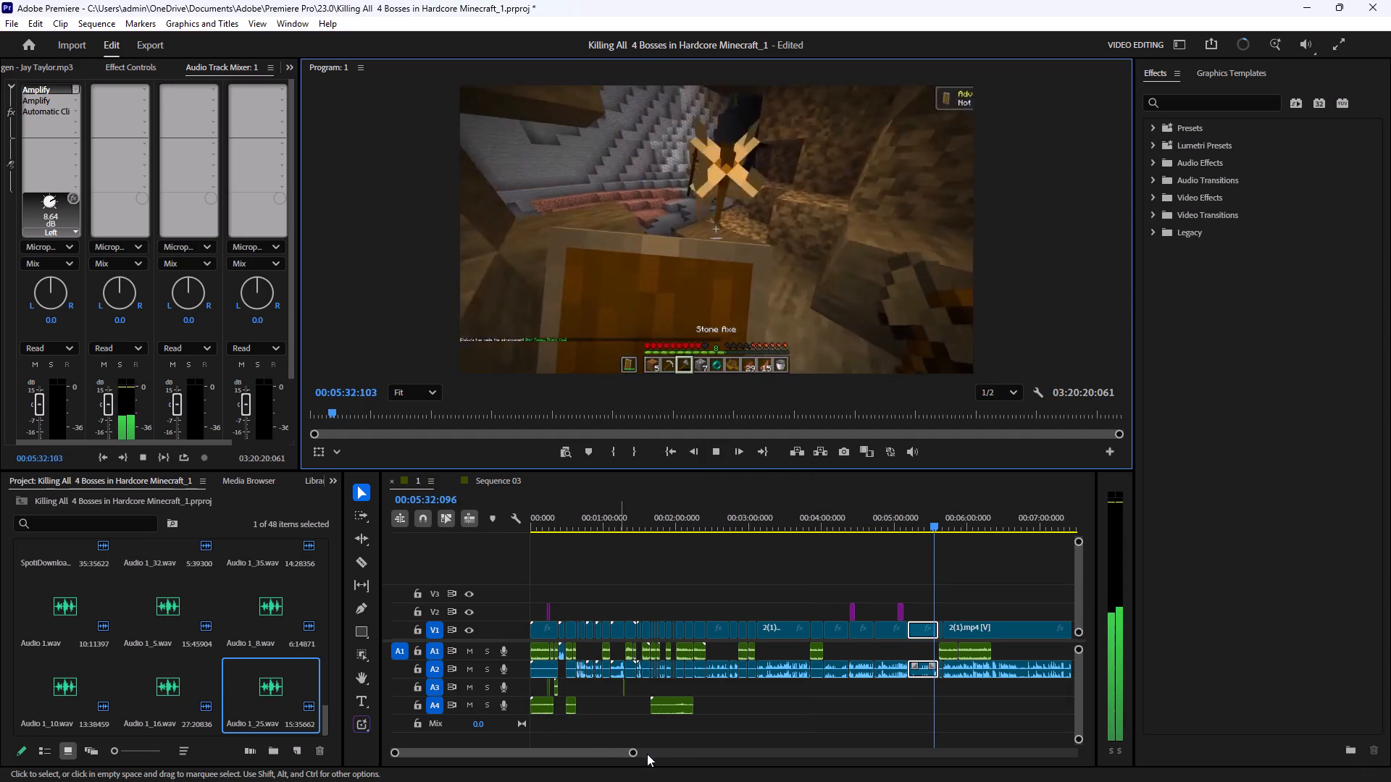
left_click_drag(633, 749, 601, 752)
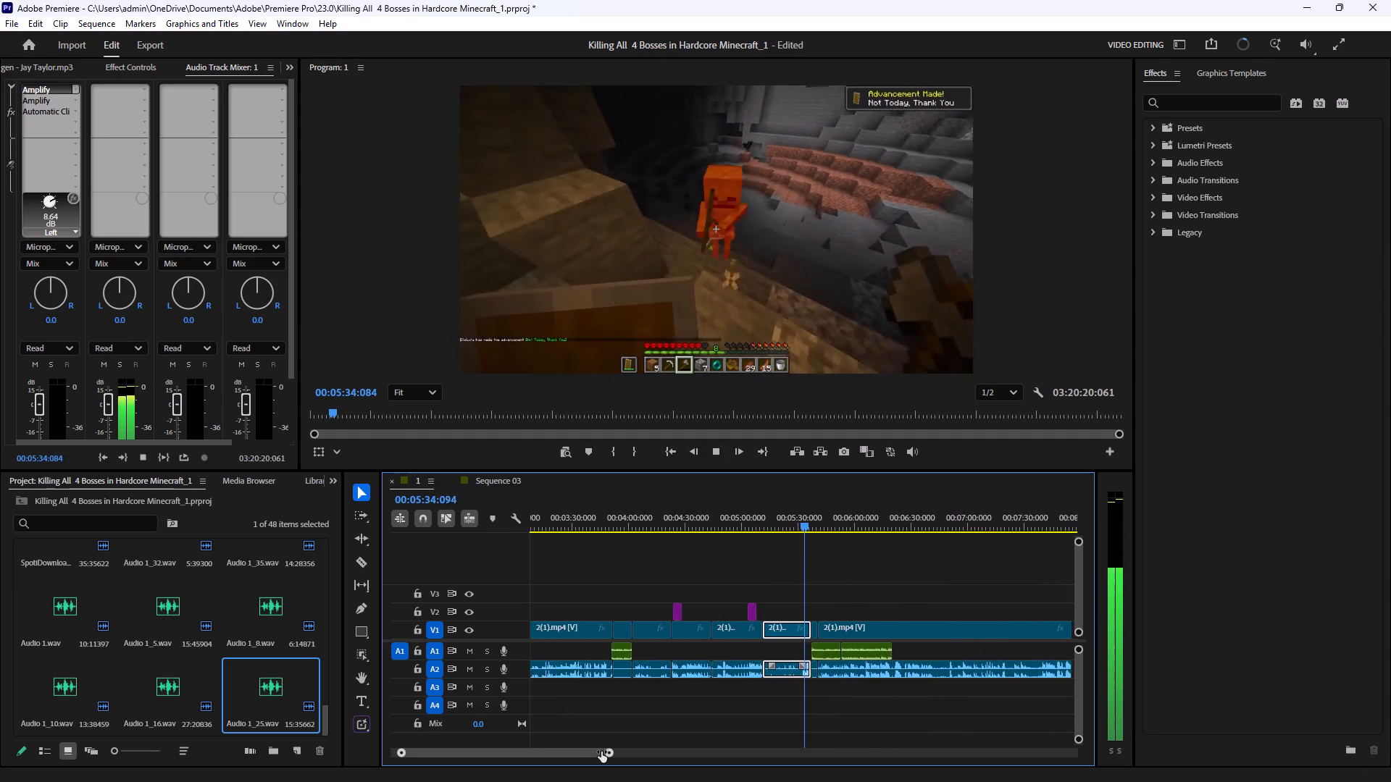
left_click_drag(601, 752, 565, 753)
left_click(895, 712)
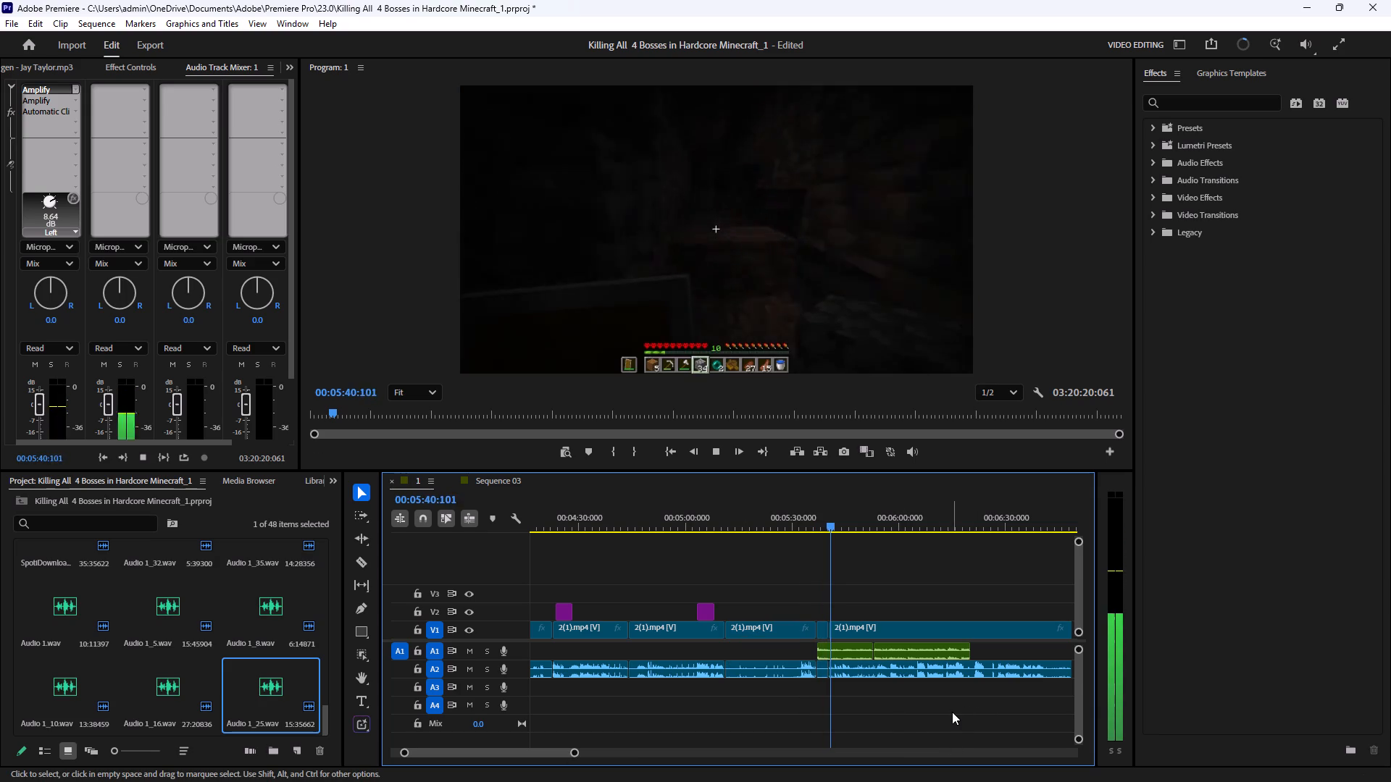
key("space")
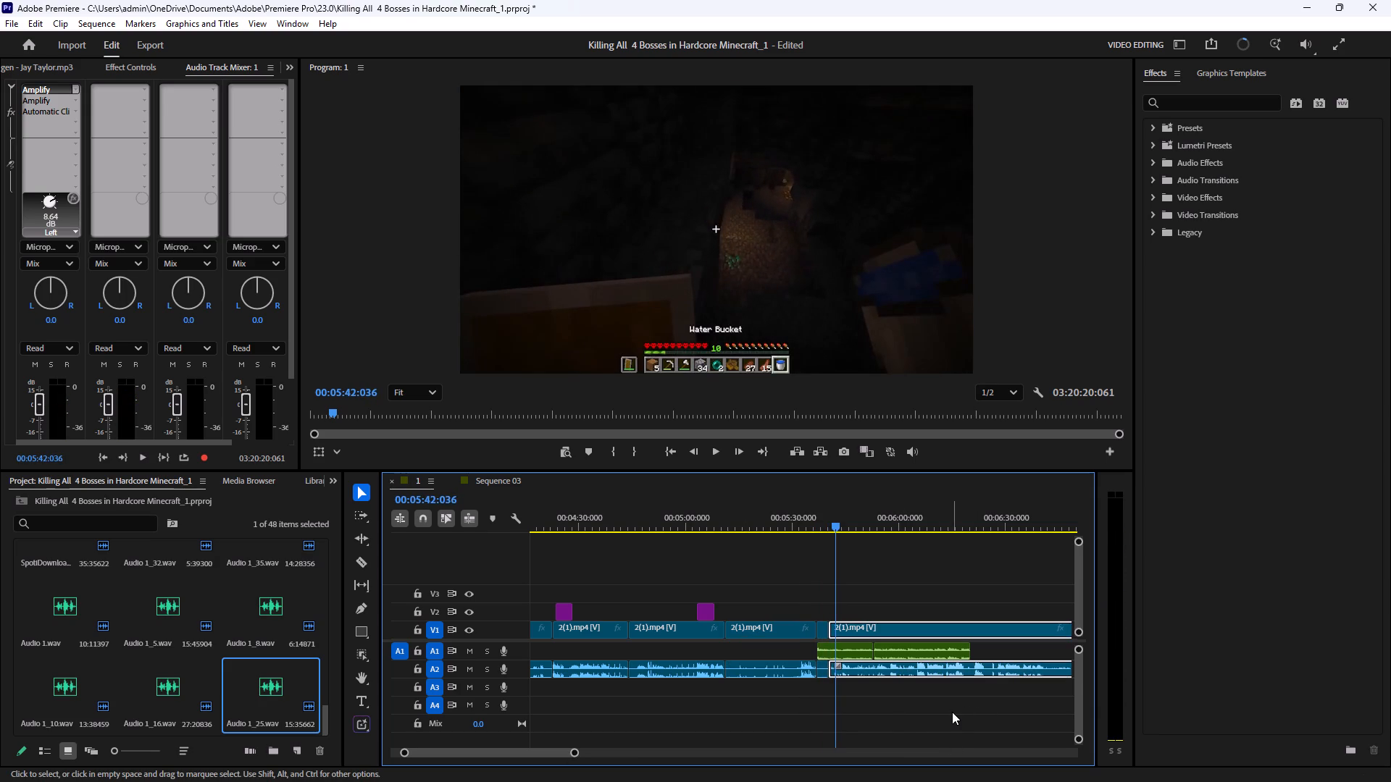
key("space")
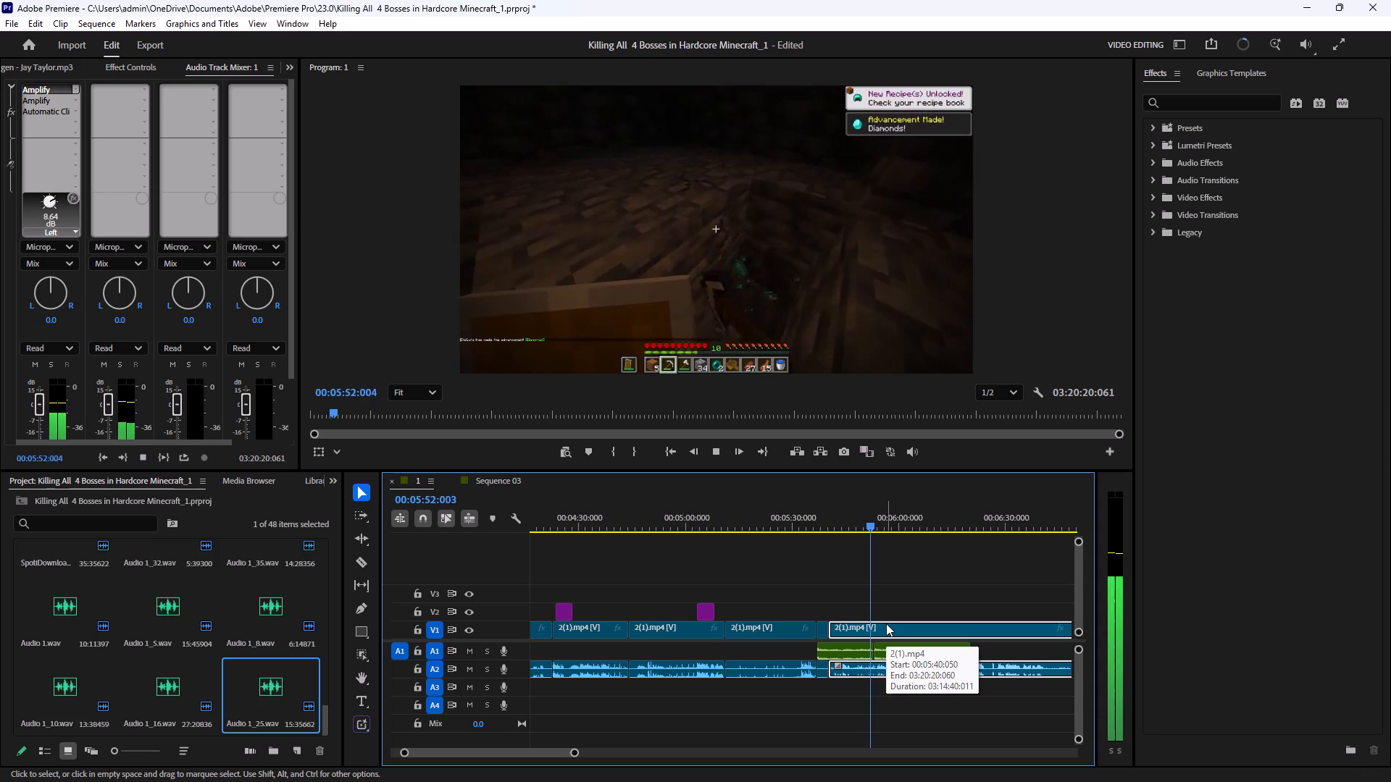
key("space")
Move the 2(1).mp4 clip after the 5:40 join about 34 seconds later, so it starts at about 6:14.
left_click_drag(890, 623, 934, 626)
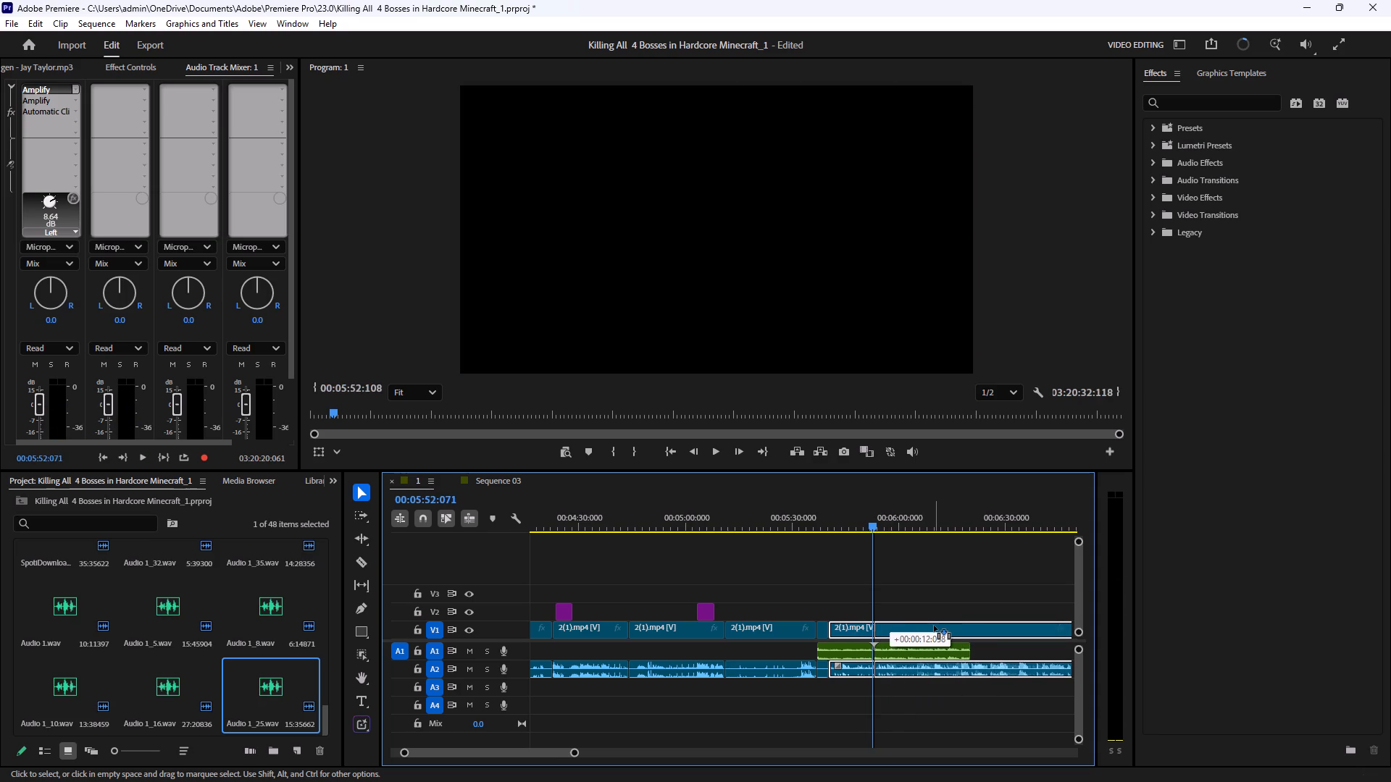
left_click_drag(934, 626, 1011, 628)
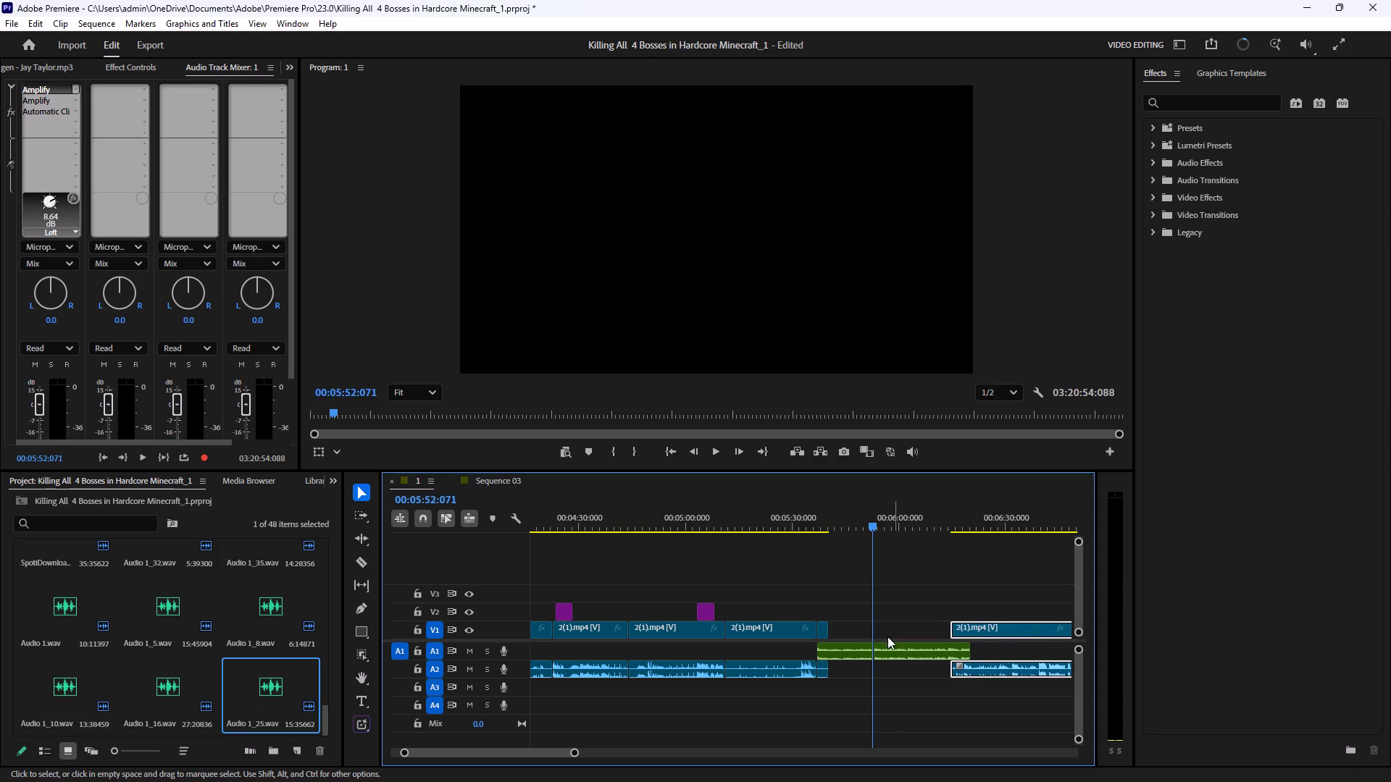
Play back the voice-over on A1 from about 5:36 and split its first clip at 5:43:098.
left_click(816, 524)
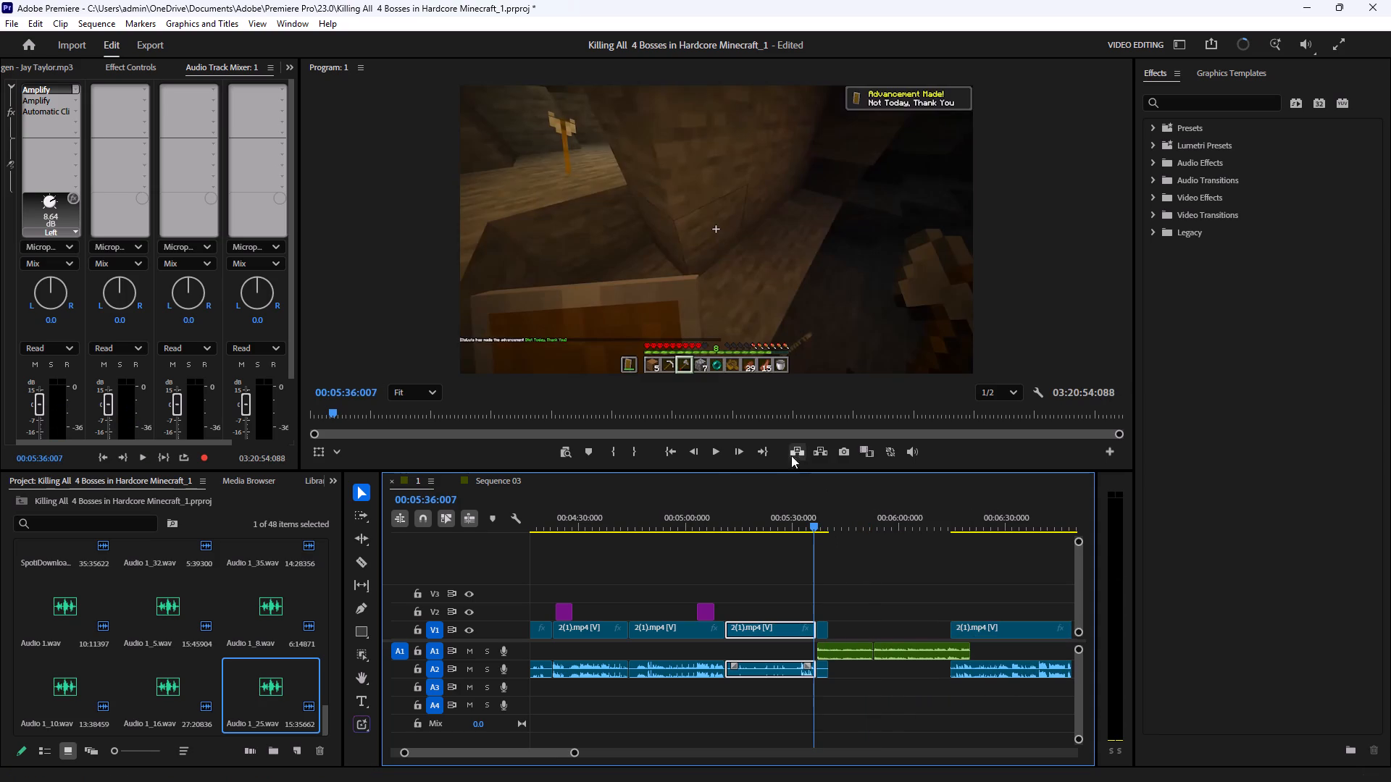
left_click(724, 450)
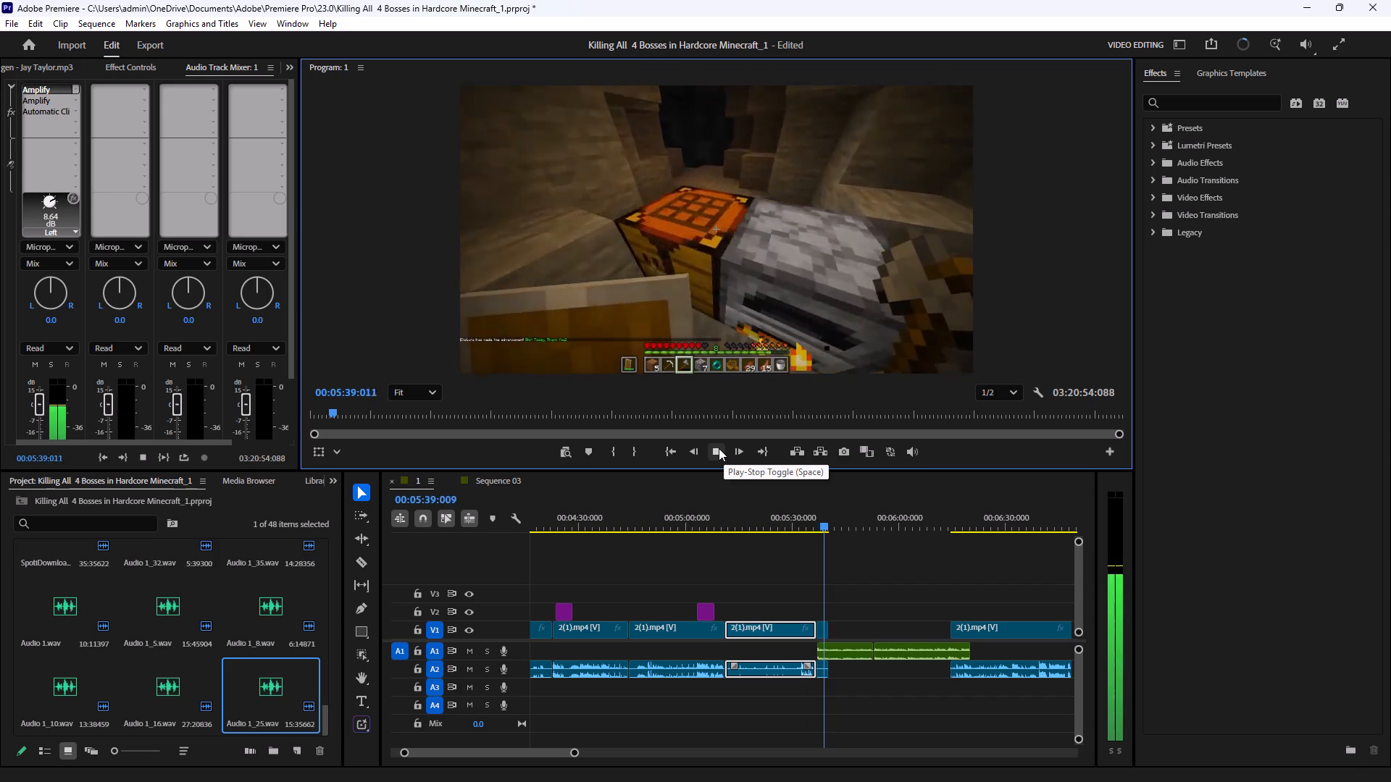
left_click(719, 448)
left_click(719, 448)
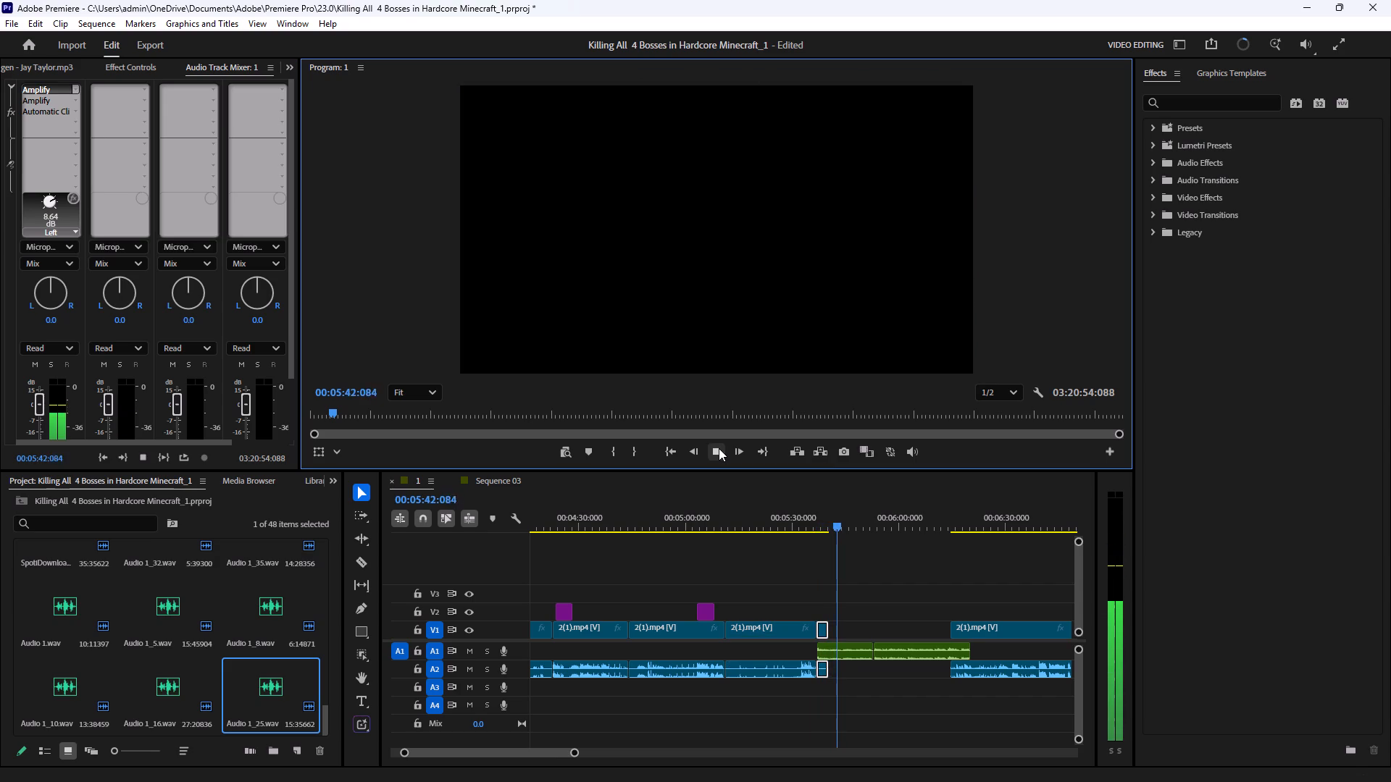
left_click(719, 448)
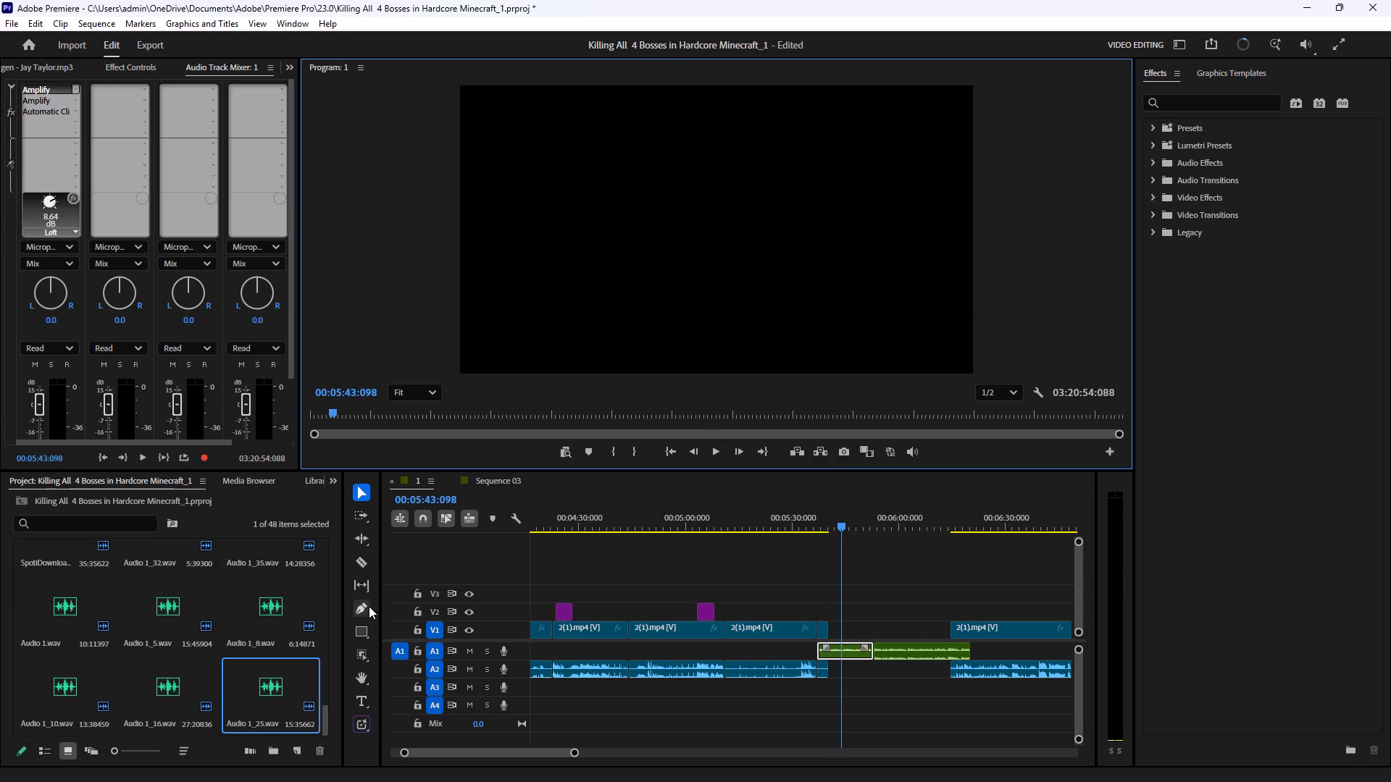
left_click(355, 566)
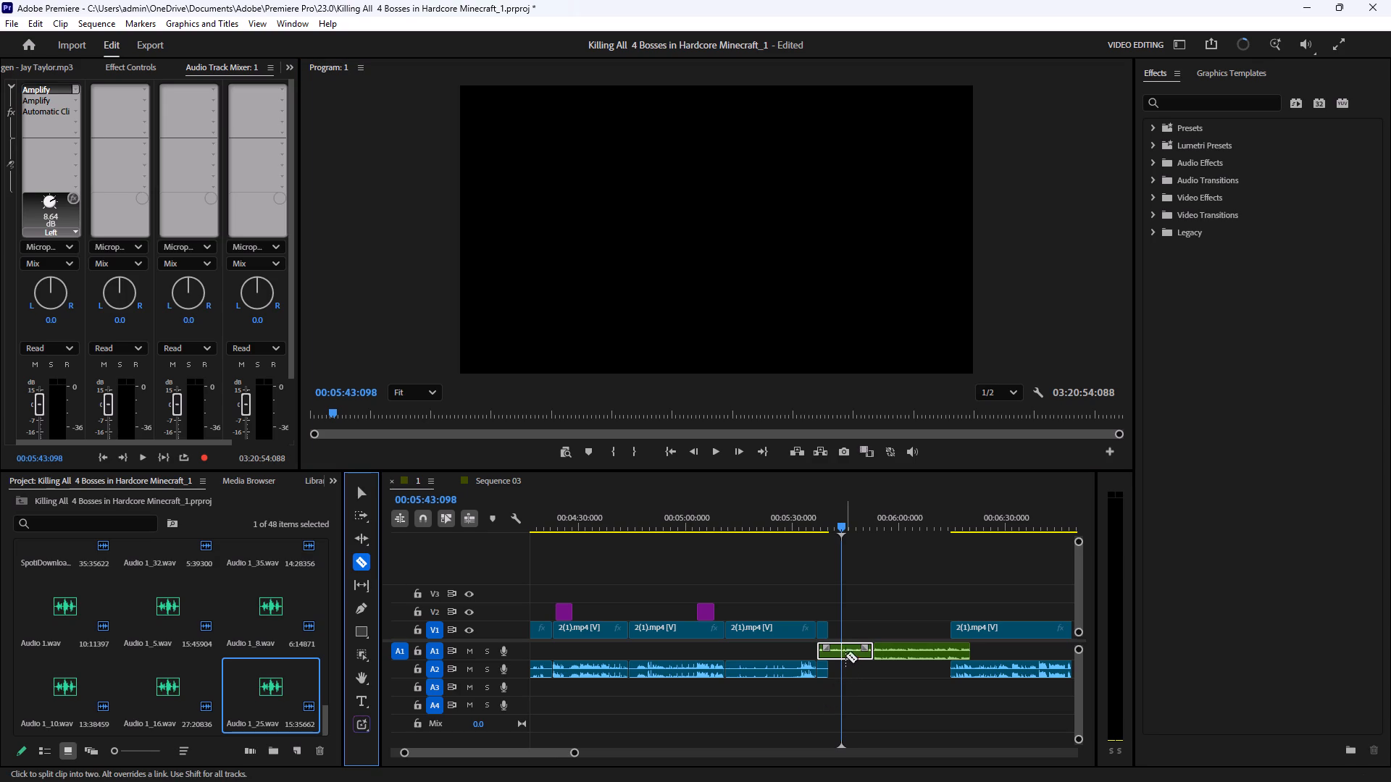
left_click(843, 649)
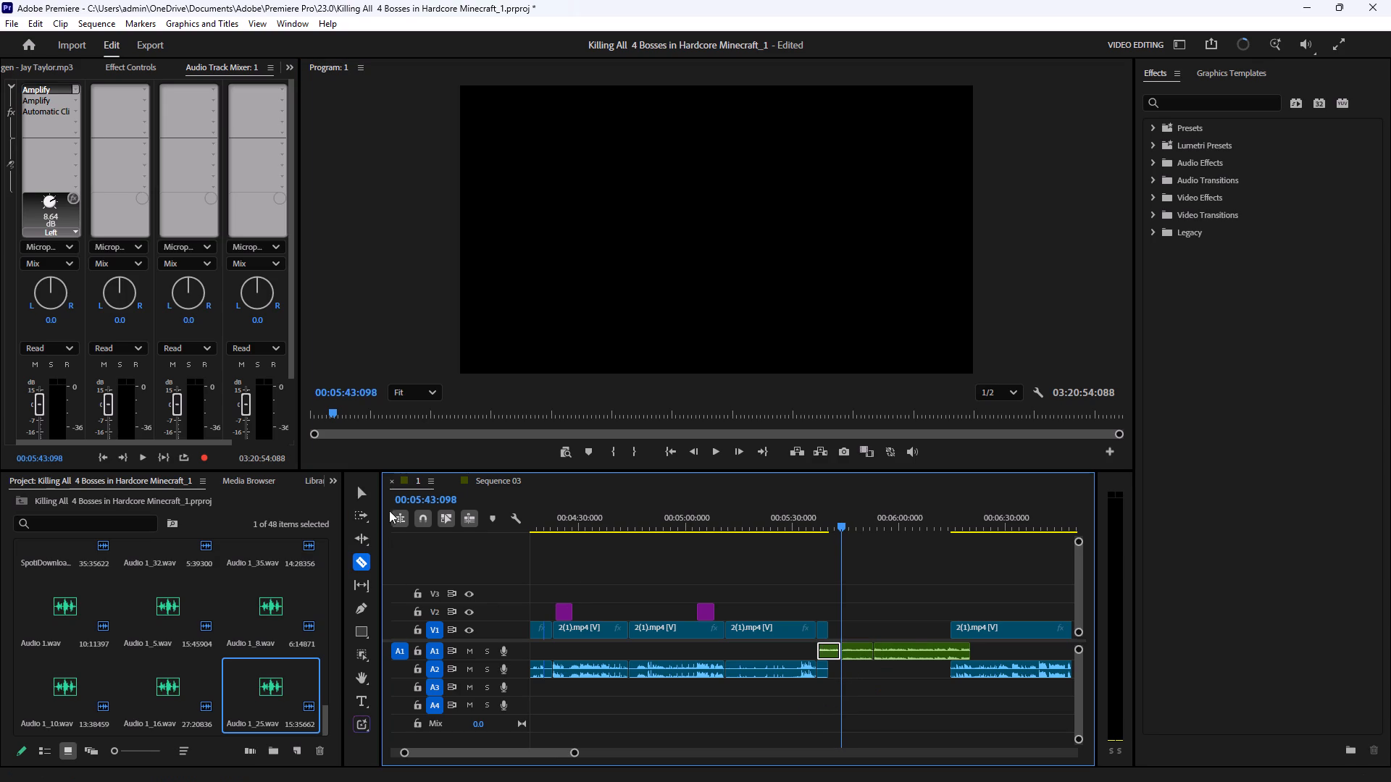
Move the voice-over piece after the 5:43:098 cut later on A1, so it starts at about 6:30.
left_click(366, 493)
left_click_drag(858, 653, 1038, 669)
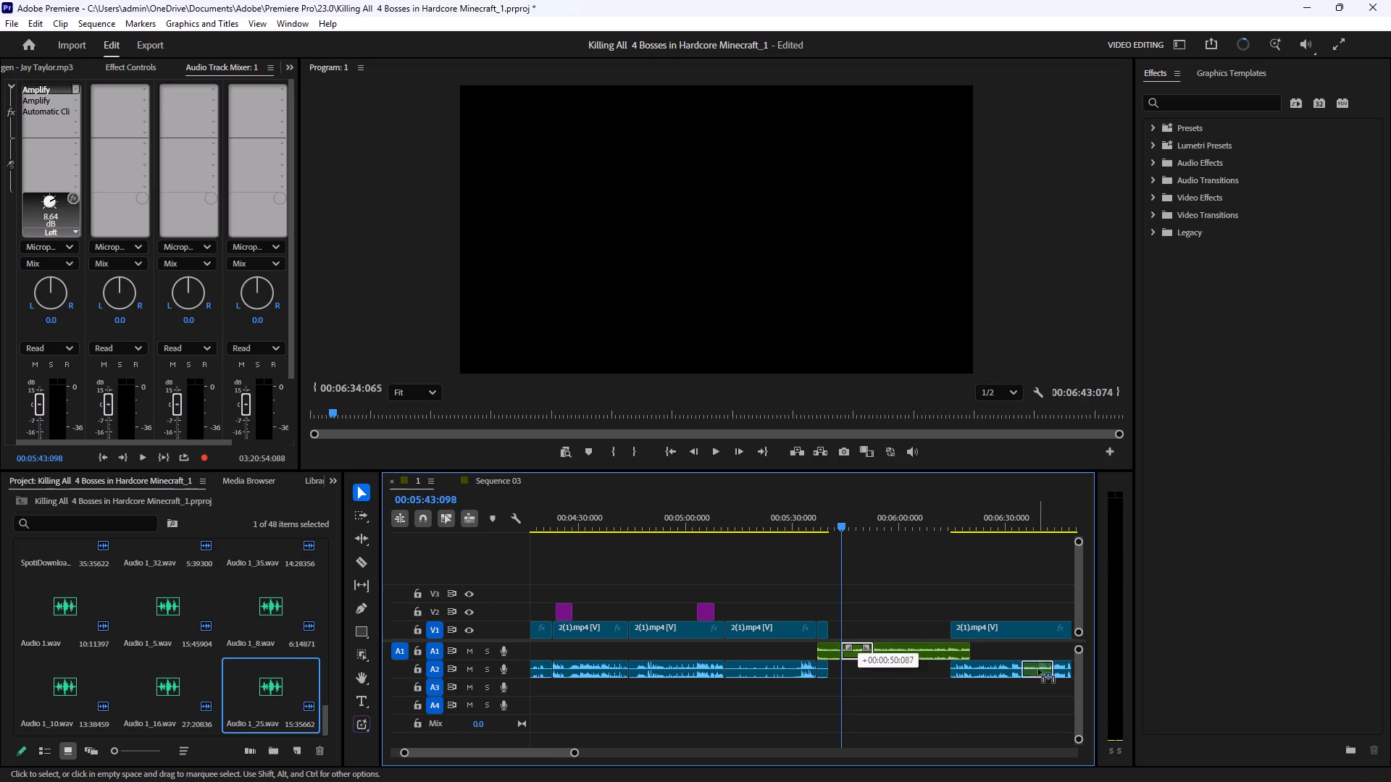
left_click_drag(1038, 669, 1022, 655)
left_click(927, 718)
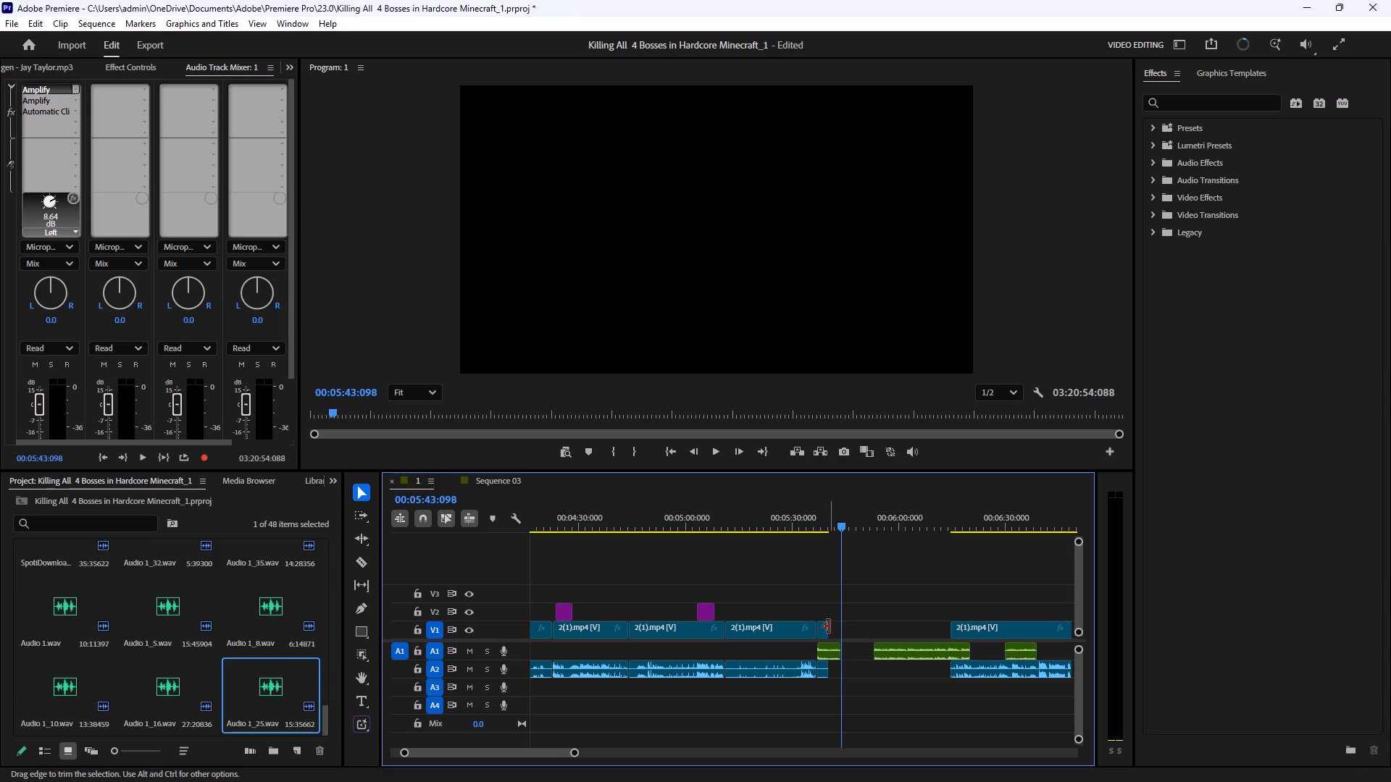
Bring the 2(1).mp4 clip at 6:14 back against the previous gameplay clip at about 5:40, extending its start by about 7 seconds.
left_click_drag(983, 631, 880, 634)
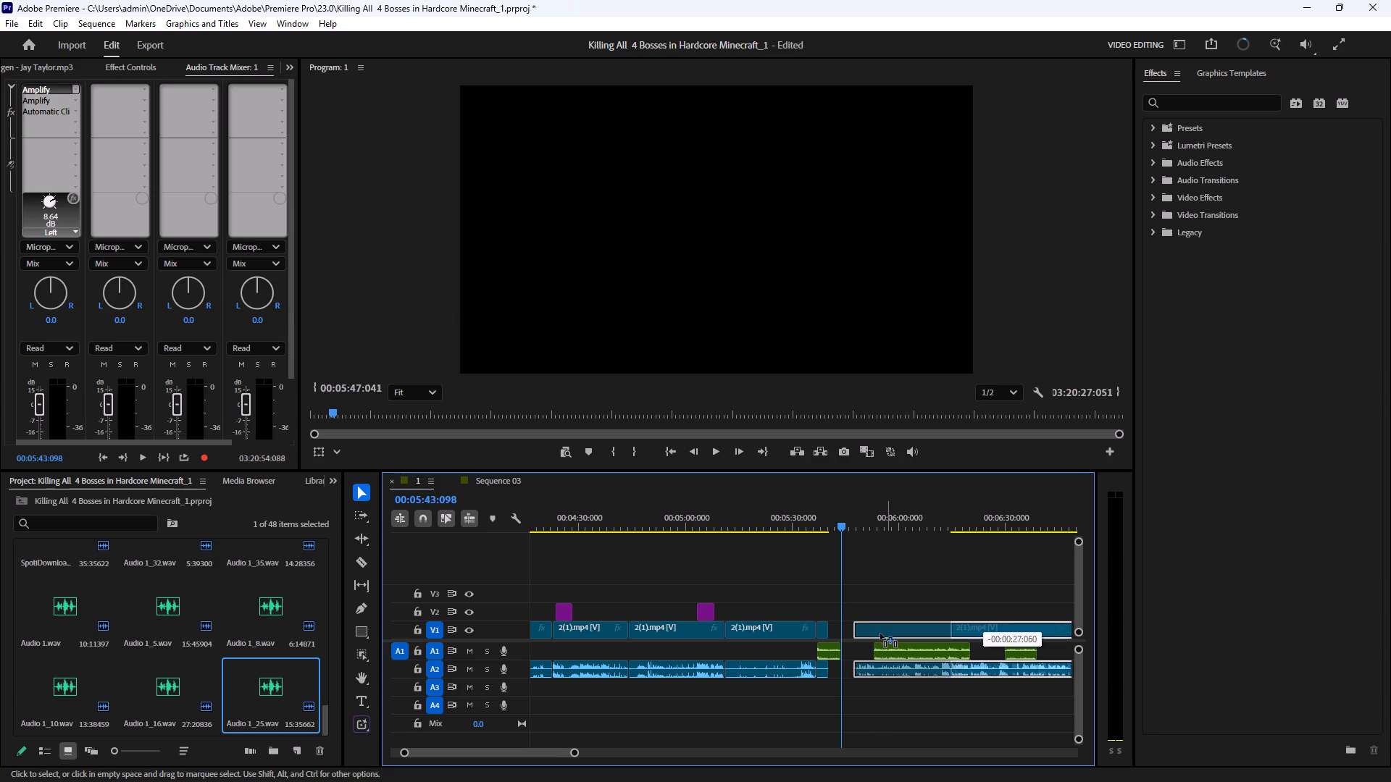
left_click_drag(880, 634, 906, 636)
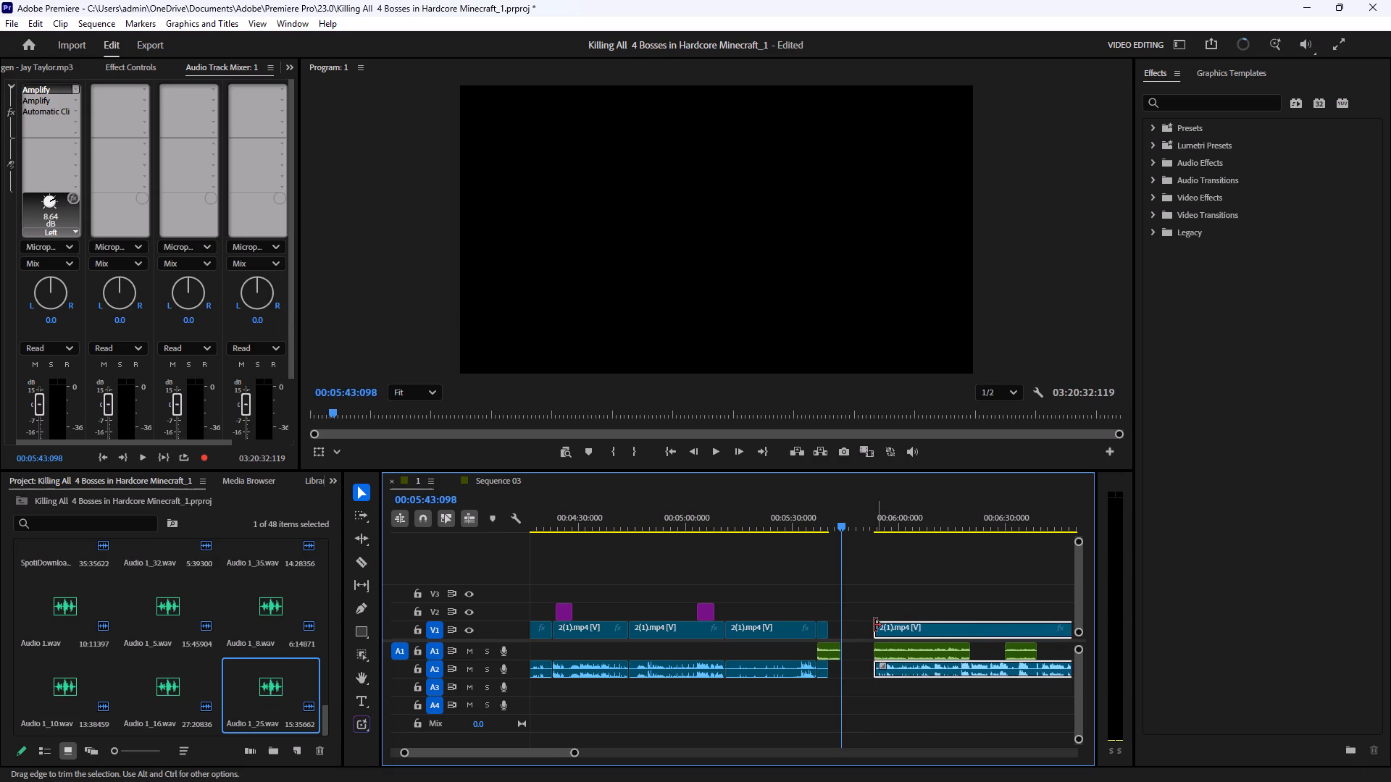
left_click_drag(874, 626, 851, 628)
left_click_drag(891, 628, 871, 629)
left_click(928, 572)
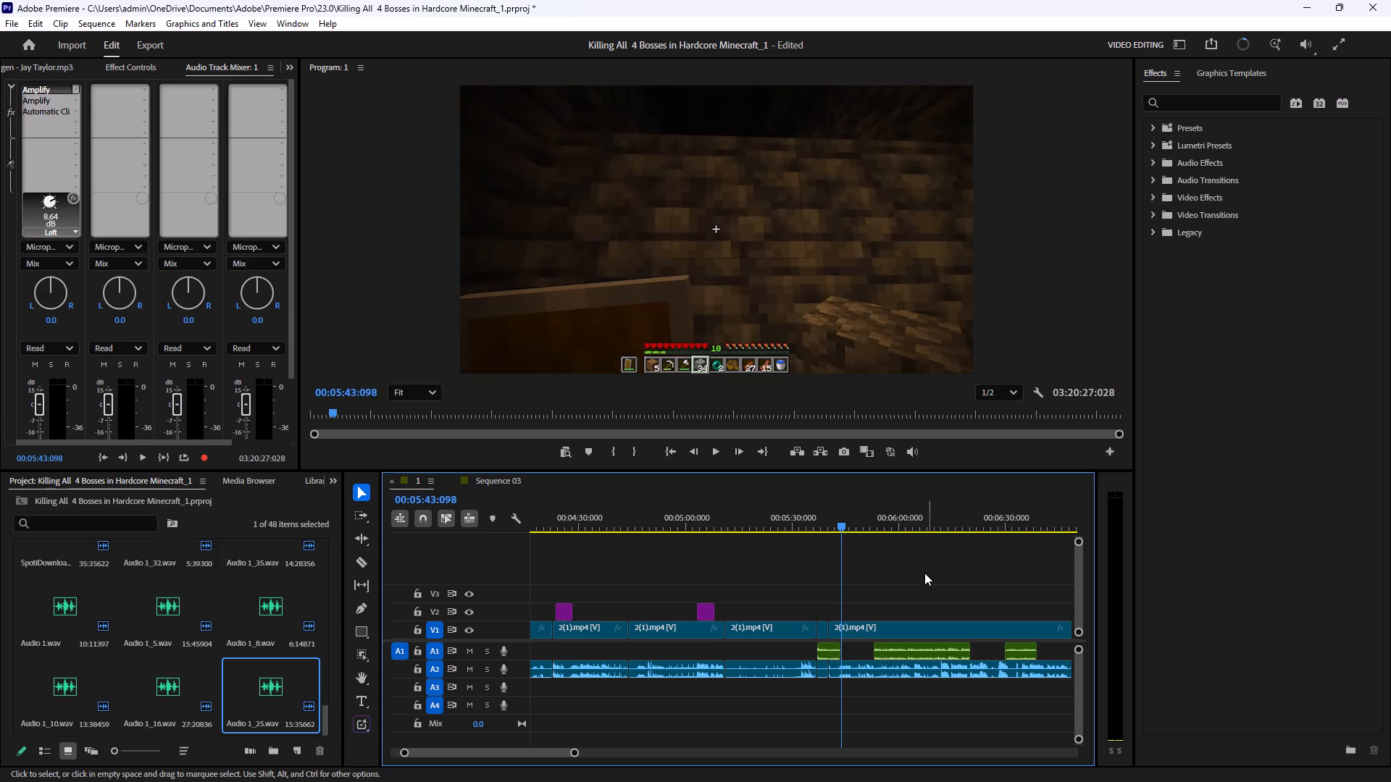
Play back the rejoined gameplay with the voice-over on A1, from about 5:36 to 6:00.
left_click(818, 524)
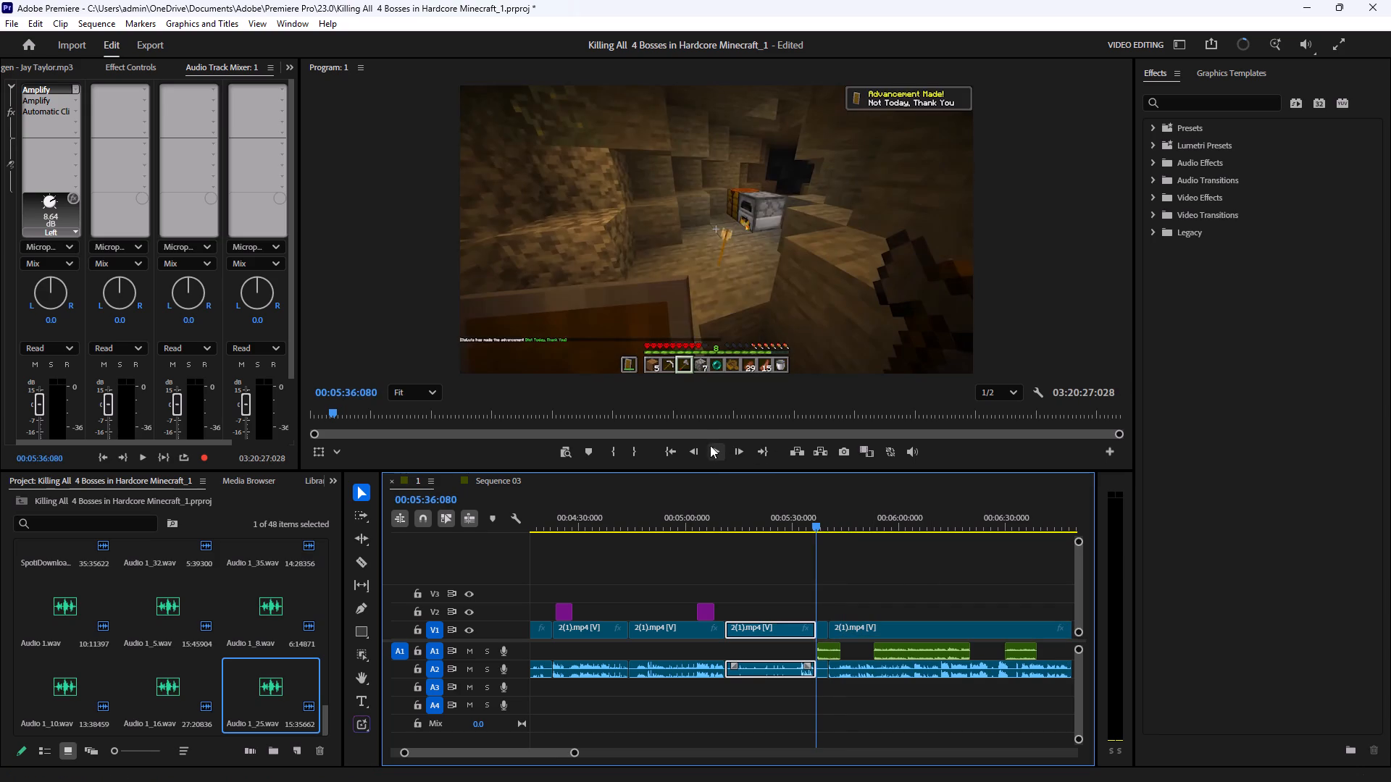
left_click(717, 452)
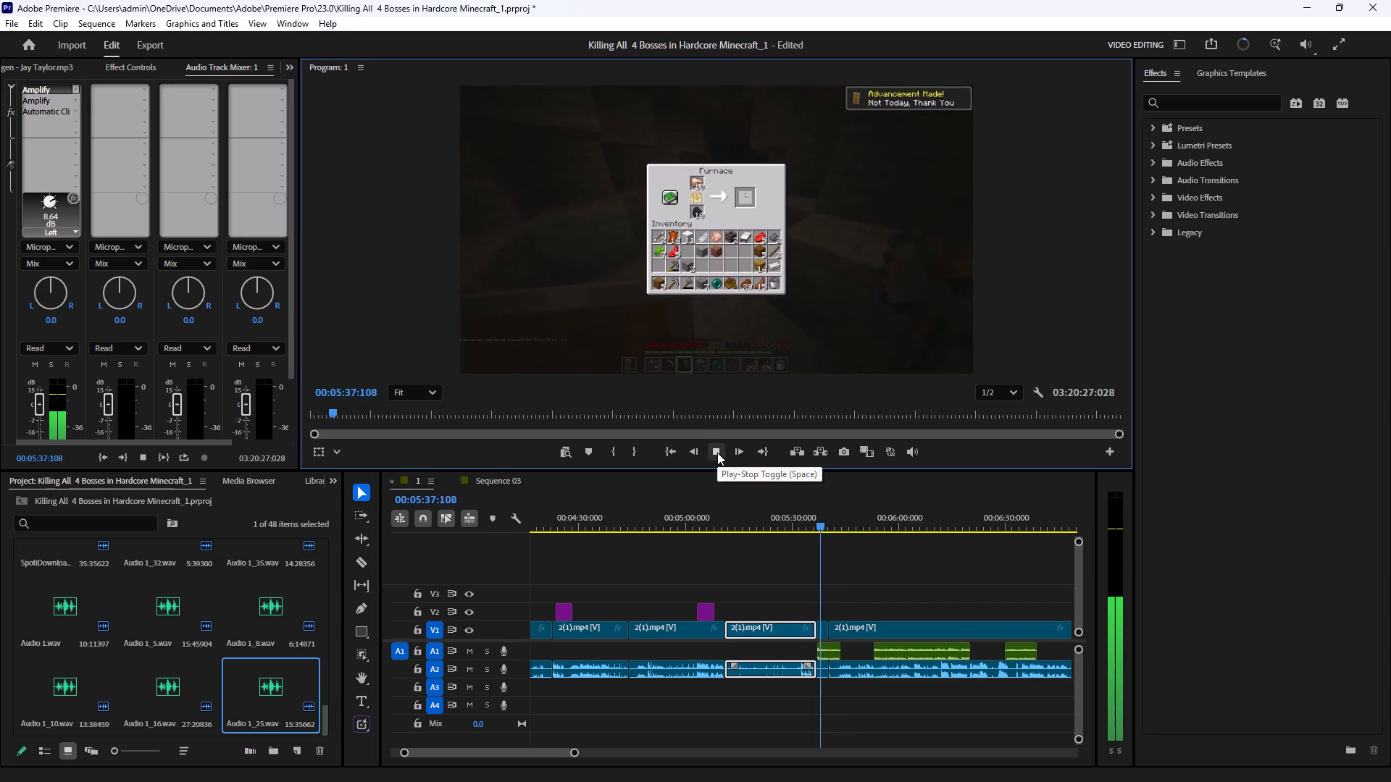
left_click(882, 590)
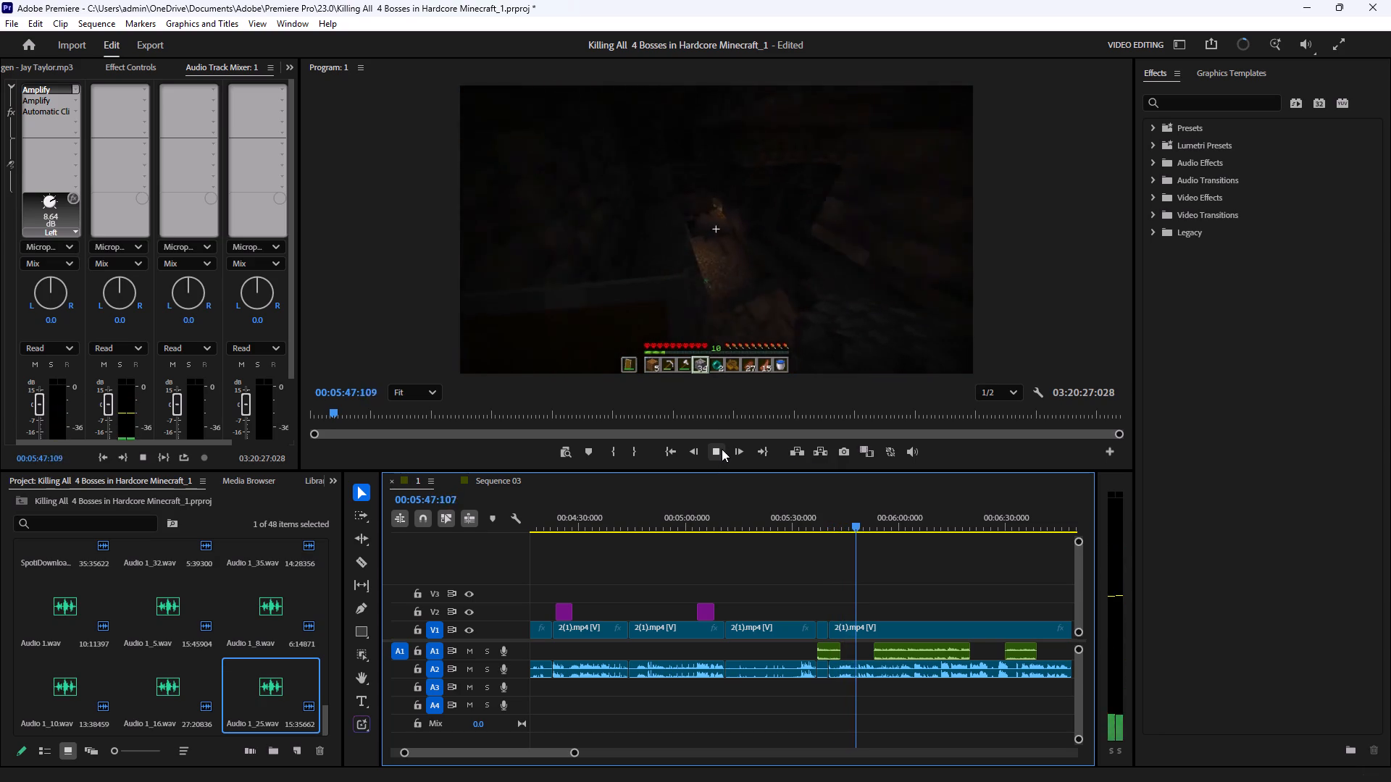
left_click(722, 449)
left_click(722, 449)
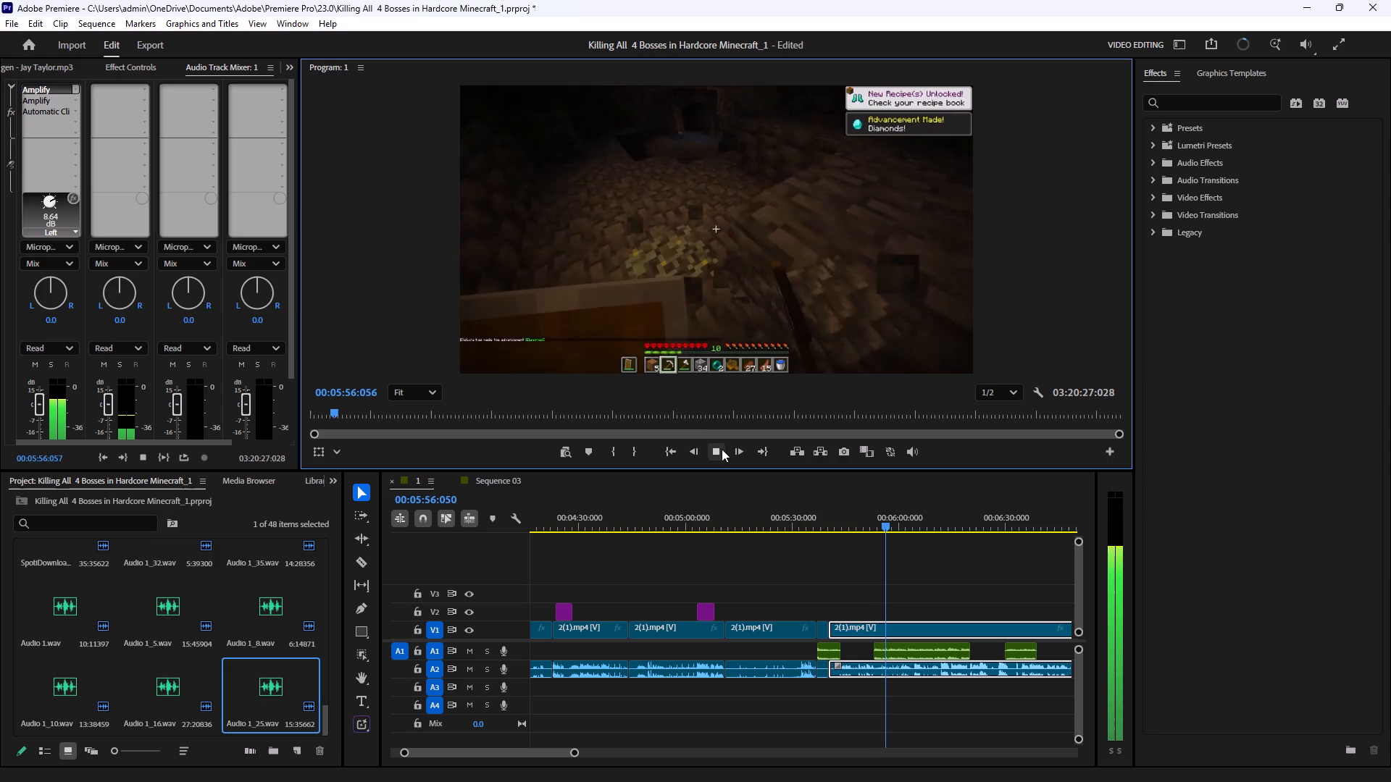
left_click(722, 449)
left_click(722, 449)
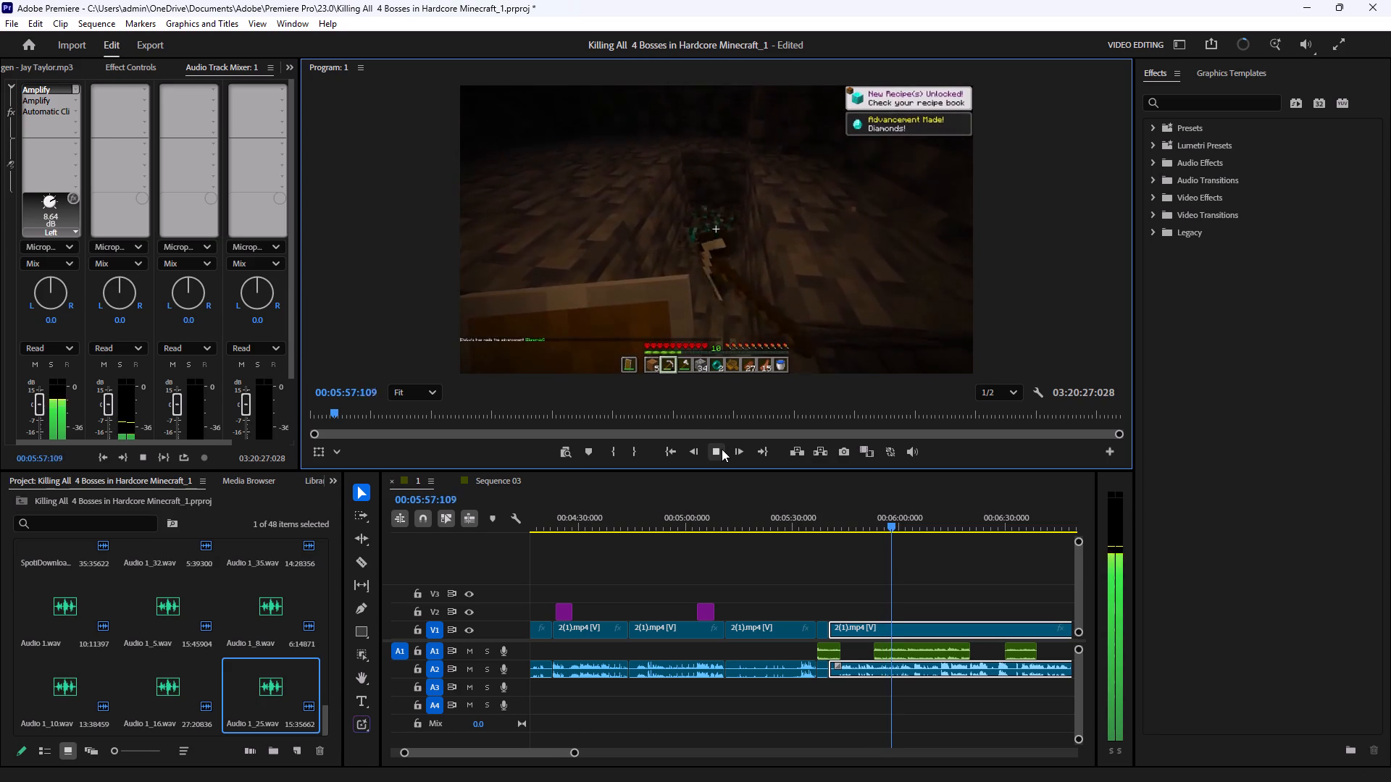
left_click(722, 449)
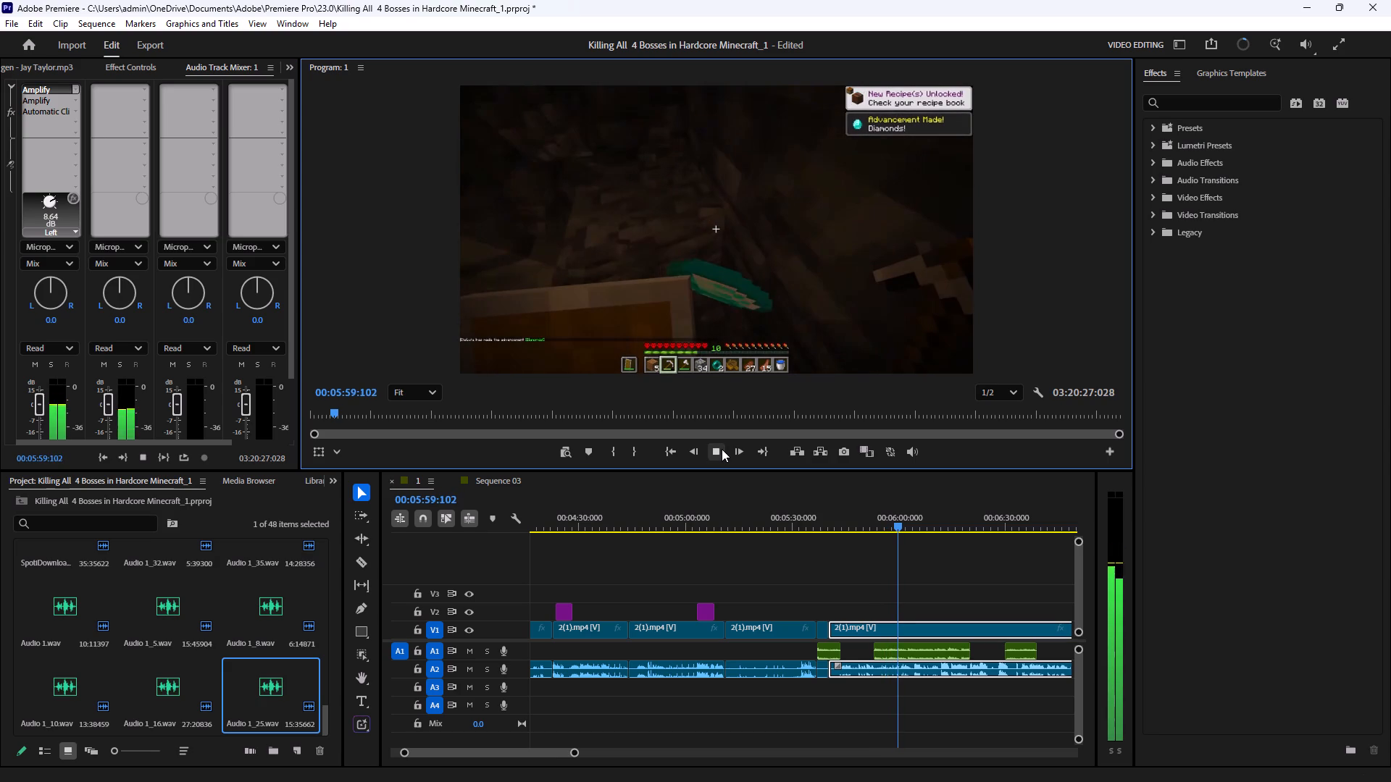
left_click(722, 449)
left_click(722, 449)
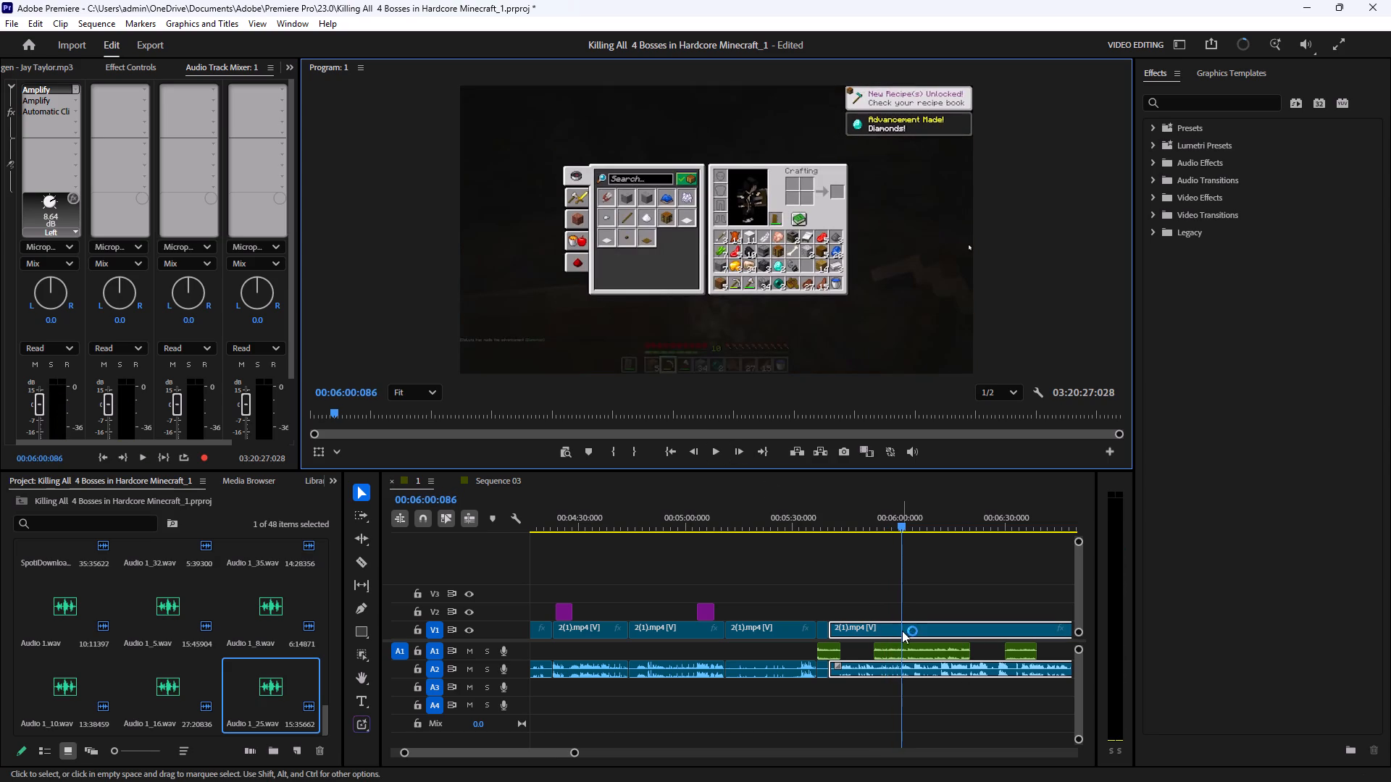
Move the two voice-over clips after 5:50 later on A1, the longer starting at about 6:56 and the shorter at about 7:31.
left_click(538, 755)
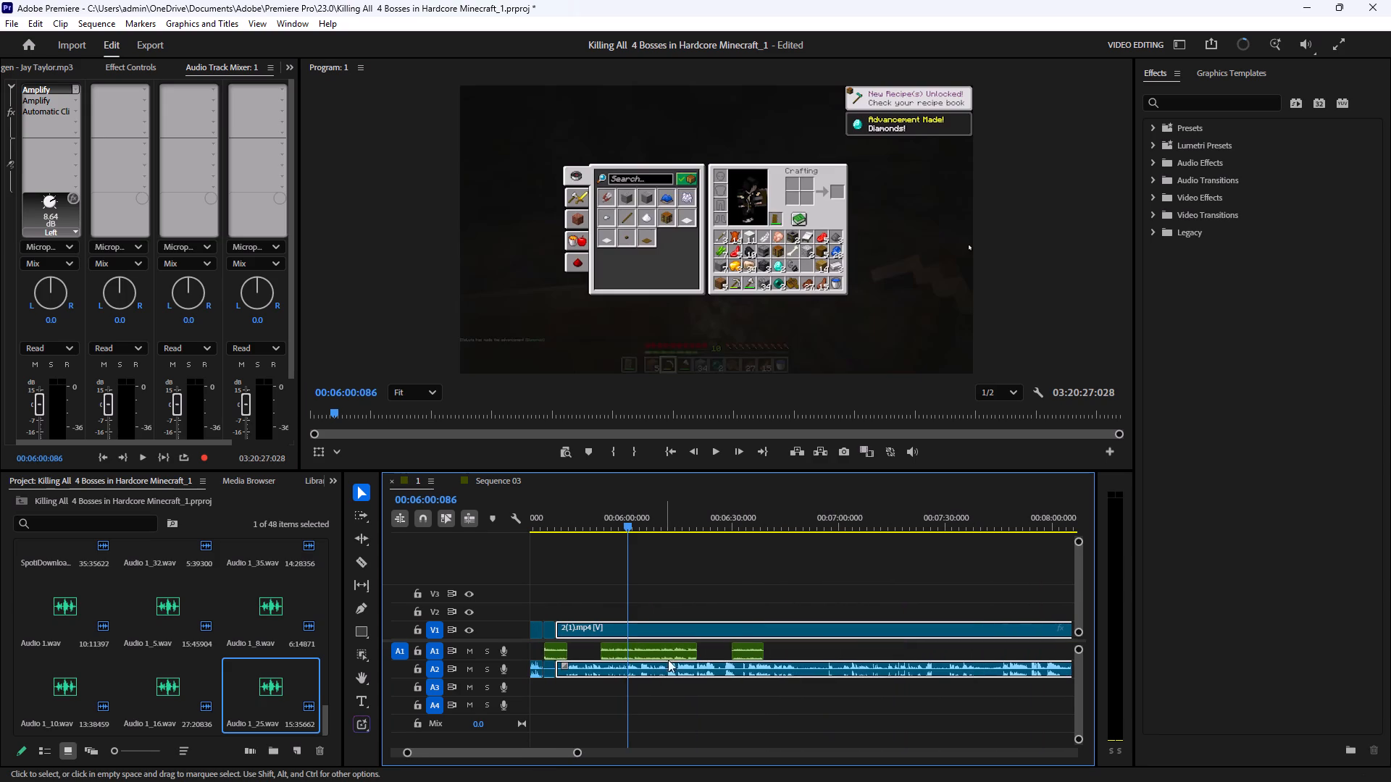
left_click_drag(663, 649, 864, 654)
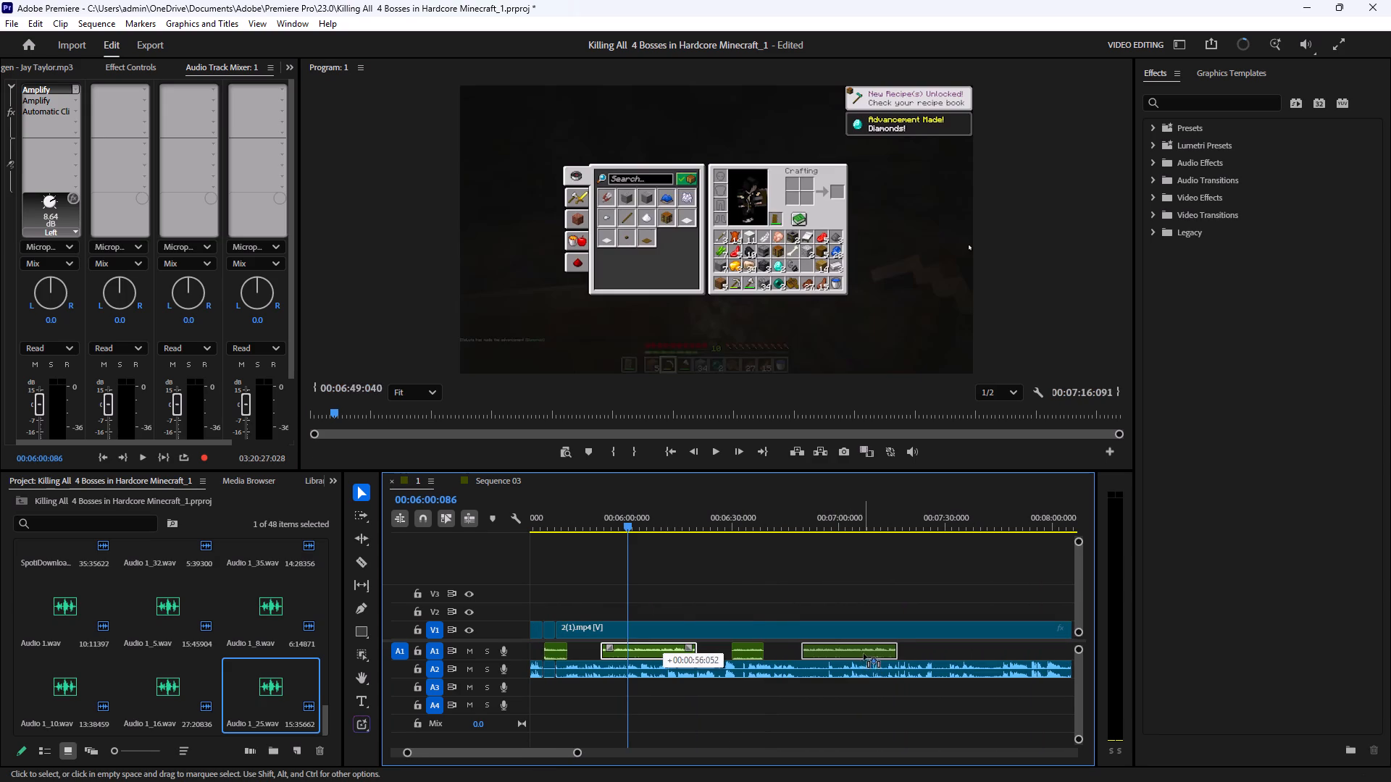
left_click_drag(864, 654, 887, 654)
left_click_drag(748, 647, 974, 656)
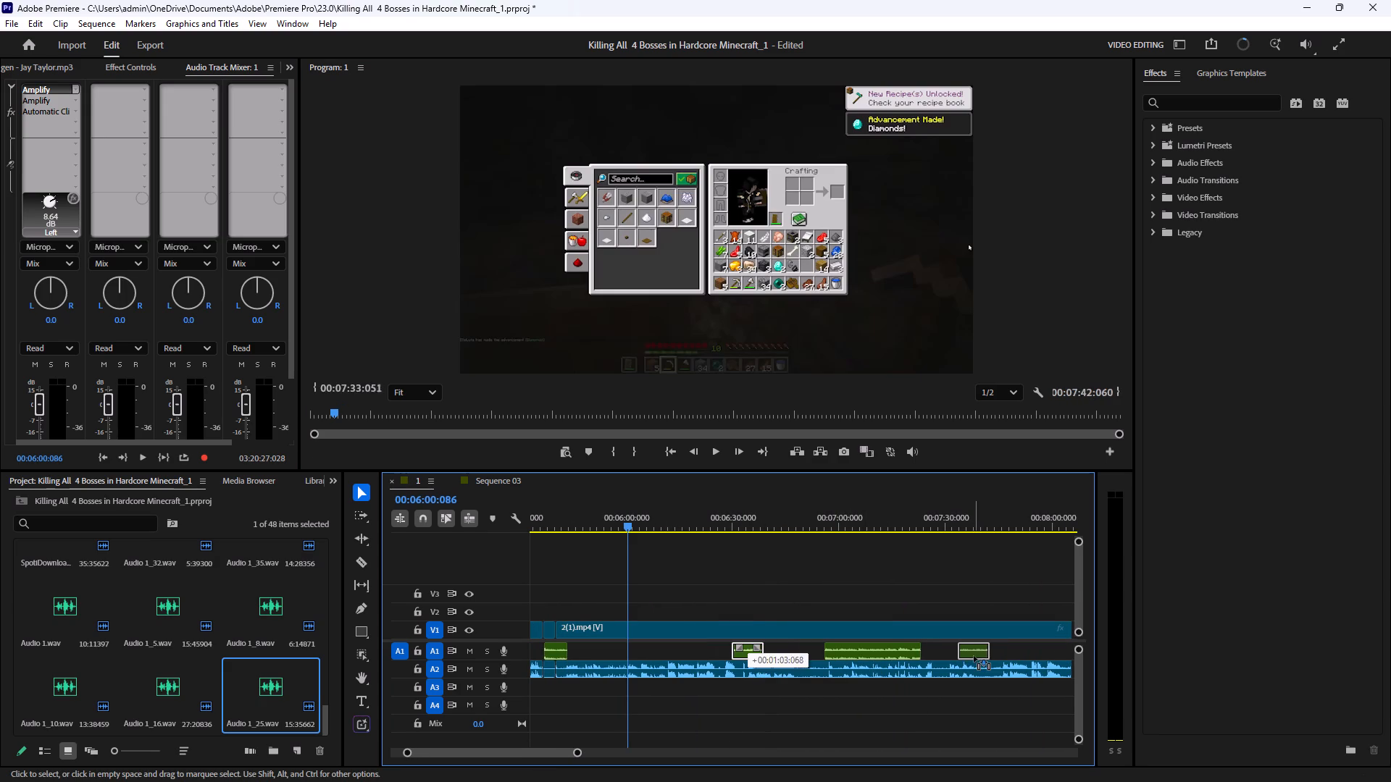
left_click_drag(974, 656, 966, 656)
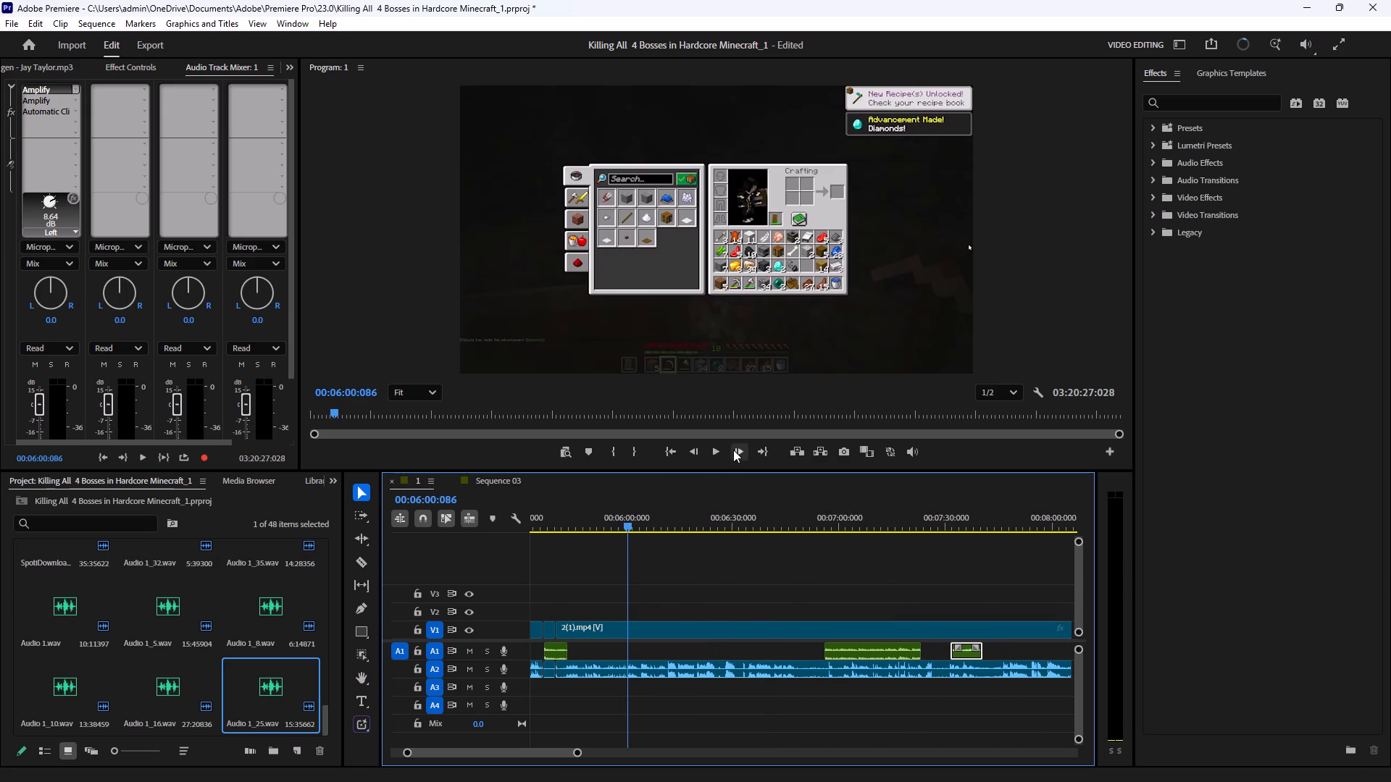
Play the gameplay on from 6:00 and split the 2(1).mp4 clip at 6:11:058.
left_click(719, 451)
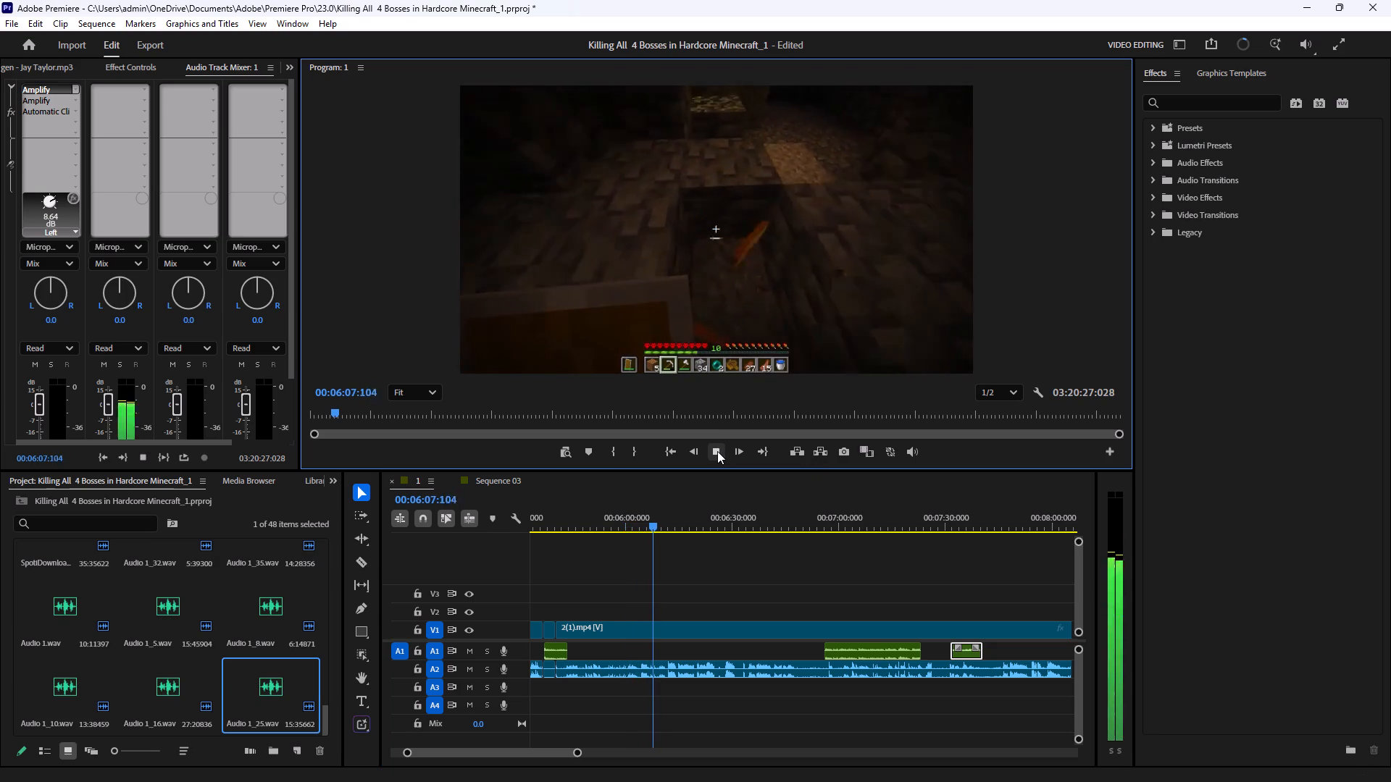
left_click(717, 451)
left_click(717, 451)
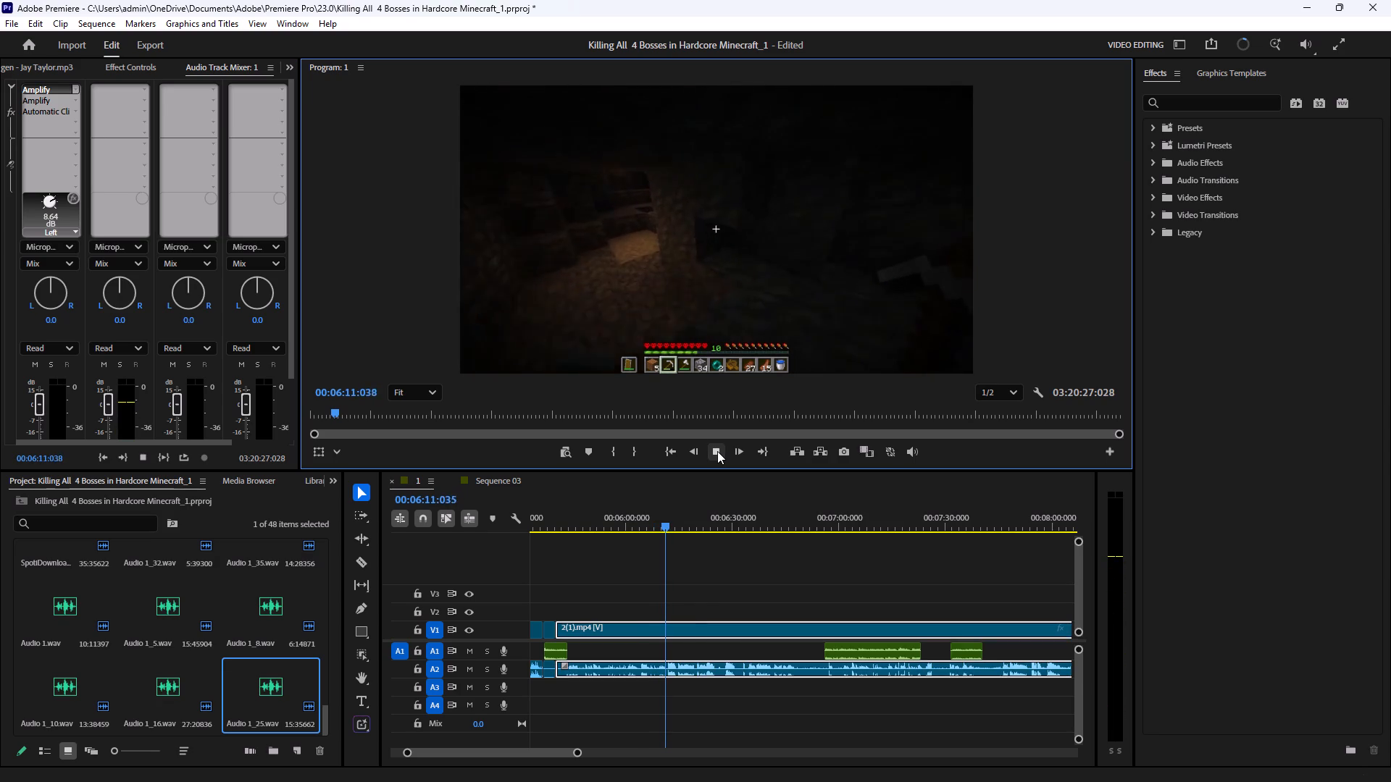
left_click(717, 451)
left_click(357, 564)
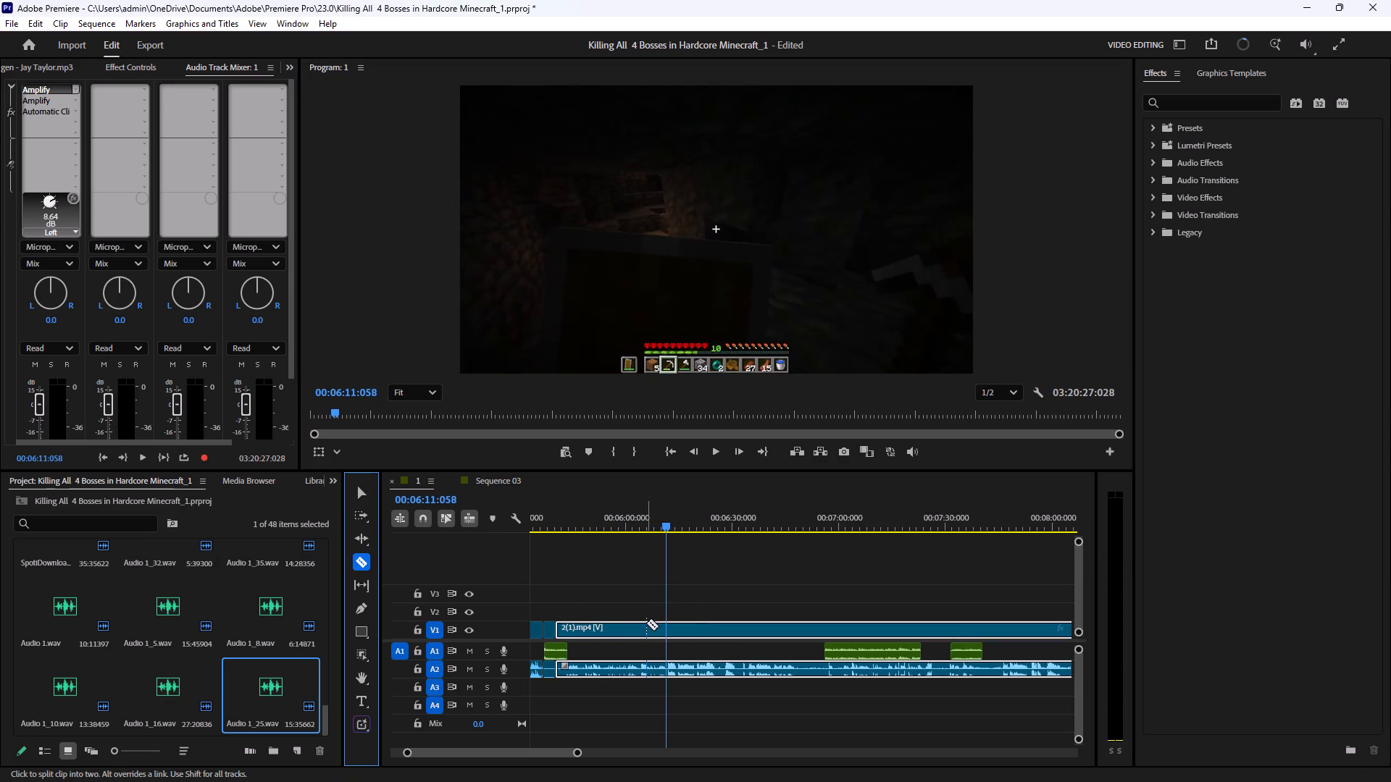
left_click(668, 626)
Scrub through the 2(1).mp4 gameplay from 6:11 to about 8:06, looking for the end of the section to cut.
left_click_drag(666, 523, 745, 535)
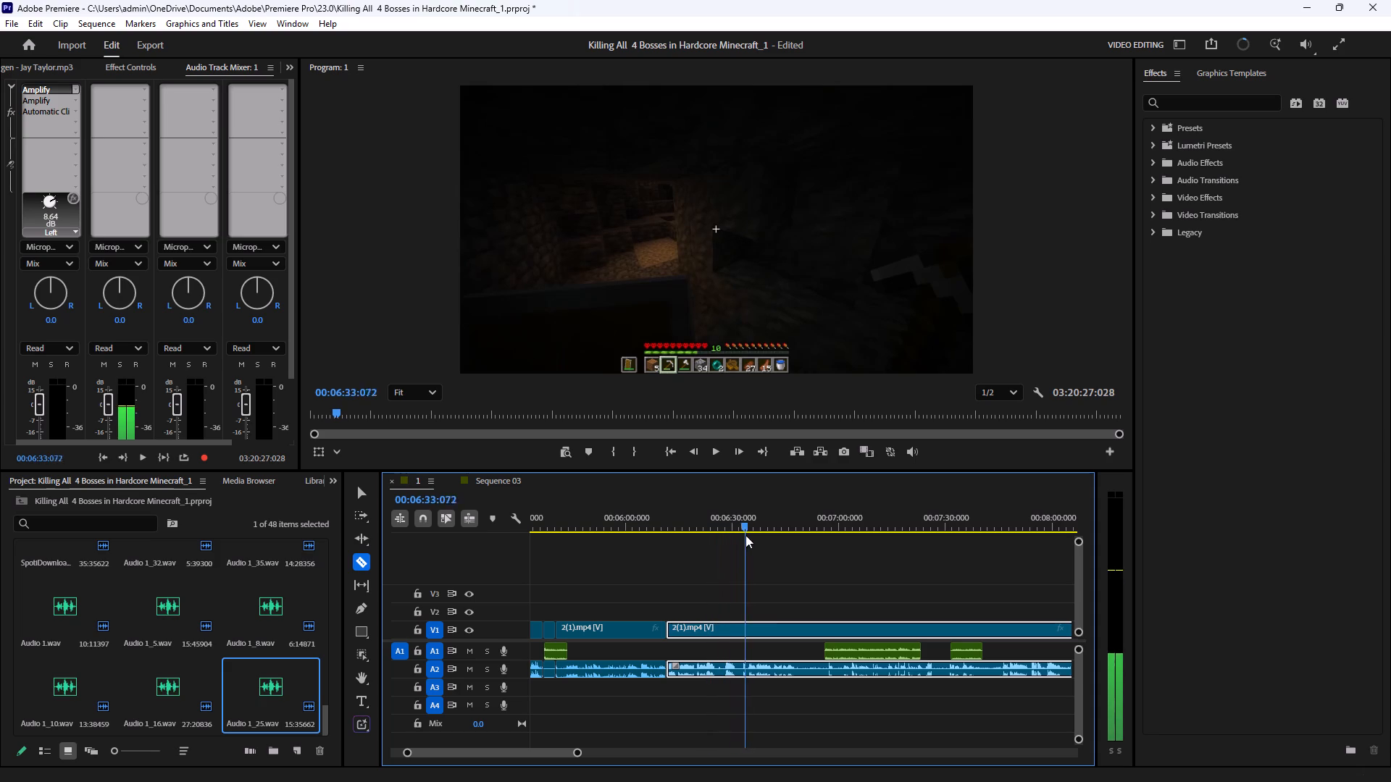
left_click_drag(745, 535, 770, 541)
left_click_drag(770, 541, 793, 541)
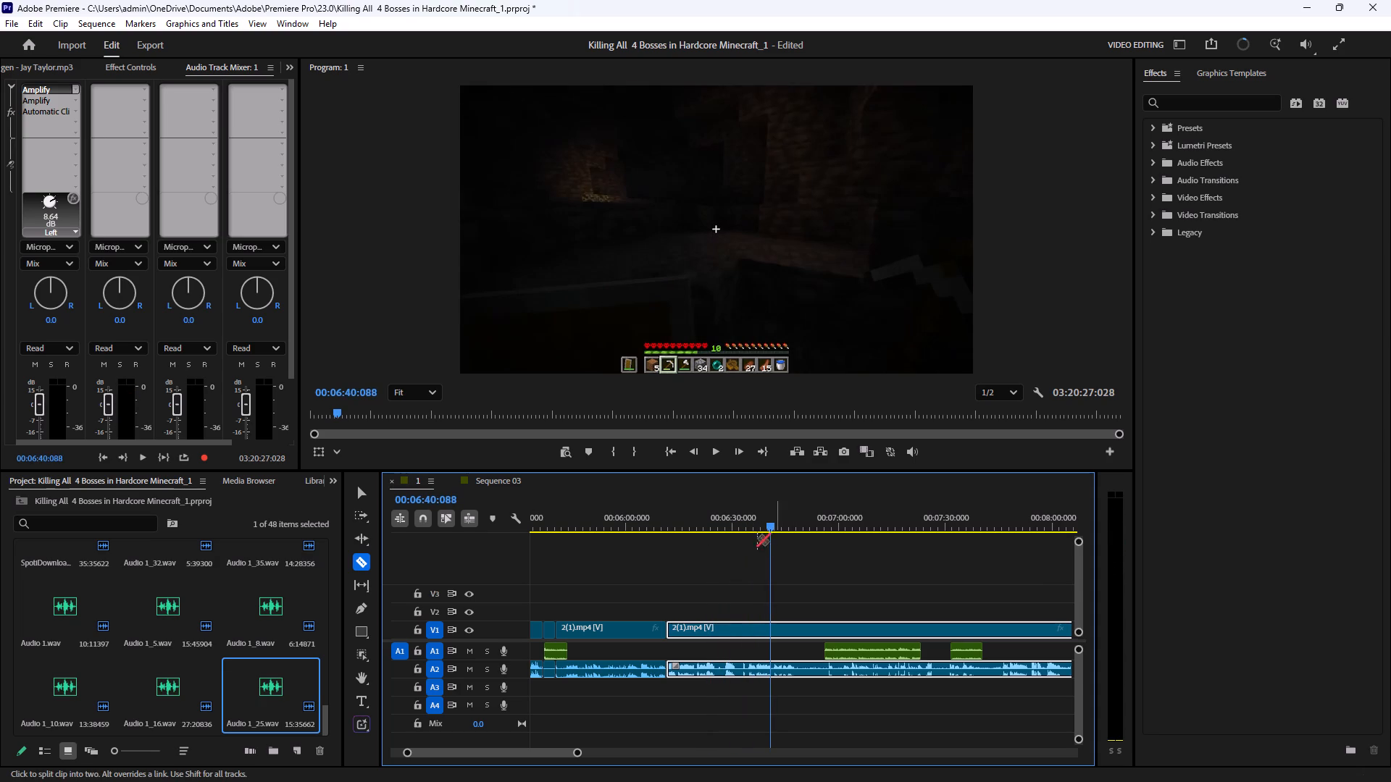
left_click(369, 497)
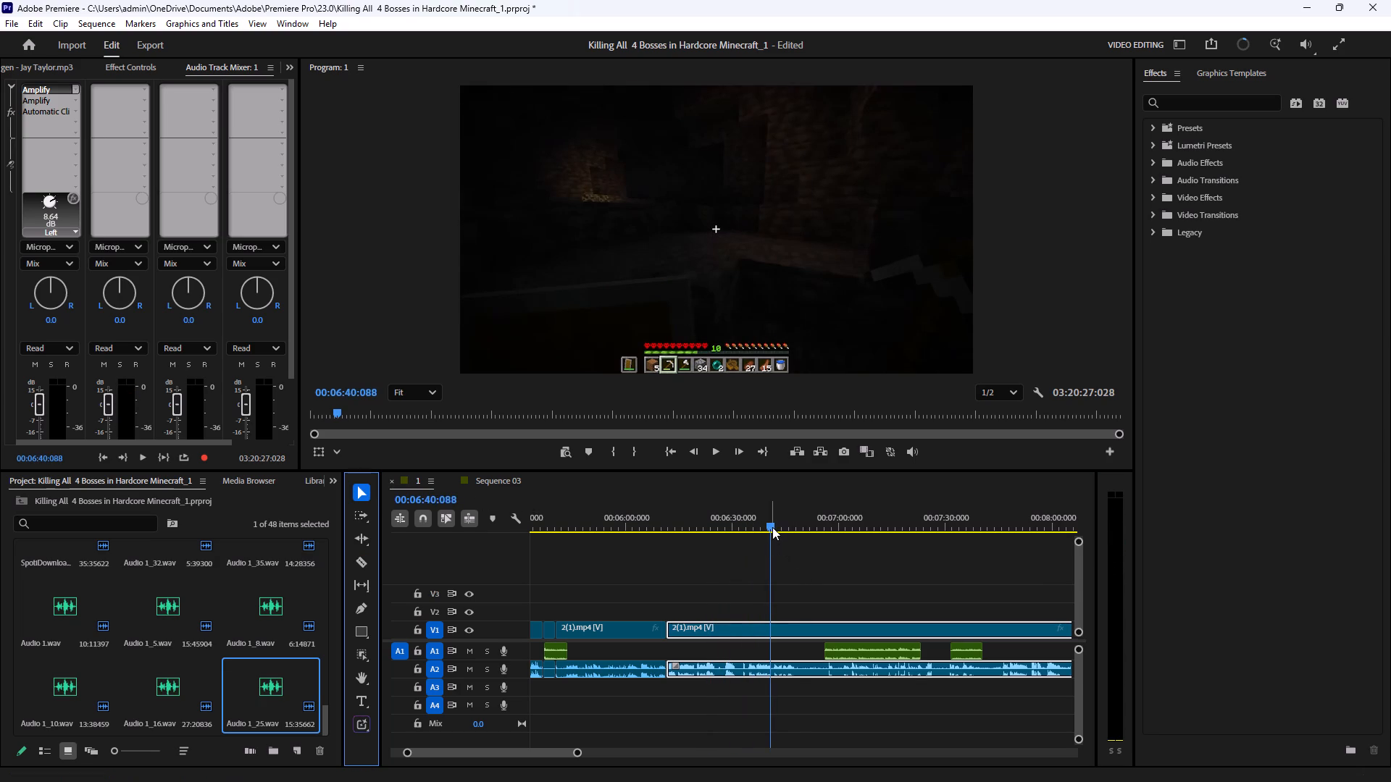
left_click_drag(772, 527, 844, 529)
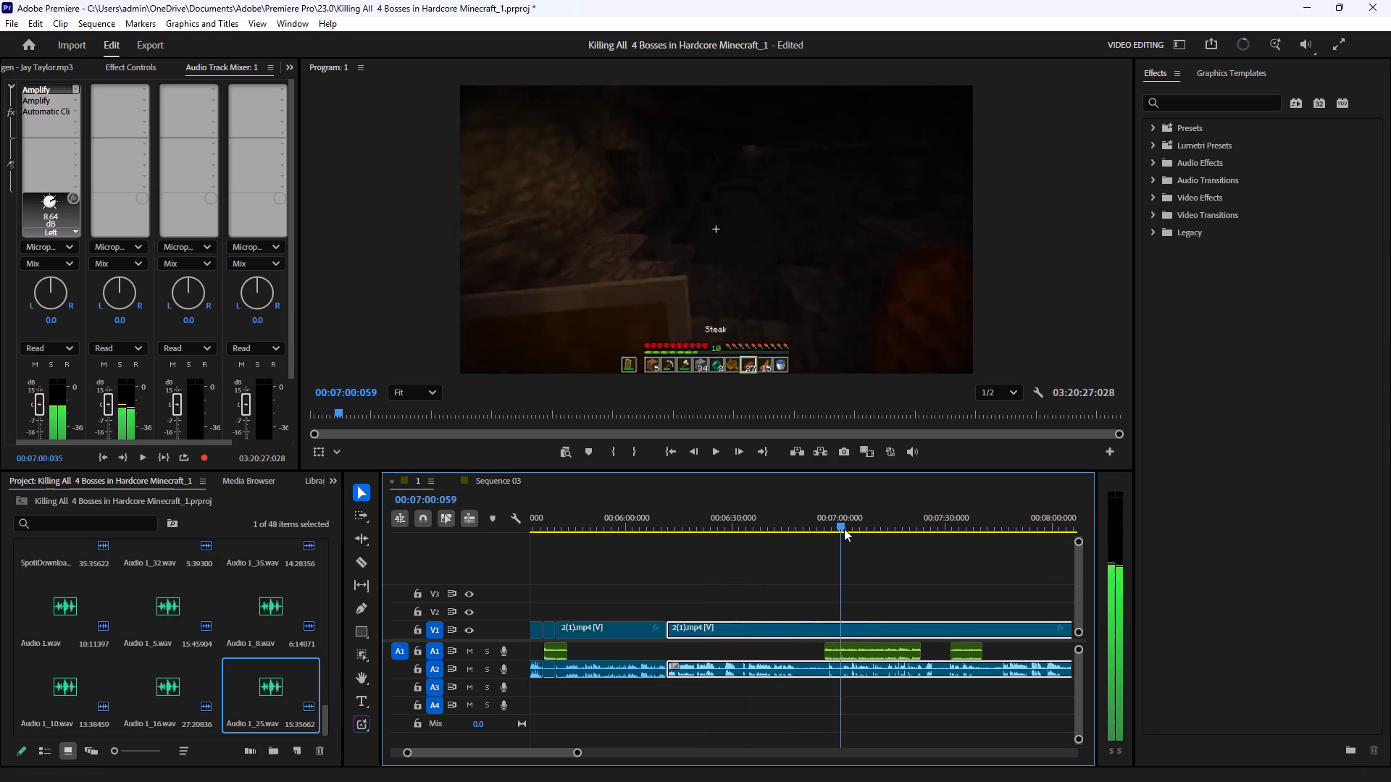
left_click_drag(844, 529, 899, 531)
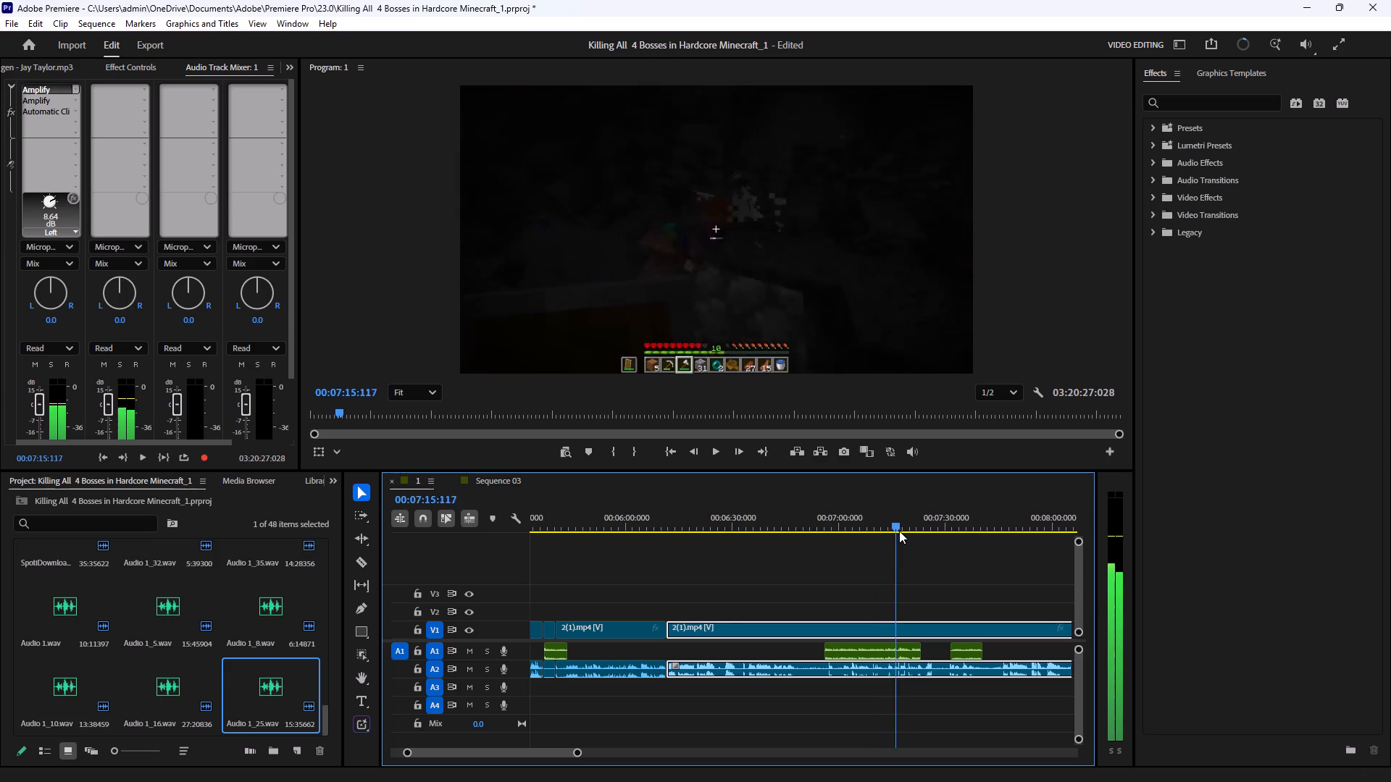
left_click_drag(899, 531, 947, 531)
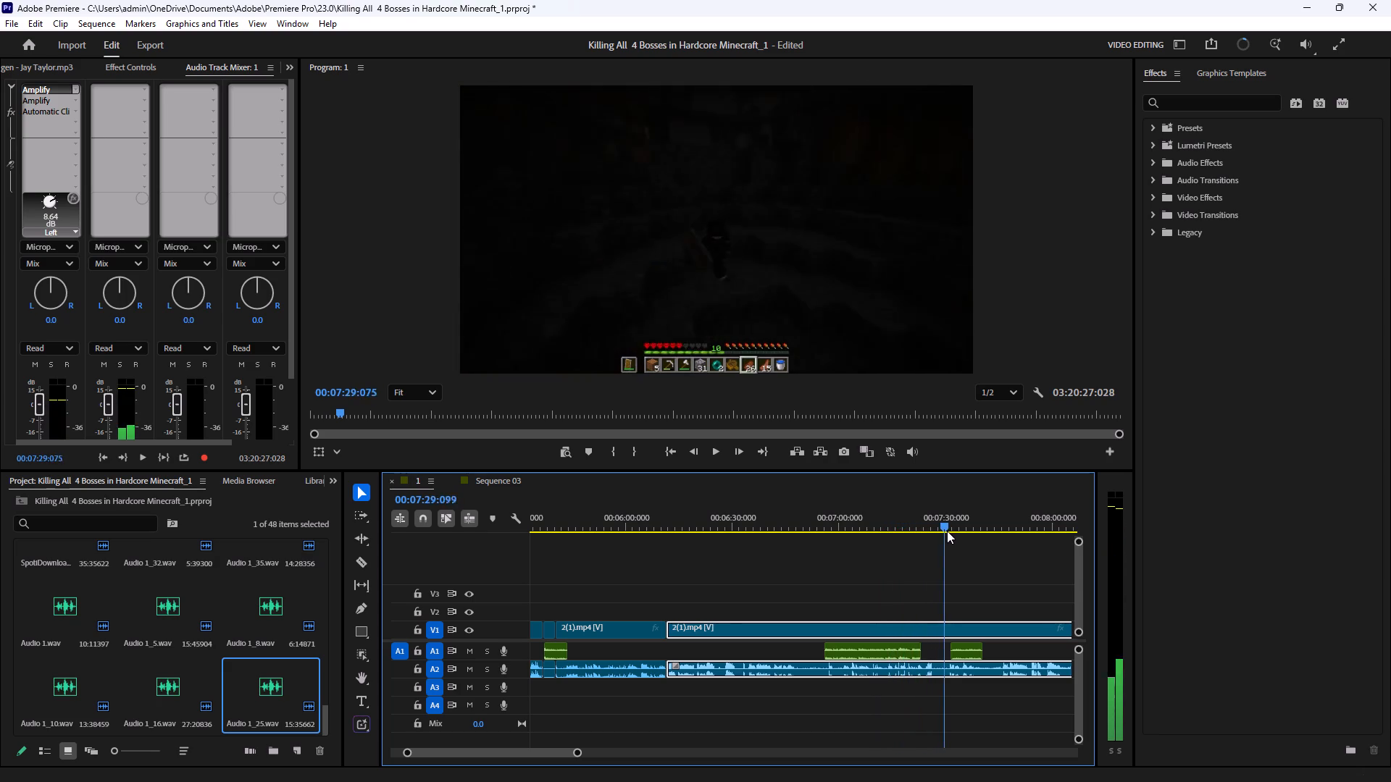
left_click_drag(947, 531, 1004, 532)
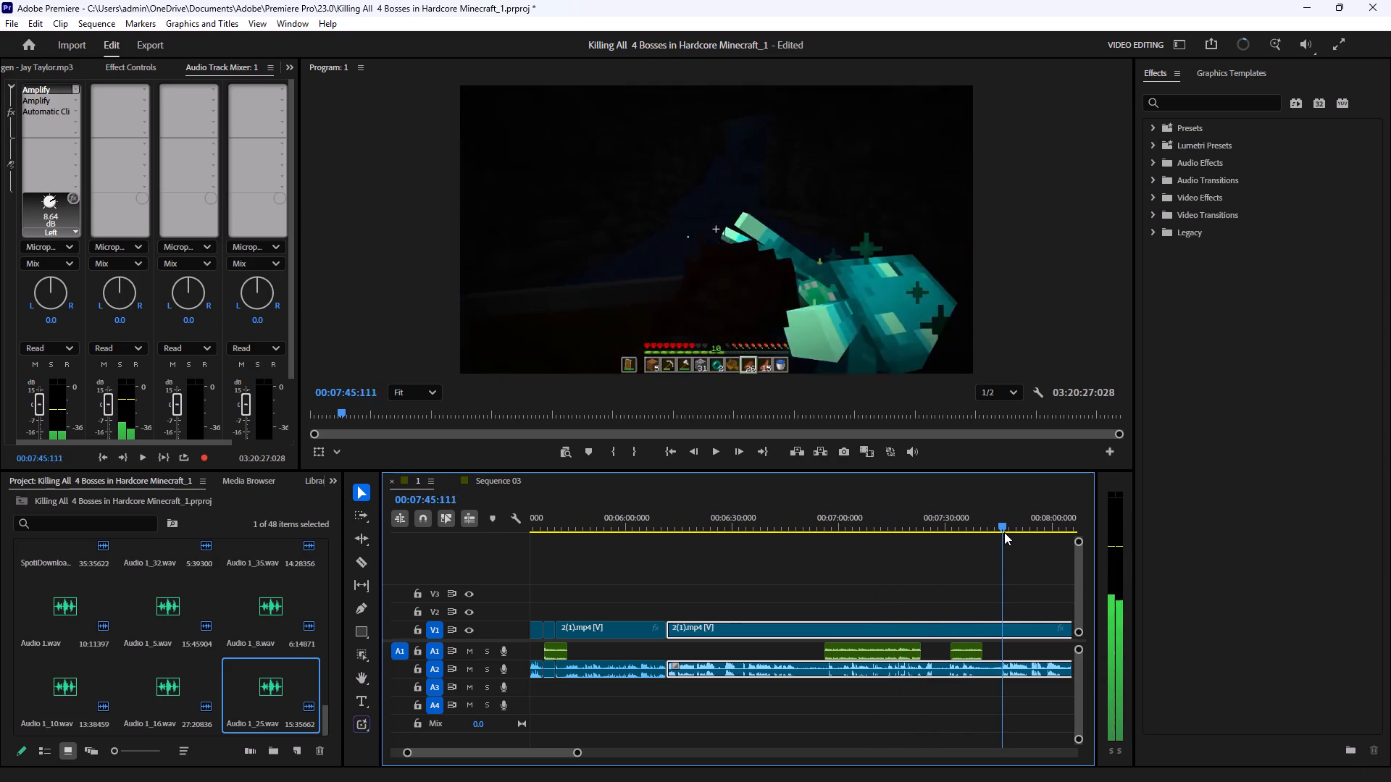
left_click_drag(1004, 532, 1055, 534)
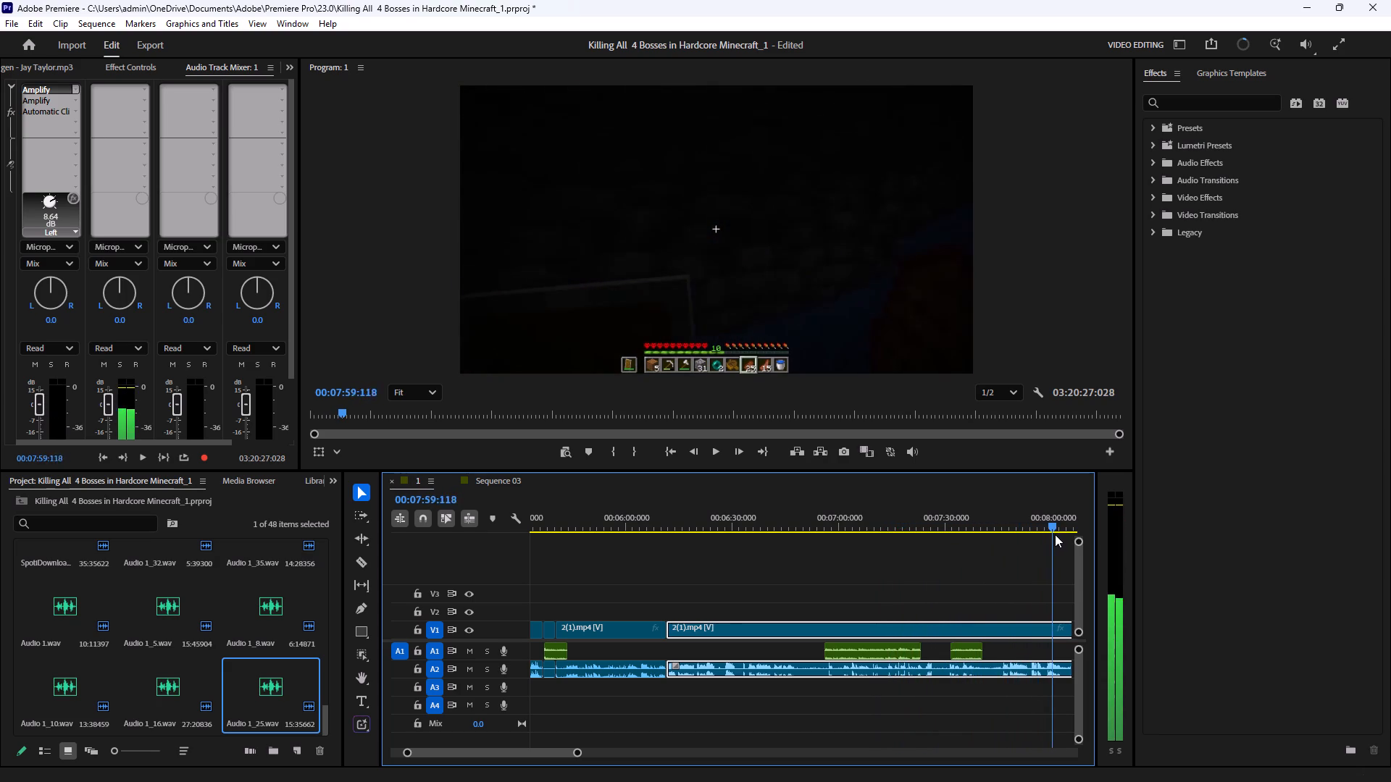
left_click_drag(1055, 534, 634, 552)
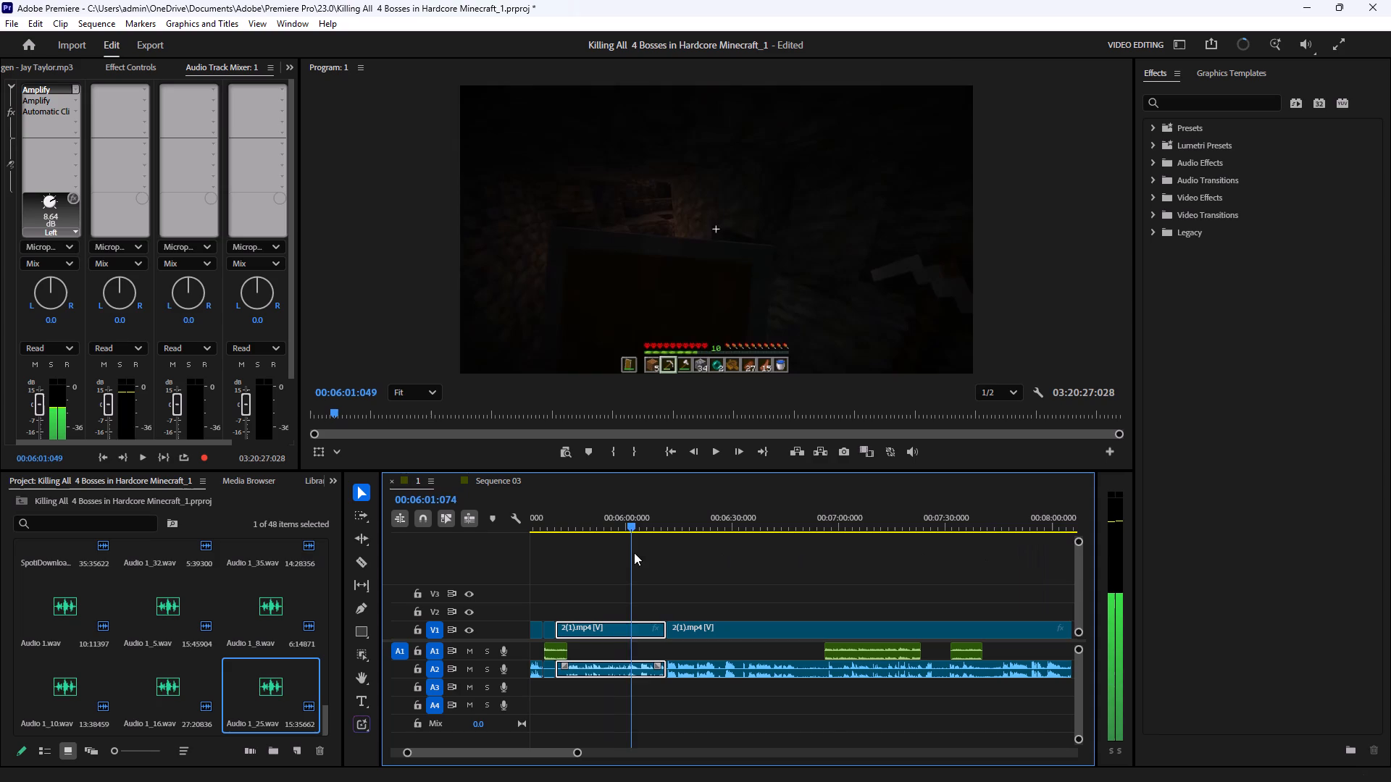
left_click_drag(634, 552, 709, 555)
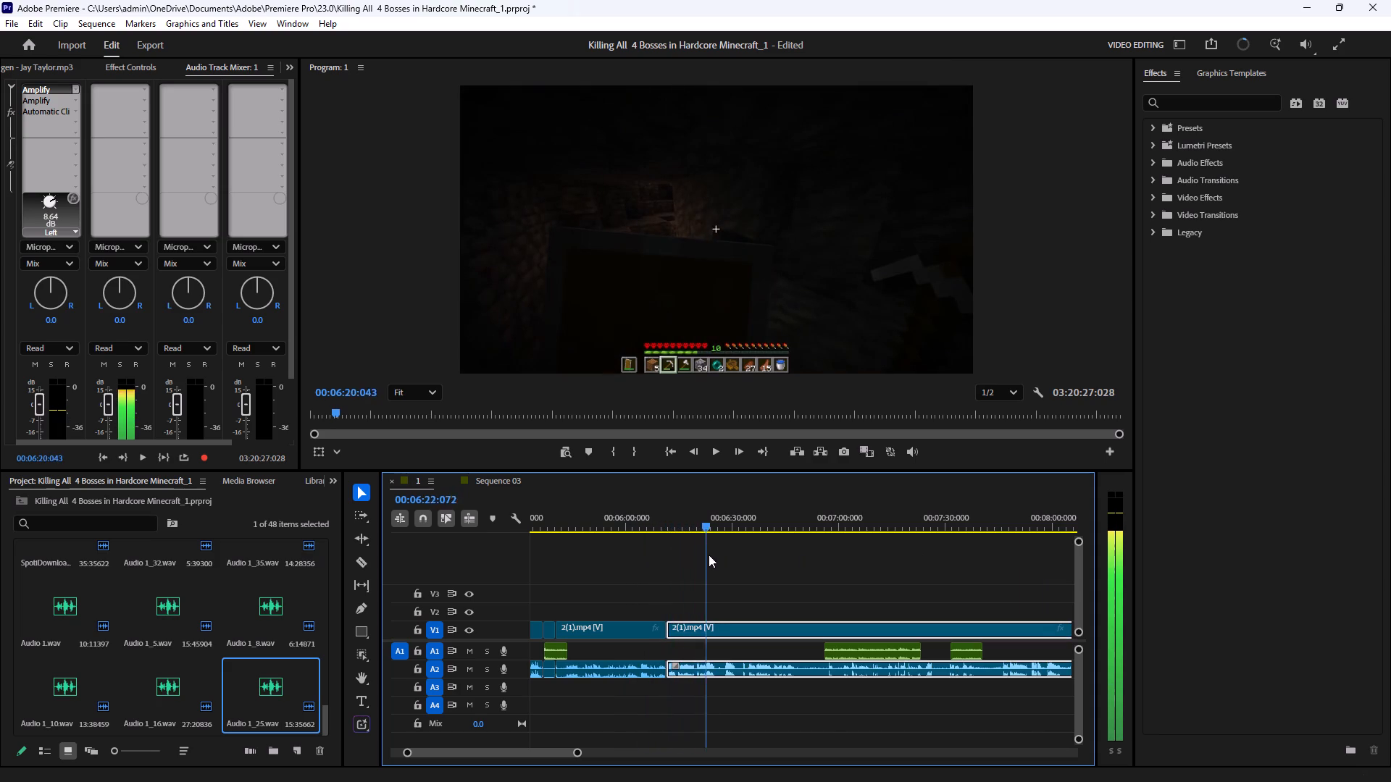
left_click_drag(709, 555, 611, 588)
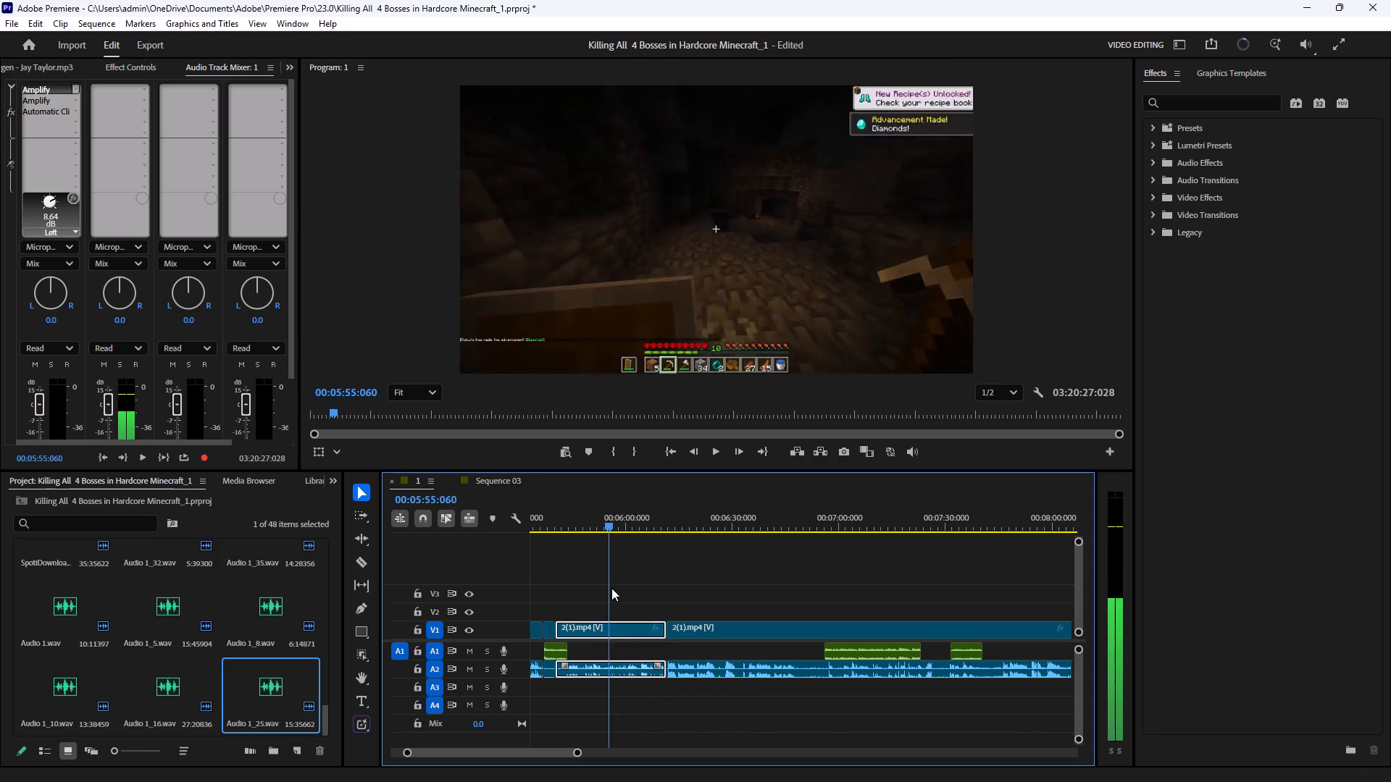
left_click_drag(611, 588, 961, 601)
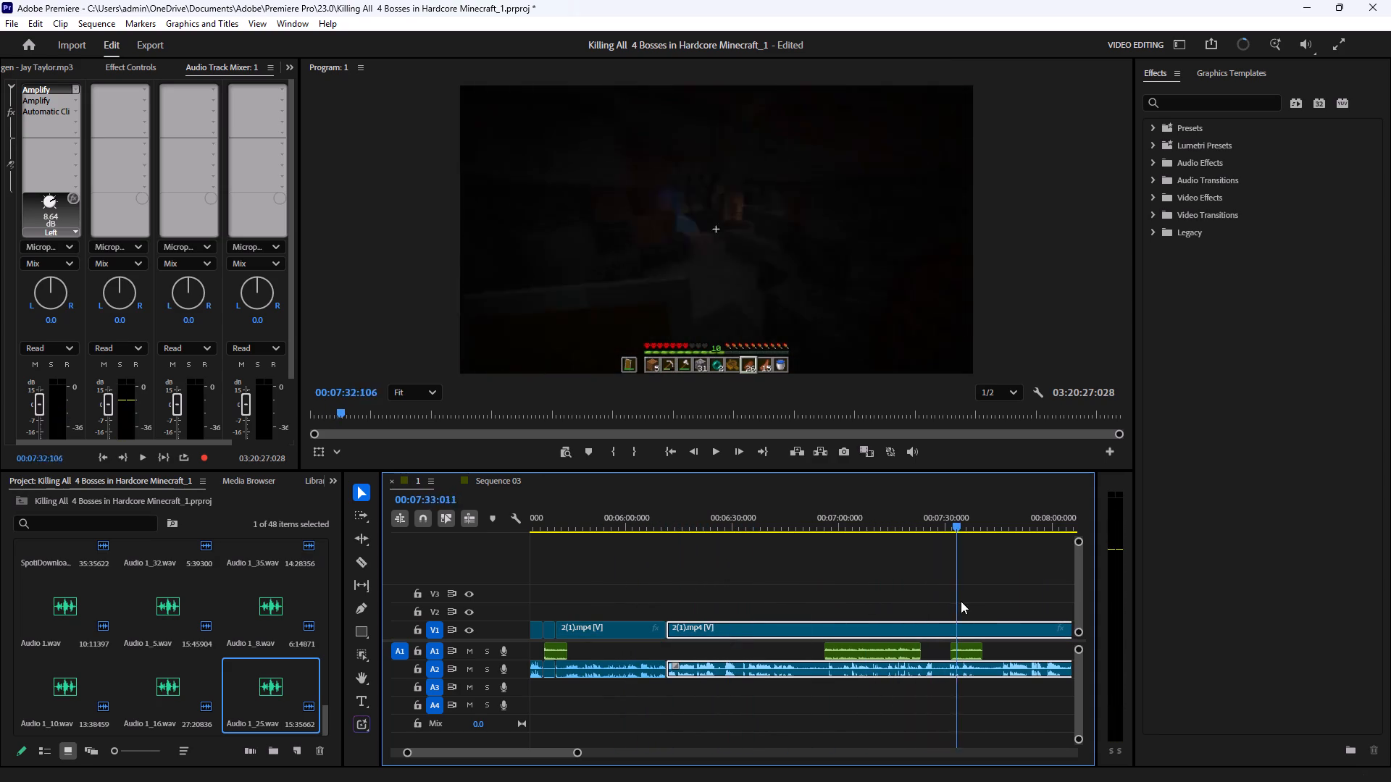
left_click_drag(961, 601, 1044, 611)
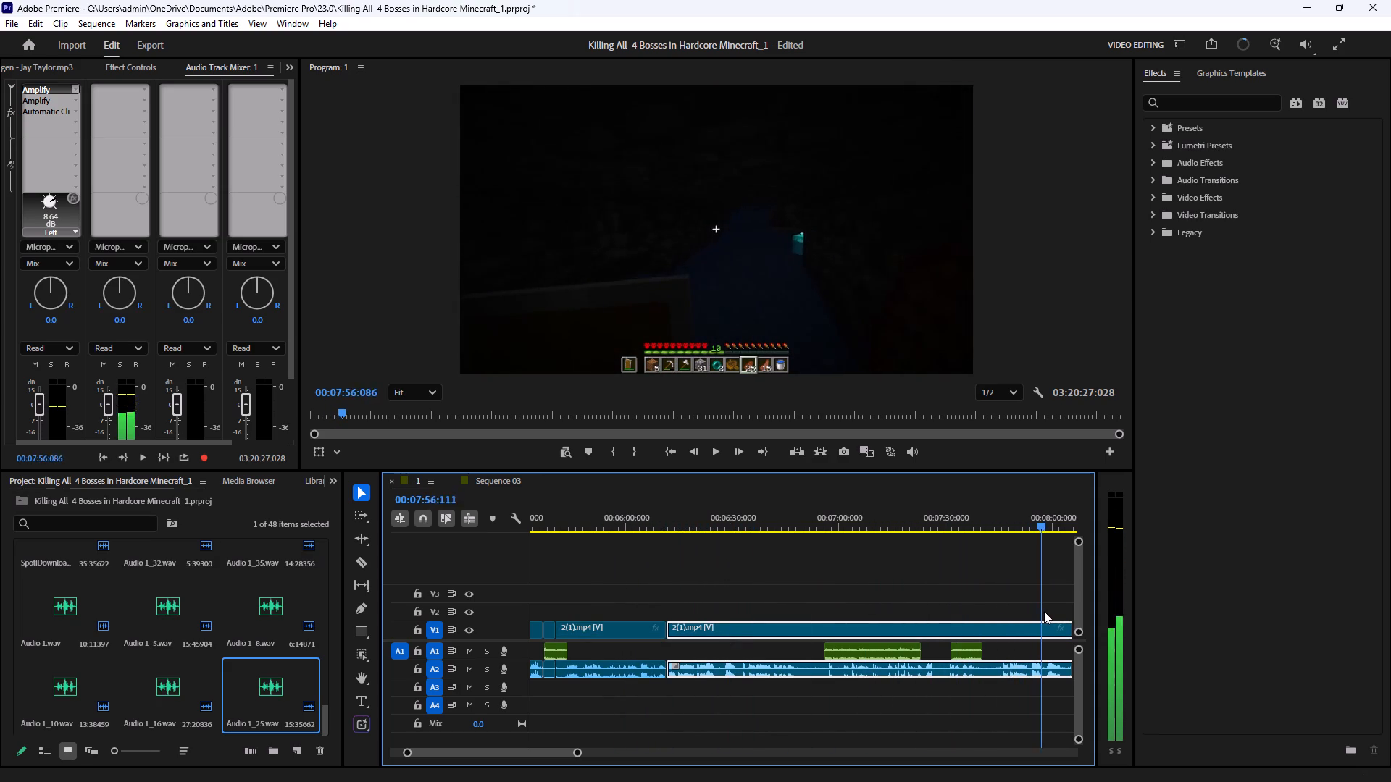
left_click_drag(1044, 611, 1076, 615)
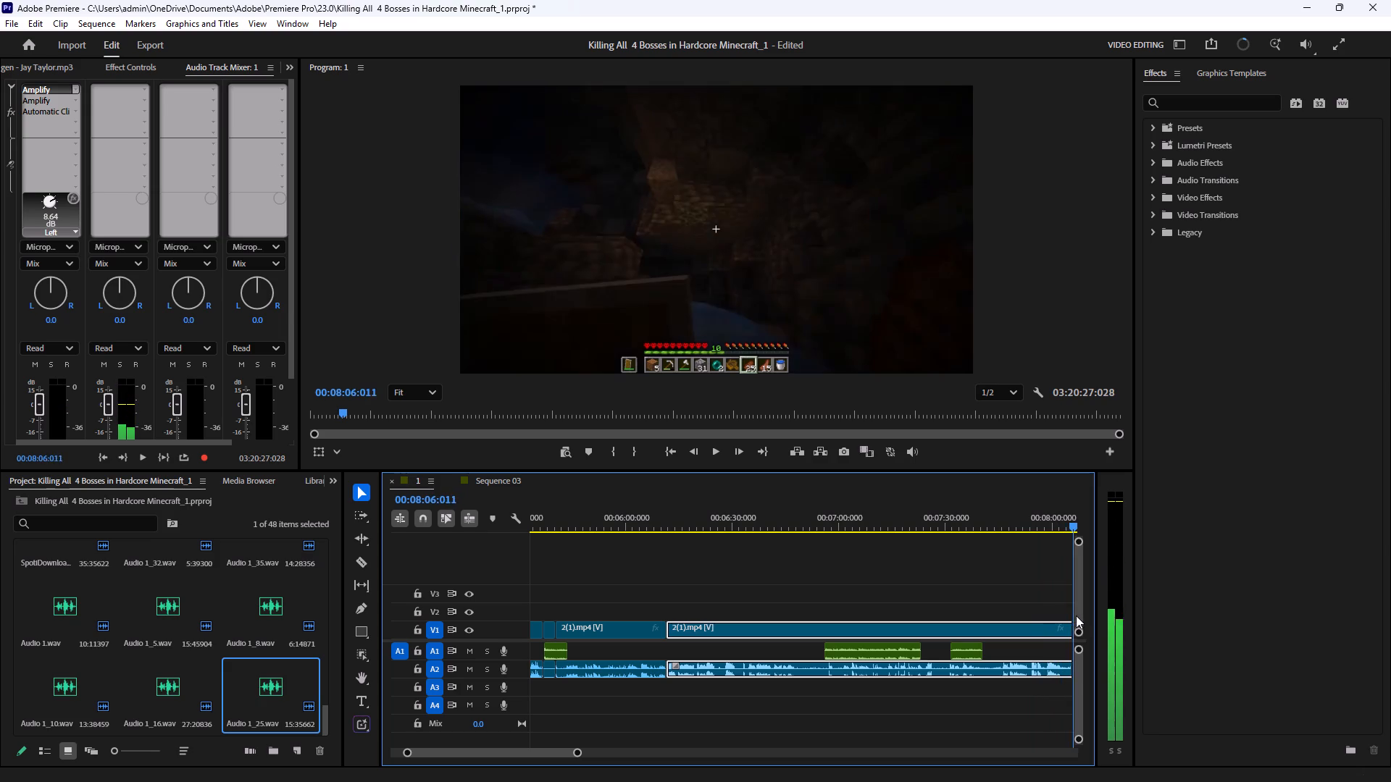
Skim the gameplay on from about 8:06 and split the 2(1).mp4 clip at 9:12:012.
left_click_drag(1076, 615, 758, 622)
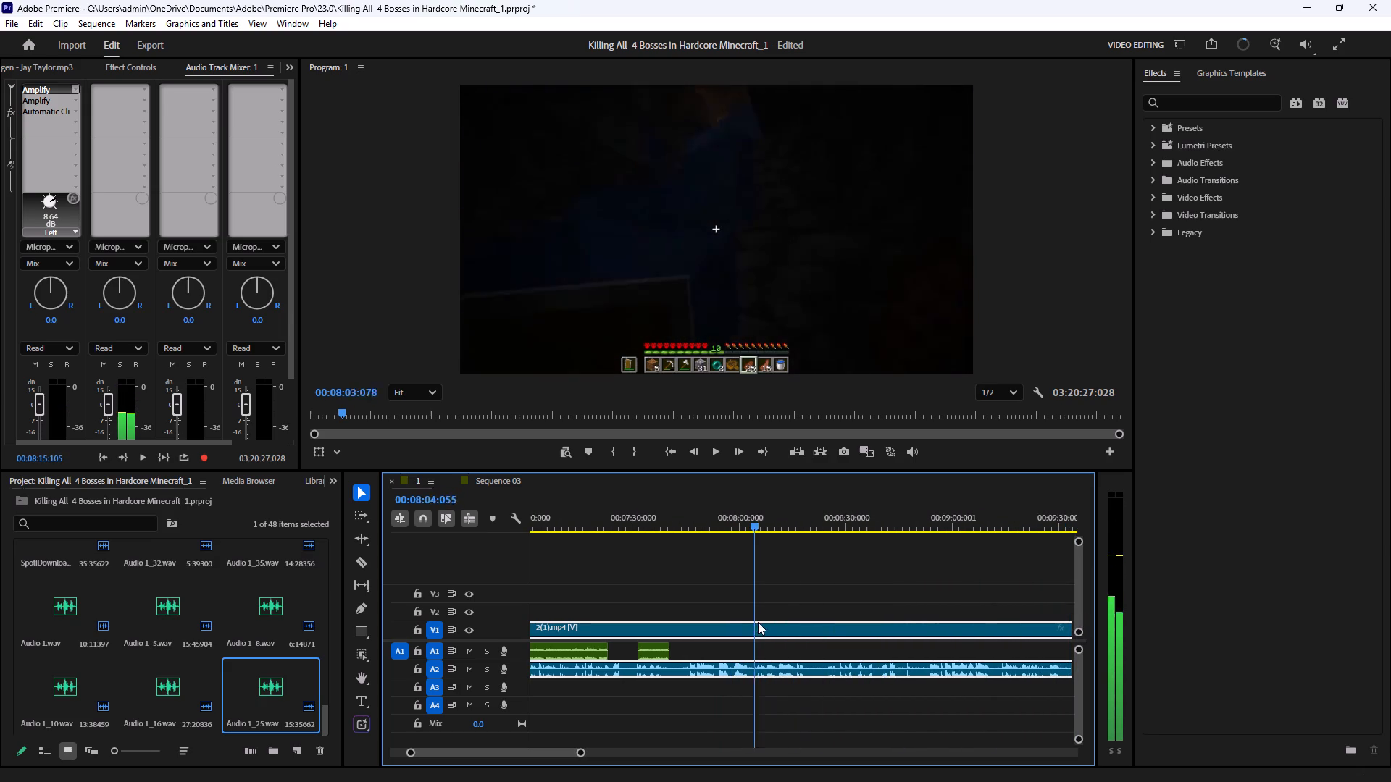
left_click_drag(758, 622, 852, 622)
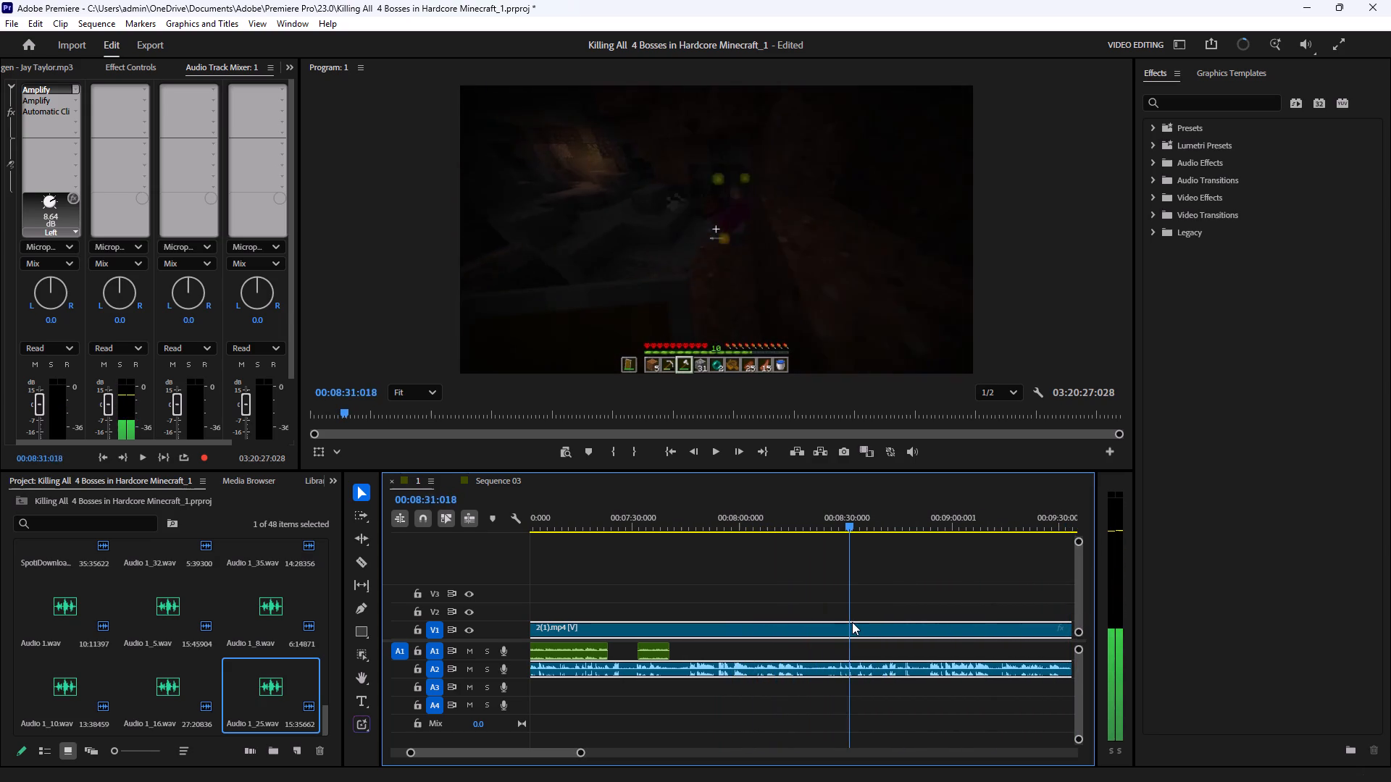
left_click_drag(852, 622, 911, 623)
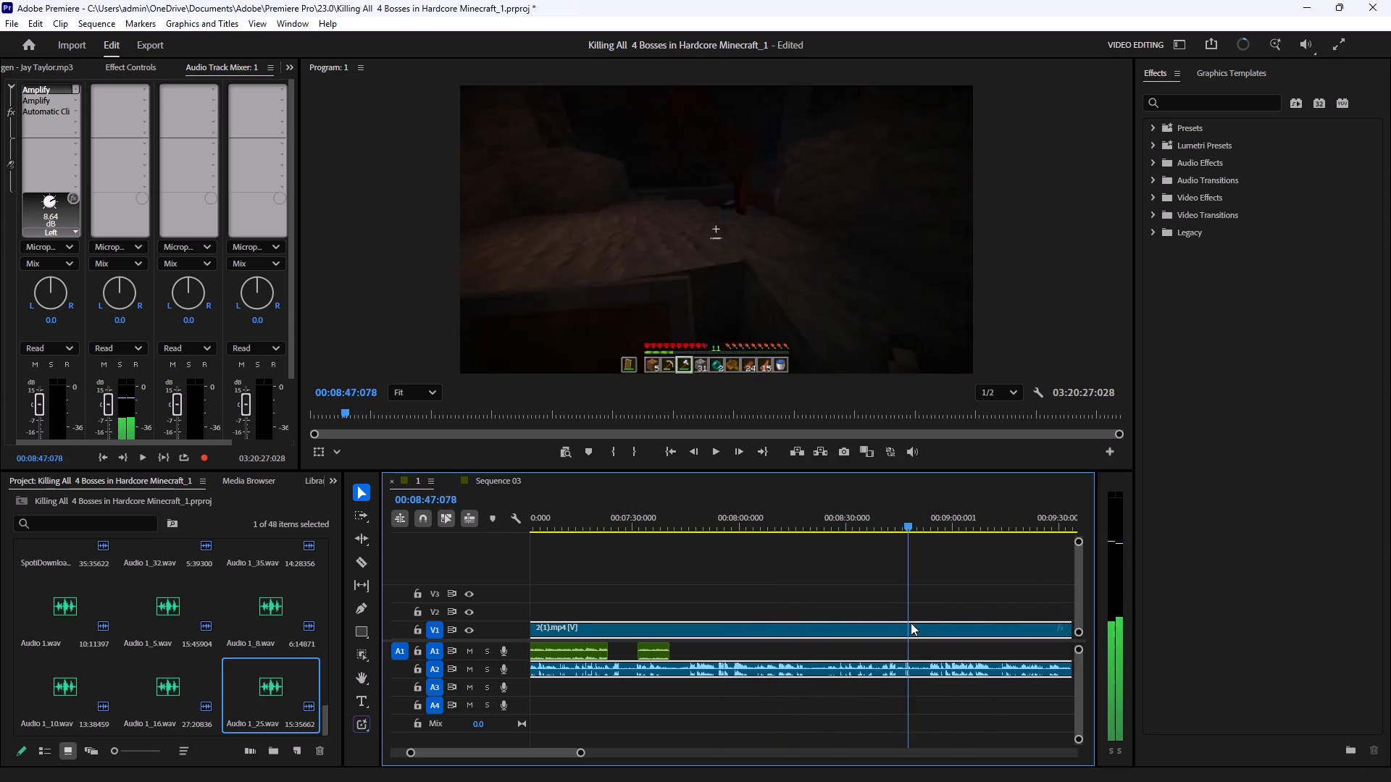
left_click_drag(911, 623, 952, 624)
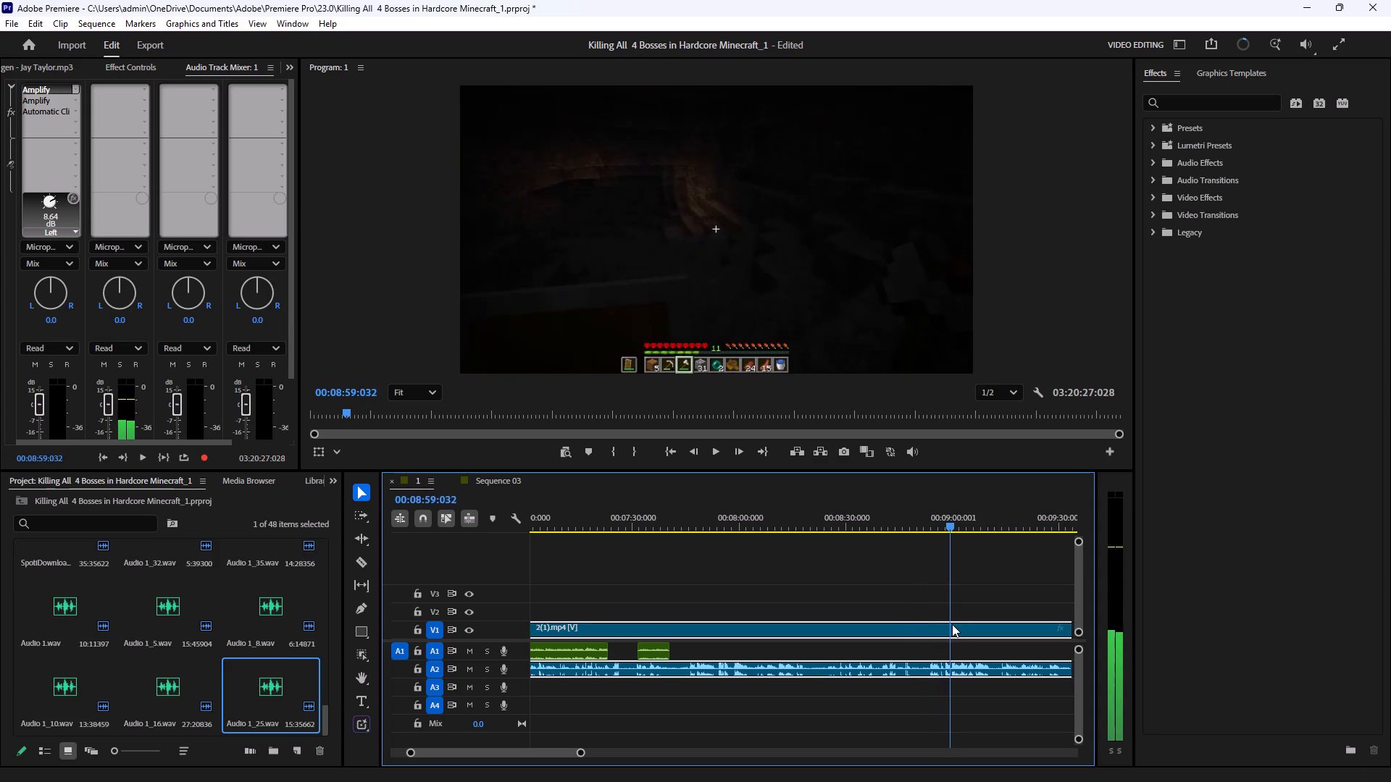
left_click_drag(952, 624, 998, 627)
left_click(365, 562)
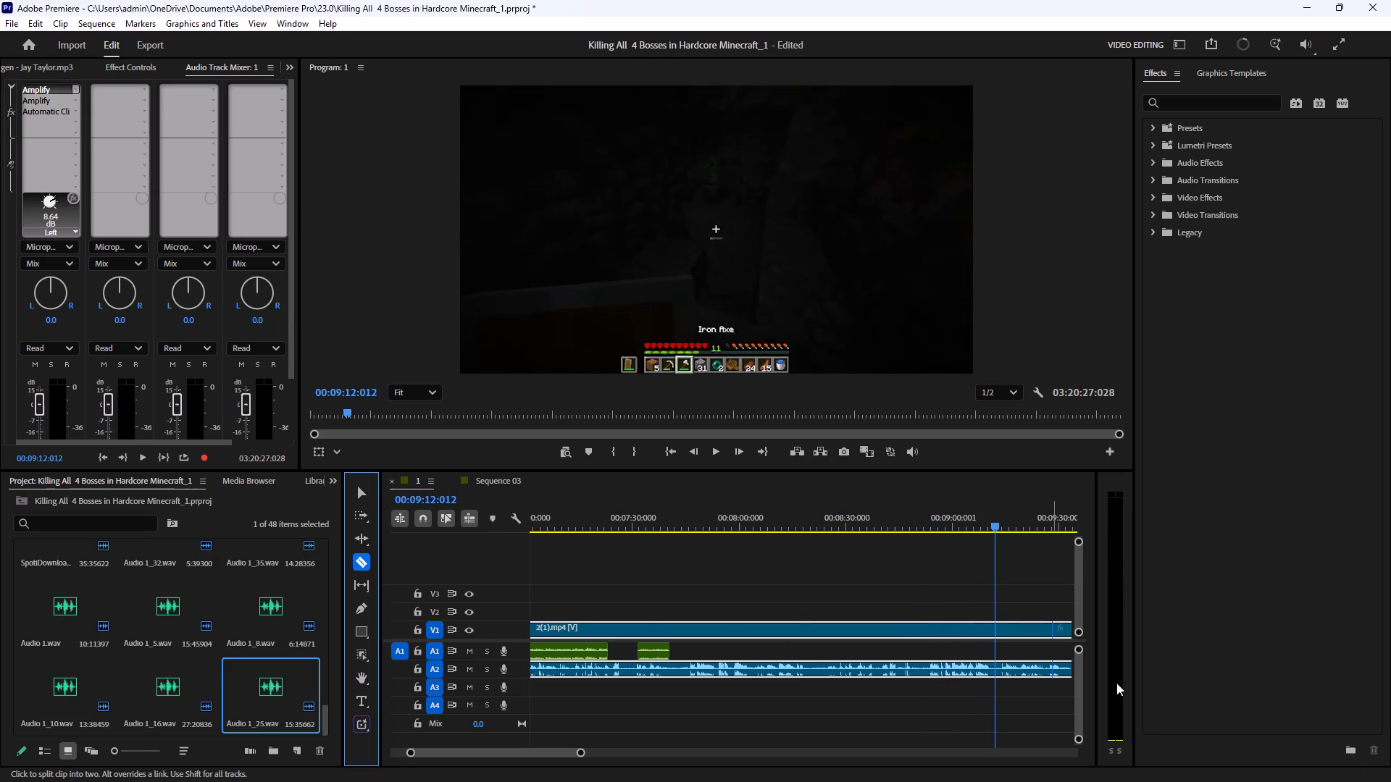
left_click(995, 626)
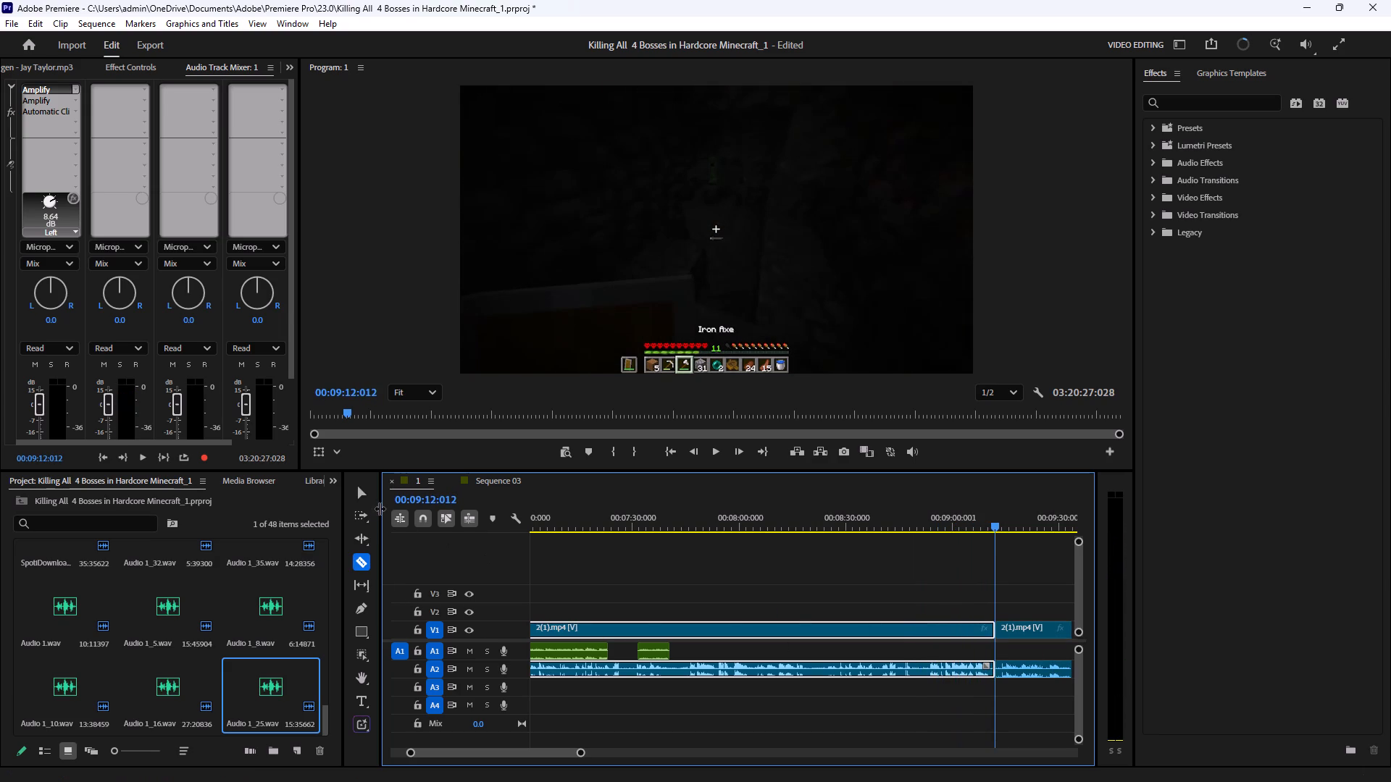
Delete the 2(1).mp4 section between the cuts at 6:11 and 9:12 and ripple-delete the gap it leaves.
left_click(364, 497)
left_click_drag(865, 592, 862, 683)
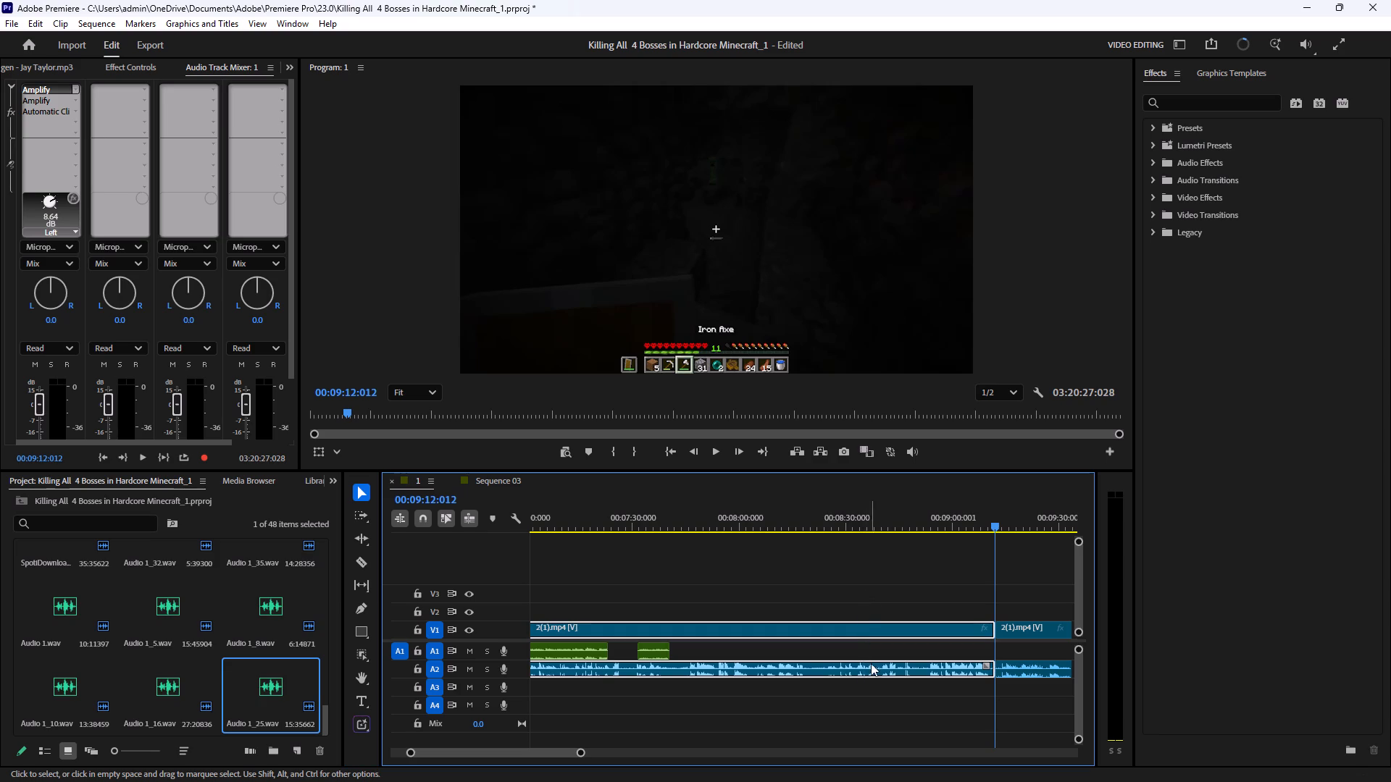
key("BackSpace")
left_click(757, 618)
left_click(751, 630)
key("BackSpace")
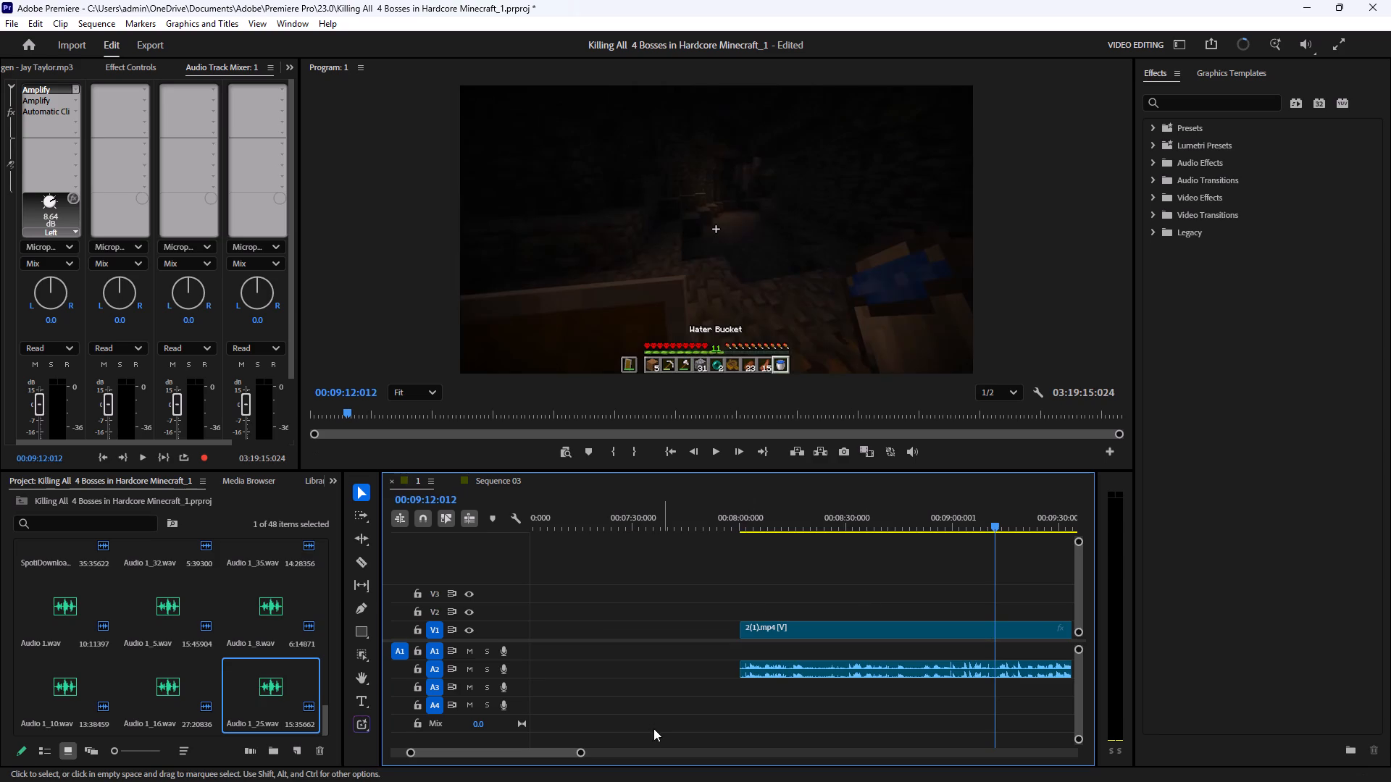
Move the remaining long 2(1).mp4 clip from about 8:00 back against the end of the previous gameplay clip at about 6:11.
left_click(556, 750)
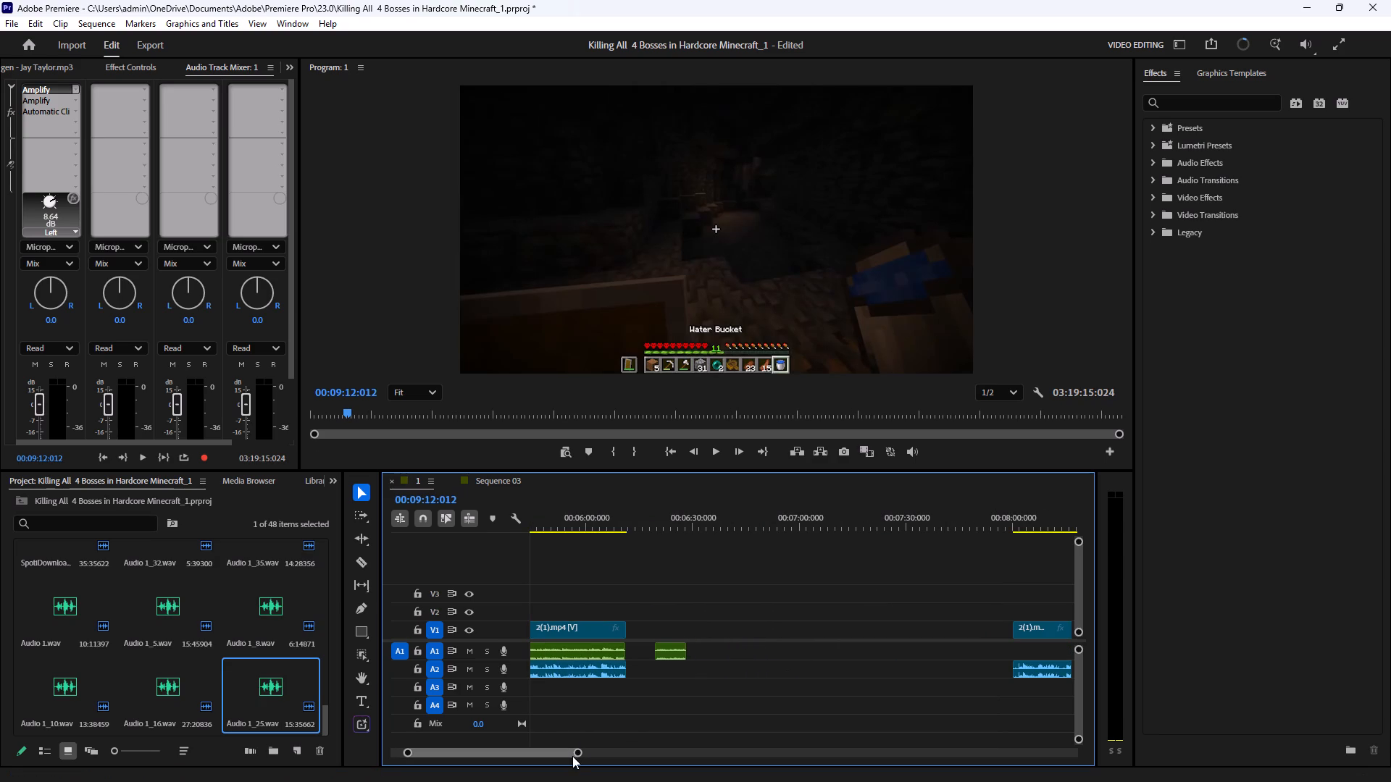
left_click_drag(581, 753, 1004, 772)
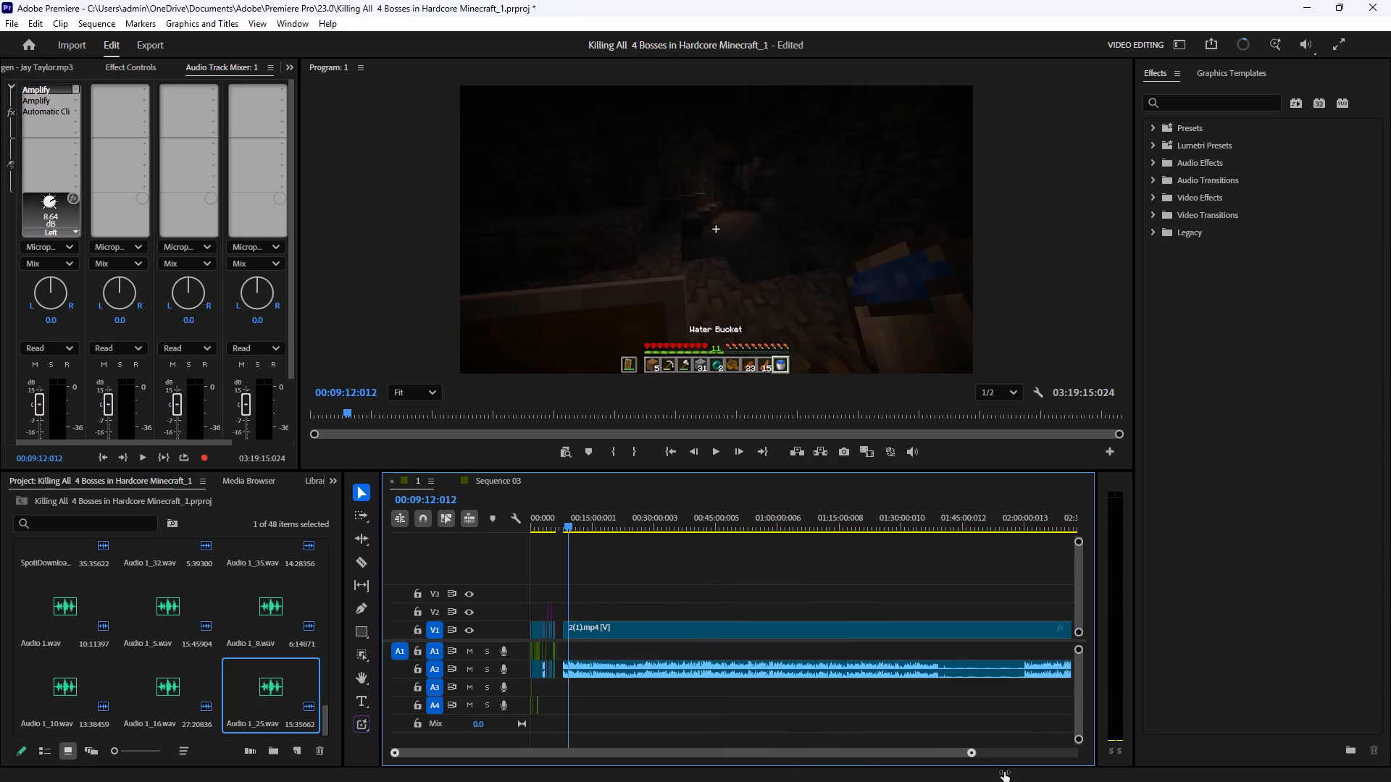
left_click_drag(1004, 772, 641, 761)
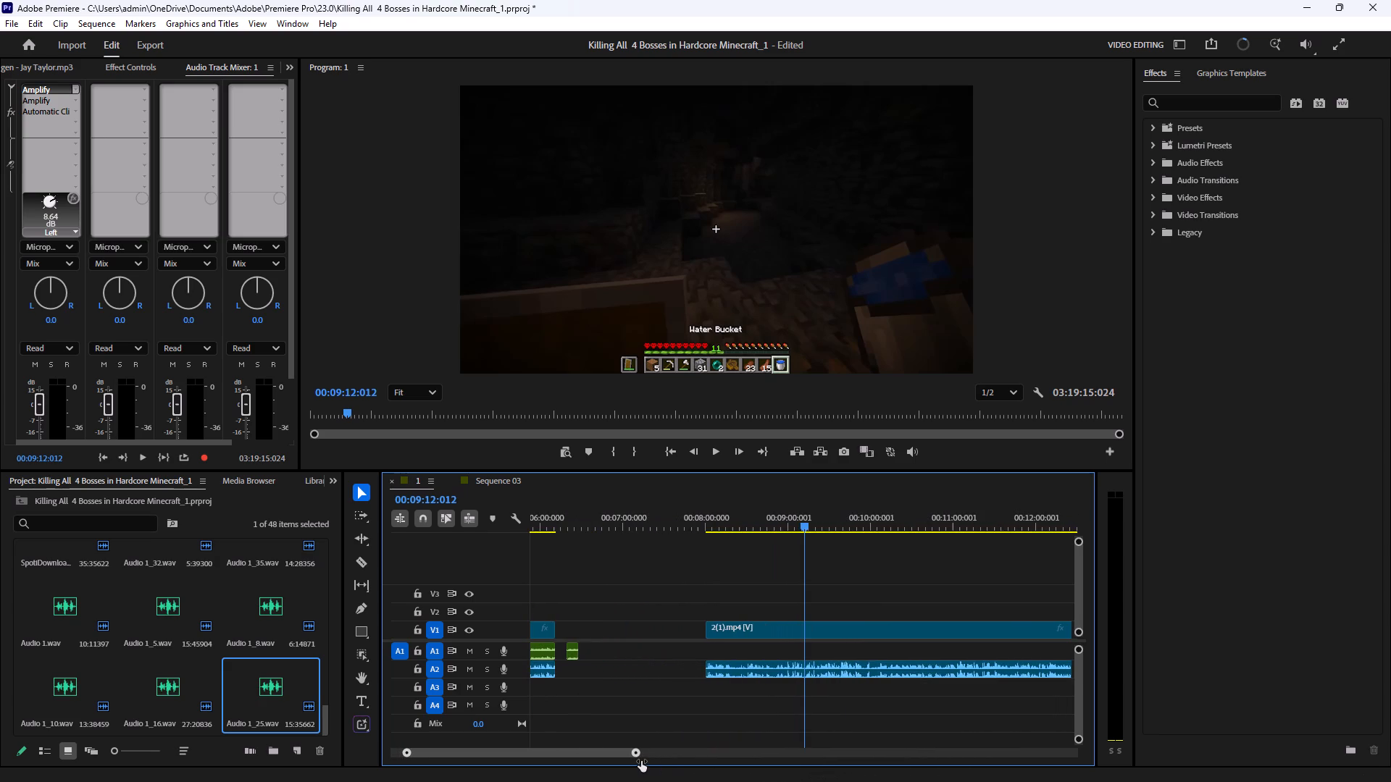
left_click_drag(641, 761, 649, 761)
left_click(603, 751)
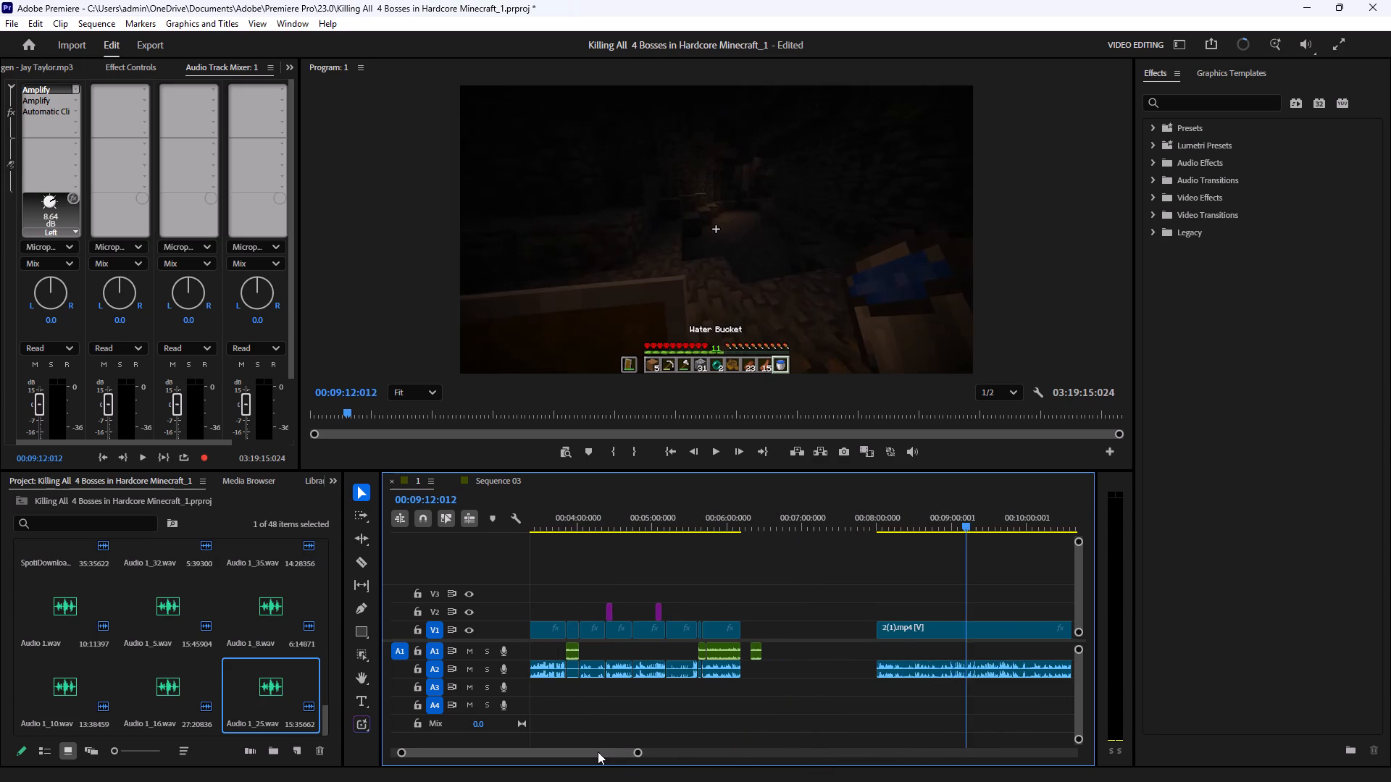
left_click_drag(740, 515, 727, 522)
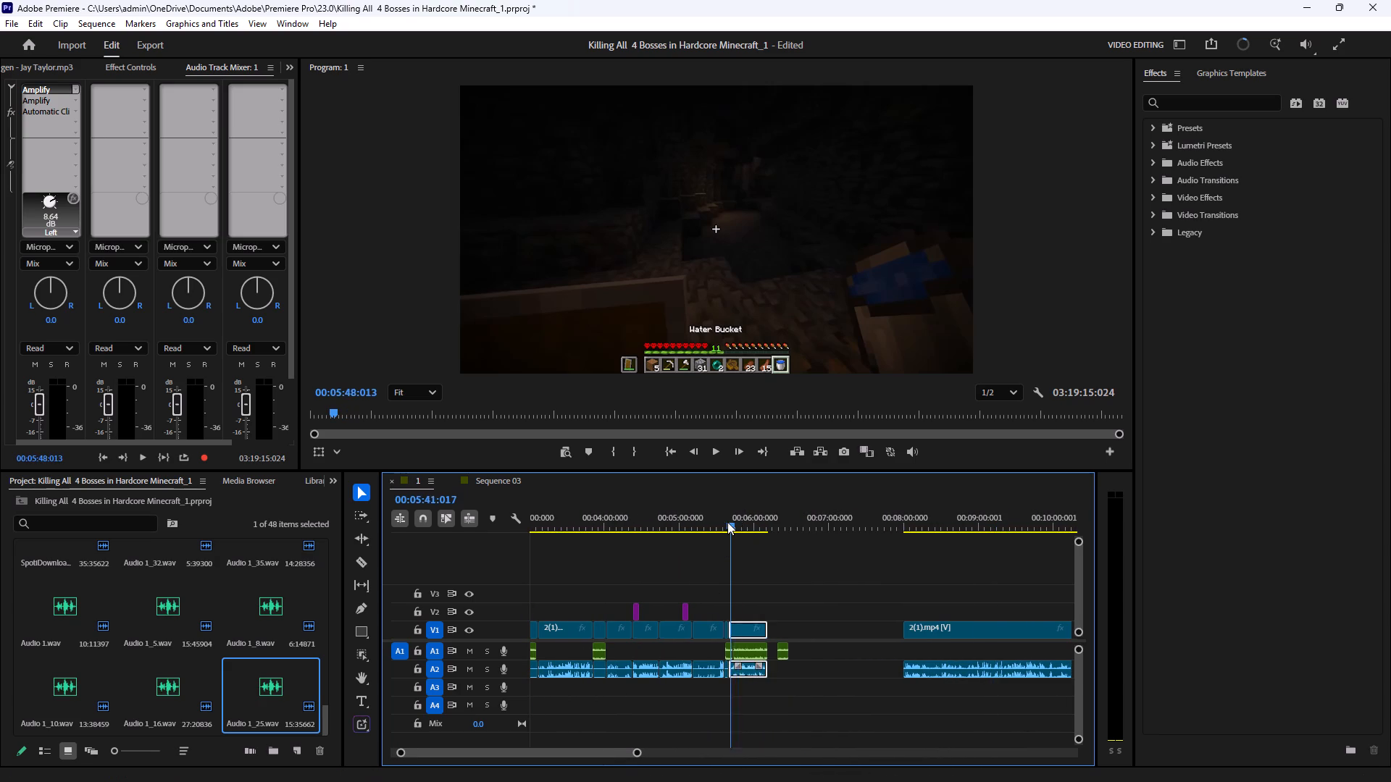
left_click_drag(727, 522, 776, 528)
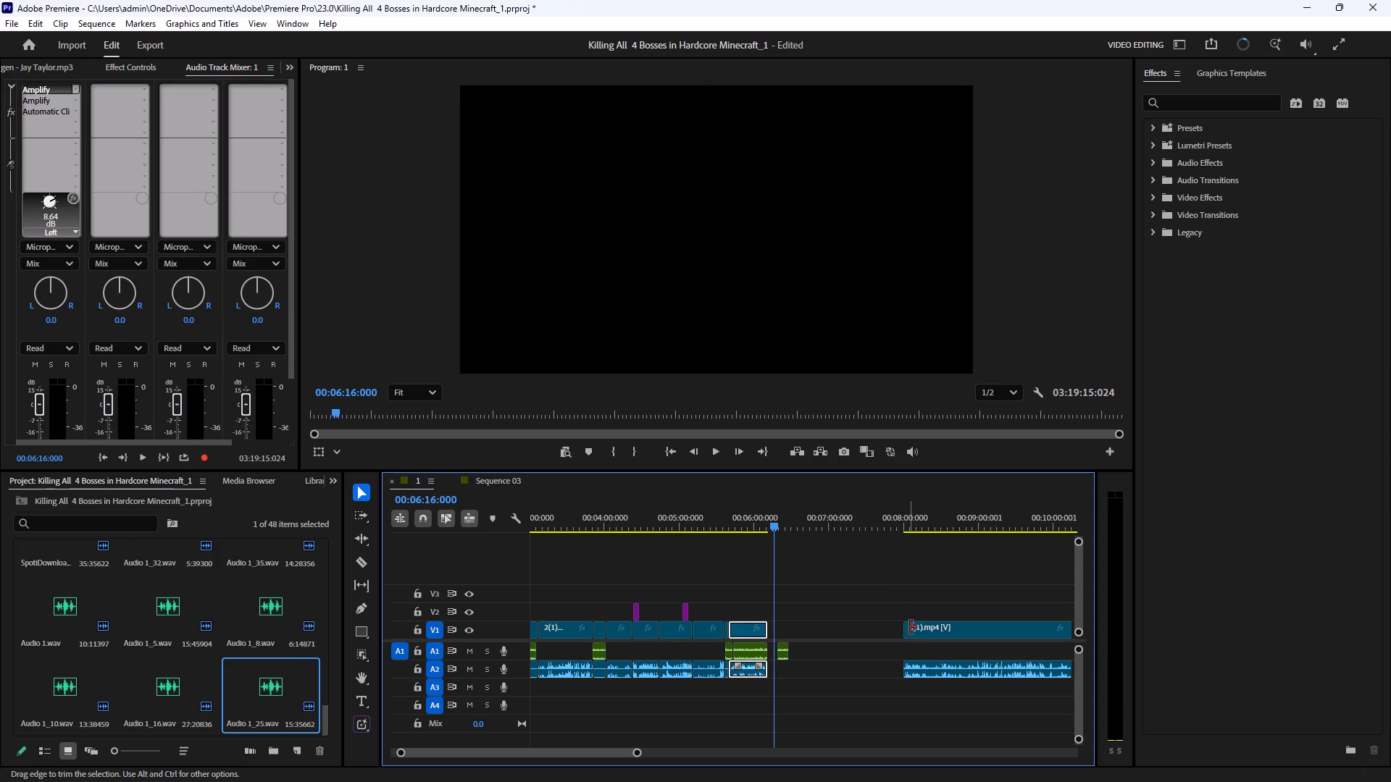
left_click_drag(924, 633, 786, 642)
Move the two A1 voice-over clips after about 5:47 later along the timeline, so the first starts at about 8:09.
left_click(740, 520)
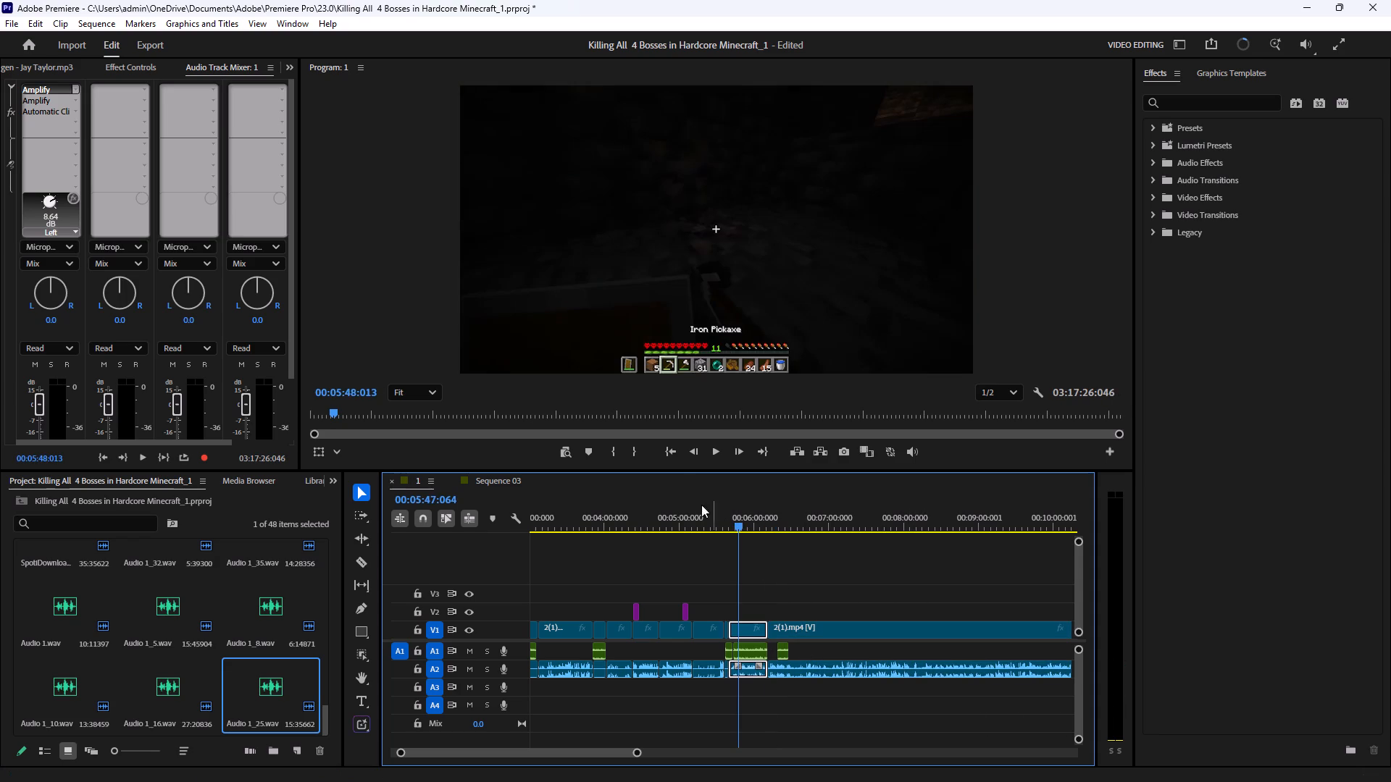
left_click(713, 446)
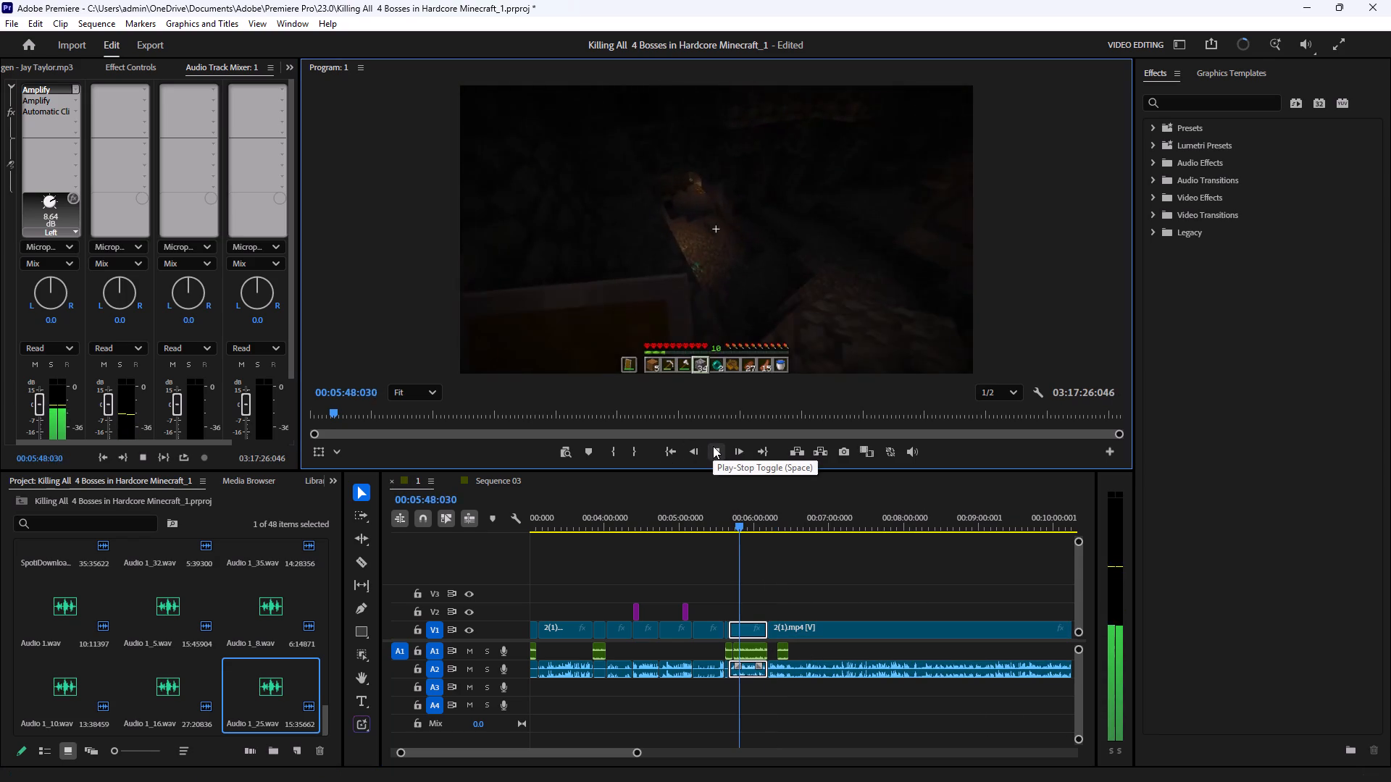
left_click(713, 446)
left_click_drag(811, 651, 745, 647)
left_click_drag(745, 647, 881, 644)
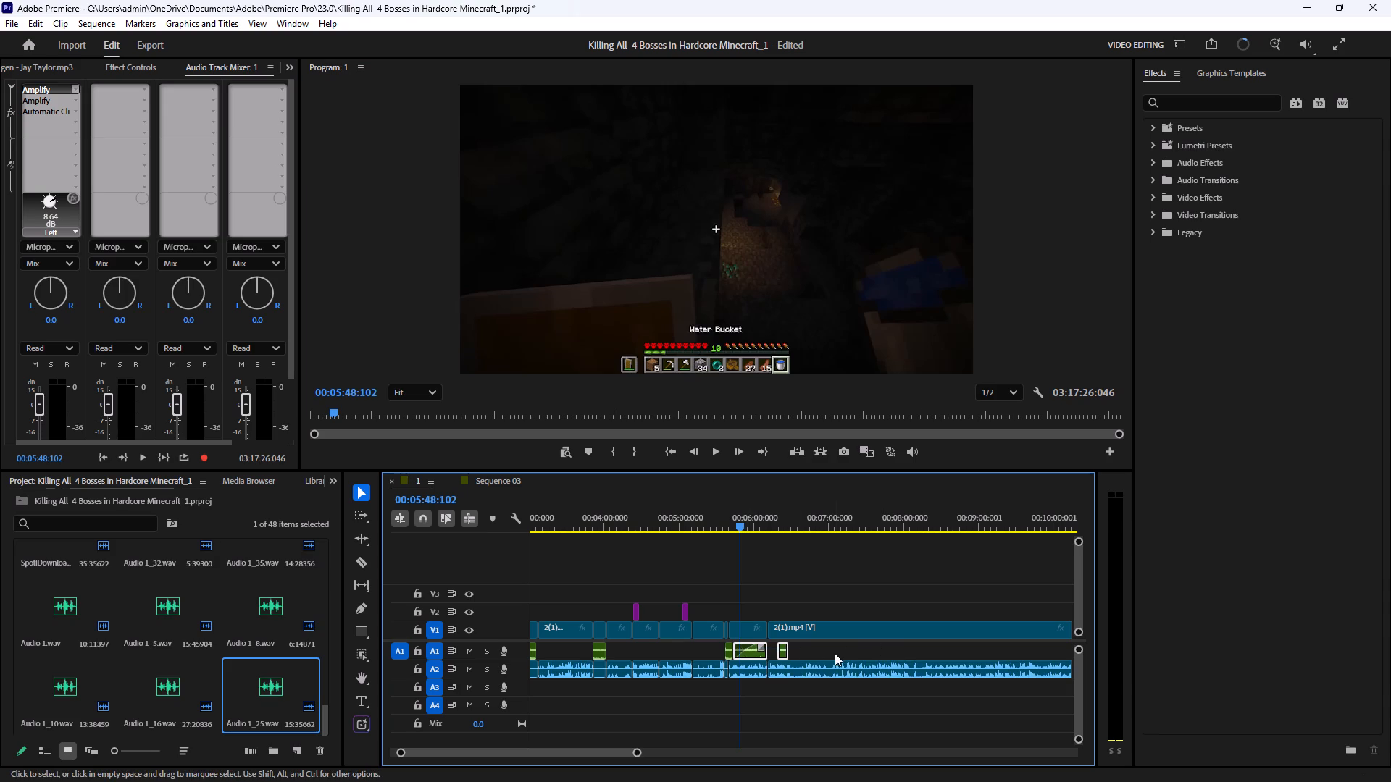
left_click_drag(754, 653, 836, 648)
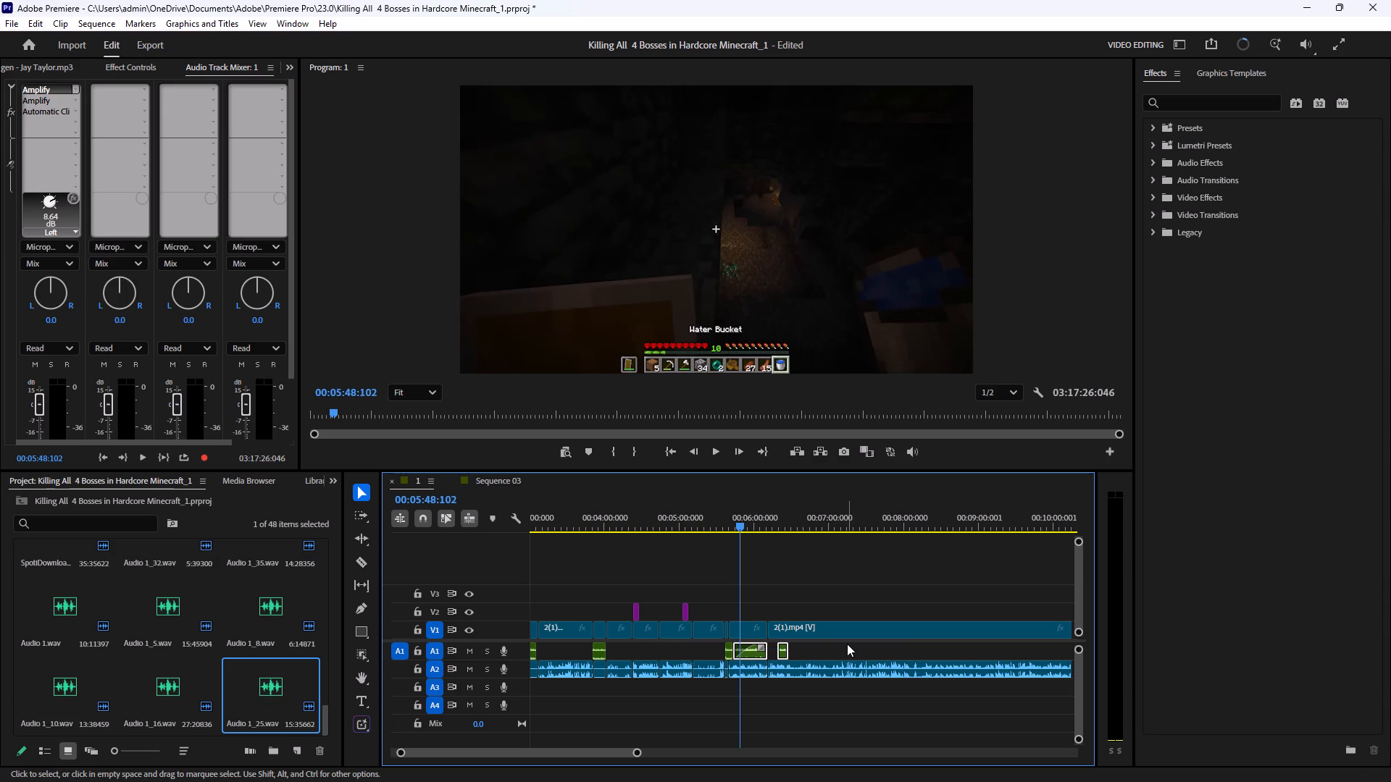
left_click(847, 644)
left_click_drag(638, 753, 682, 759)
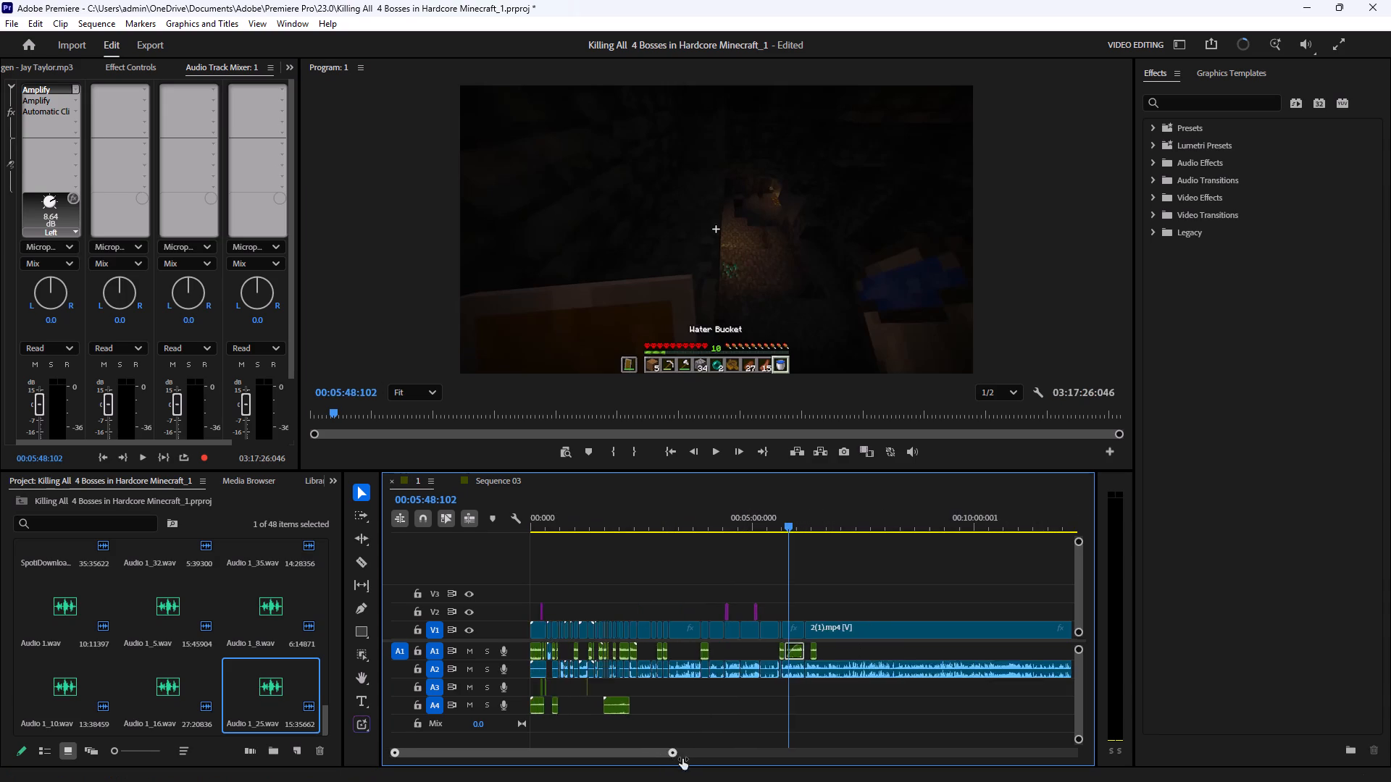
left_click_drag(682, 759, 538, 772)
key("ctrl+z")
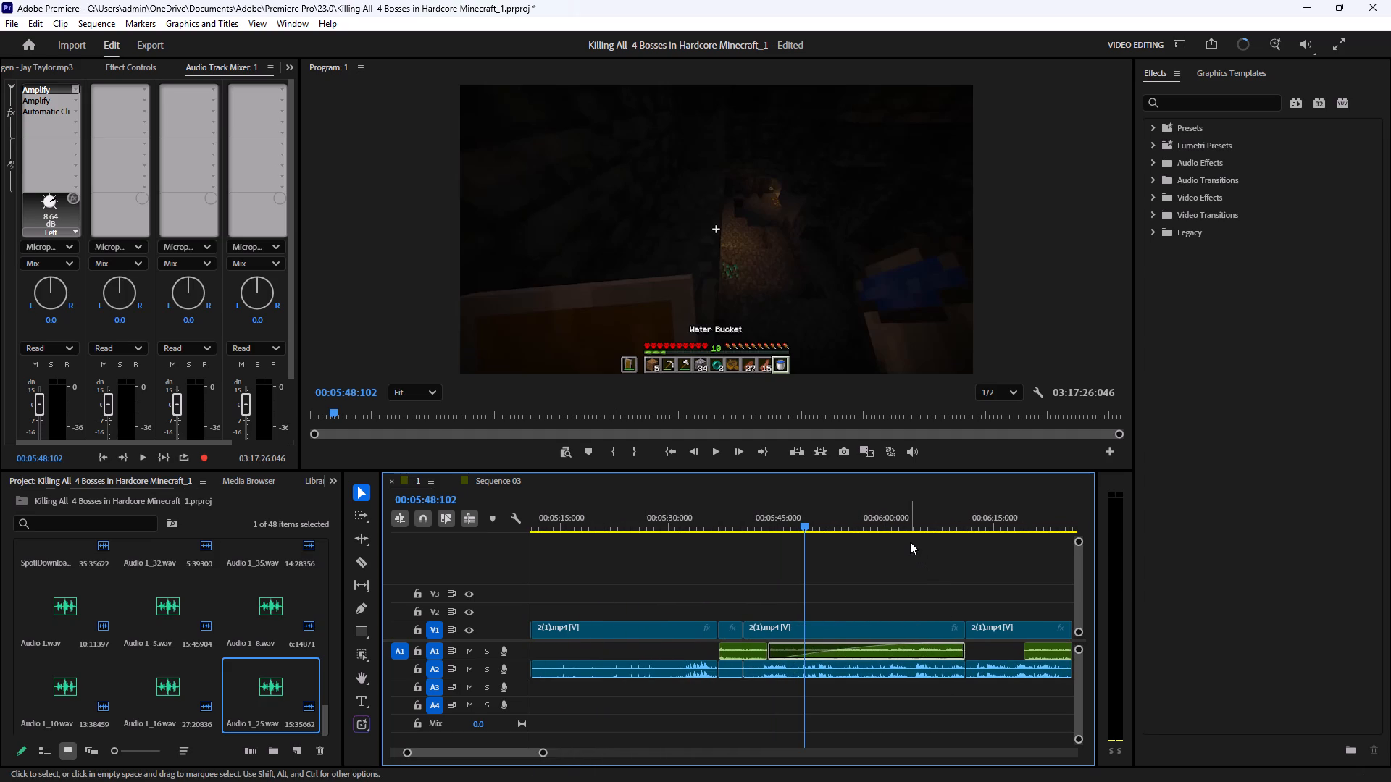
left_click(515, 752)
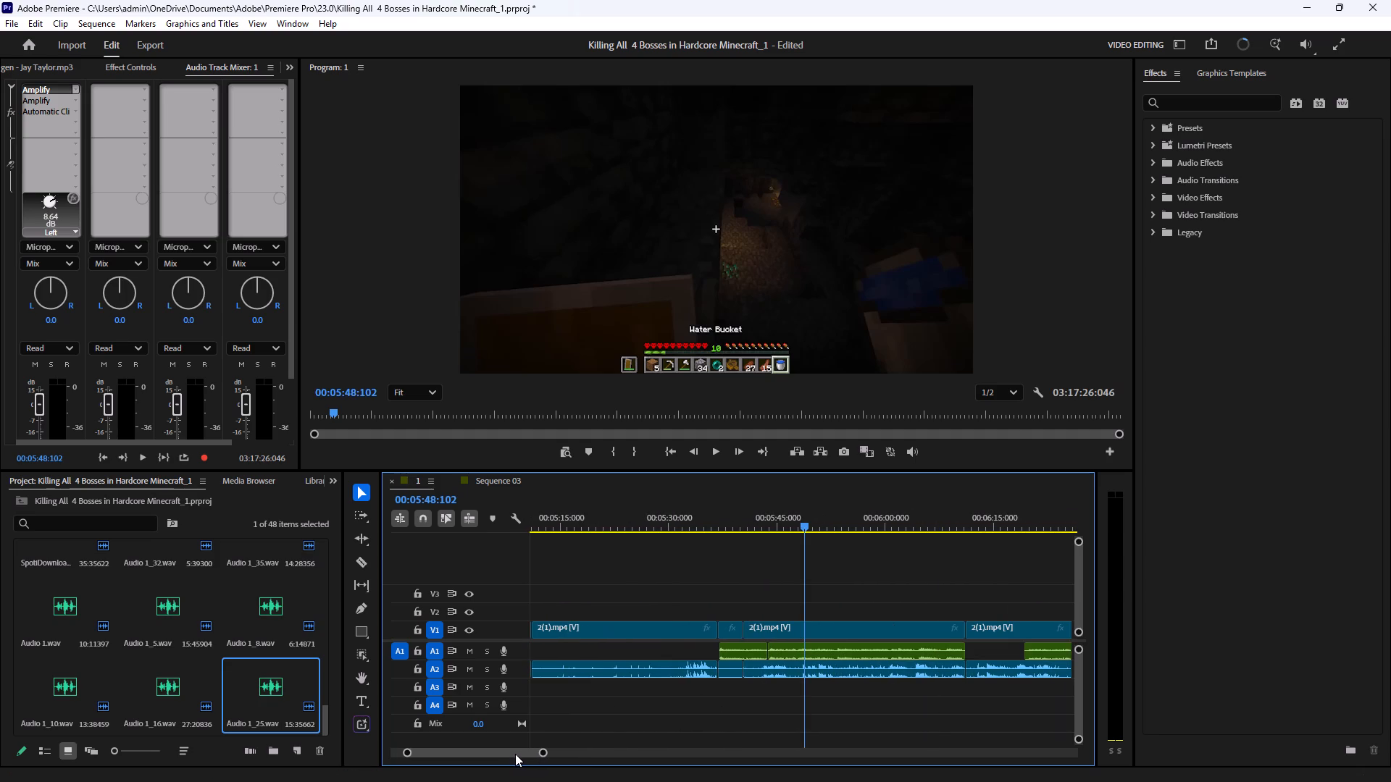
left_click_drag(543, 752, 648, 756)
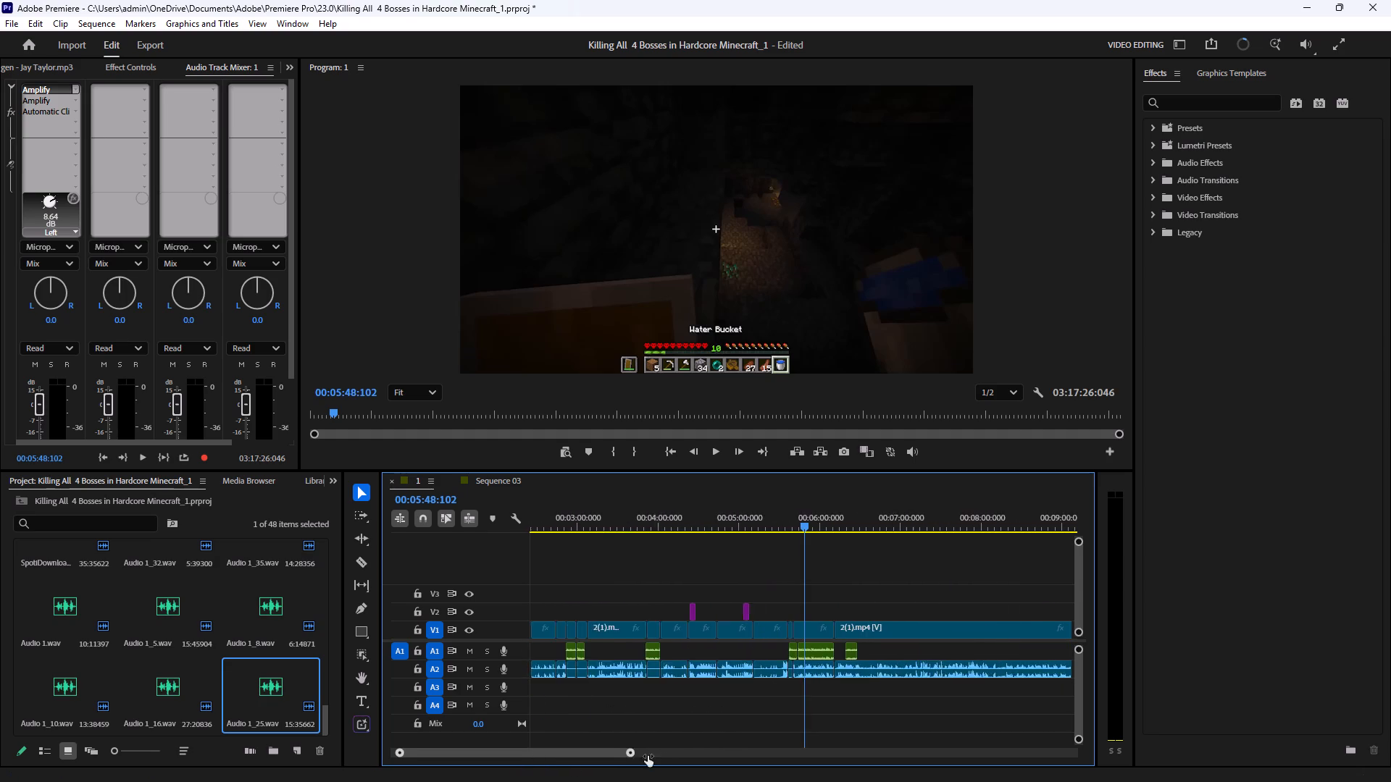
left_click_drag(648, 756, 677, 755)
left_click_drag(856, 652, 803, 653)
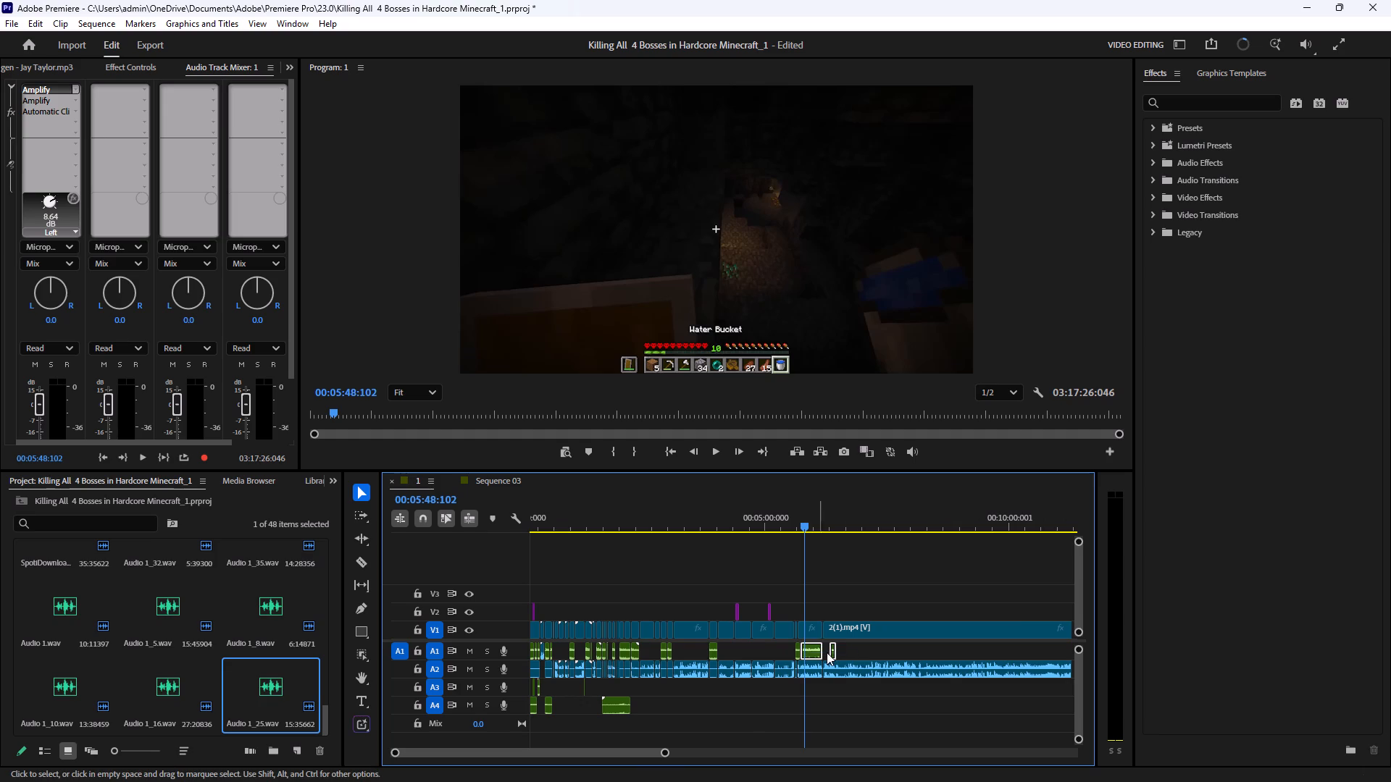
left_click_drag(816, 651, 935, 645)
Trim the start of the 2(1).mp4 clip after 5:40 to 5:53:110 and move it back against the preceding clip.
left_click(717, 449)
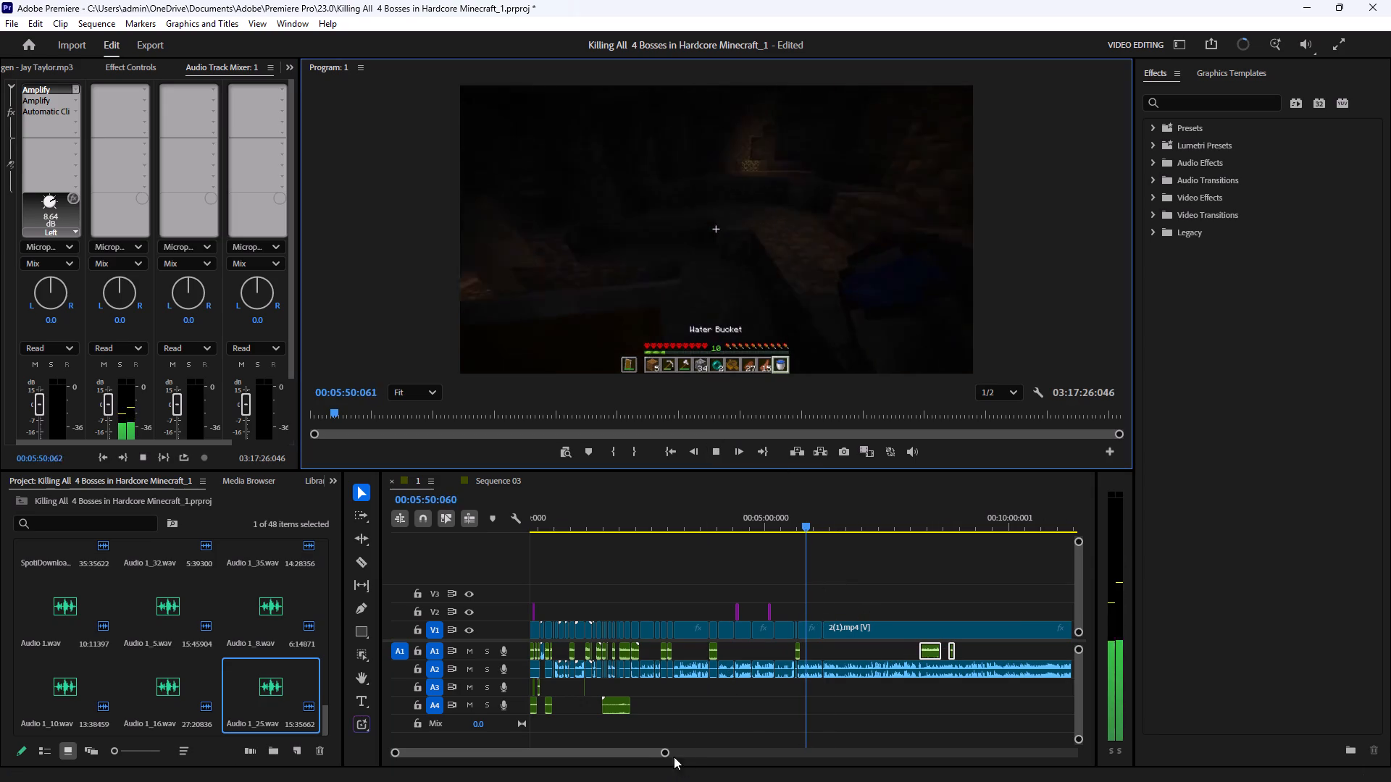
left_click_drag(667, 754, 559, 757)
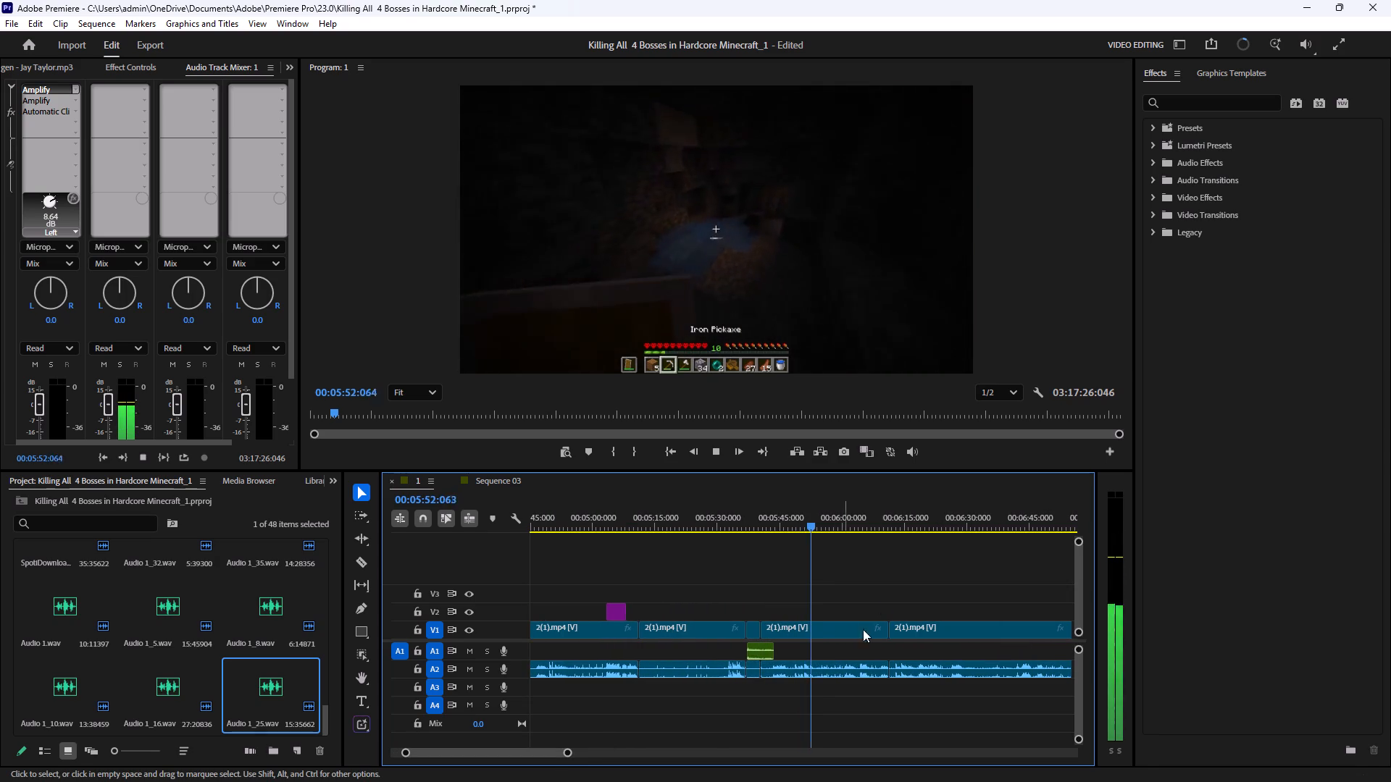
key("space")
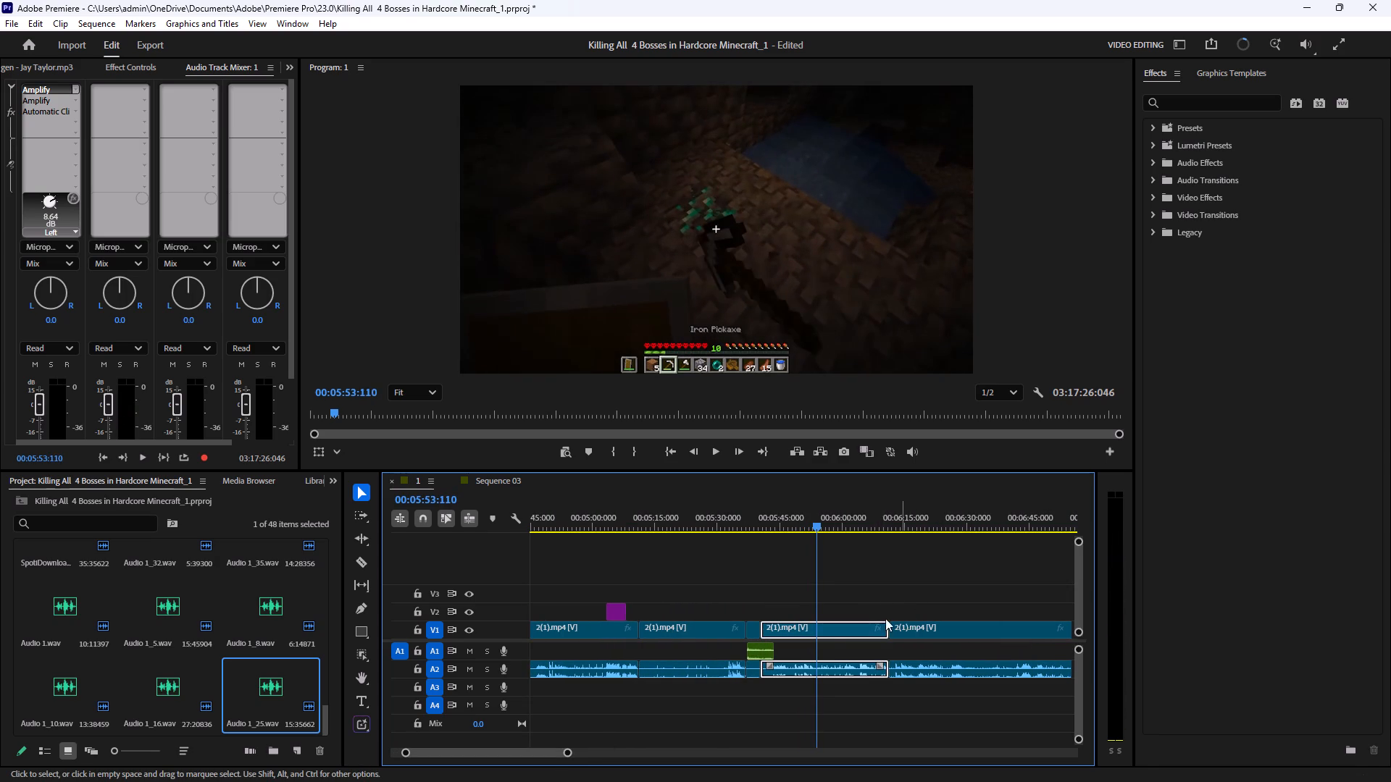
left_click_drag(766, 628, 798, 631)
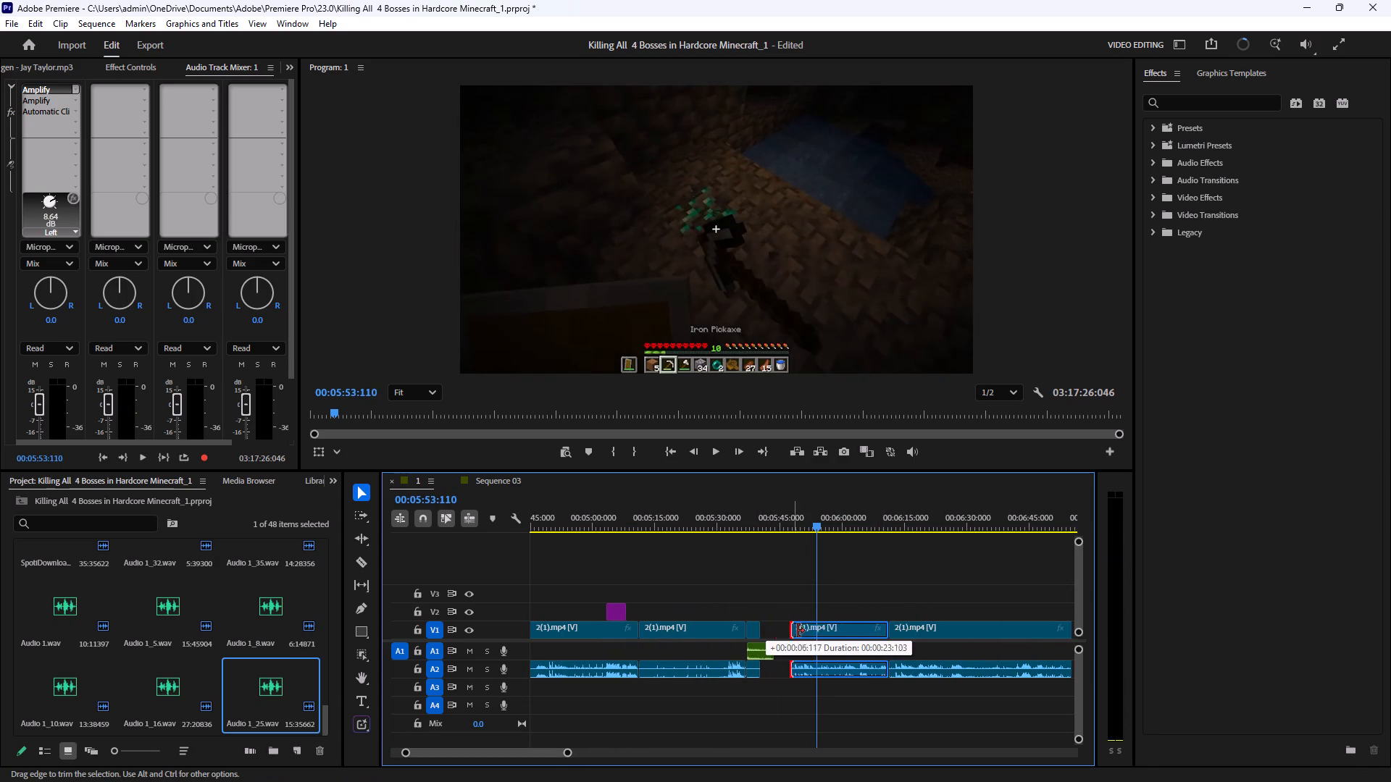
left_click_drag(798, 631, 819, 633)
left_click_drag(846, 628, 786, 631)
Play the new cut from 5:39, restore about 3 seconds at the trimmed clip's start, and move it back against the preceding clip.
left_click(757, 510)
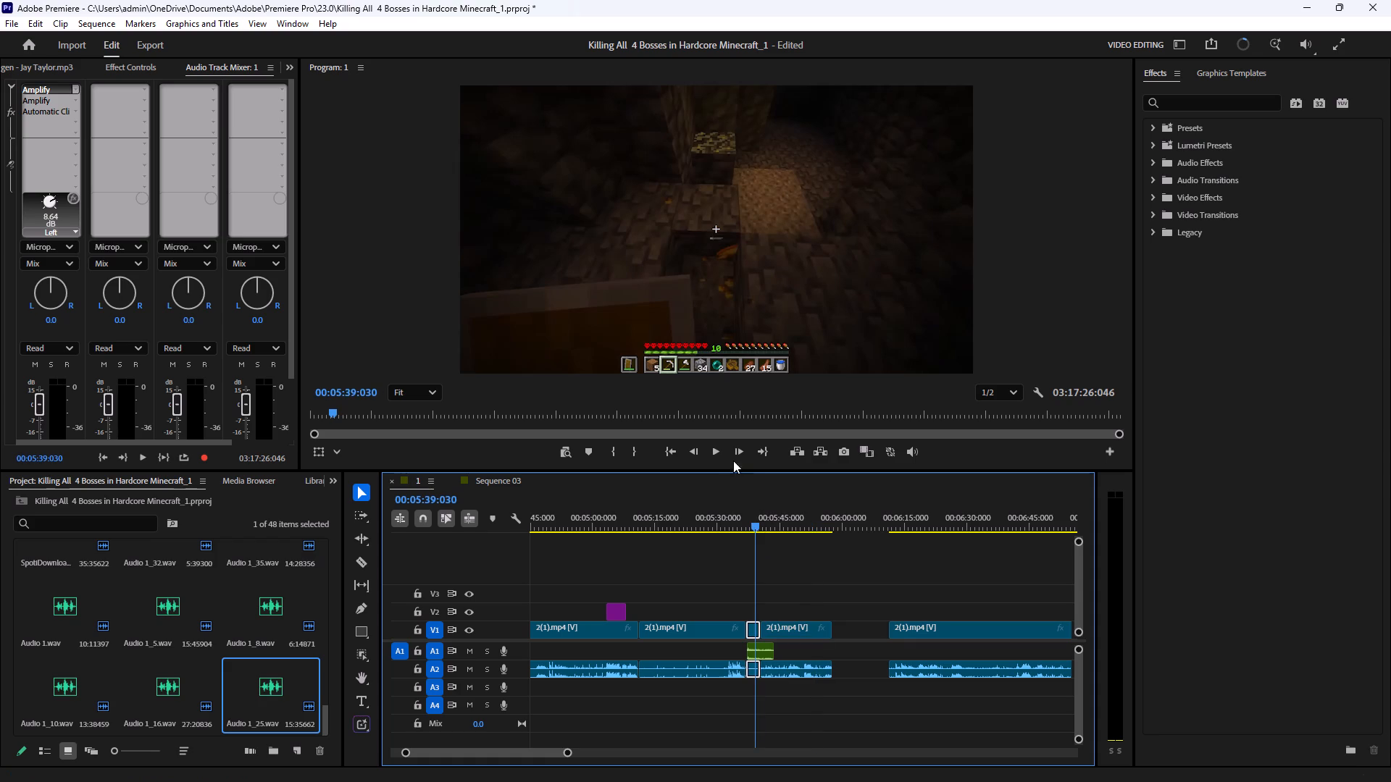
left_click(714, 447)
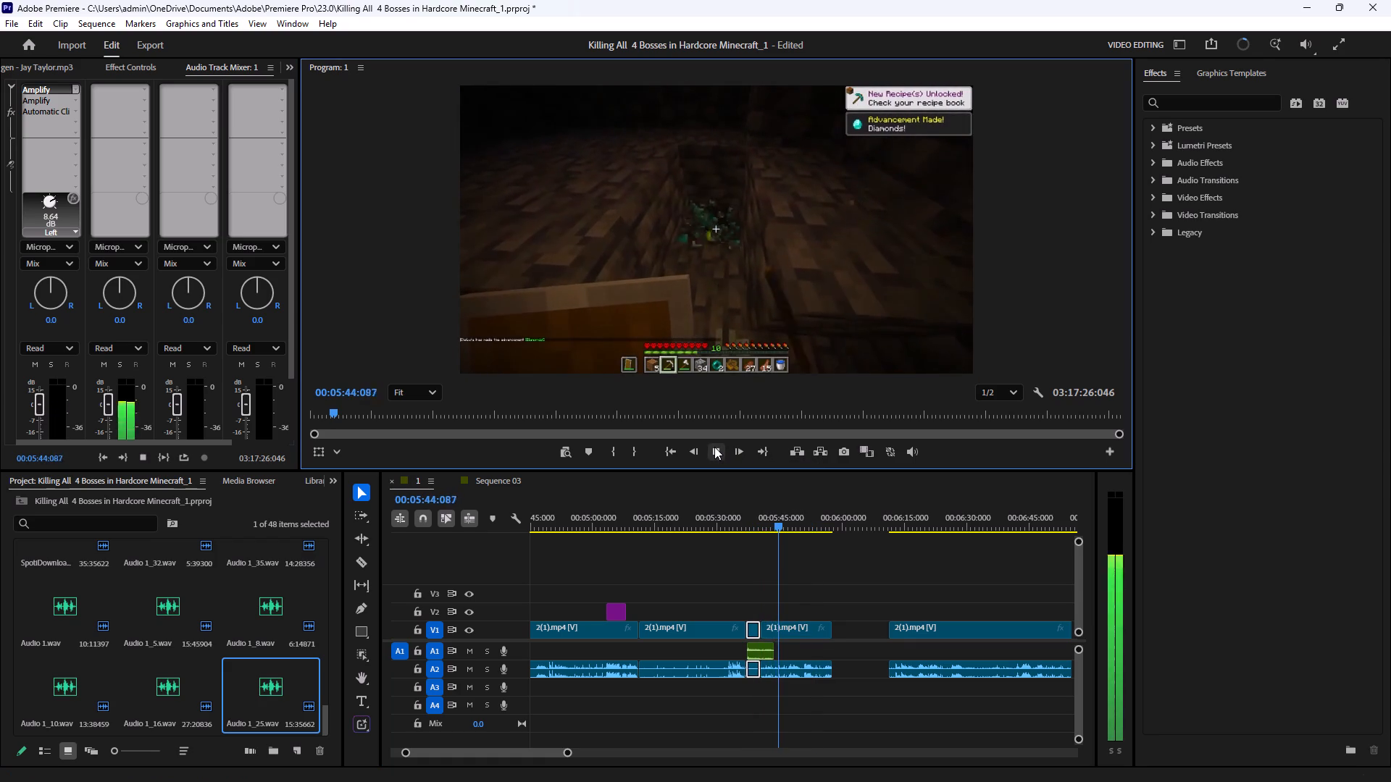
left_click(714, 447)
left_click_drag(791, 629, 823, 628)
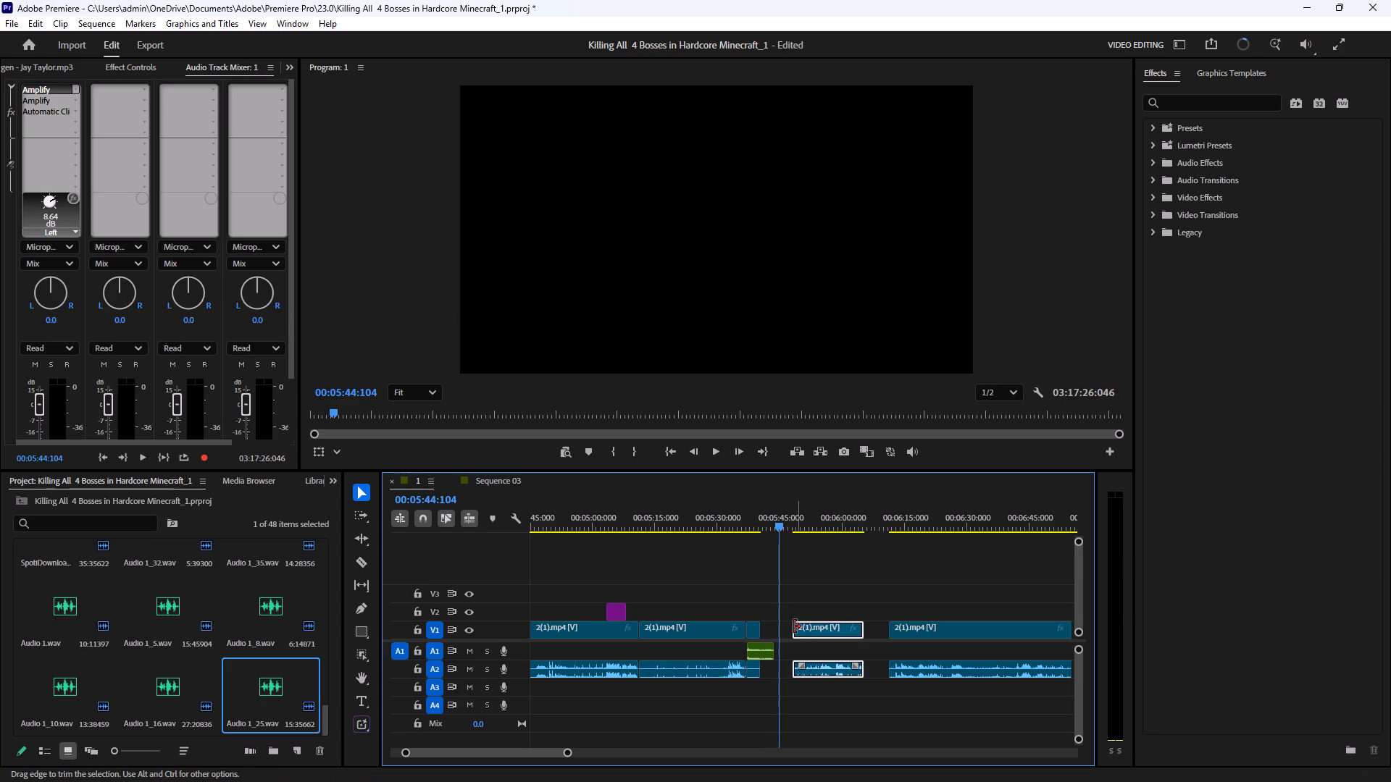
left_click_drag(795, 626, 780, 629)
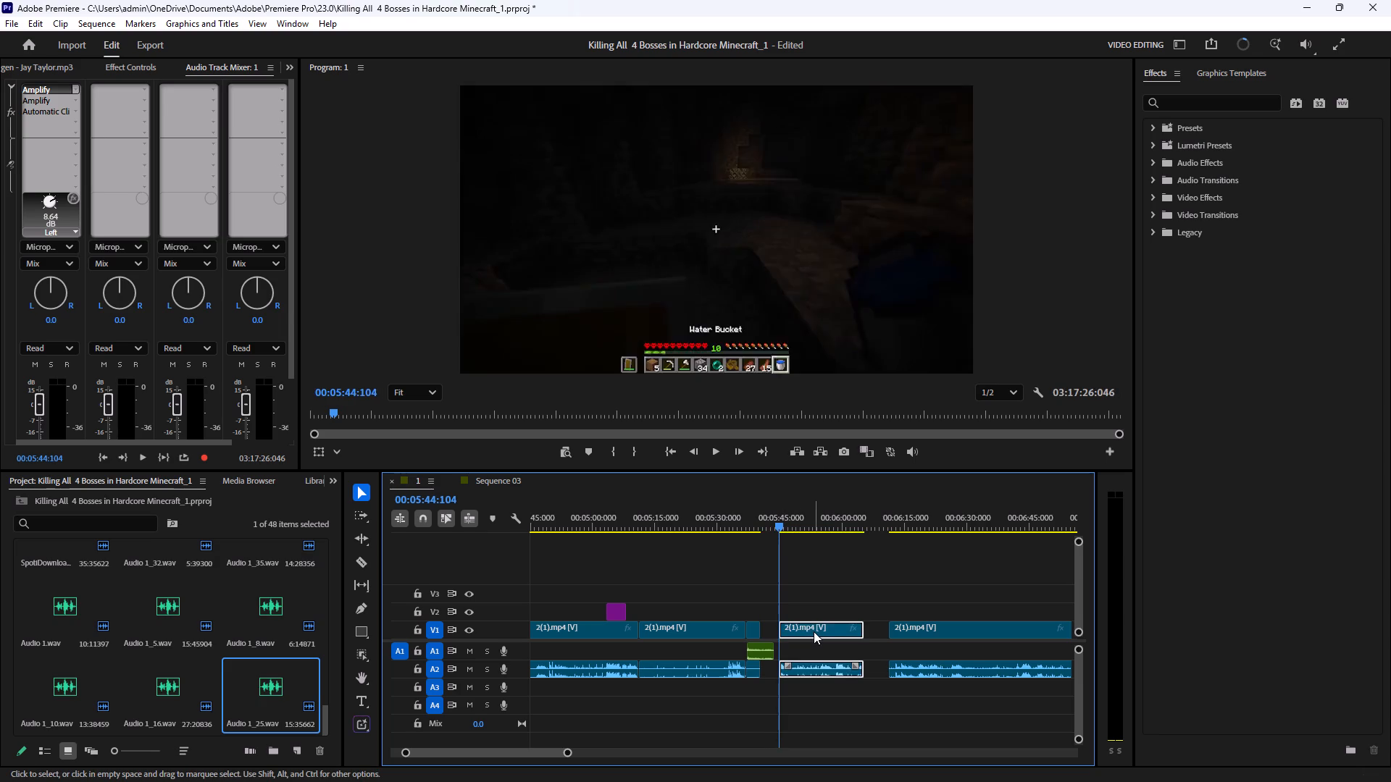
left_click_drag(814, 631, 789, 634)
Play on from 5:39 and split the 2(1).mp4 gameplay clip at 5:43:110, where the voice-over ends.
left_click(760, 523)
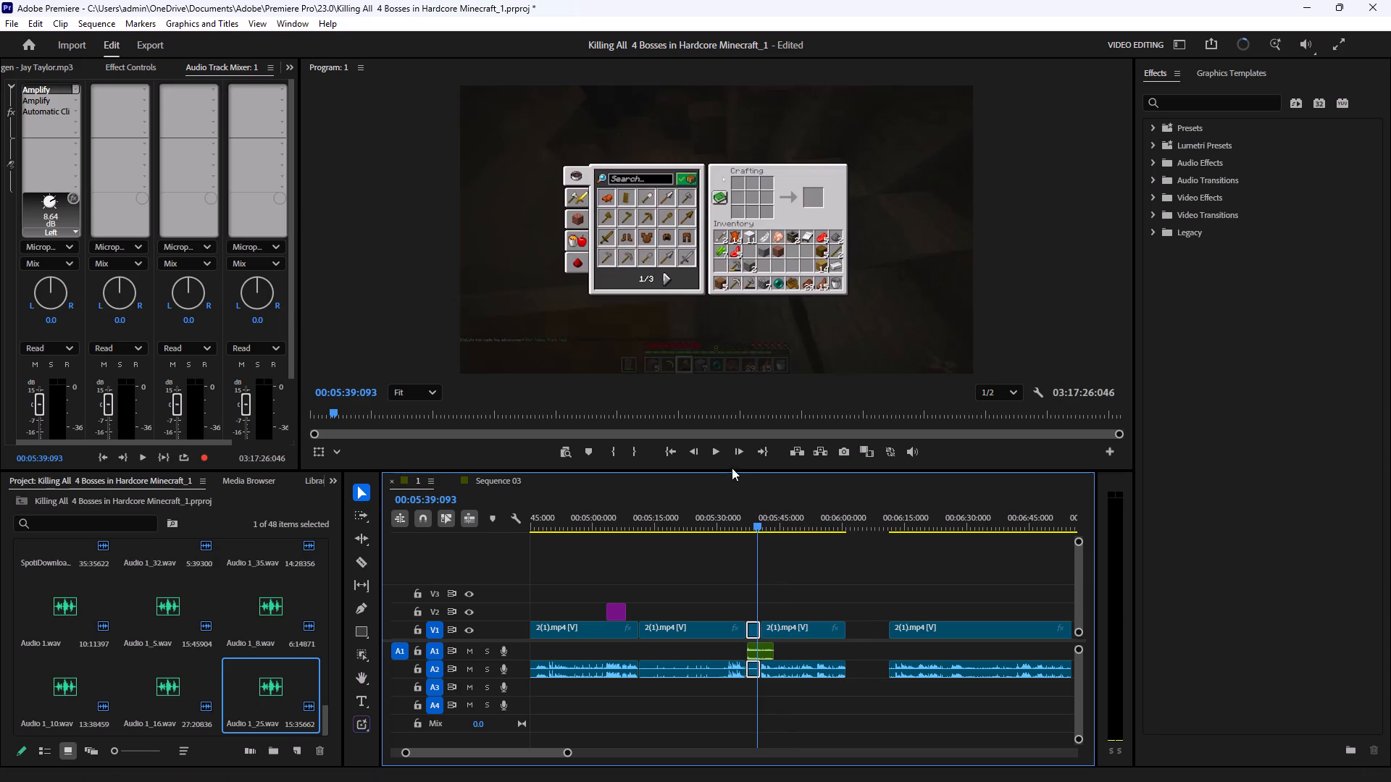
left_click(717, 452)
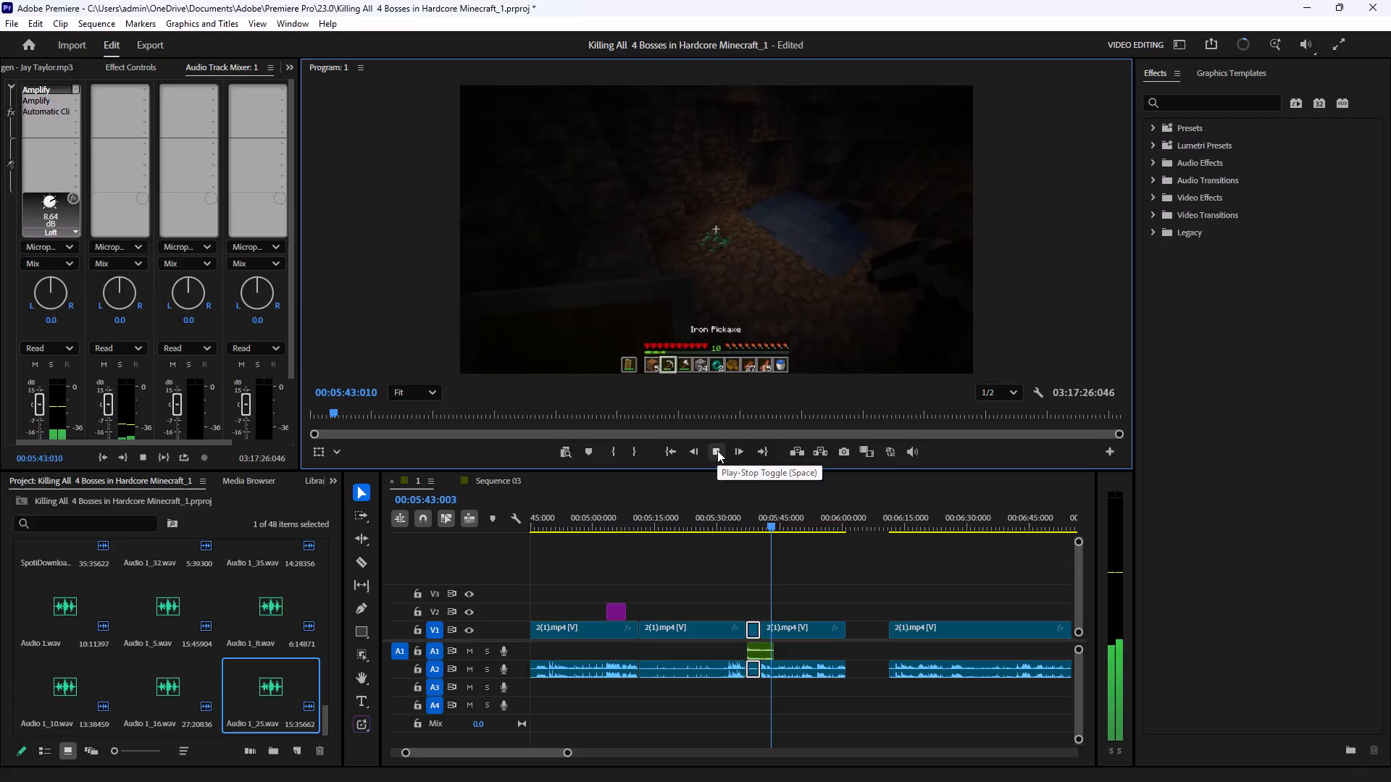
left_click(717, 450)
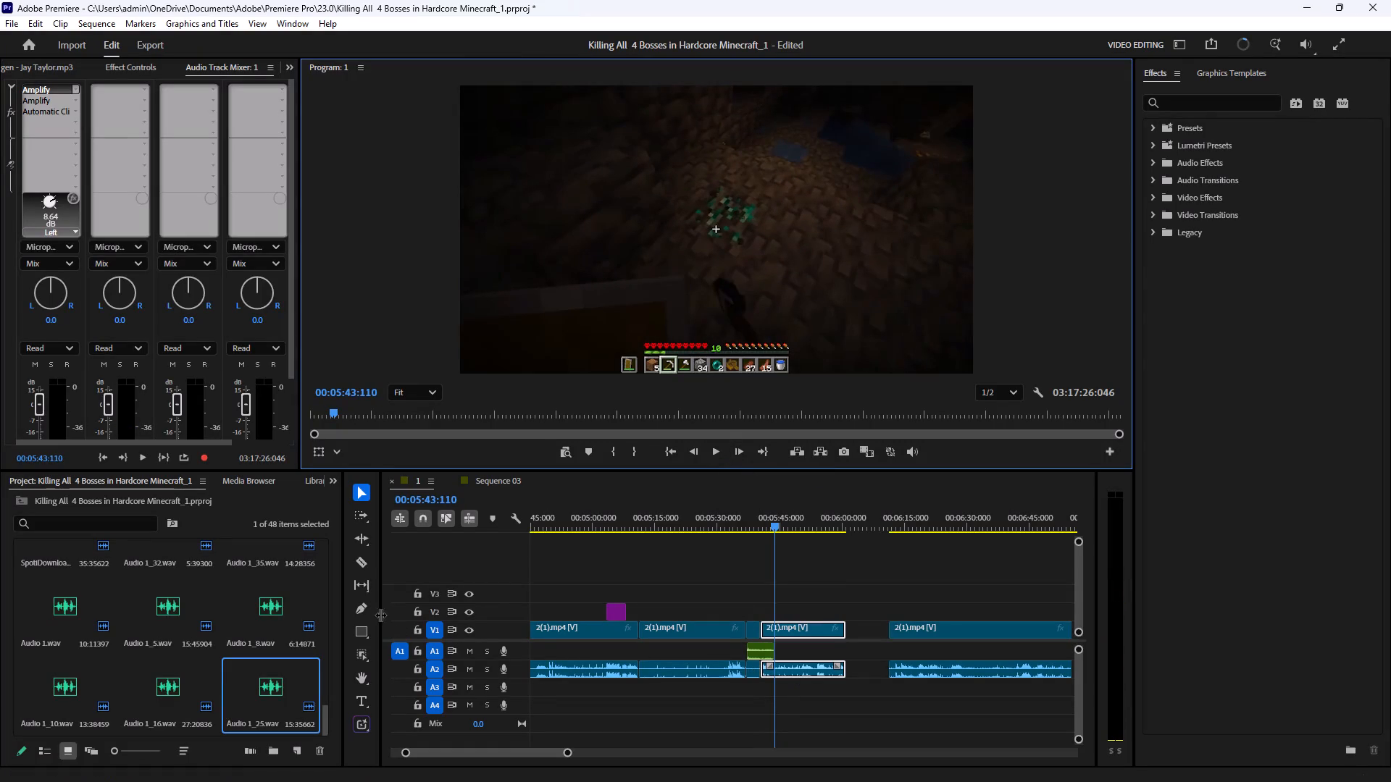
left_click(355, 561)
left_click(777, 626)
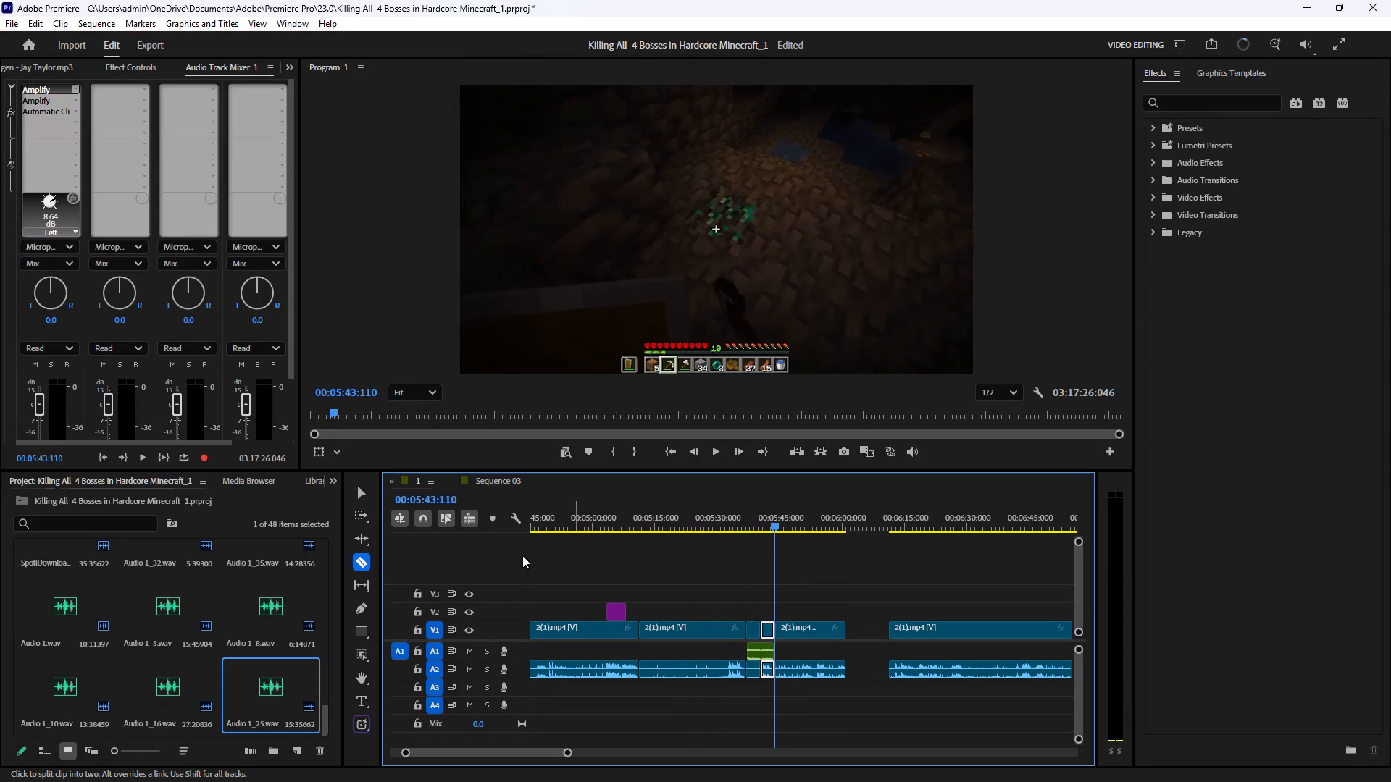
Silence the short 2(1).mp4 piece before the 5:43:110 cut by lowering its volume level to minus infinity.
left_click(359, 493)
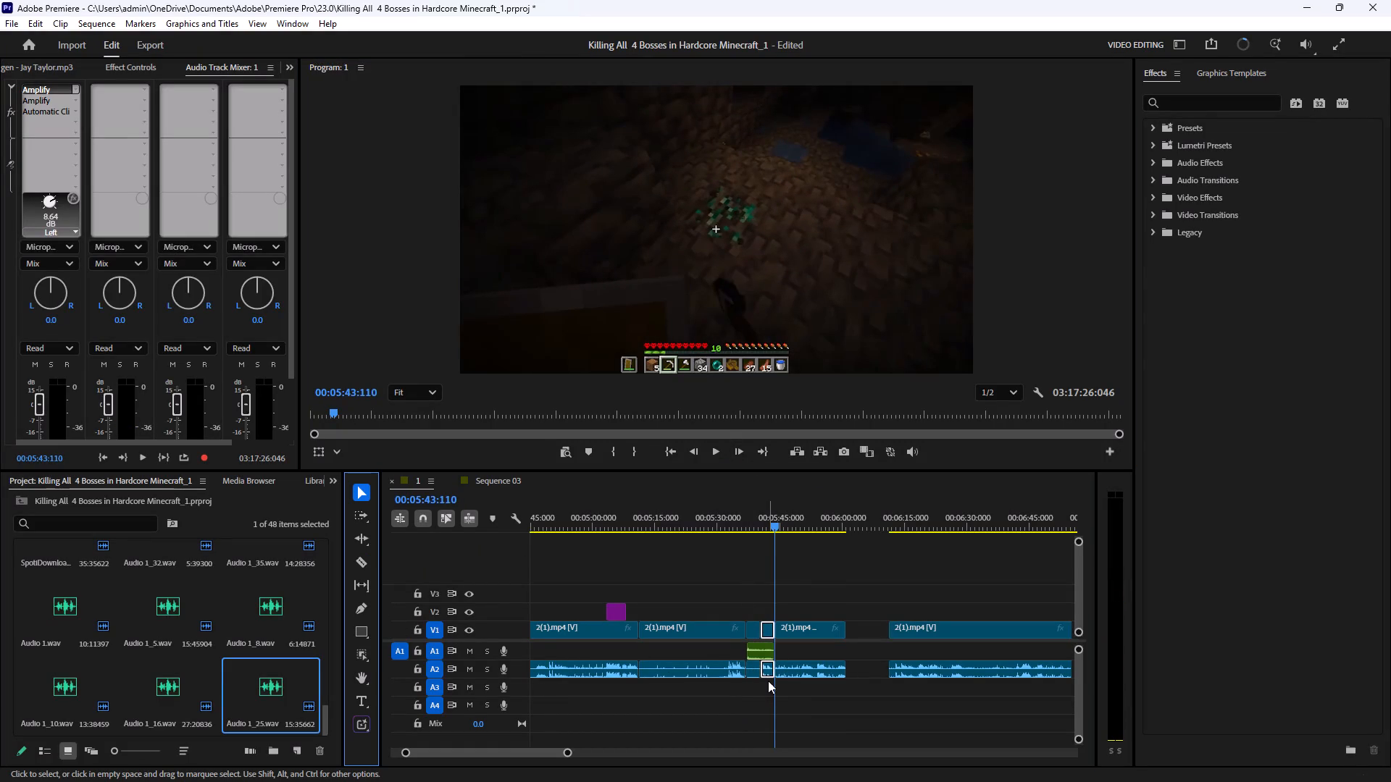
left_click(769, 668)
left_click(143, 72)
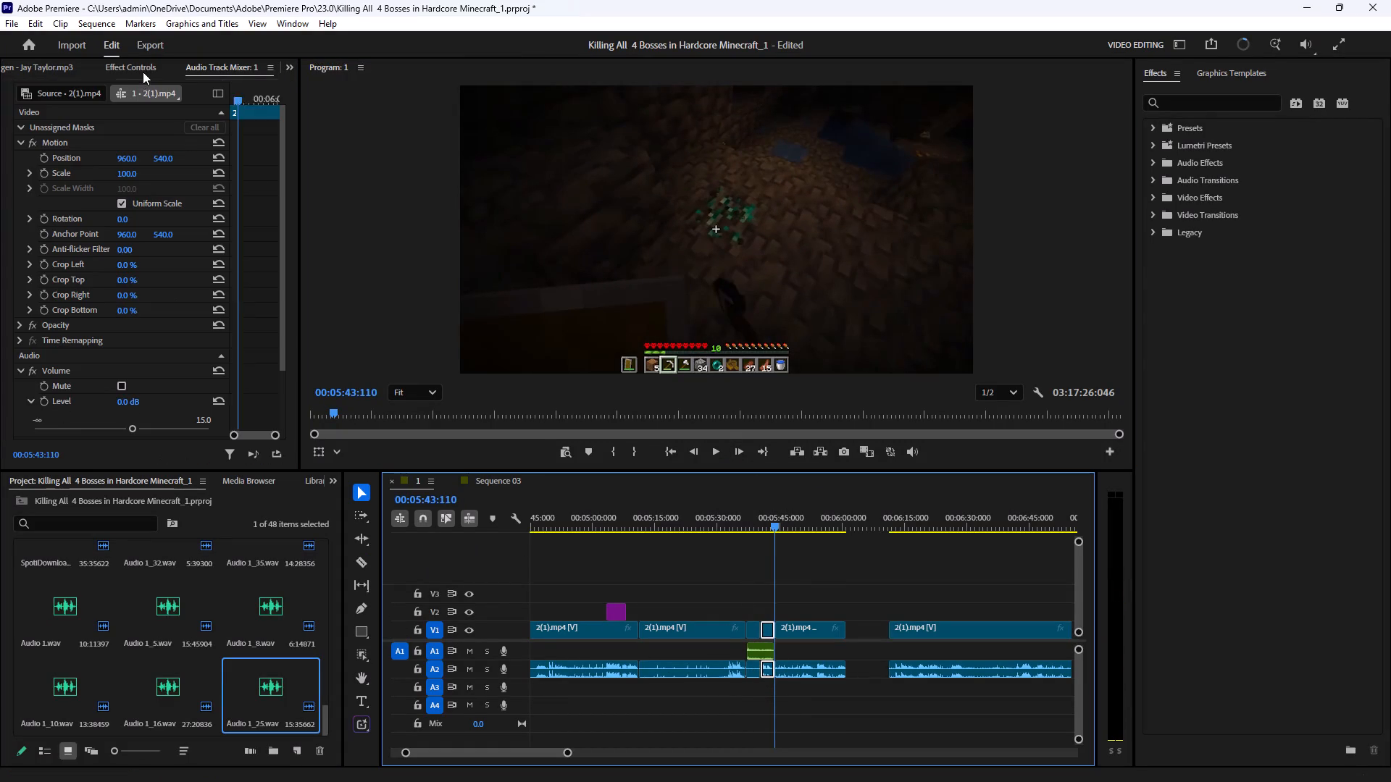
left_click_drag(125, 425, 49, 426)
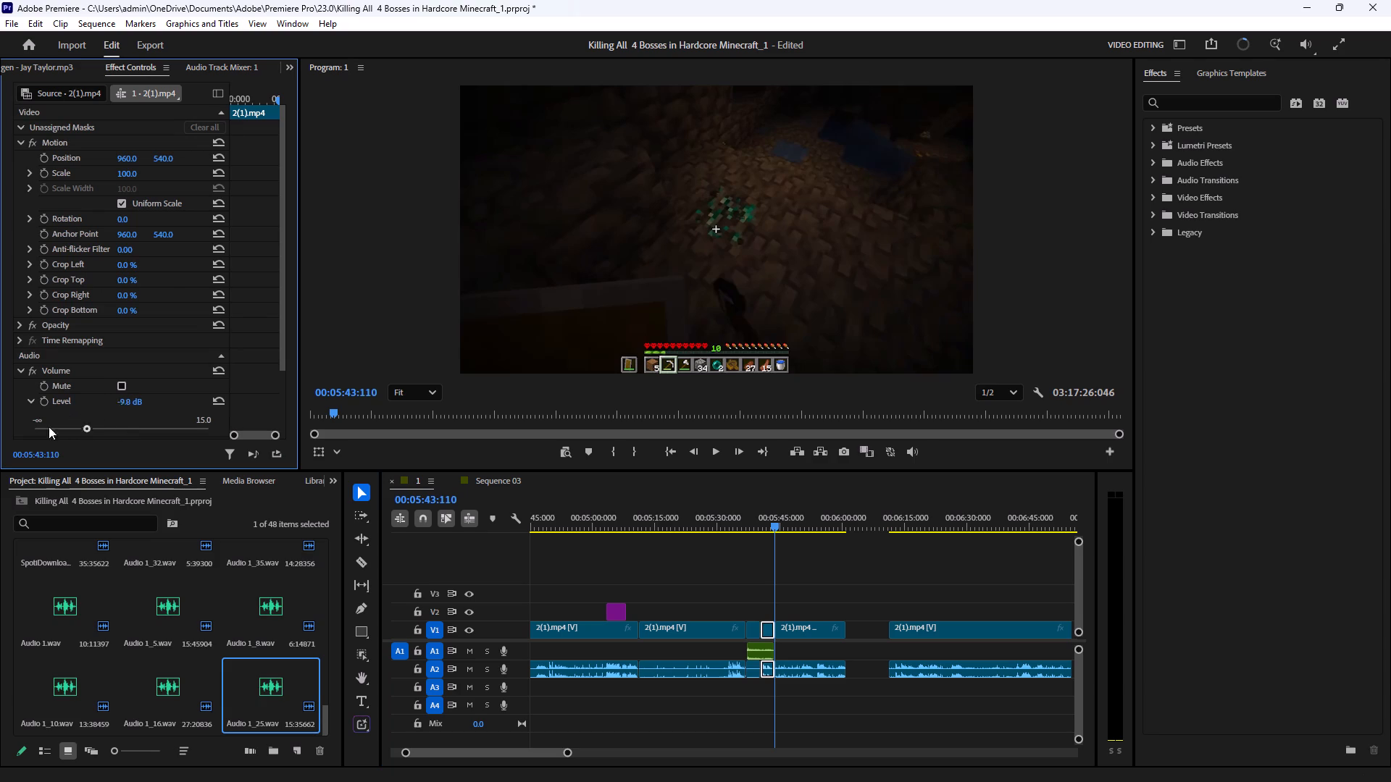
left_click_drag(49, 426, 0, 427)
left_click(826, 540)
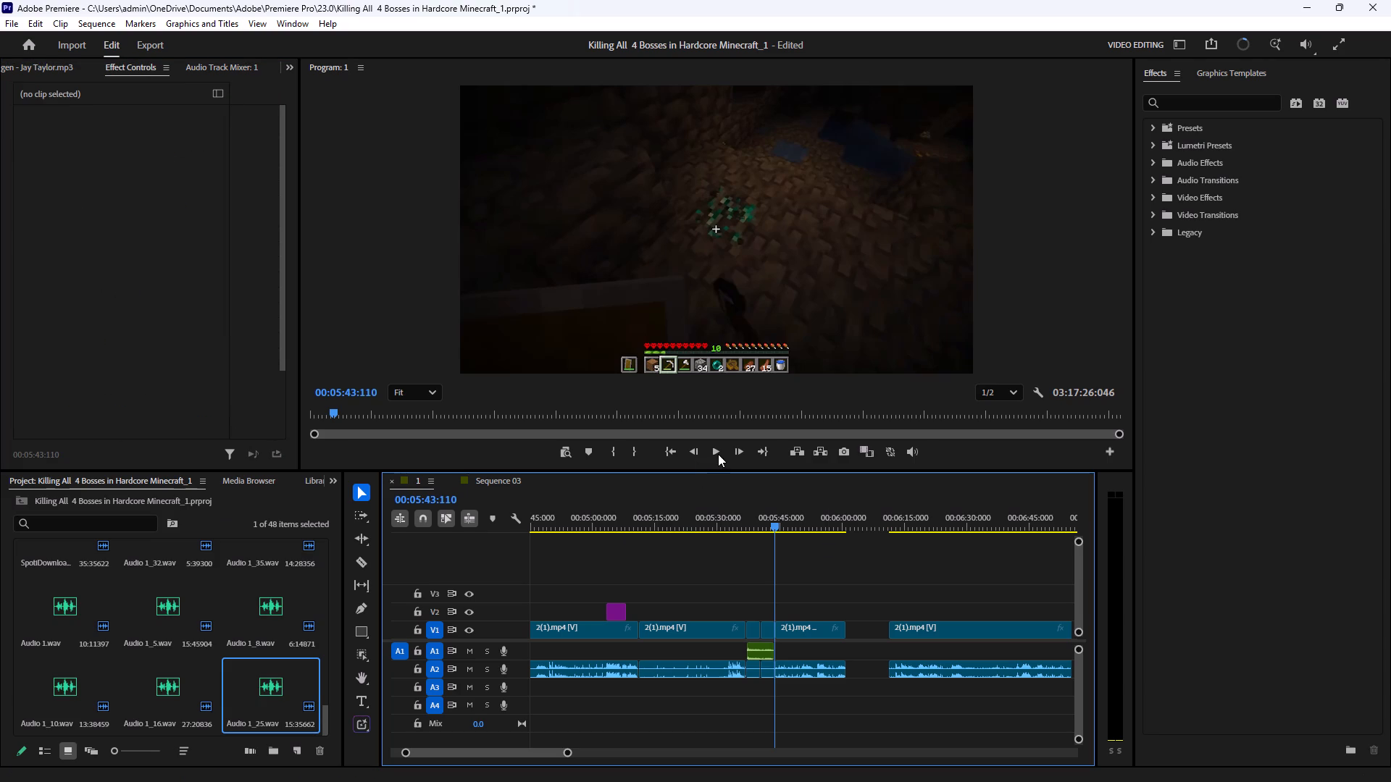
Record a new voice-over of about 4 seconds on A1, starting just after the existing voice-over at about 5:44.
left_click(718, 454)
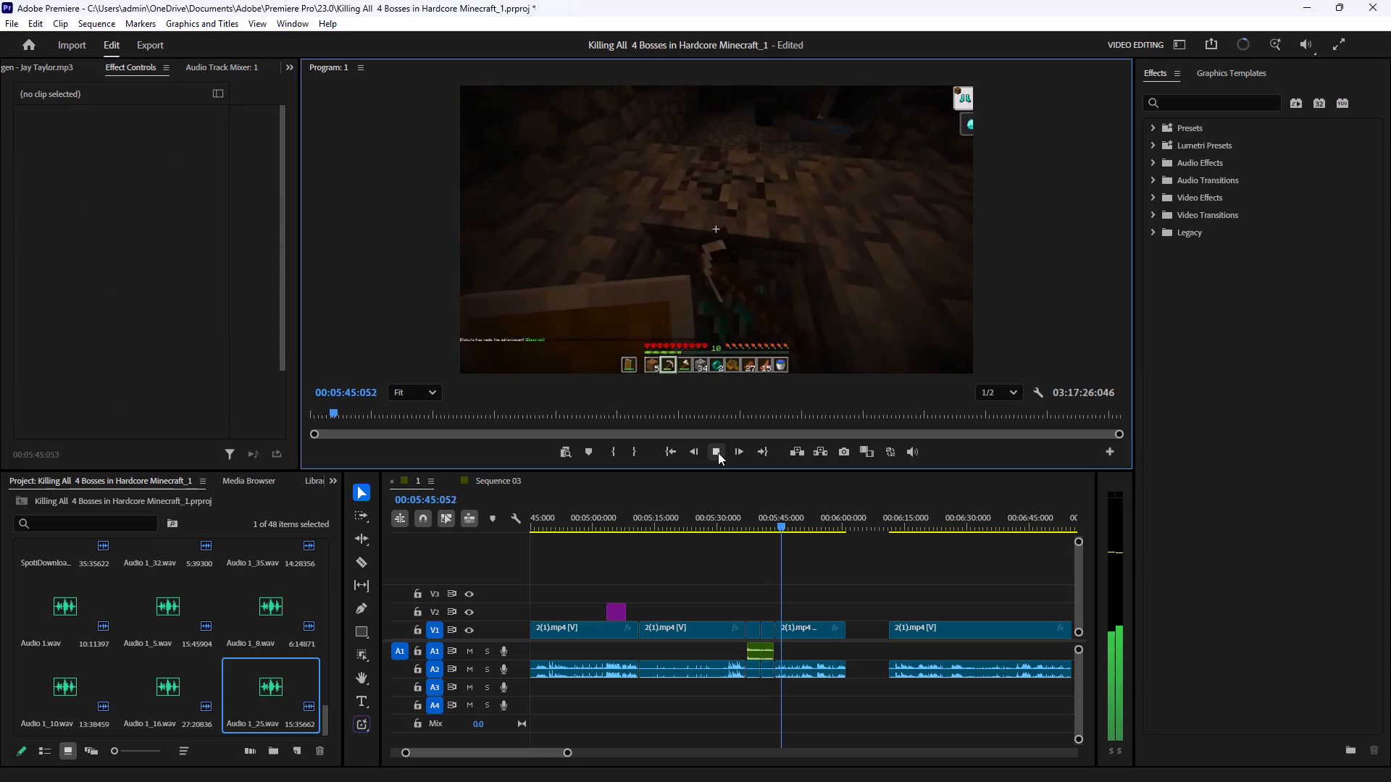
left_click(718, 453)
left_click(895, 583)
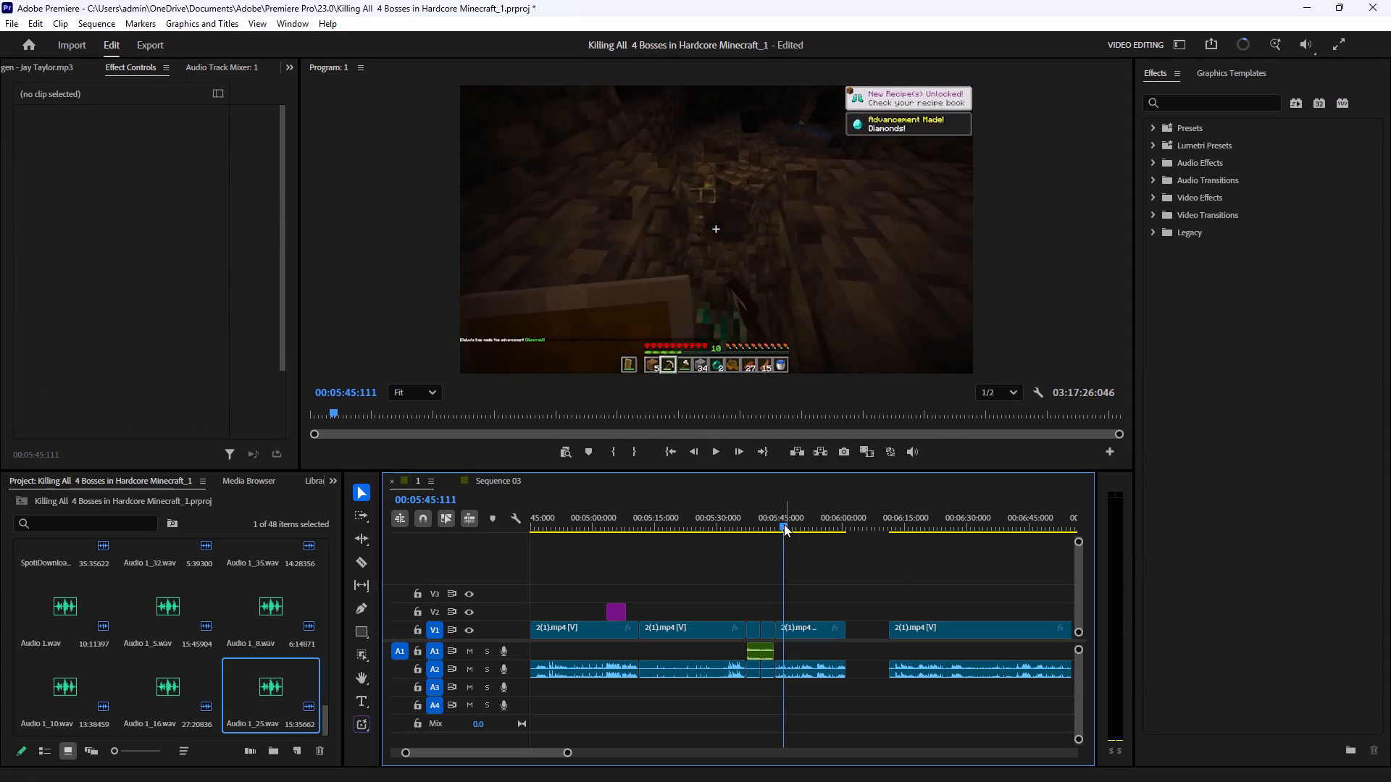
left_click_drag(784, 524, 775, 547)
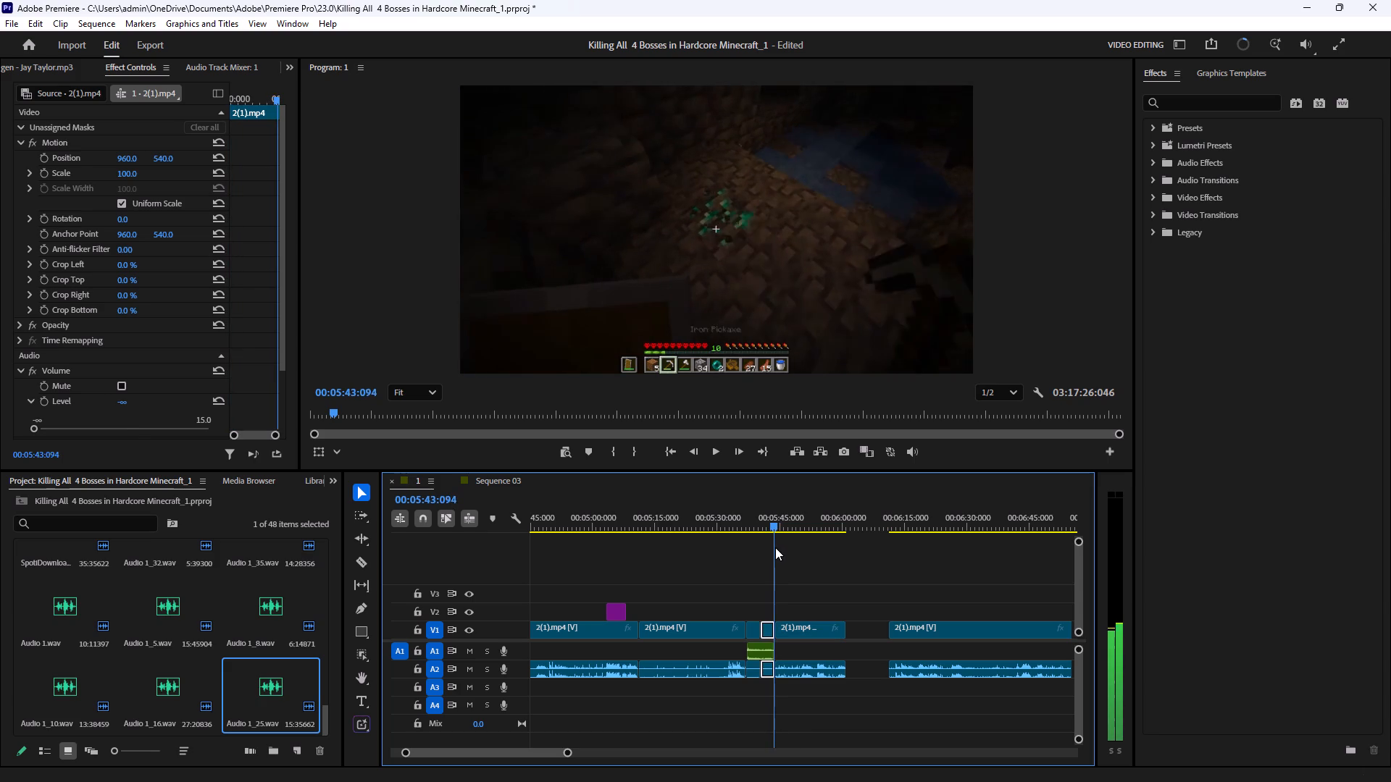
left_click_drag(775, 547, 778, 546)
left_click(906, 573)
left_click(497, 650)
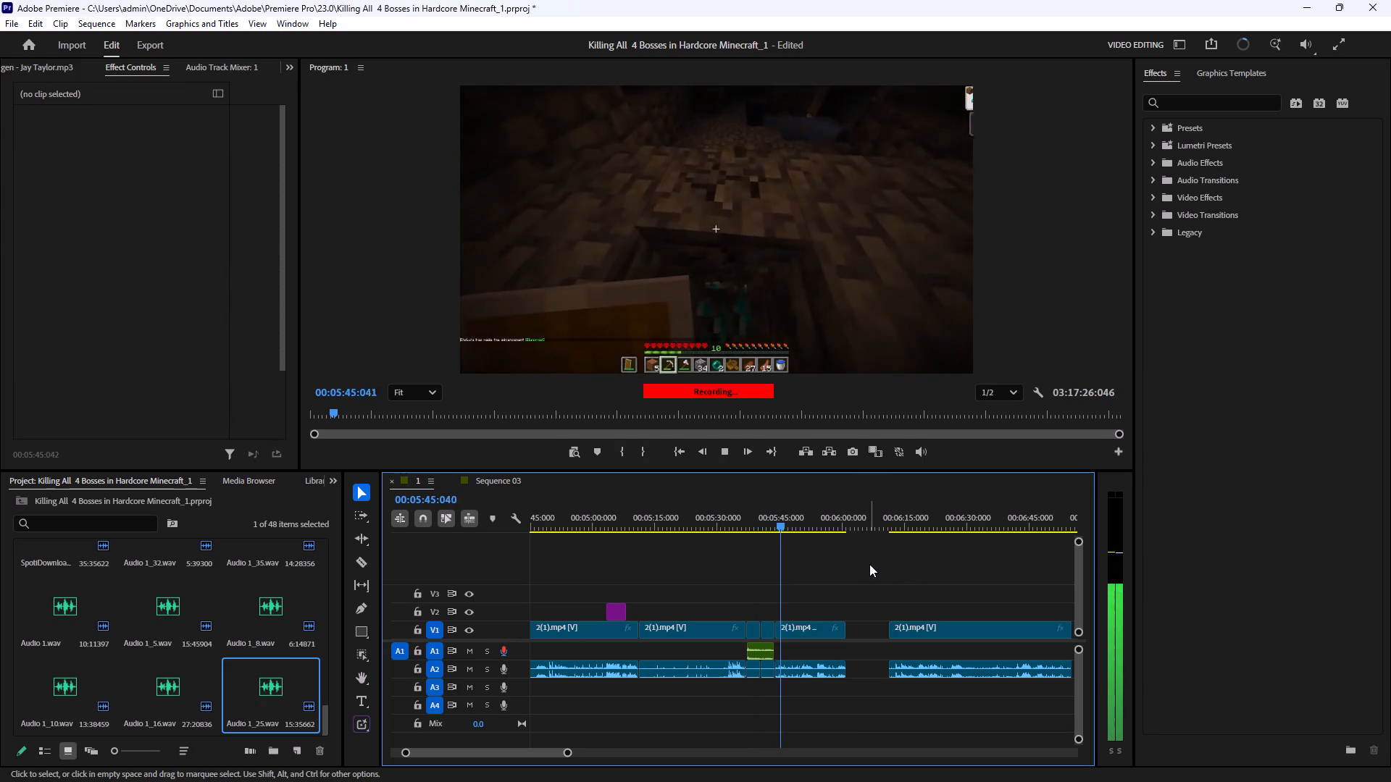
left_click(731, 450)
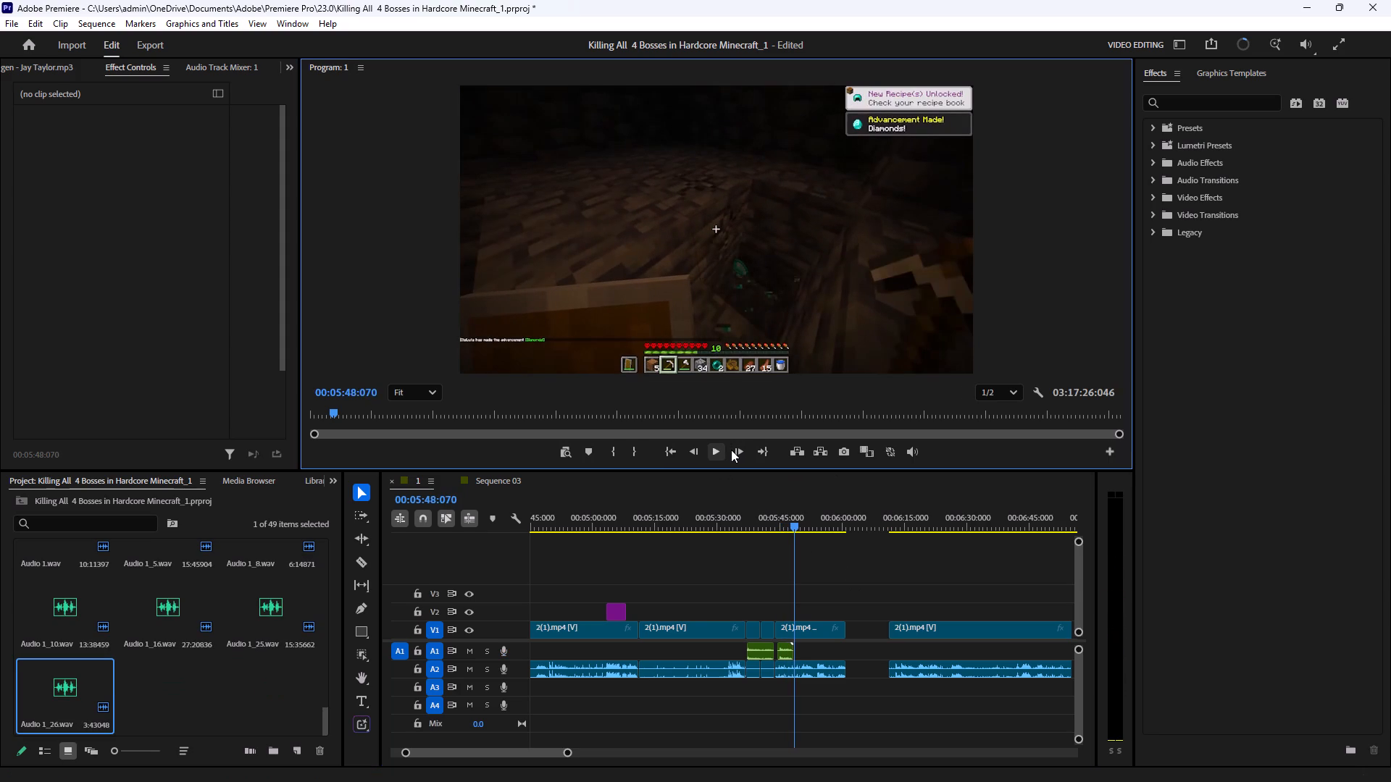
Play back the new voice-over against the gameplay from 5:43:094 to about 5:50.
left_click(777, 526)
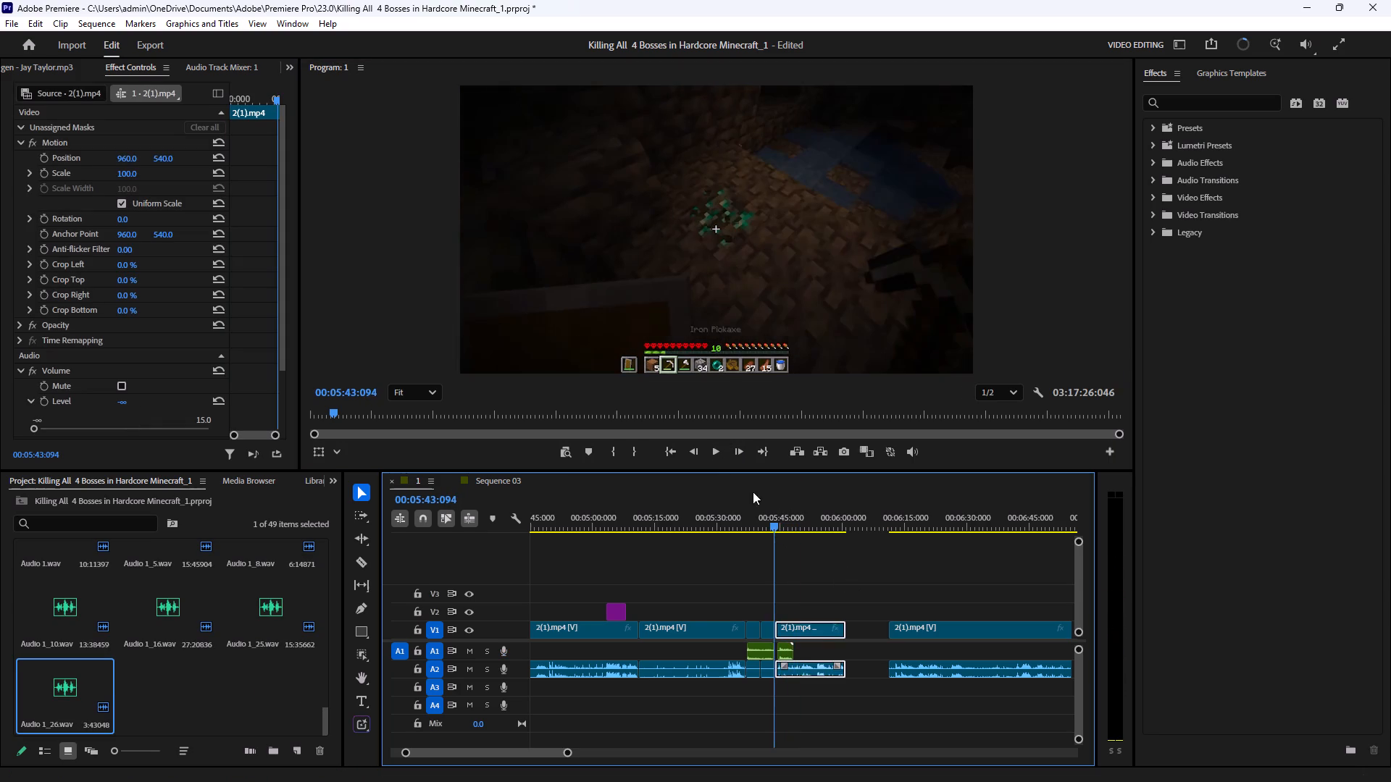
left_click(712, 451)
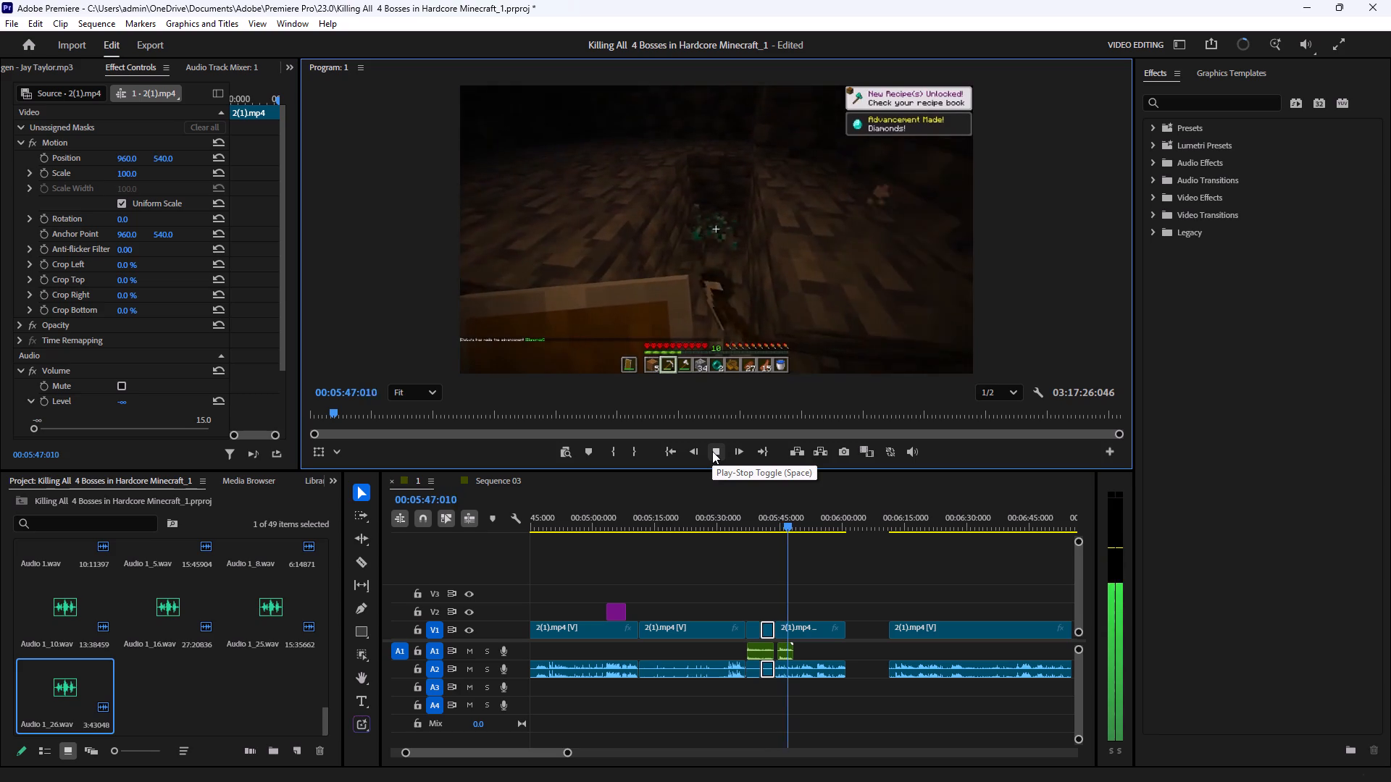
left_click(712, 451)
left_click(712, 451)
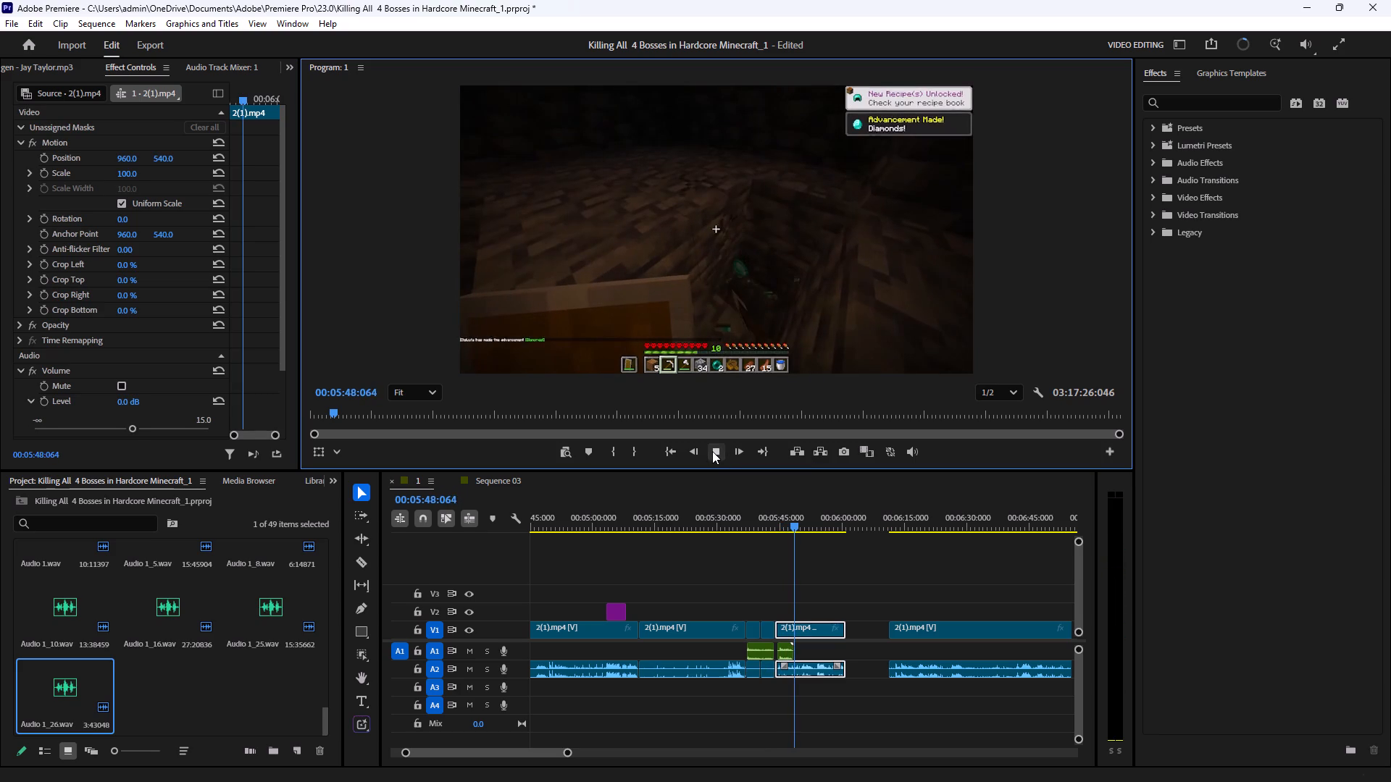
left_click(712, 451)
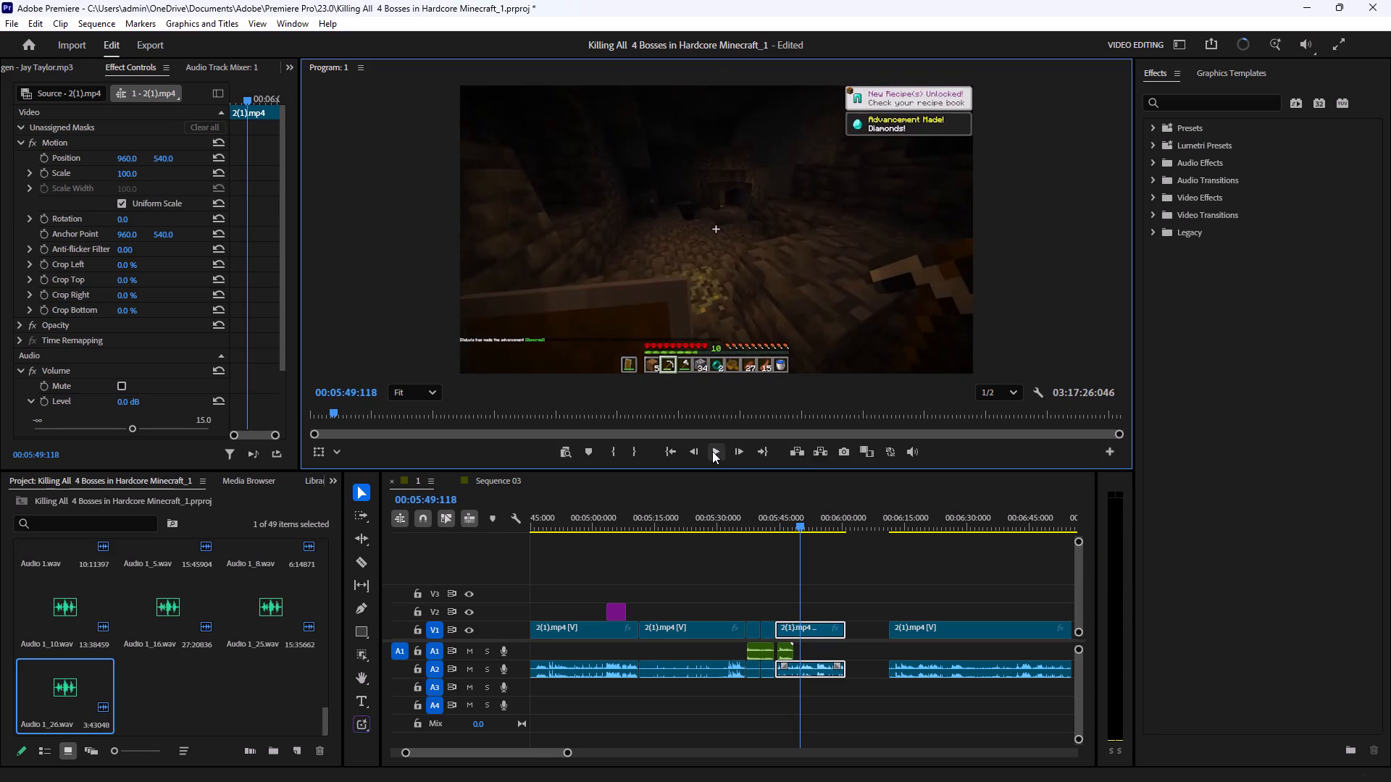
Trim the end of the 2(1).mp4 piece to the voice-over's end at about 5:48 and move the following clip against it.
left_click(712, 451)
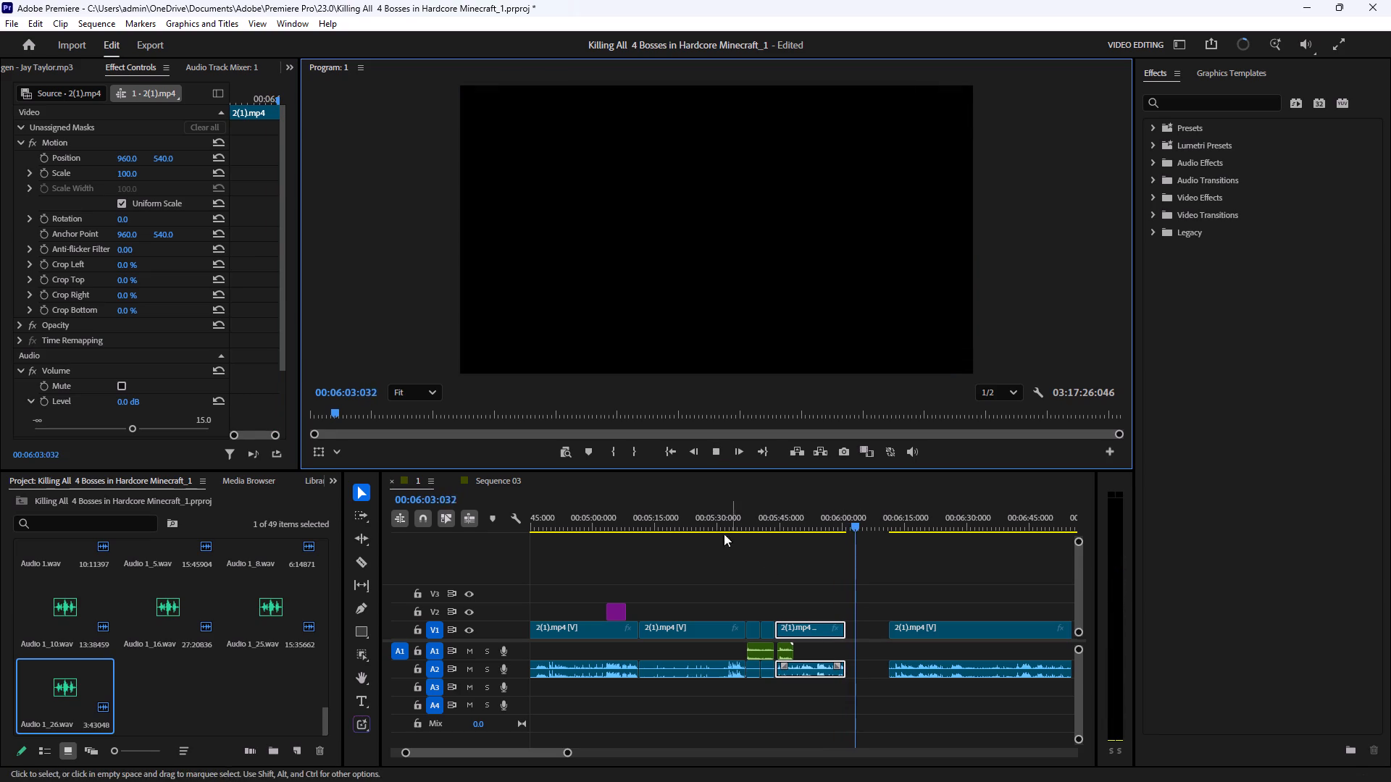
left_click(716, 443)
left_click_drag(844, 628, 804, 630)
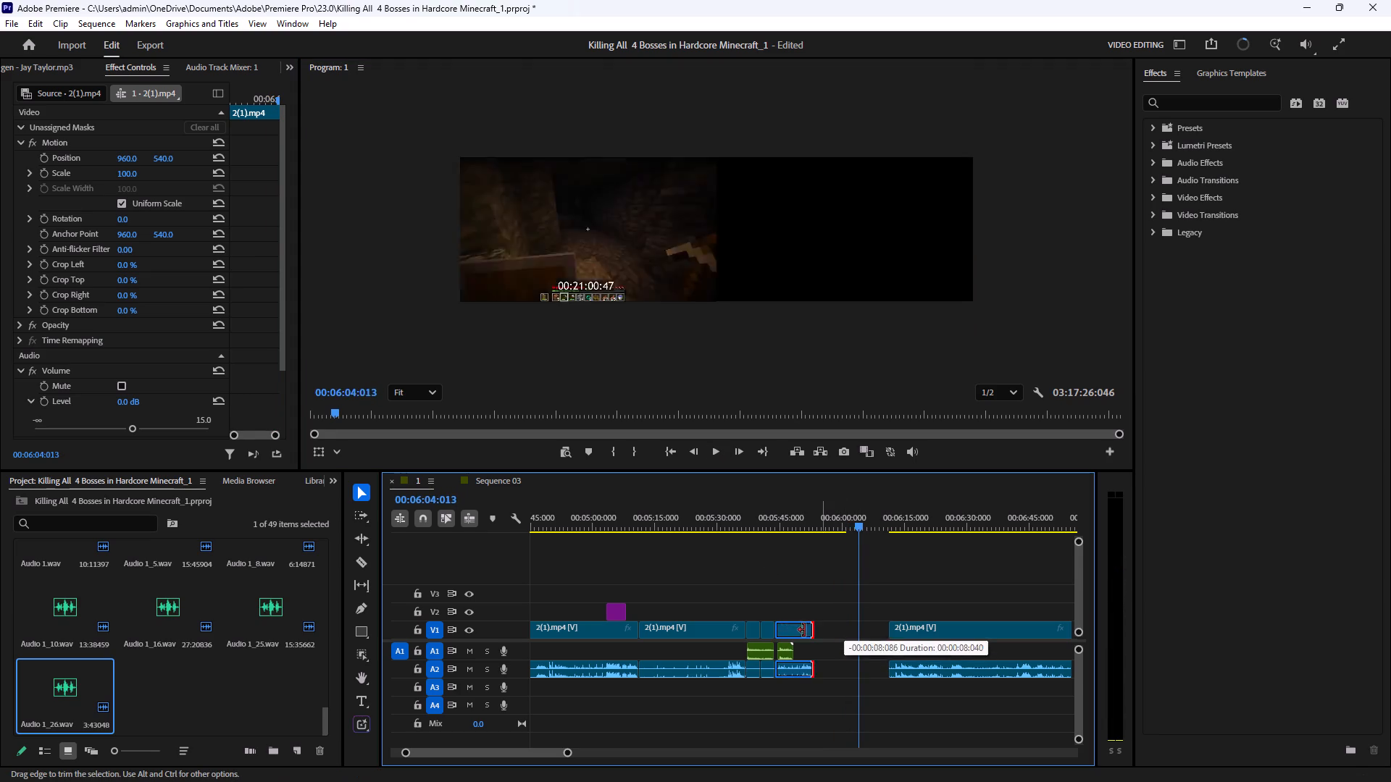
left_click_drag(804, 630, 796, 632)
left_click(834, 687)
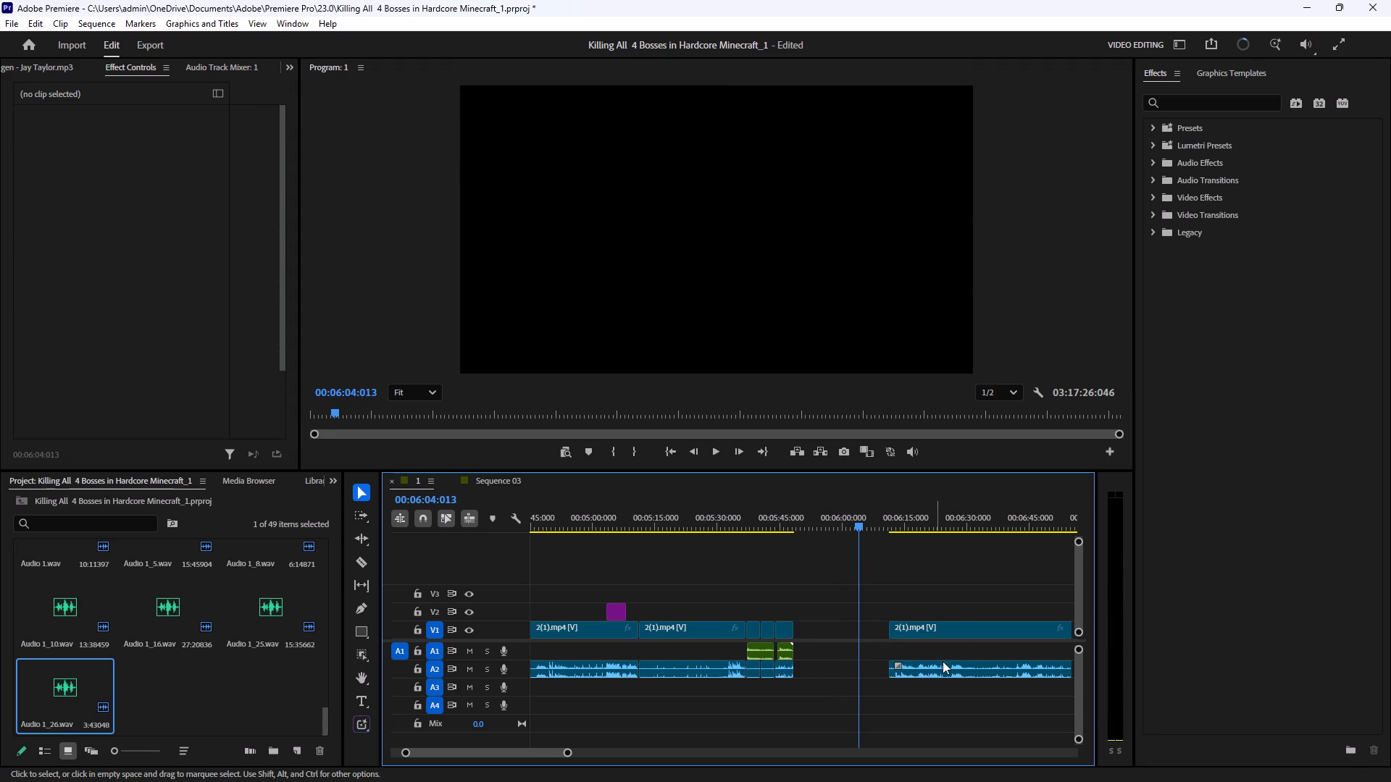
left_click_drag(935, 634, 843, 641)
Skim the joined gameplay from about 5:49 to 6:44 and save the project.
left_click_drag(798, 520, 869, 536)
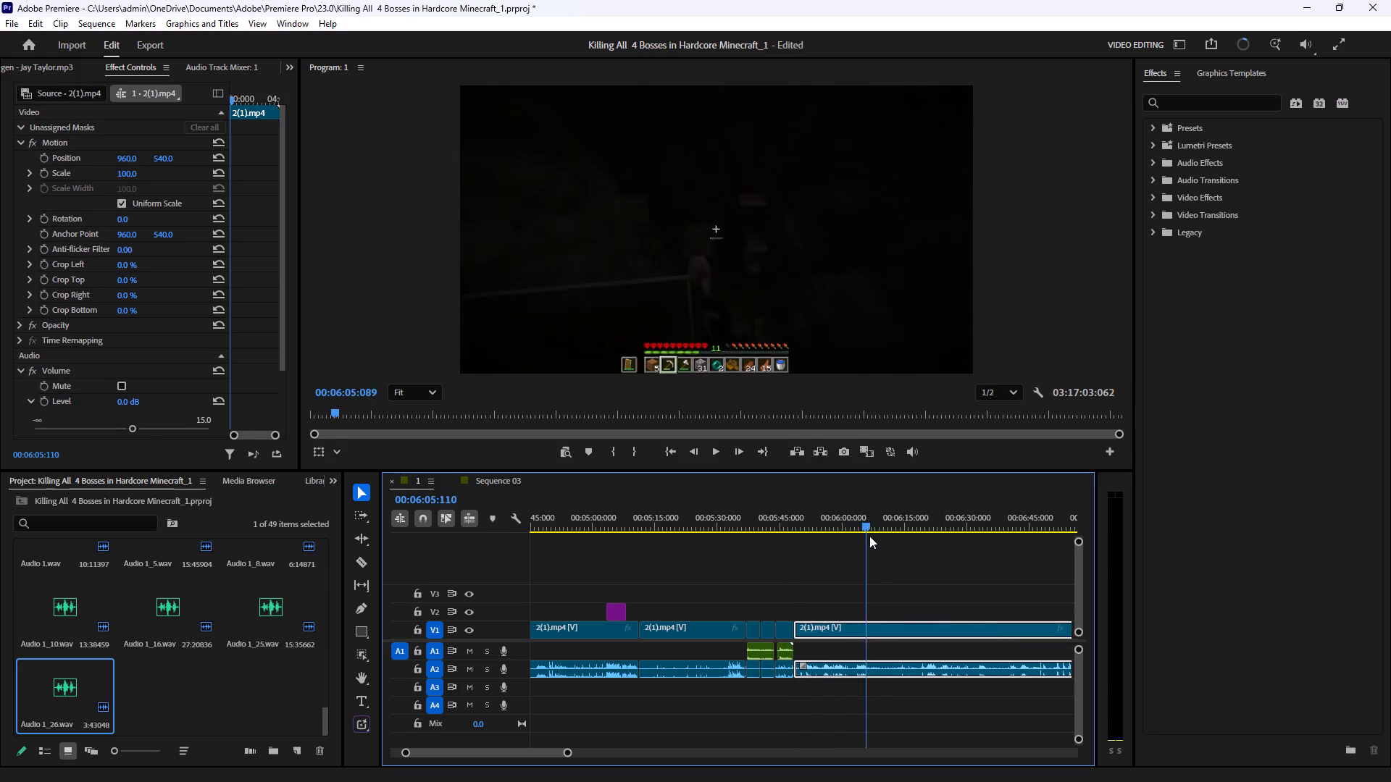
left_click_drag(869, 536, 928, 539)
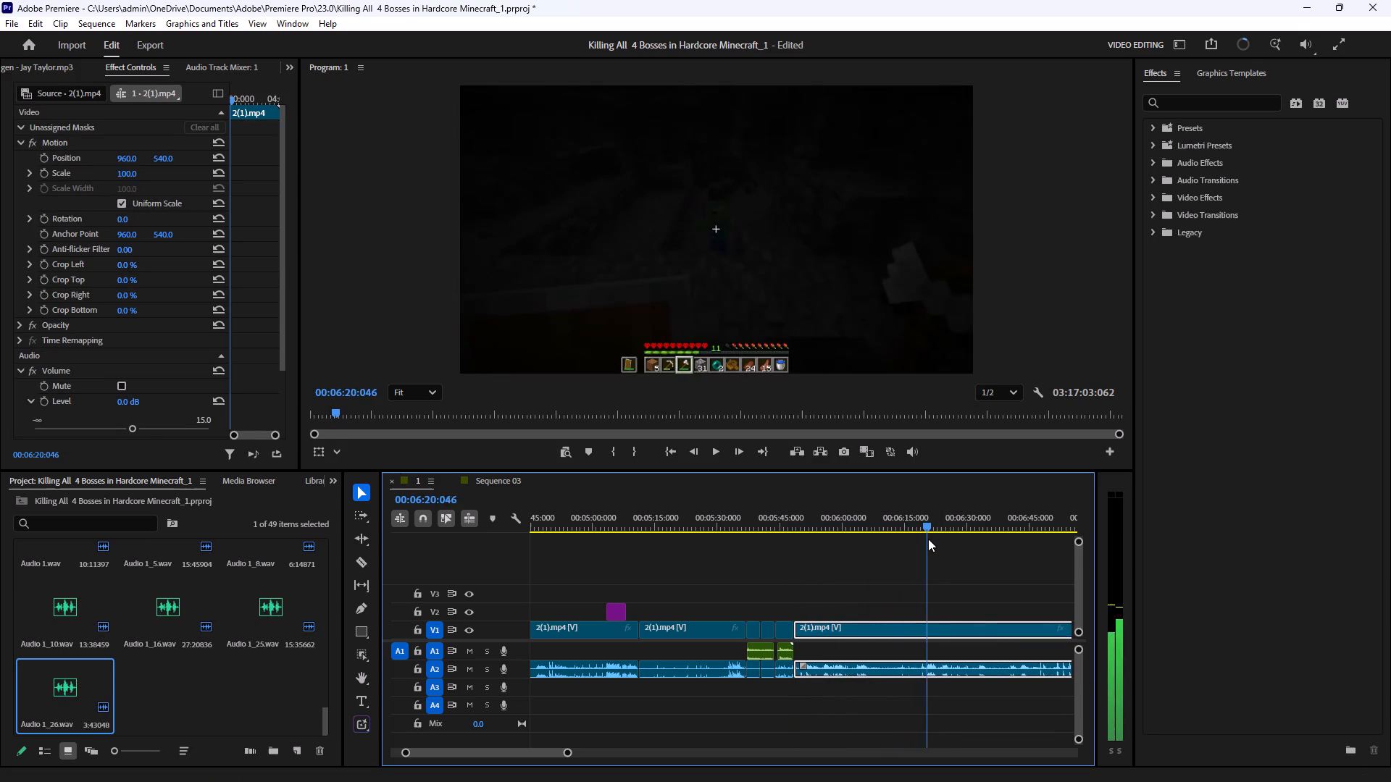
left_click_drag(928, 539, 993, 539)
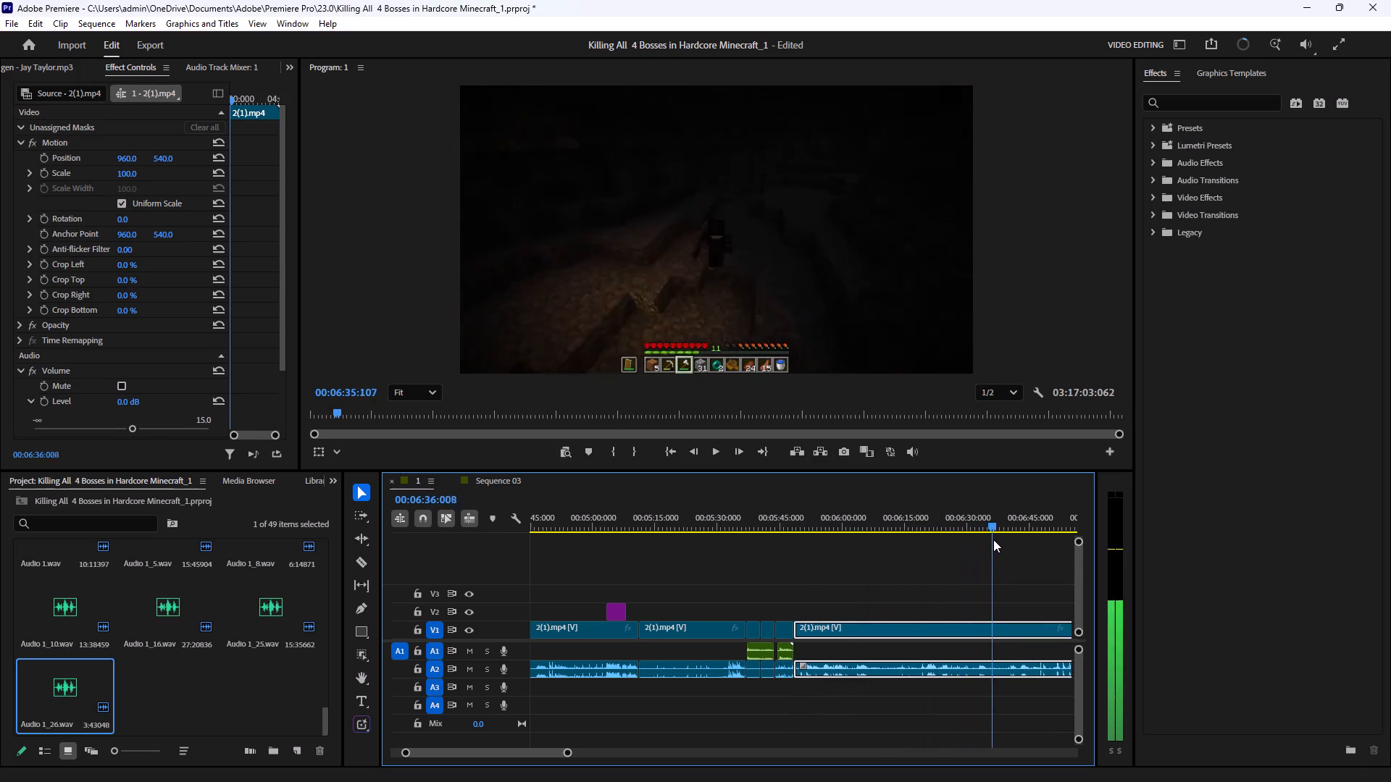
left_click_drag(993, 539, 1020, 539)
left_click(718, 452)
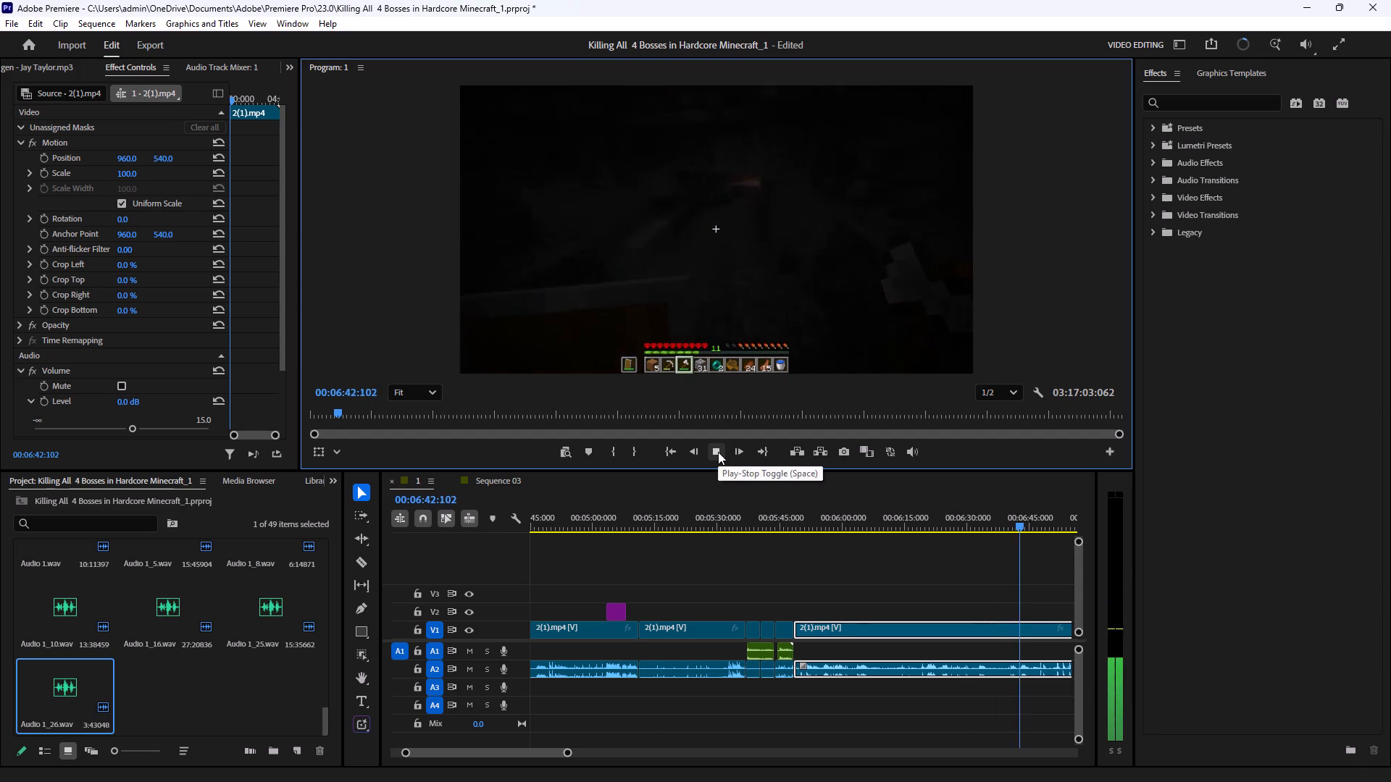
key("ctrl+s")
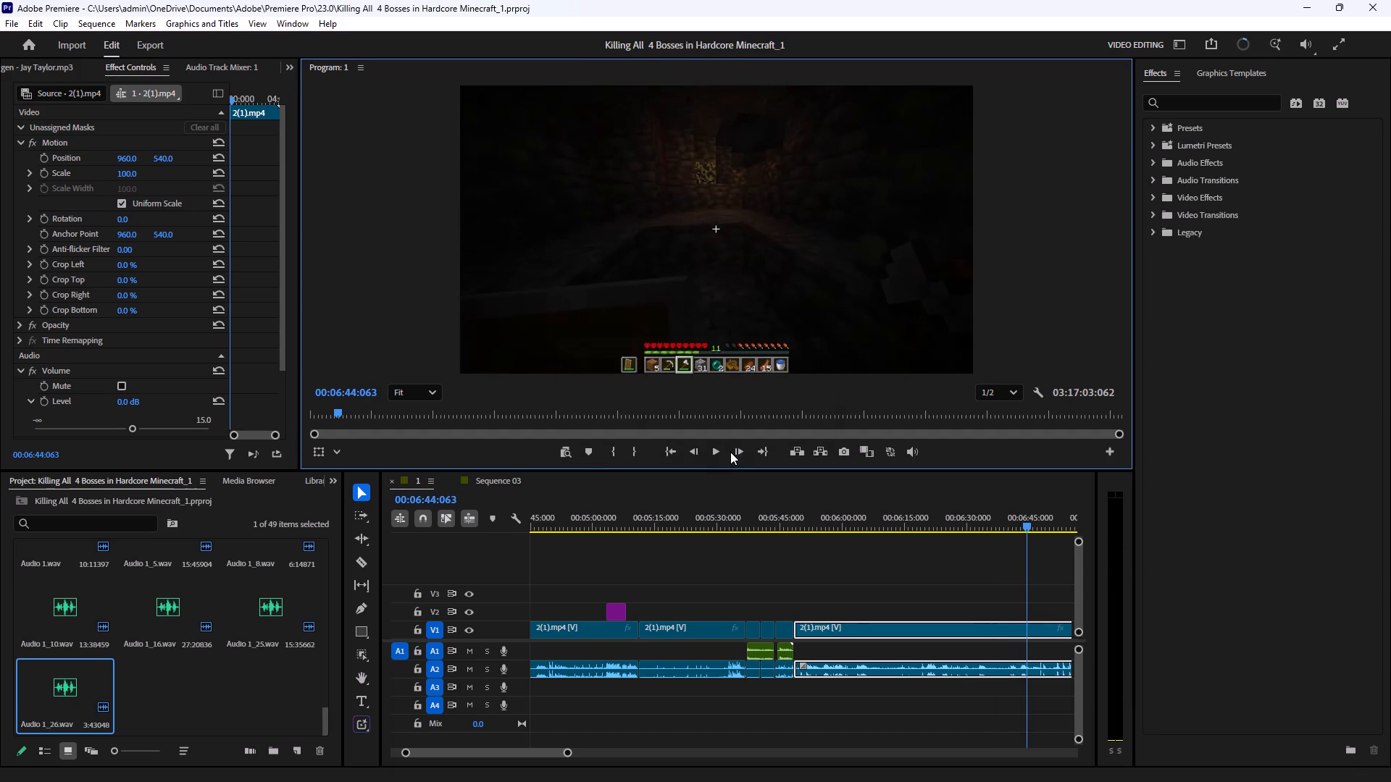
Play on from 6:44 to about 7:15 and split the 2(1).mp4 gameplay clip at 7:08:106.
left_click(722, 452)
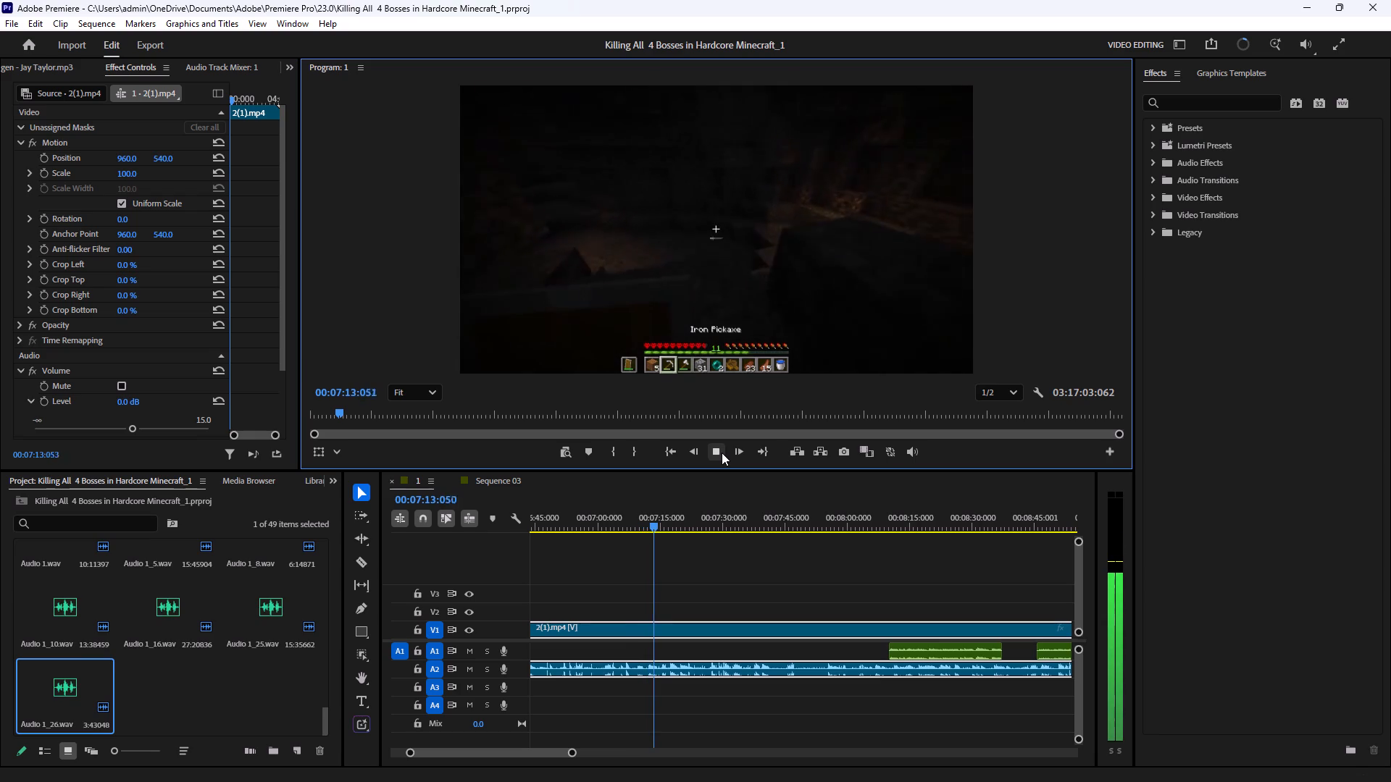
key("space")
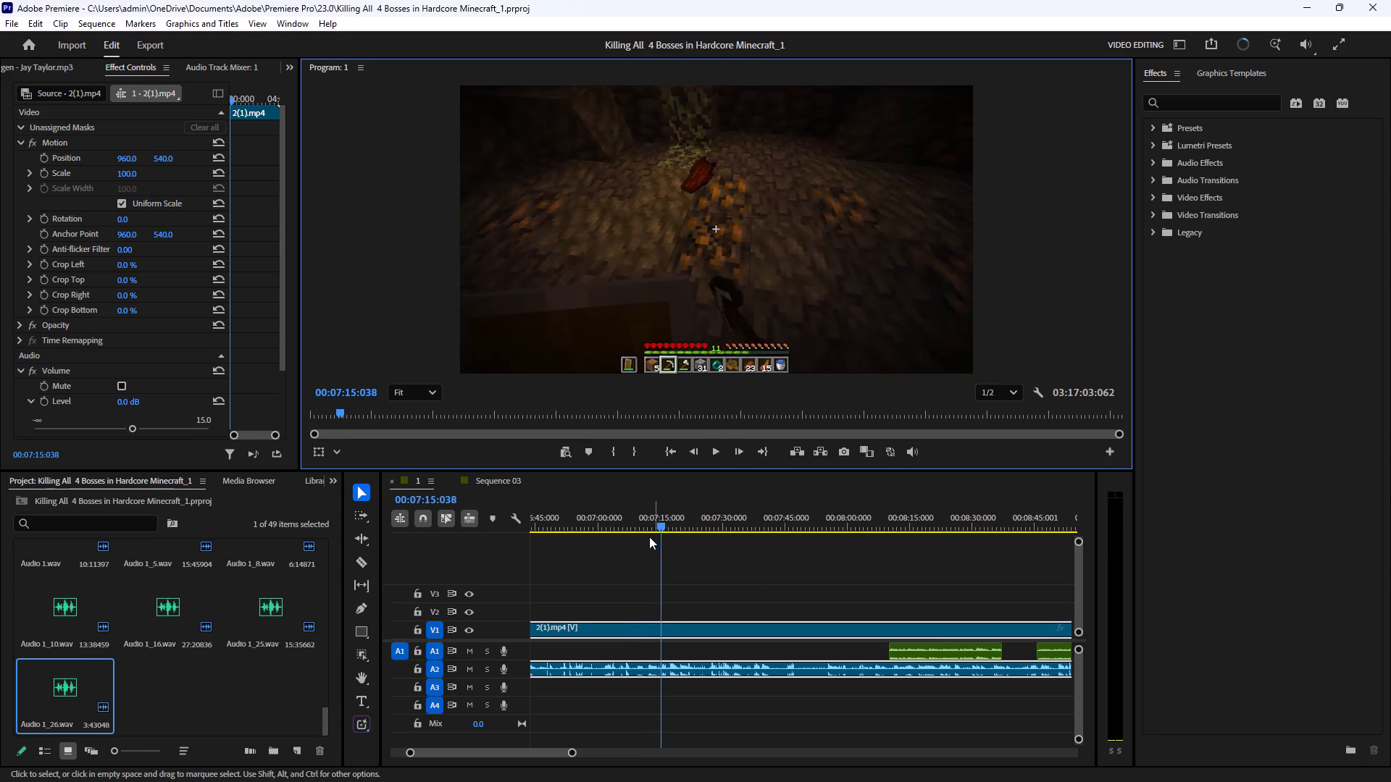
left_click_drag(640, 516, 637, 565)
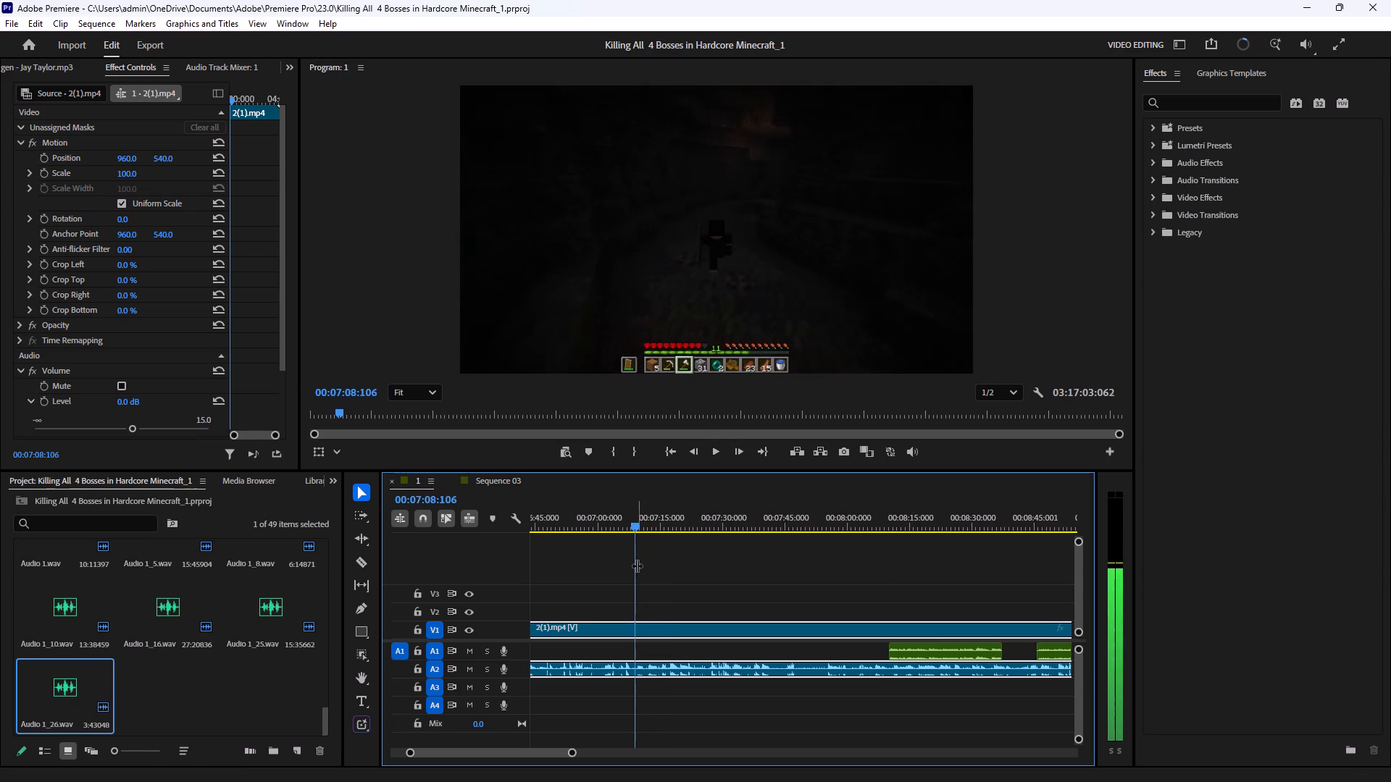
left_click(363, 562)
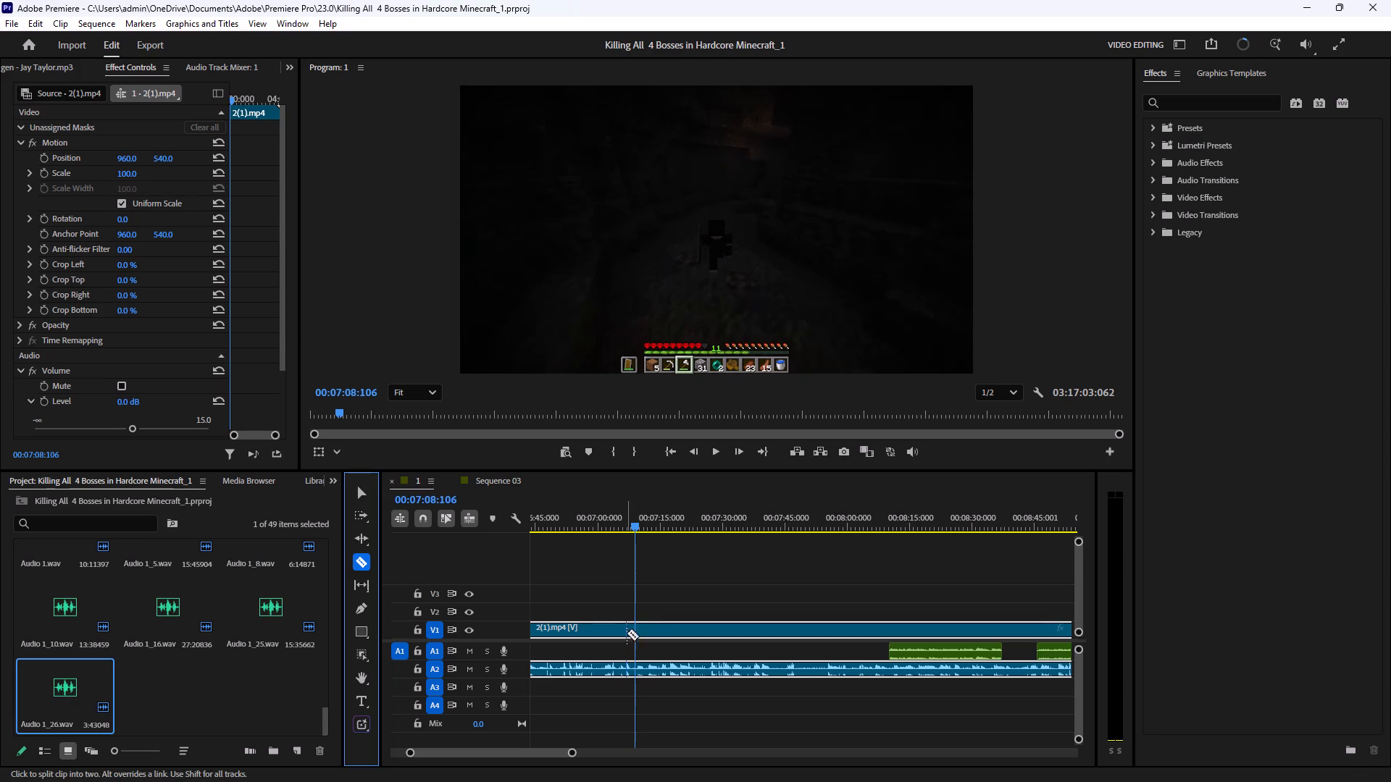
left_click(634, 631)
left_click(362, 493)
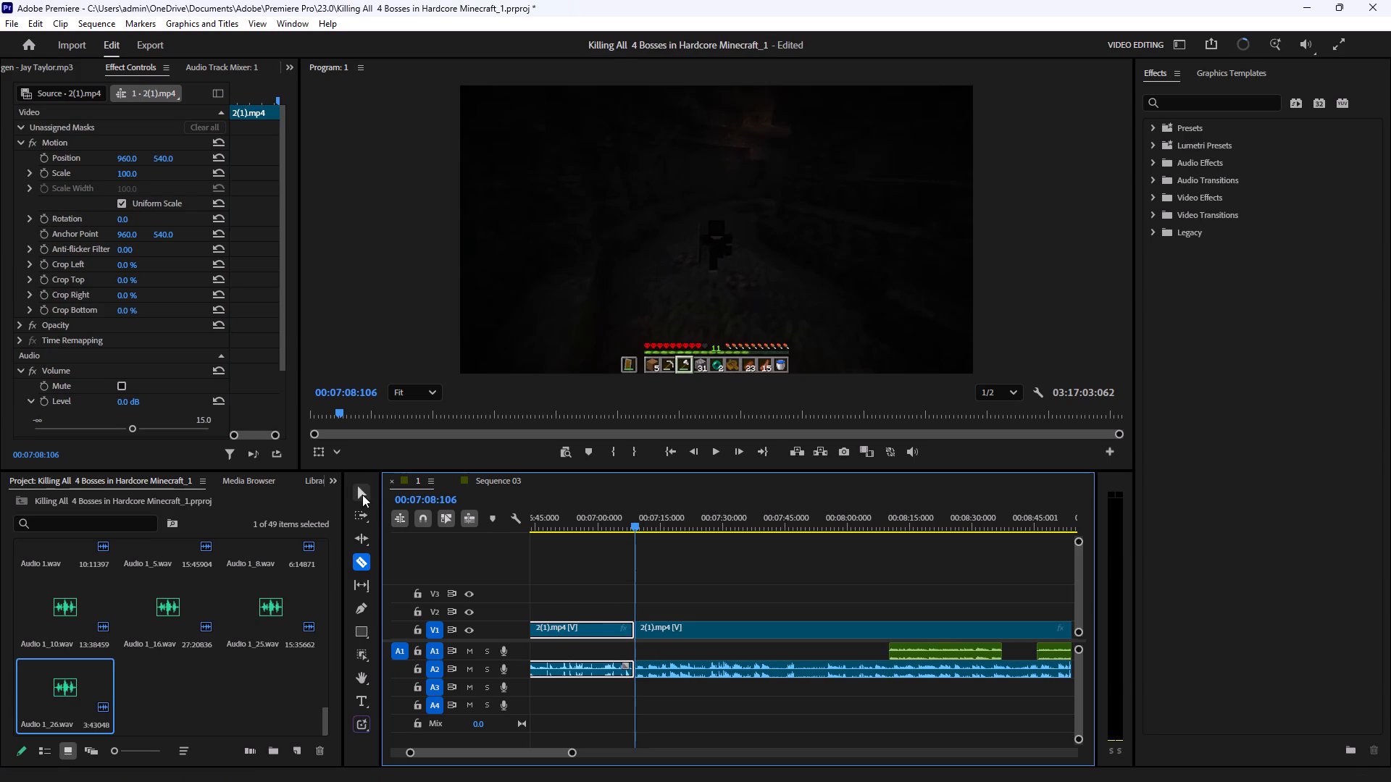
Delete the 2(1).mp4 piece before the 7:08:106 cut and close the gap it leaves.
left_click_drag(603, 592, 587, 704)
key("BackSpace")
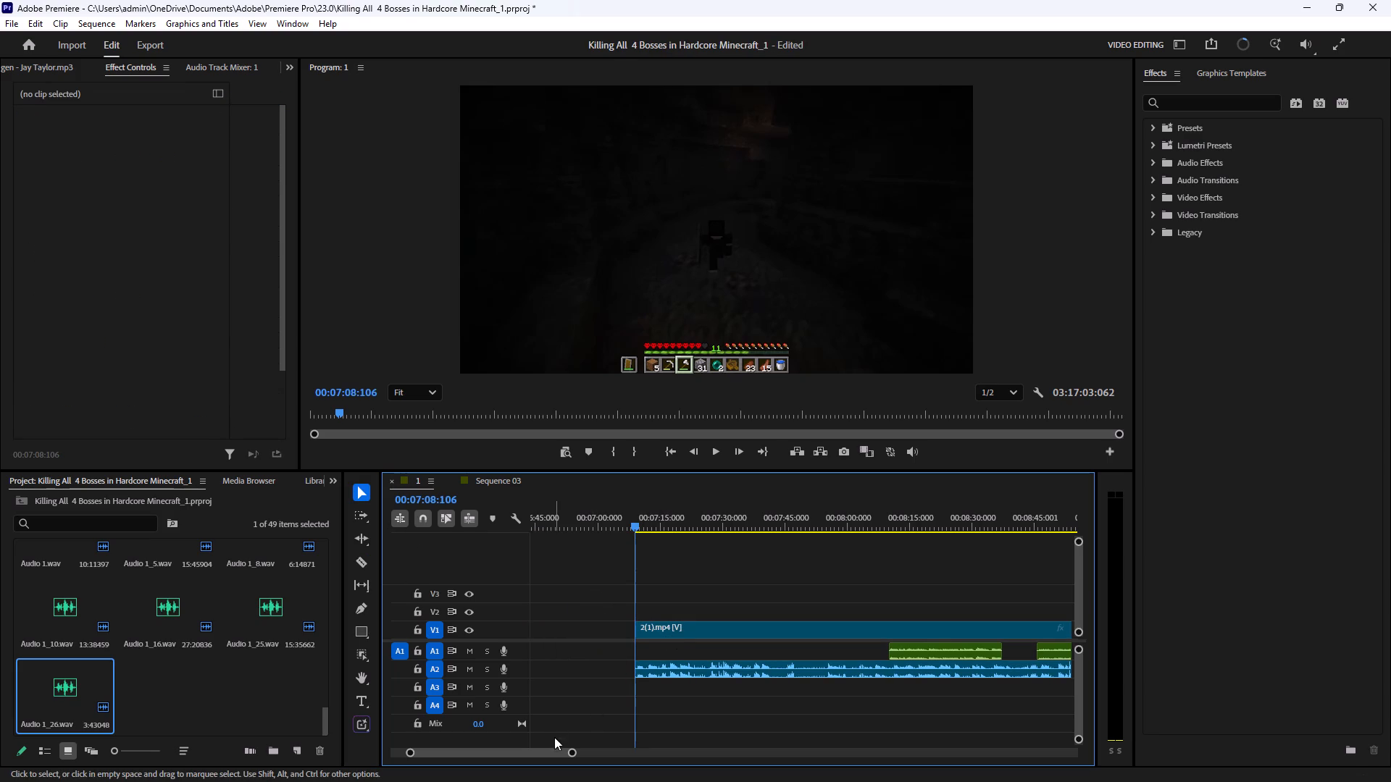
left_click(601, 631)
key("BackSpace")
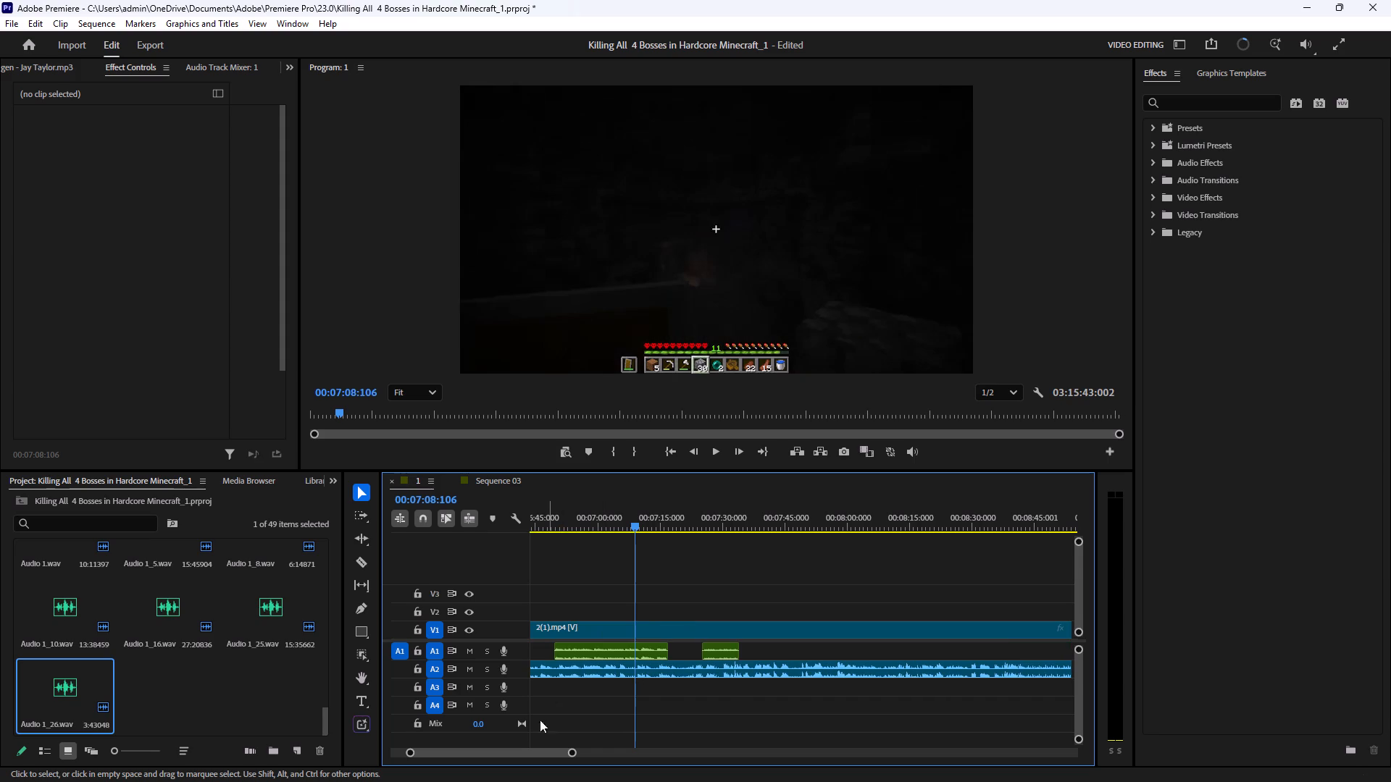
Play back the new join from 5:44:102, replay from 5:48, and split the 2(1).mp4 gameplay clip at 5:56:079.
left_click(536, 750)
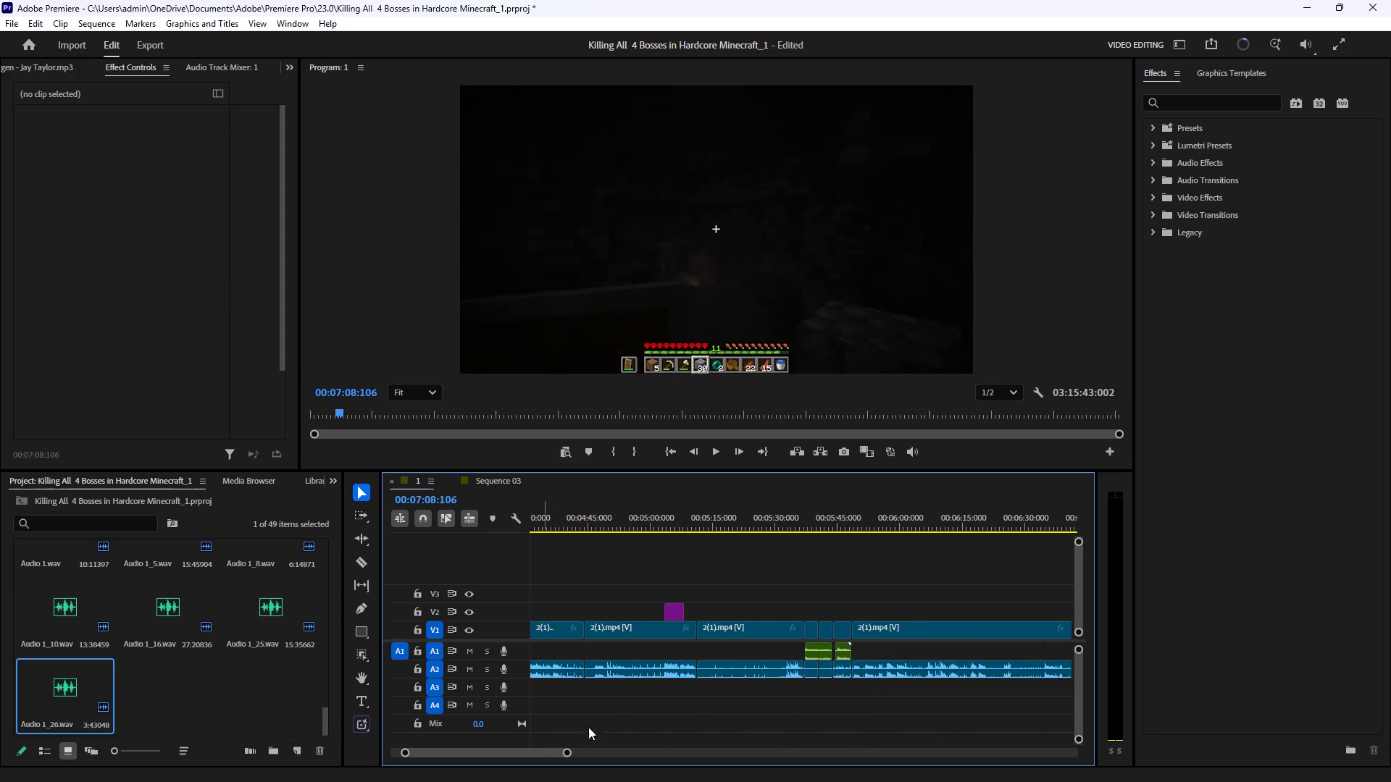
left_click(839, 521)
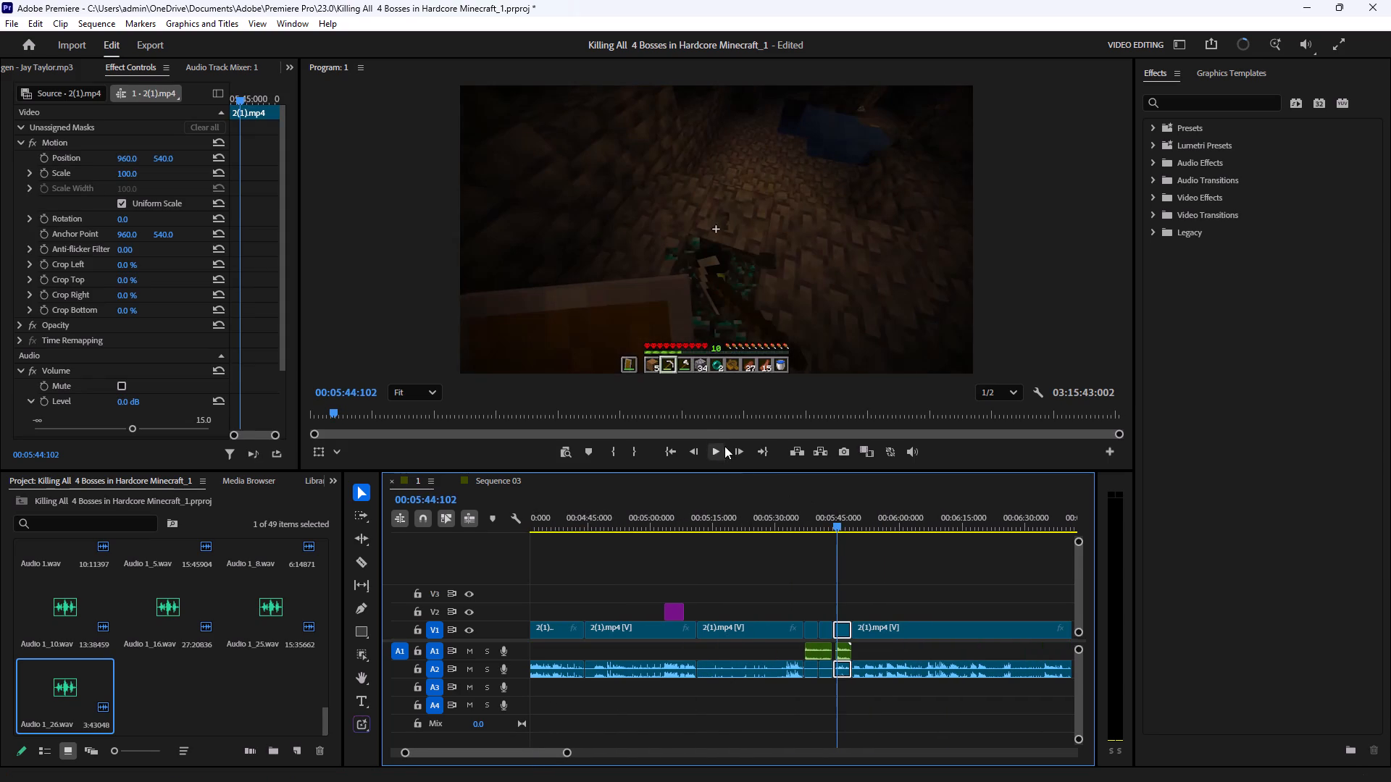
left_click(717, 453)
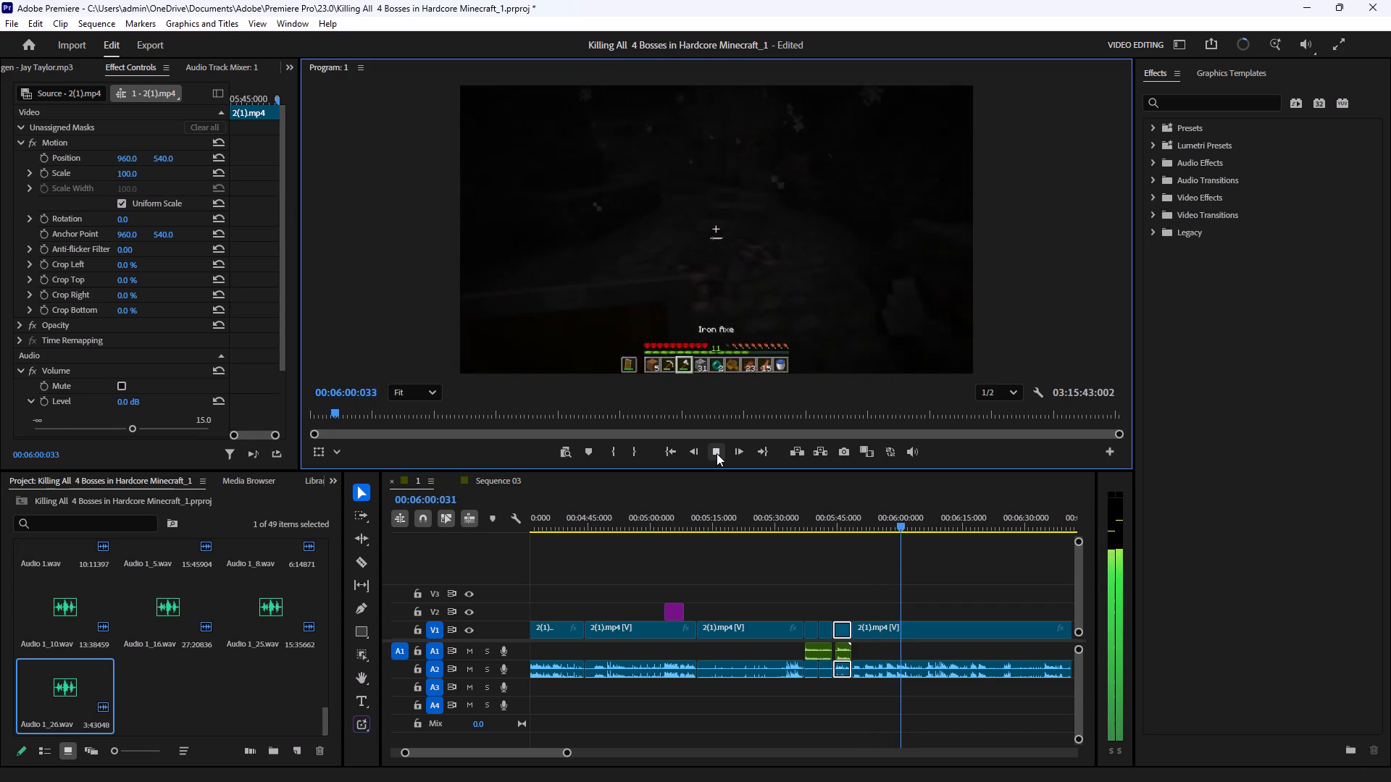
left_click(717, 453)
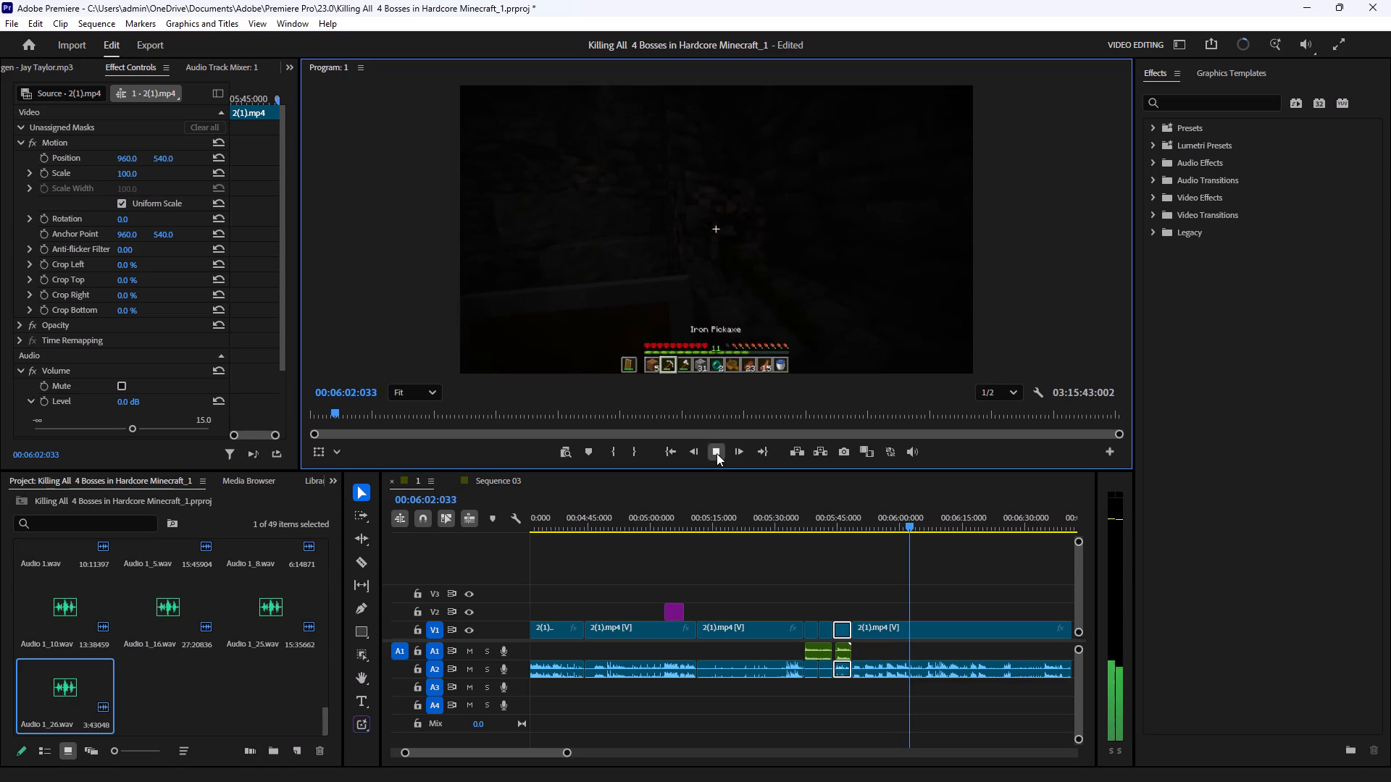
left_click(852, 521)
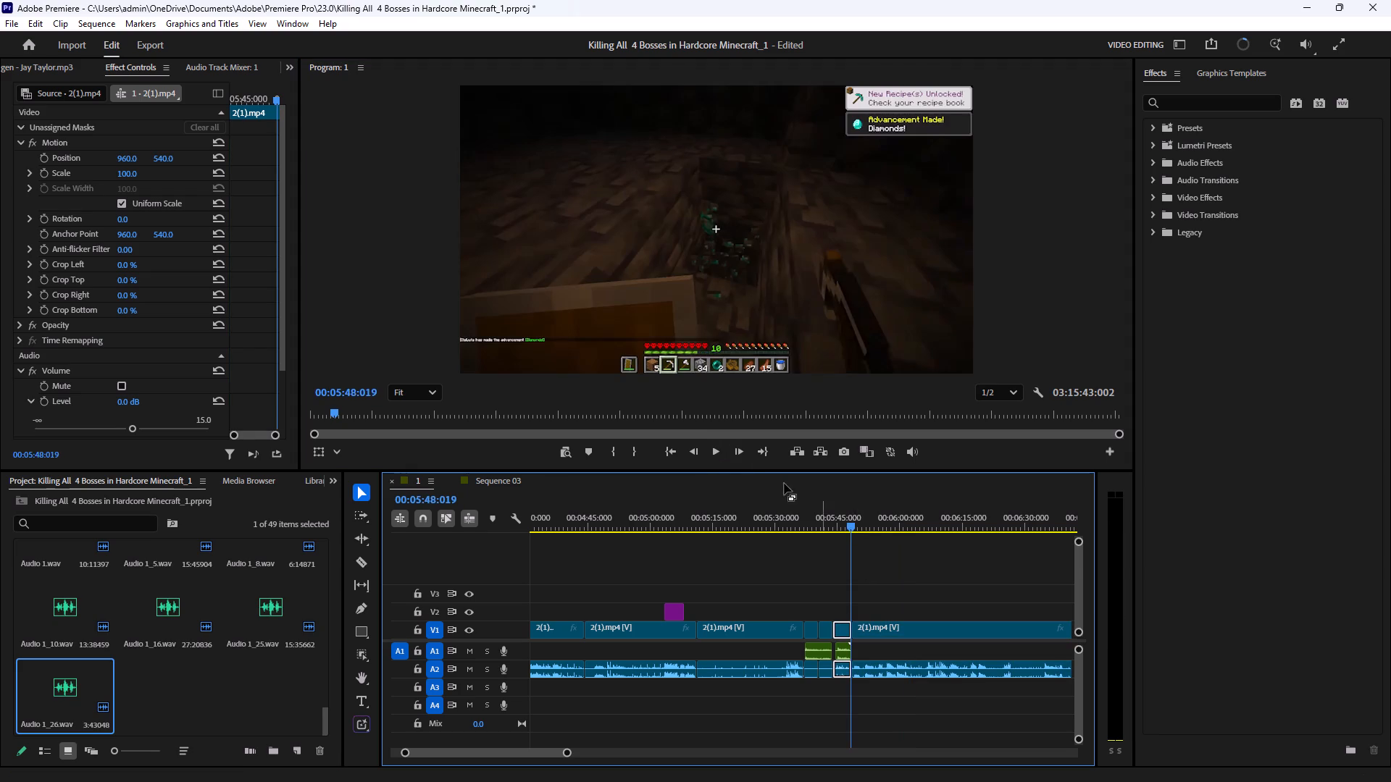
left_click(714, 447)
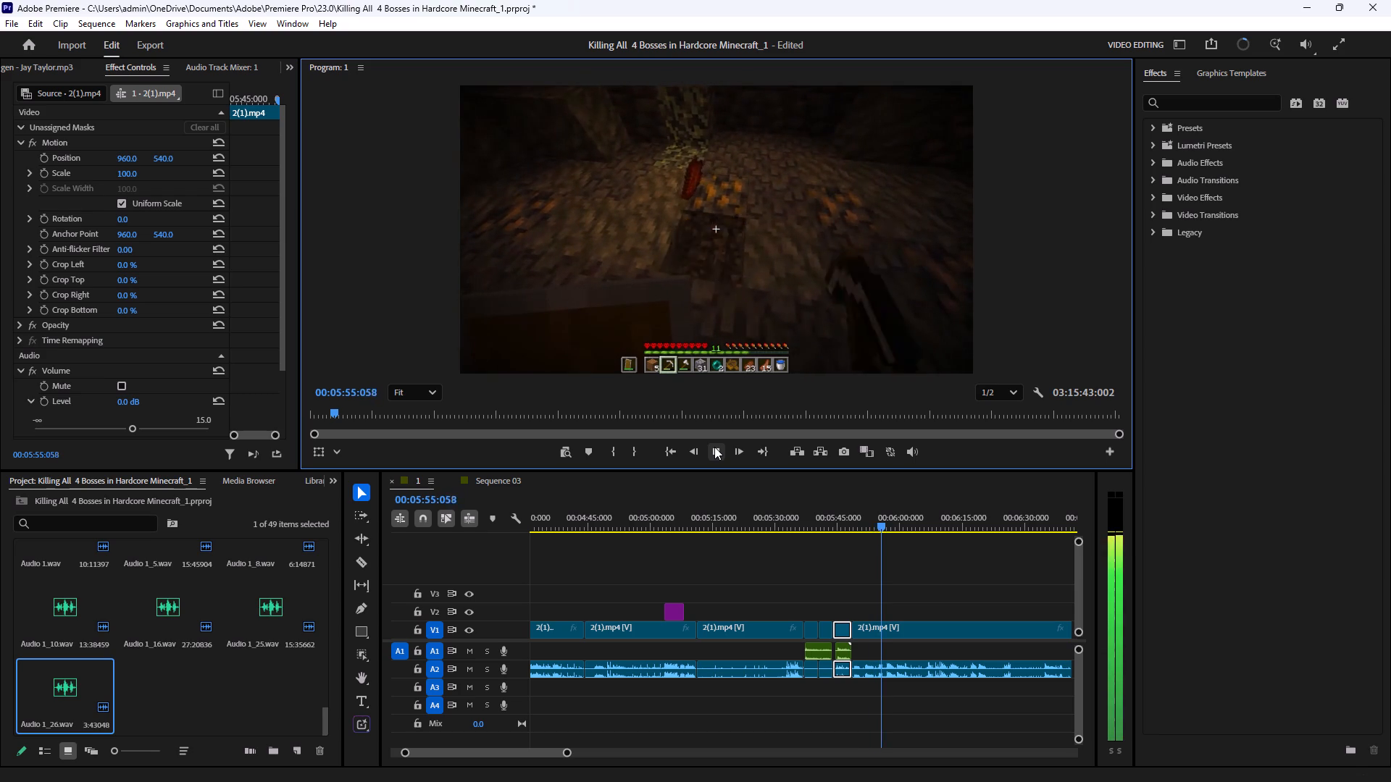
left_click(714, 447)
left_click(714, 447)
left_click(714, 447)
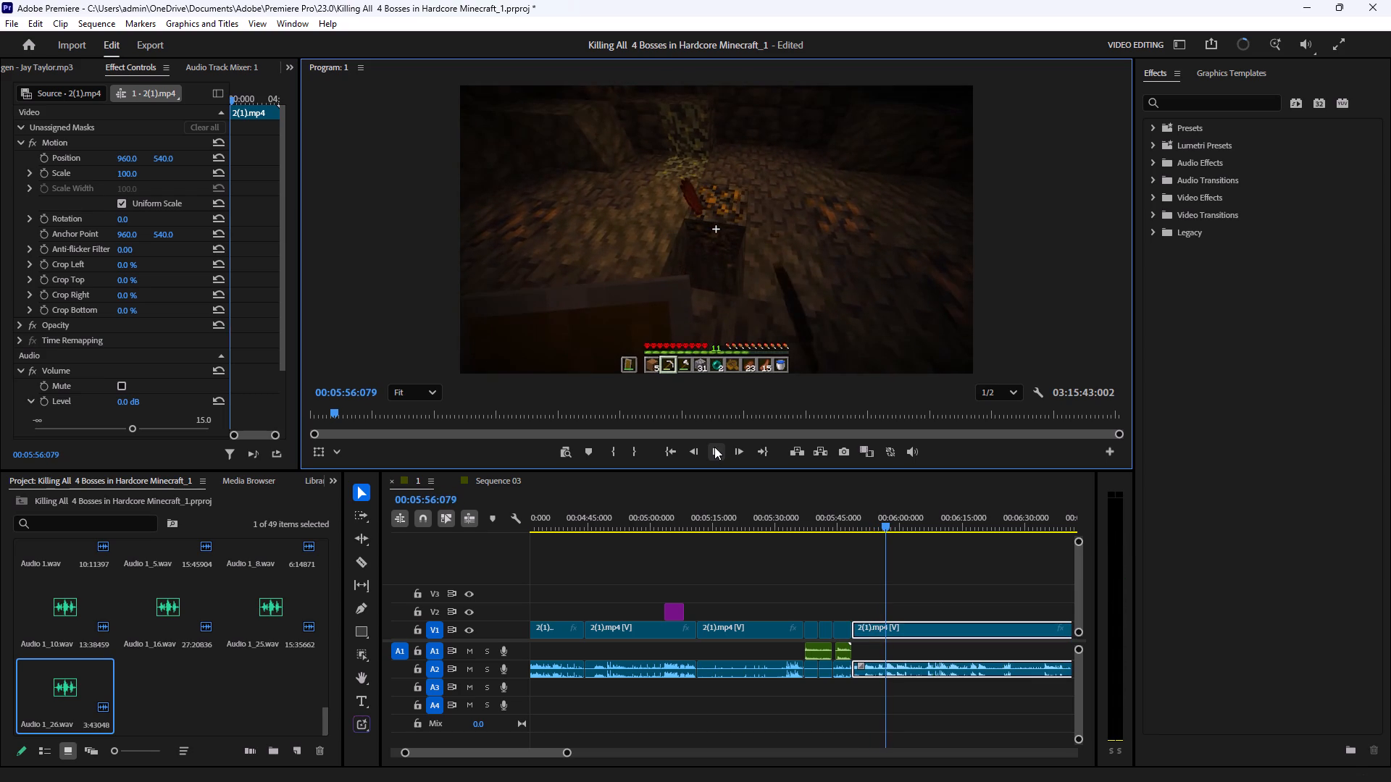
left_click(364, 560)
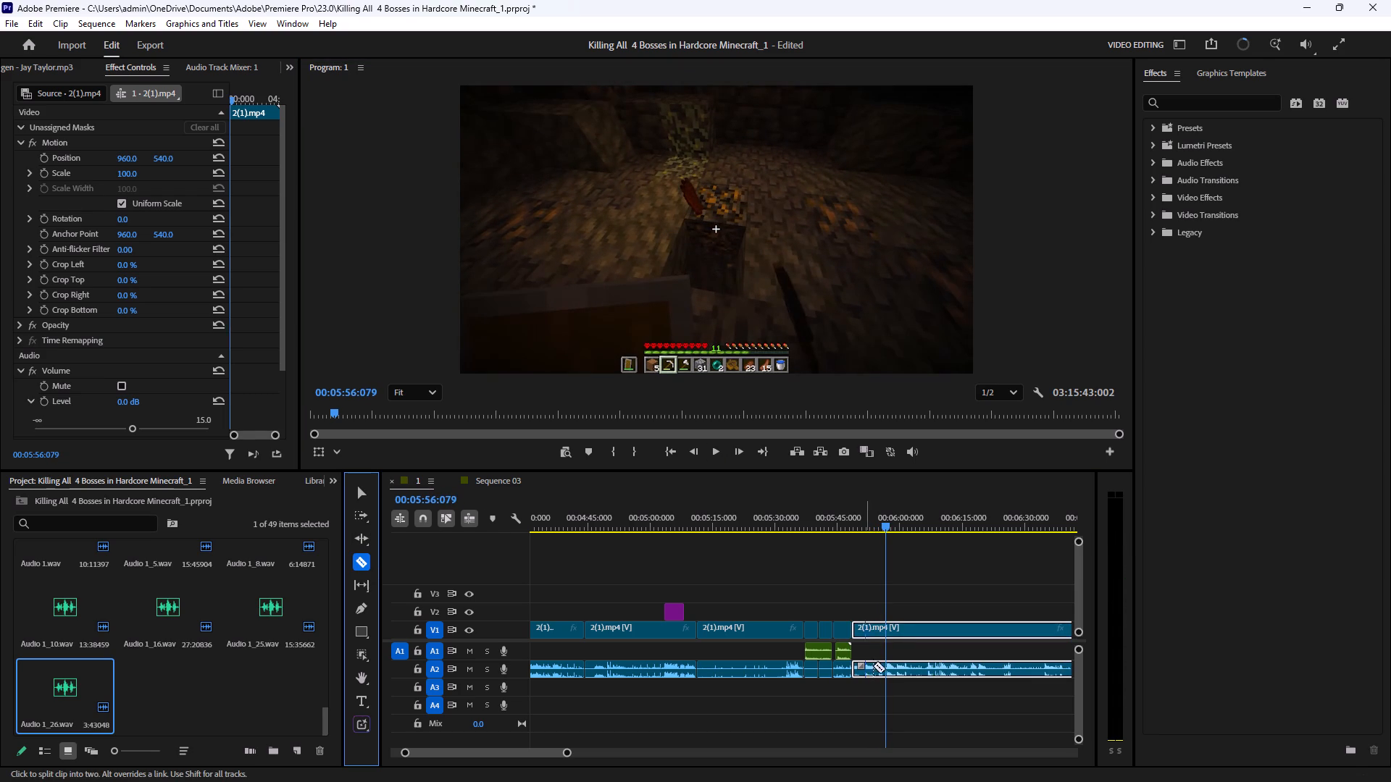
left_click(887, 625)
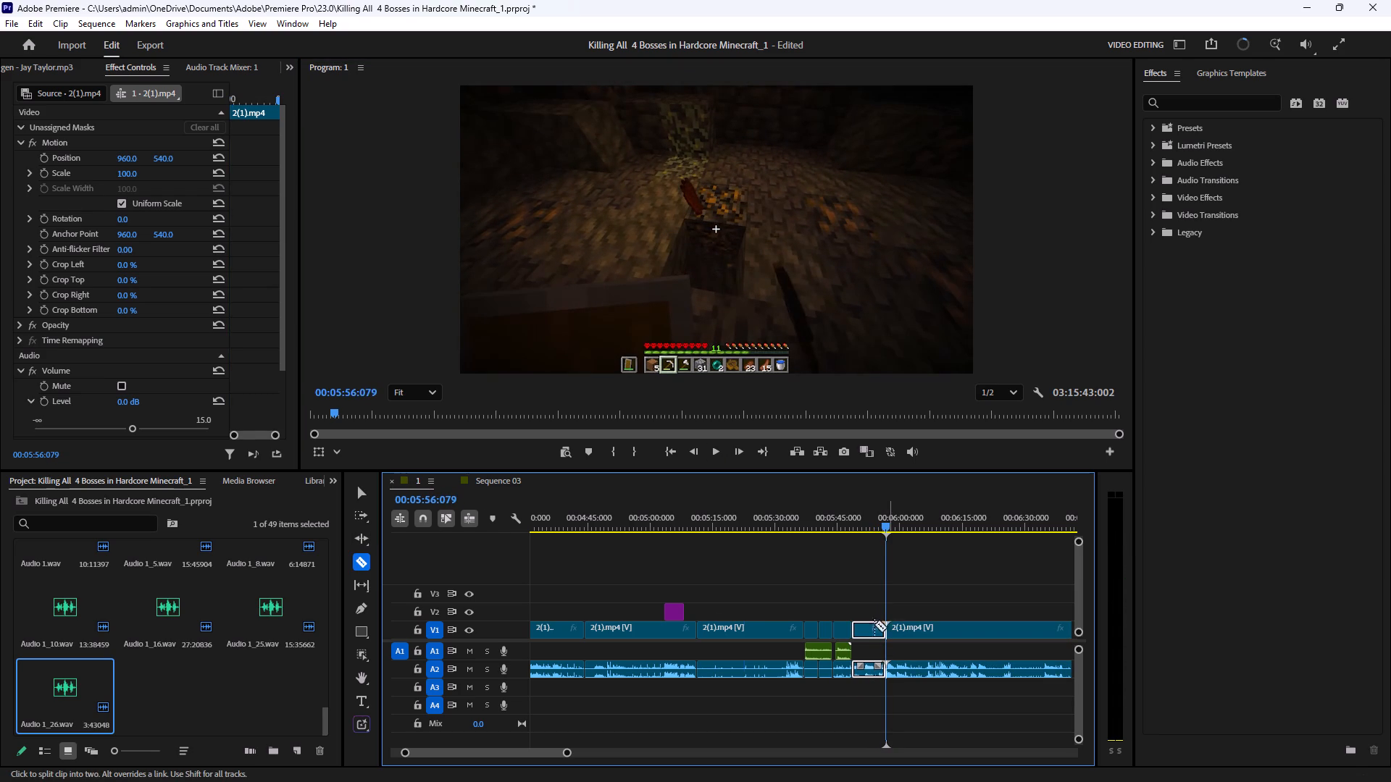
left_click(361, 493)
Skim the gameplay after the new cut, from 5:56 to about 6:24.
left_click_drag(889, 526, 949, 530)
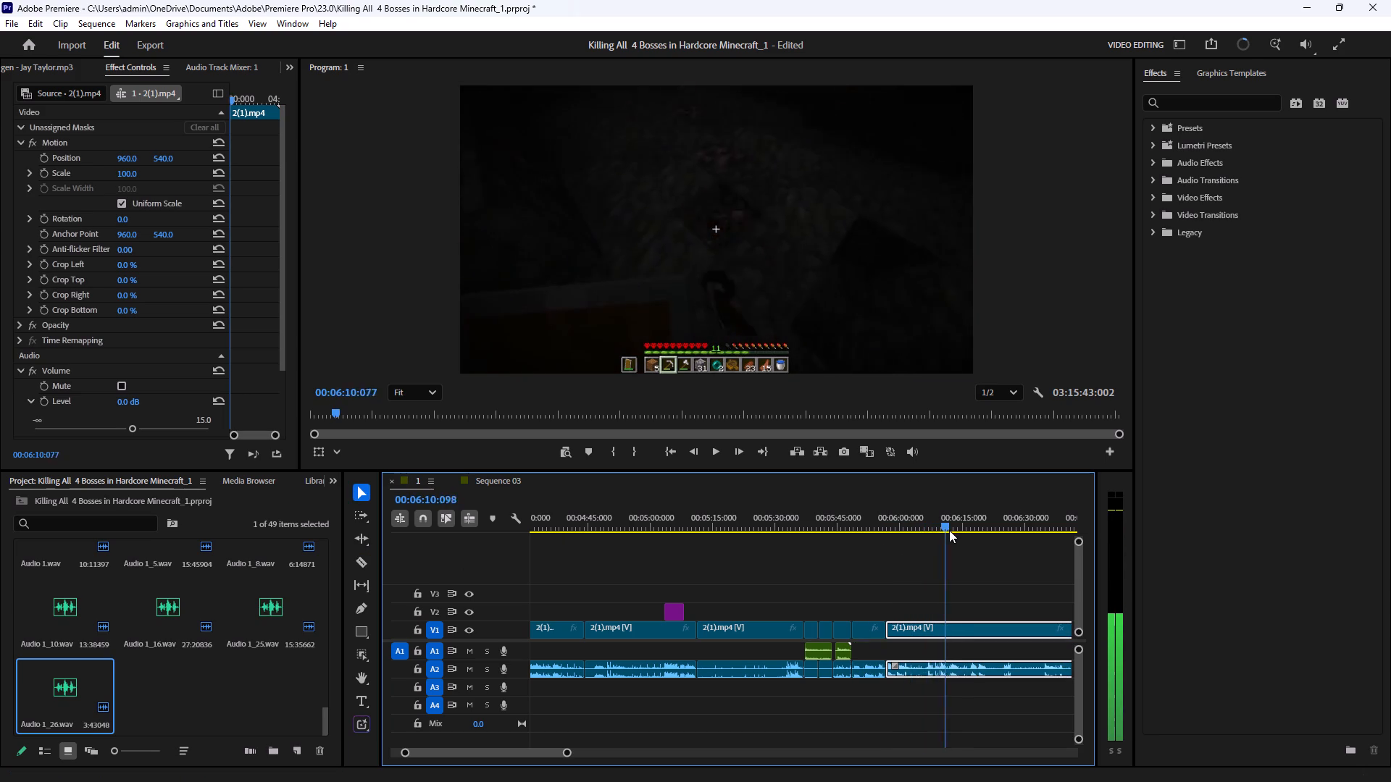
left_click_drag(949, 530, 990, 534)
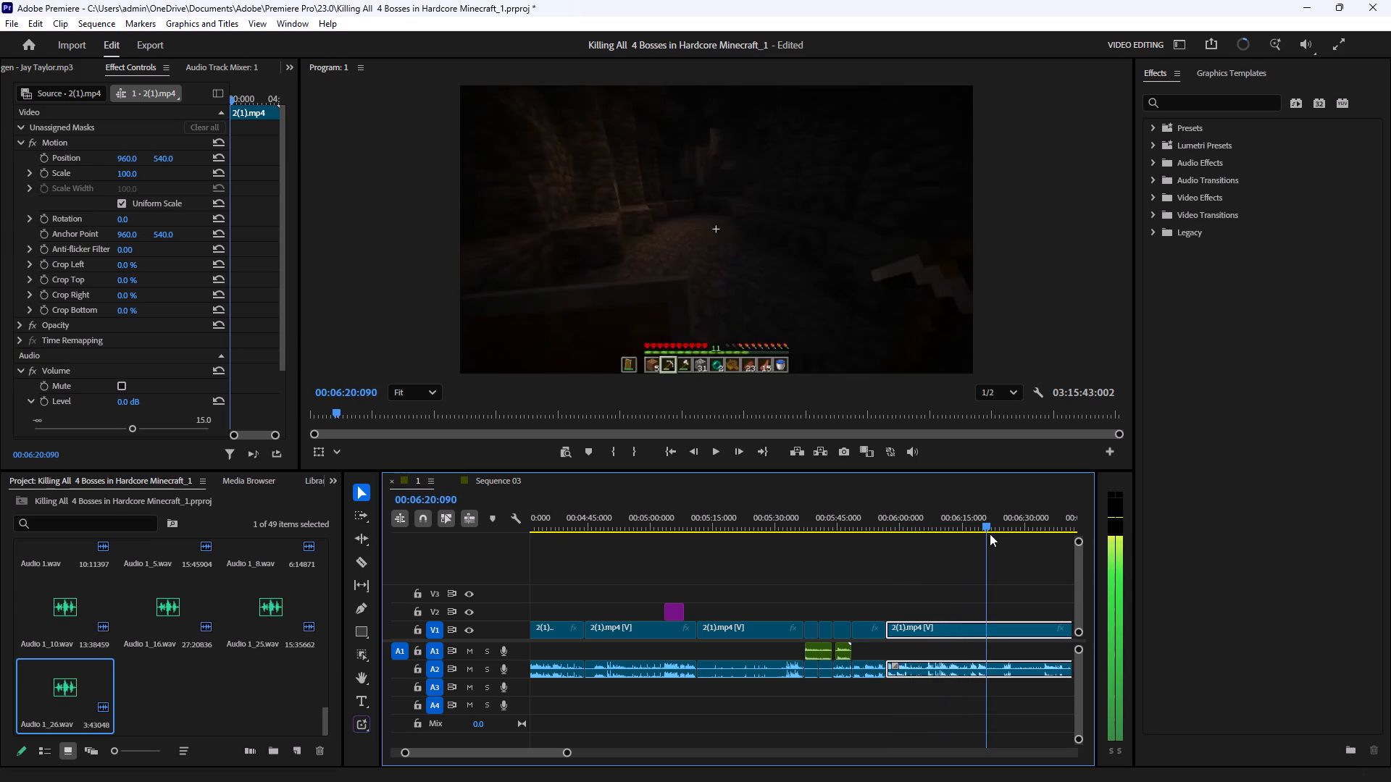
left_click_drag(990, 534, 993, 534)
left_click(717, 458)
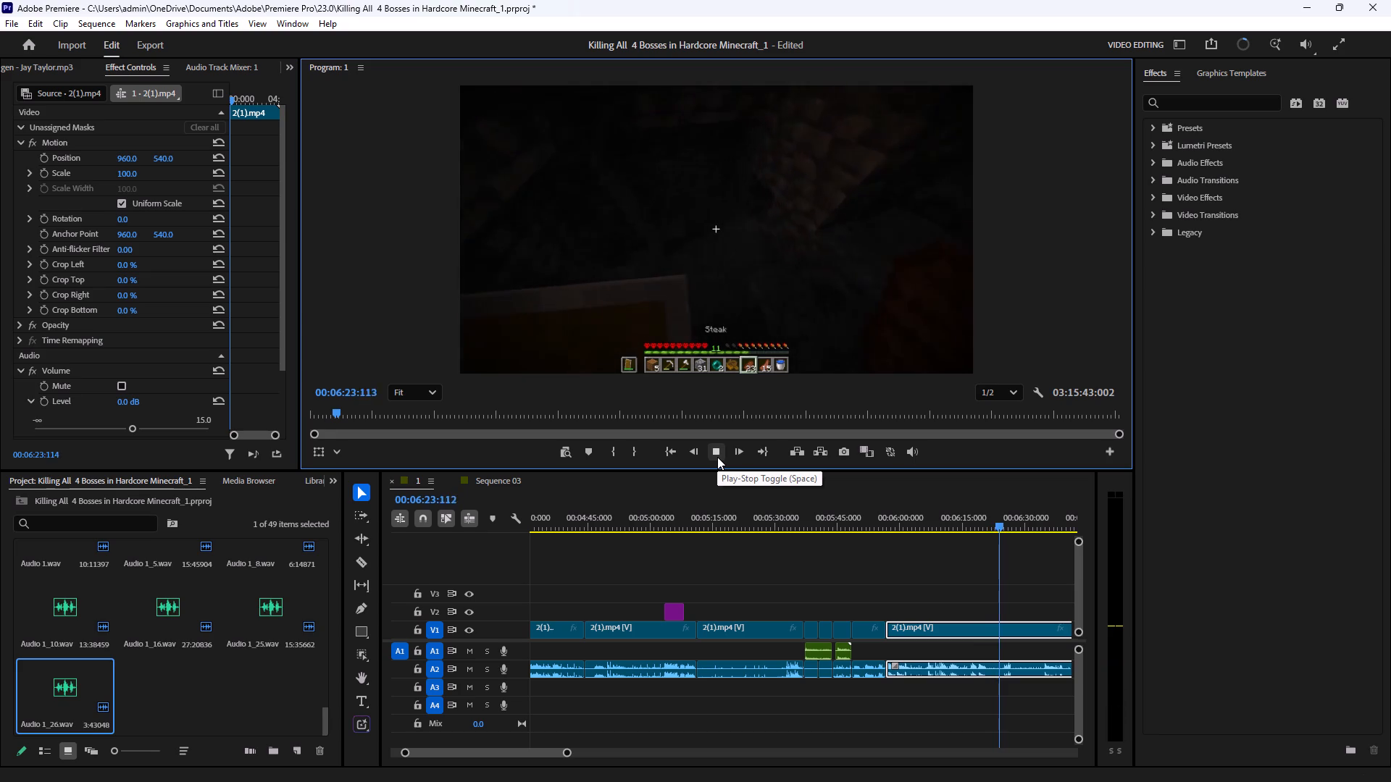
left_click(717, 457)
Delete the last voice-over recording, Audio 1_26.wav, from the project together with its clip on A1.
left_click(877, 646)
left_click(877, 647)
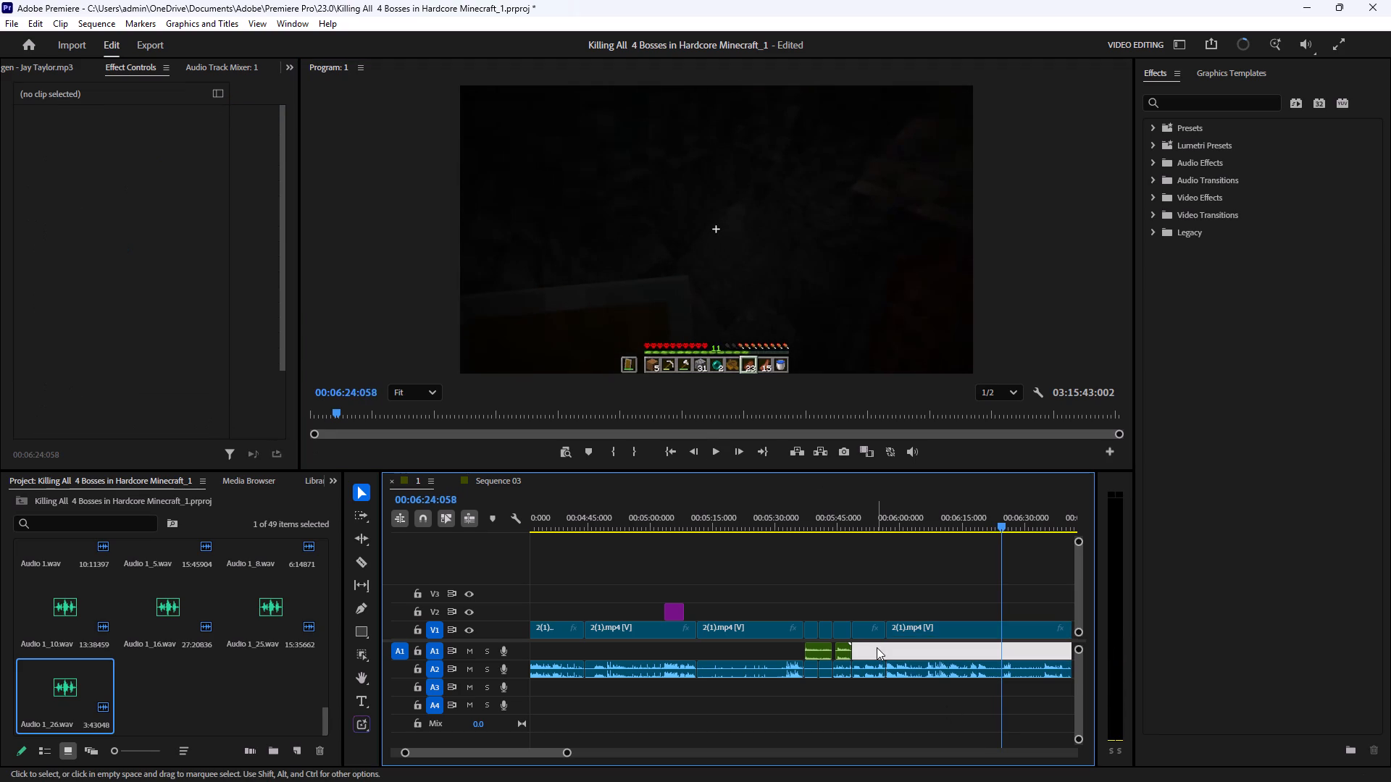
left_click(869, 571)
left_click_drag(868, 641, 859, 646)
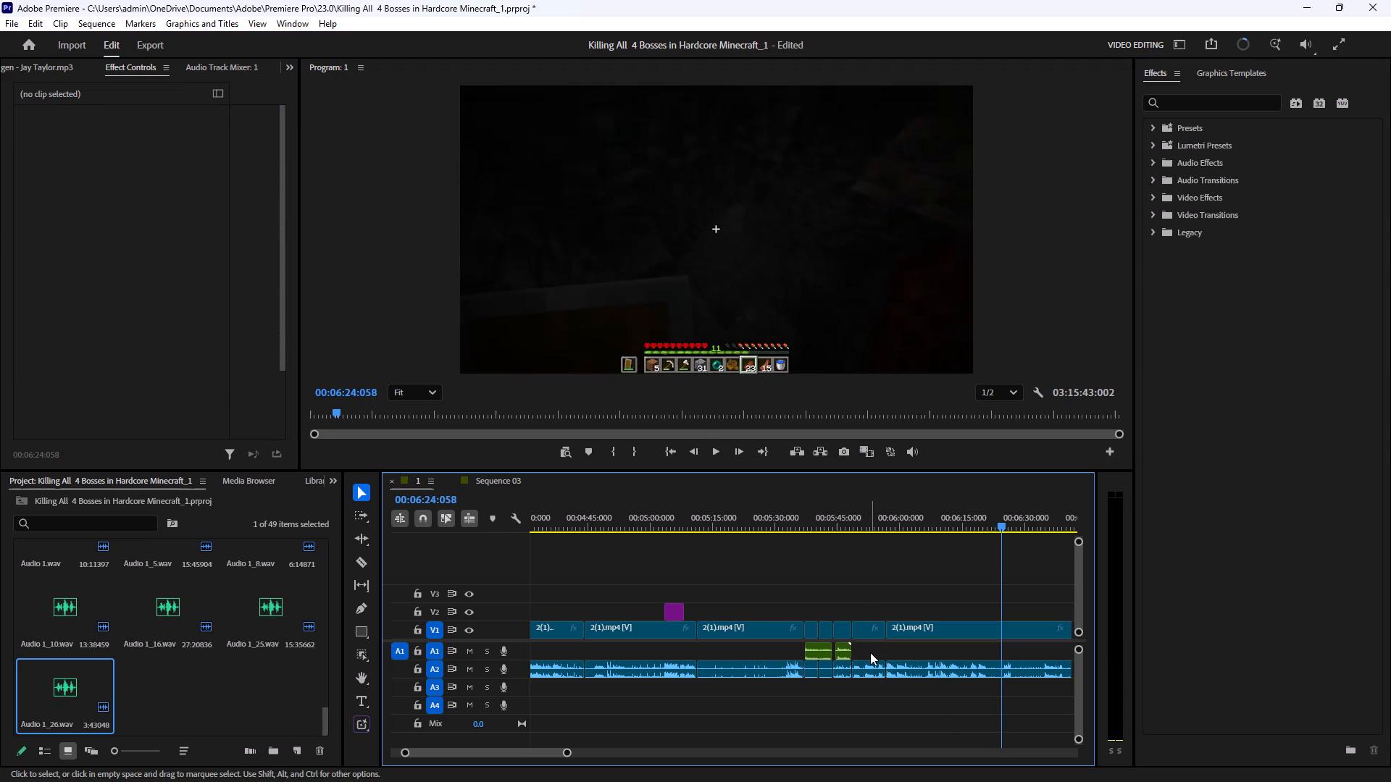
left_click_drag(870, 652, 848, 655)
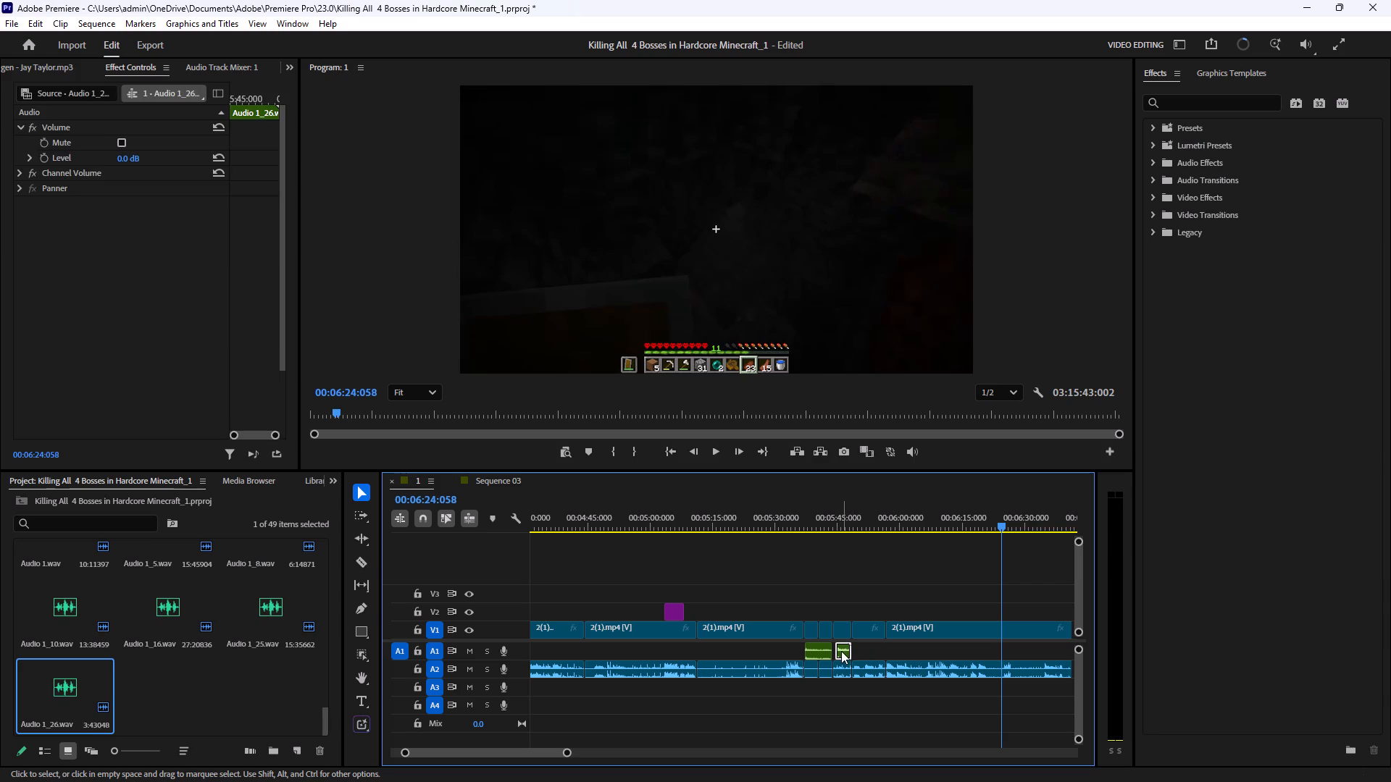
right_click(76, 682)
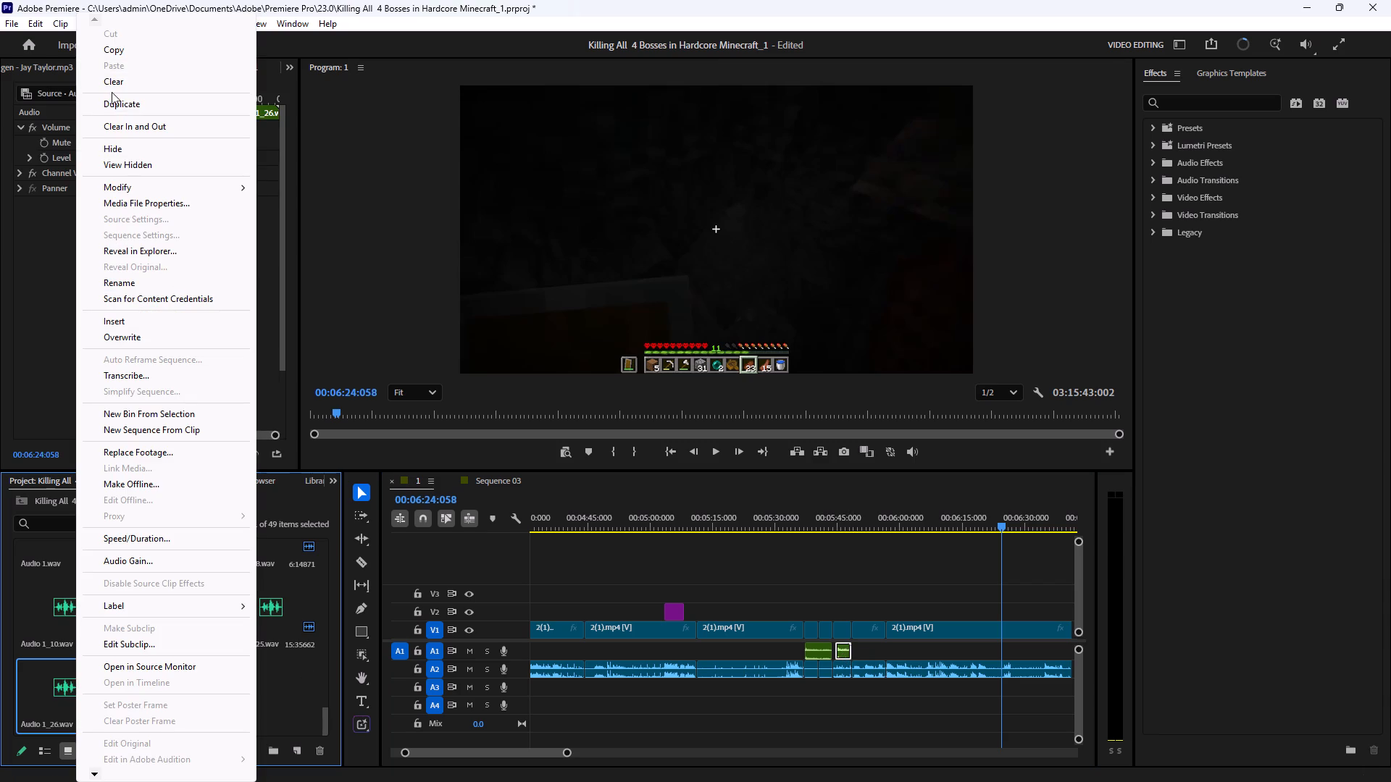
left_click(131, 81)
left_click(794, 449)
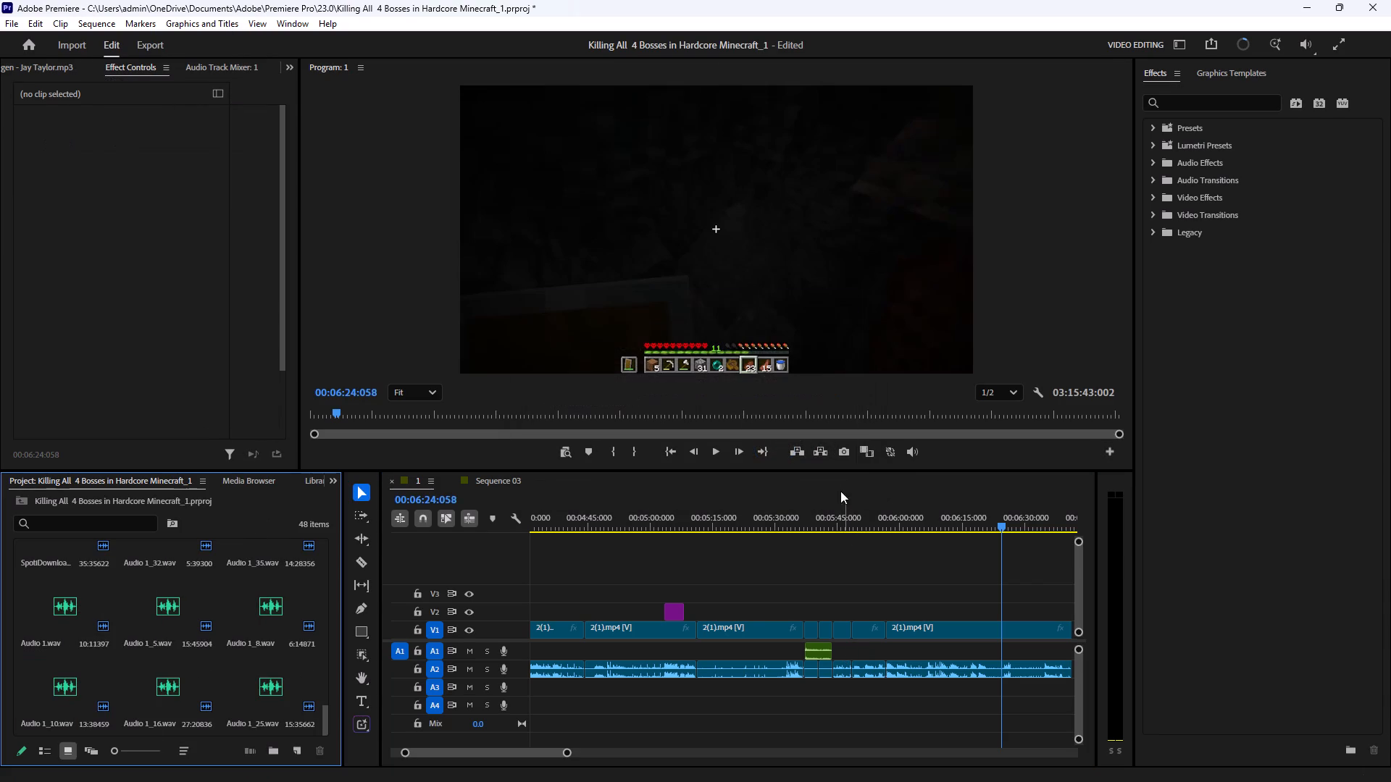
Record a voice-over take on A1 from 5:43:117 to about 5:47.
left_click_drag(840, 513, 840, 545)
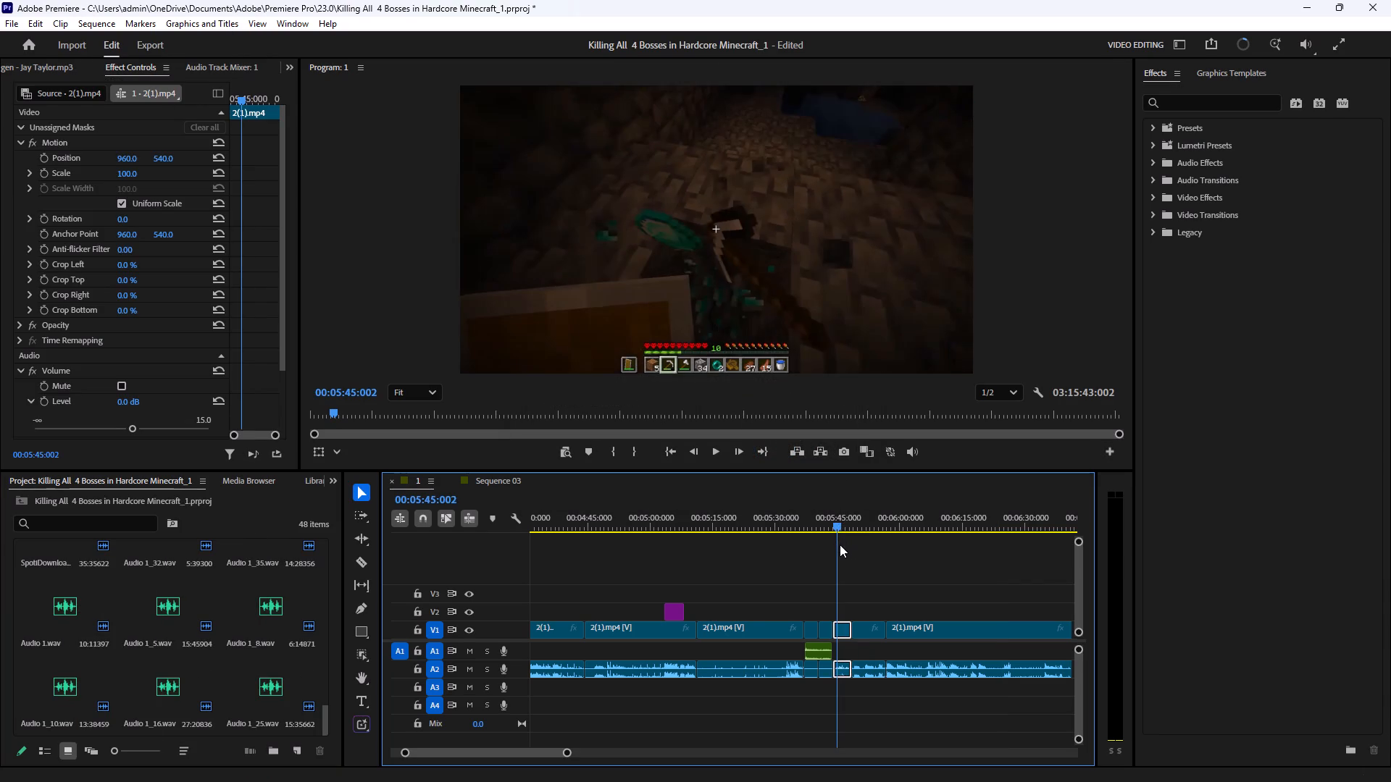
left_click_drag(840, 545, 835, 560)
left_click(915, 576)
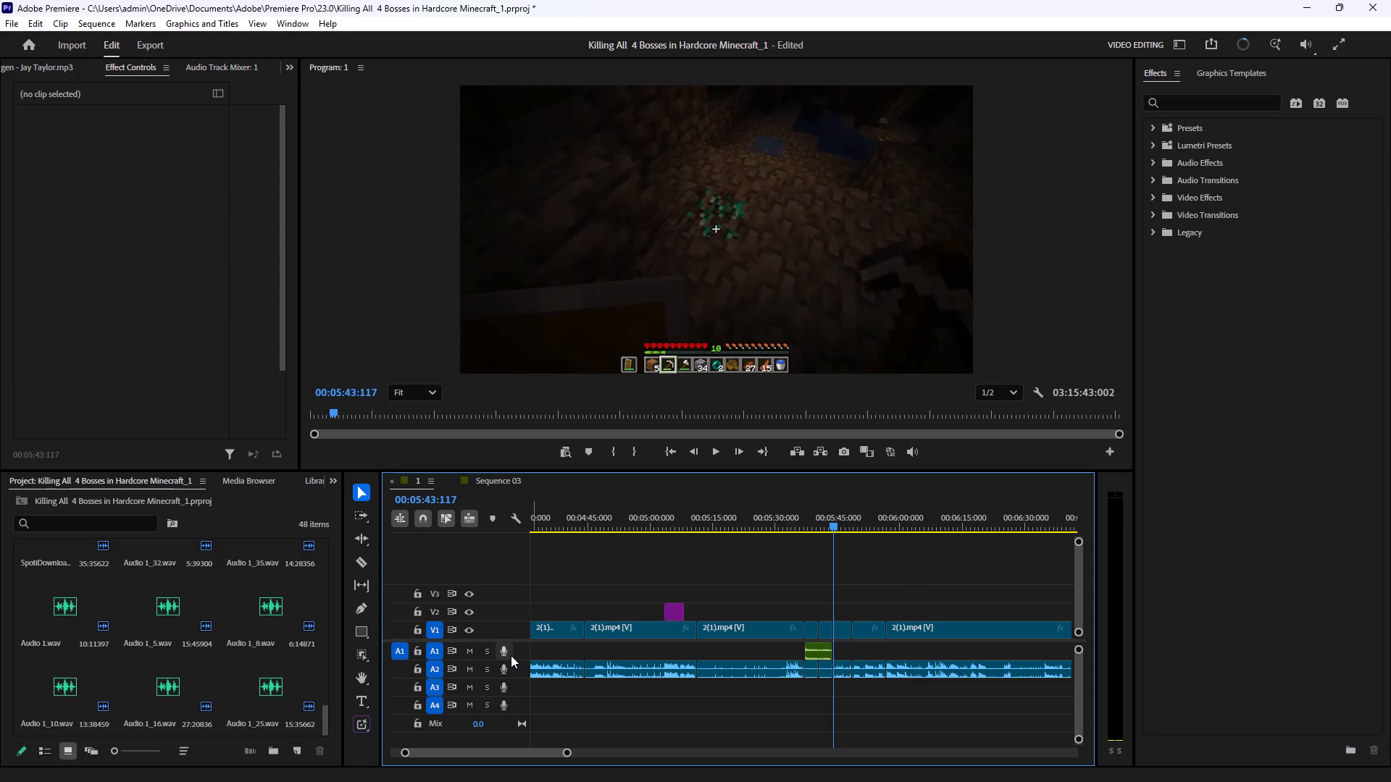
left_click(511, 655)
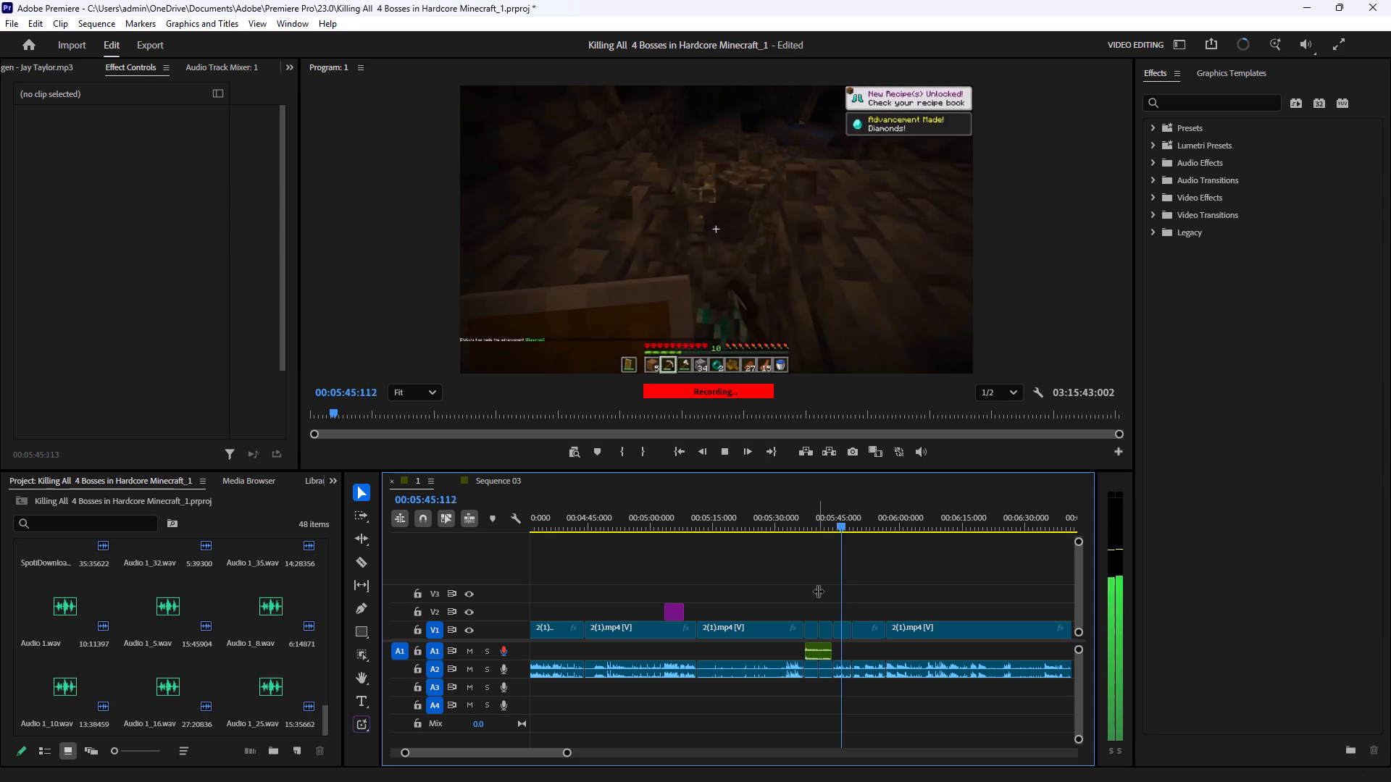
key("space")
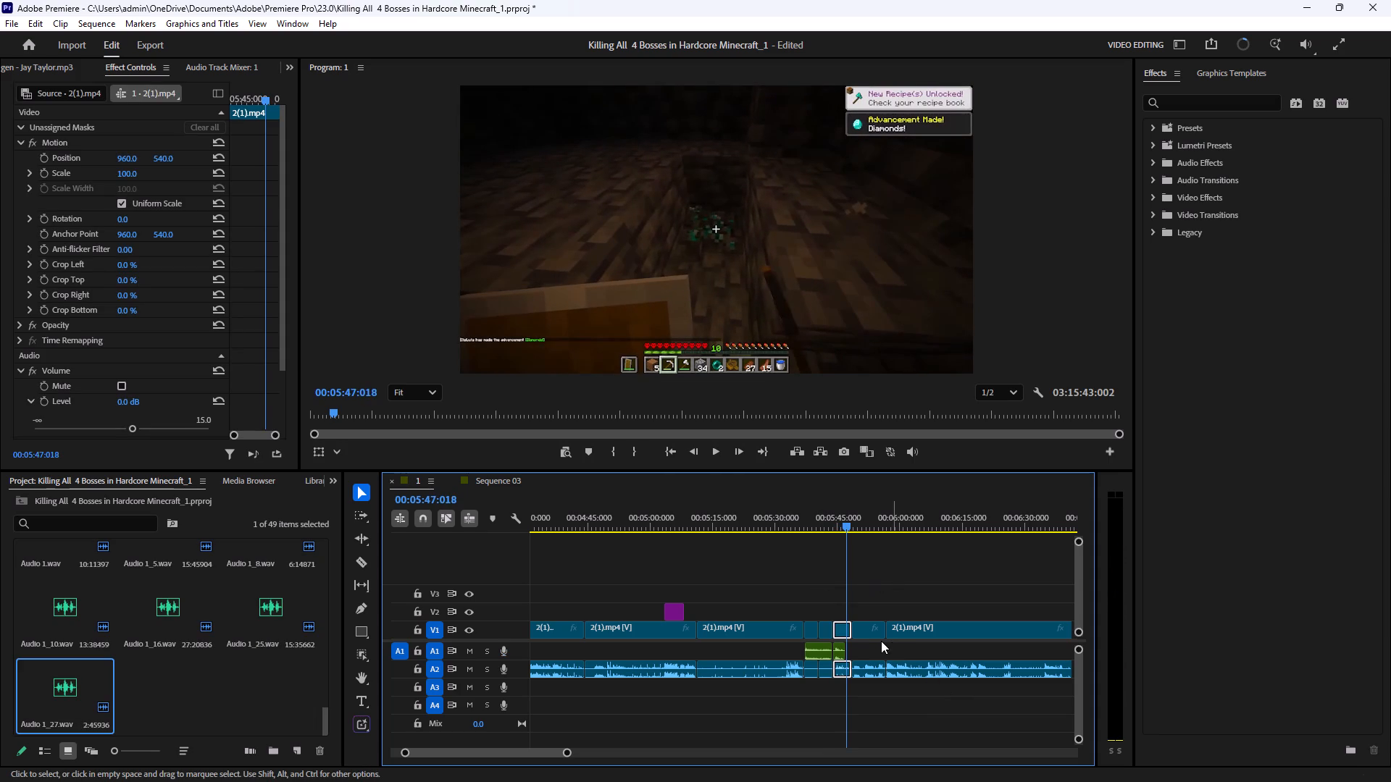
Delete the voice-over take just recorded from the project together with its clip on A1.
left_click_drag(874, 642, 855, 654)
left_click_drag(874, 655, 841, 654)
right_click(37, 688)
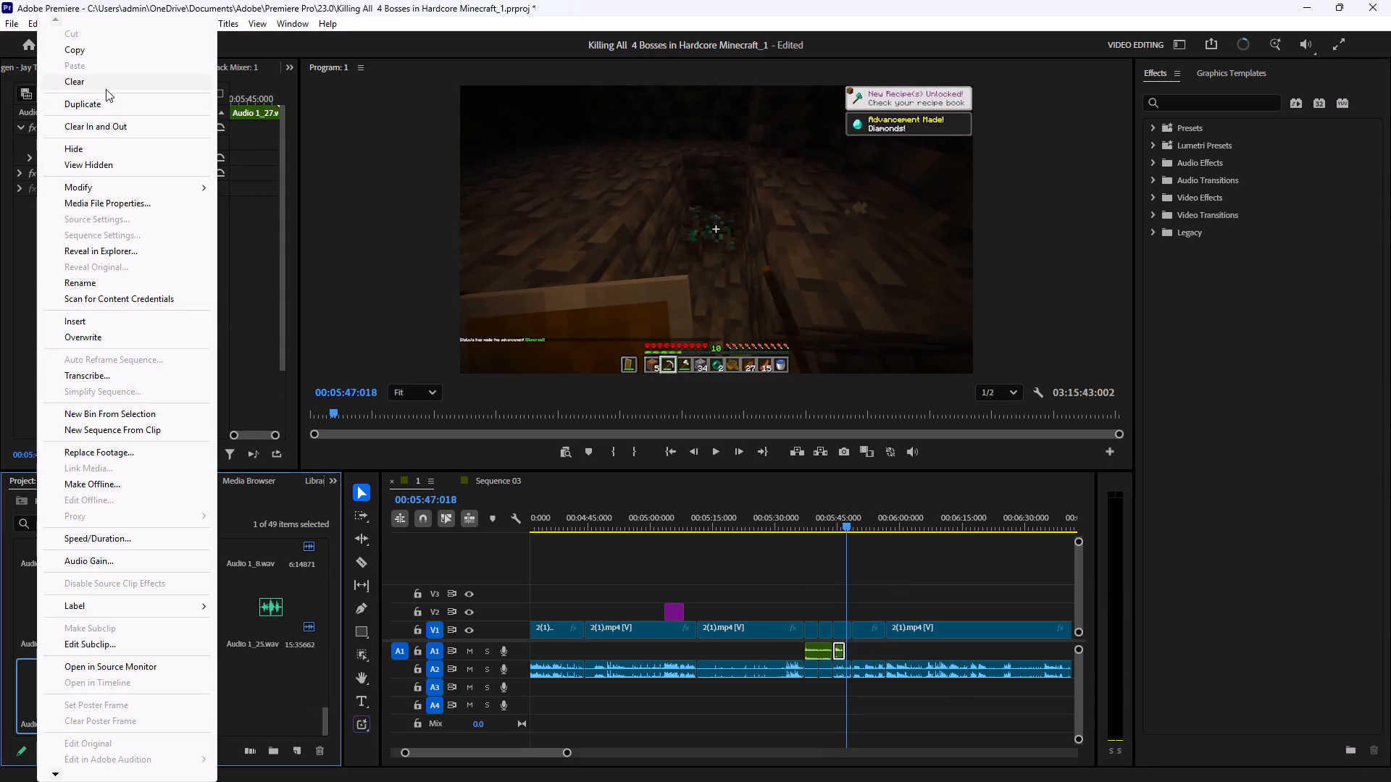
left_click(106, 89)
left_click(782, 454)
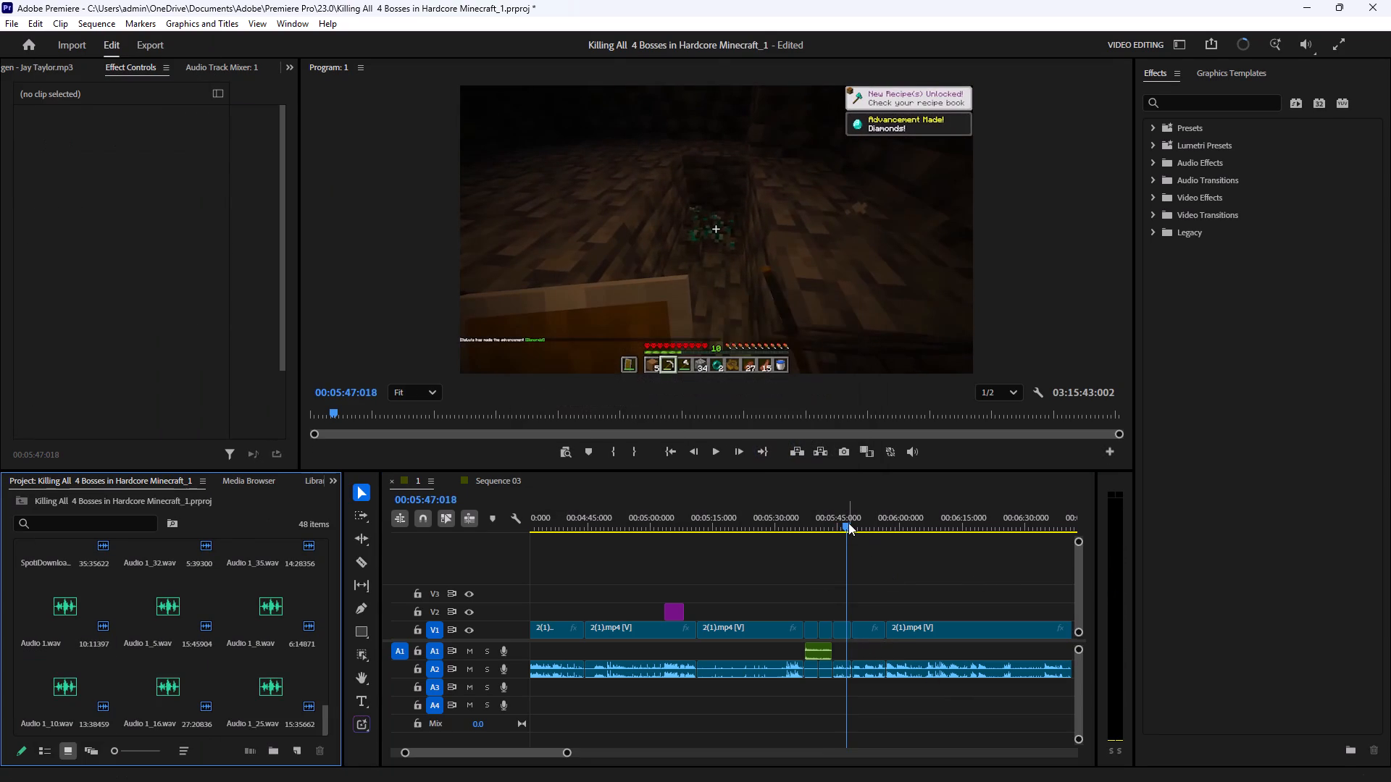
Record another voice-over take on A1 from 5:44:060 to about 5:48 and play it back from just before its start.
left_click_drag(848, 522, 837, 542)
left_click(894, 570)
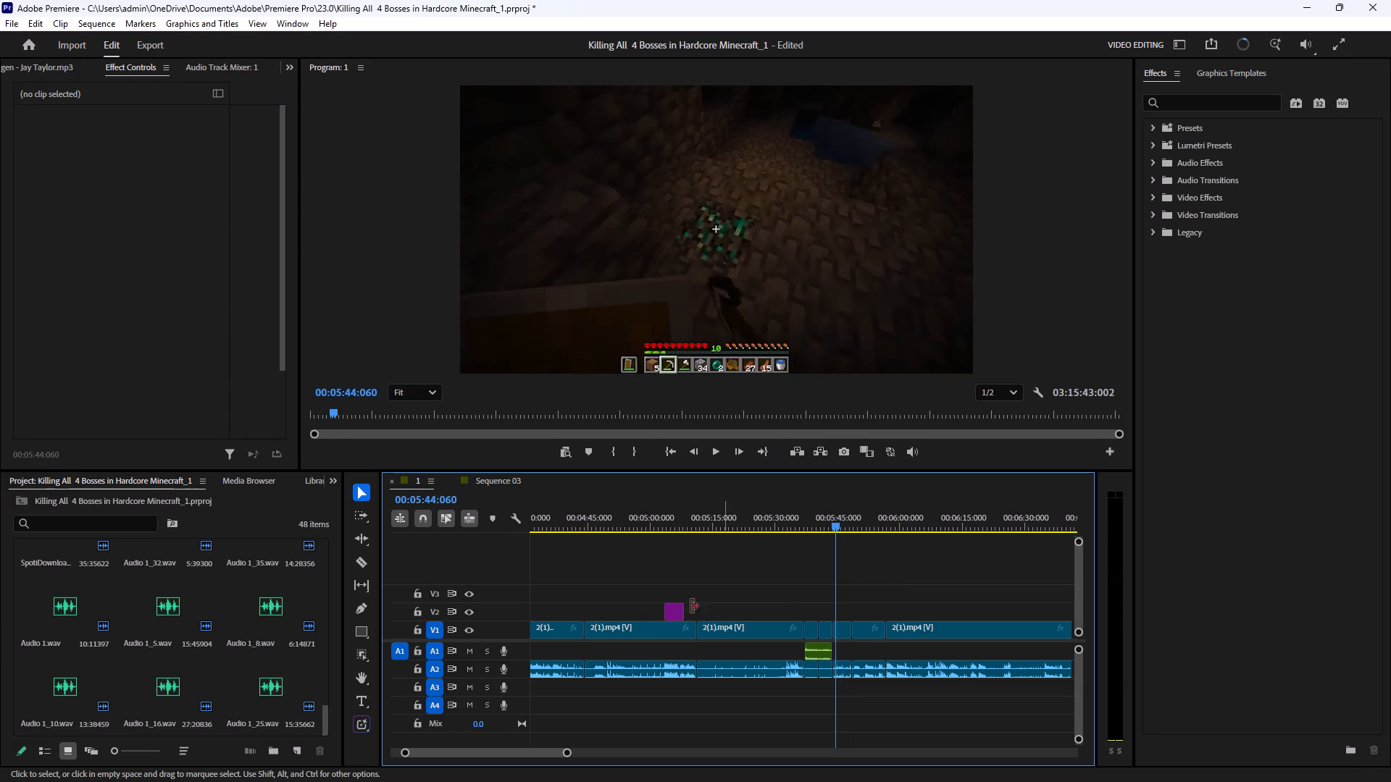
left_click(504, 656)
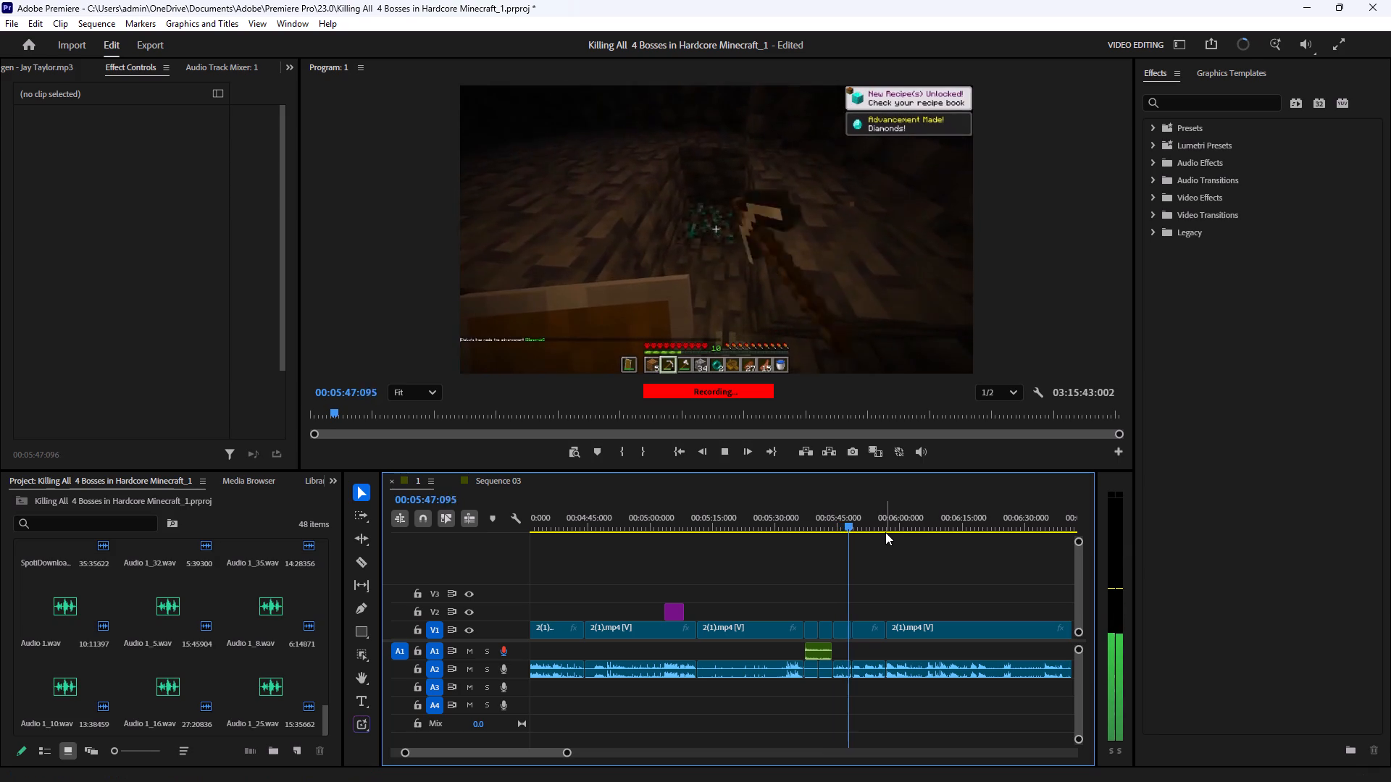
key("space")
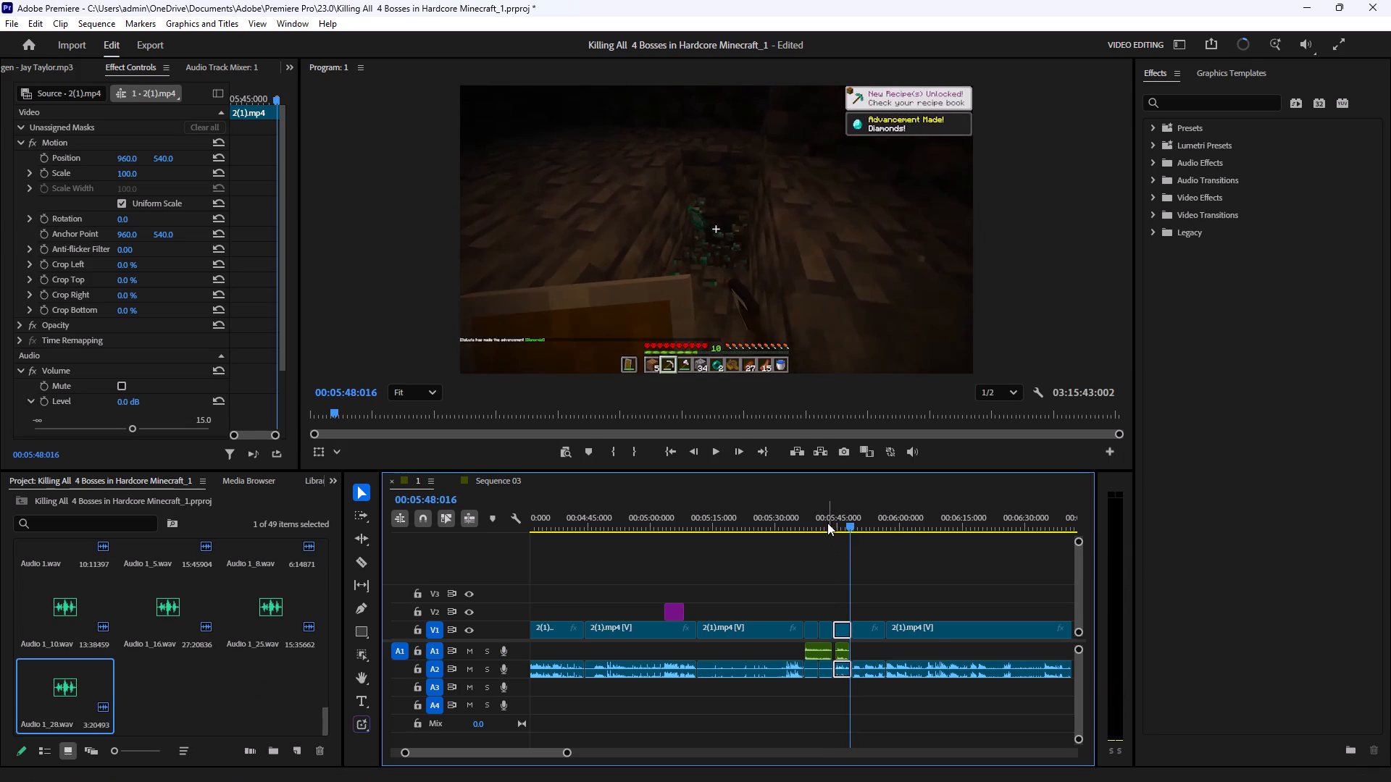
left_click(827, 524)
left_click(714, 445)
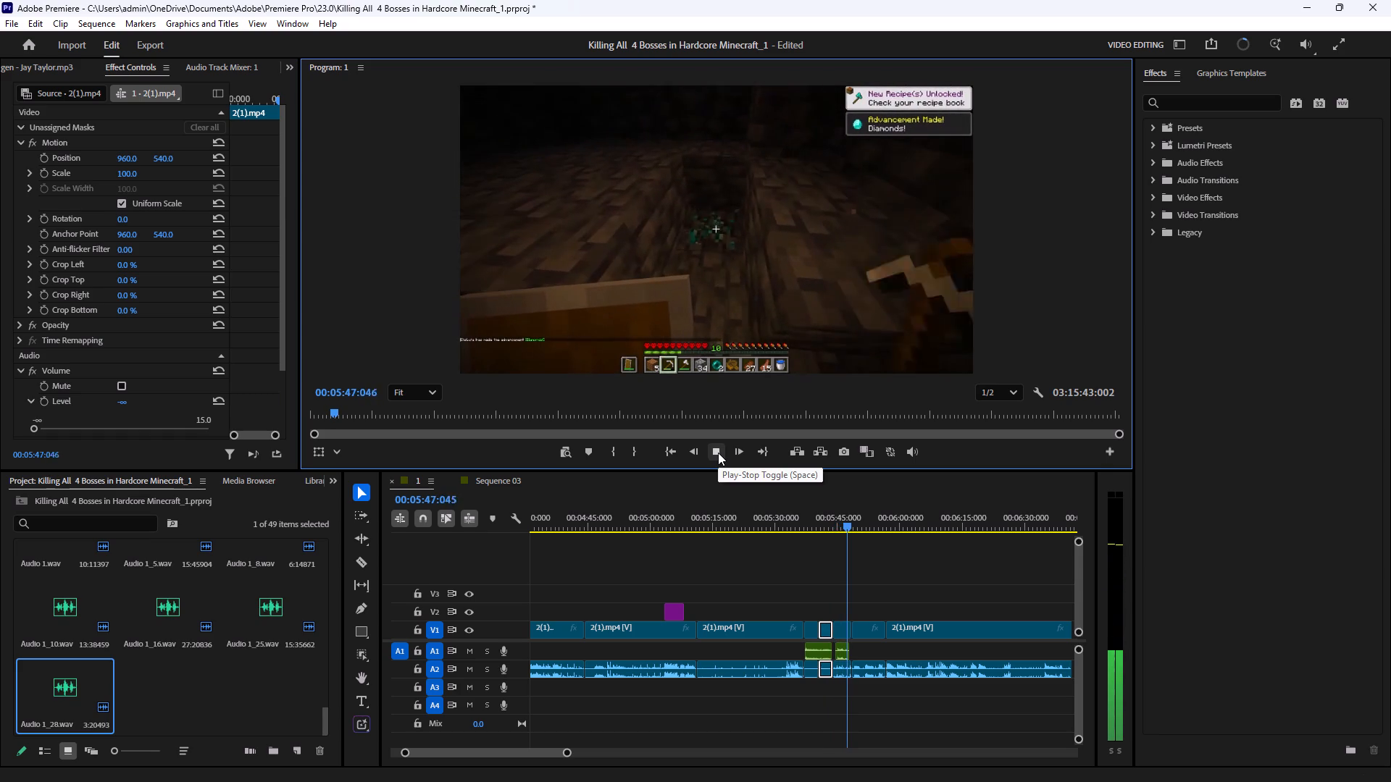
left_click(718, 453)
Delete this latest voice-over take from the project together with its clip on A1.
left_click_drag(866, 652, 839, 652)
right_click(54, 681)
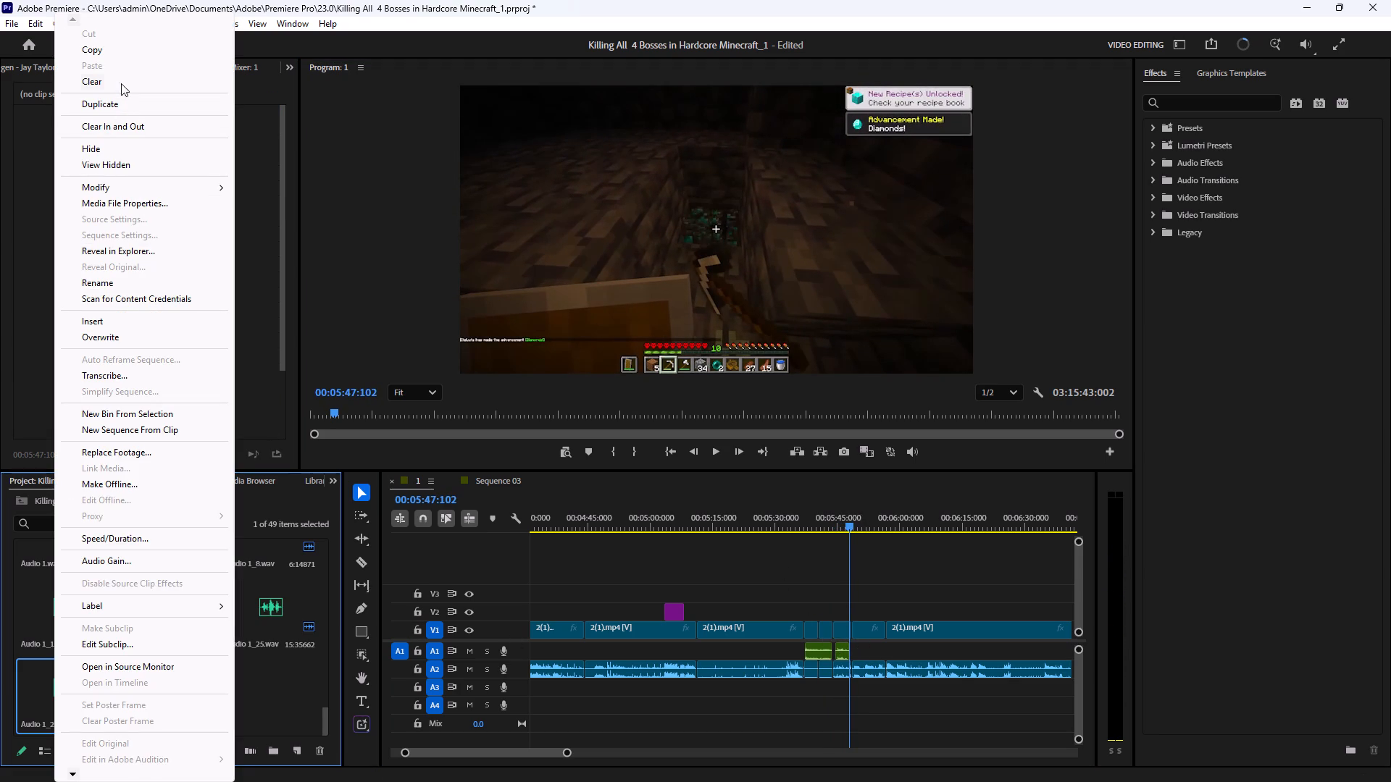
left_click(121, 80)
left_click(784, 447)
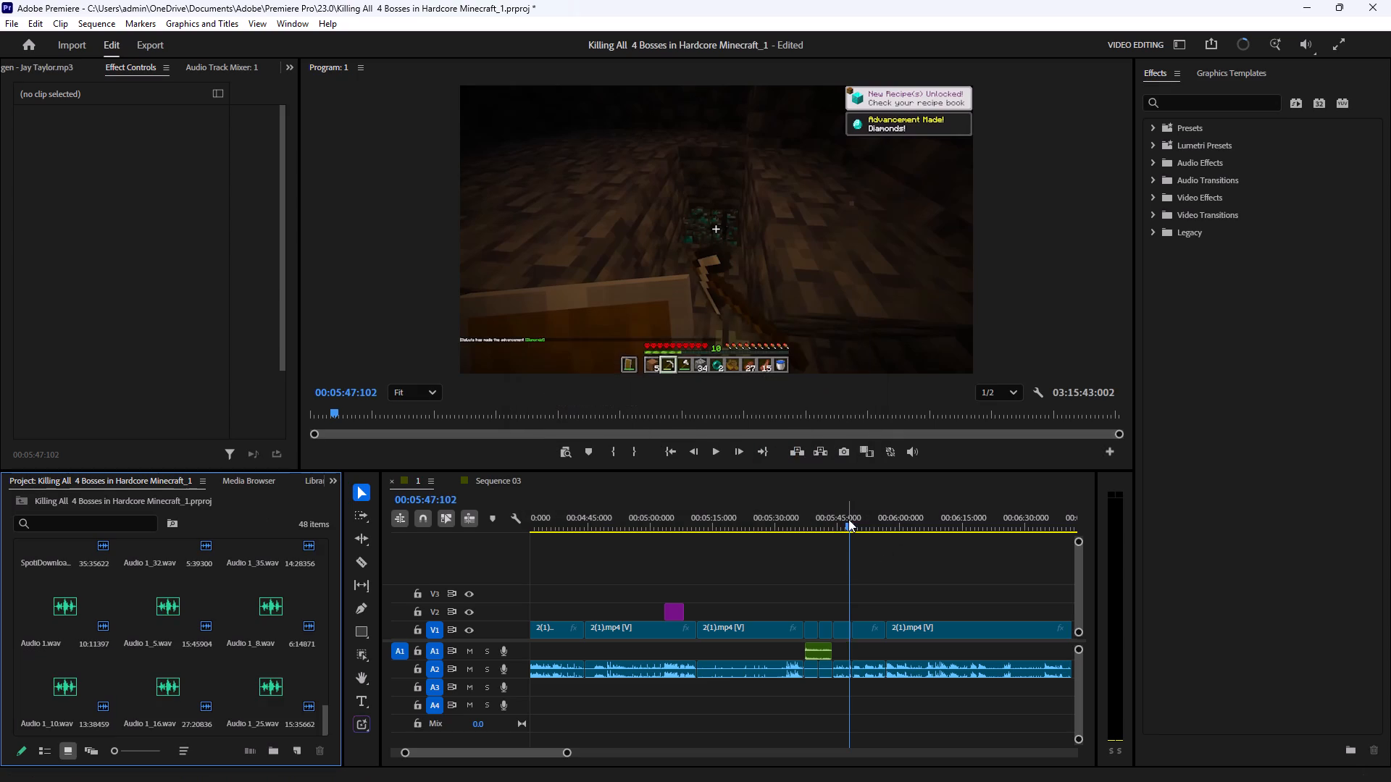
Record the voice-over again on A1 from 5:44:018 to about 5:47 and play it back from 5:42:111.
left_click_drag(835, 518, 835, 545)
left_click(920, 566)
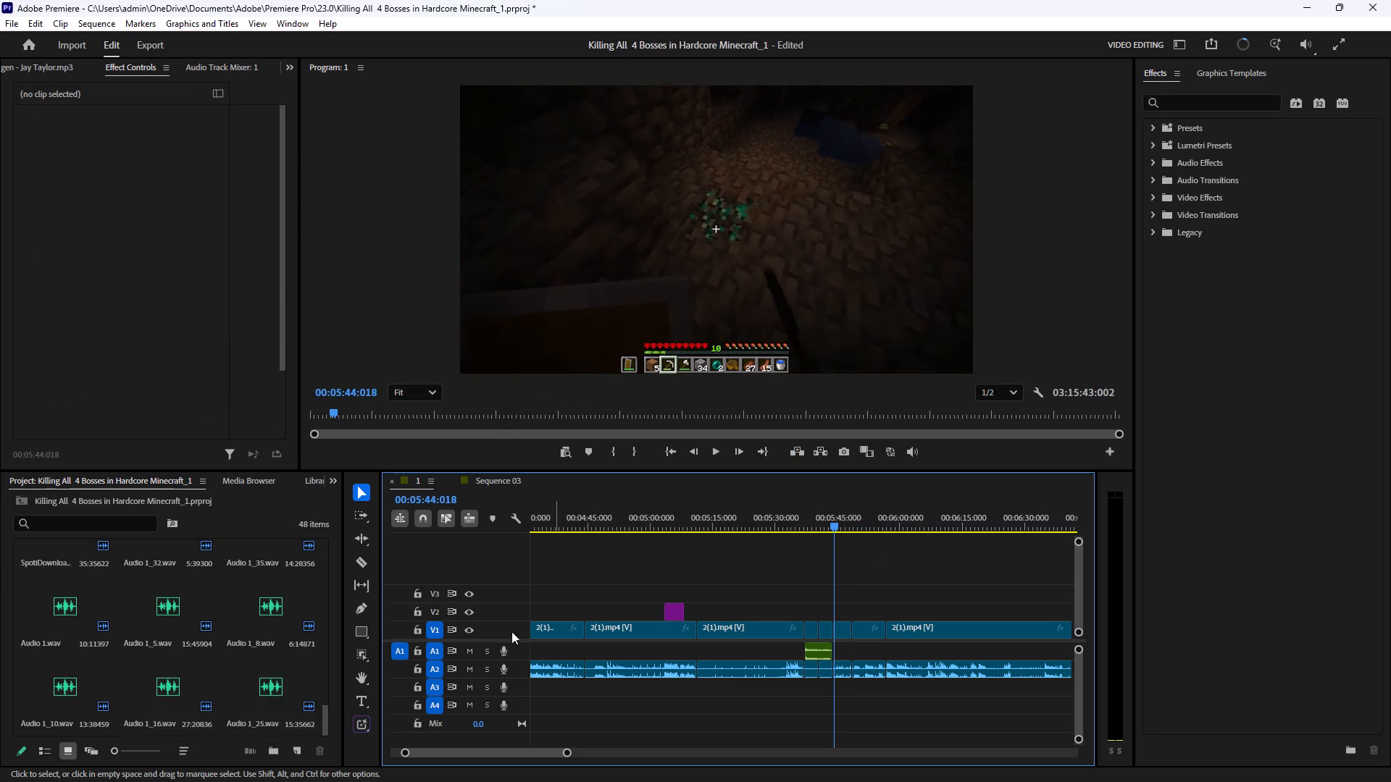
left_click(501, 650)
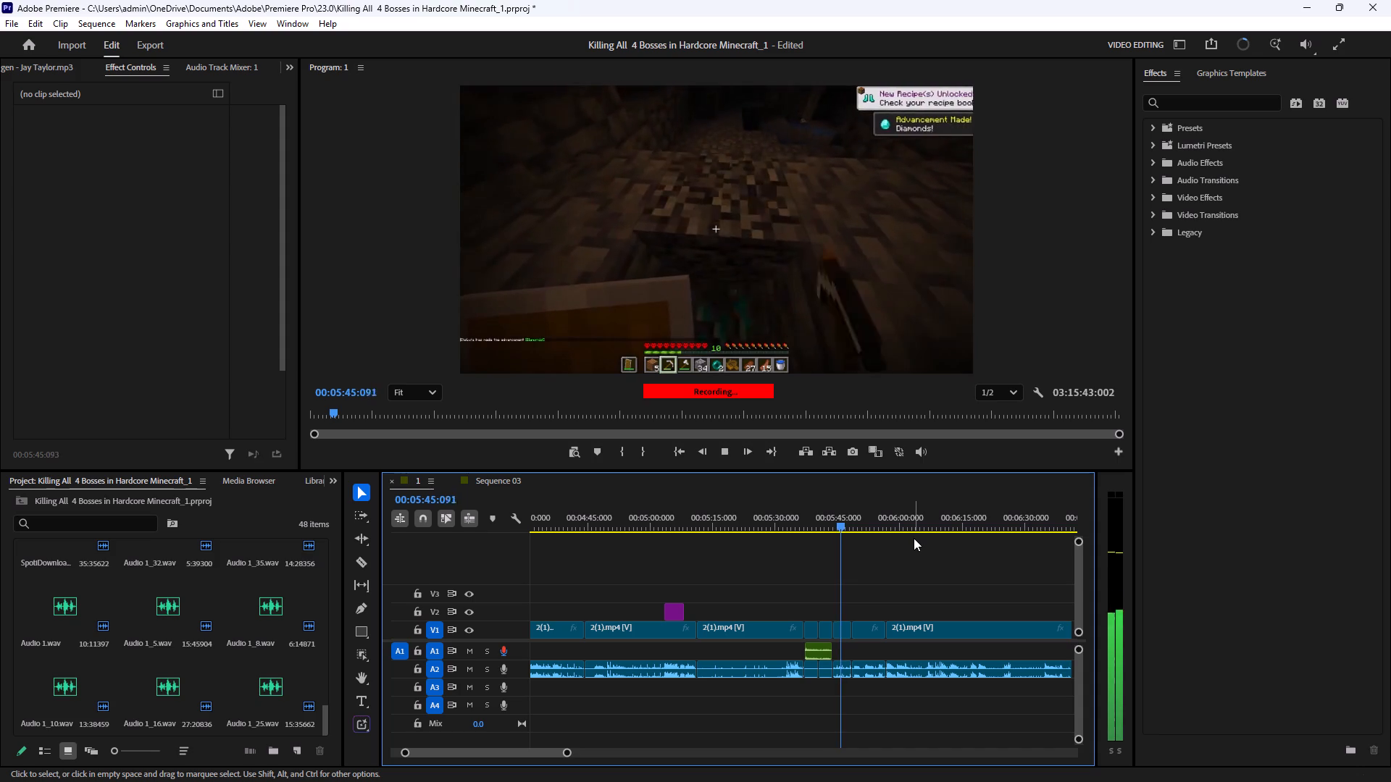
key("space")
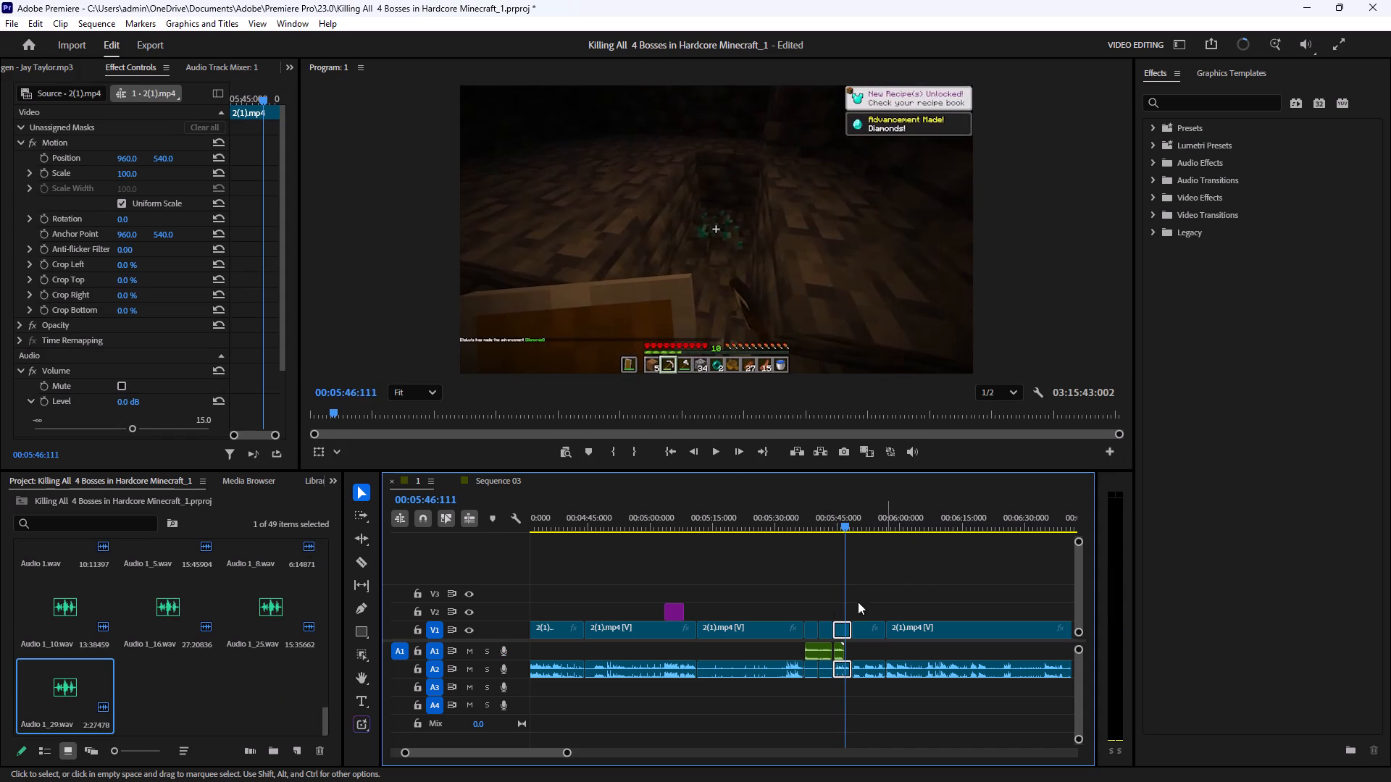
left_click(831, 526)
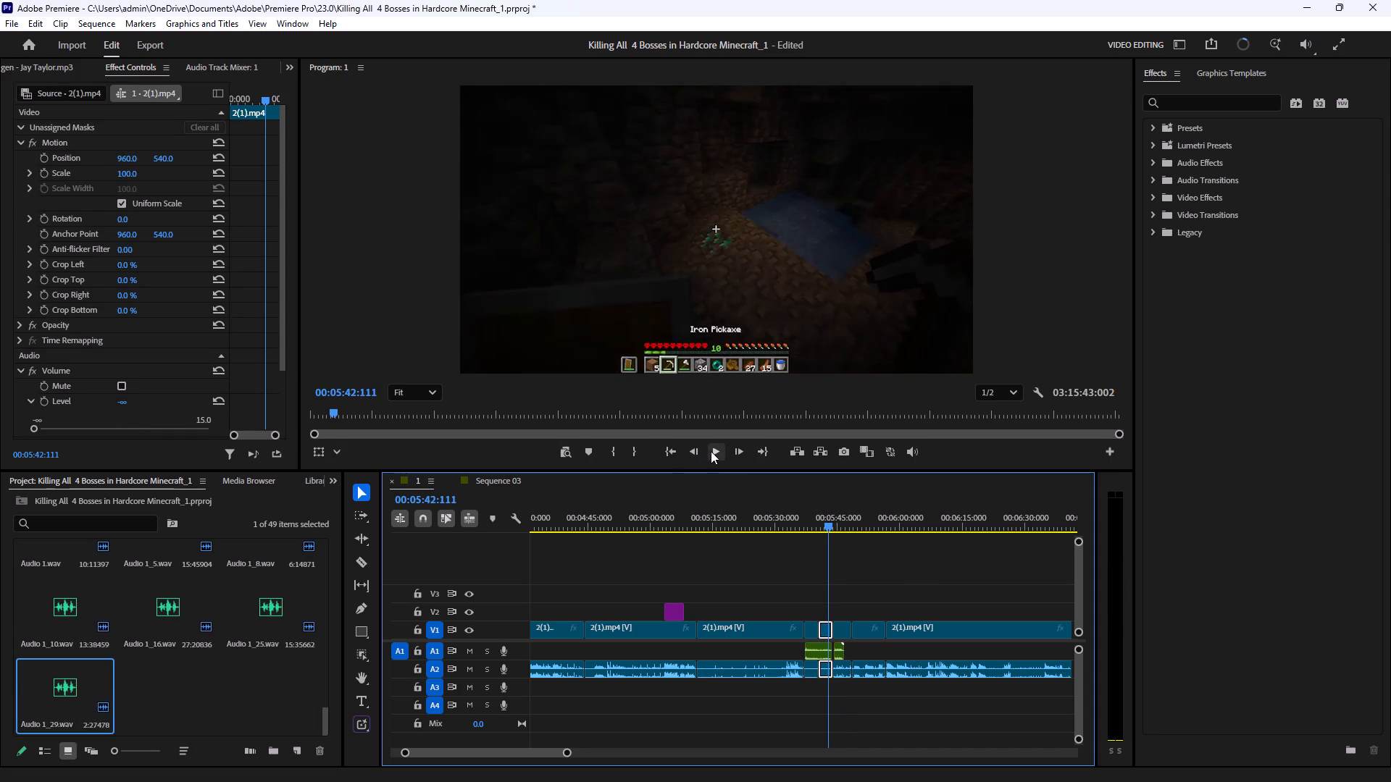
left_click(711, 451)
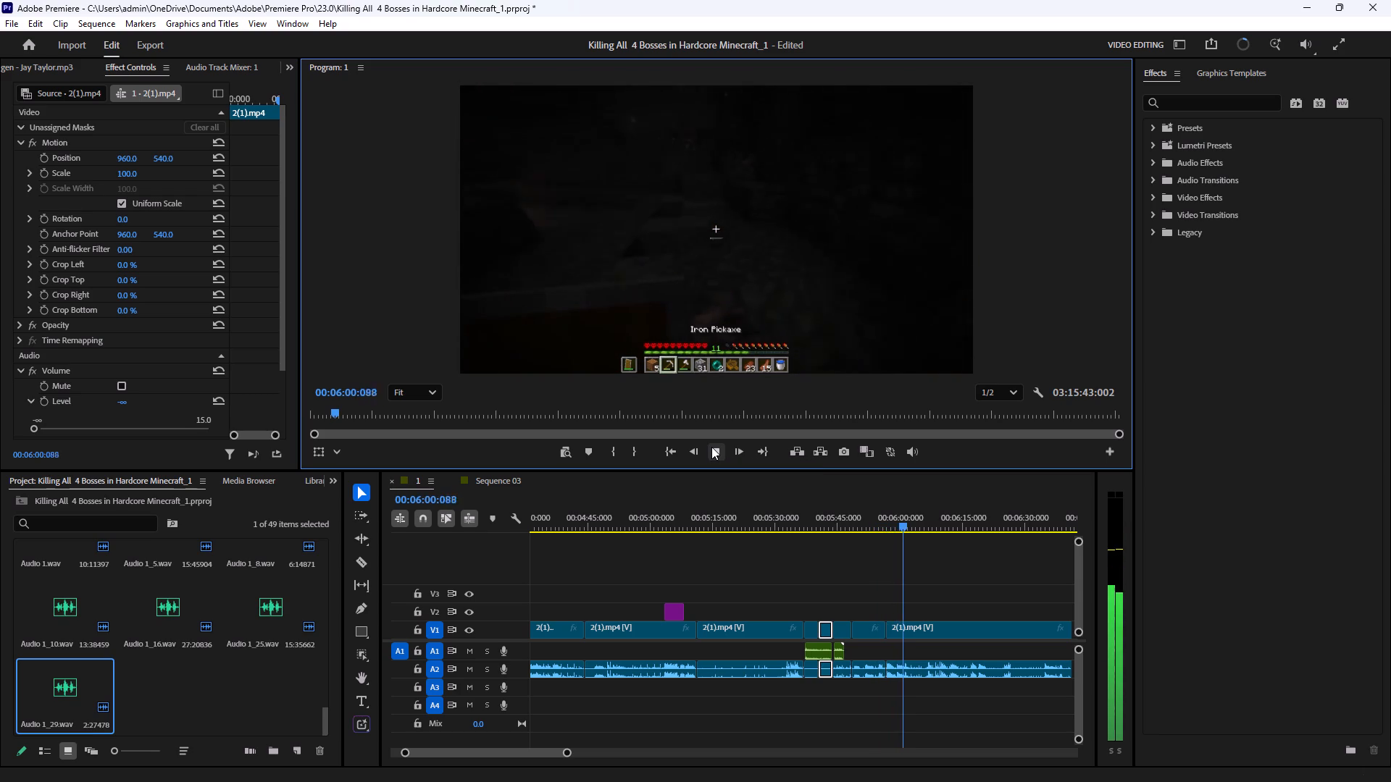
Trim the start of the last 2(1).mp4 clip to 6:33:014 and move the clip back to close the gap.
left_click(831, 581)
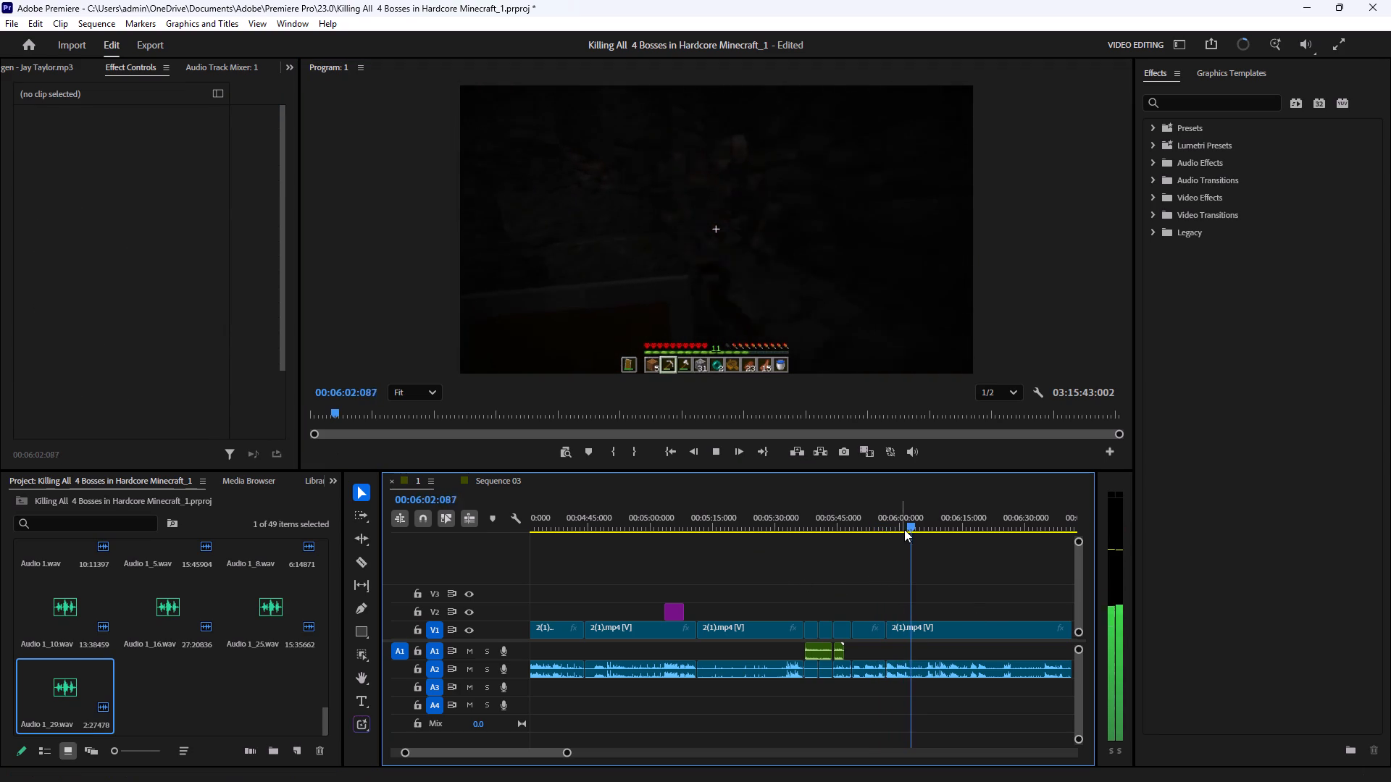
left_click_drag(914, 523, 957, 524)
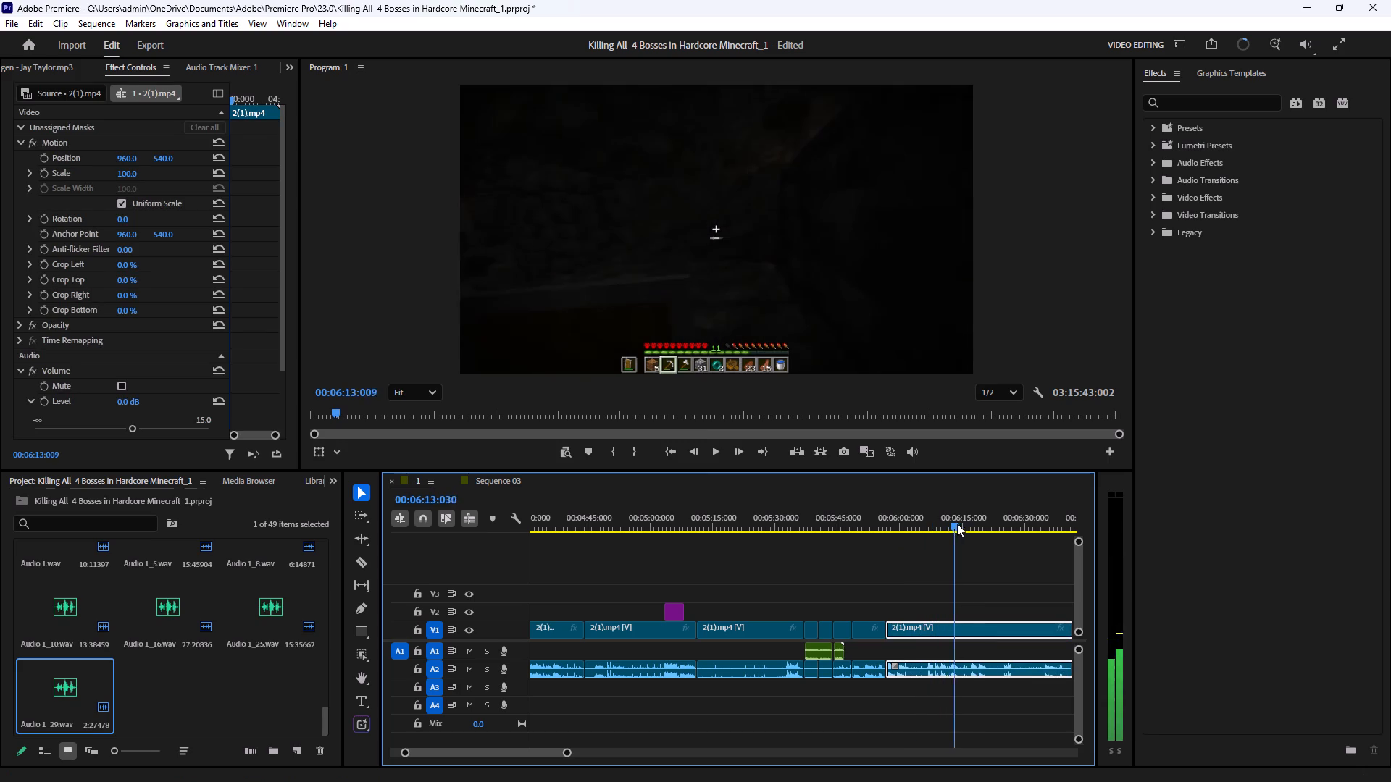
left_click_drag(957, 524, 1000, 526)
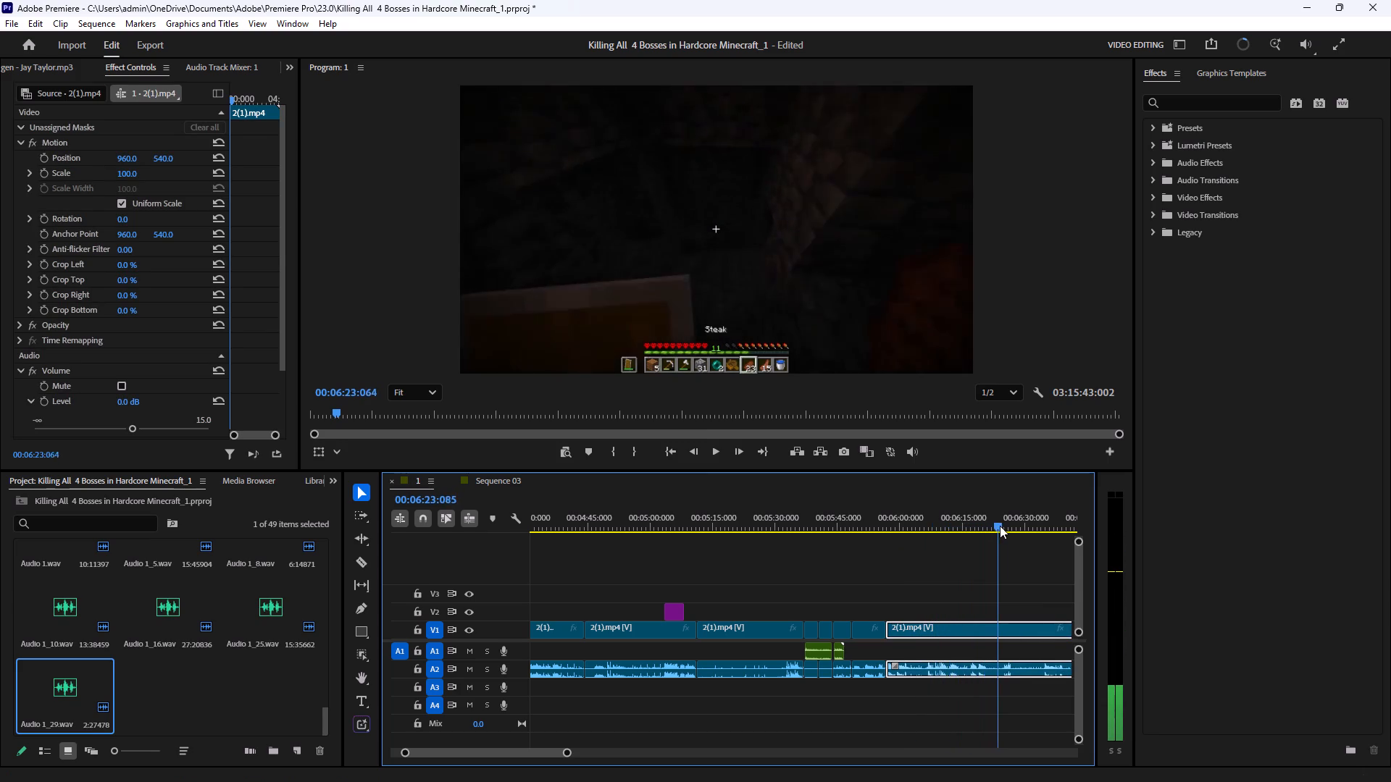
left_click_drag(1000, 526, 1021, 526)
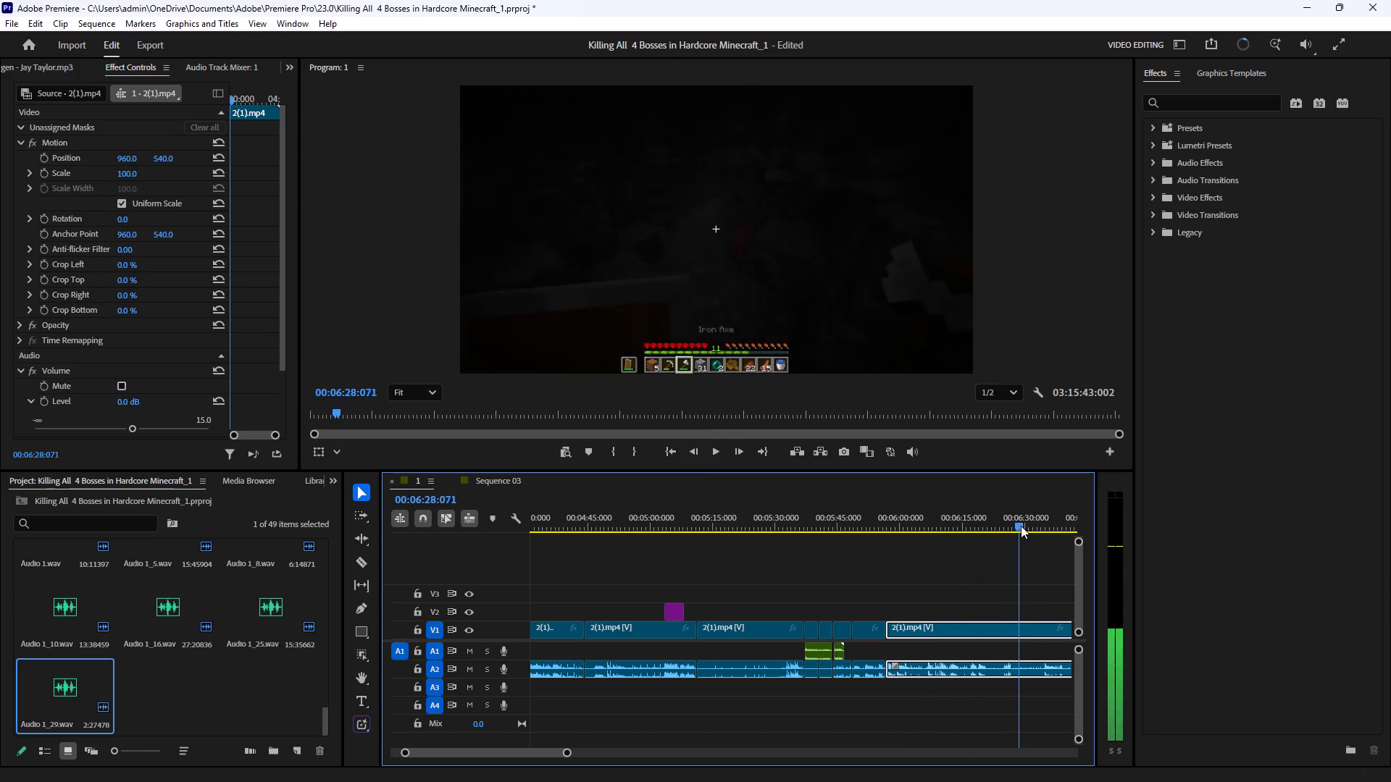
left_click_drag(1021, 526, 1037, 526)
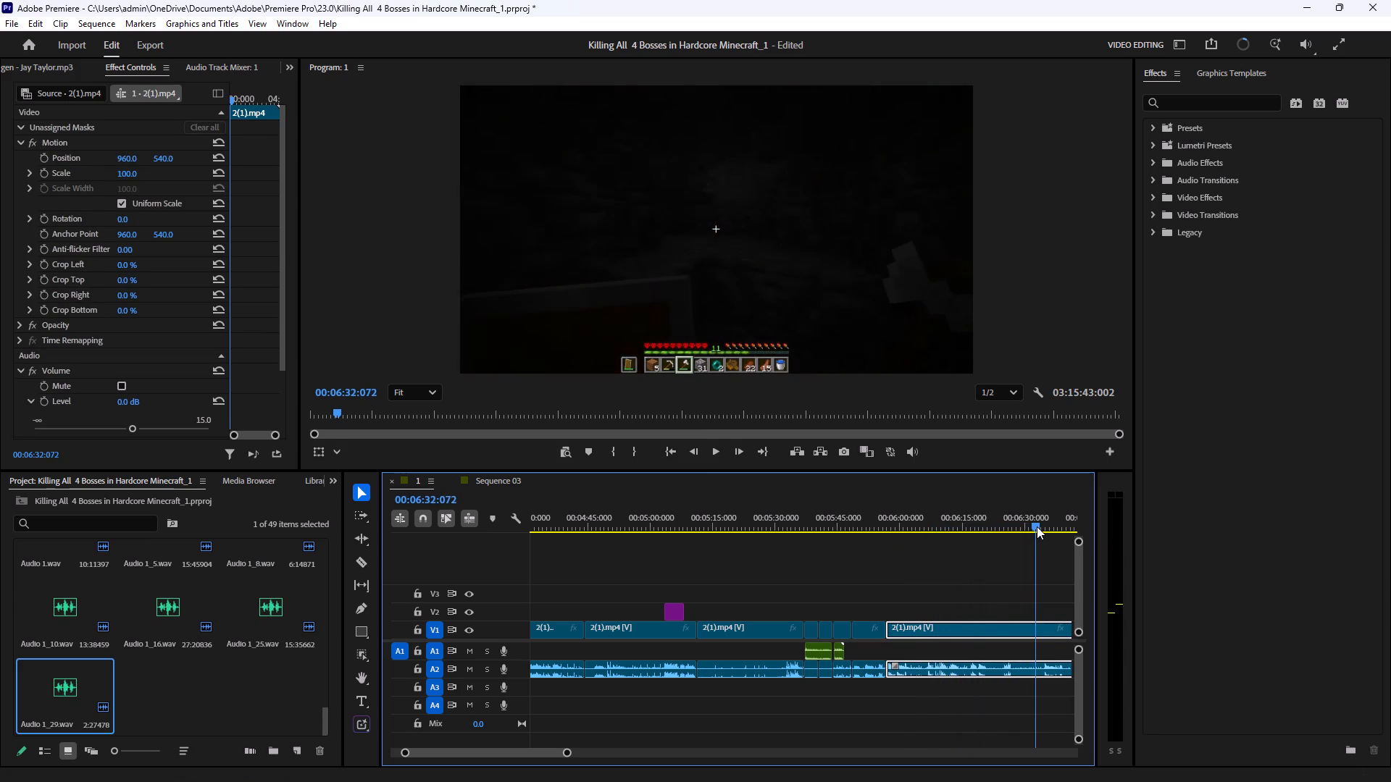
left_click_drag(1037, 526, 1039, 535)
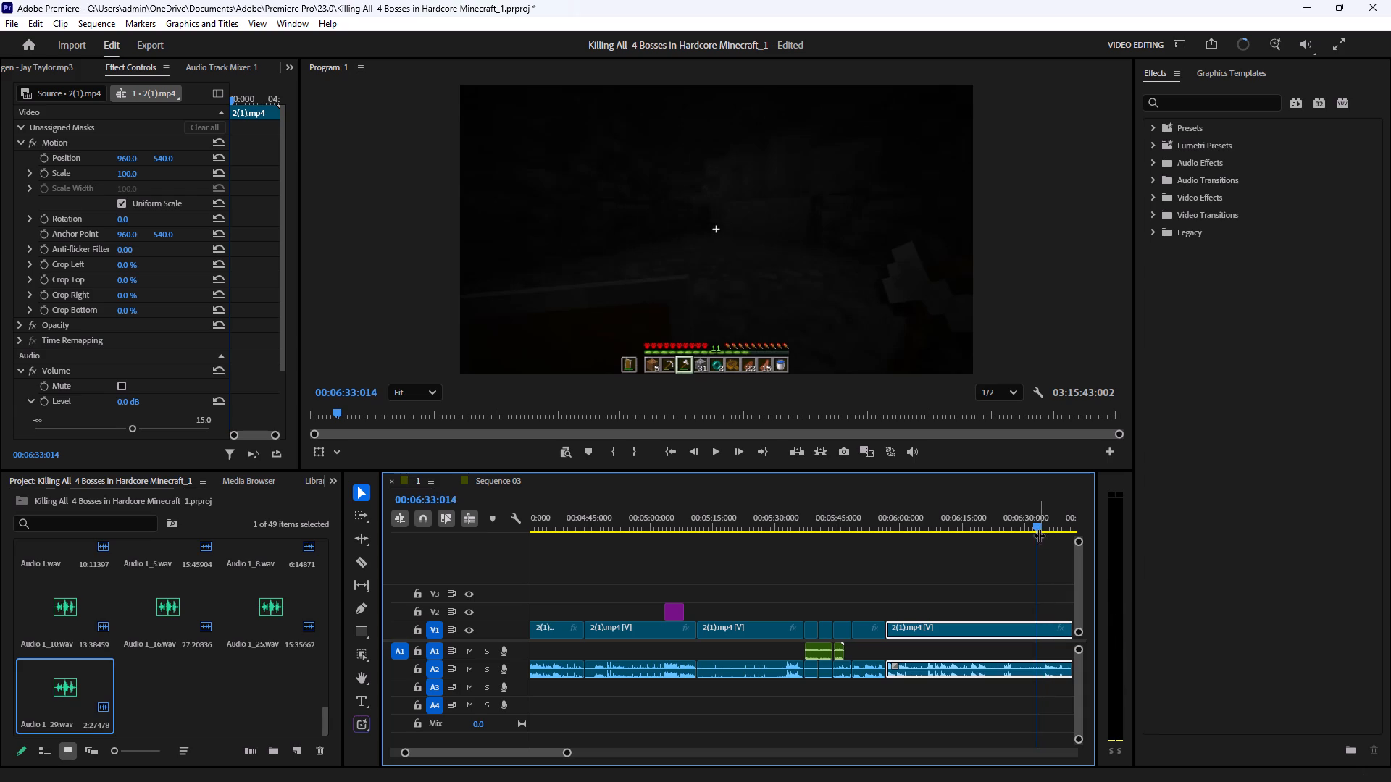
left_click_drag(891, 631, 958, 626)
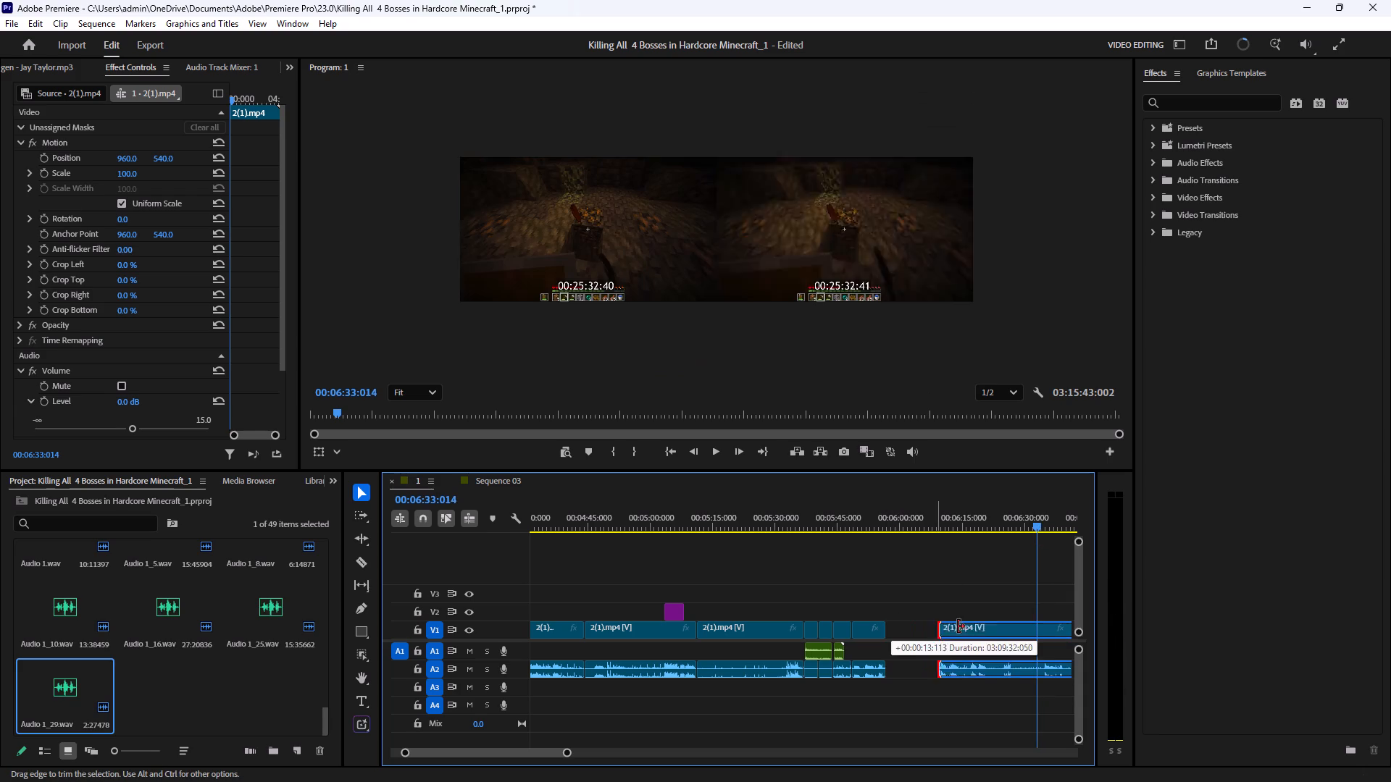
left_click_drag(958, 626, 1045, 627)
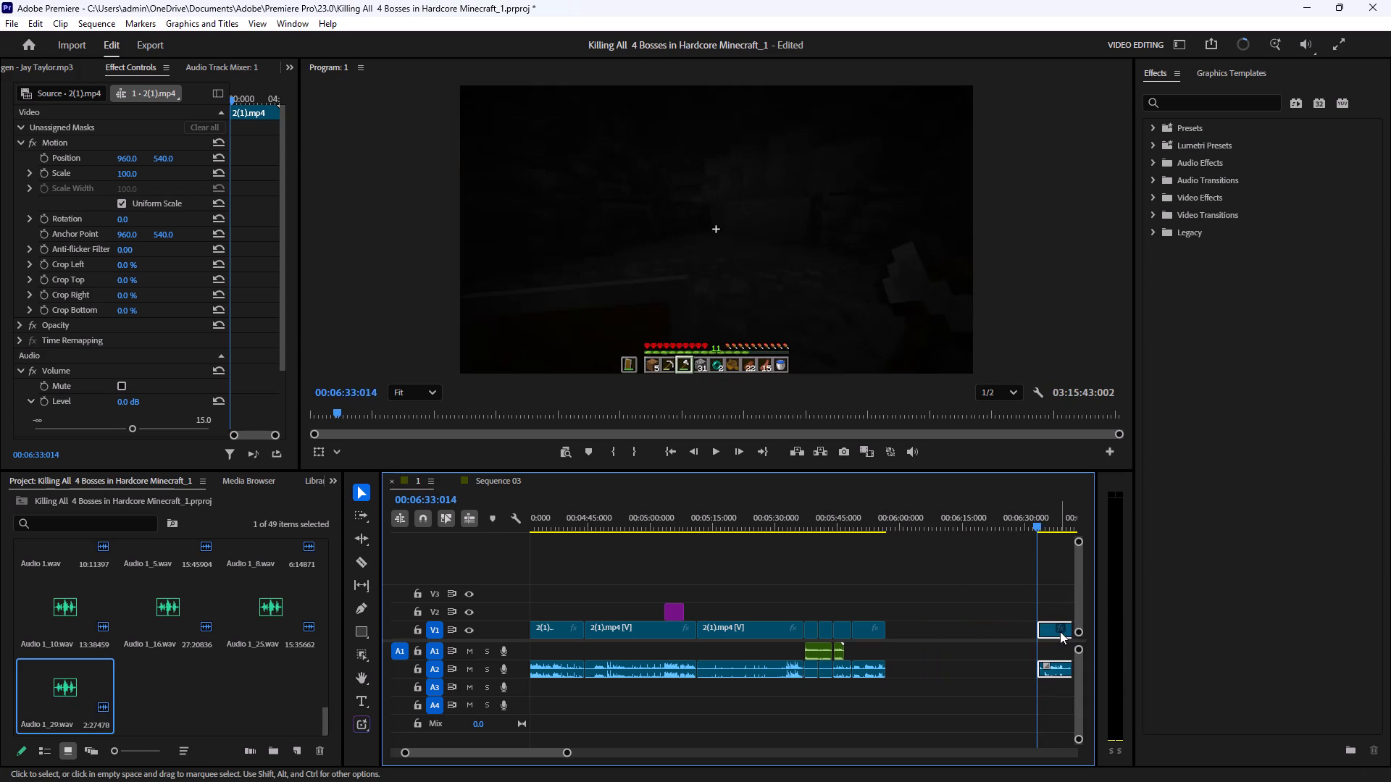
left_click_drag(1060, 631, 911, 645)
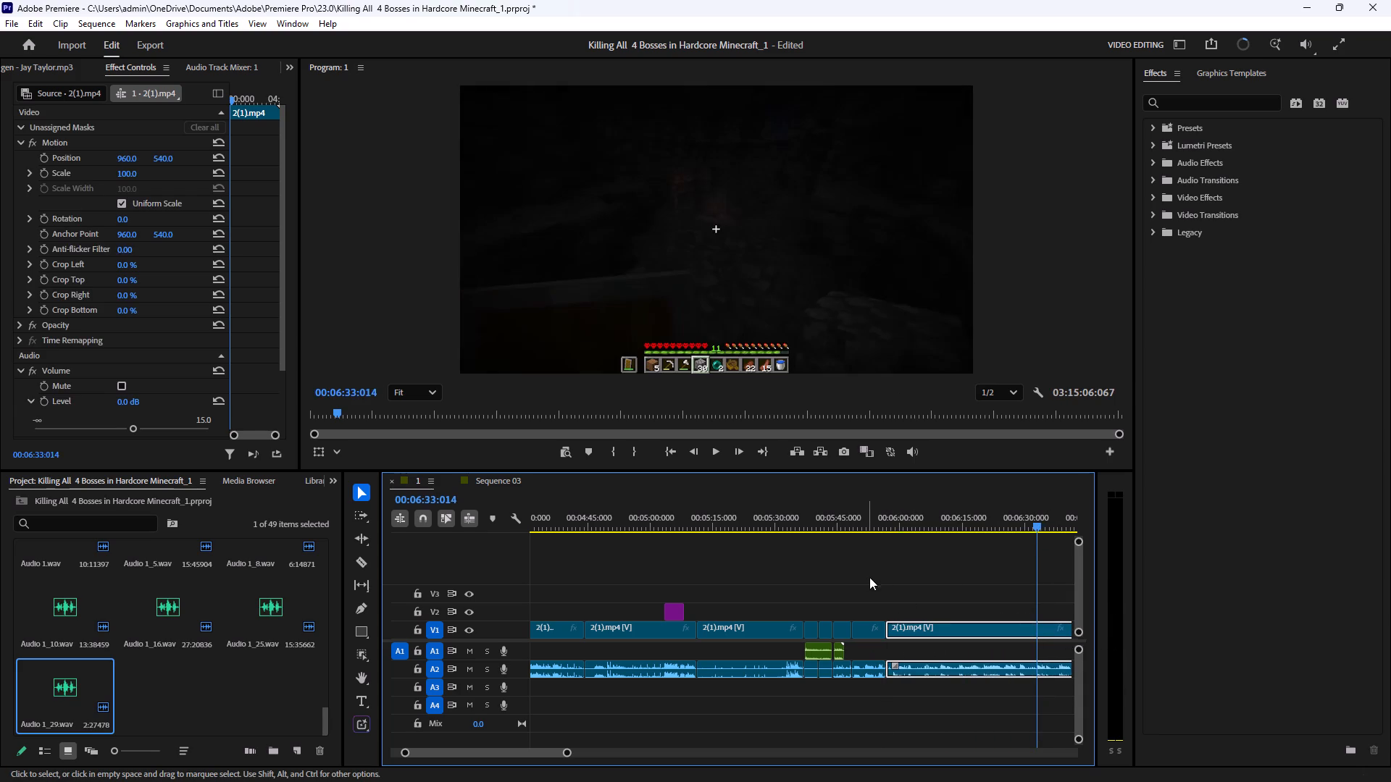
left_click(948, 576)
Review the new join from 5:56:105, restore about 2 seconds at the last 2(1).mp4 clip's start, and butt it against the preceding clip.
left_click(888, 526)
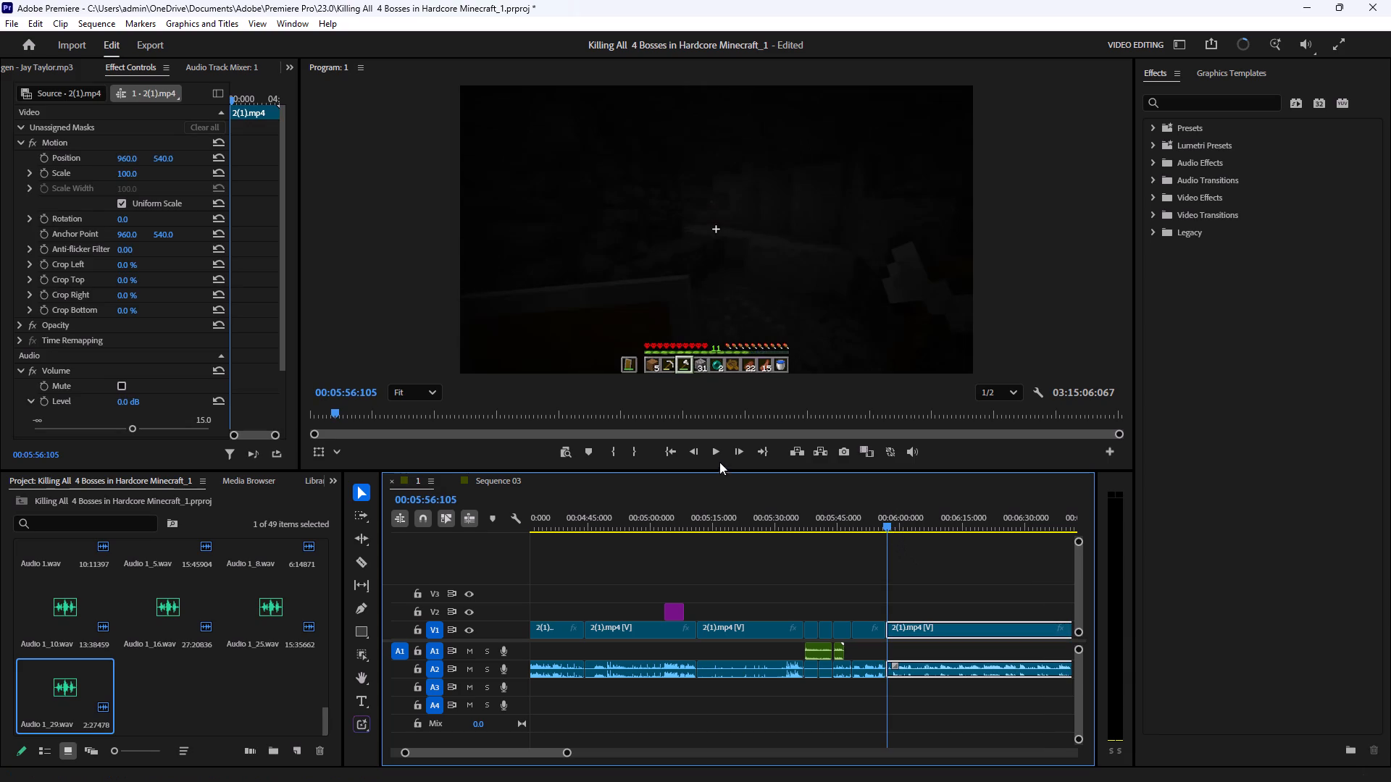
left_click(709, 447)
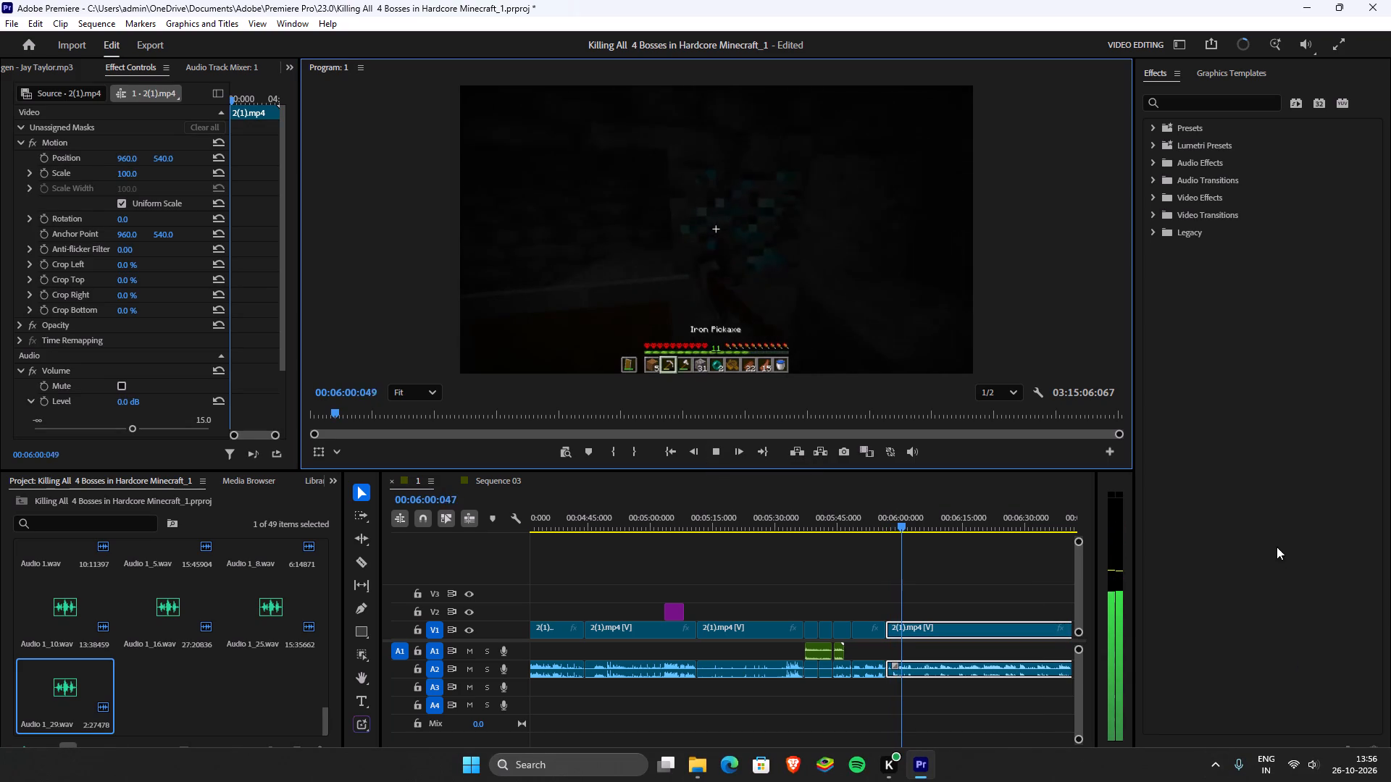
left_click(717, 450)
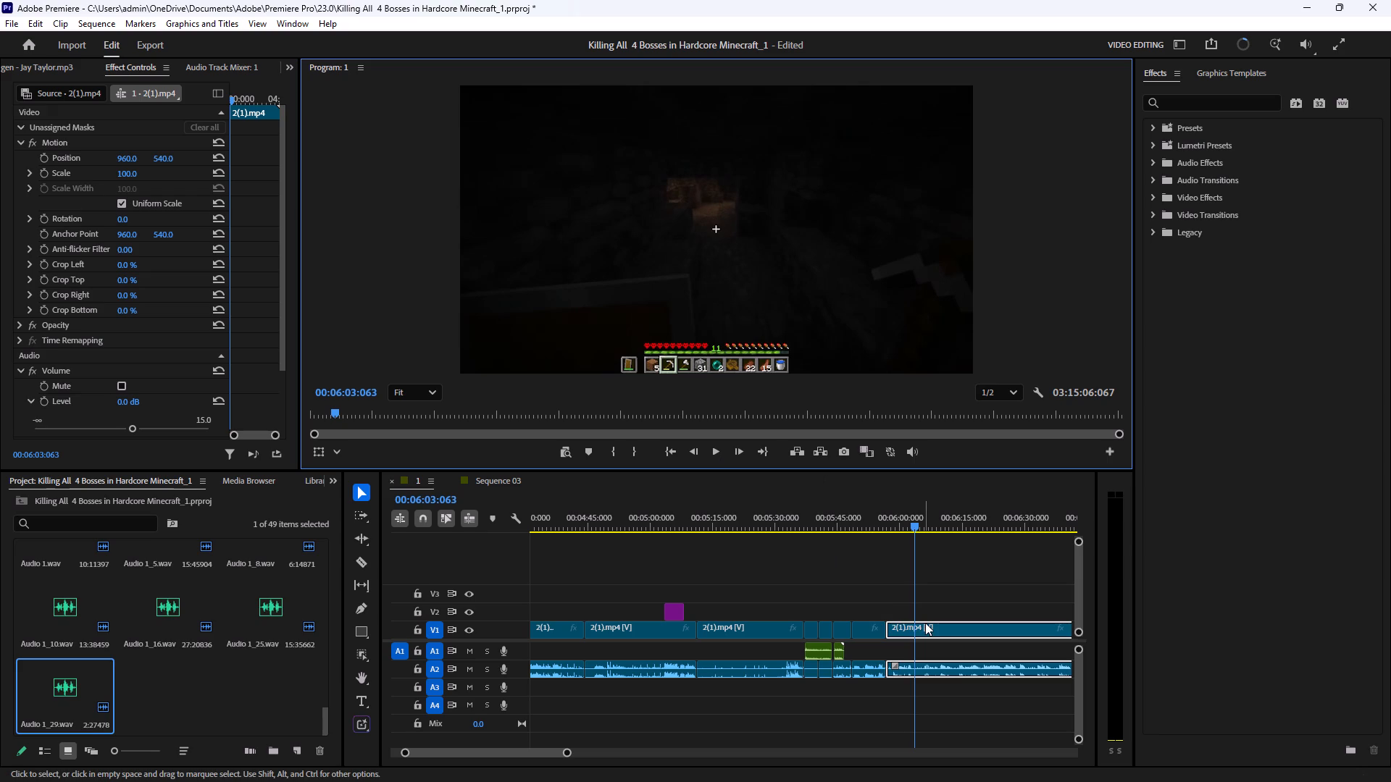
left_click_drag(930, 623, 966, 624)
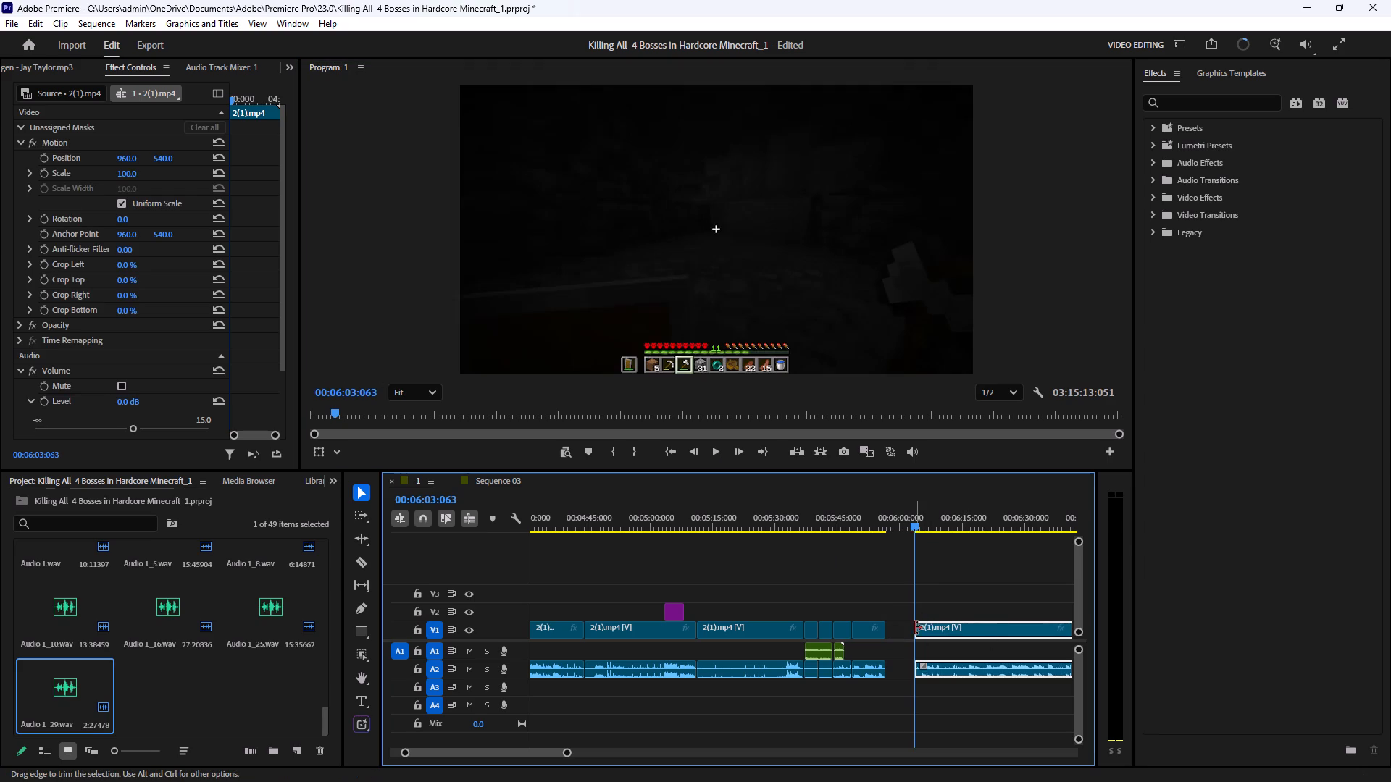
left_click_drag(916, 630, 908, 630)
left_click_drag(944, 627, 924, 627)
Play back the 2(1).mp4 footage from 5:53:067 to about 6:10, and replay it in short bursts from about 6:03 to find a cut point.
left_click(874, 521)
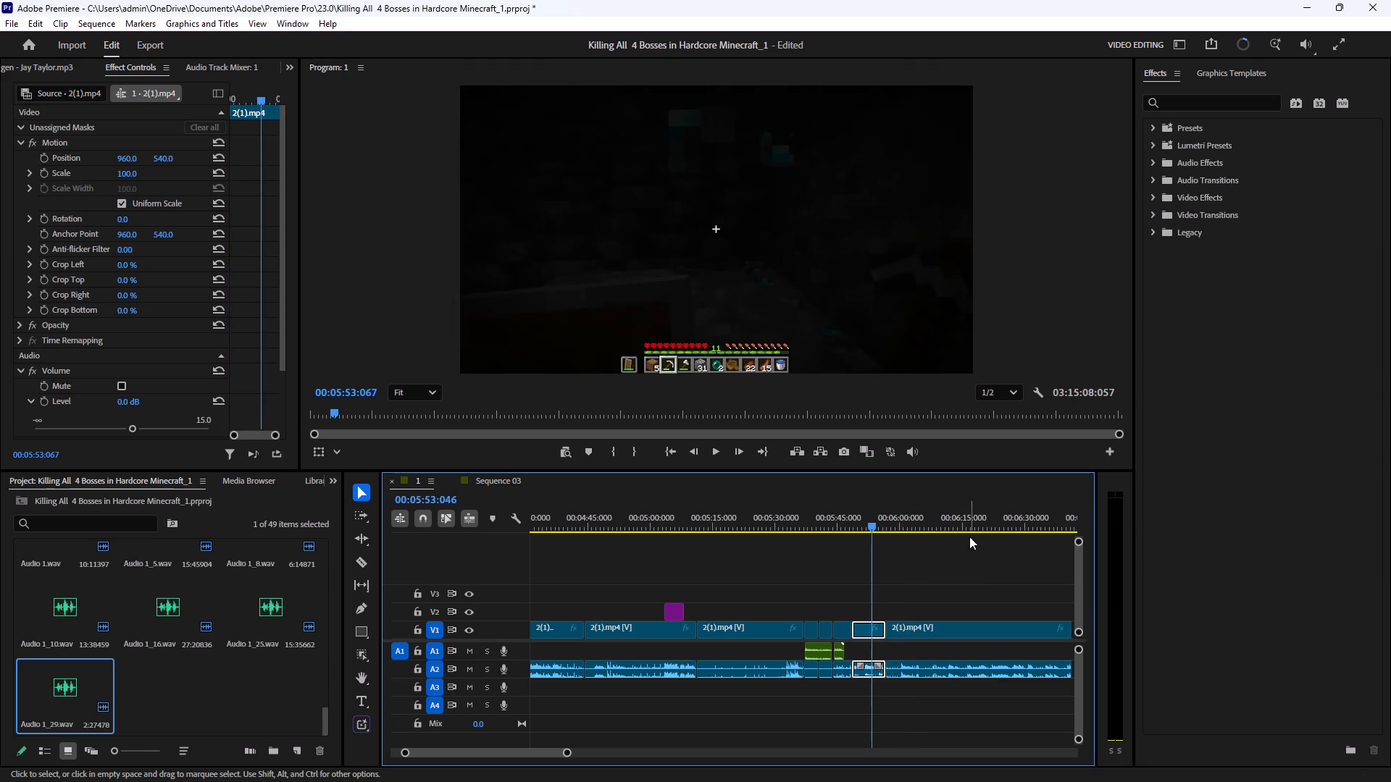
left_click(969, 537)
left_click(715, 450)
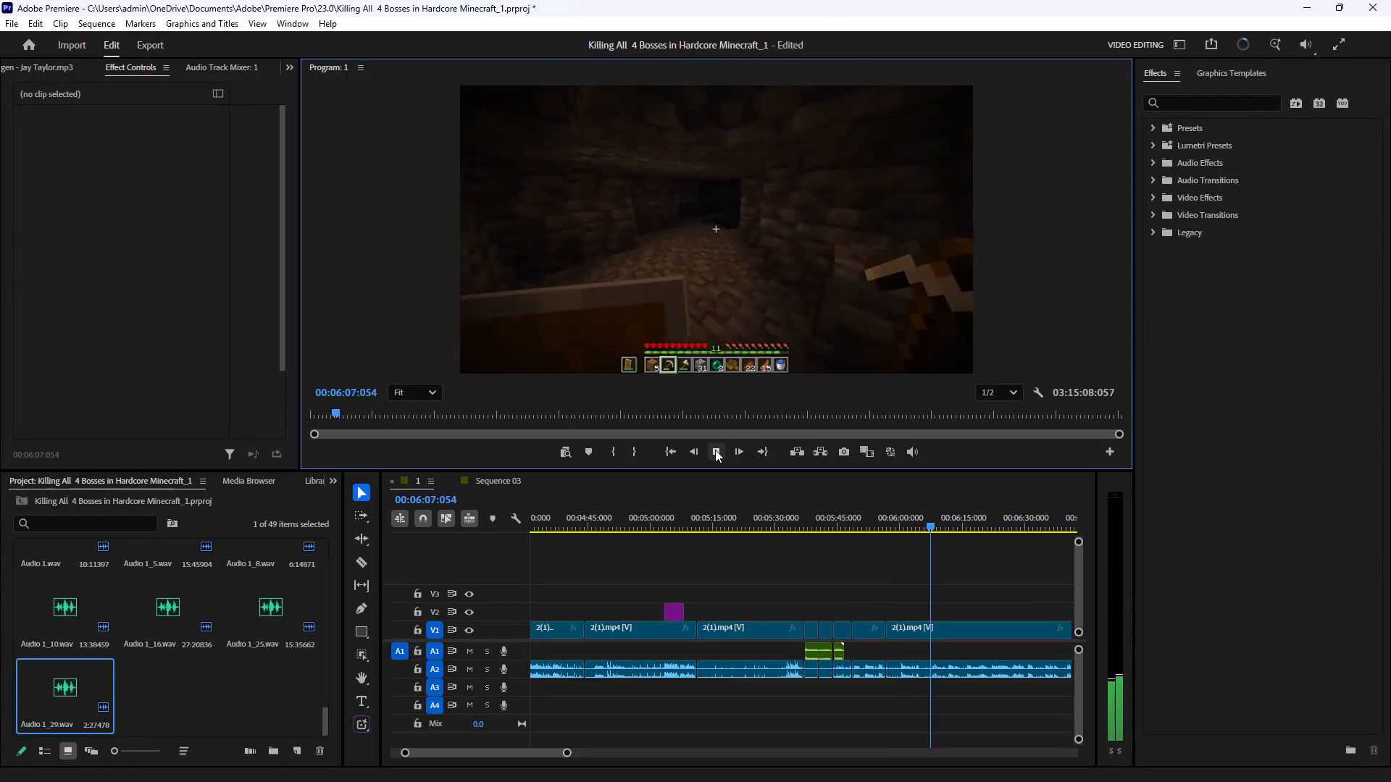
left_click(715, 450)
left_click(715, 450)
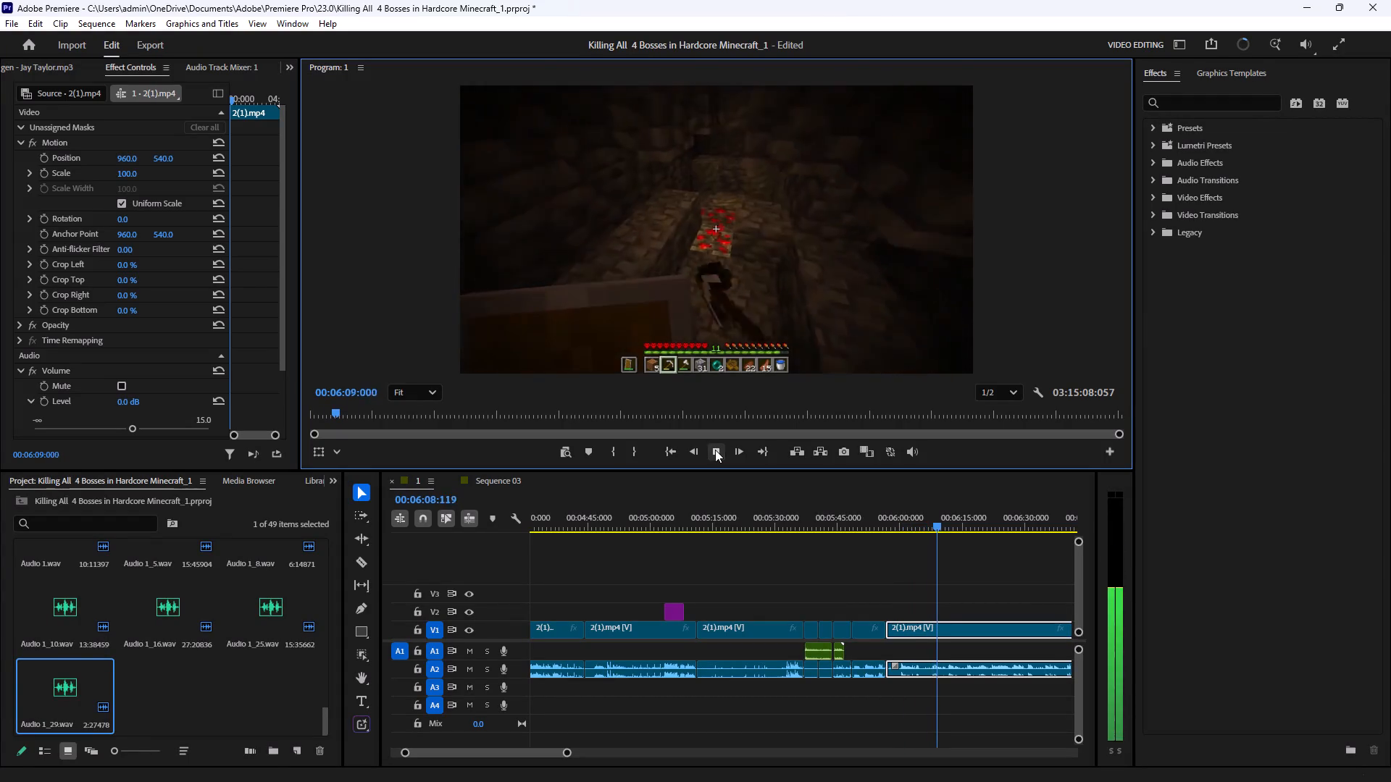
left_click(715, 450)
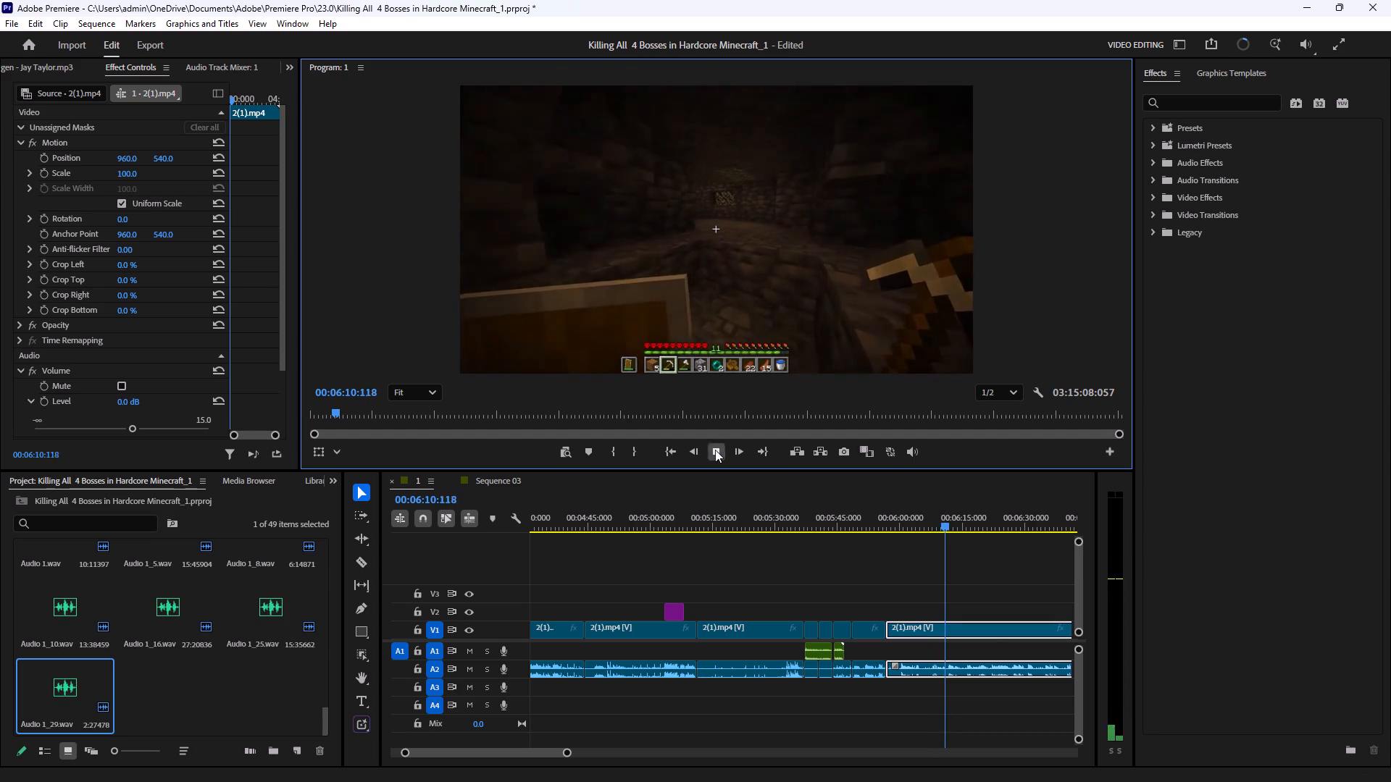
left_click(916, 526)
left_click(719, 453)
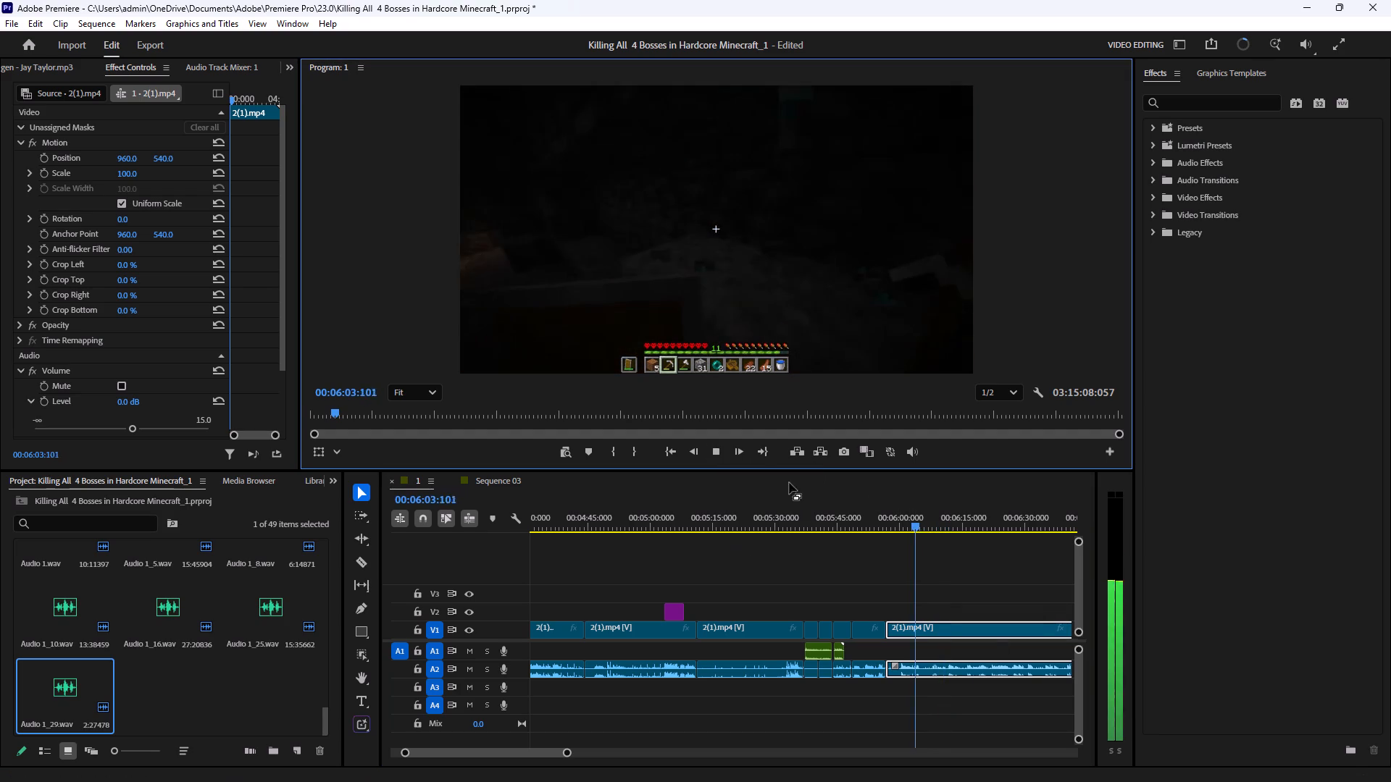
left_click(716, 446)
left_click(717, 446)
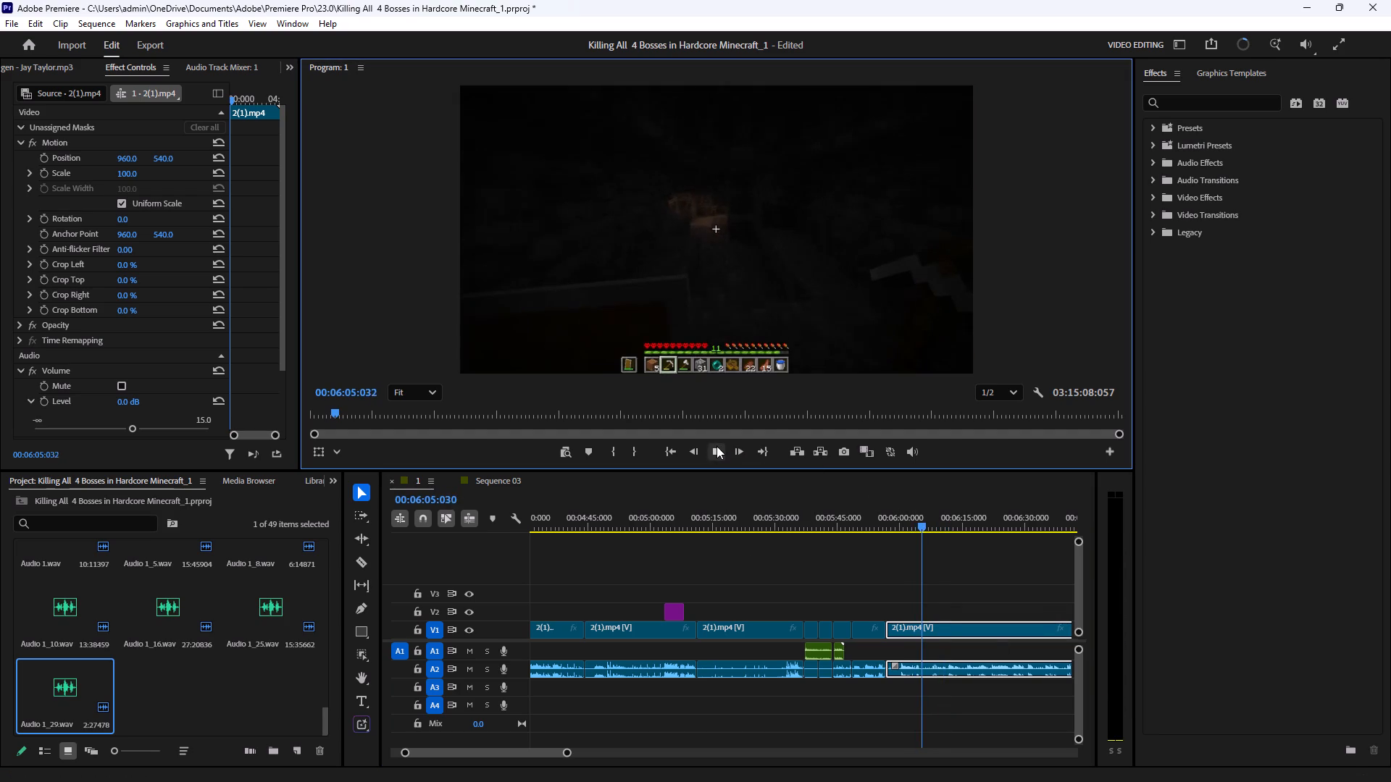
left_click(717, 446)
left_click(717, 446)
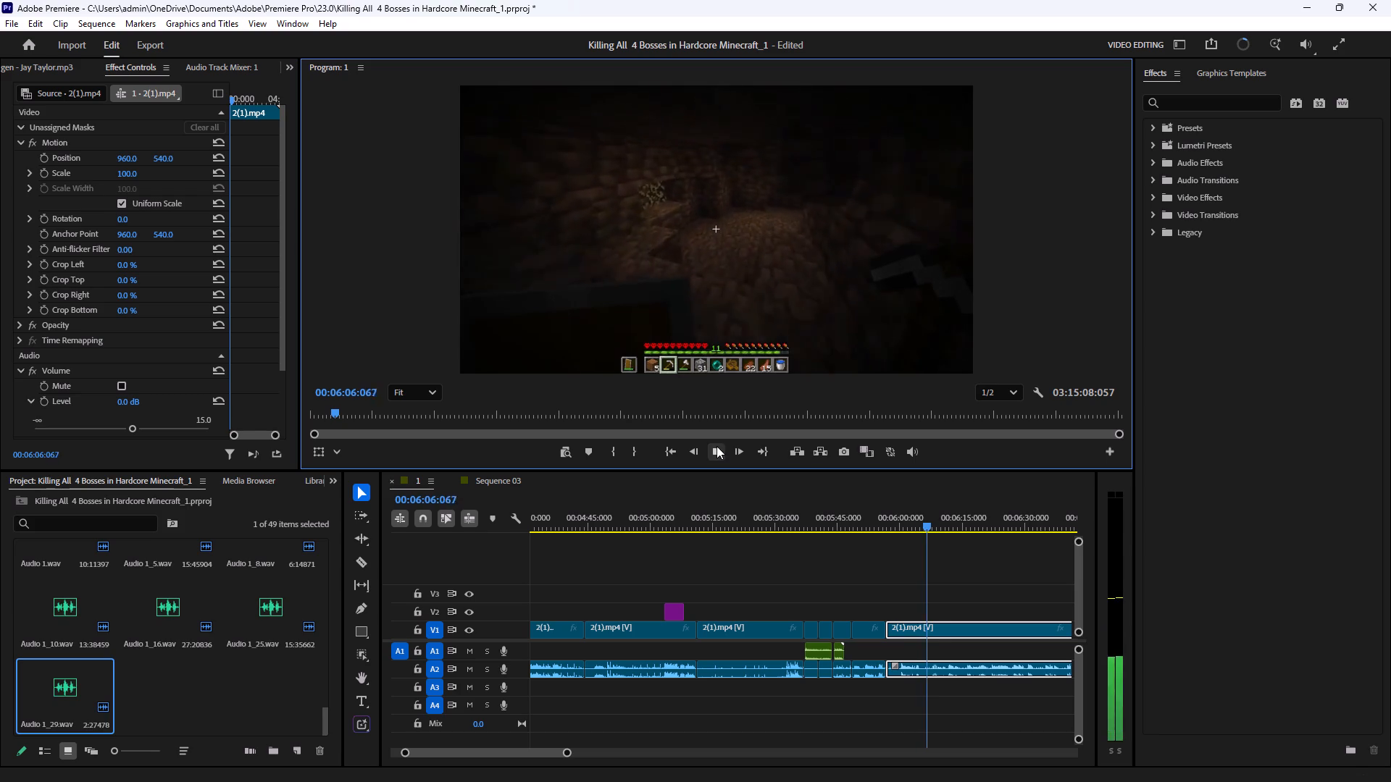
left_click(717, 446)
left_click(717, 446)
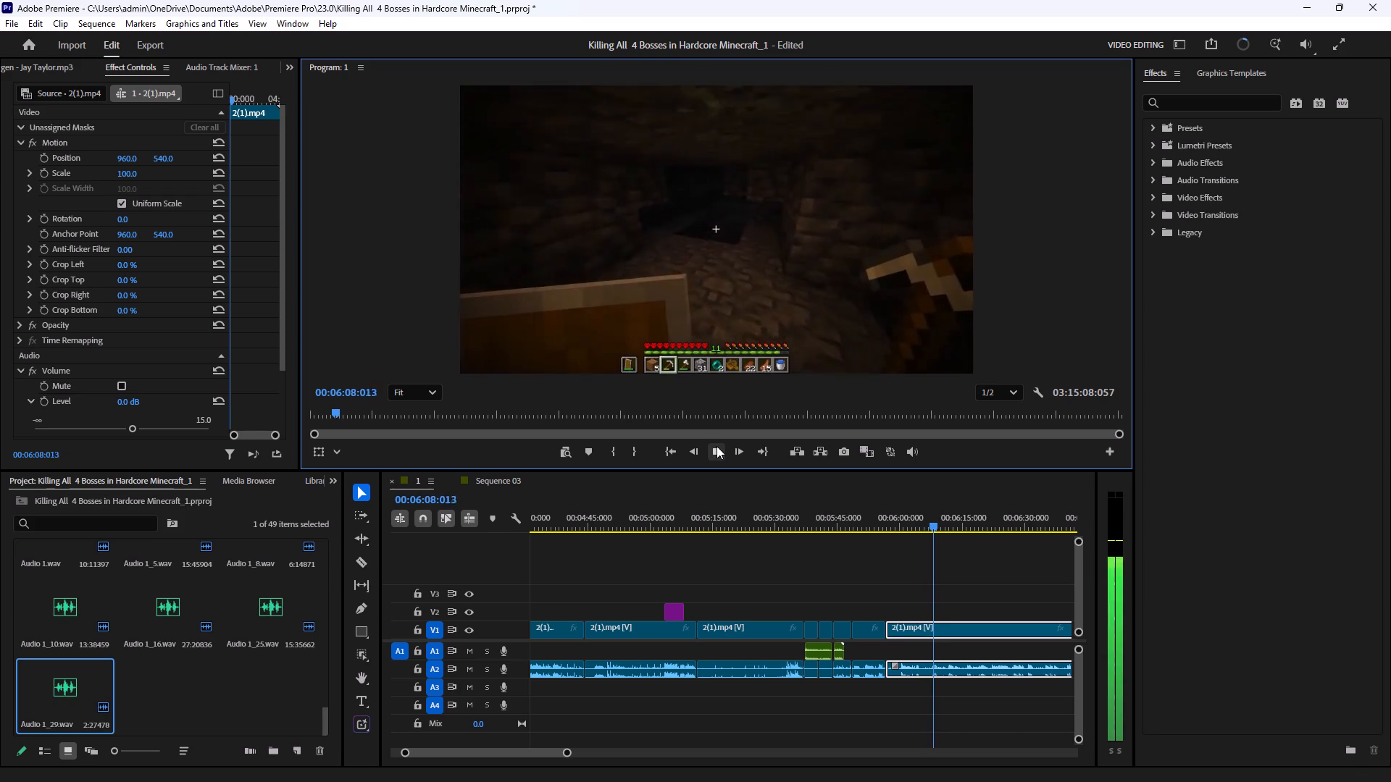
left_click(717, 446)
Split the last 2(1).mp4 clip and its linked audio at 6:05:091.
left_click_drag(936, 524, 925, 537)
left_click(364, 560)
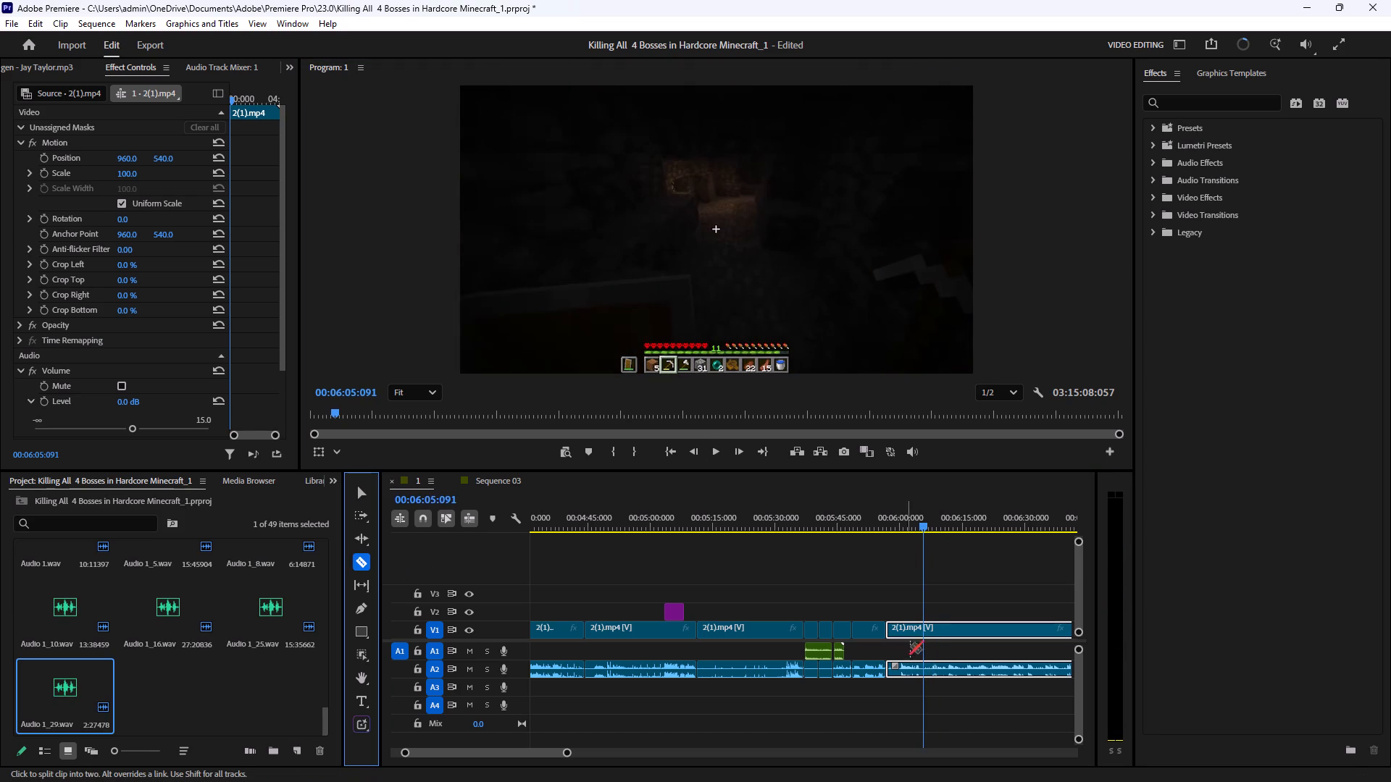
left_click(922, 627)
left_click(364, 497)
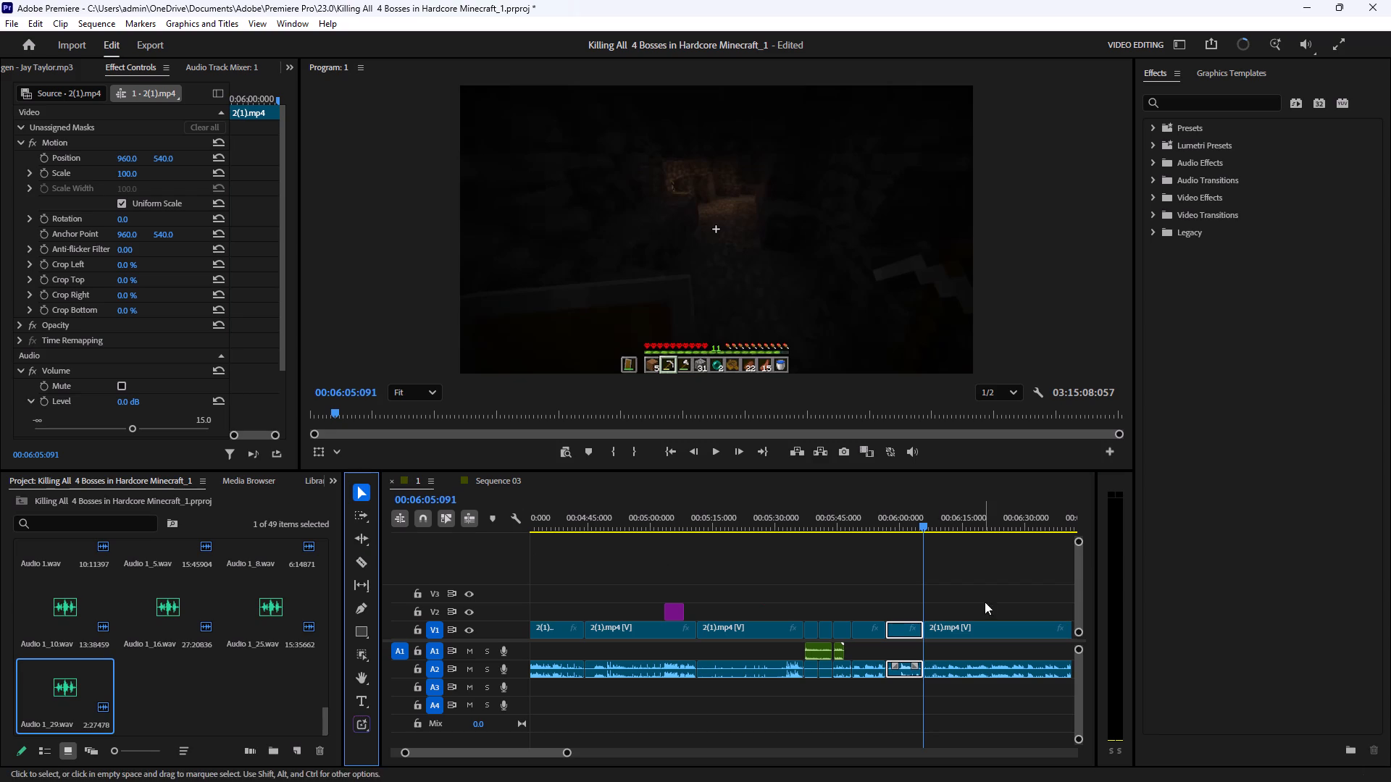
Play the footage past the new cut to 6:07:107 and save the project.
left_click(721, 457)
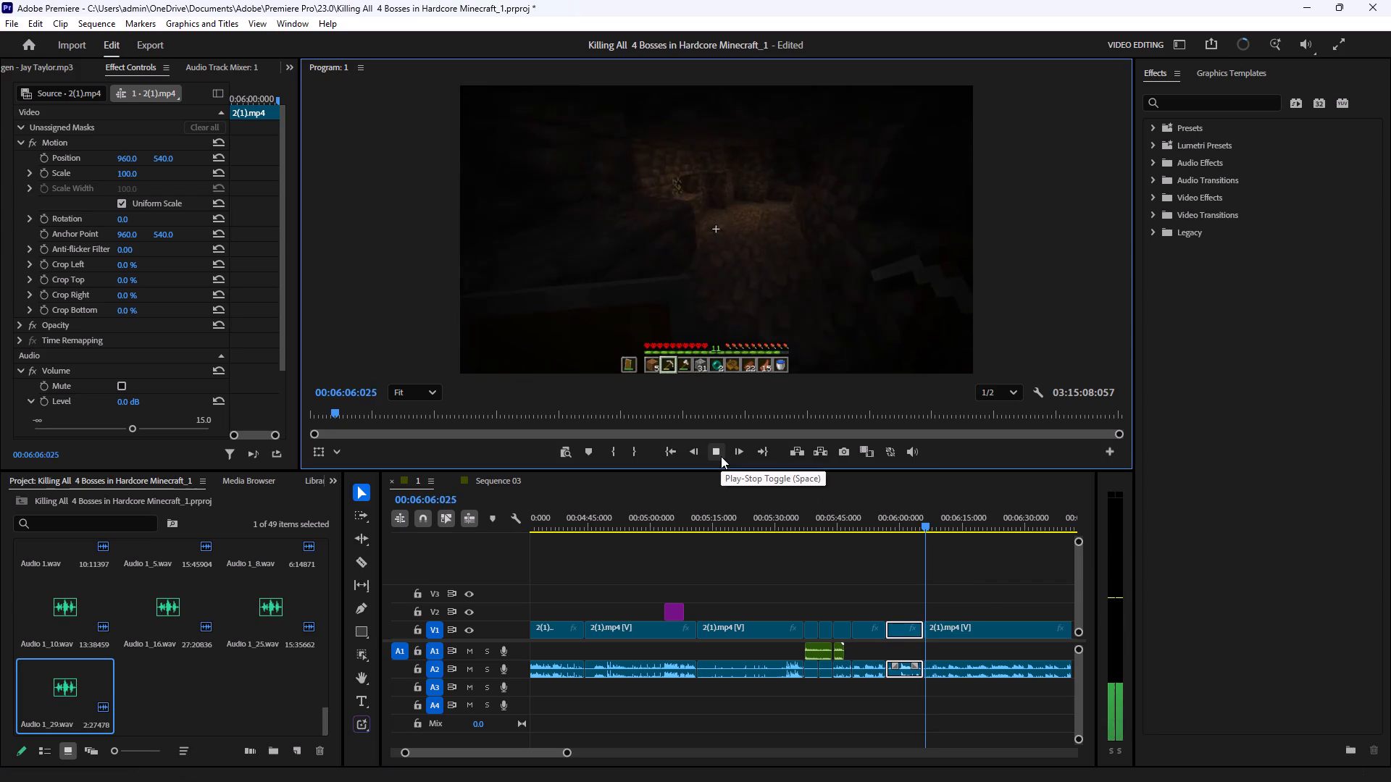
key("ctrl+s")
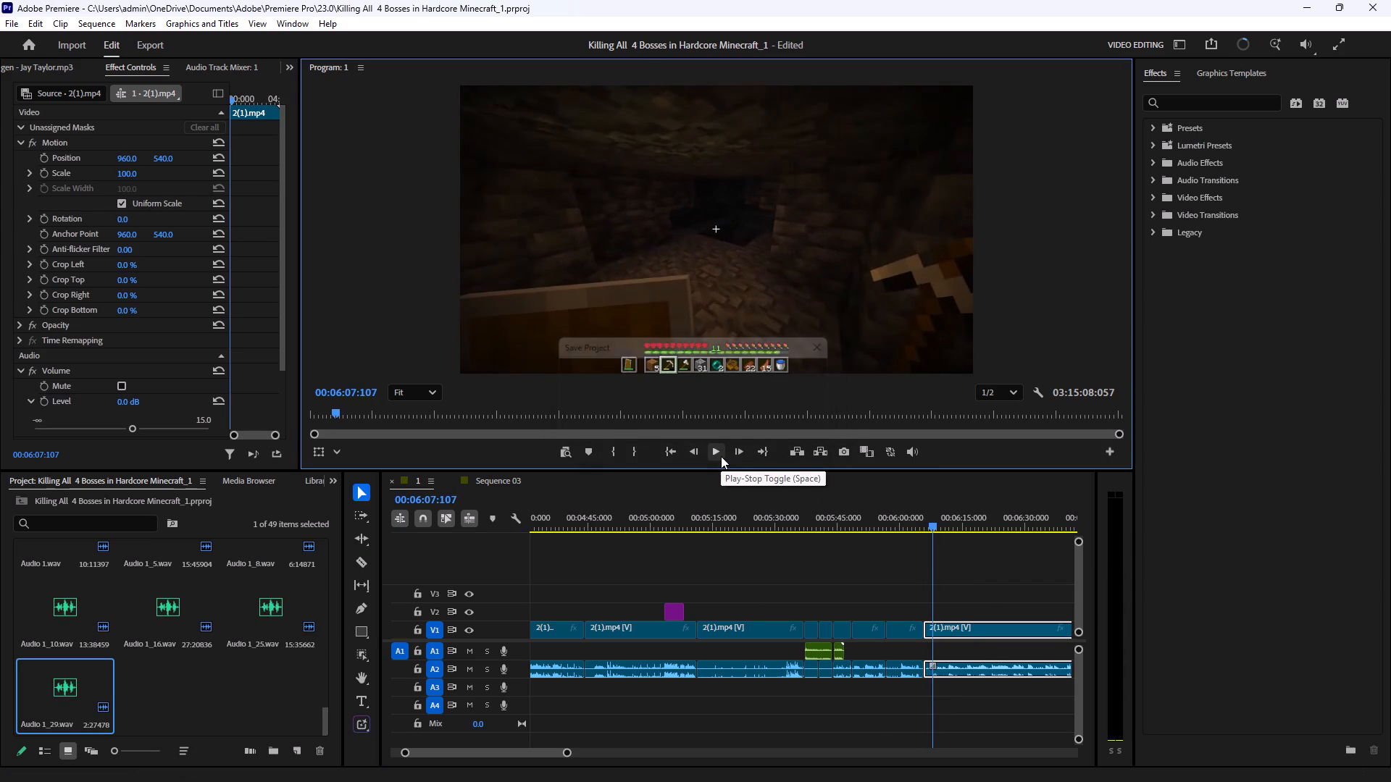
Trim about 5 seconds off the start of the last 2(1).mp4 clip and move it back against the preceding clip.
left_click(721, 456)
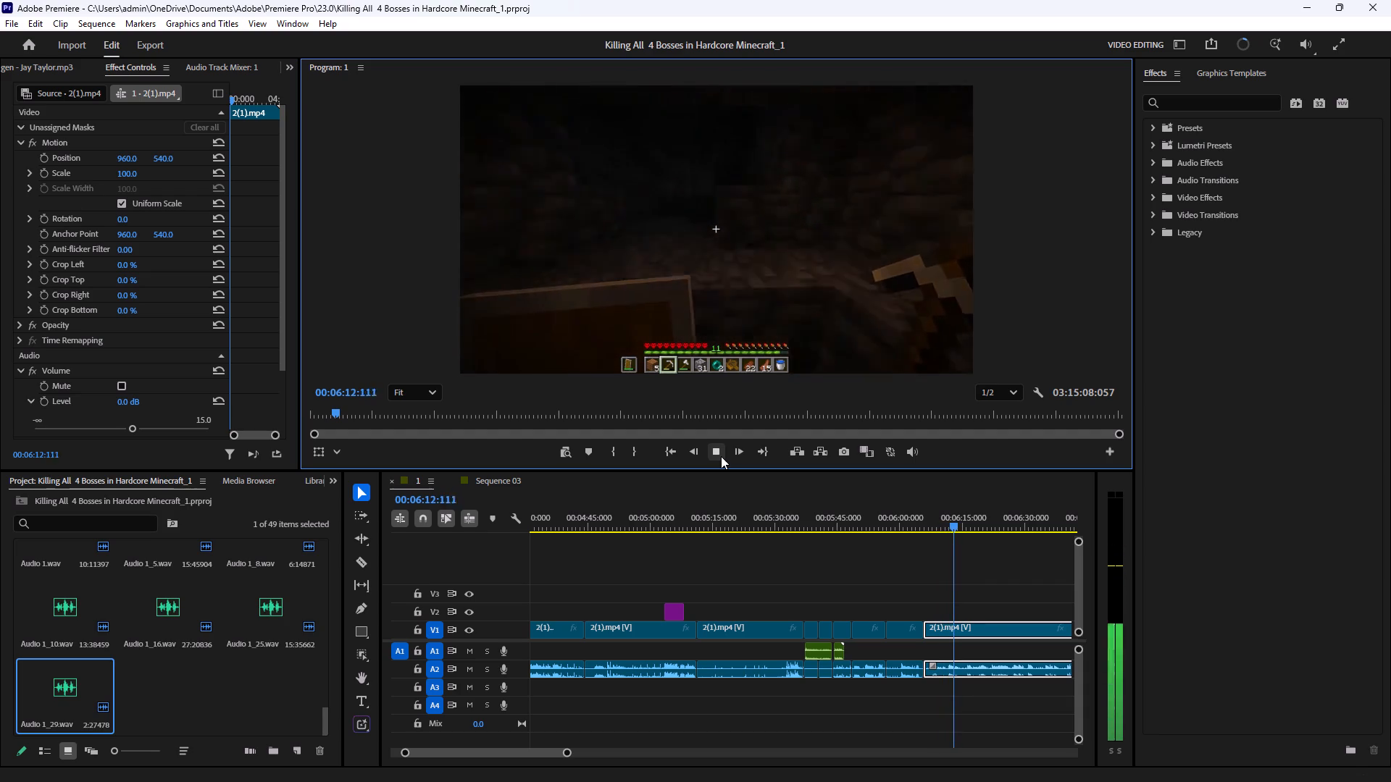
left_click(721, 456)
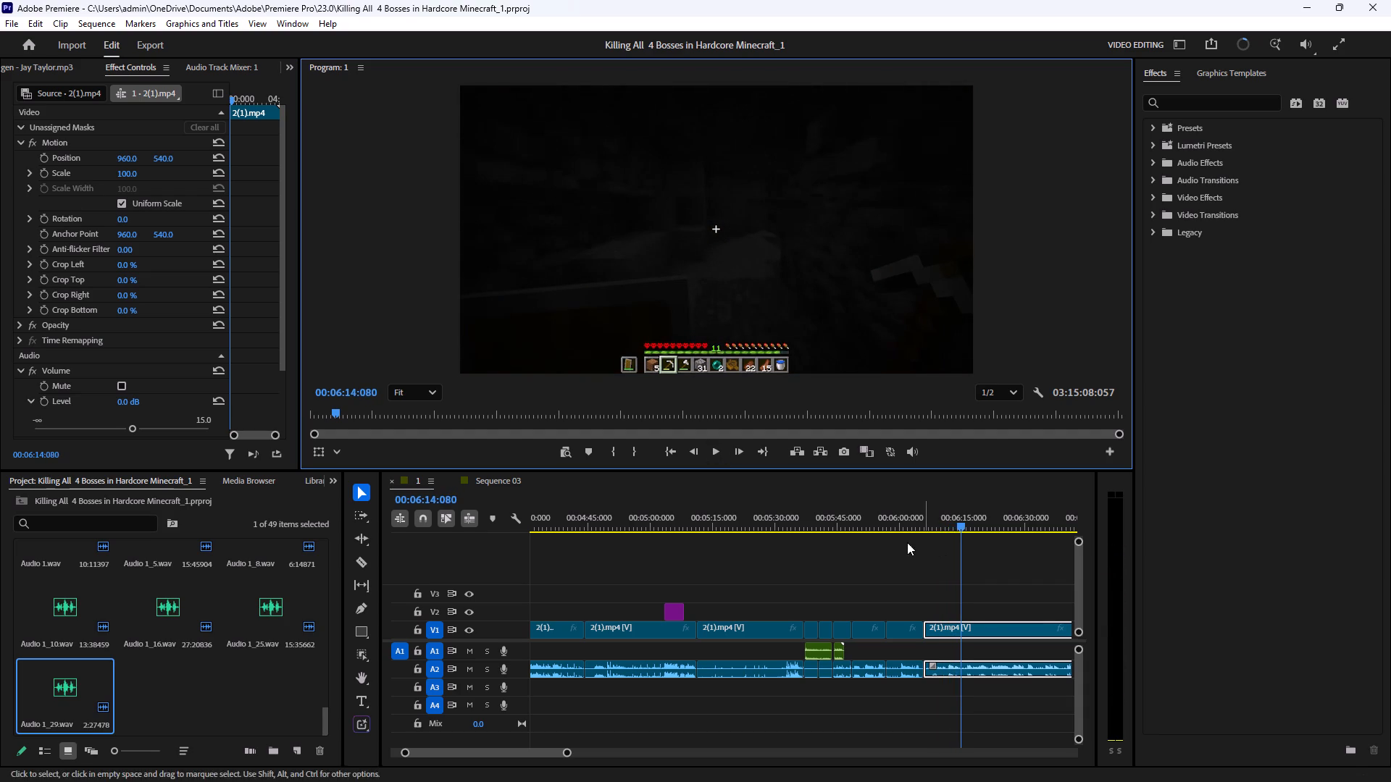
left_click_drag(928, 629, 948, 630)
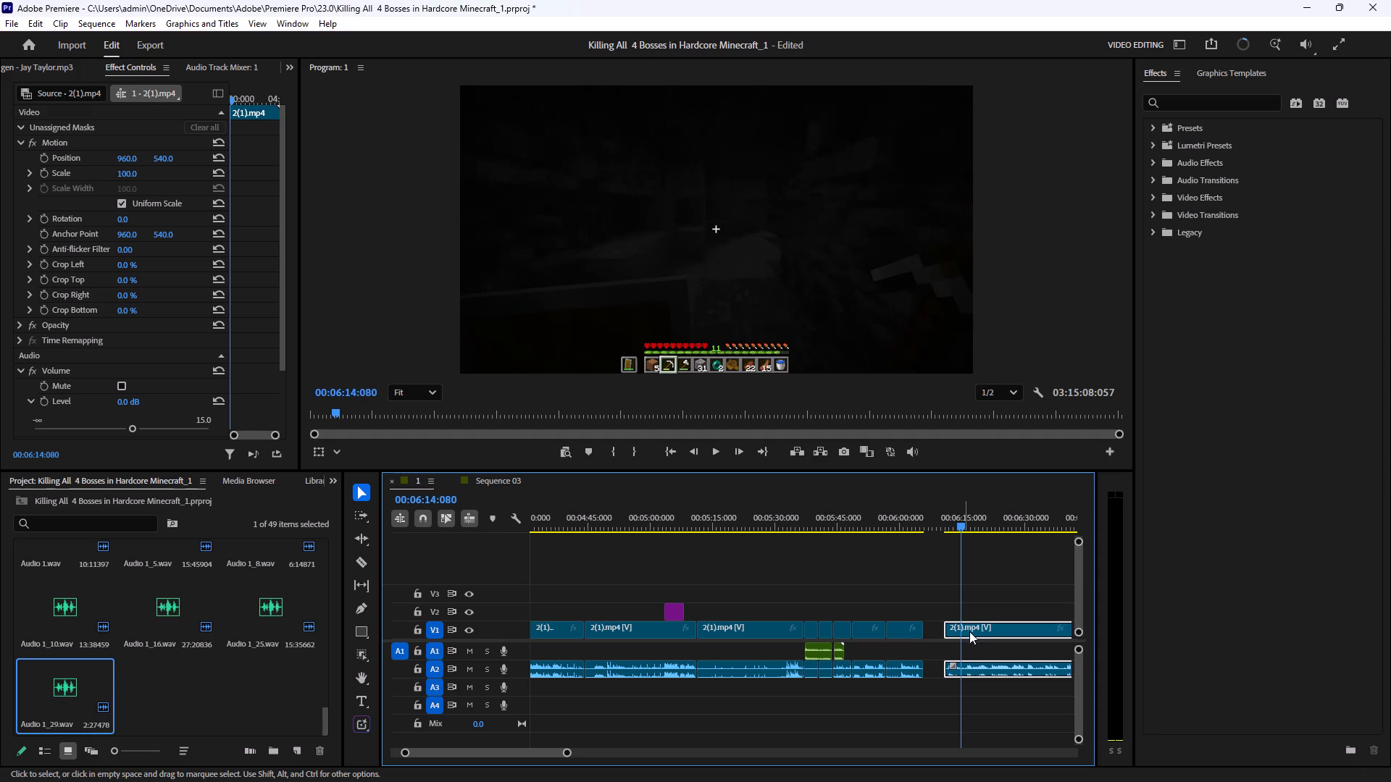
left_click_drag(979, 626, 957, 628)
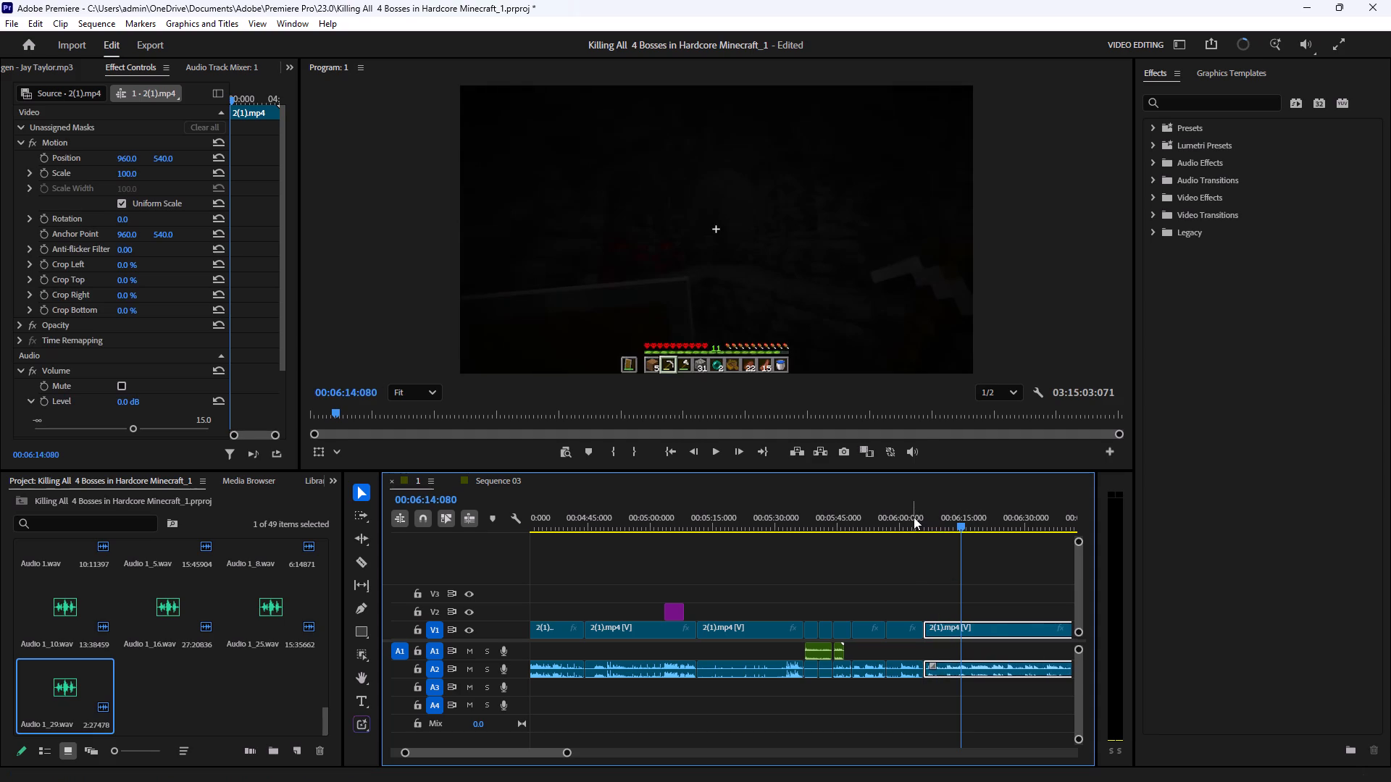
Play back the new join between the last two 2(1).mp4 clips, starting from about 6:02.
left_click(913, 518)
left_click(969, 567)
left_click(715, 449)
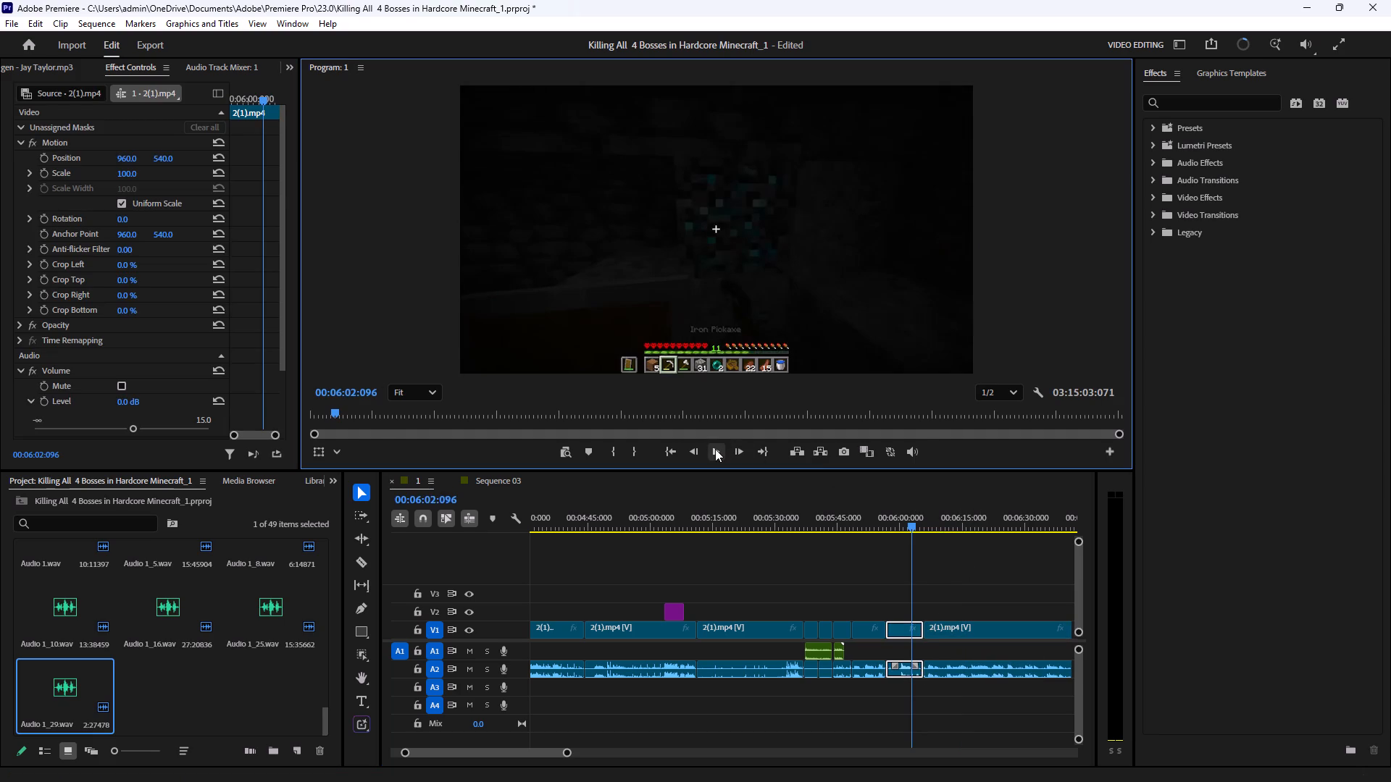
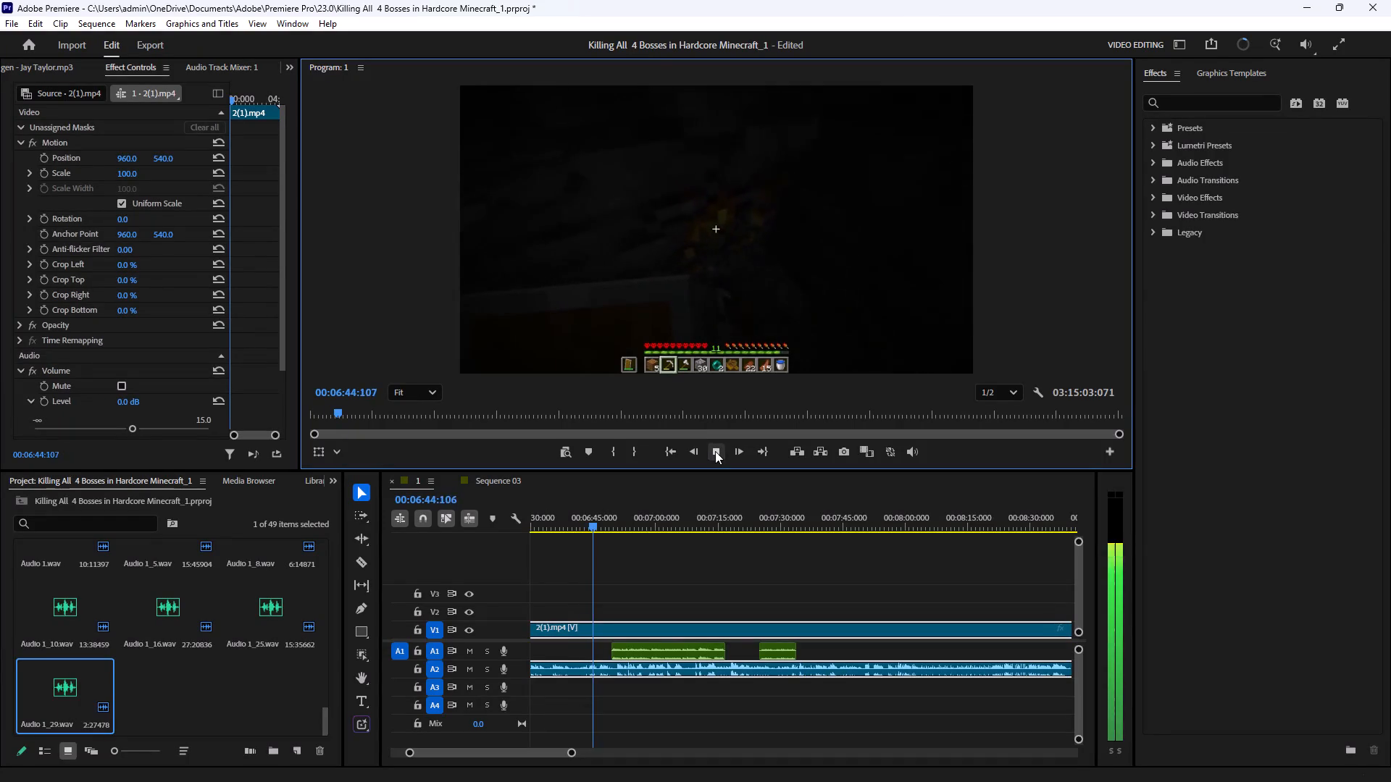
Move the two voice-over clips on A1 together later, so the first starts at about 00:07:26.
left_click(715, 451)
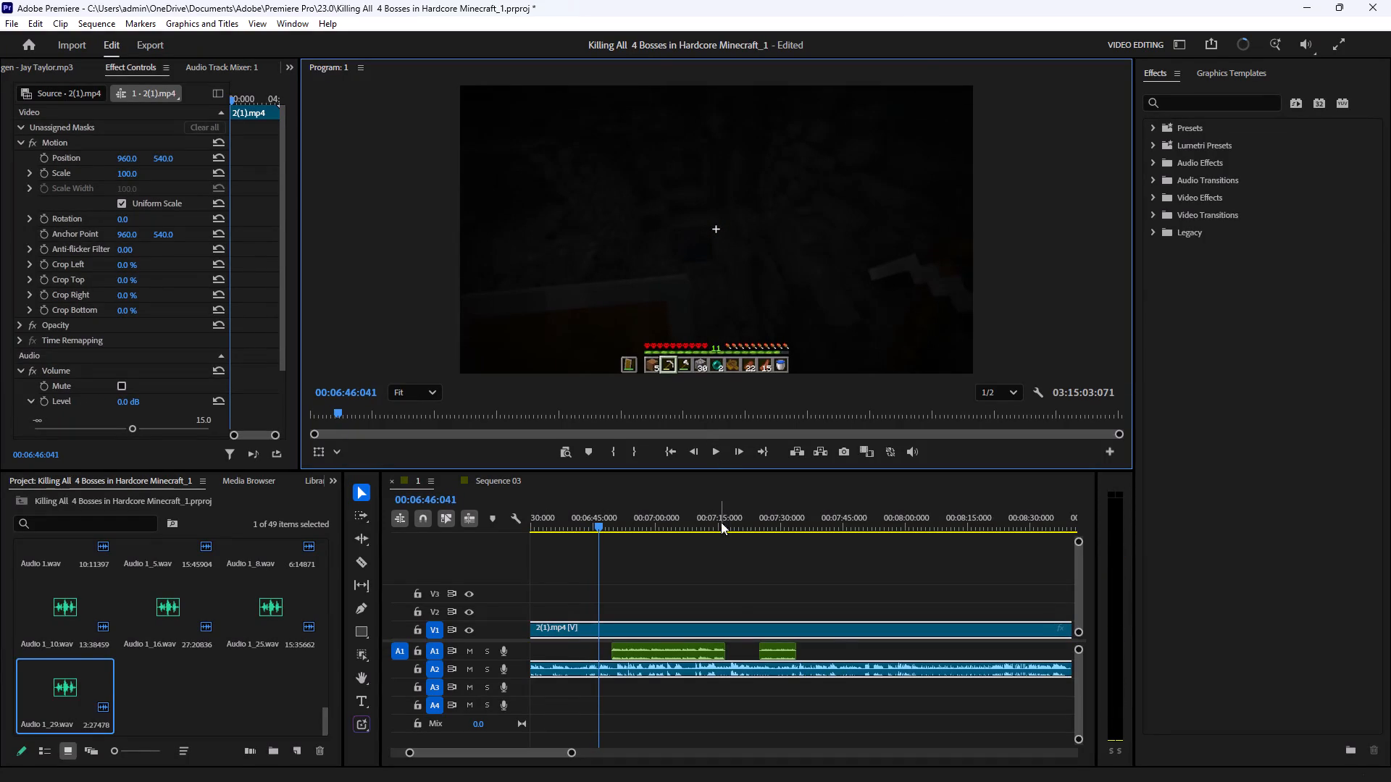
left_click_drag(815, 643, 625, 648)
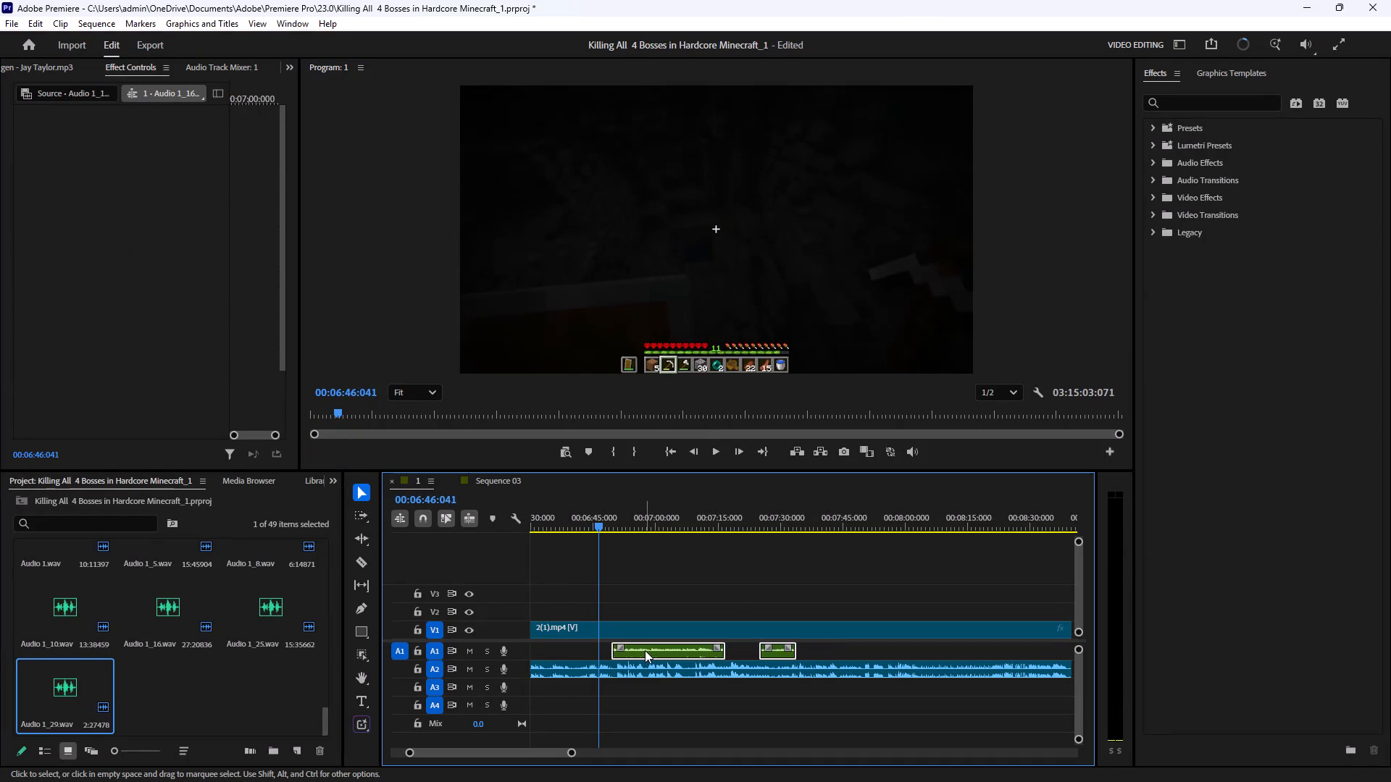
left_click_drag(645, 650, 797, 645)
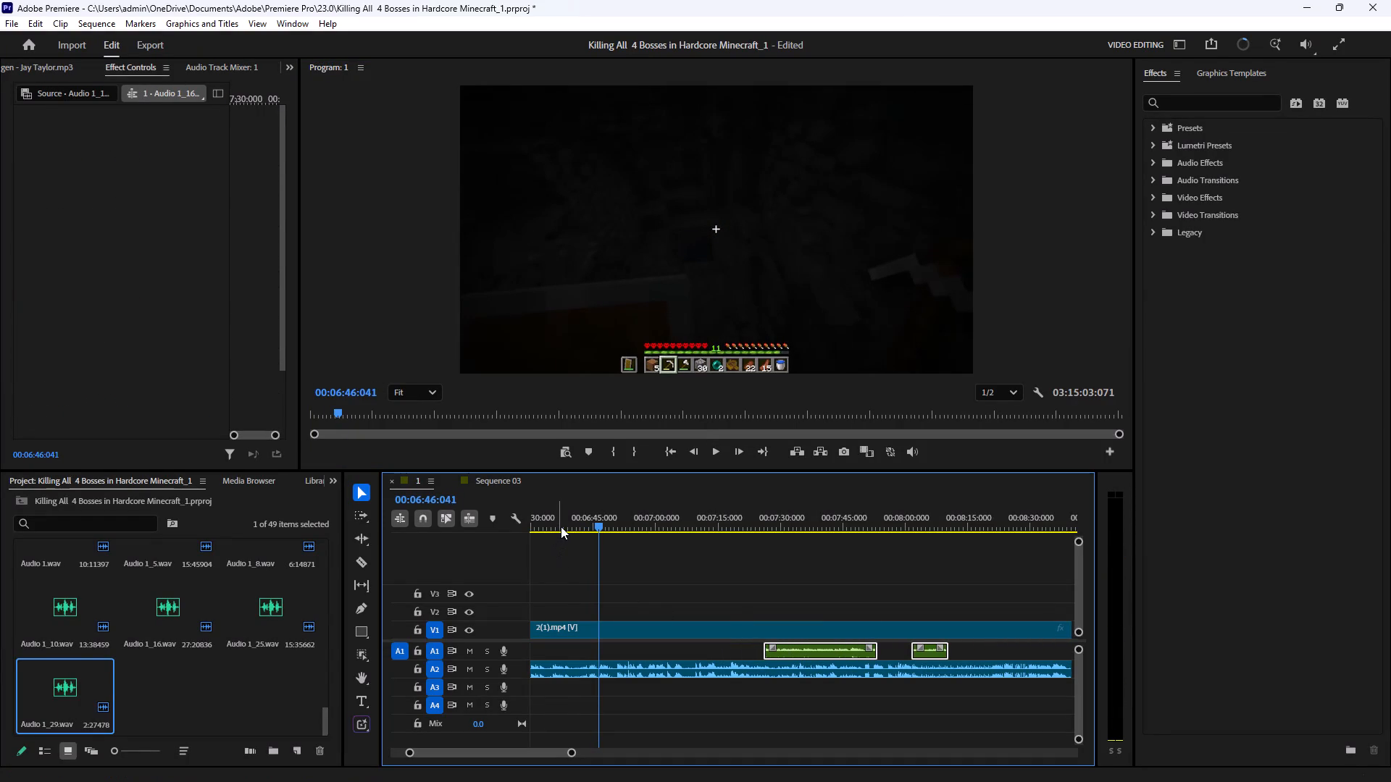
Play the gameplay footage from about 00:06:37 and split clip 2(1).mp4 with its audio at 00:06:40:011.
left_click(560, 523)
left_click(711, 451)
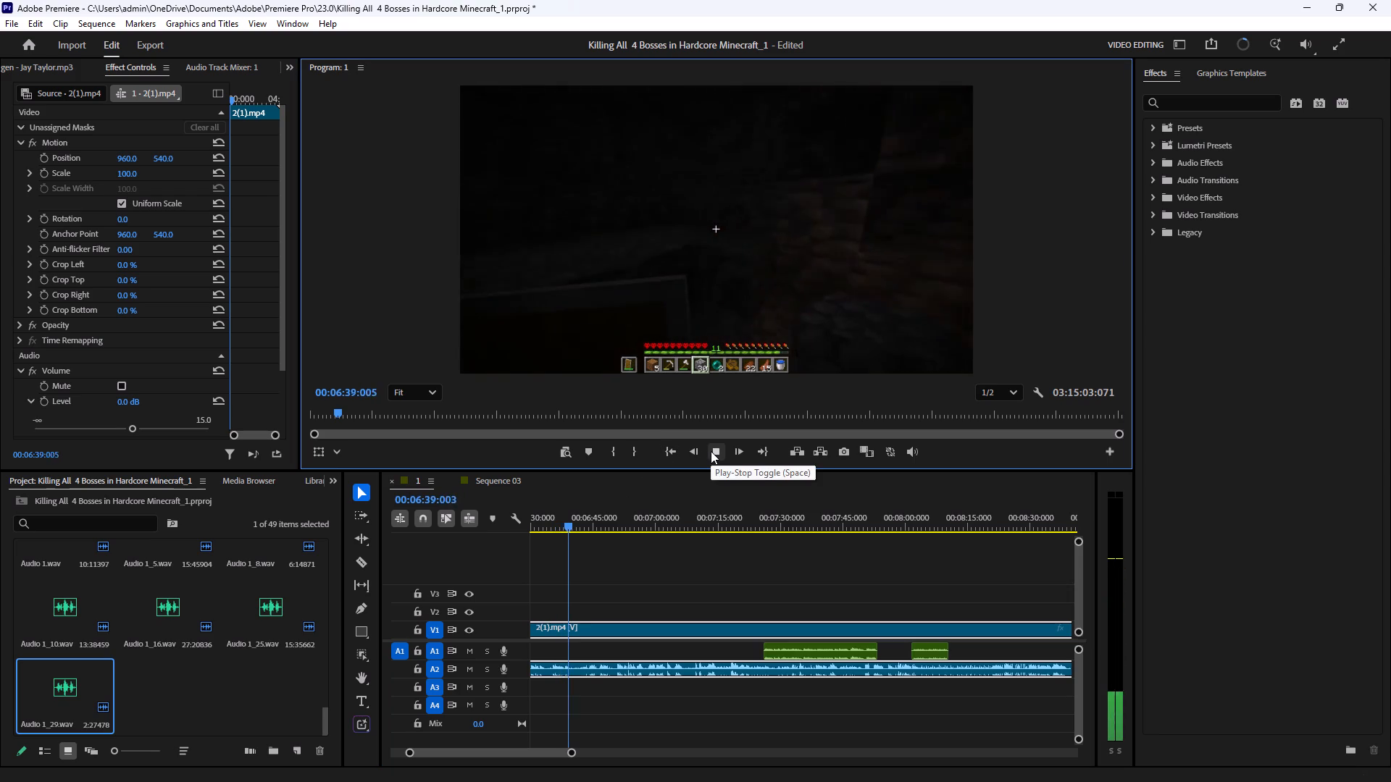
left_click(711, 451)
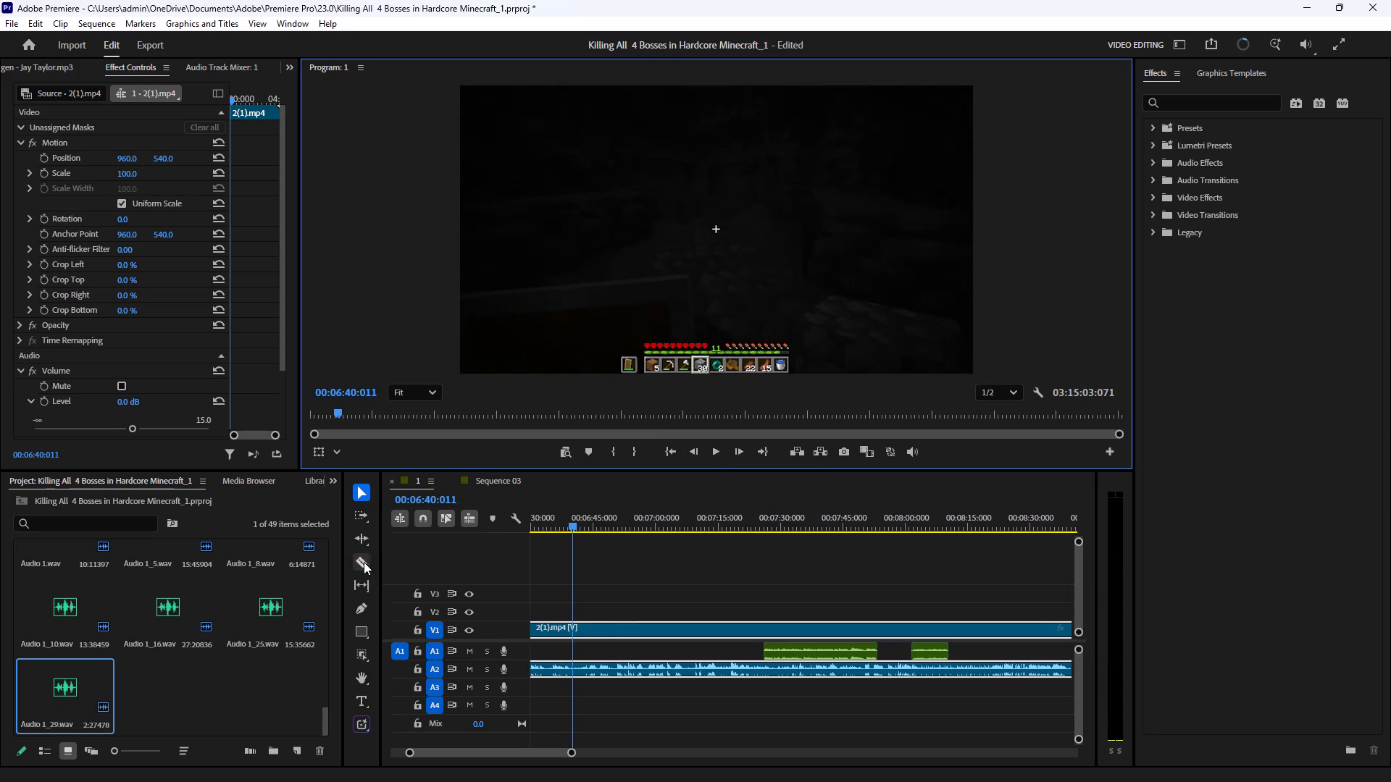
left_click(364, 562)
left_click(572, 631)
left_click(356, 492)
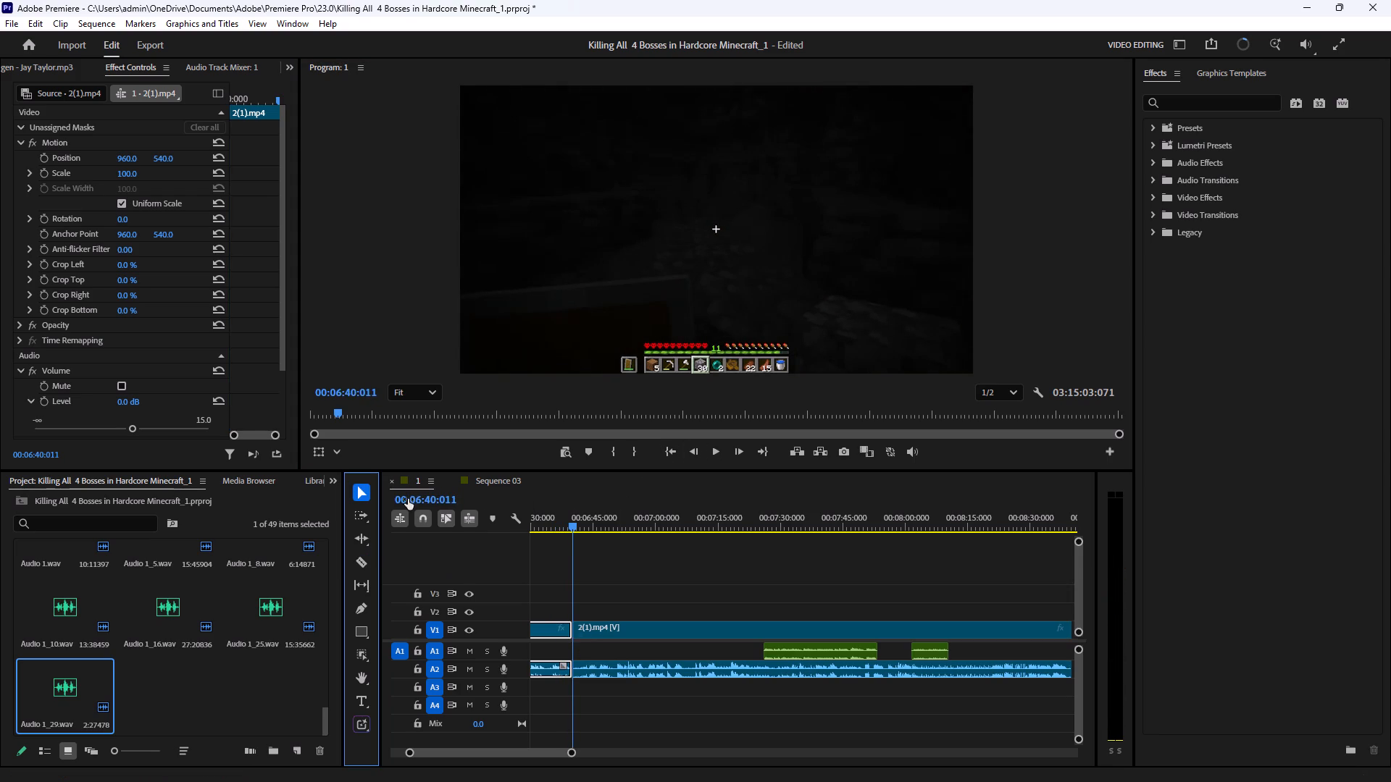
Find where the water bucket action begins and trim the start of the clip after the cut to 00:06:52:020.
left_click_drag(576, 526, 654, 534)
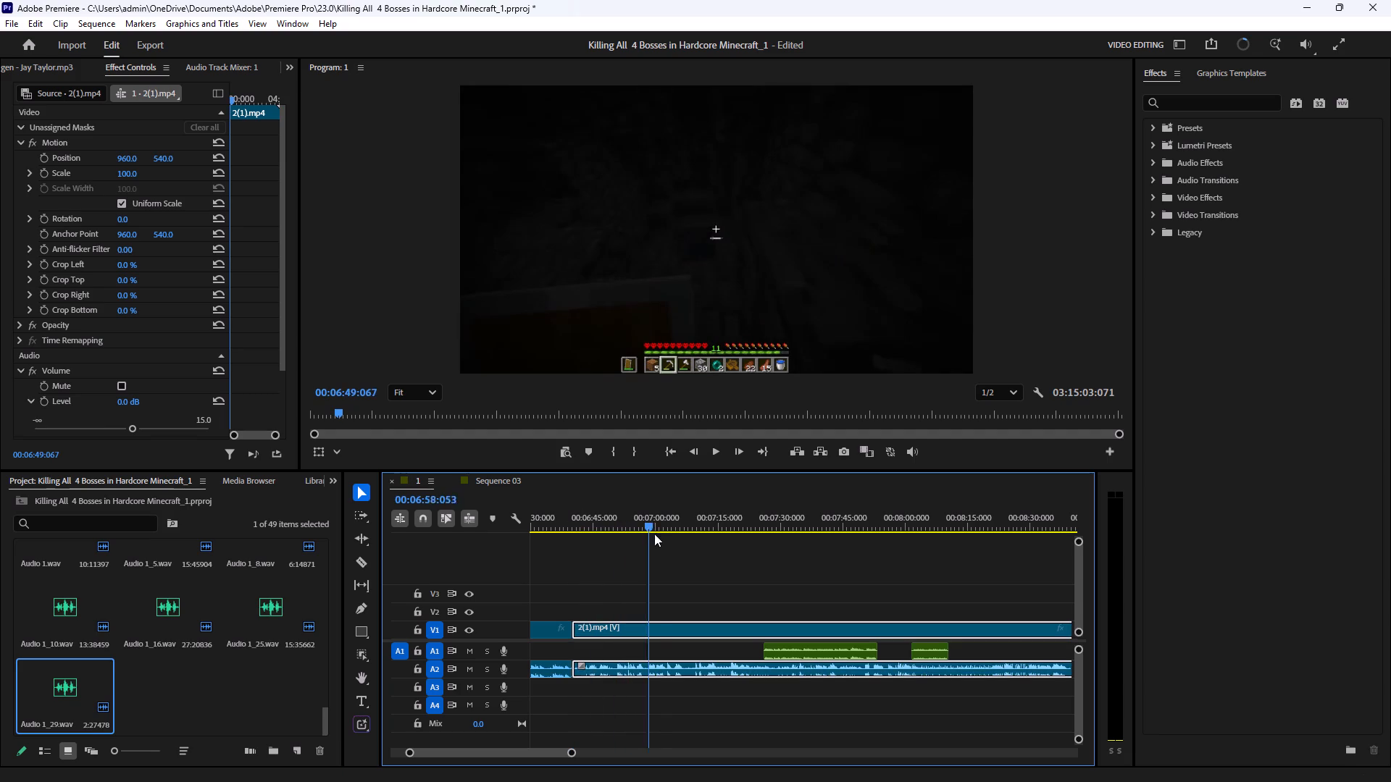
left_click_drag(654, 534, 618, 546)
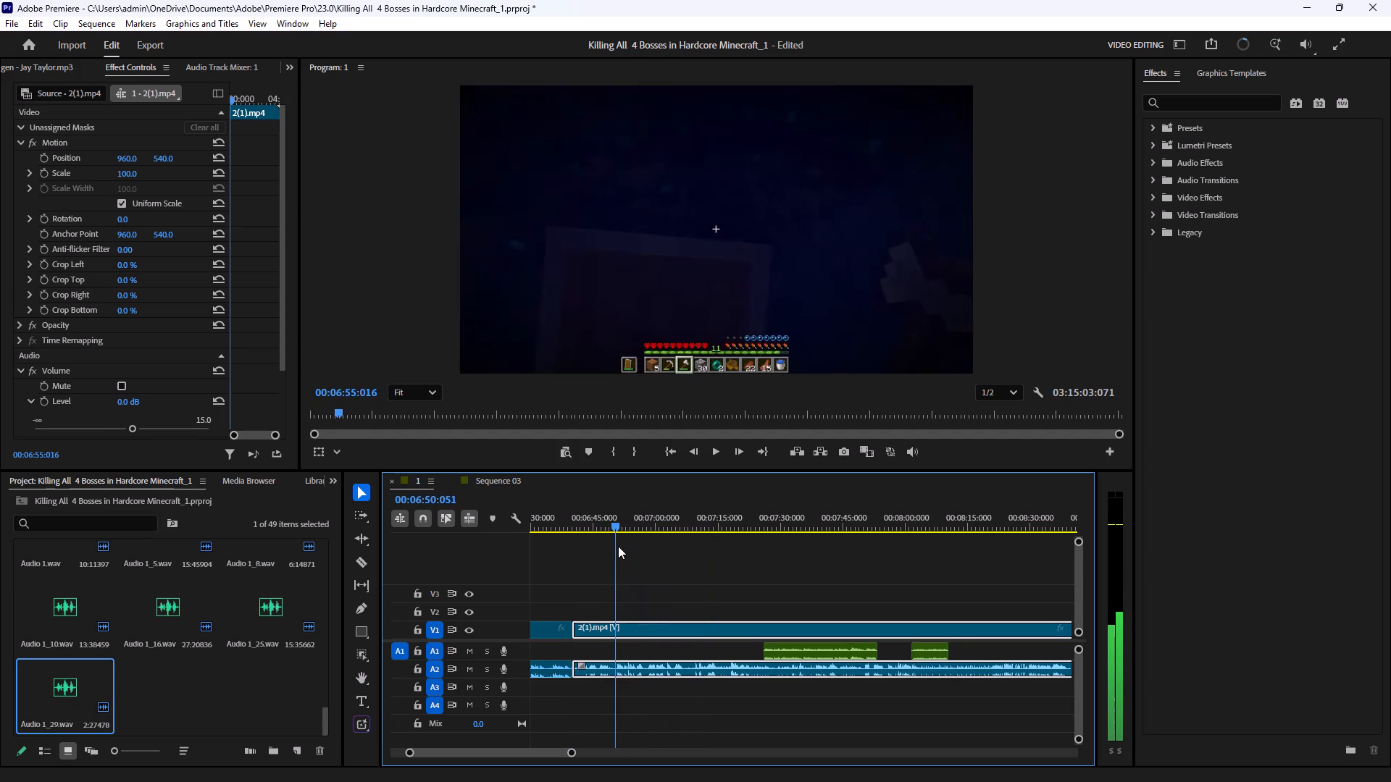
left_click_drag(618, 546, 608, 550)
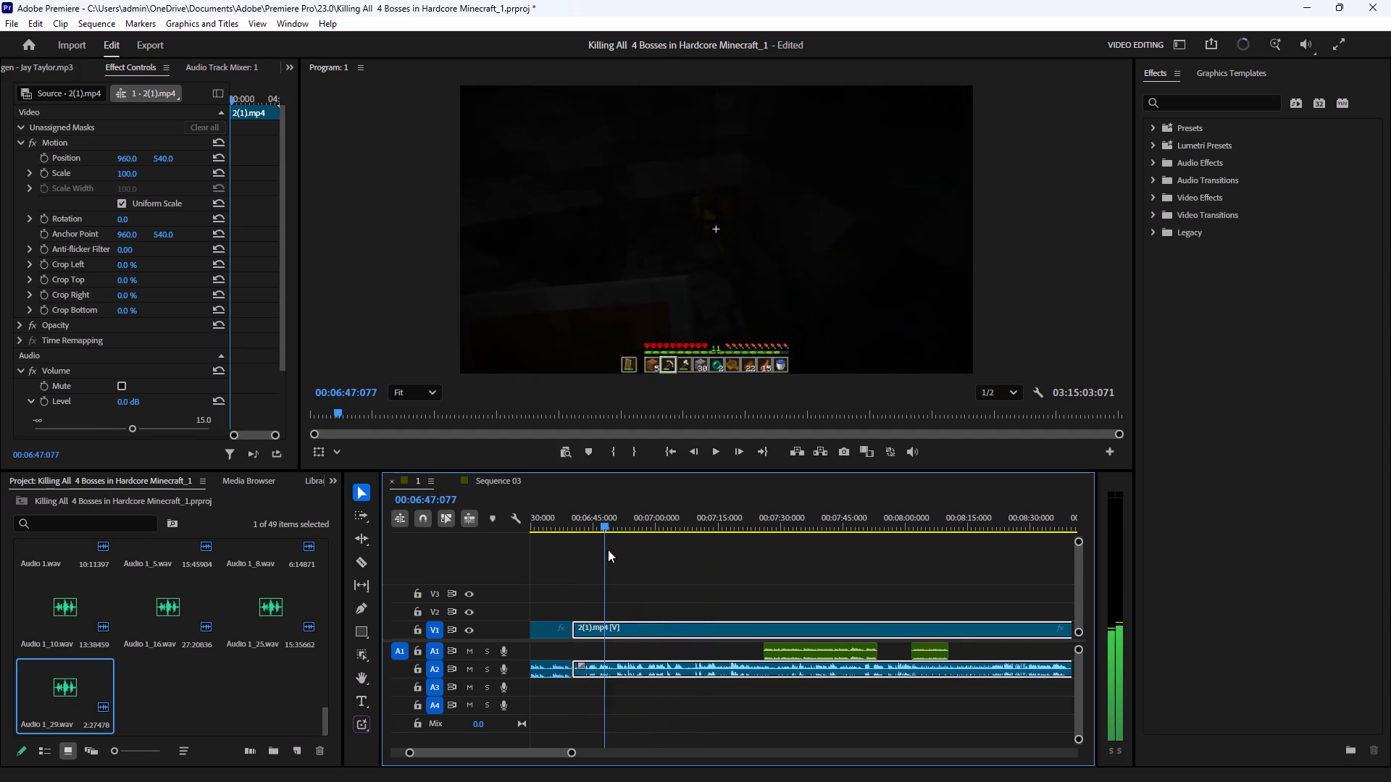
left_click_drag(608, 550, 617, 550)
left_click(715, 458)
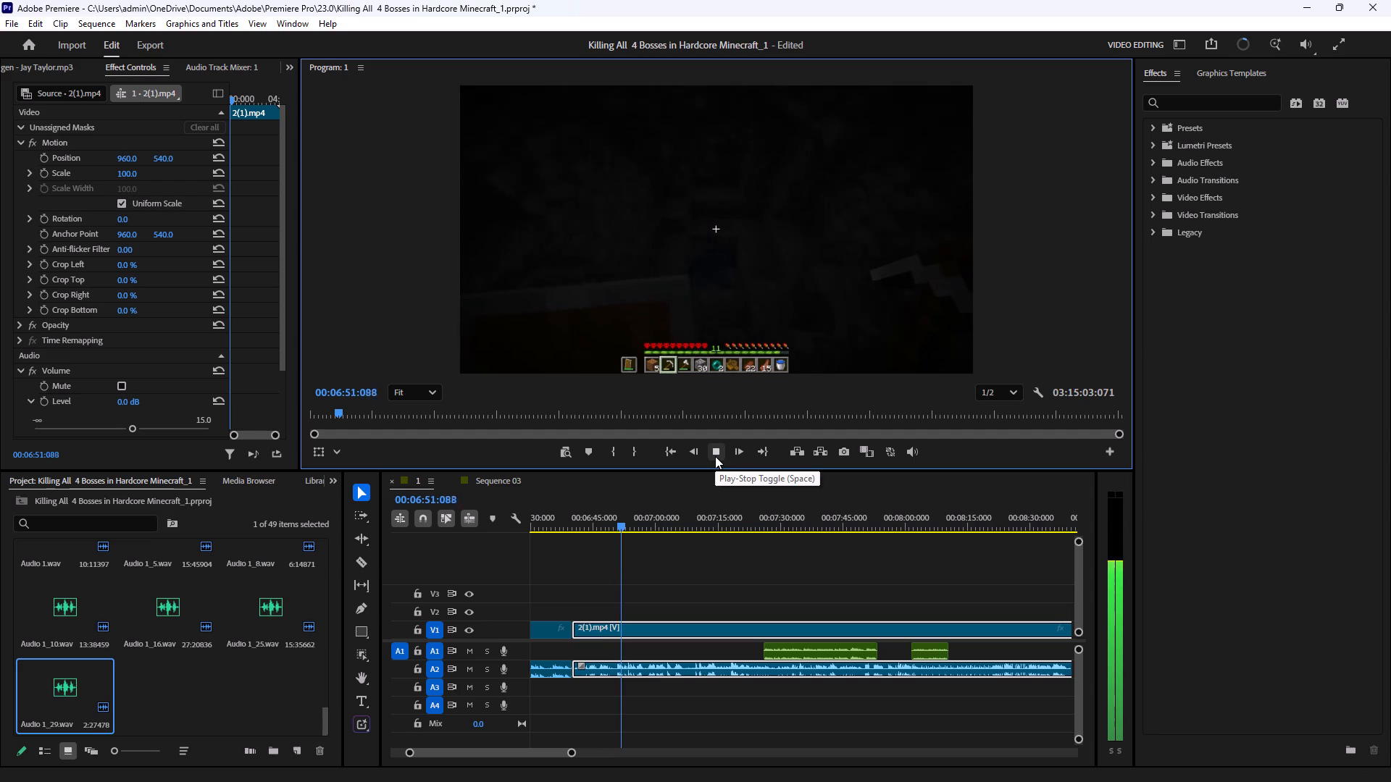
left_click(715, 456)
left_click(715, 456)
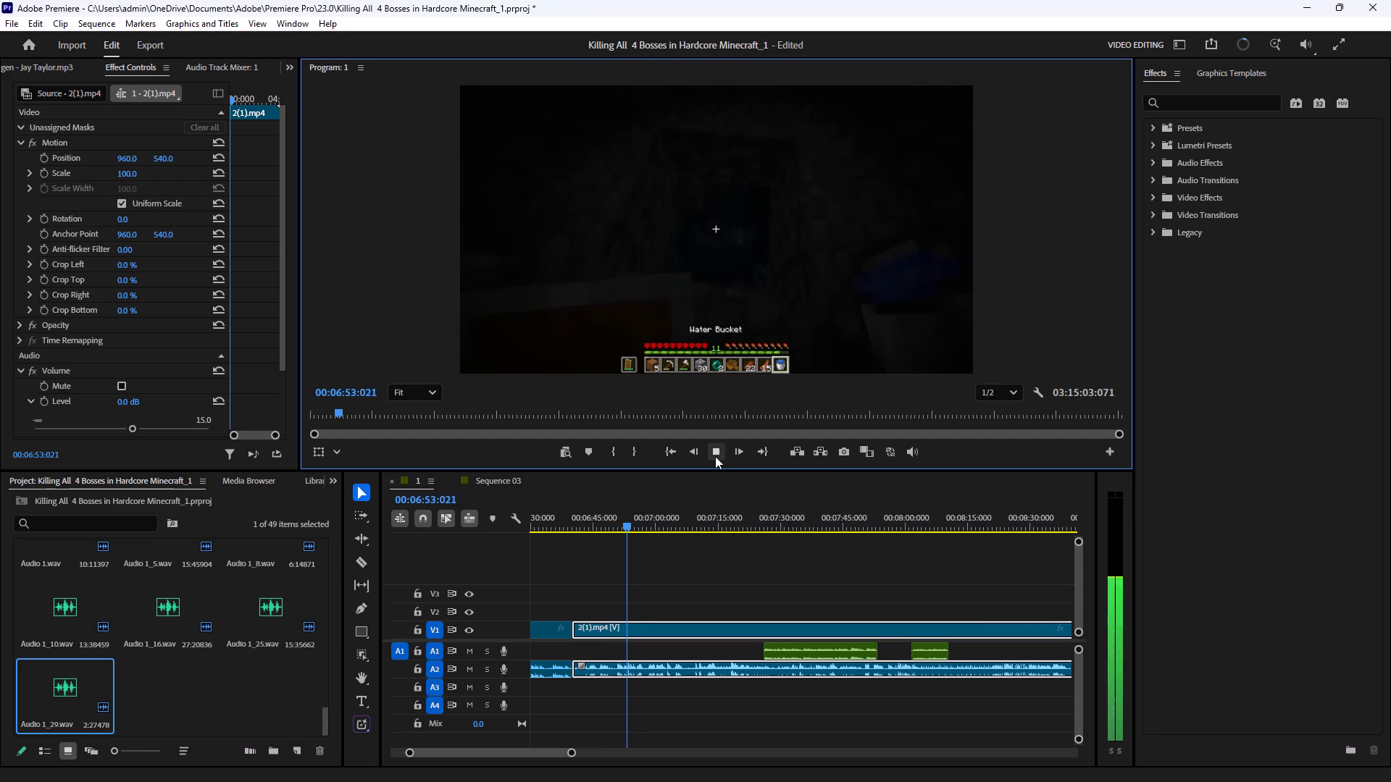
left_click(715, 456)
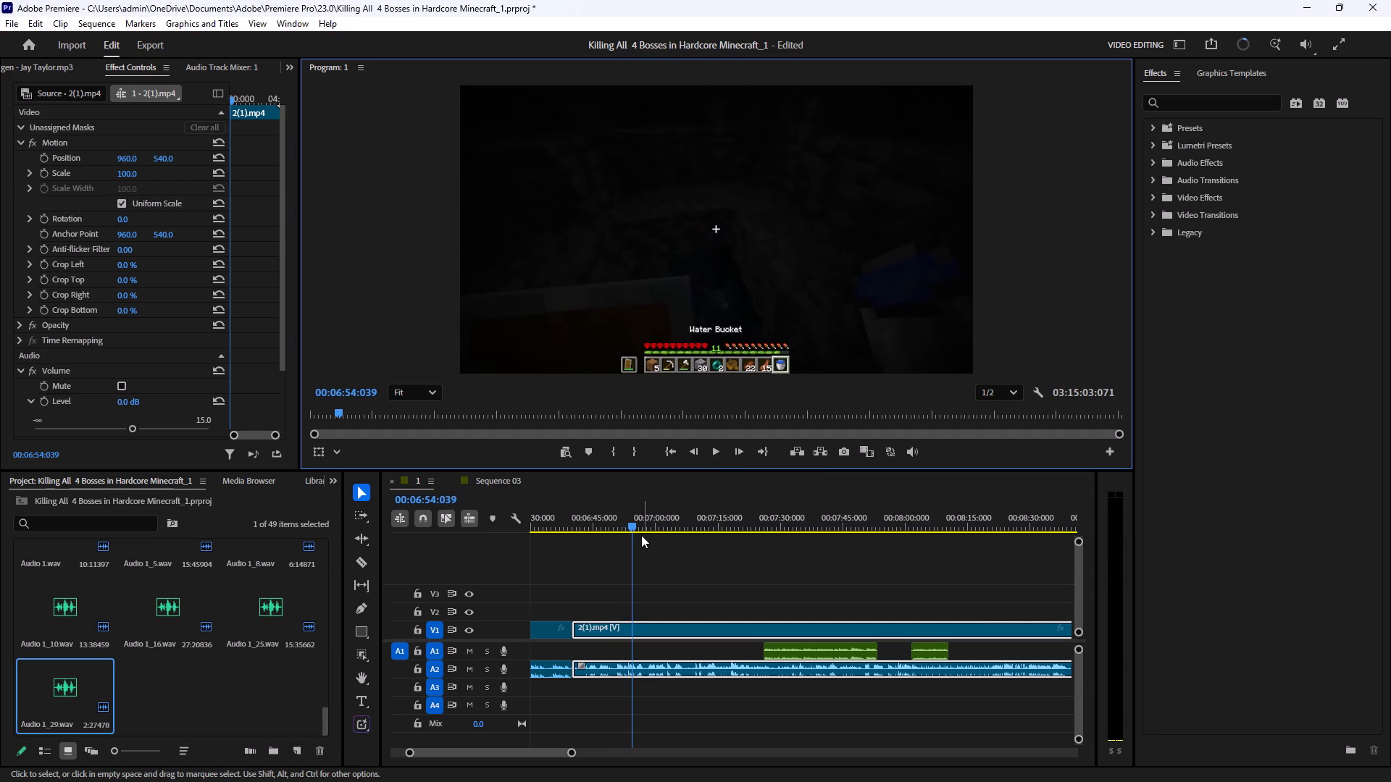
left_click_drag(633, 524, 627, 538)
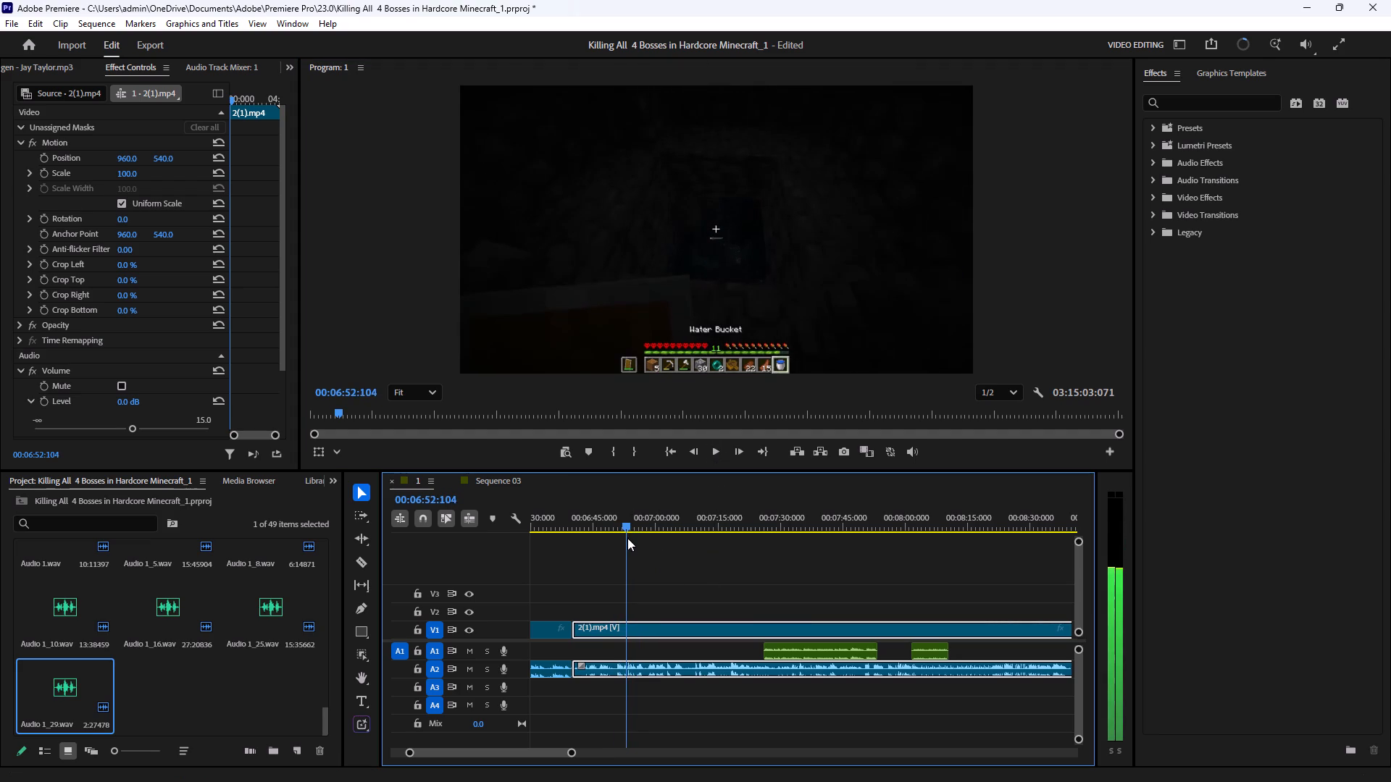
left_click_drag(627, 538, 625, 546)
left_click_drag(576, 633, 617, 631)
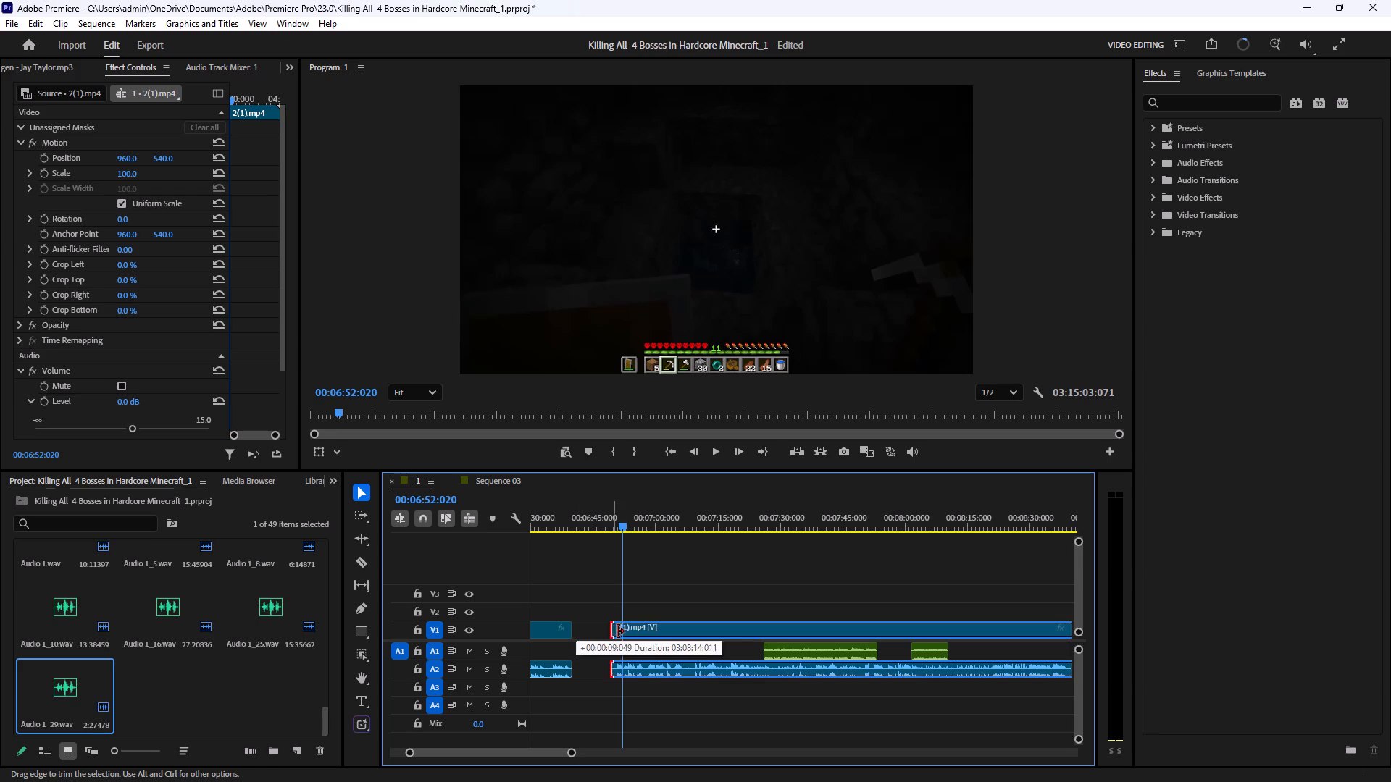
left_click_drag(617, 631, 622, 631)
Move the trimmed gameplay clip back against the preceding clip at 00:06:40:011 to close the gap.
left_click_drag(691, 626, 643, 629)
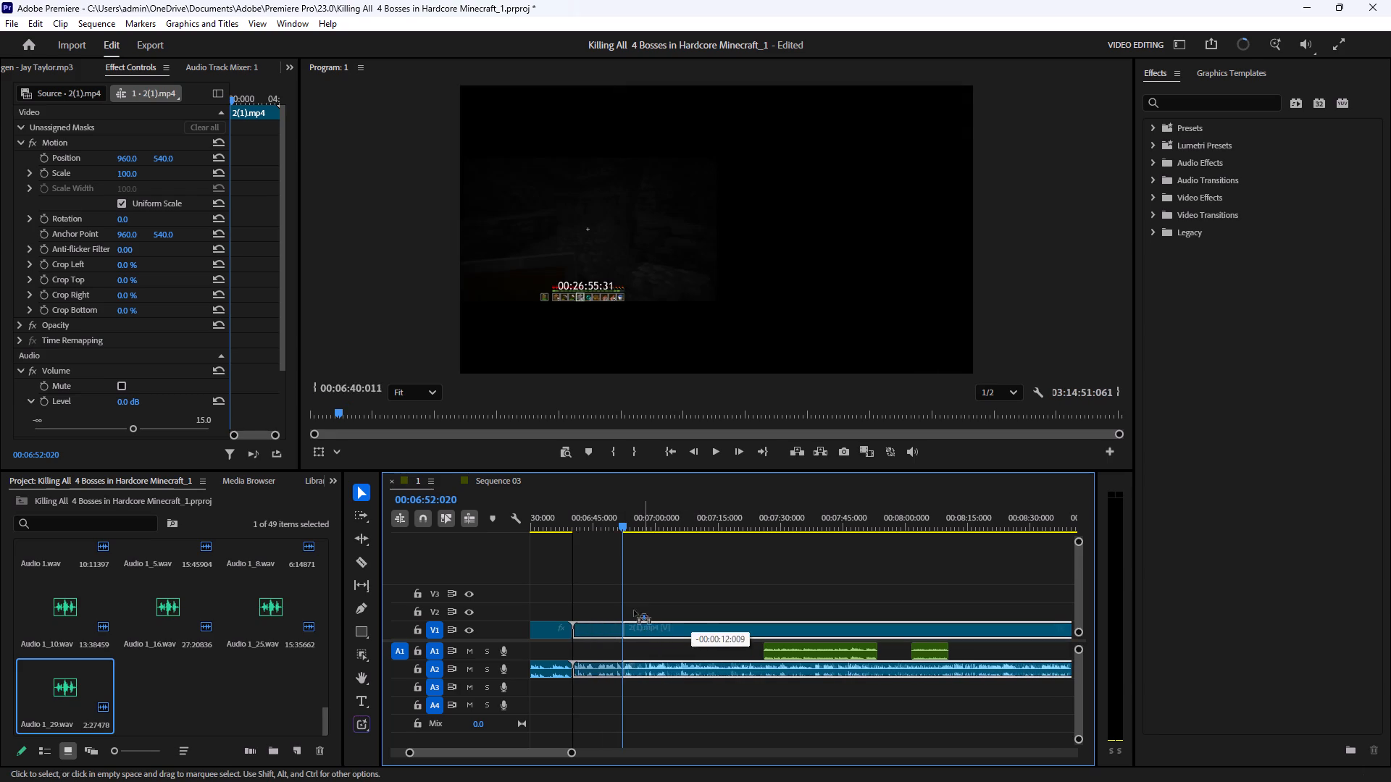
Play back the gameplay footage just after the join, from 00:06:40:059.
left_click(577, 522)
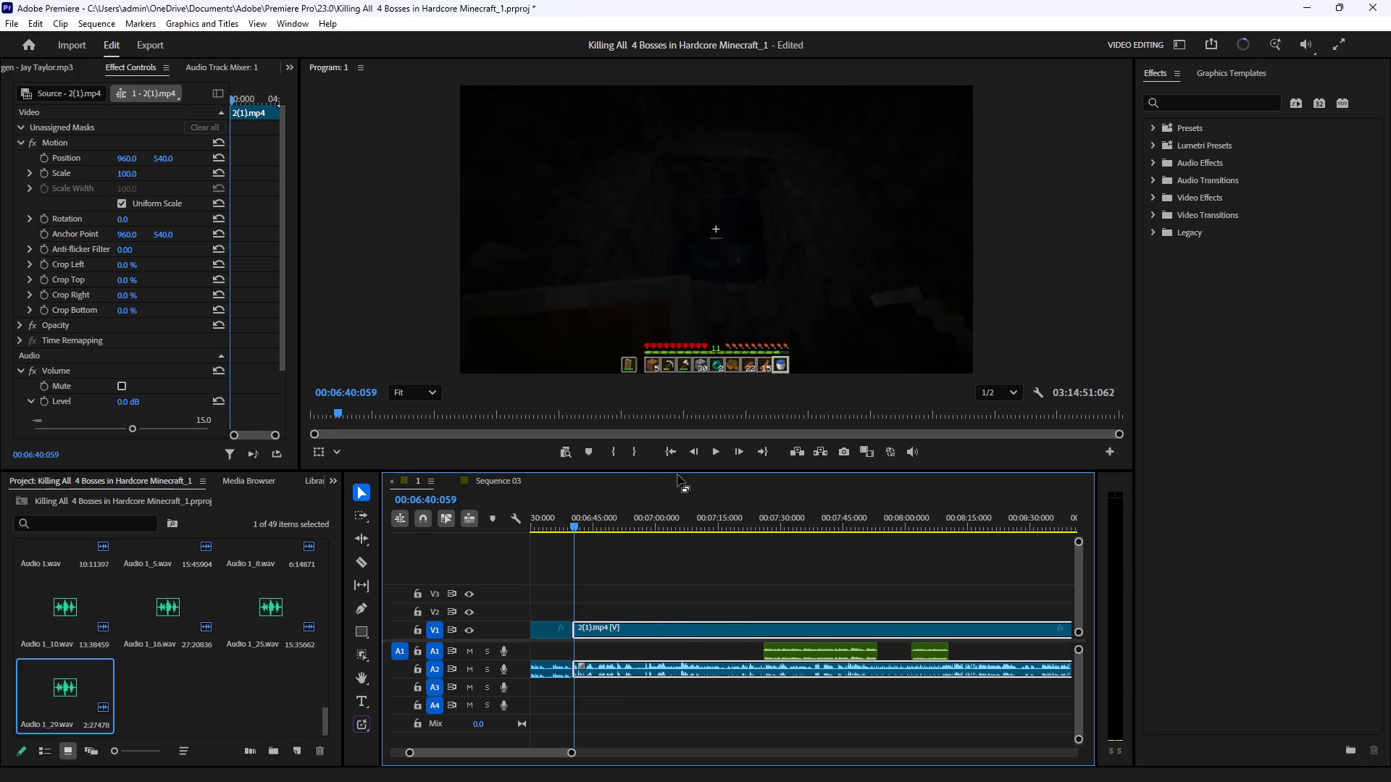
left_click(712, 445)
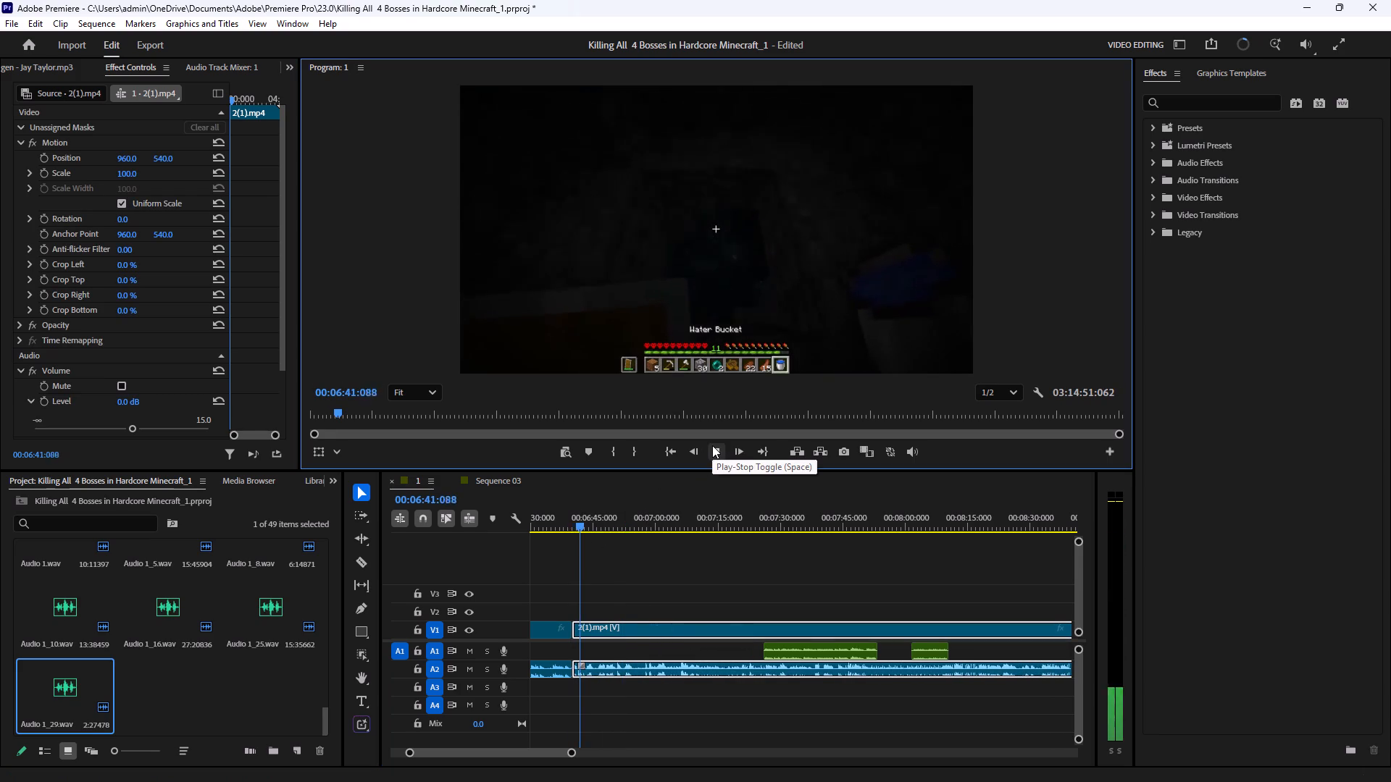
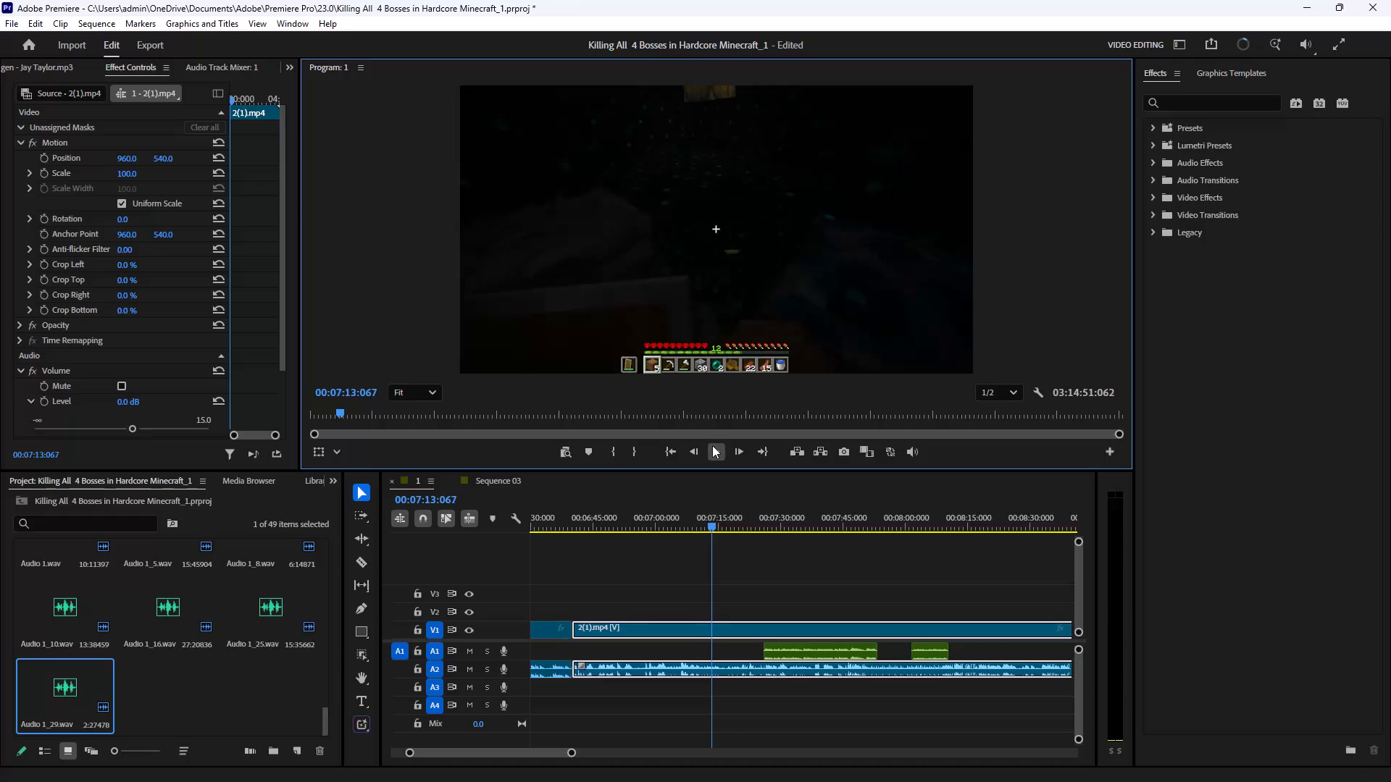
Replay the gameplay footage from about 00:07:09 and split clip 2(1).mp4 with its audio at 00:07:12:003.
left_click(712, 445)
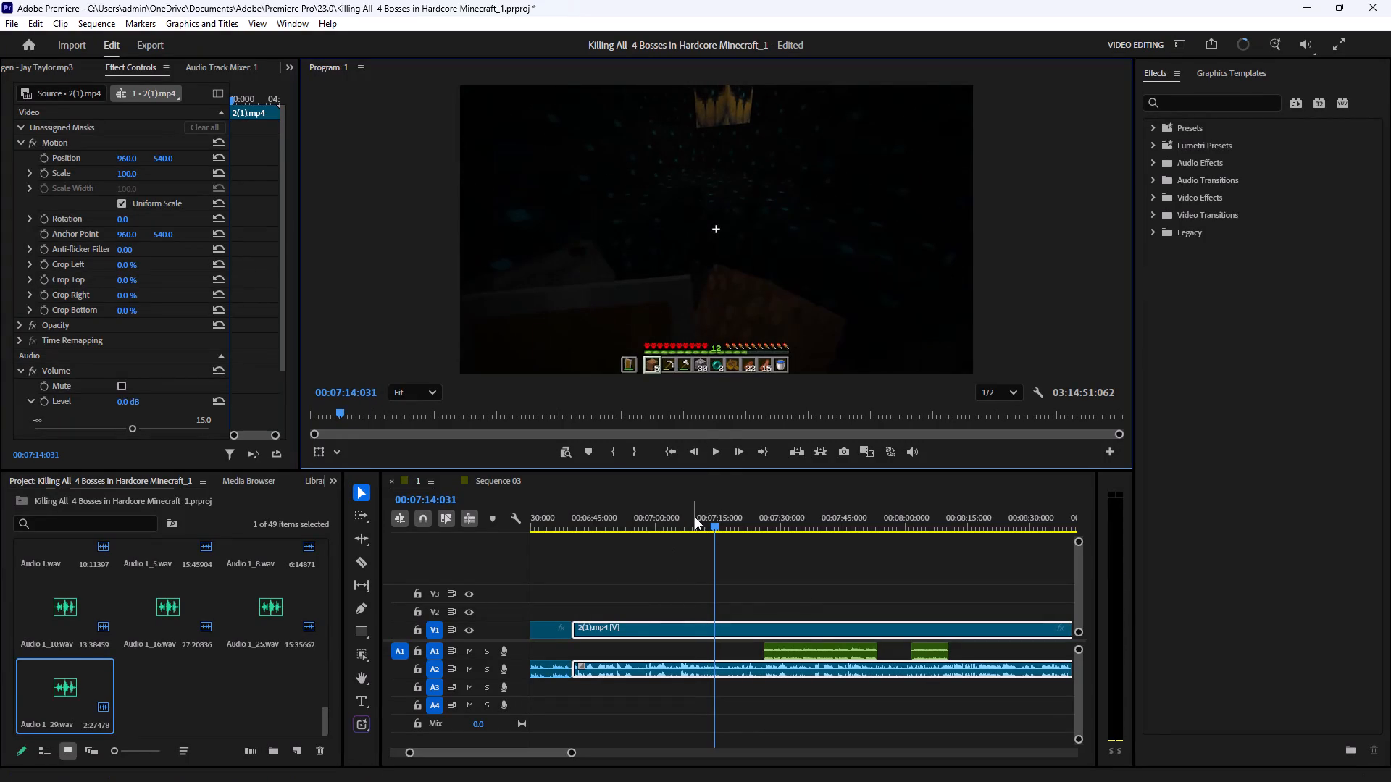
left_click(695, 518)
left_click(718, 451)
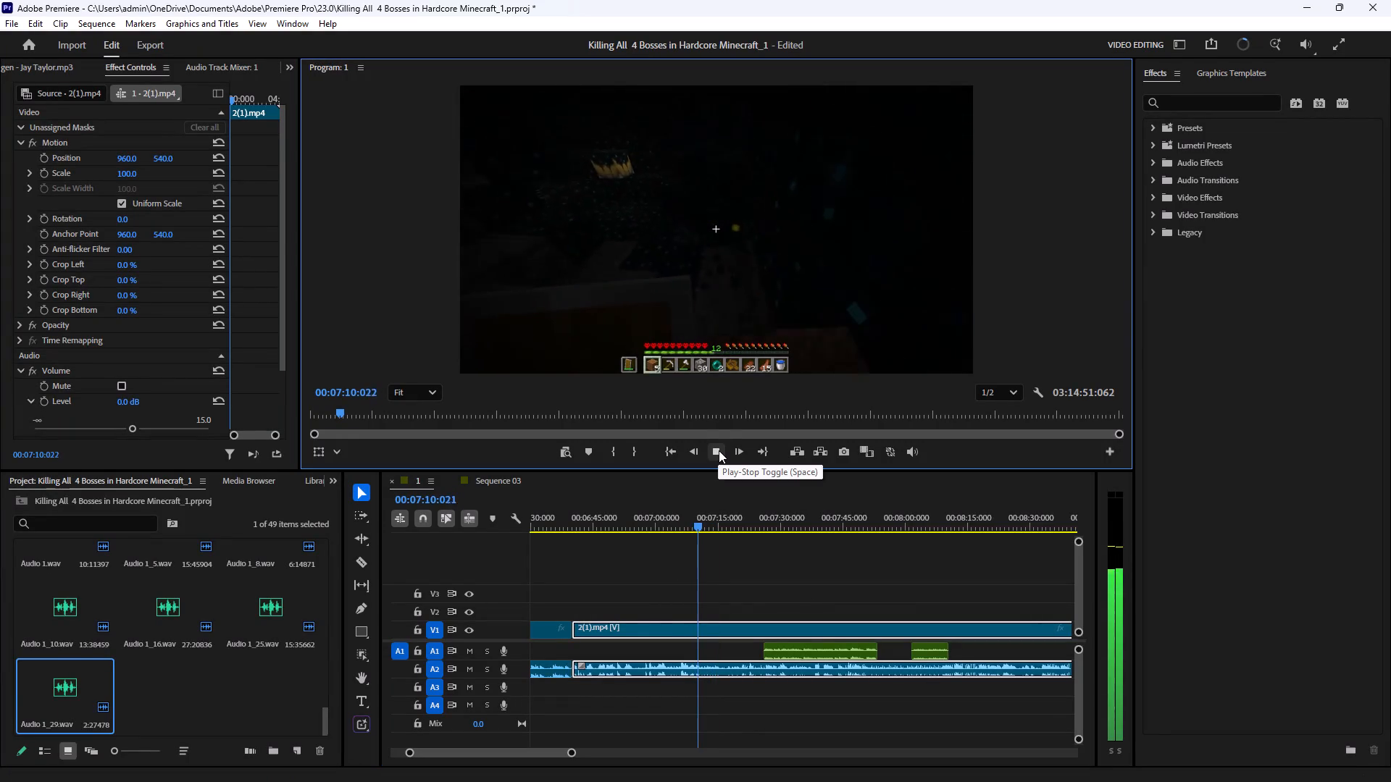
left_click(719, 450)
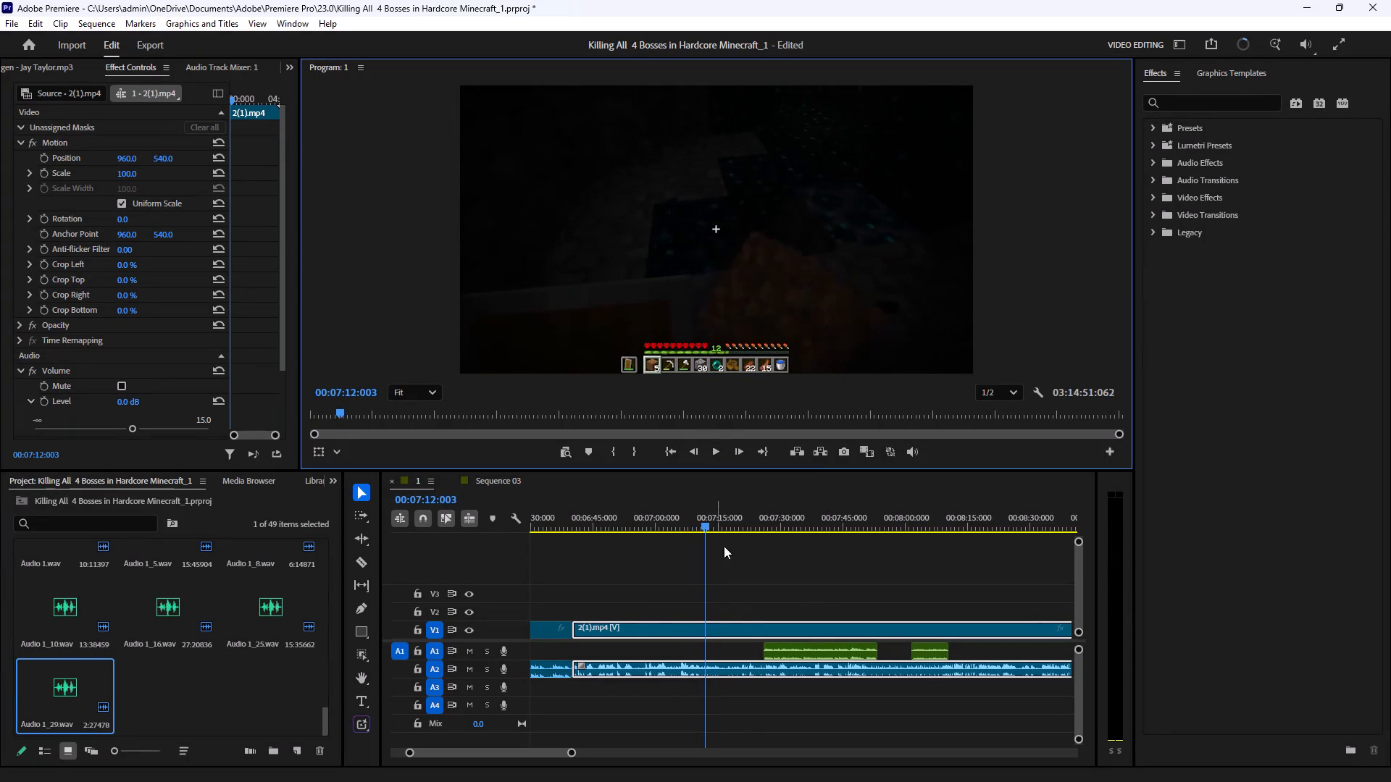
left_click(366, 568)
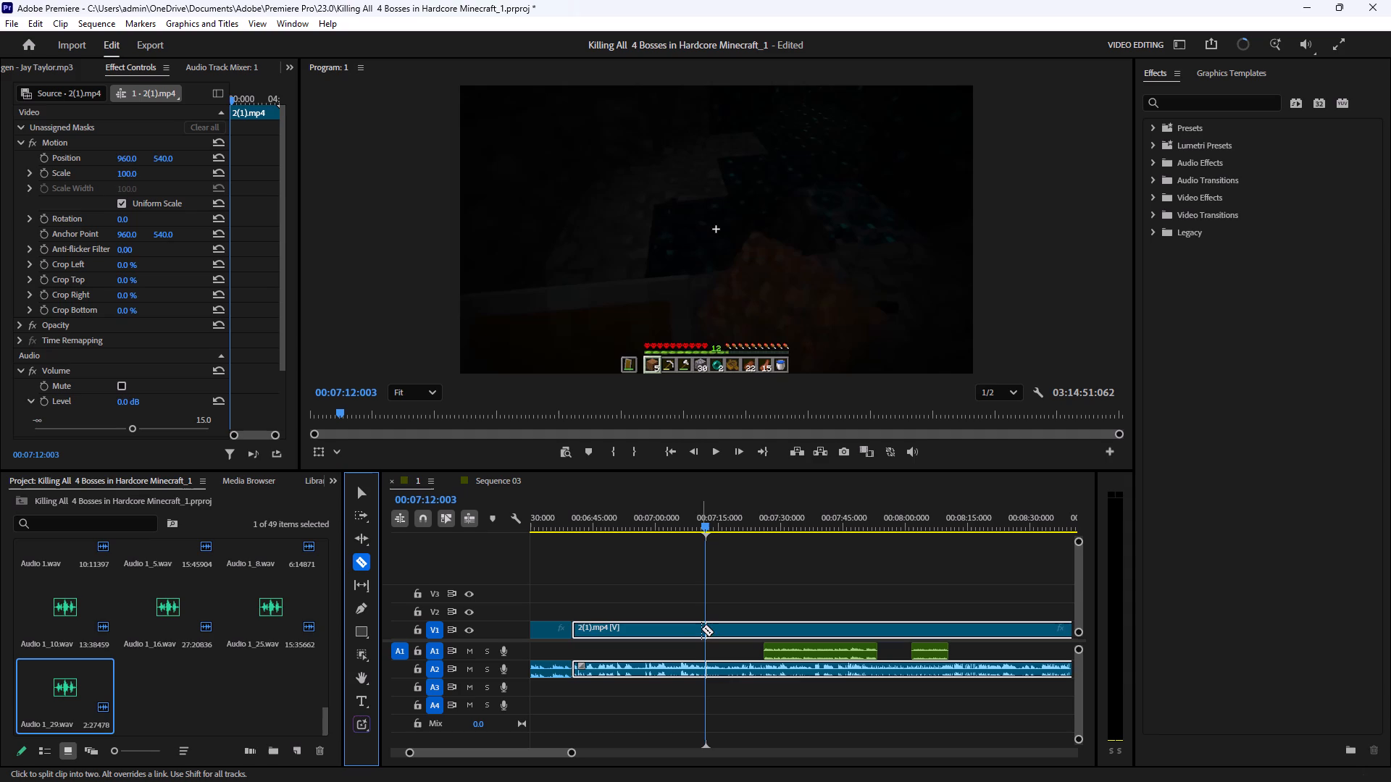
left_click(708, 627)
left_click(363, 500)
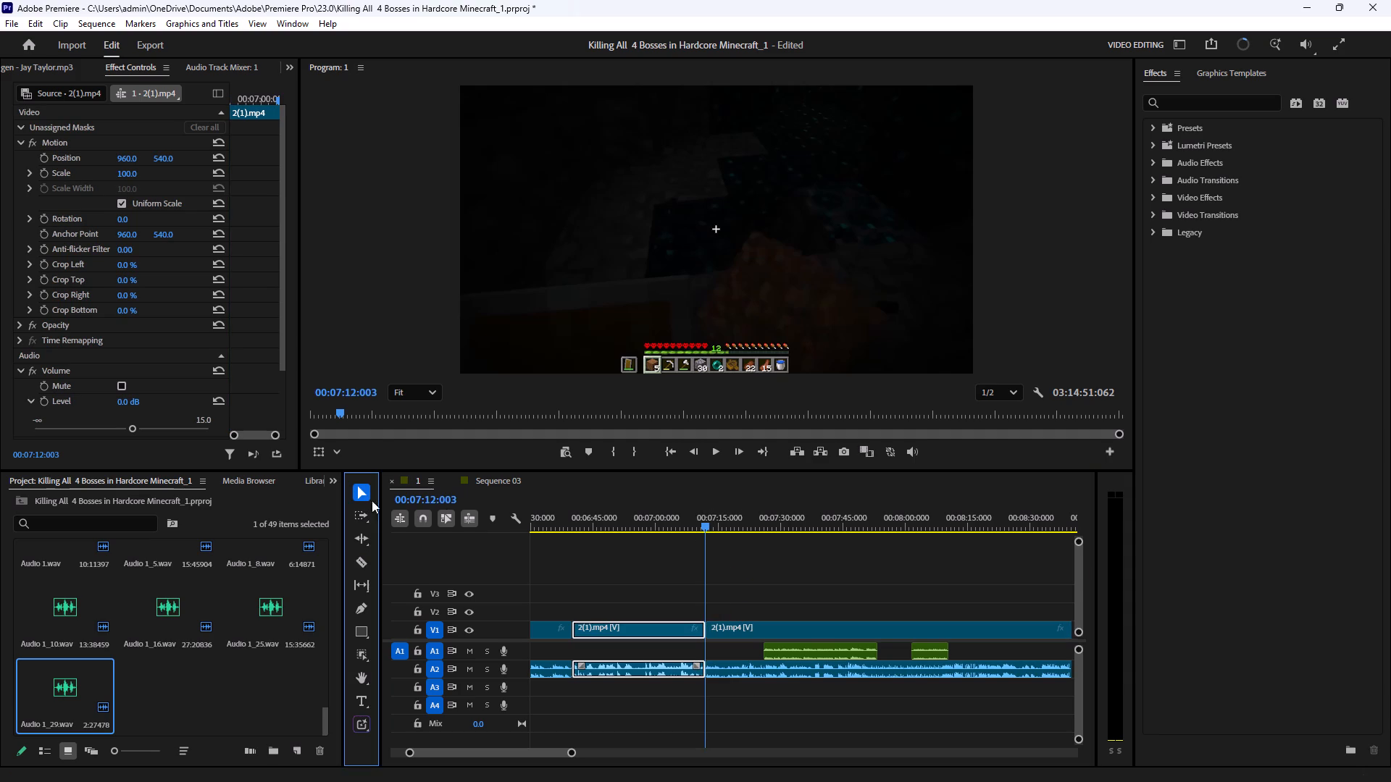
Review the gameplay footage after the new cut, up to about 00:07:27.
left_click_drag(706, 526, 721, 529)
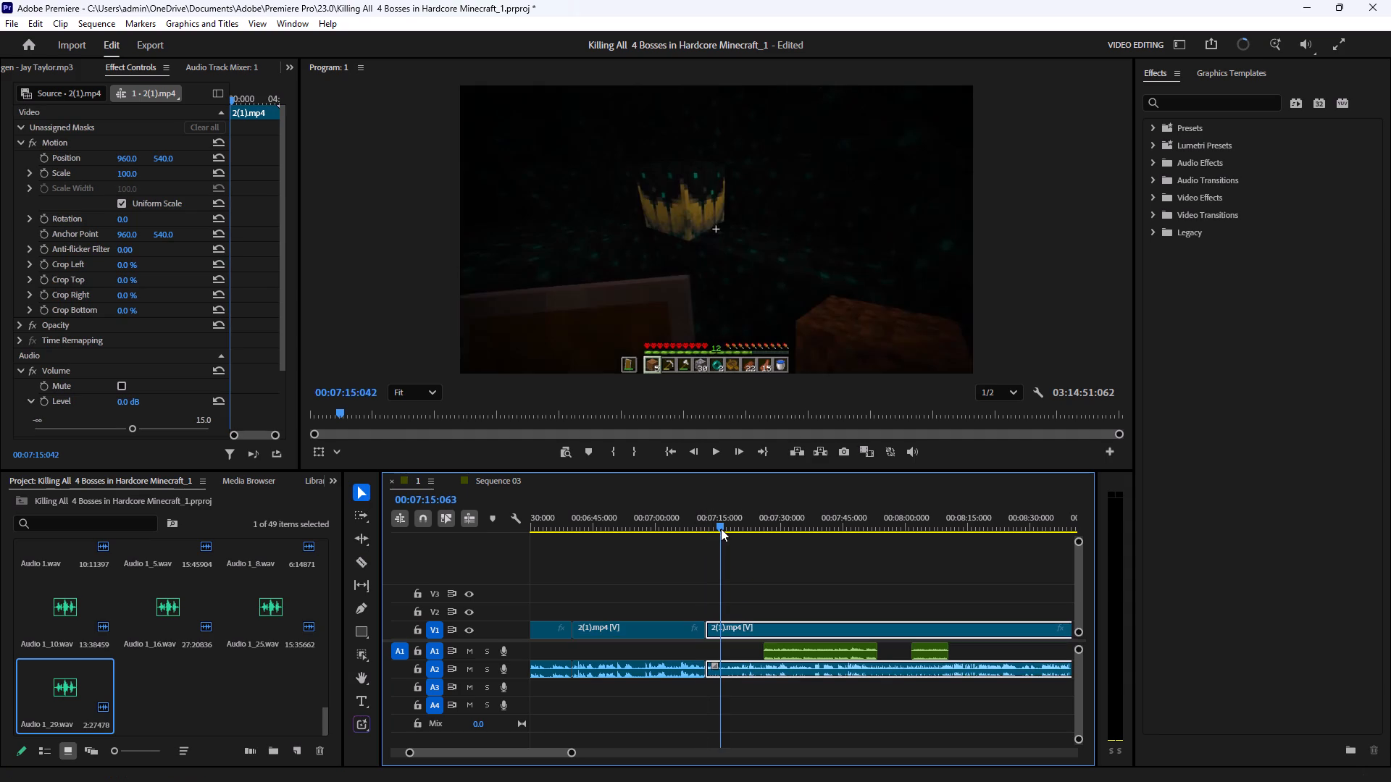
left_click_drag(721, 529, 748, 529)
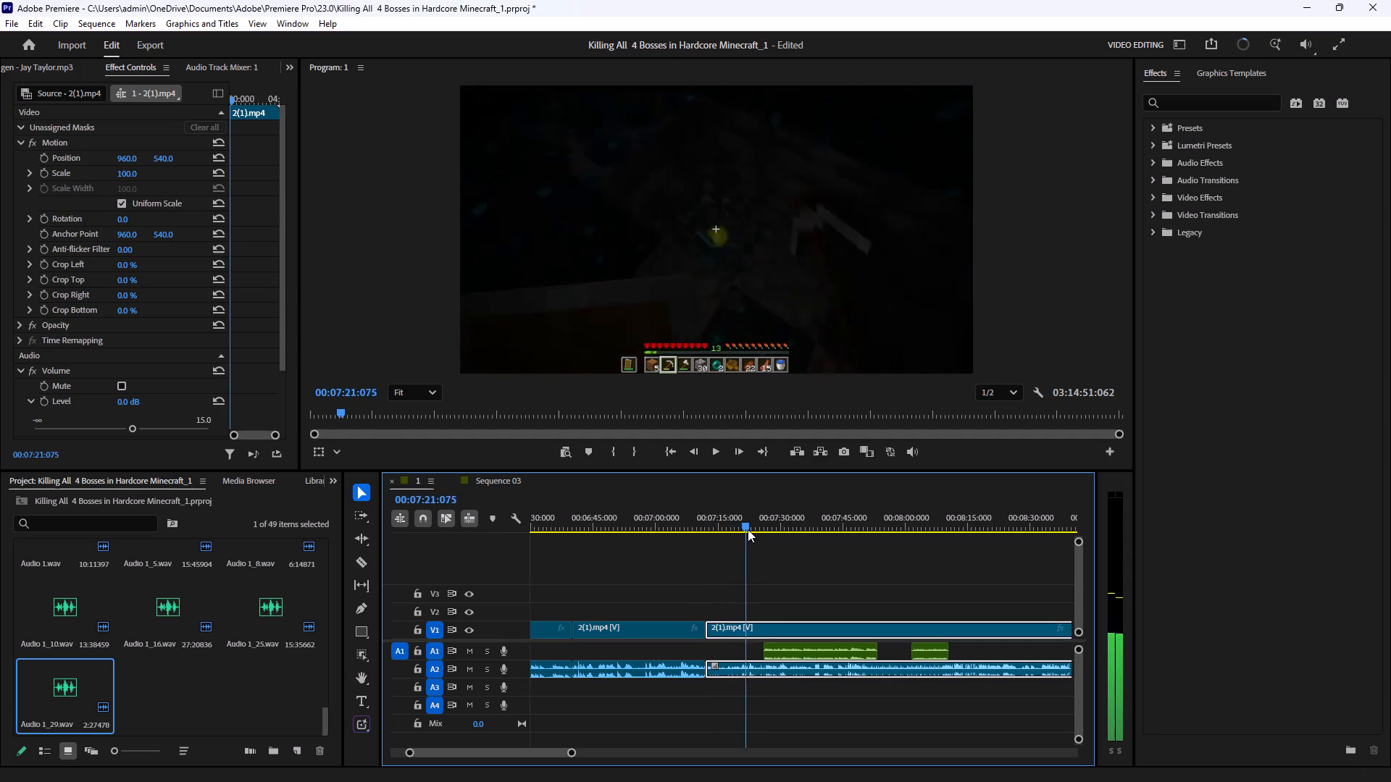
left_click_drag(748, 529, 734, 533)
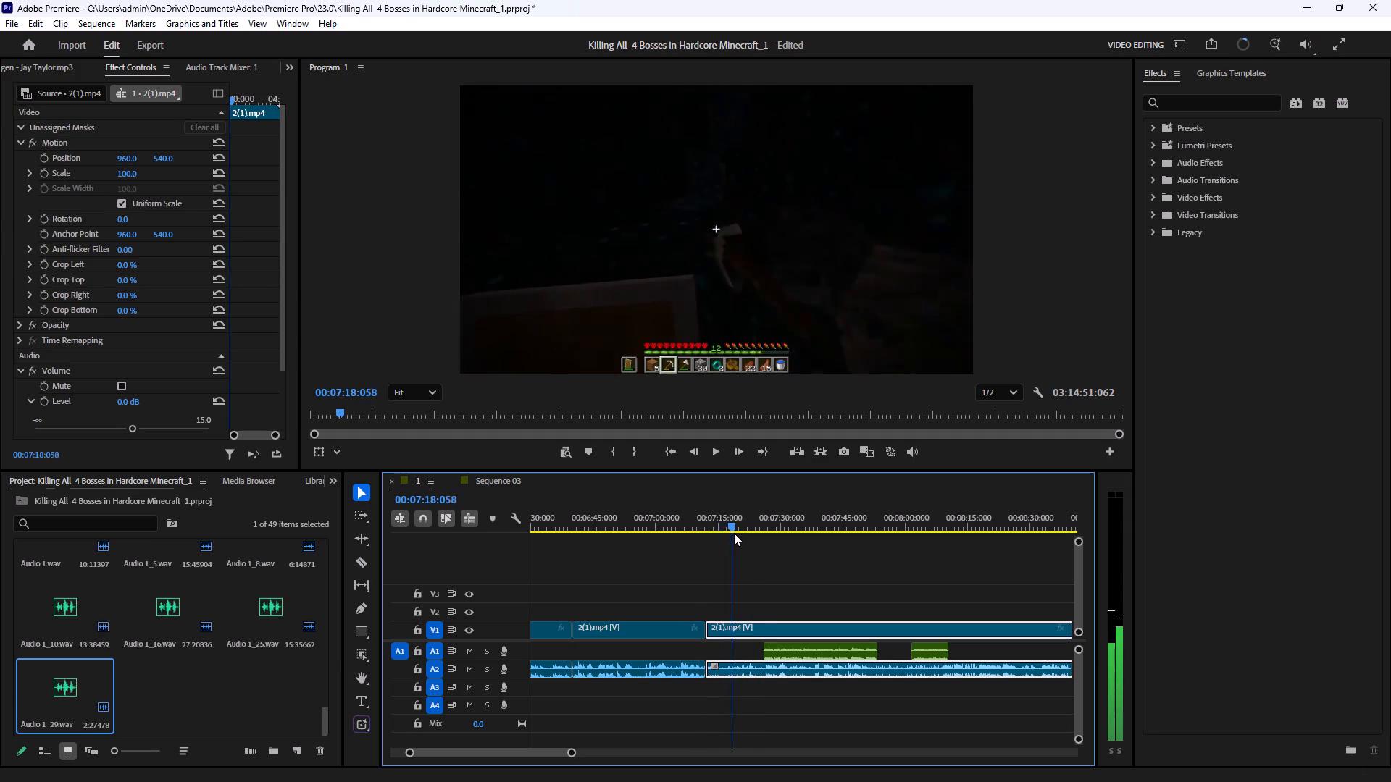
left_click_drag(734, 533, 710, 539)
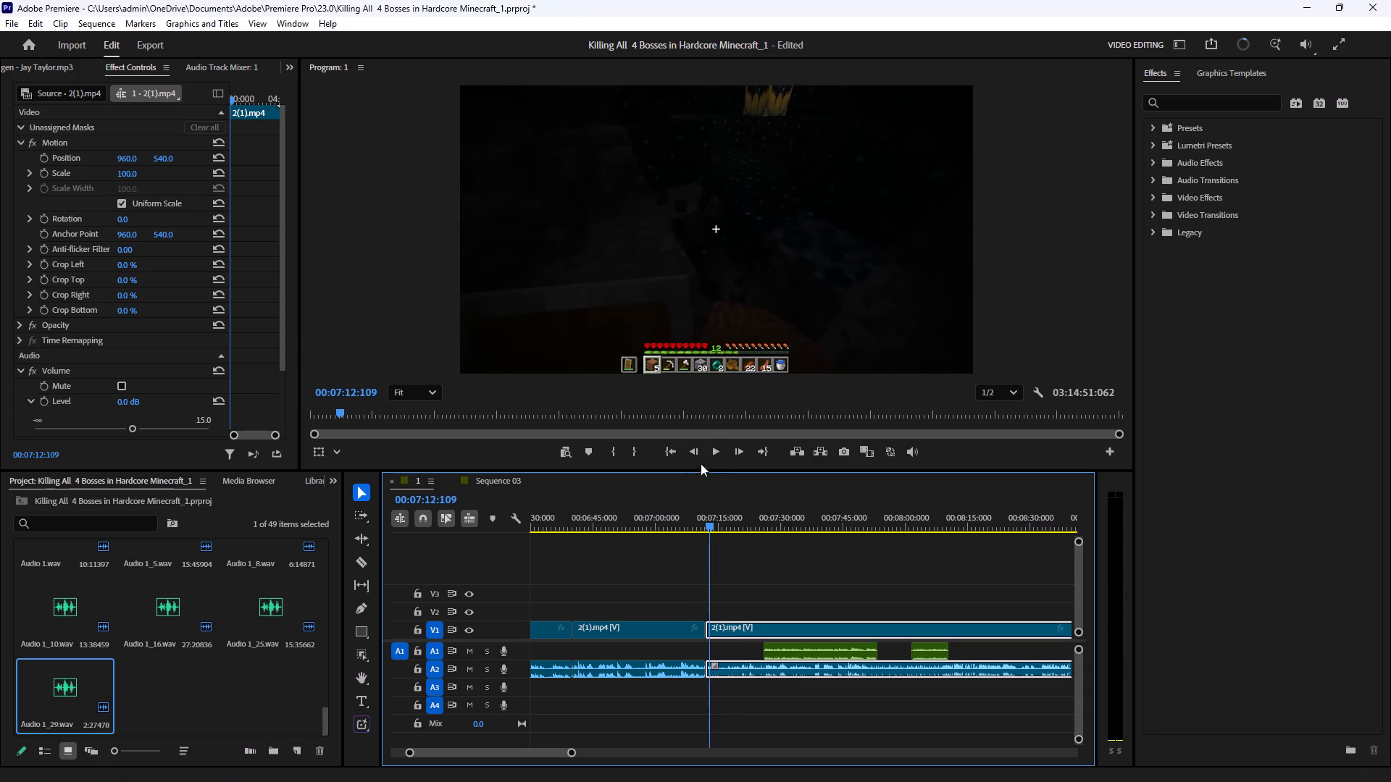
left_click(719, 450)
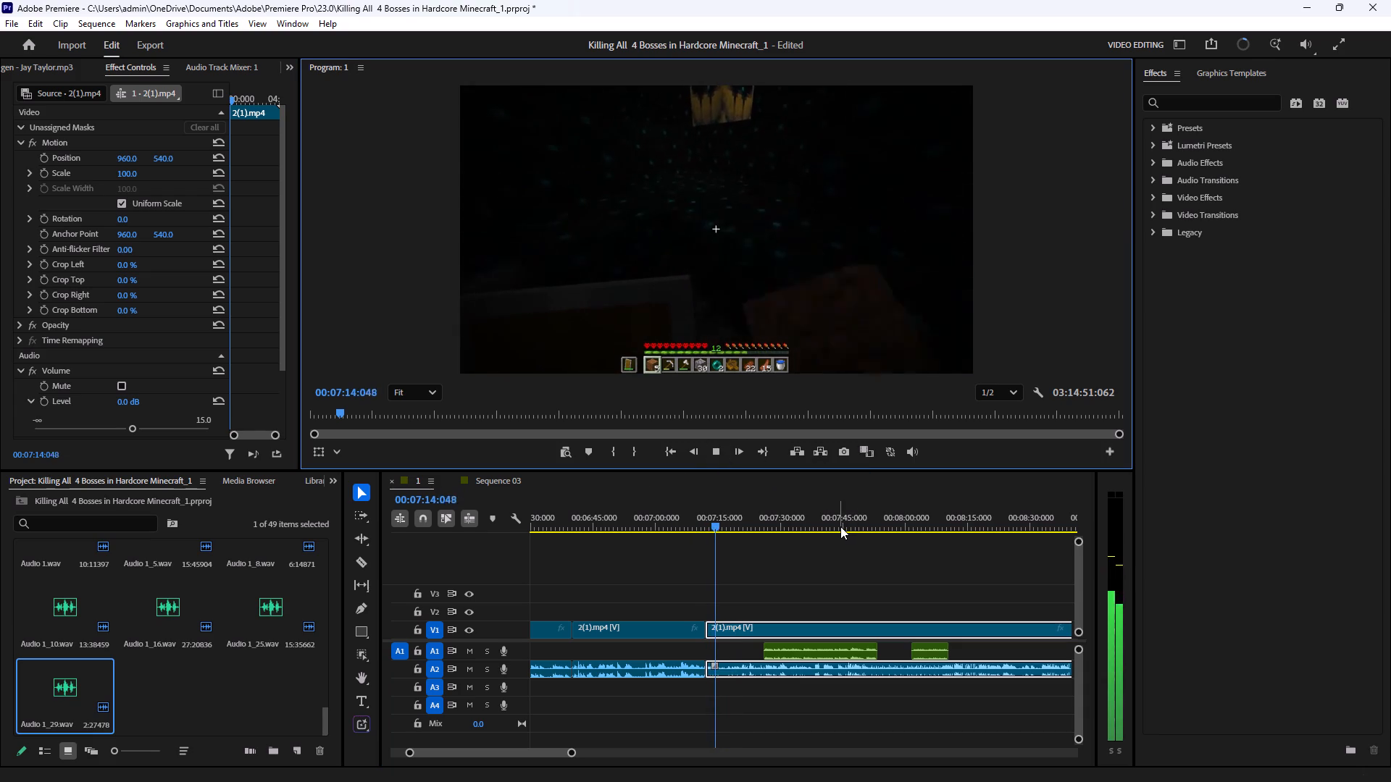
left_click(825, 555)
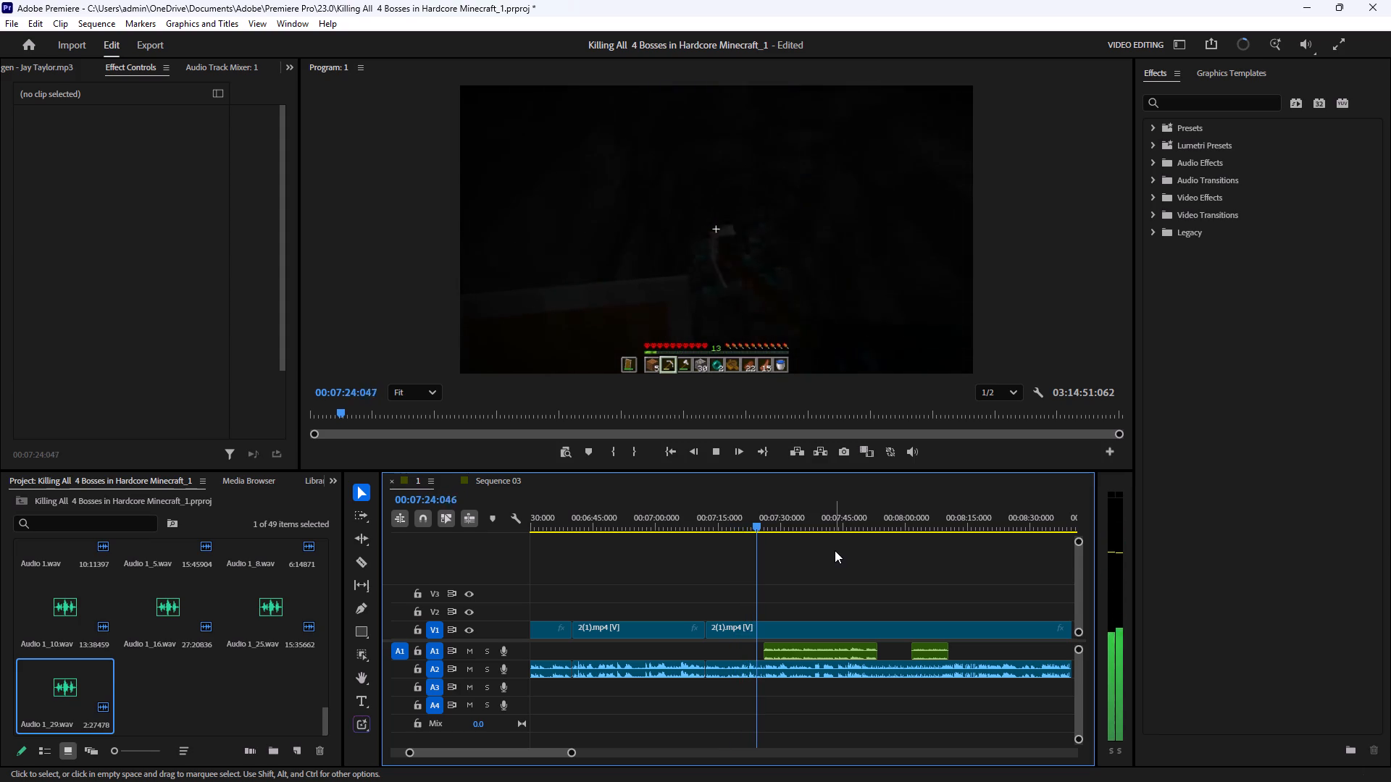
left_click(718, 450)
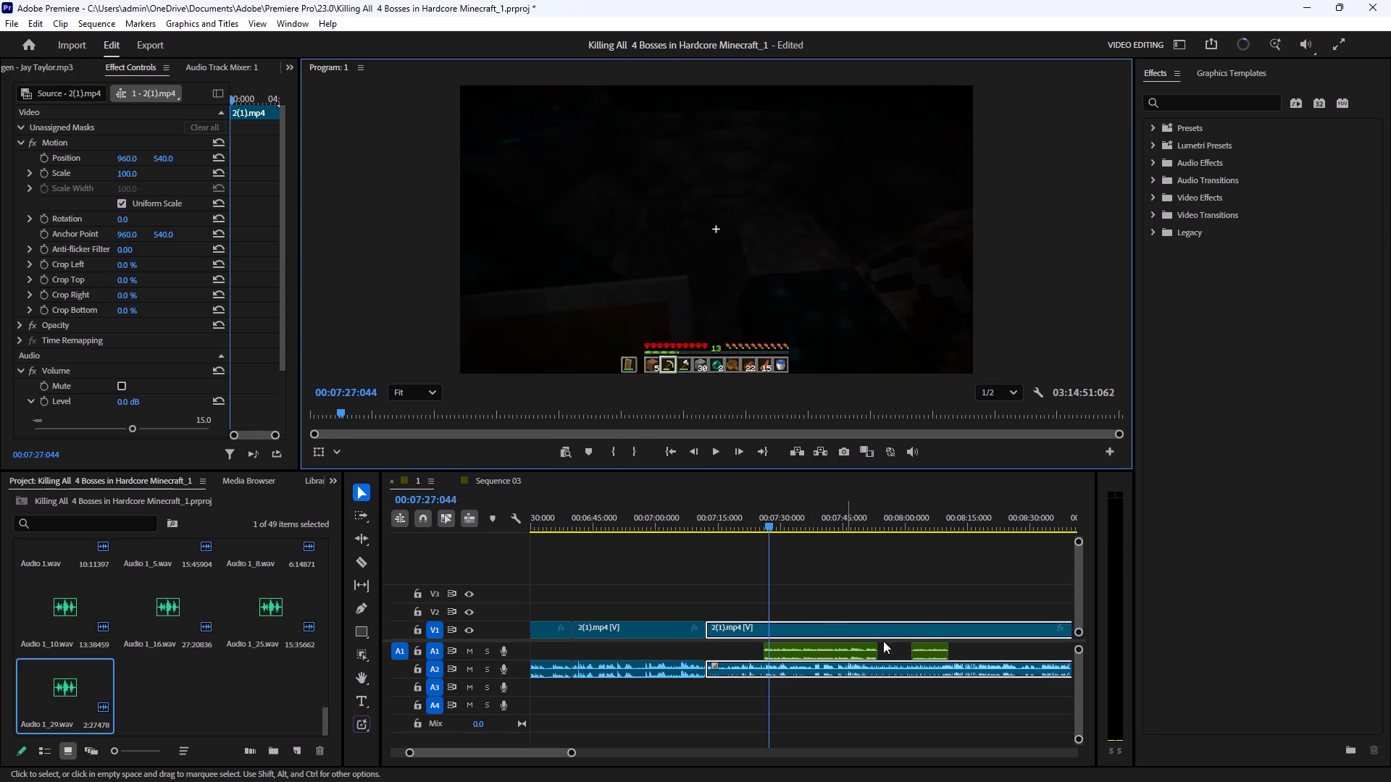
Move the two voice-over clips on track A1 about 38 seconds later, so the first starts at about 00:08:04.
left_click_drag(983, 648, 811, 648)
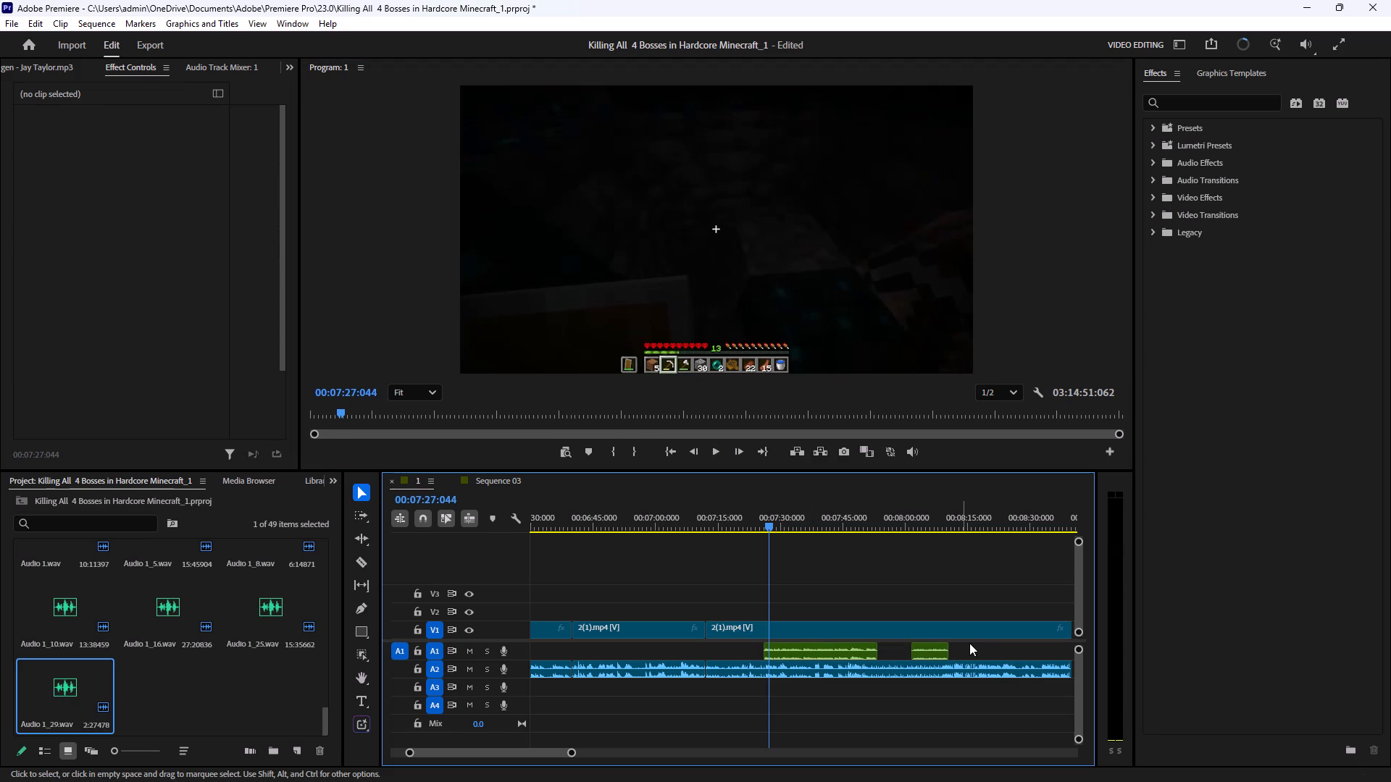
left_click(969, 643)
left_click_drag(975, 645, 817, 655)
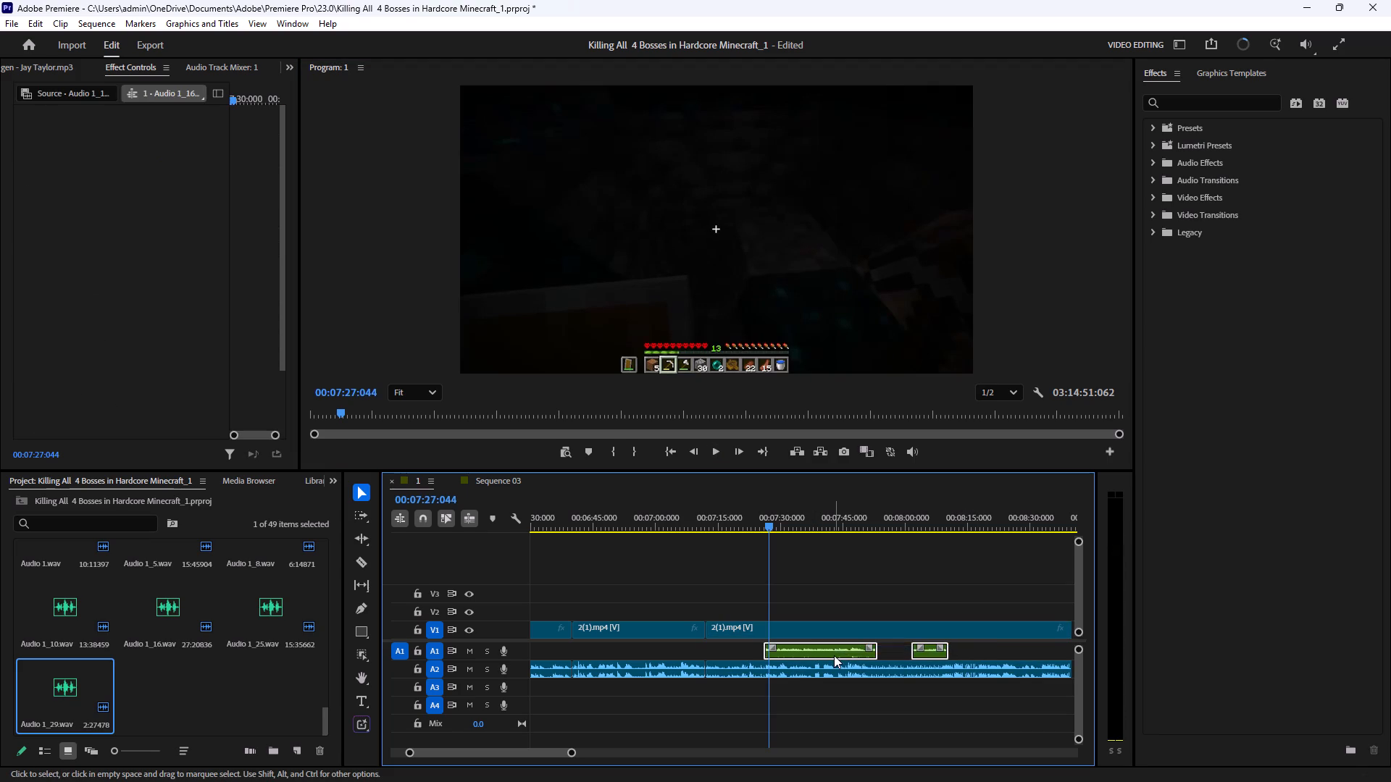
left_click_drag(836, 649, 995, 649)
left_click(796, 547)
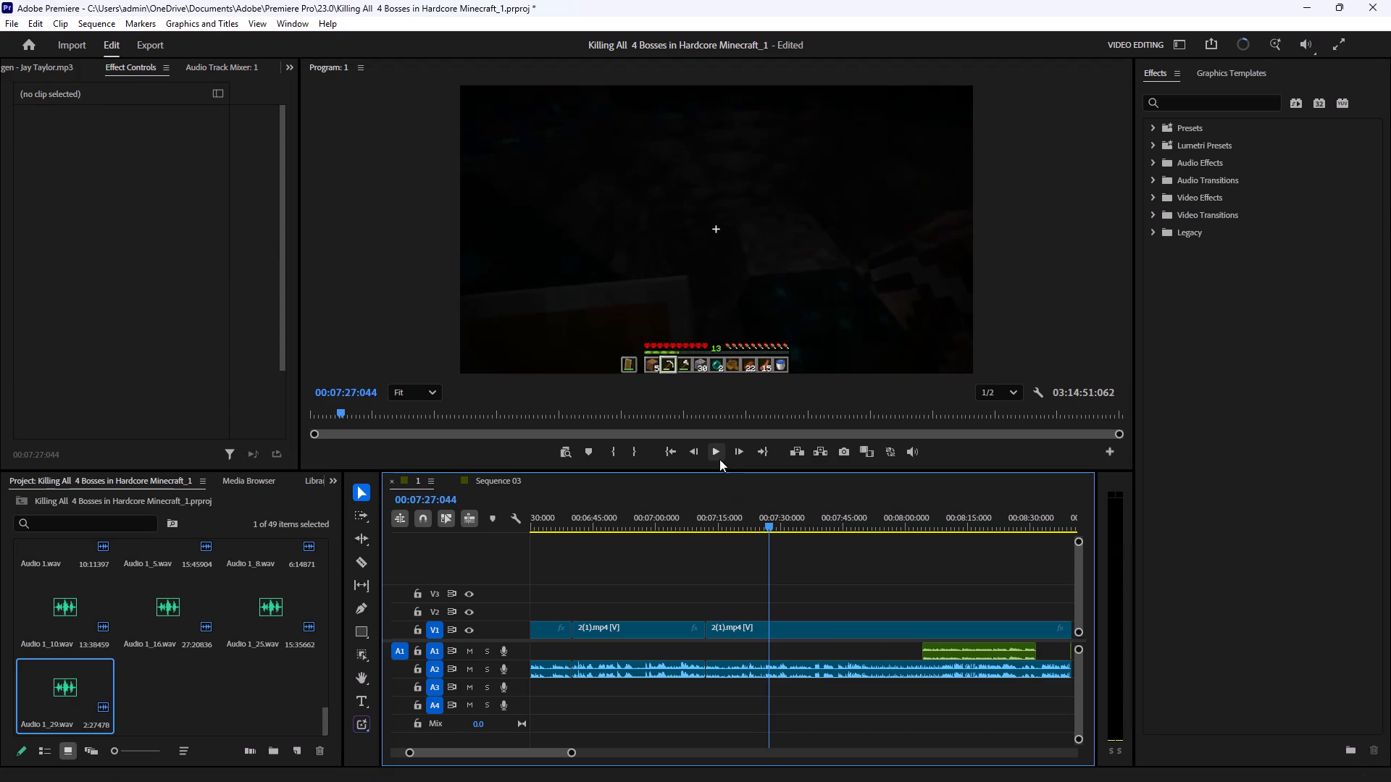
Play on from 00:07:27:044 and split clip 2(1).mp4 with its audio at 00:07:31:111, where the Spruce Boat is selected.
left_click(719, 457)
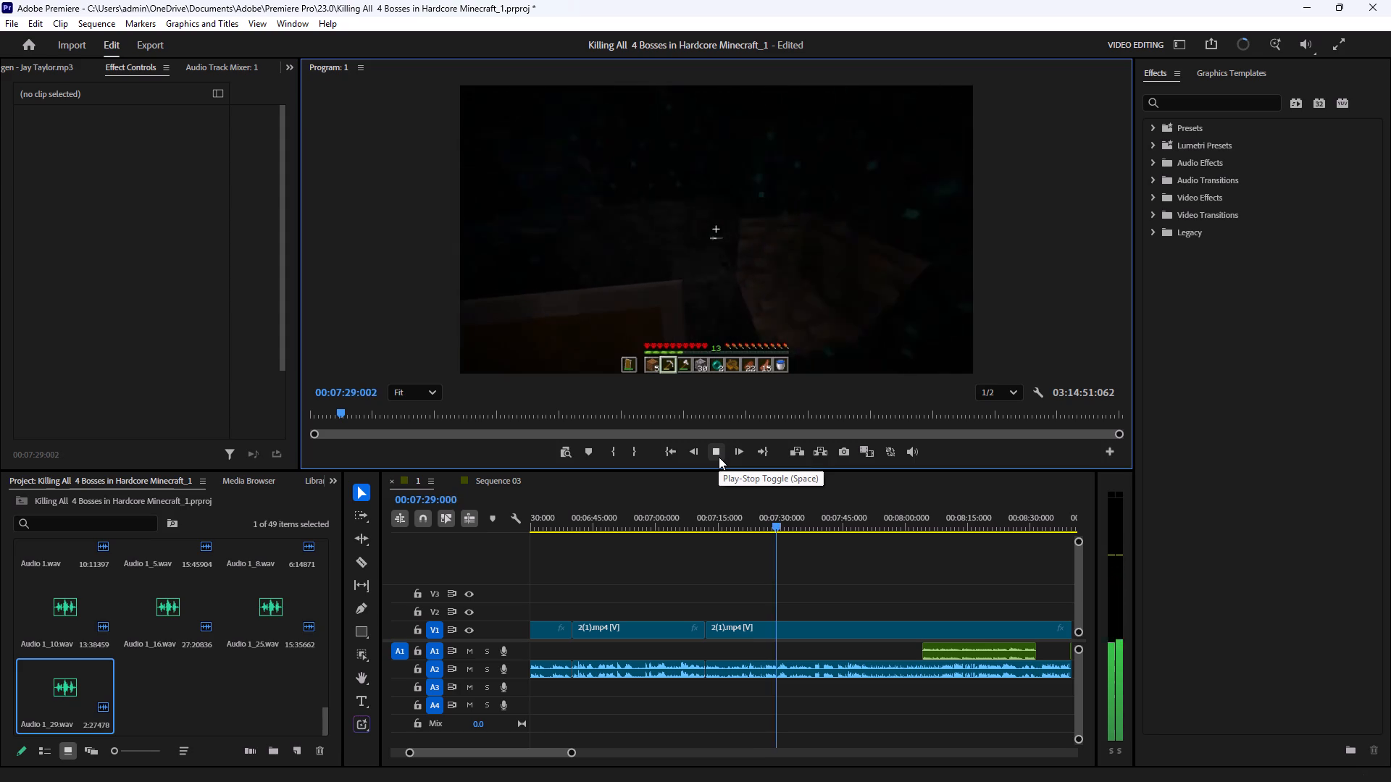
left_click(719, 457)
left_click(719, 457)
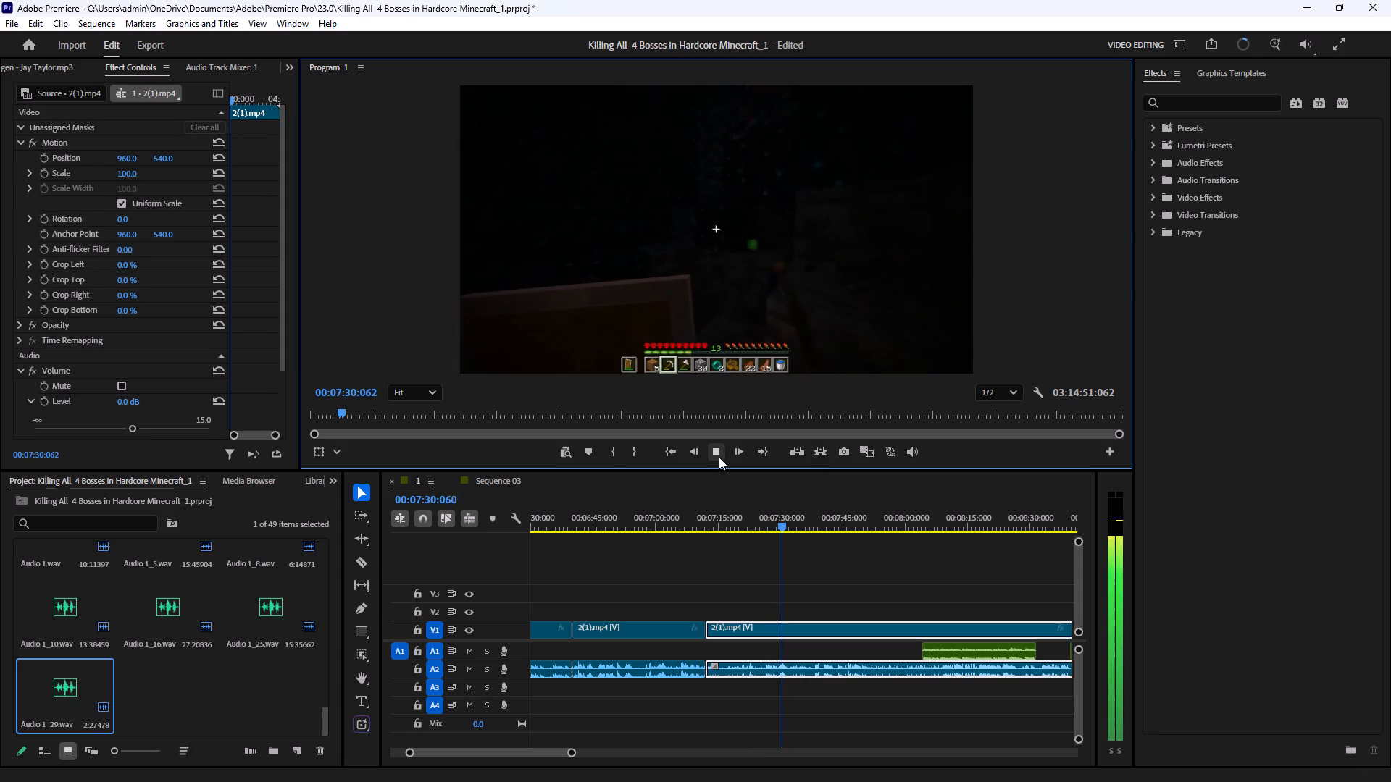
left_click(719, 457)
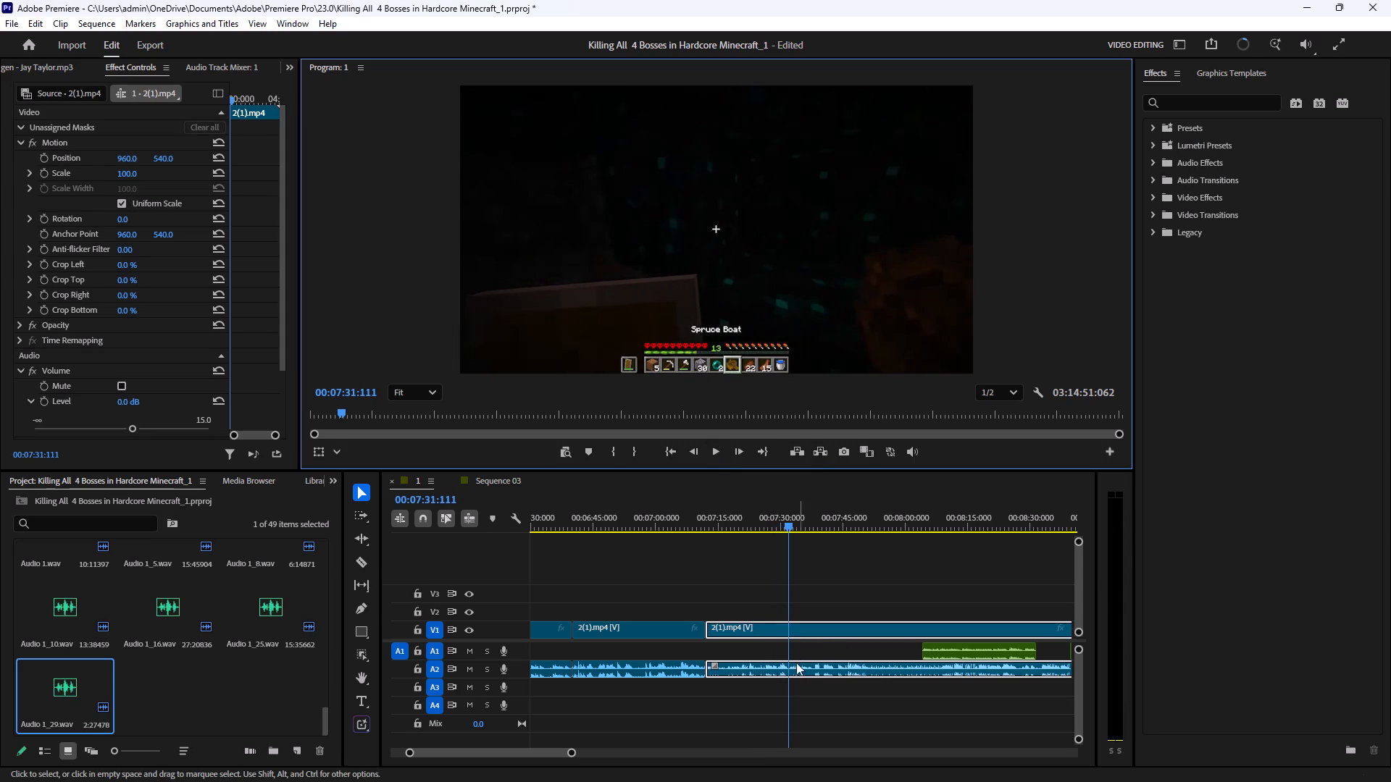
left_click(357, 560)
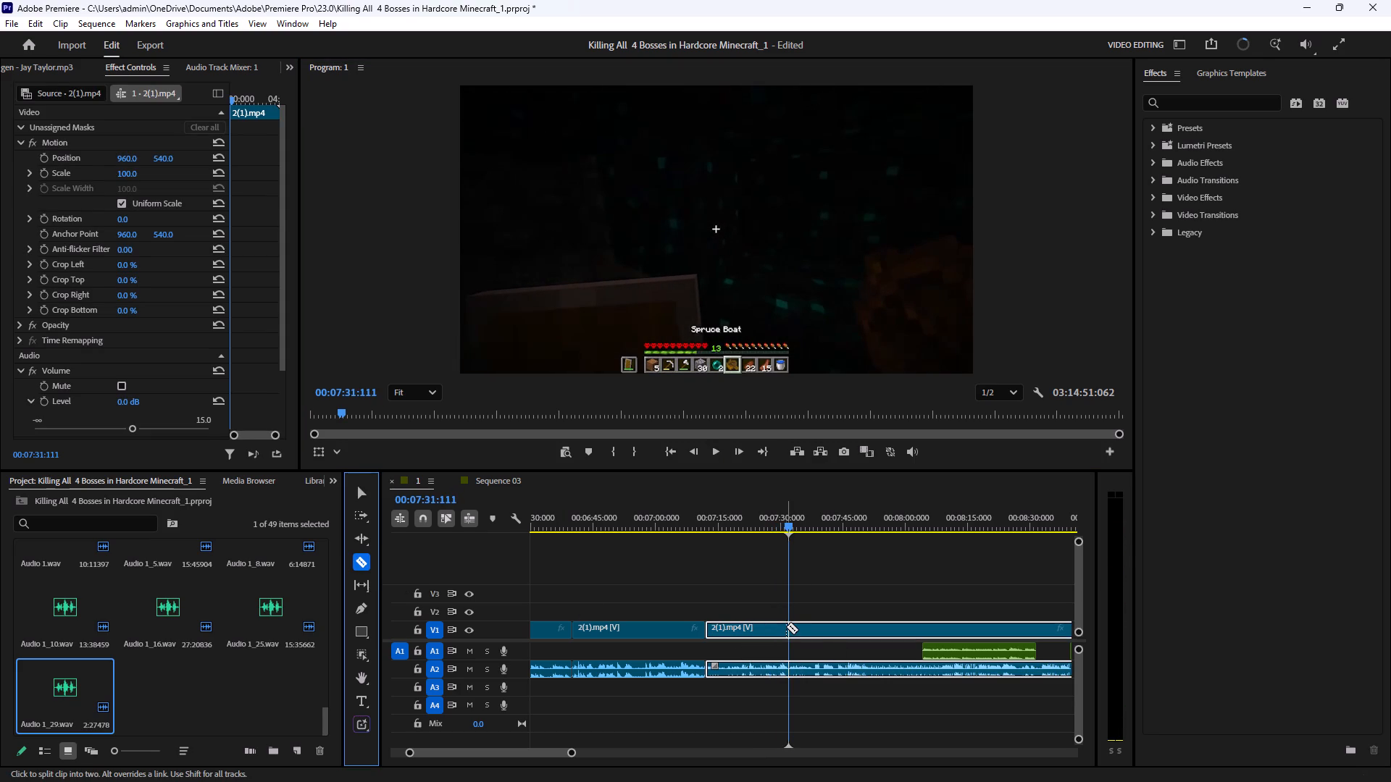
left_click(787, 626)
left_click(362, 497)
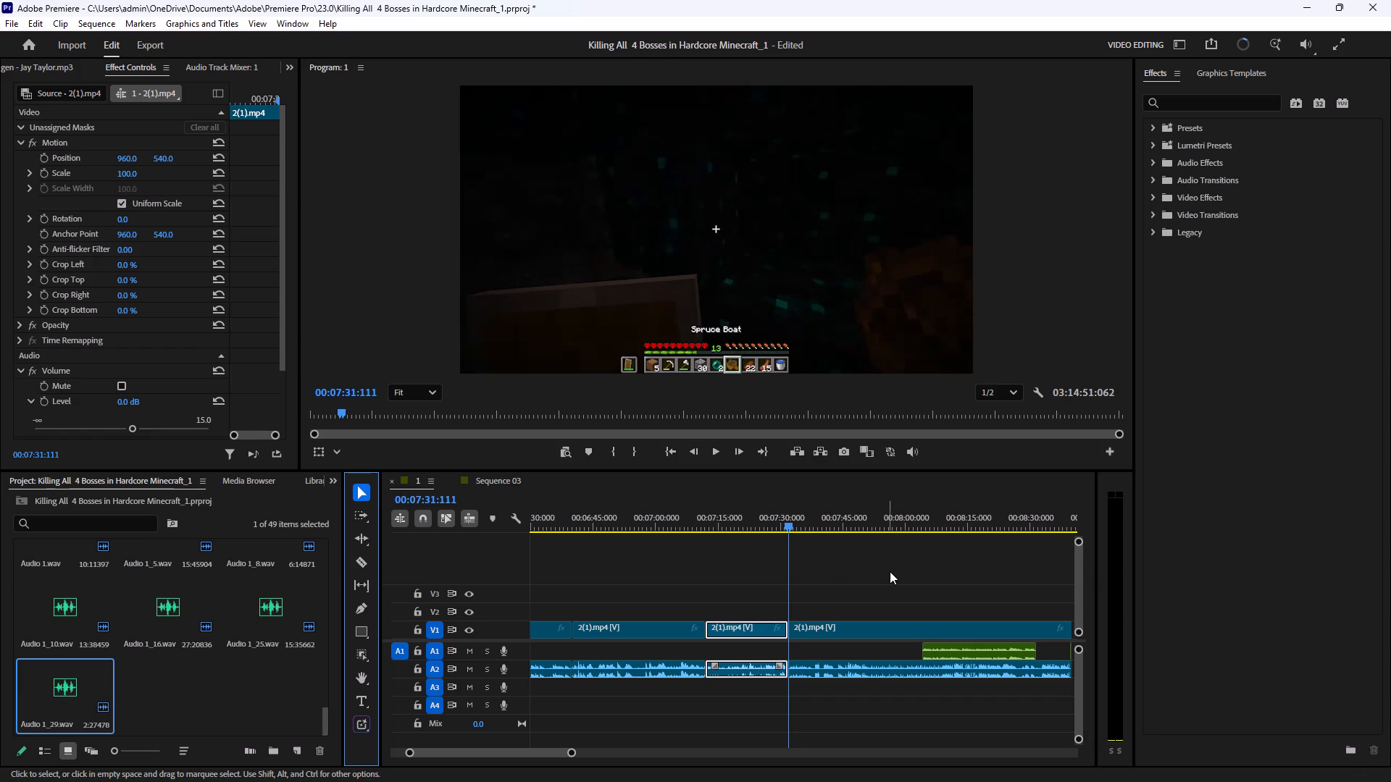
left_click(892, 570)
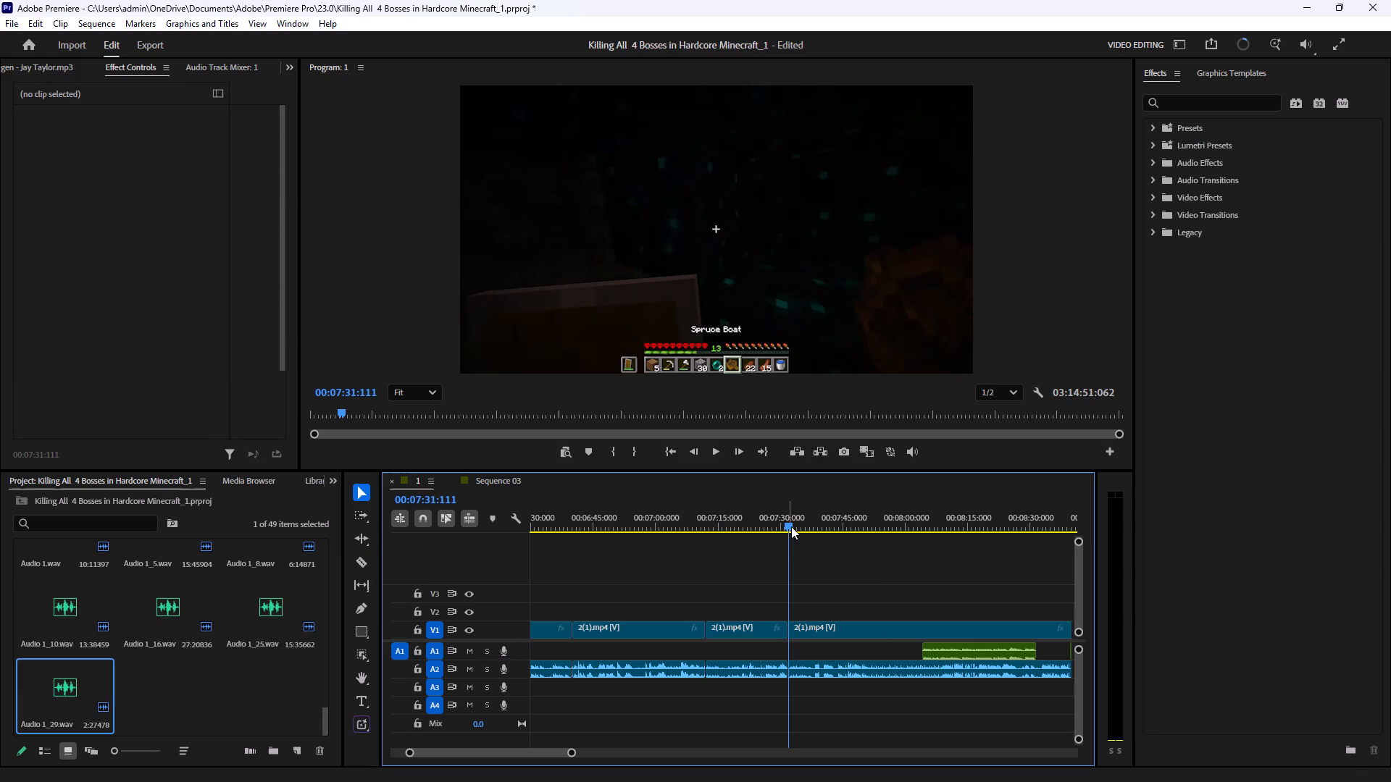
Find the moment just before the debug screen appears and split the gameplay clip with its audio at 00:07:40:011.
left_click_drag(791, 526, 816, 530)
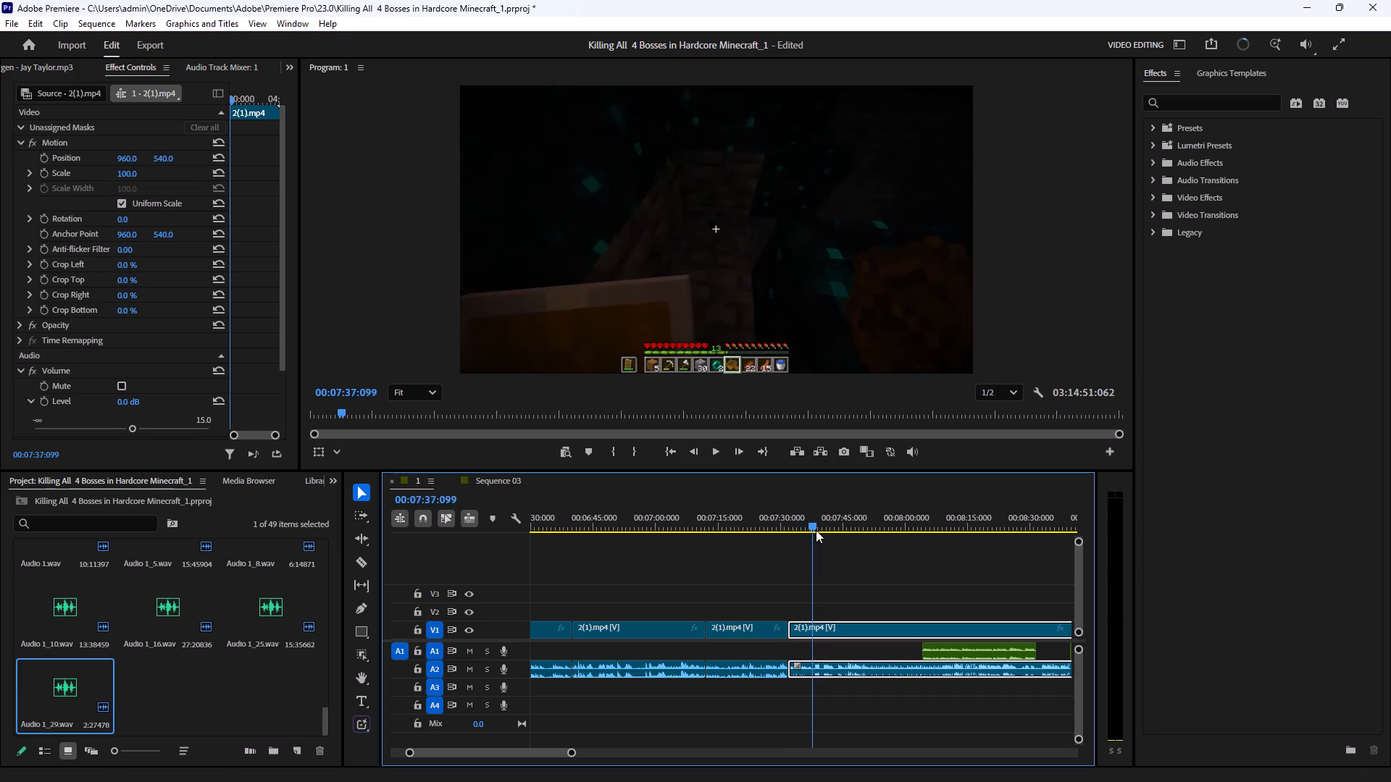
left_click_drag(816, 530, 832, 532)
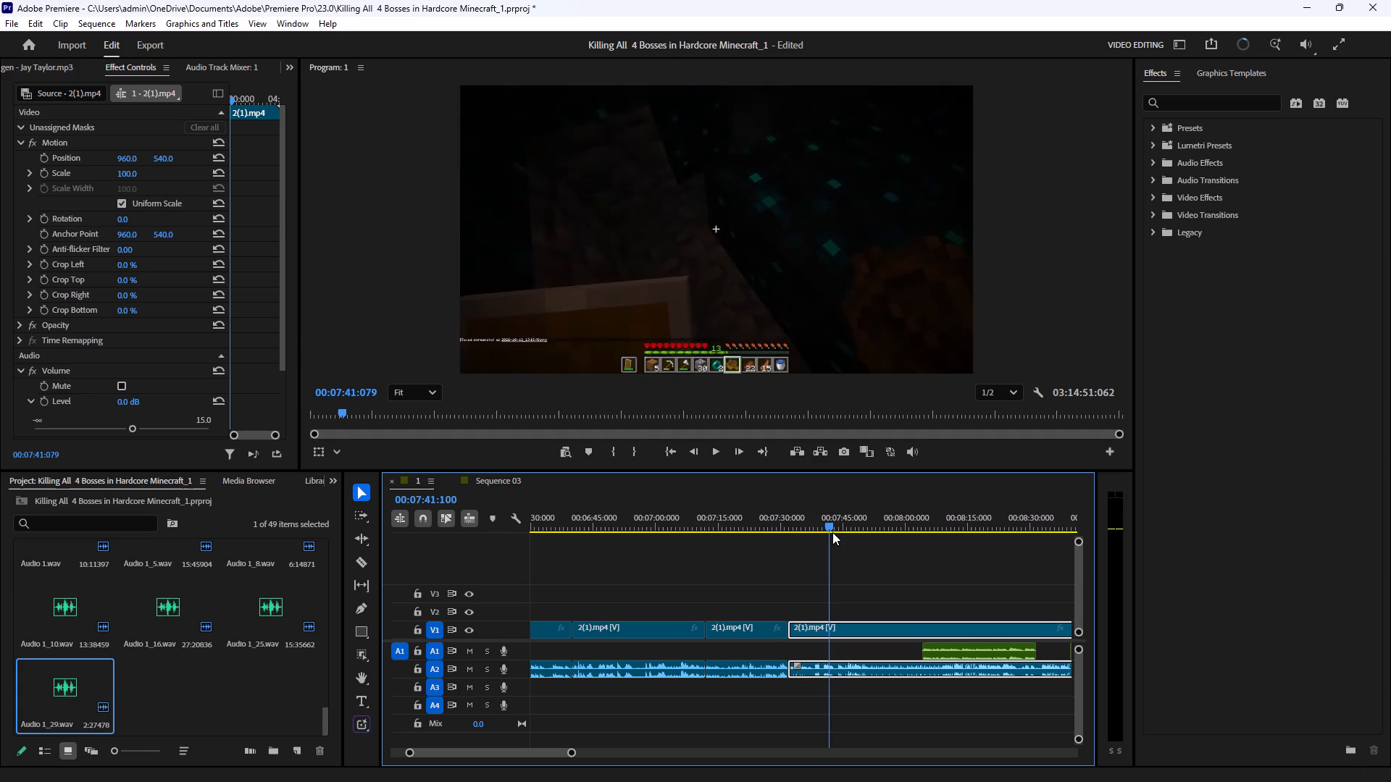
left_click_drag(832, 532, 836, 534)
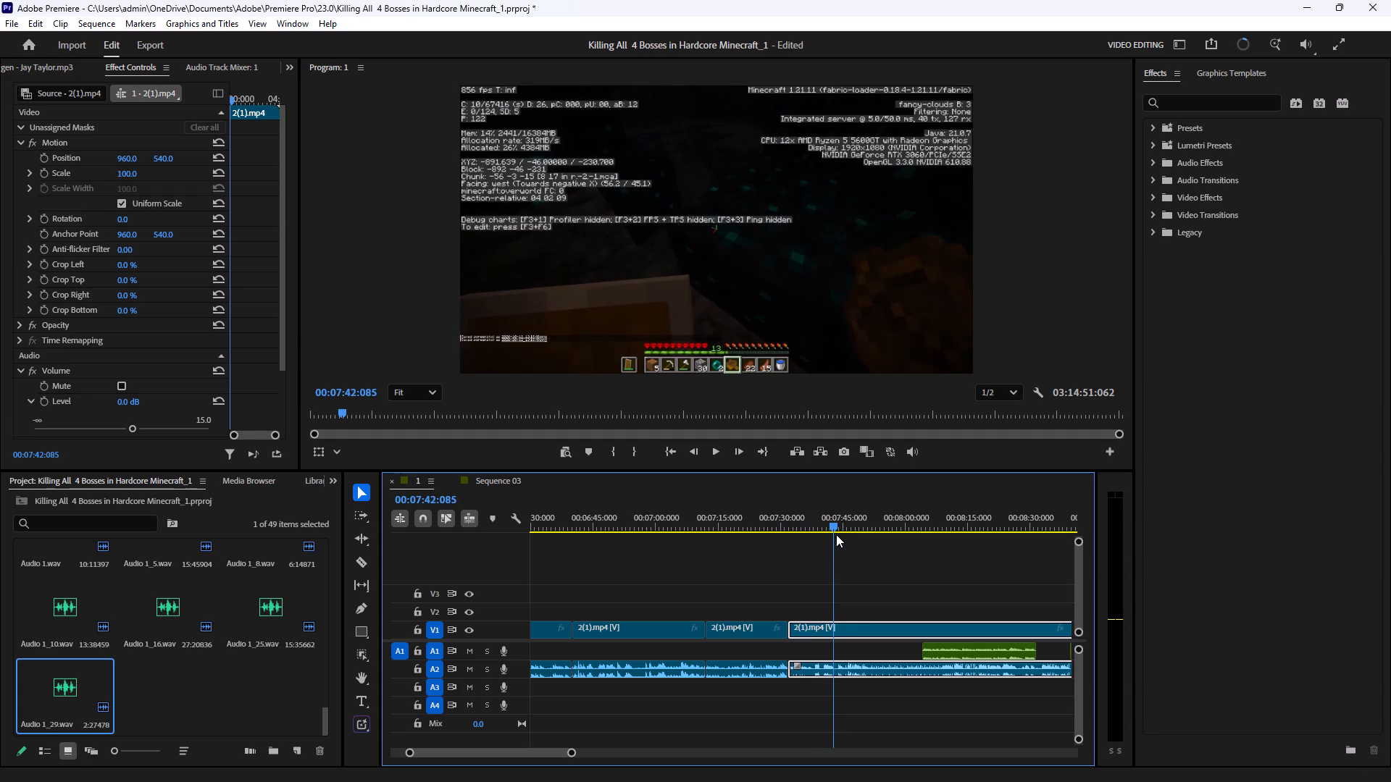
left_click_drag(836, 534, 824, 541)
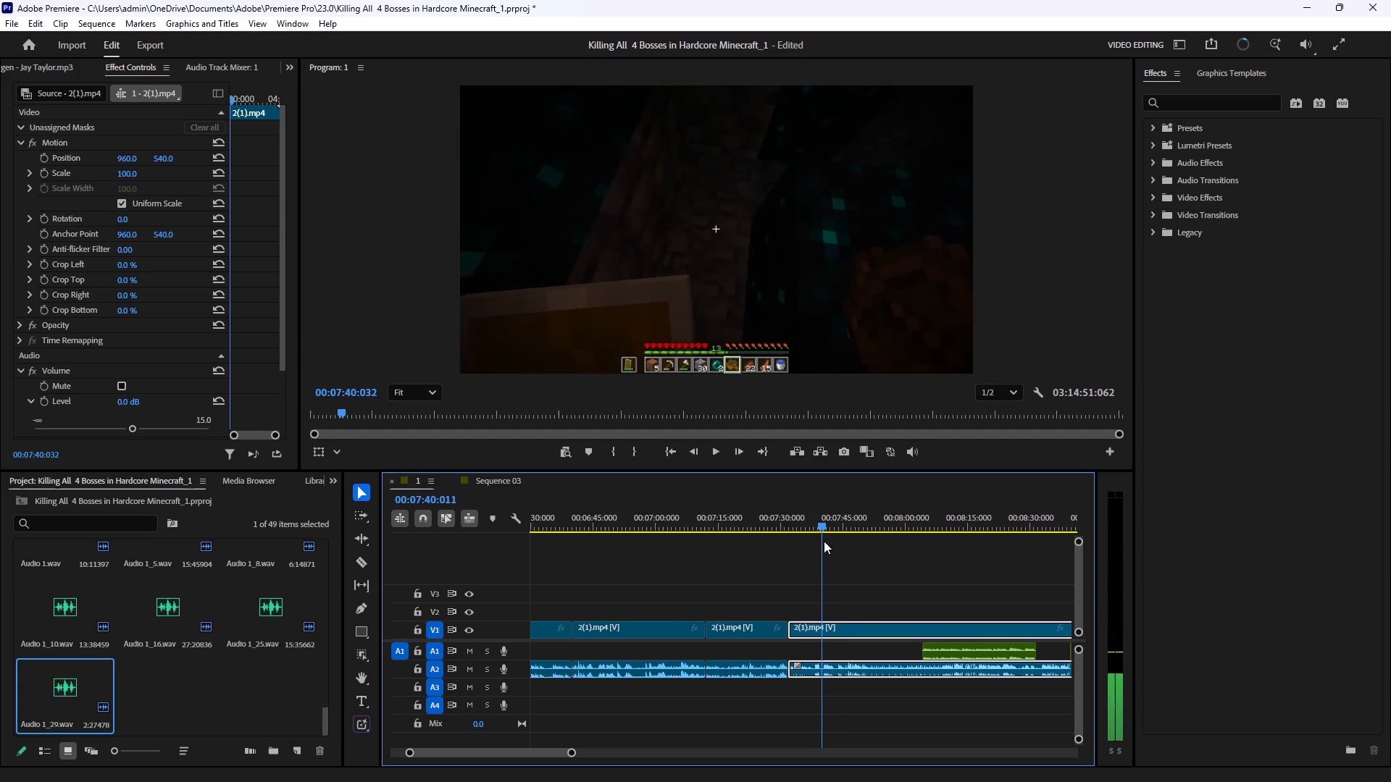
left_click_drag(824, 541, 825, 541)
left_click(837, 629)
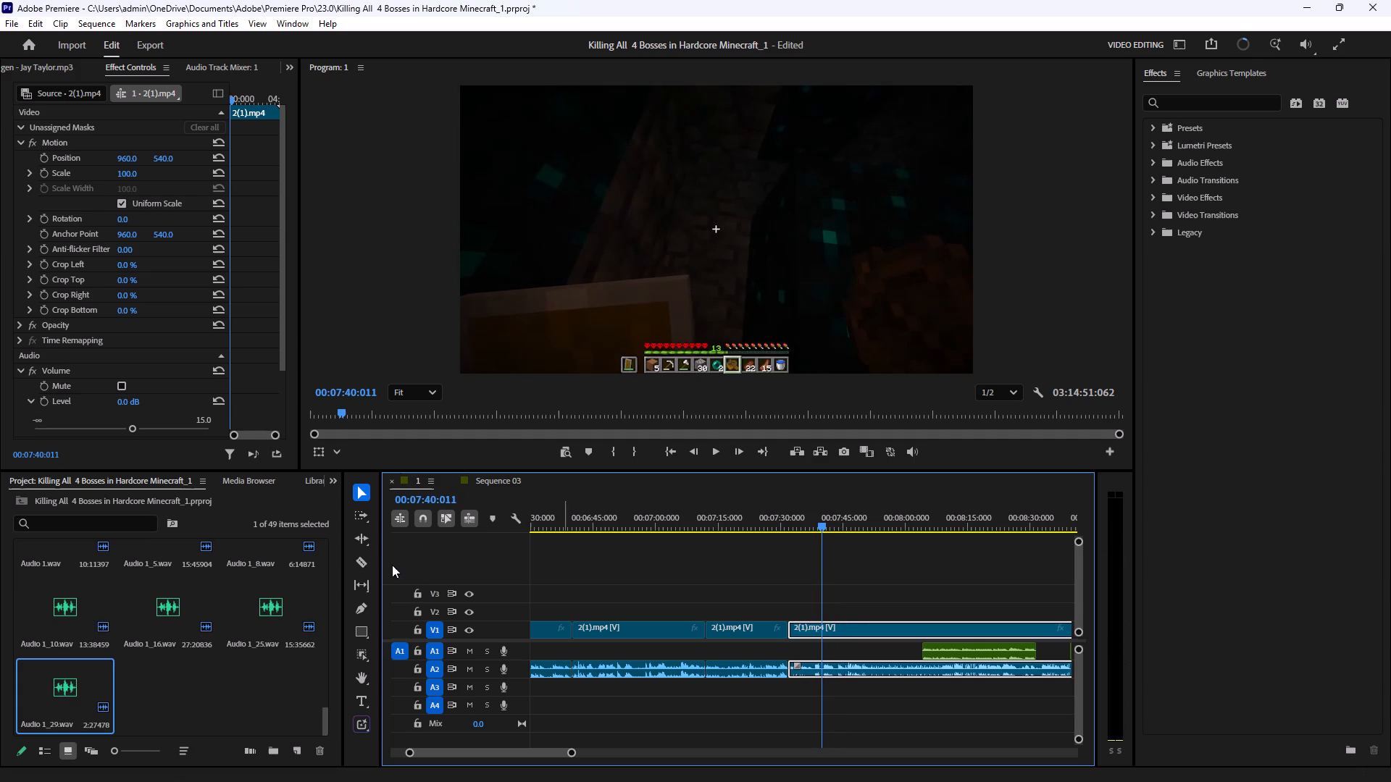
left_click(361, 569)
left_click(824, 629)
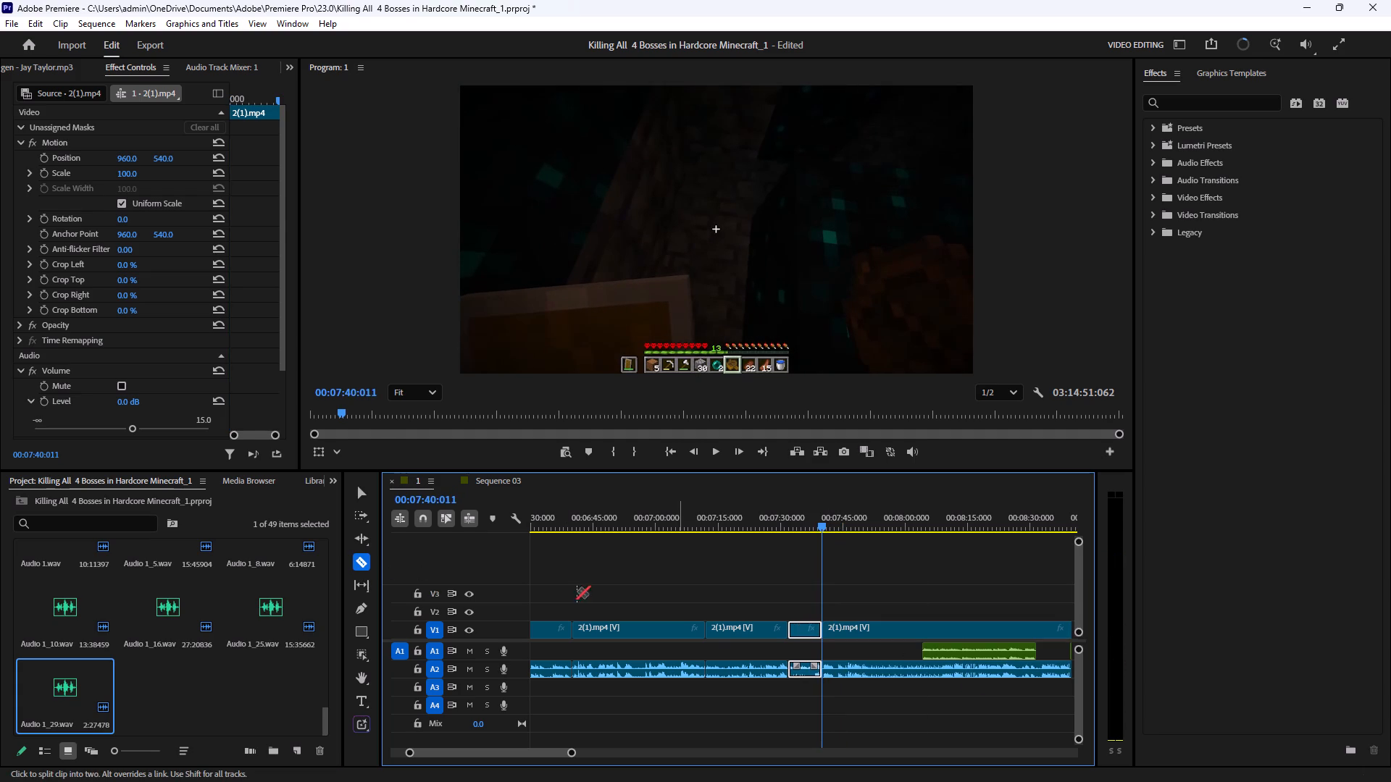
left_click(361, 495)
Delete the short gameplay segment between 00:07:31:111 and 00:07:40:011 with its audio and close the gap.
left_click_drag(811, 589, 807, 691)
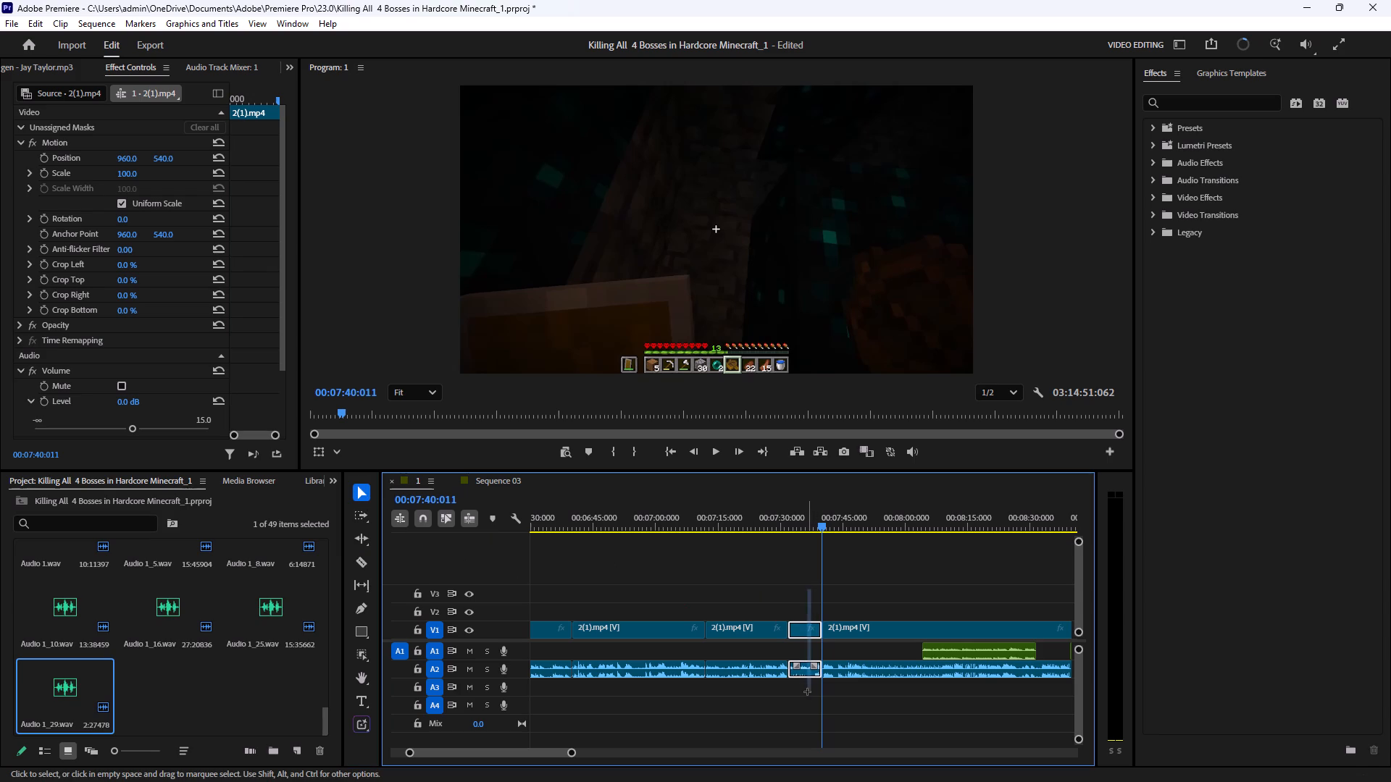
left_click_drag(807, 691, 806, 699)
key("BackSpace")
left_click(801, 628)
key("BackSpace")
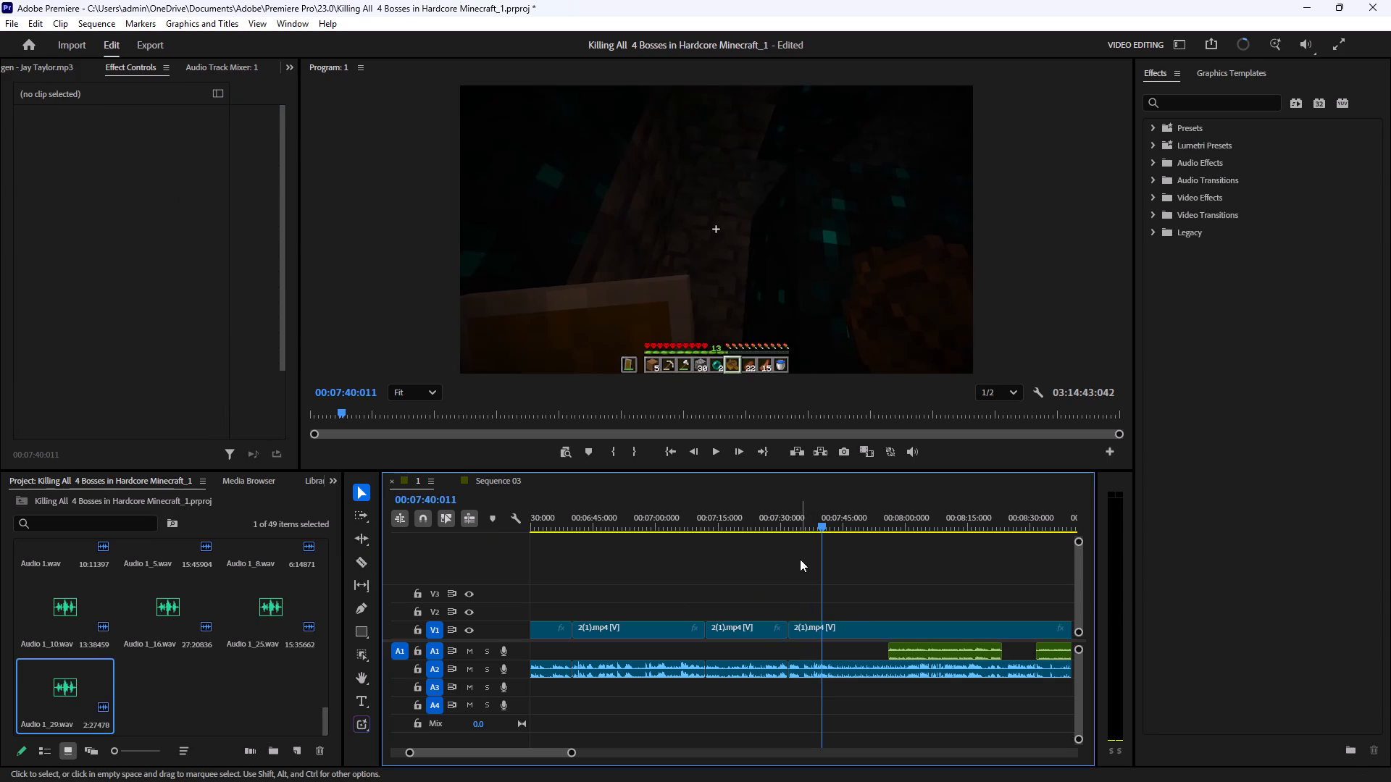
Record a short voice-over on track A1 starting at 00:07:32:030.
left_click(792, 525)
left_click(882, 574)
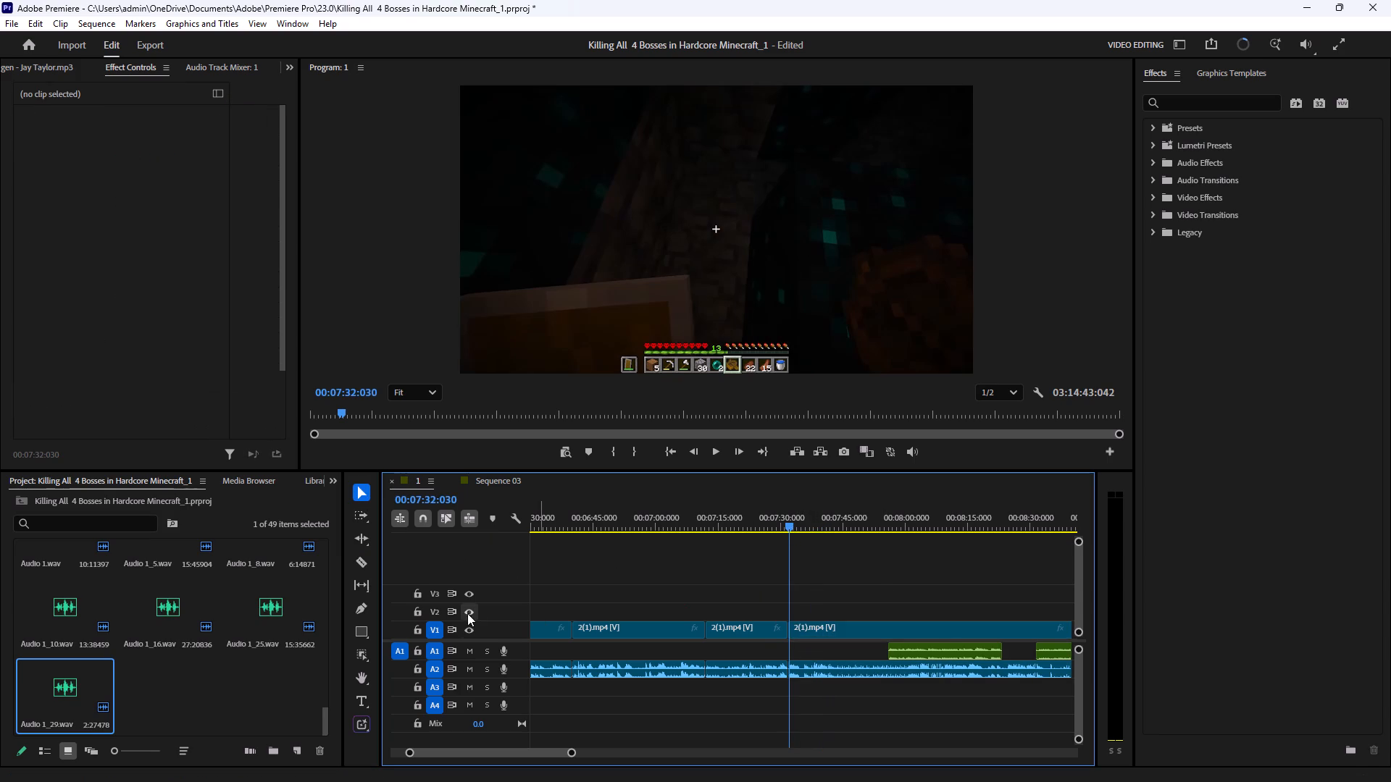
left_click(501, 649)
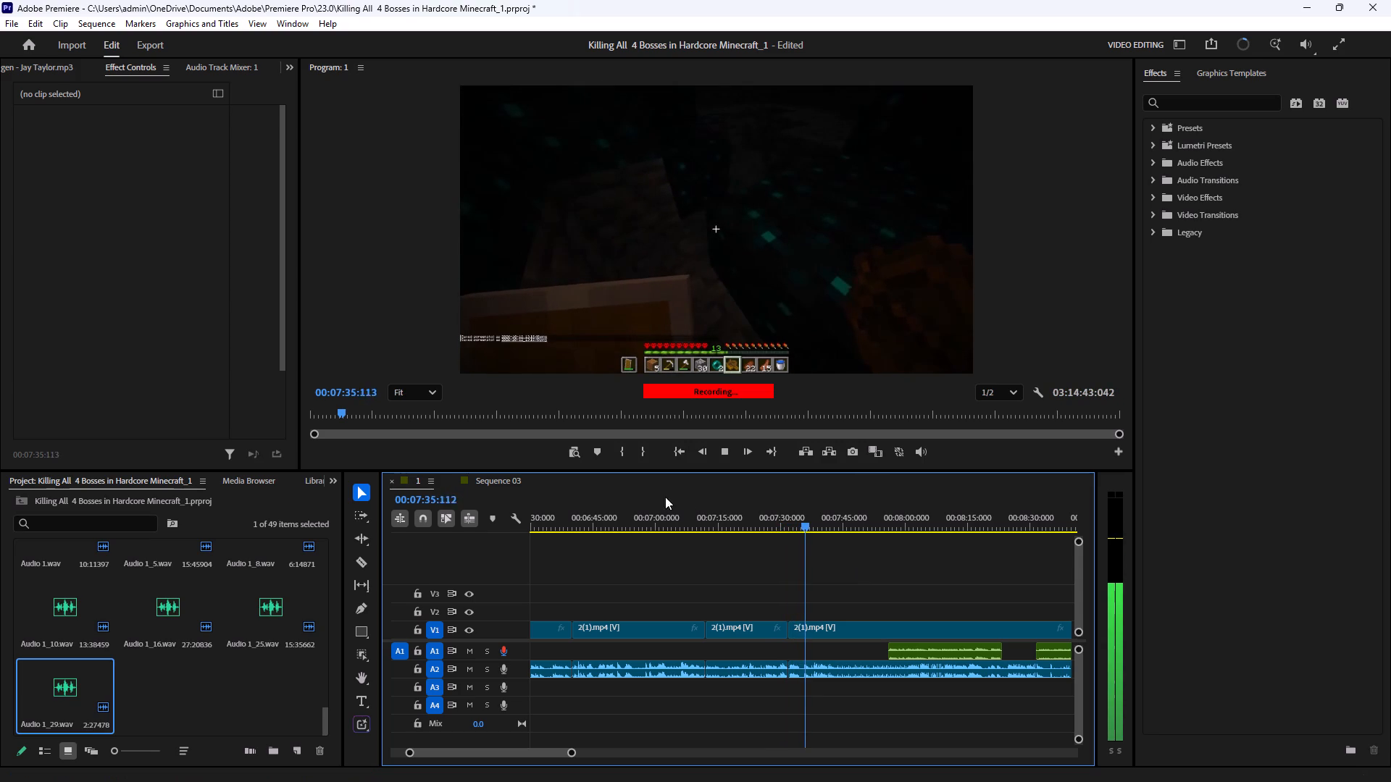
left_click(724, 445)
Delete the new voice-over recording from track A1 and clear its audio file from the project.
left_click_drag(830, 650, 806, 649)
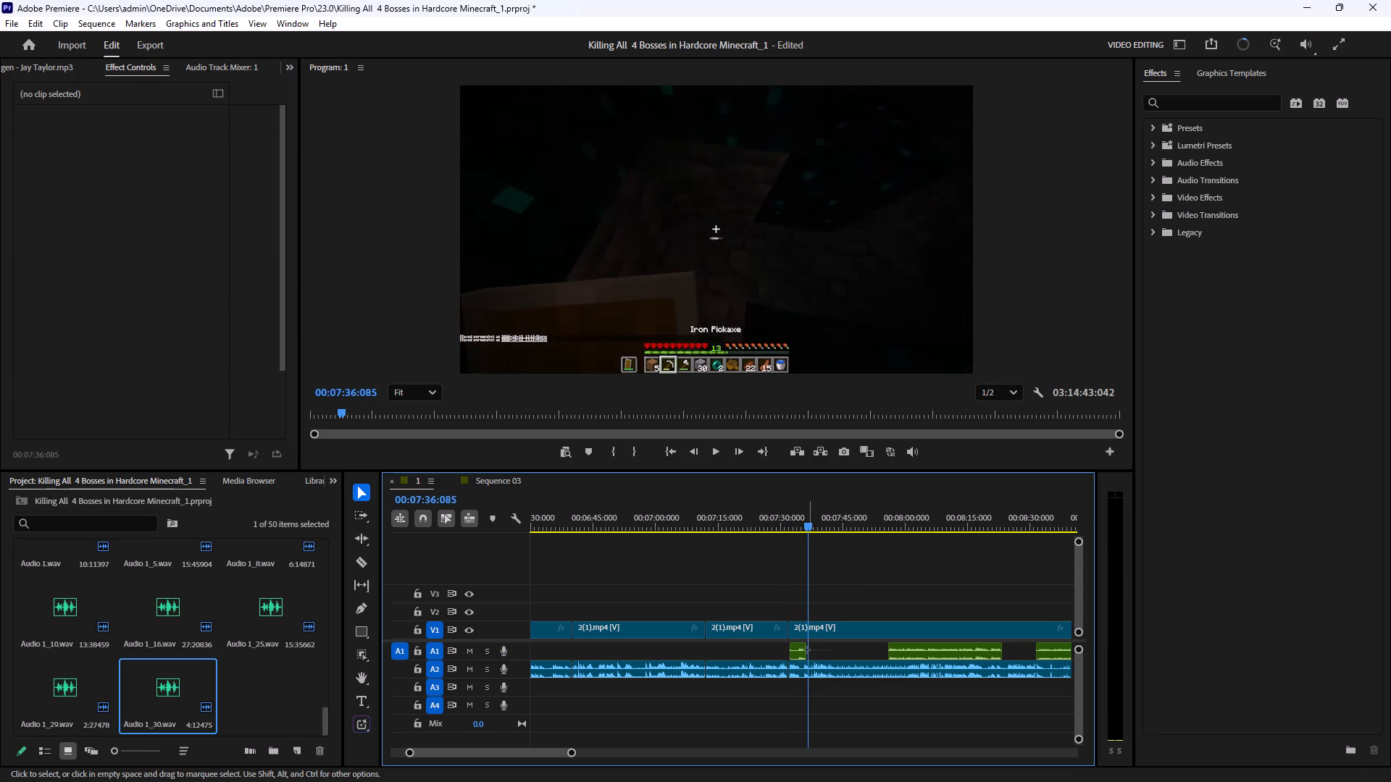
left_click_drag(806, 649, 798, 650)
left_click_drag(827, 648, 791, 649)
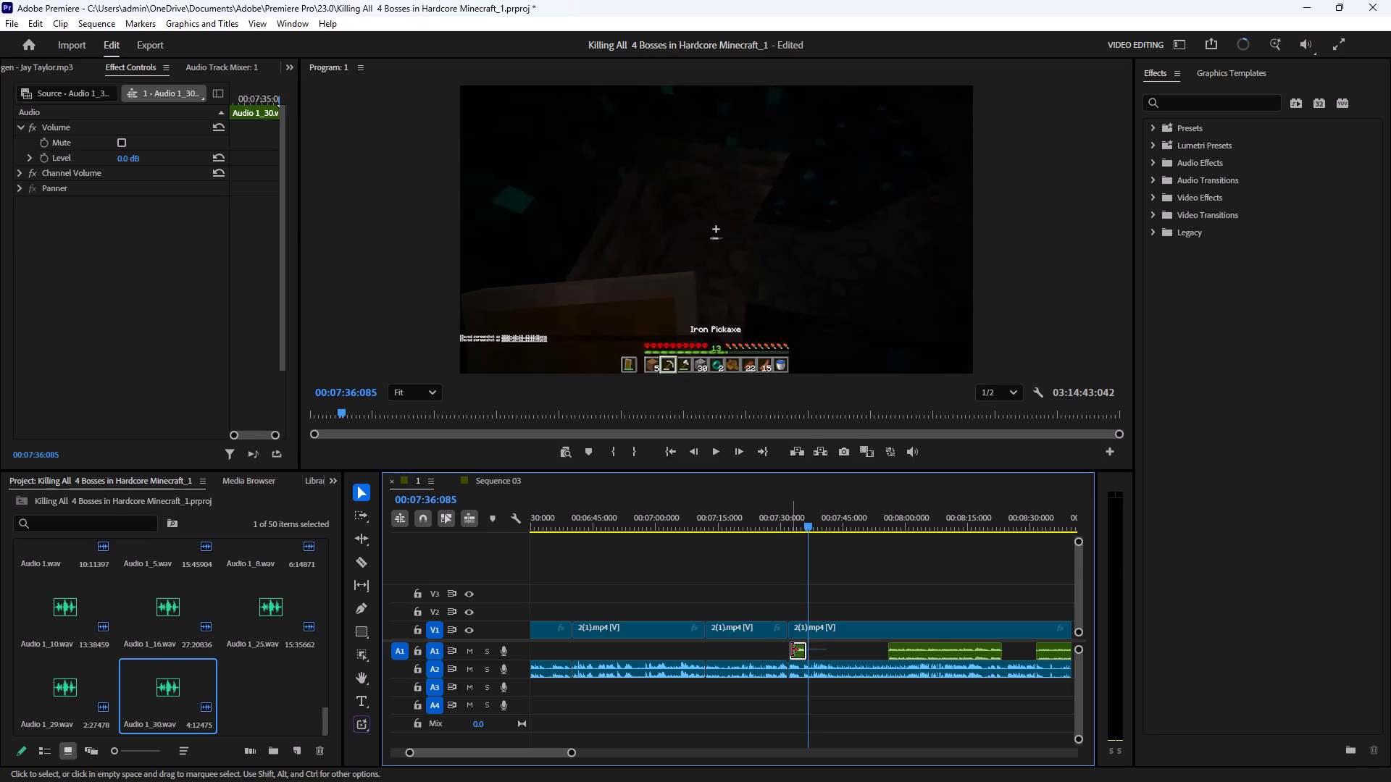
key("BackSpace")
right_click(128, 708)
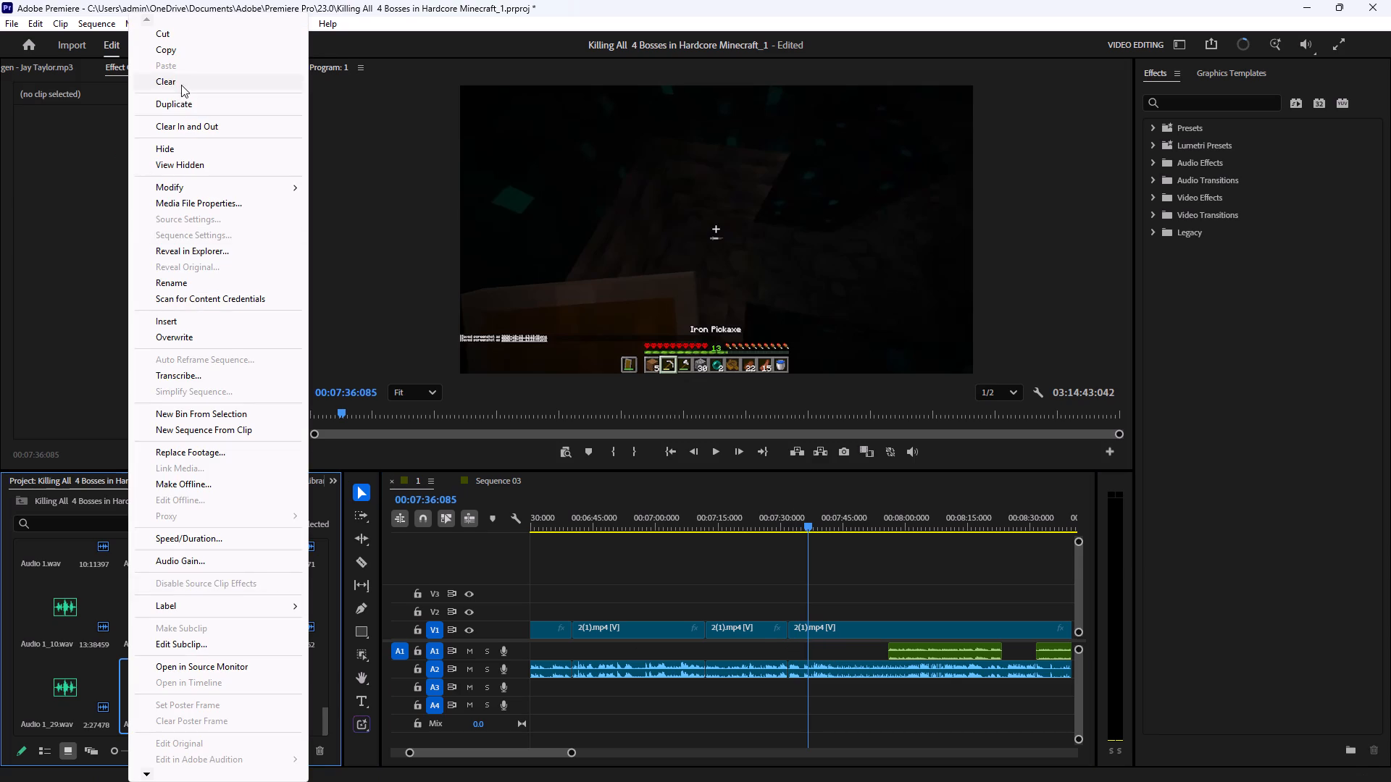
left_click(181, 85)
Review the gameplay from 00:07:32:009 onward and split the clip with its audio at 00:07:44:014.
left_click(791, 524)
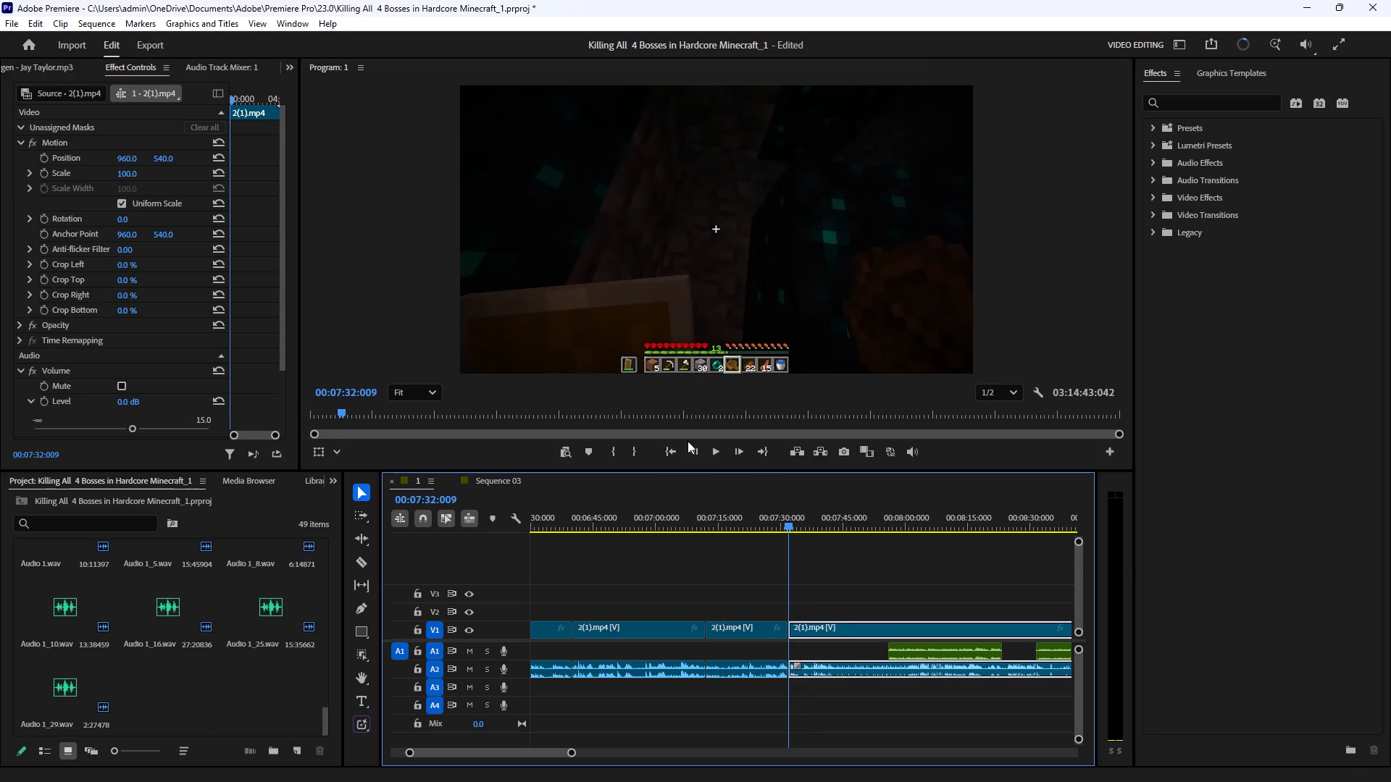
left_click(713, 447)
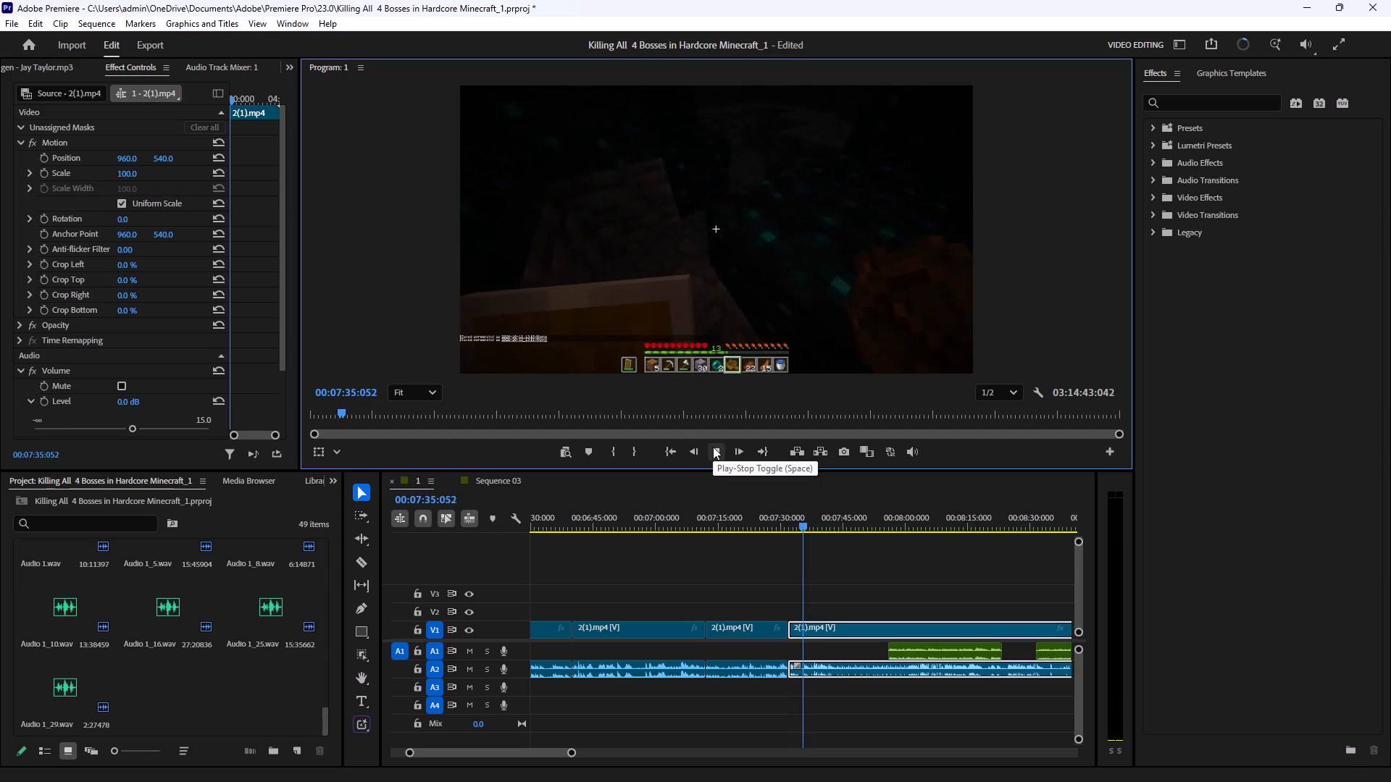
double_click(713, 447)
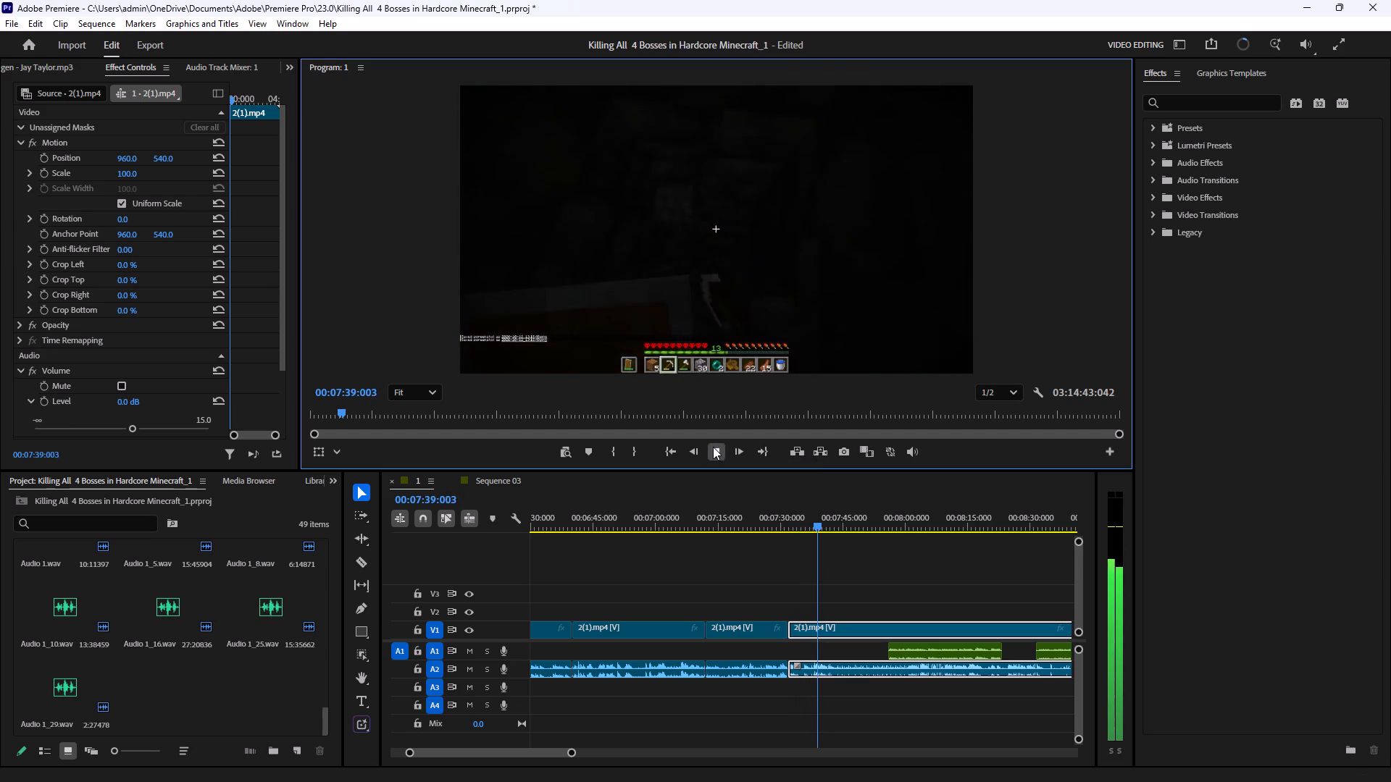
left_click(713, 447)
left_click(713, 447)
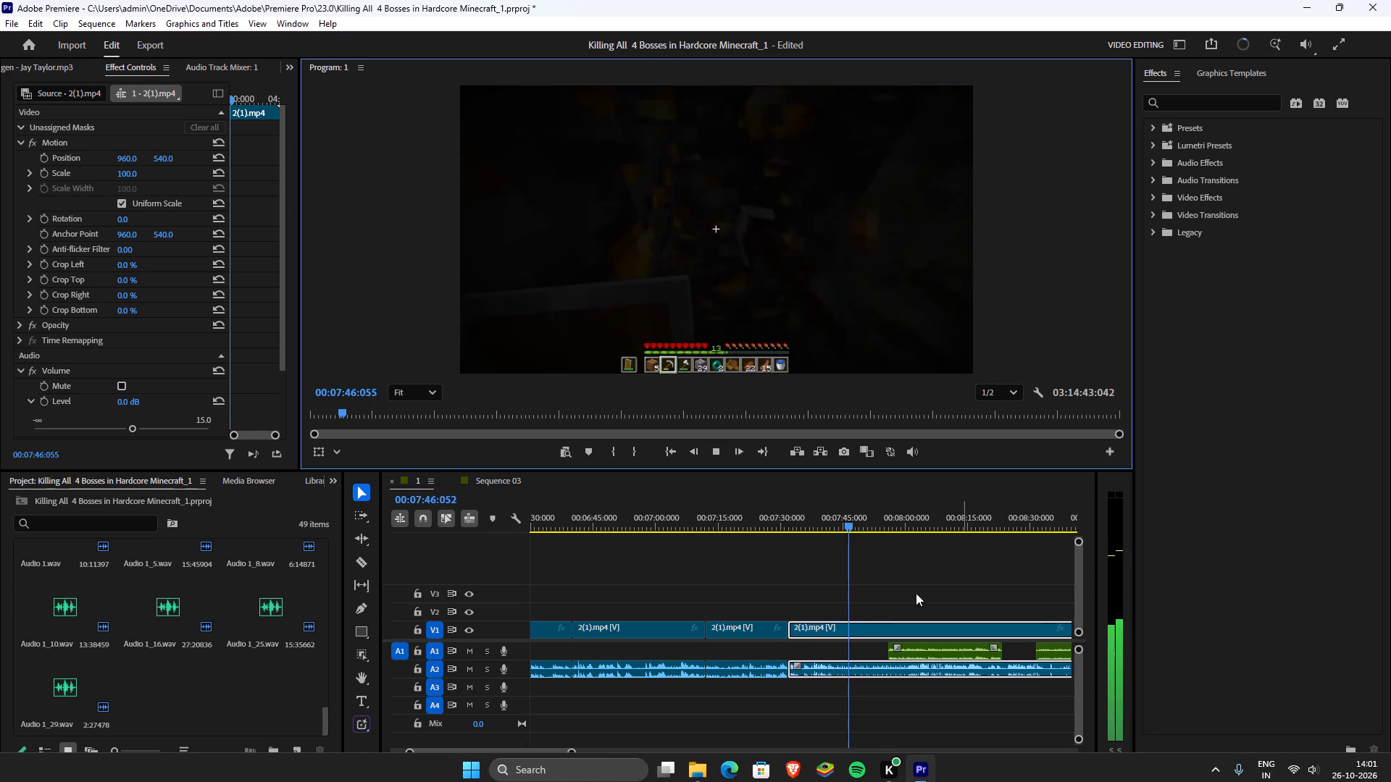
left_click(711, 453)
left_click(821, 519)
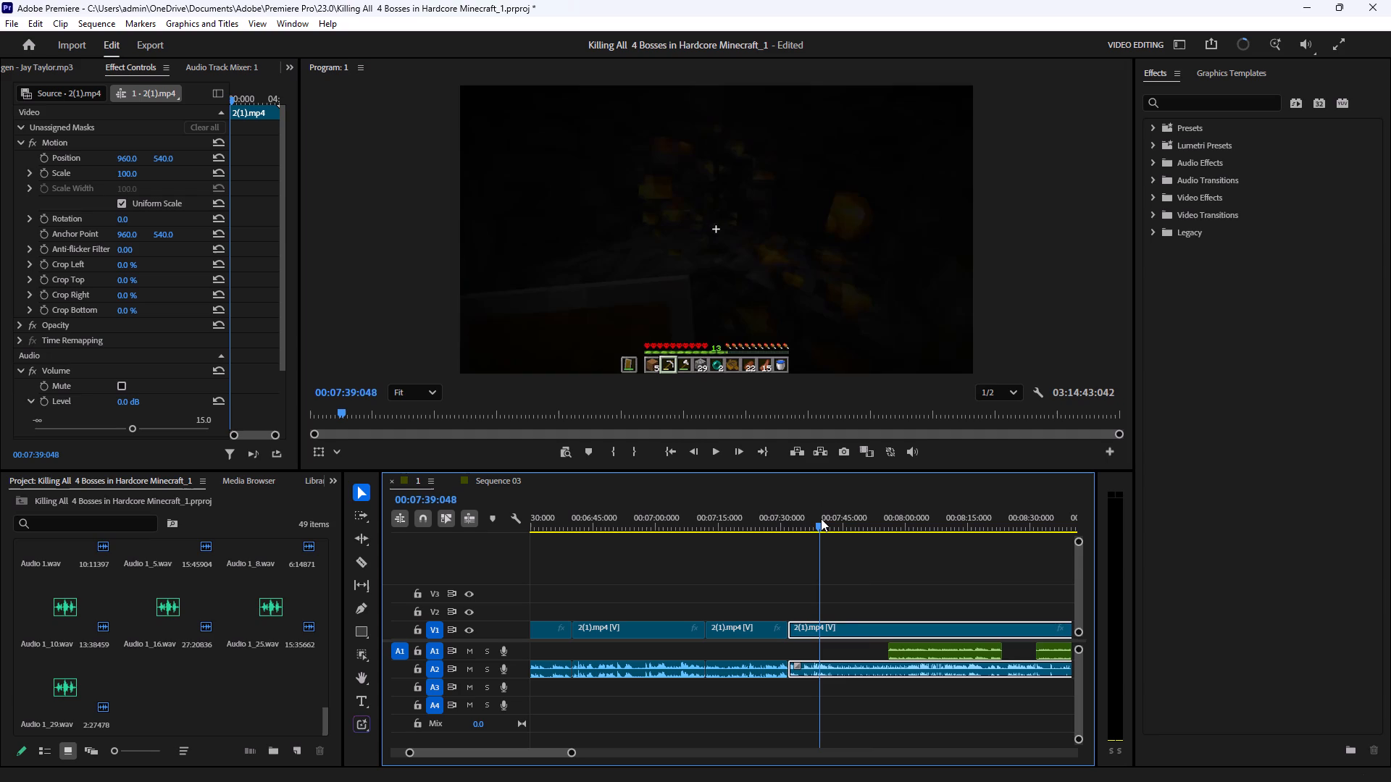
left_click(715, 450)
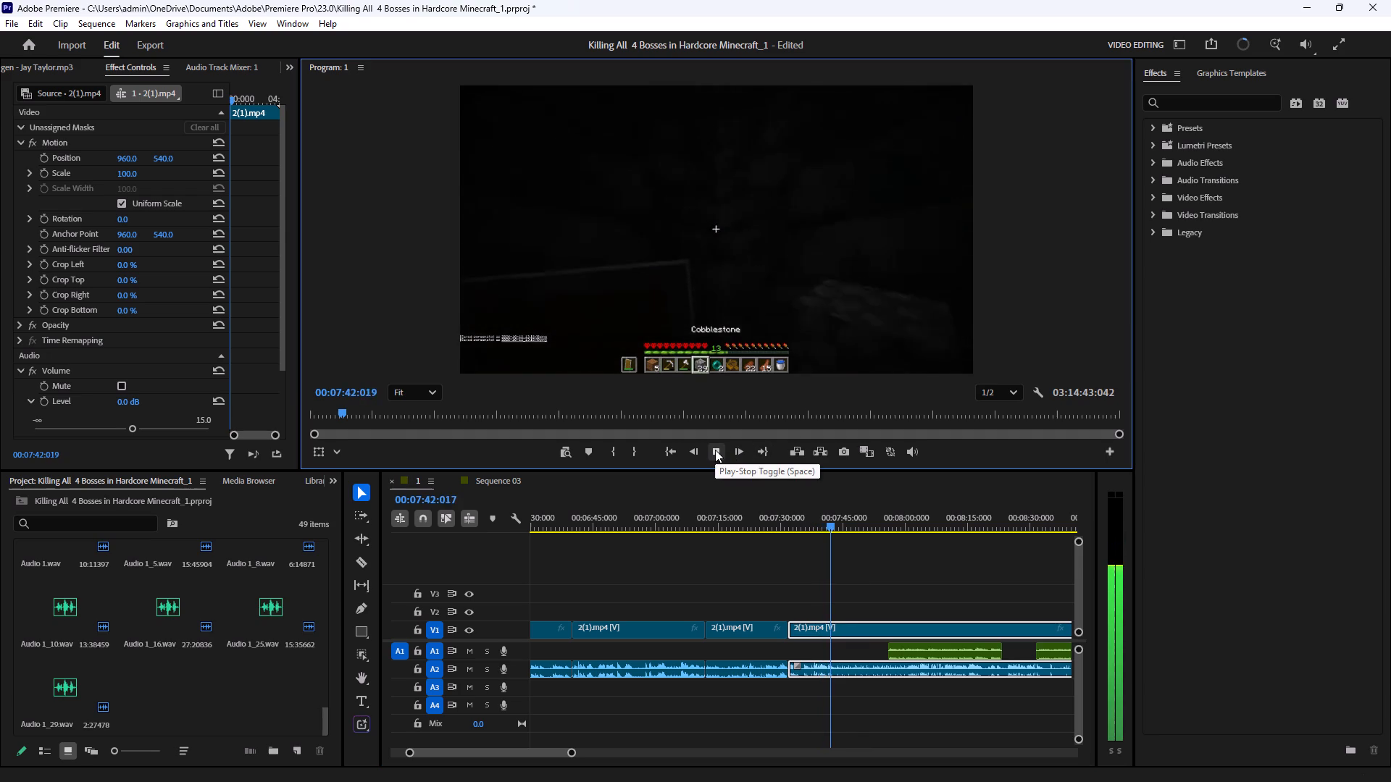
left_click(715, 450)
left_click(715, 450)
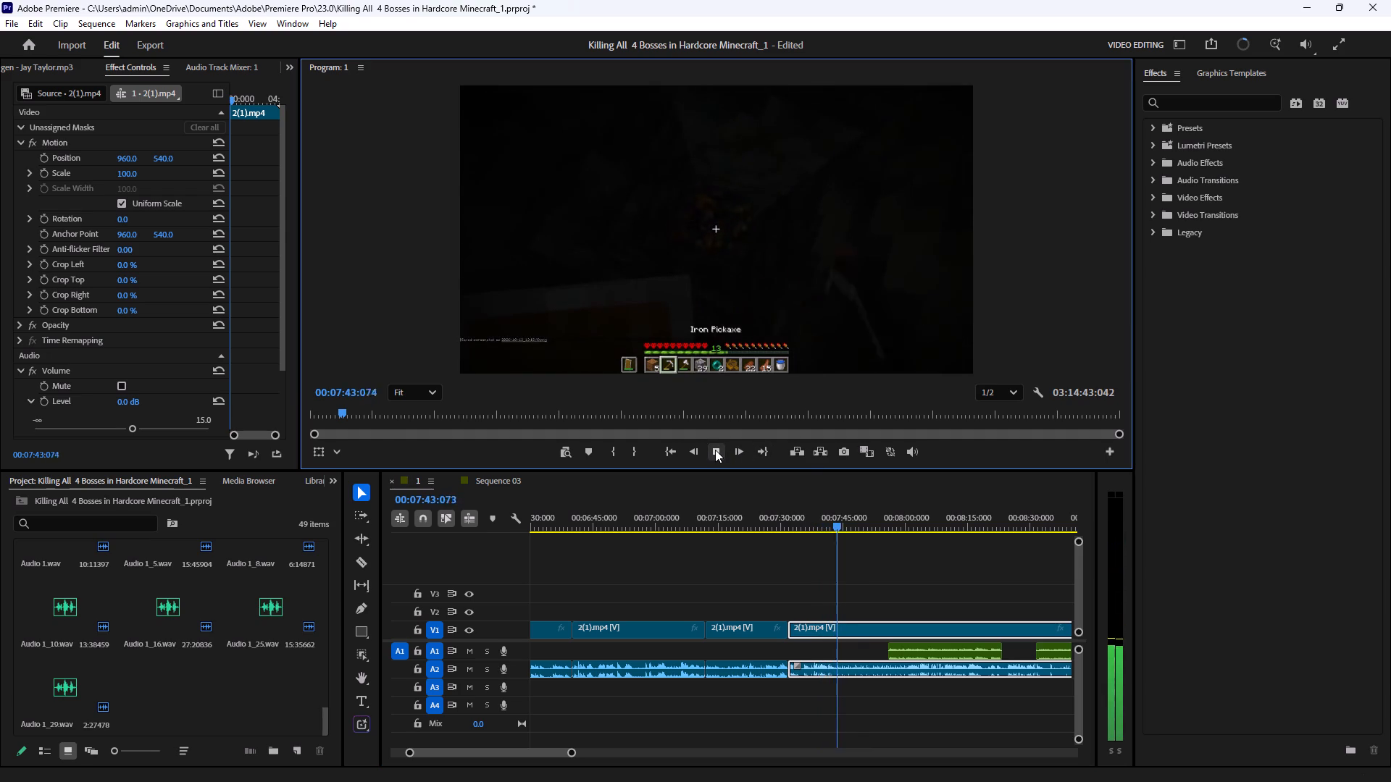
left_click(715, 450)
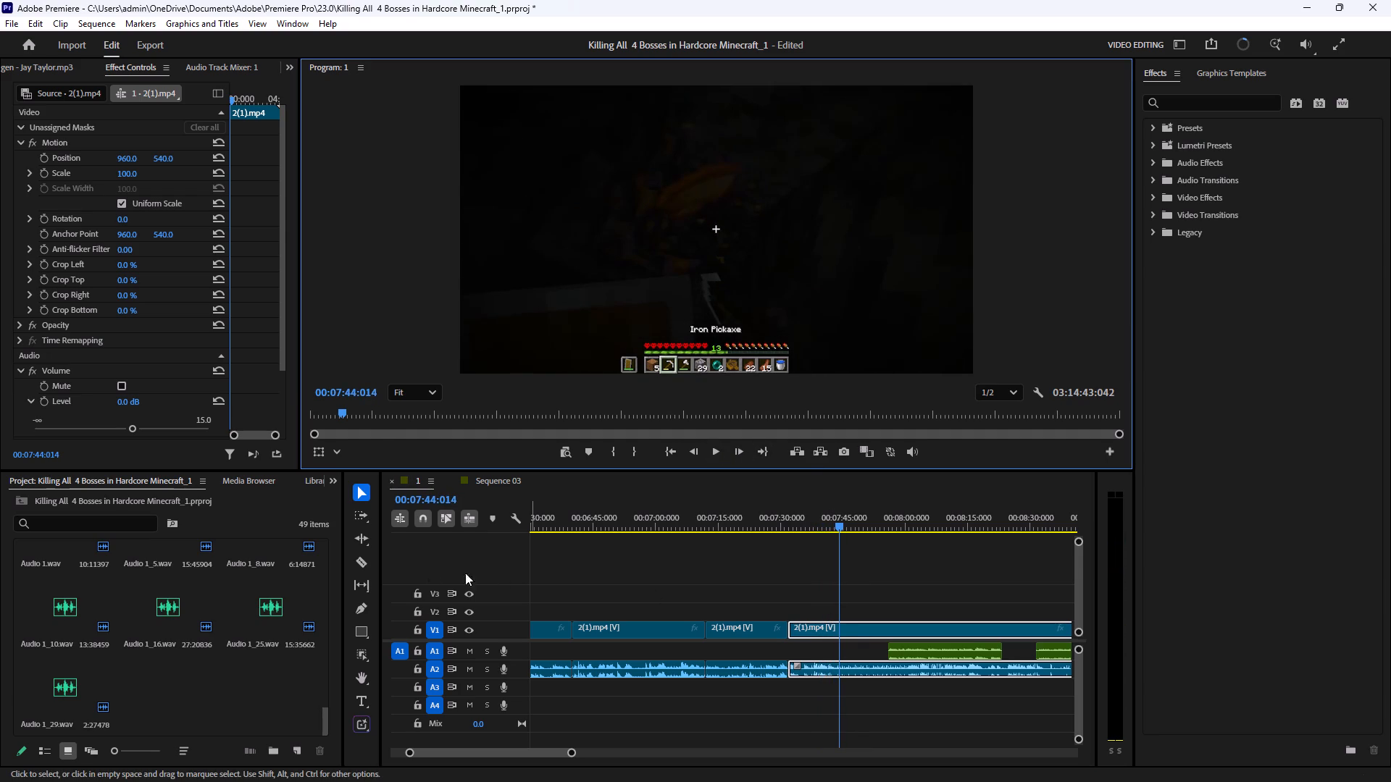
left_click(362, 569)
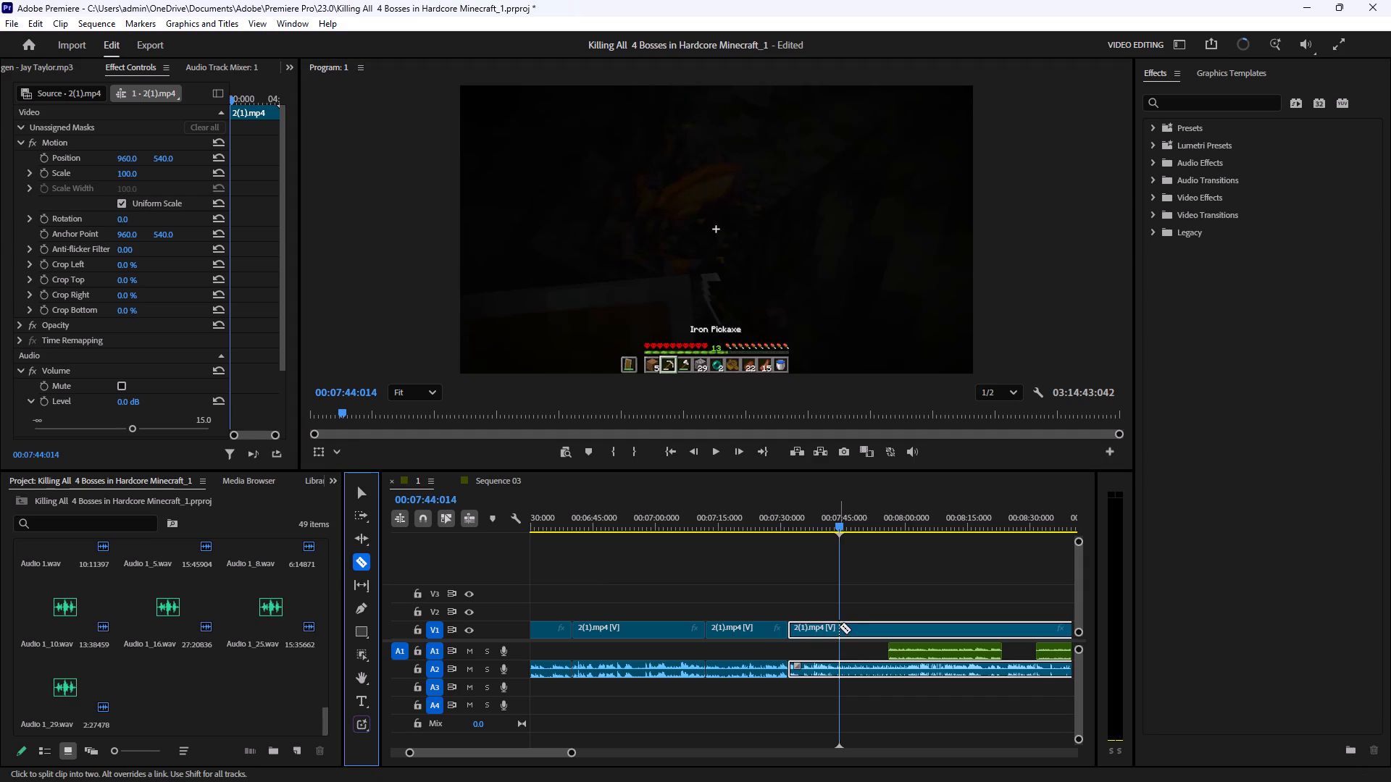
left_click(839, 626)
Split the gameplay again at 00:07:53:087, delete the segment between 00:07:44:014 and that cut with its audio, and close the gap.
left_click(714, 451)
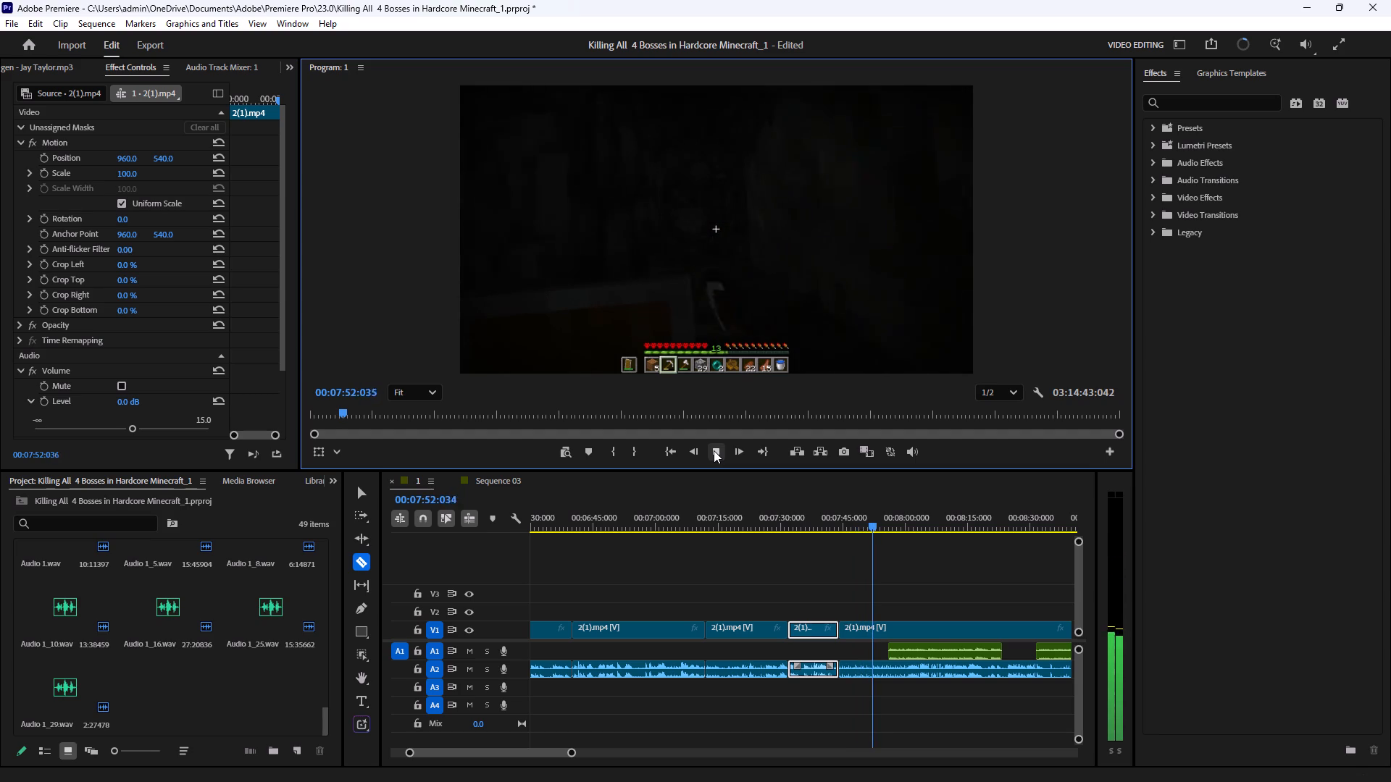
left_click(714, 450)
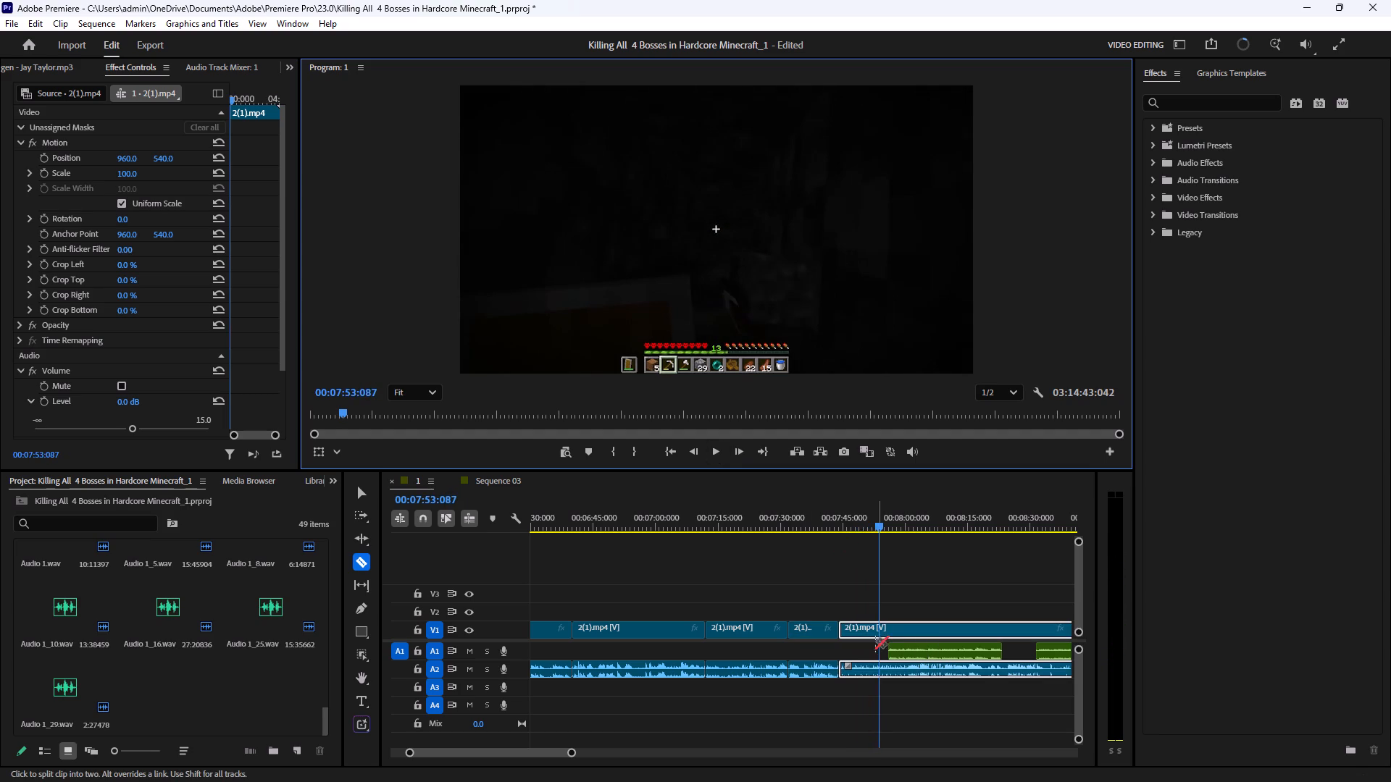
left_click(880, 627)
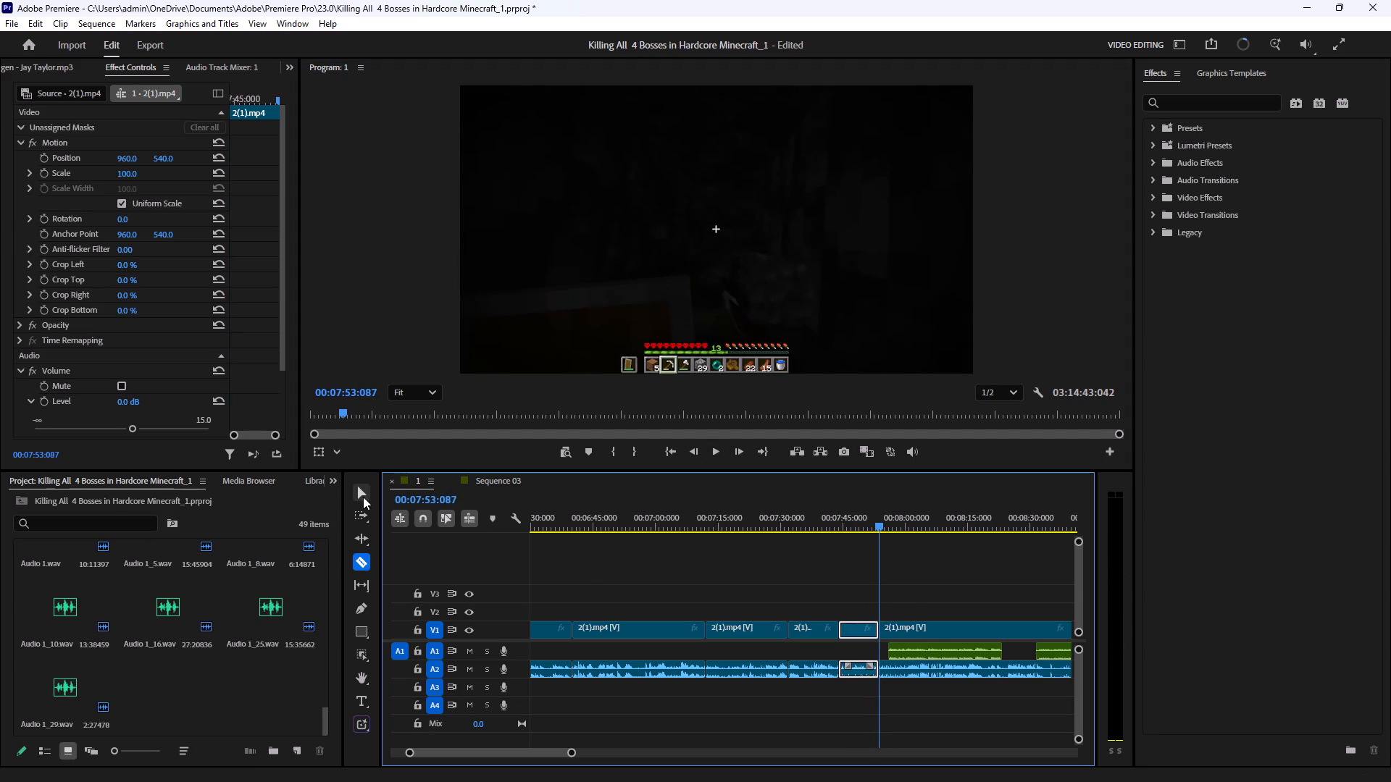
left_click(362, 496)
left_click_drag(859, 588, 866, 686)
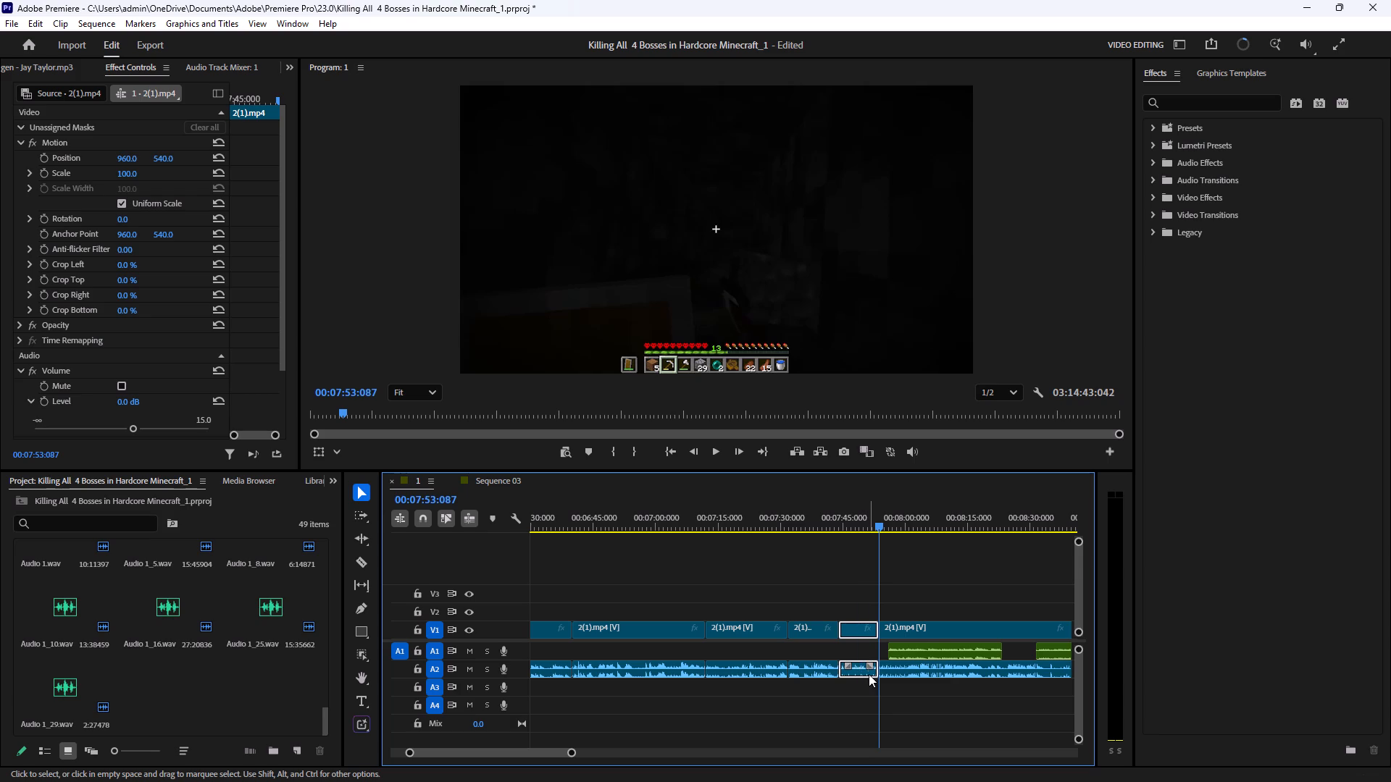
key("BackSpace")
left_click(856, 624)
key("BackSpace")
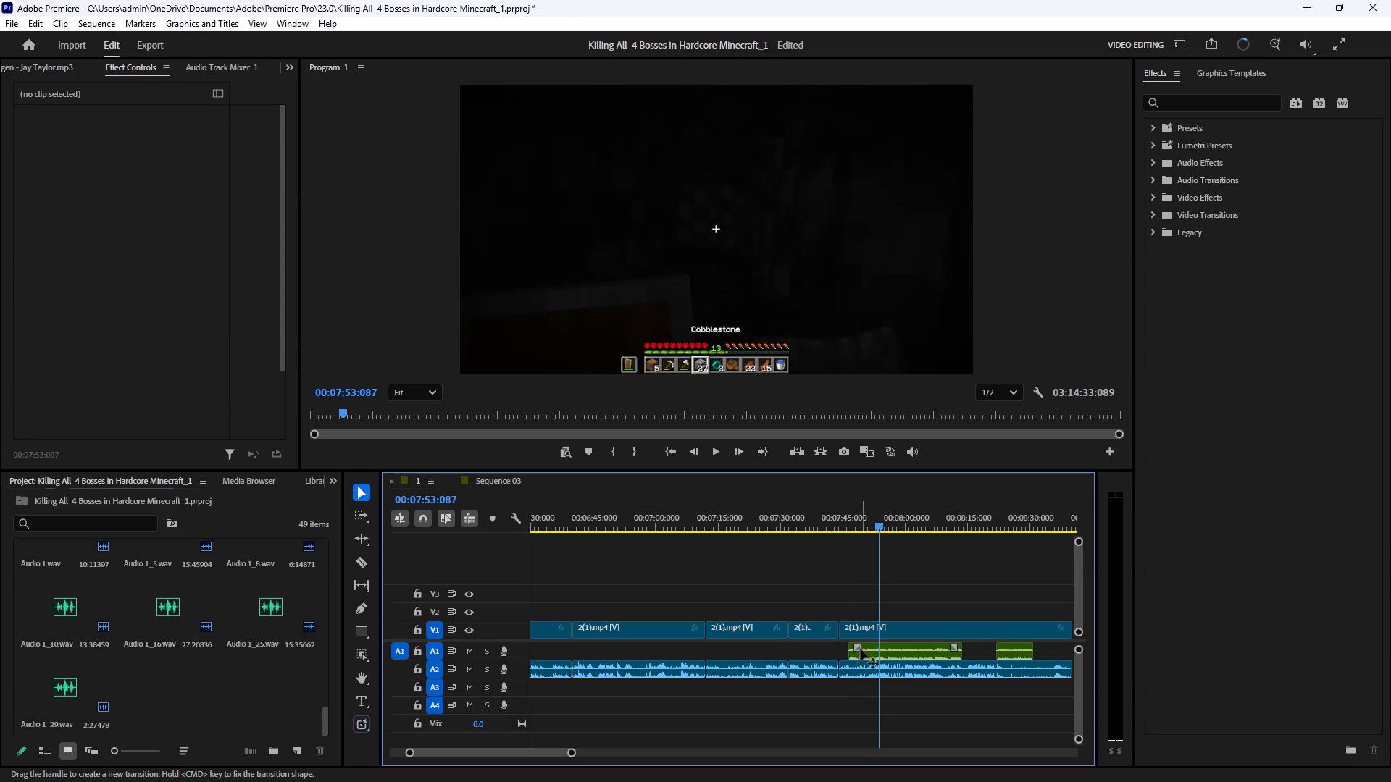
Move the two nearby voice-over clips on track A1 together so that the first starts at about 00:09:09.
left_click_drag(830, 647, 1039, 663)
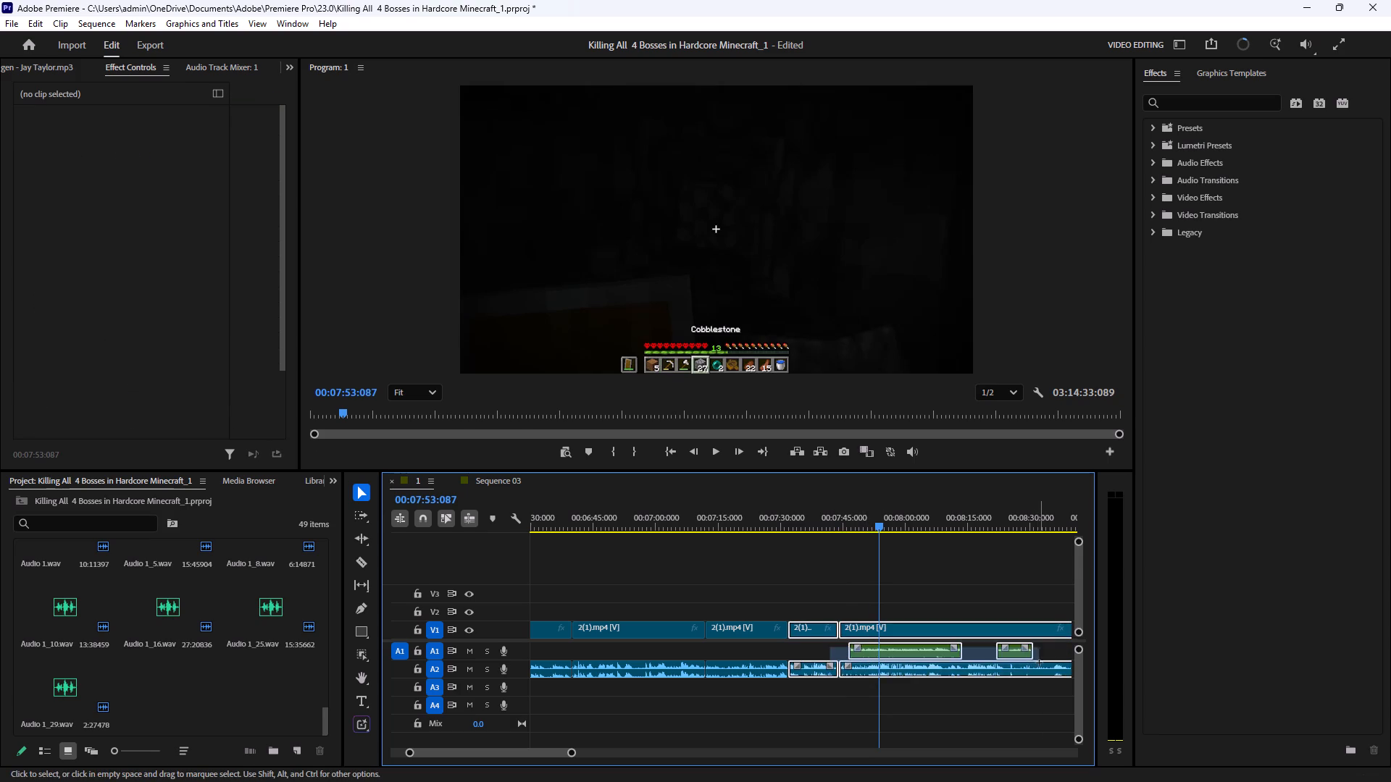
left_click_drag(1039, 663, 1055, 656)
left_click_drag(1015, 654, 1072, 647)
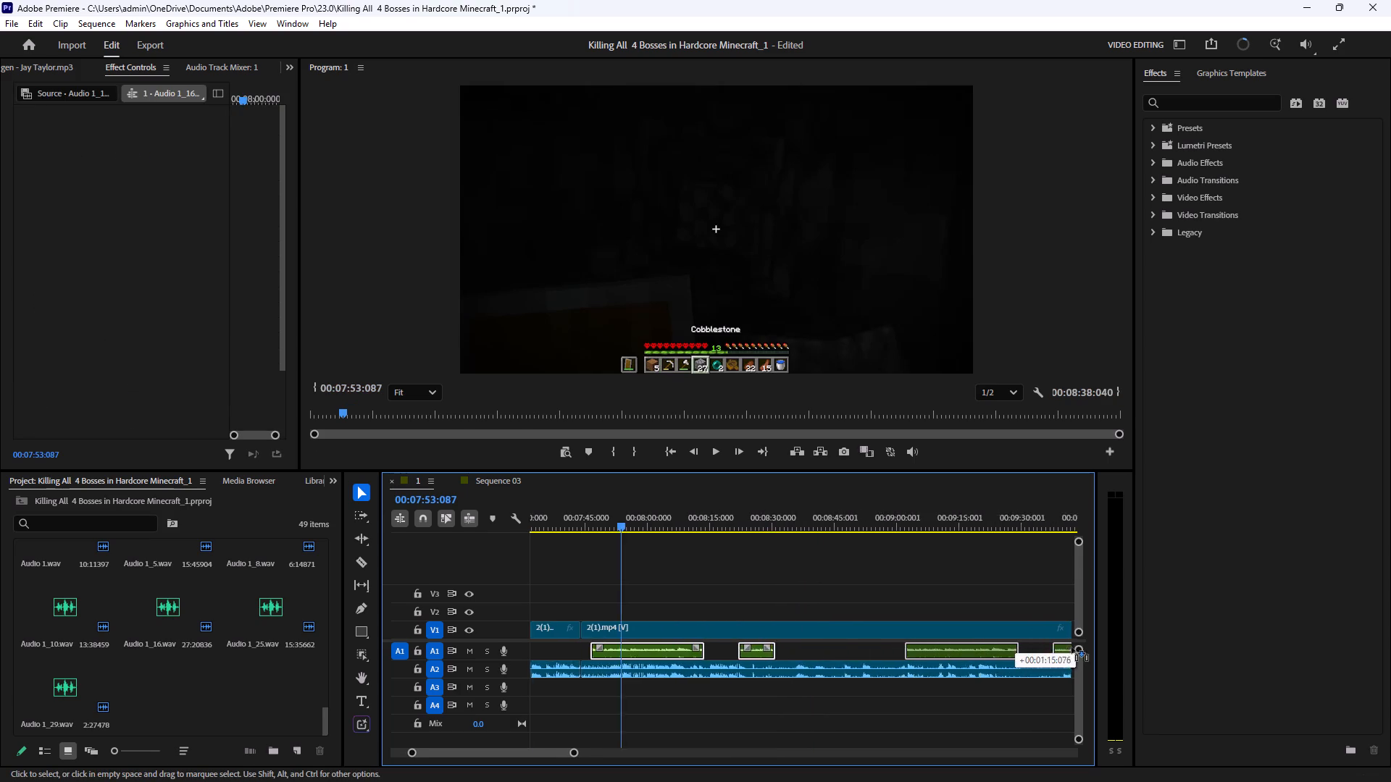
left_click_drag(1072, 647, 966, 649)
Review the footage after the 00:07:44:014 cut and split the gameplay clip with its audio at 00:07:56:102.
left_click(547, 749)
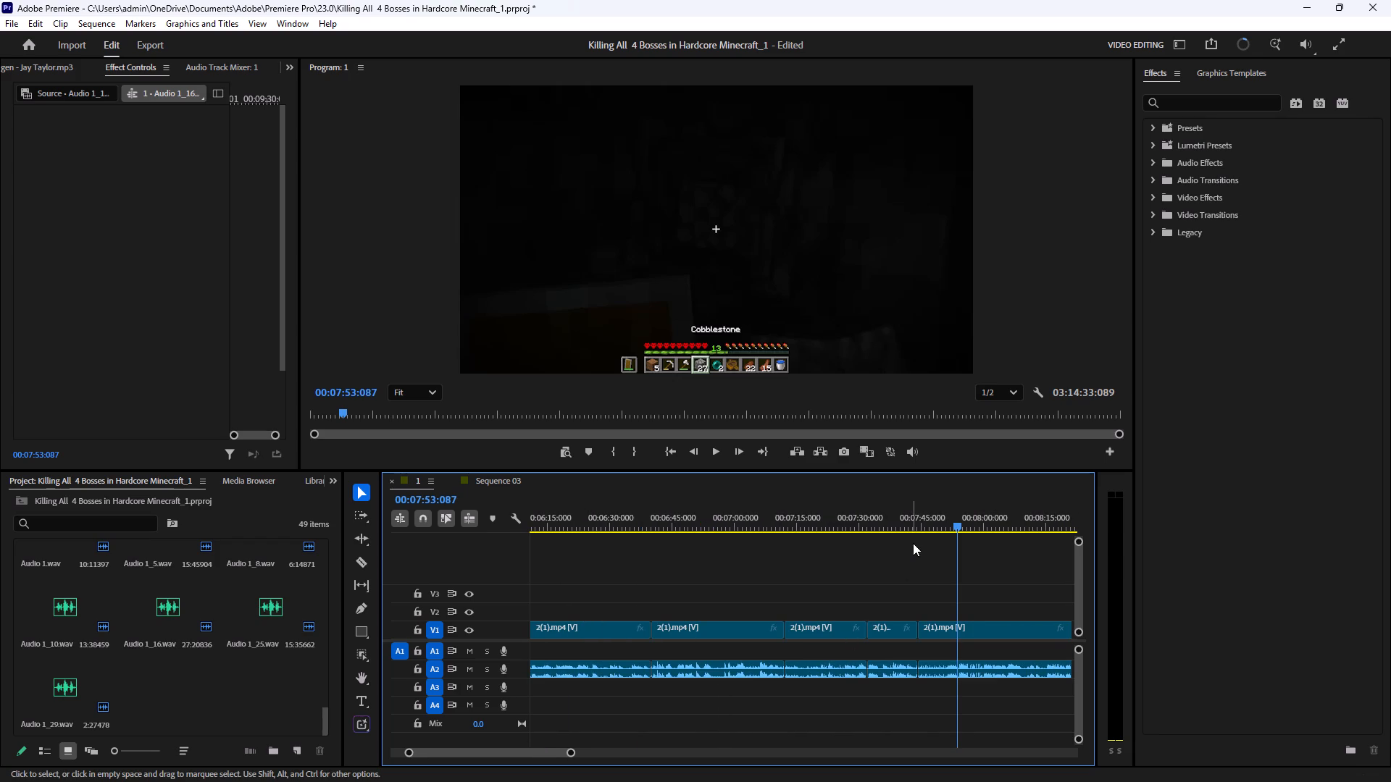
left_click(920, 520)
left_click(717, 455)
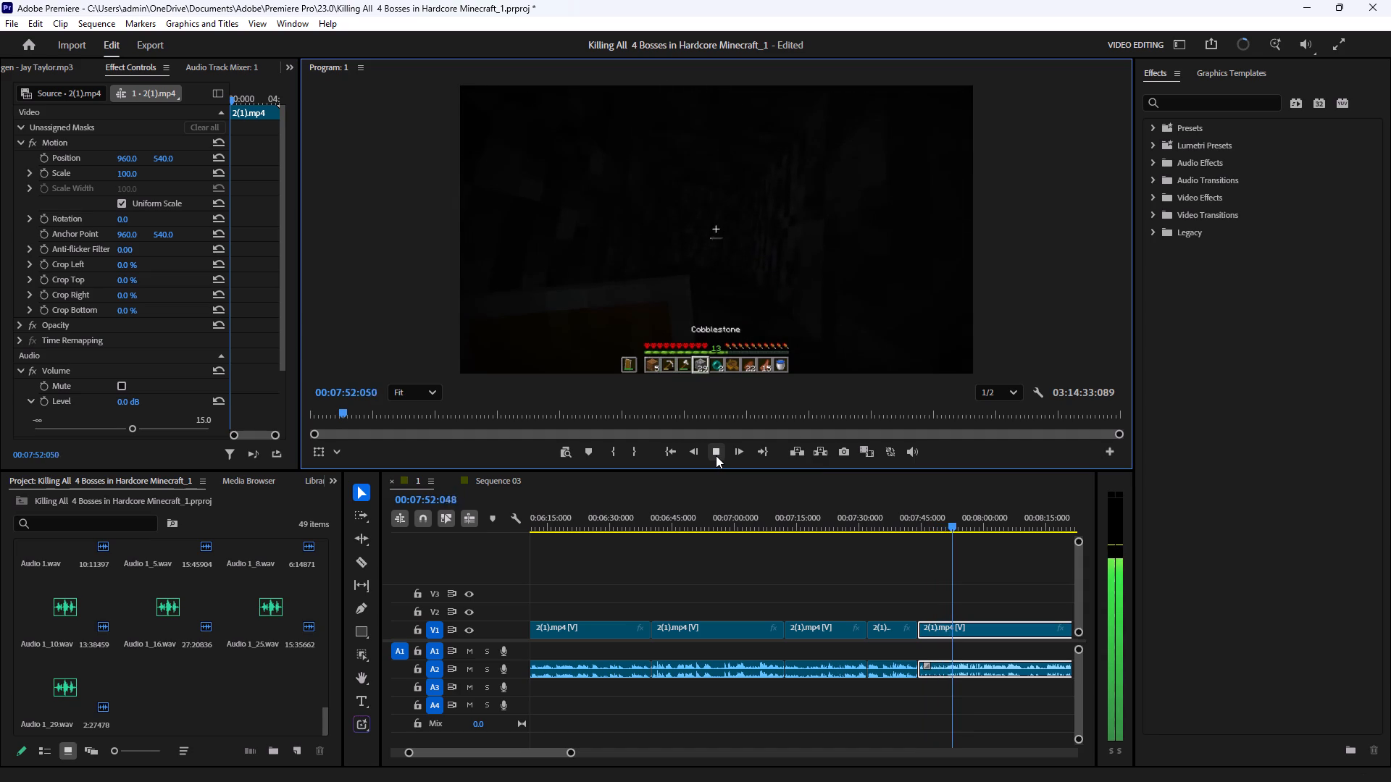
left_click(716, 455)
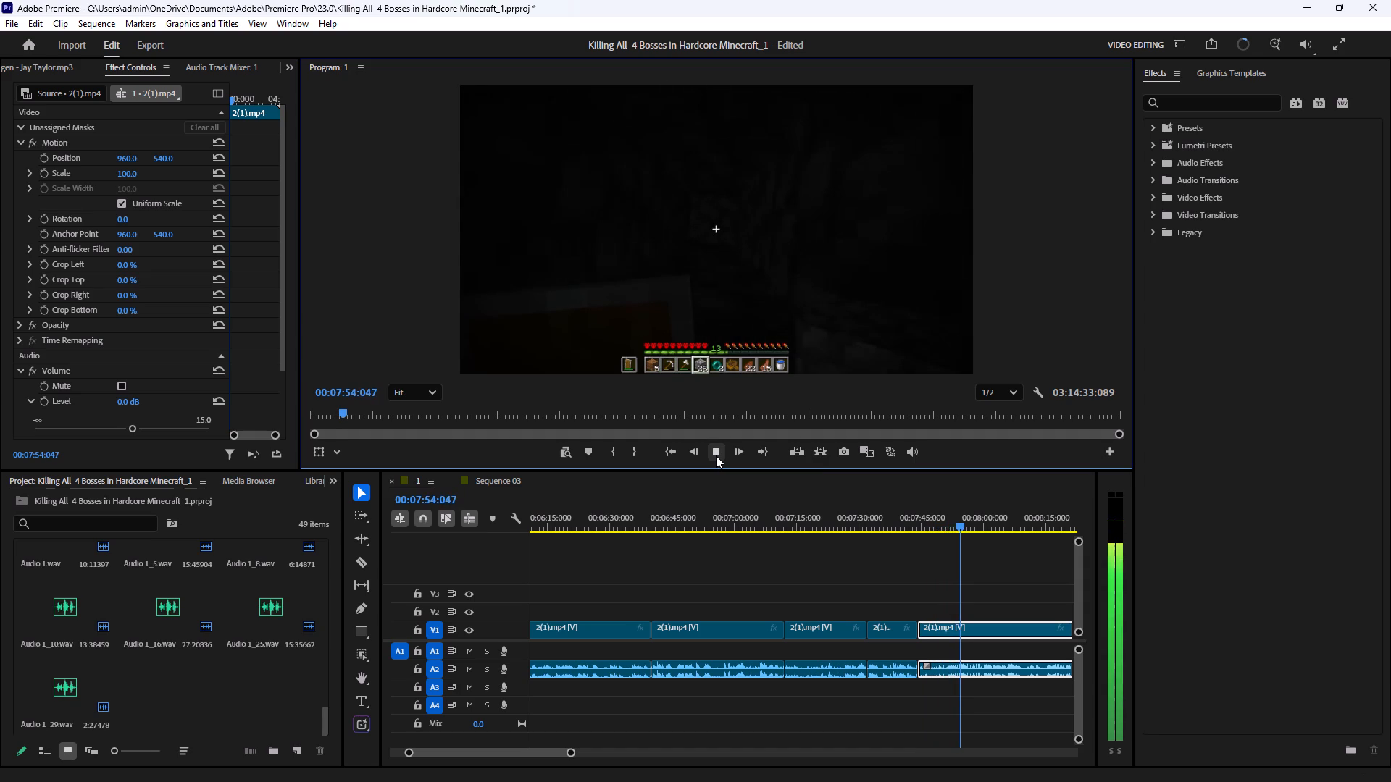
left_click(716, 455)
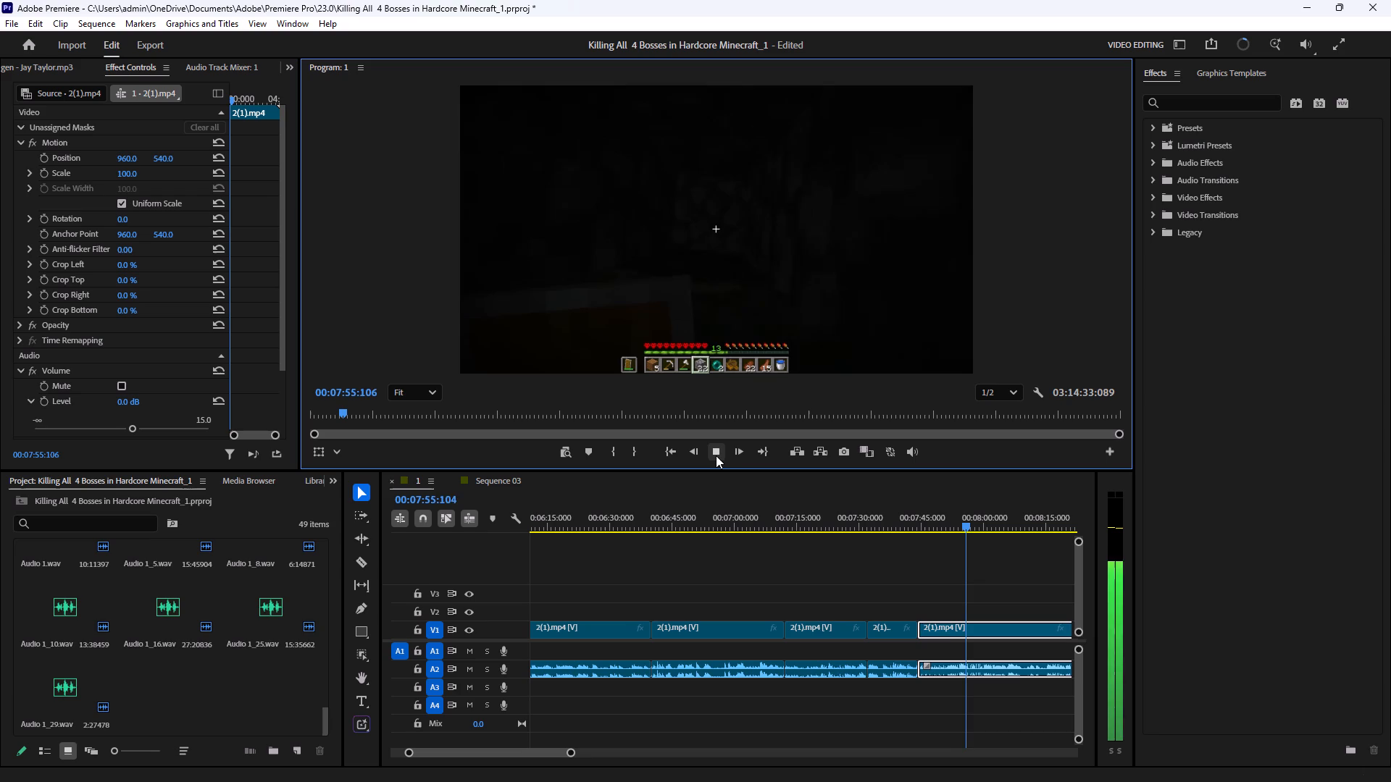
left_click(716, 455)
double_click(716, 455)
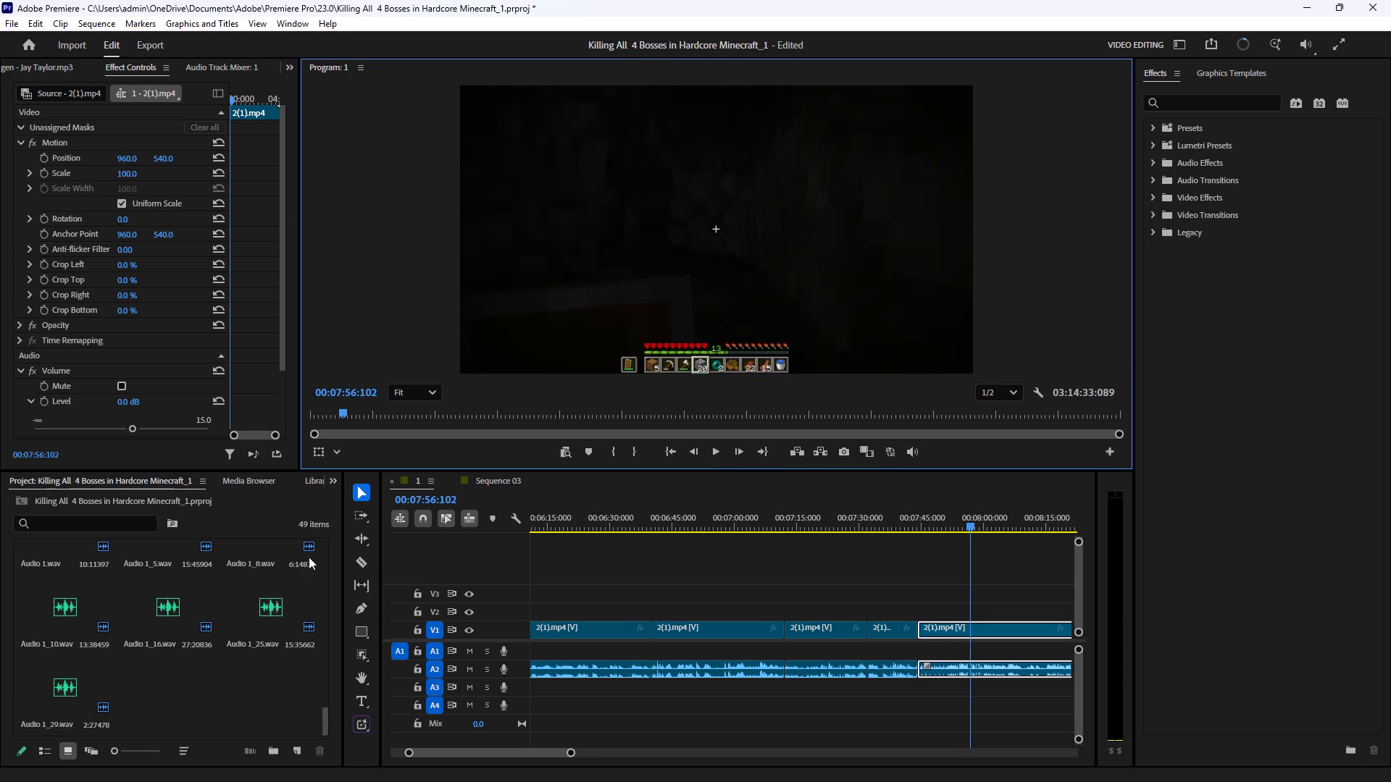
left_click(362, 556)
left_click(969, 626)
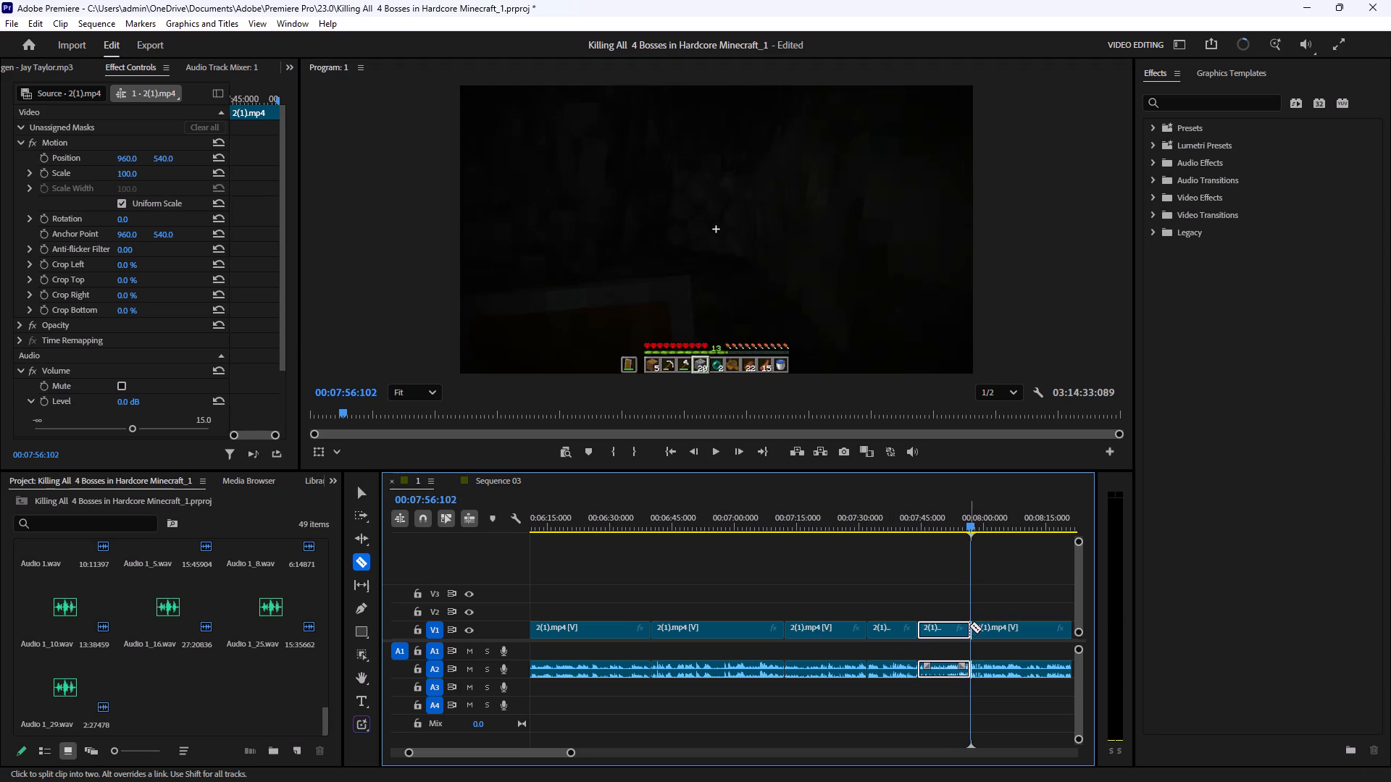
Move the shorter voice-over clip, Audio 1_25, on track A1 so that it starts at the 00:07:56:102 cut.
left_click(356, 492)
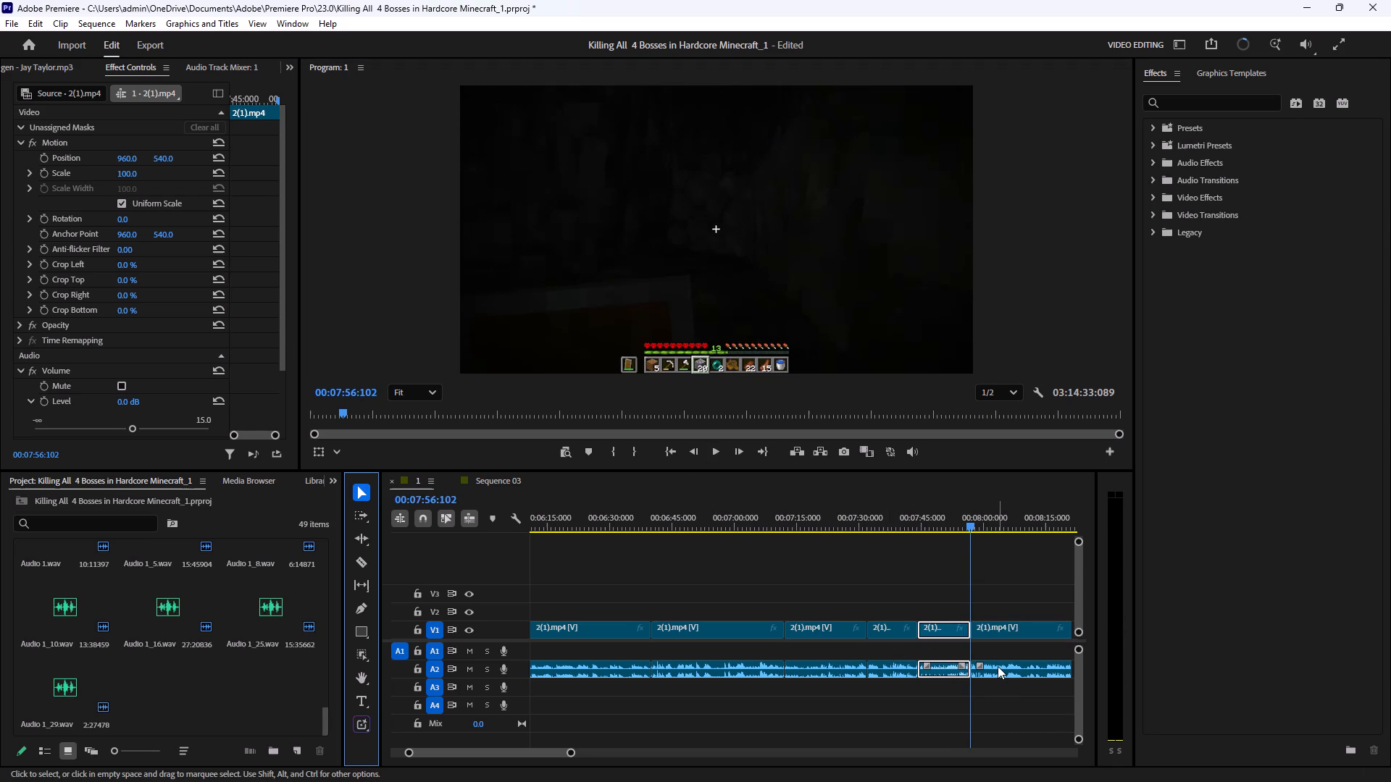
left_click(536, 749)
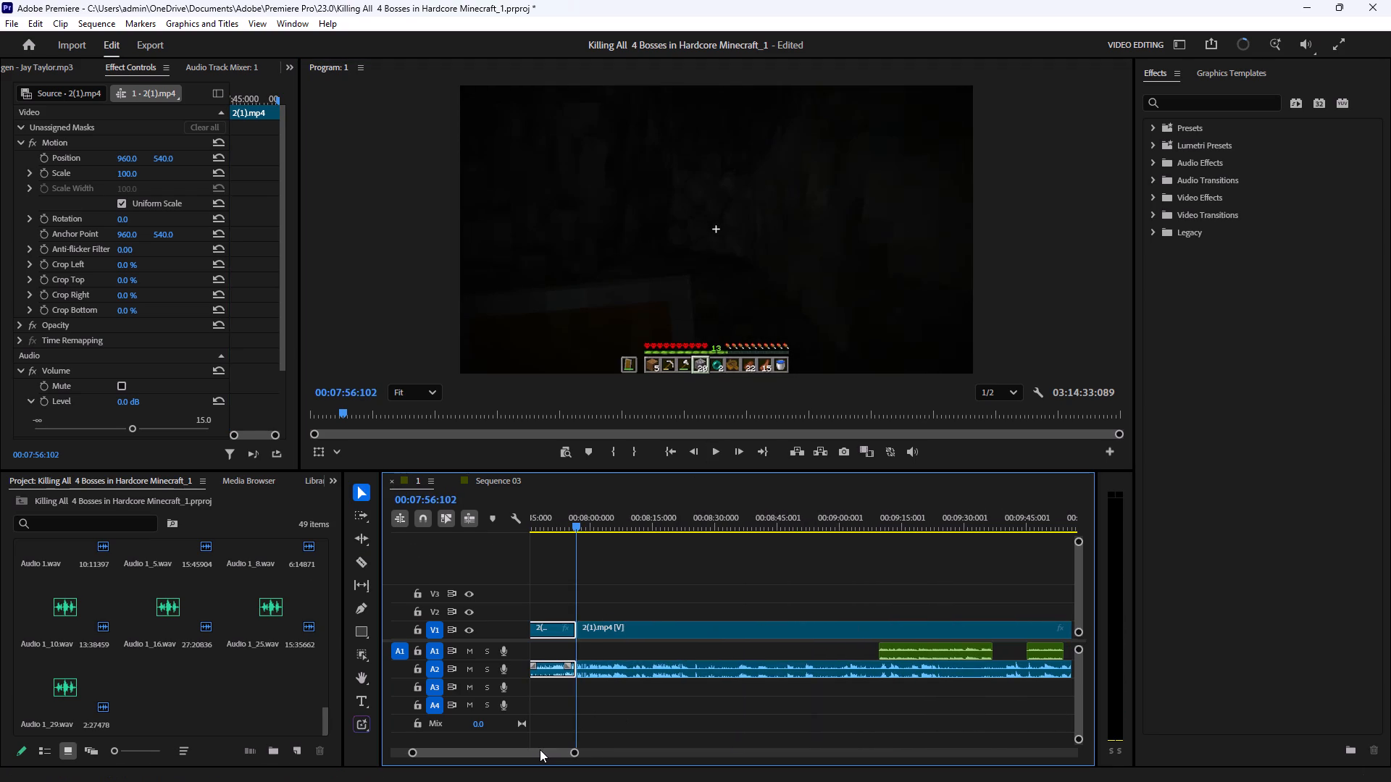
left_click_drag(1041, 651, 868, 663)
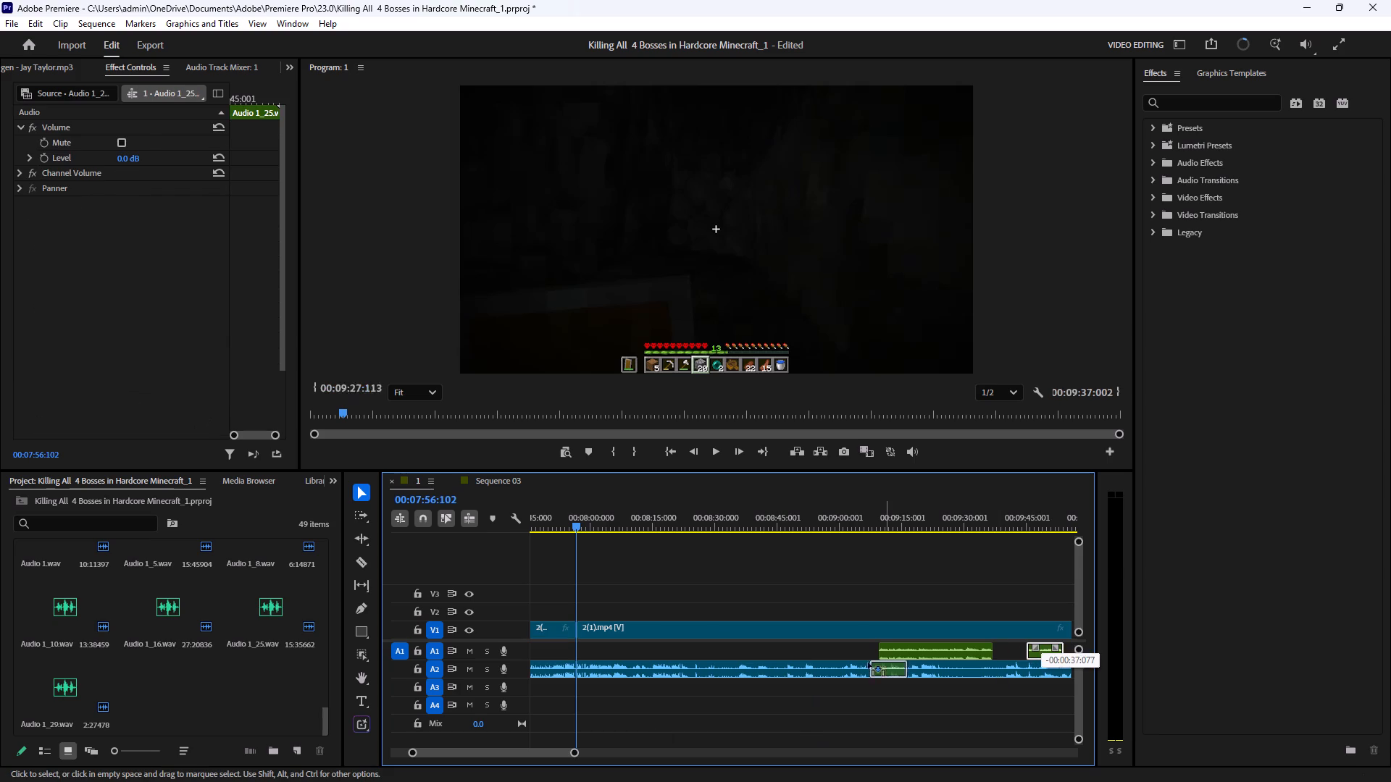
left_click_drag(868, 663, 584, 655)
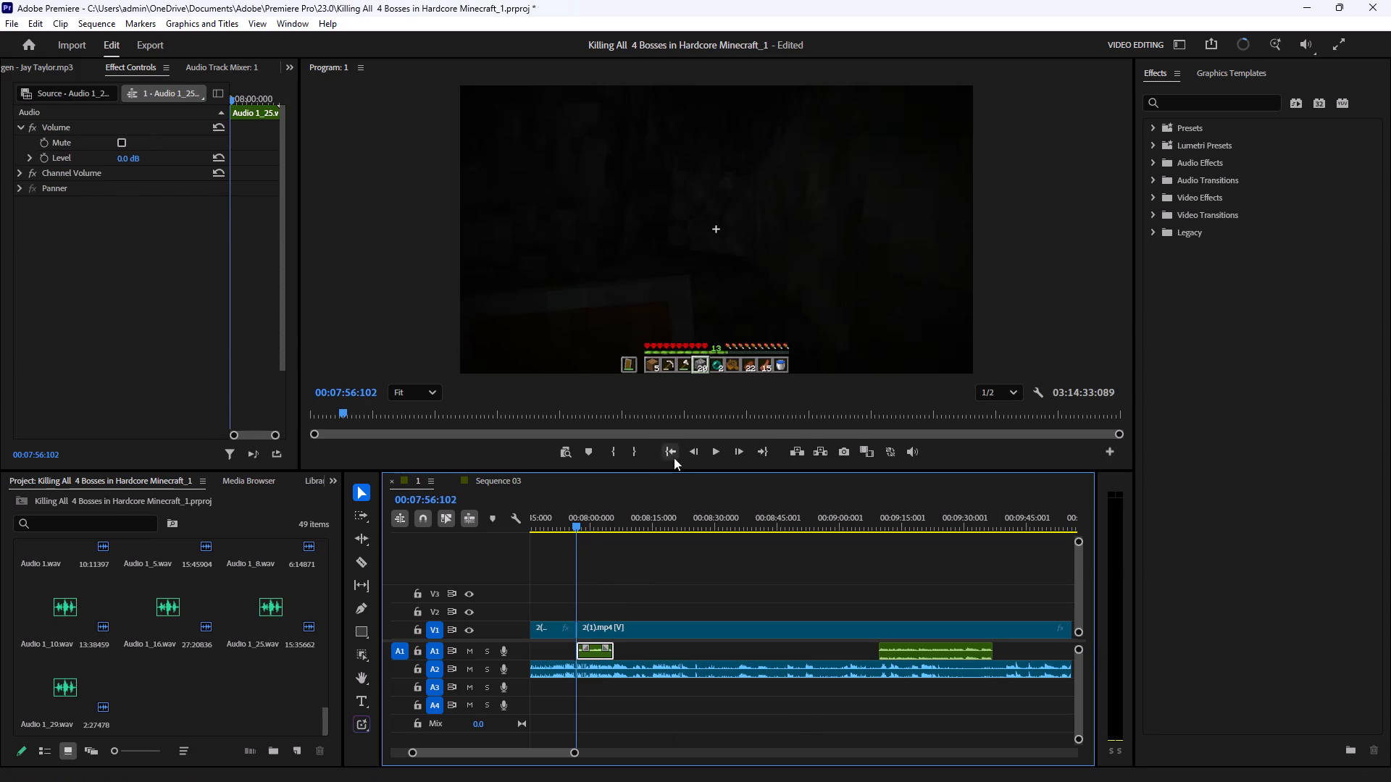
Split the gameplay clip with its audio at 00:08:05:091, where the moved voice-over ends.
left_click(615, 526)
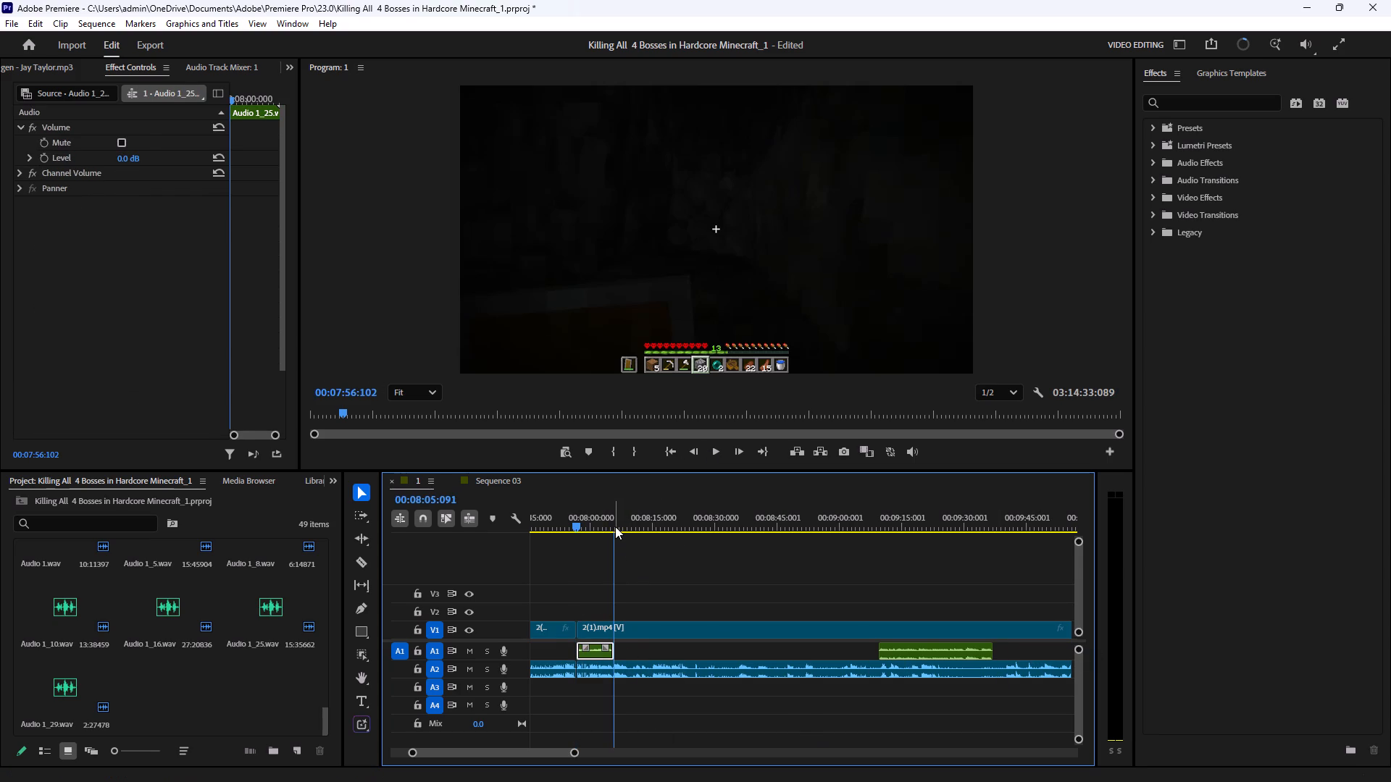
left_click(648, 628)
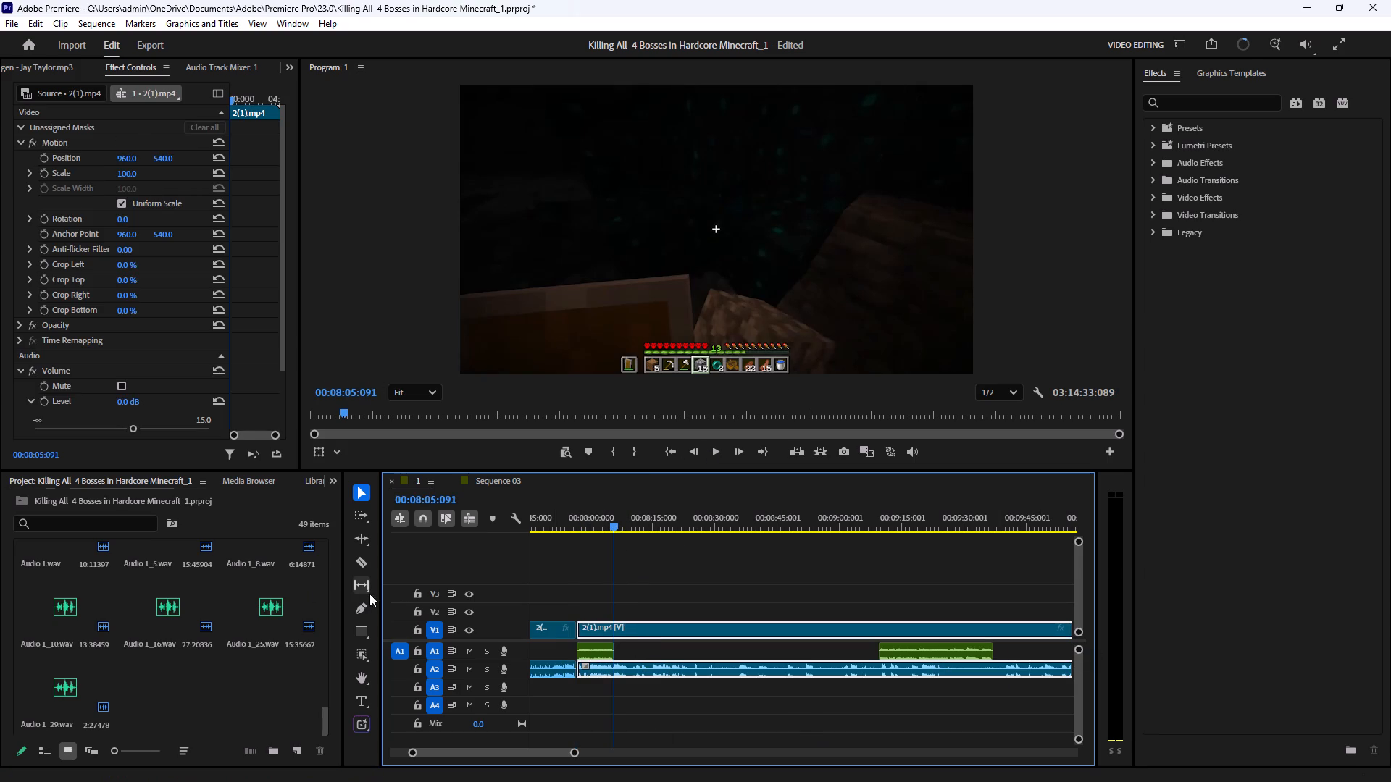
left_click(361, 566)
left_click(615, 632)
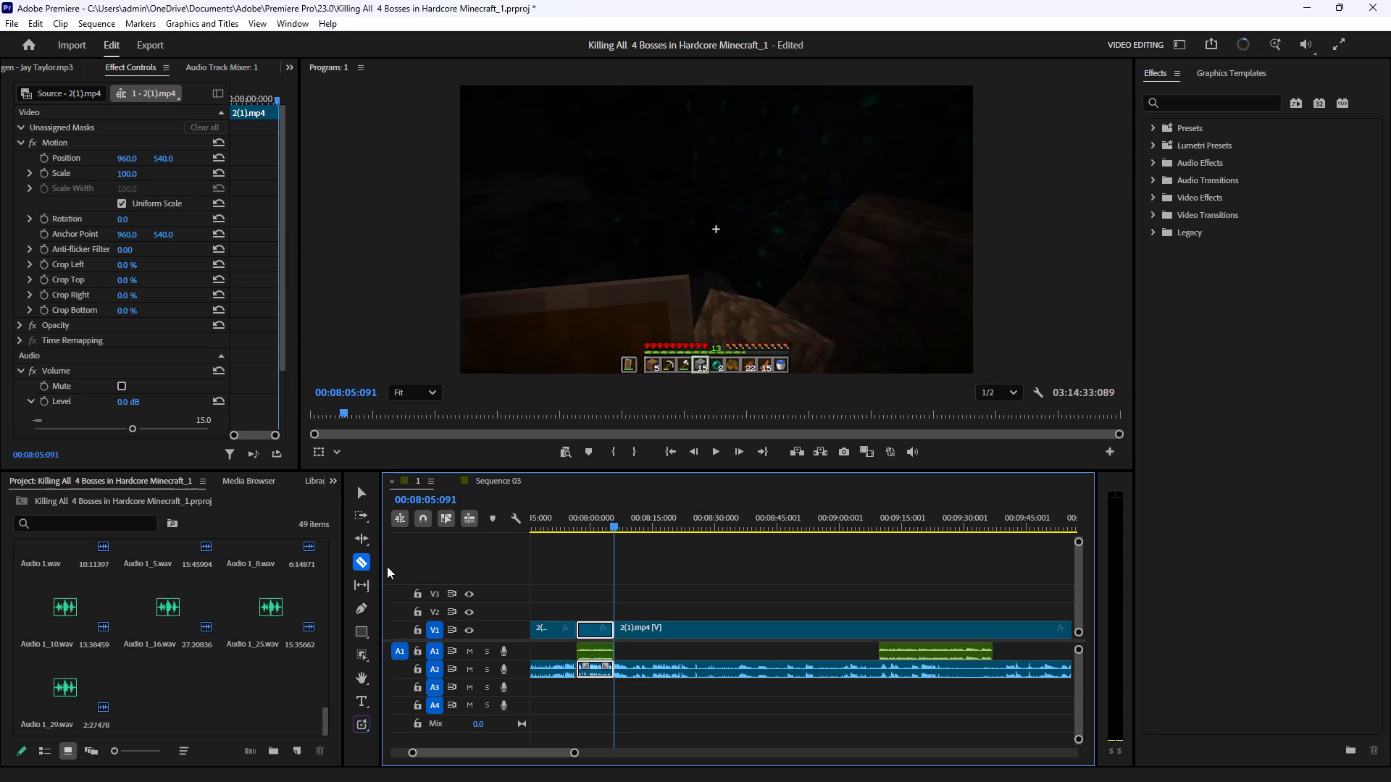
Lower the audio level of the gameplay segment under the voice-over to the minimum, -∞ dB.
left_click(357, 495)
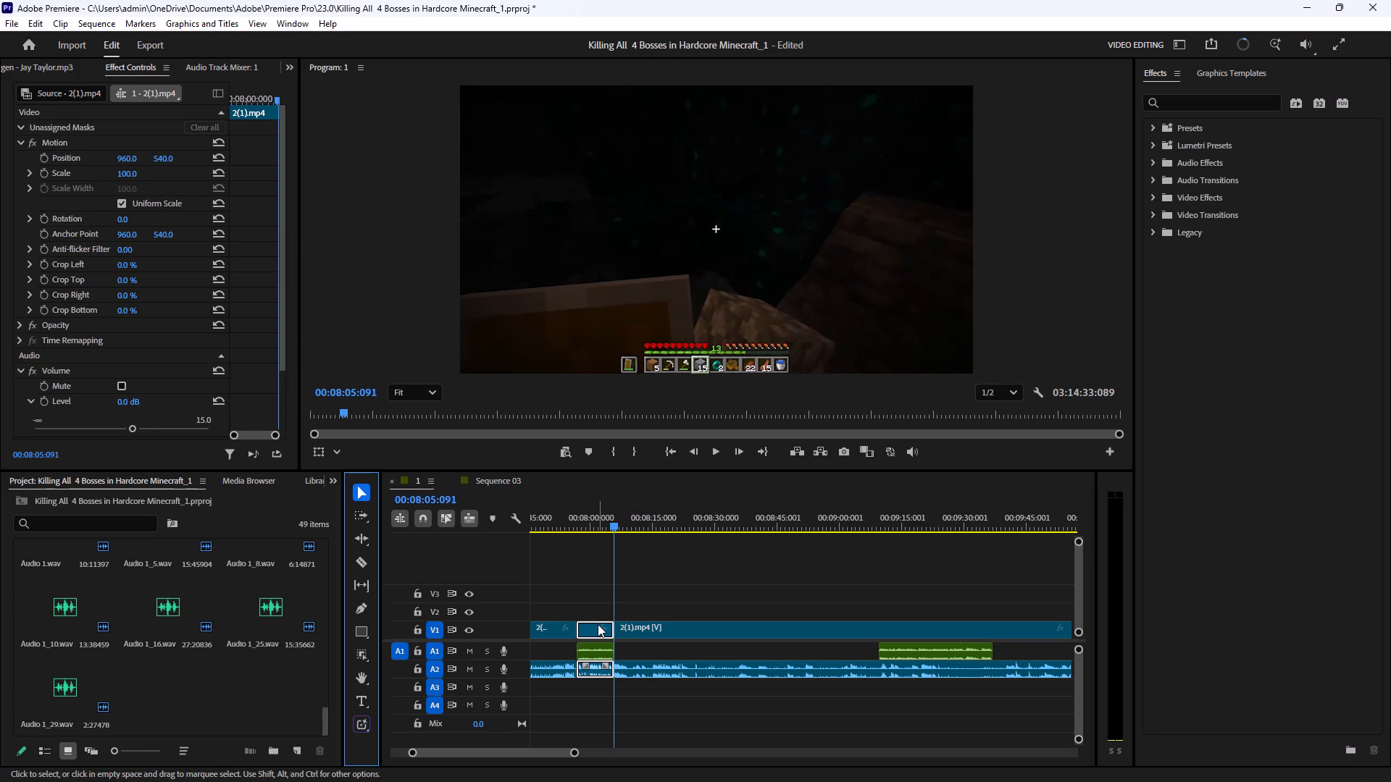
right_click(598, 624)
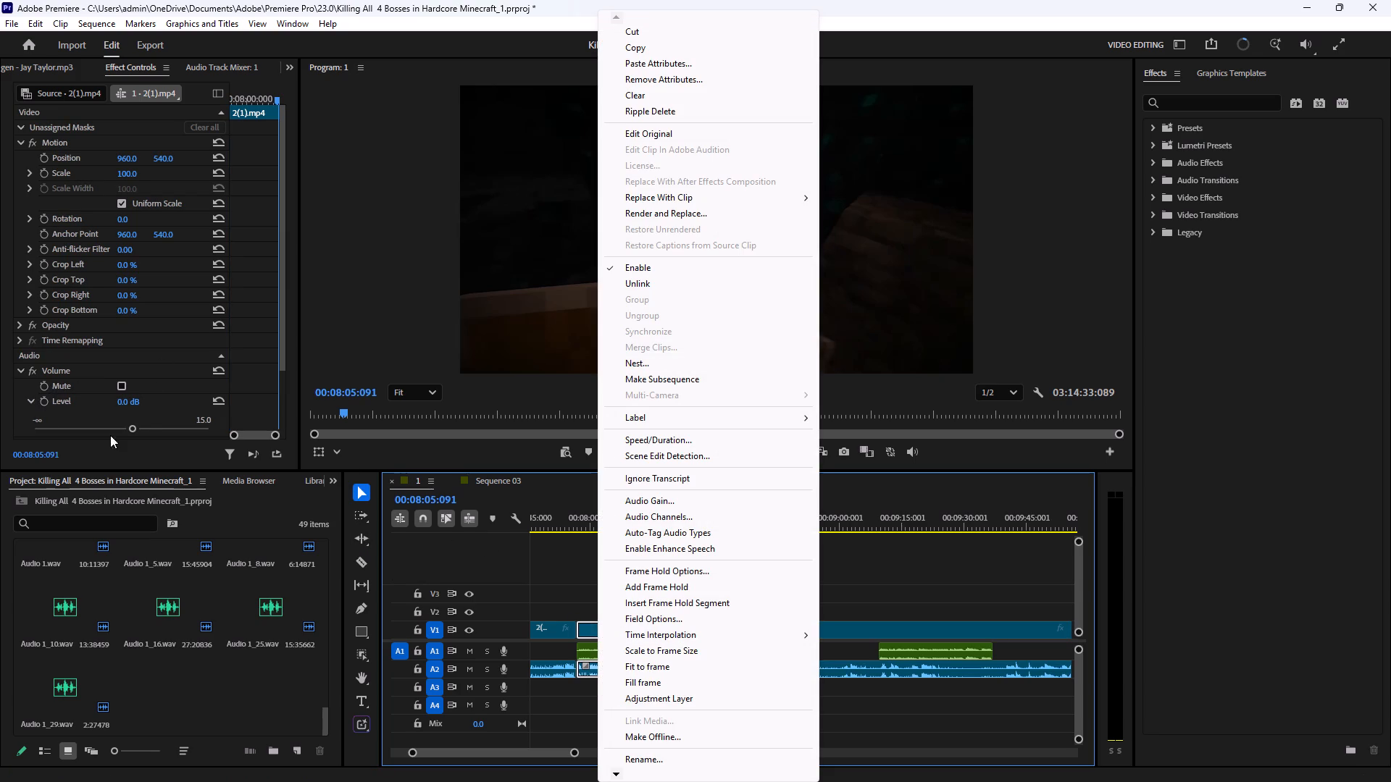
left_click(130, 432)
left_click_drag(130, 432, 15, 416)
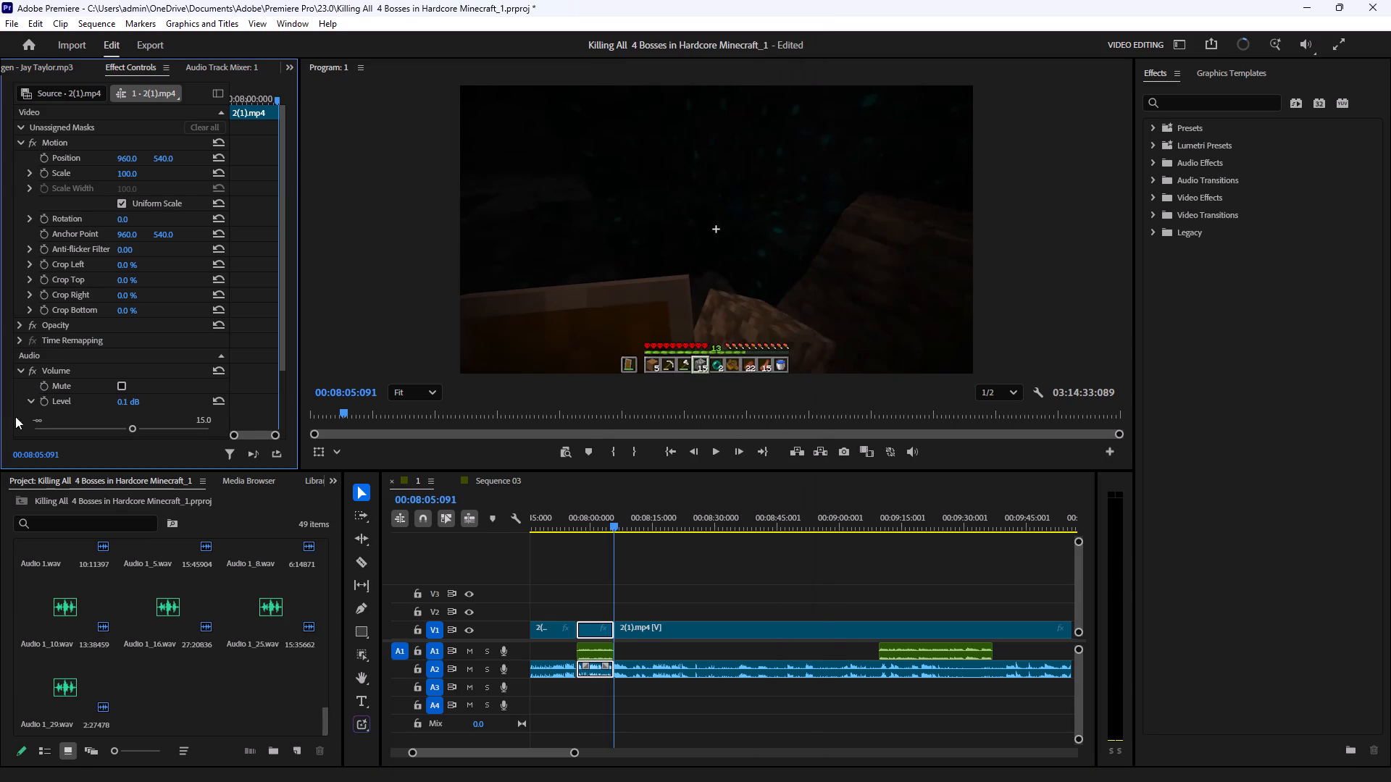
left_click_drag(15, 416, 10, 418)
left_click_drag(125, 429, 0, 427)
Play the voice-over section, trim about 2 seconds off the start of Audio 1_25 and move it back to the 00:07:56:102 cut.
left_click(567, 522)
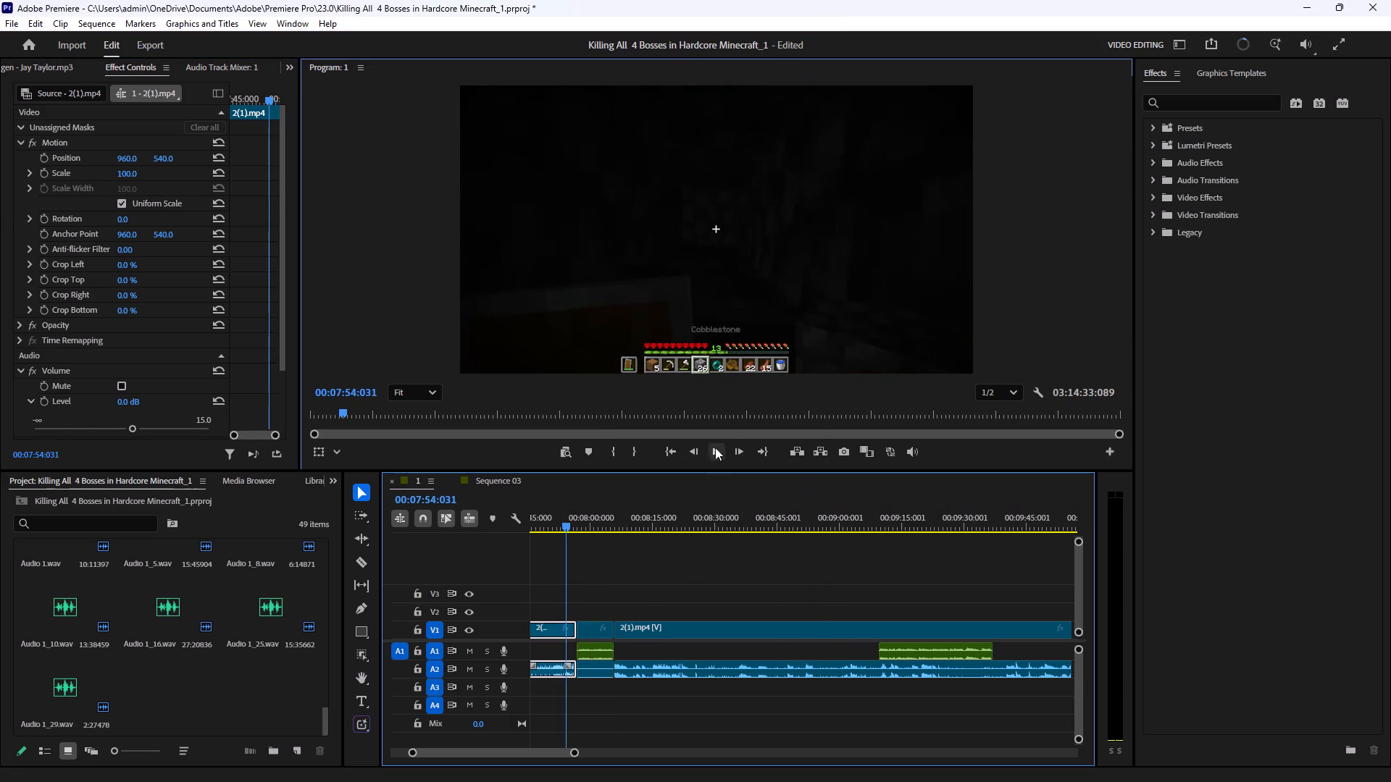
left_click(715, 447)
left_click(701, 590)
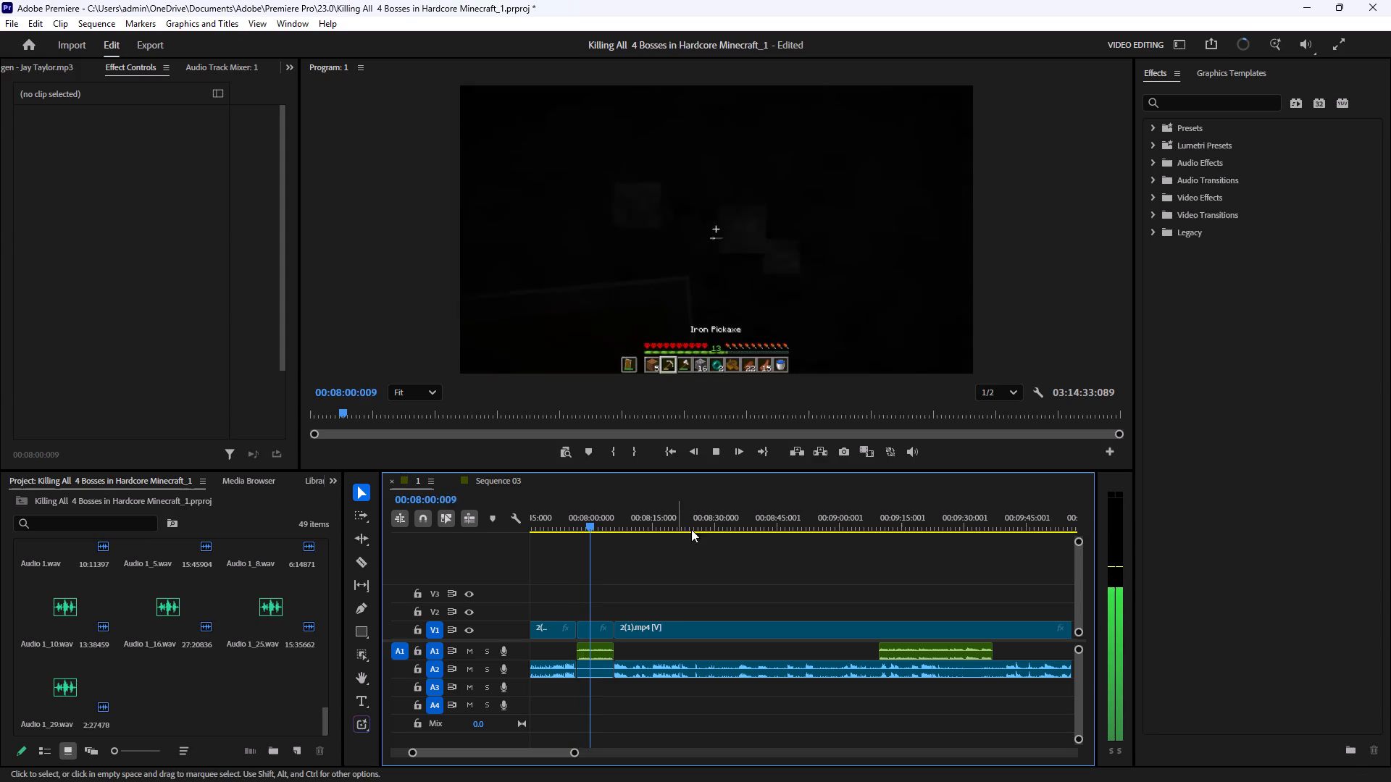
left_click(717, 447)
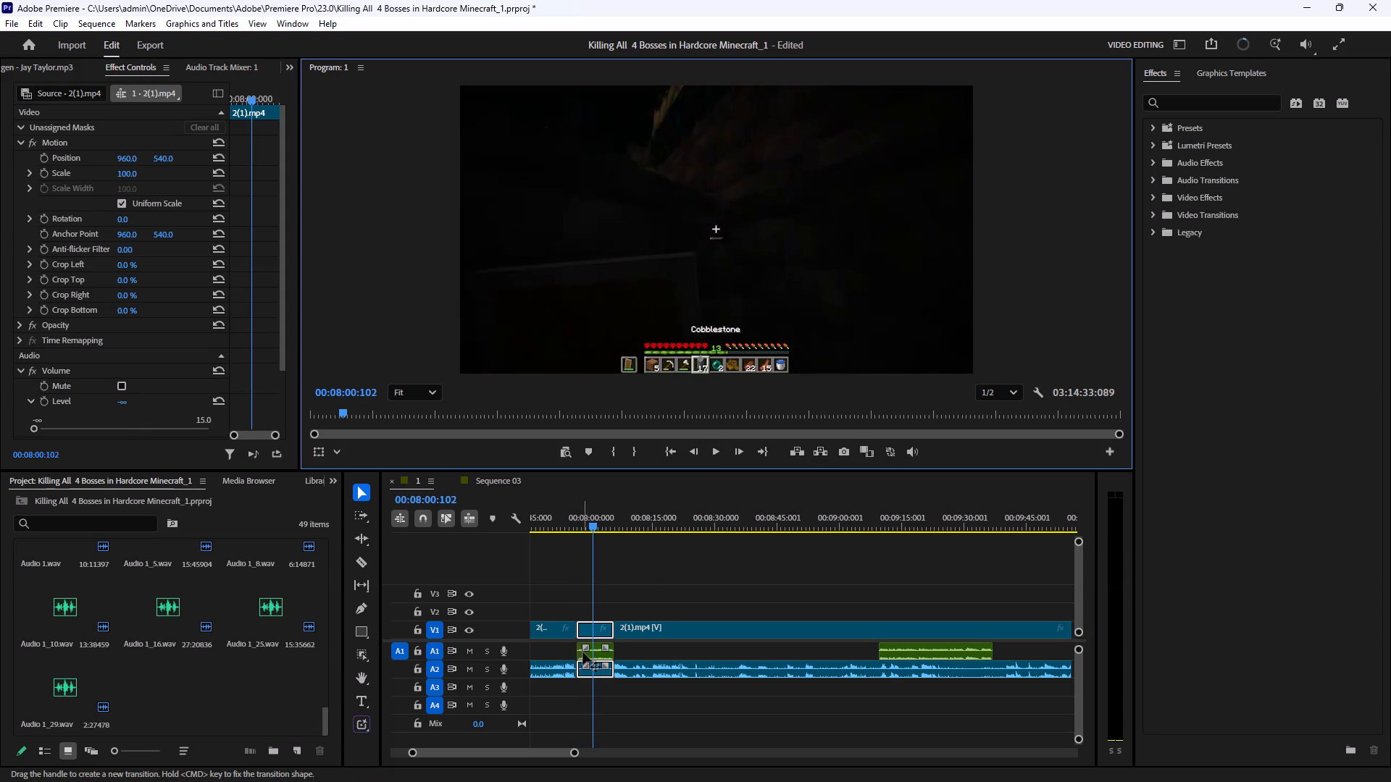
left_click_drag(577, 652, 583, 653)
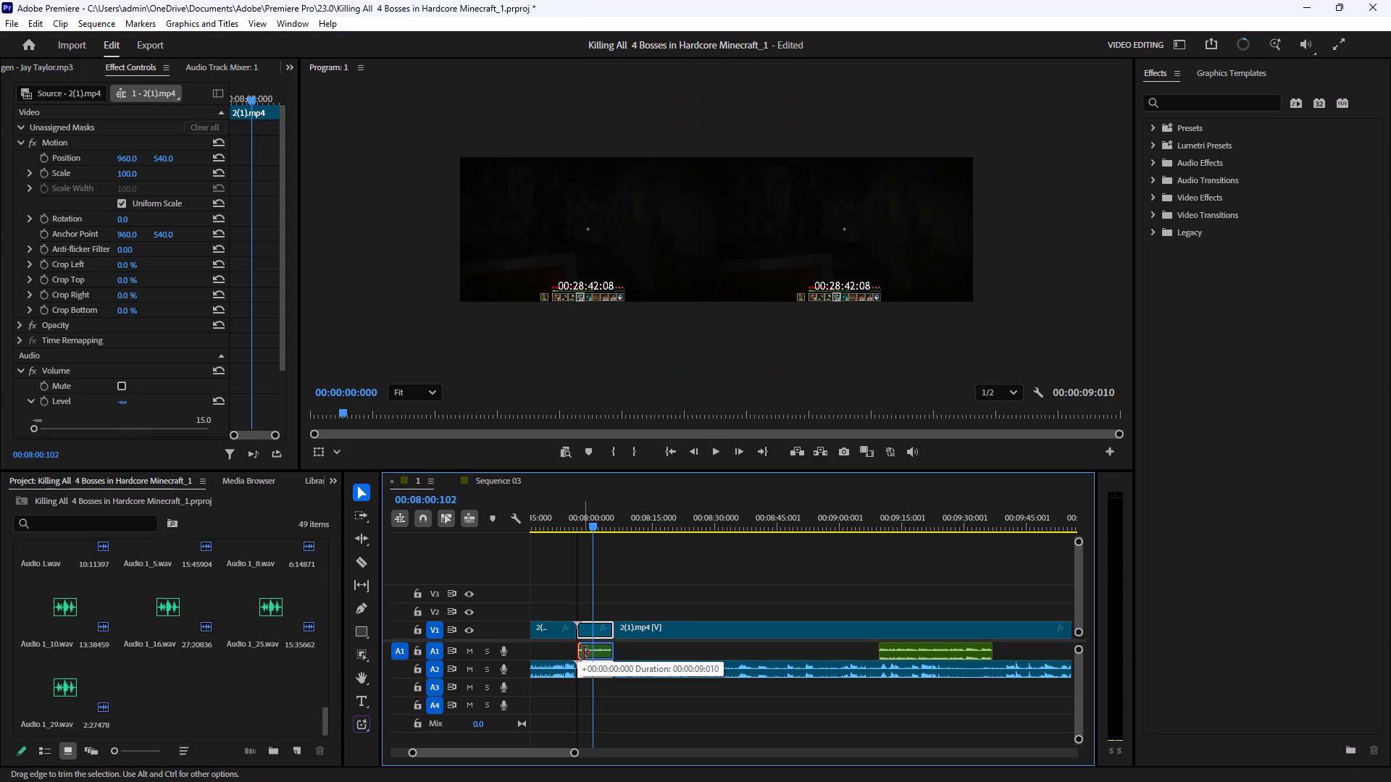
left_click_drag(583, 653, 583, 655)
left_click_drag(583, 655, 586, 655)
left_click(683, 663)
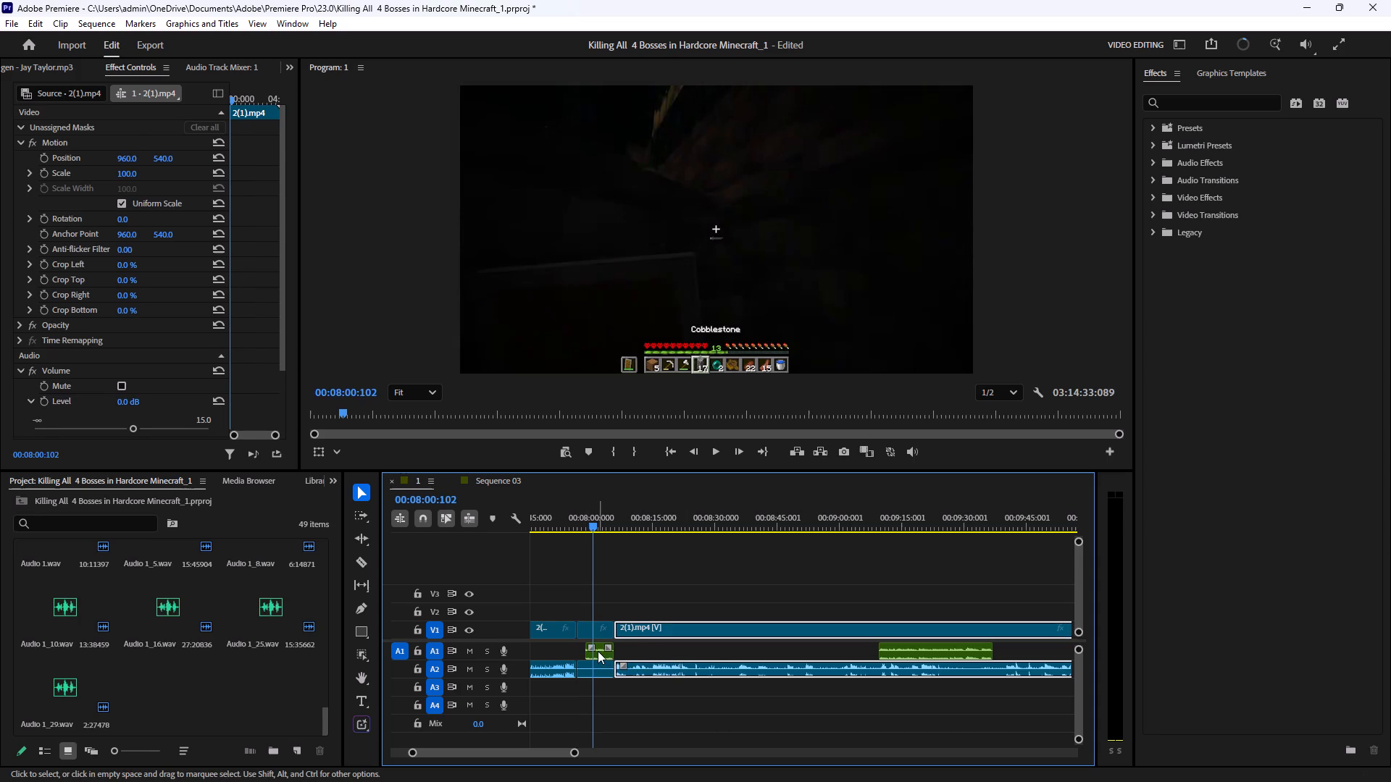
left_click_drag(598, 651, 586, 652)
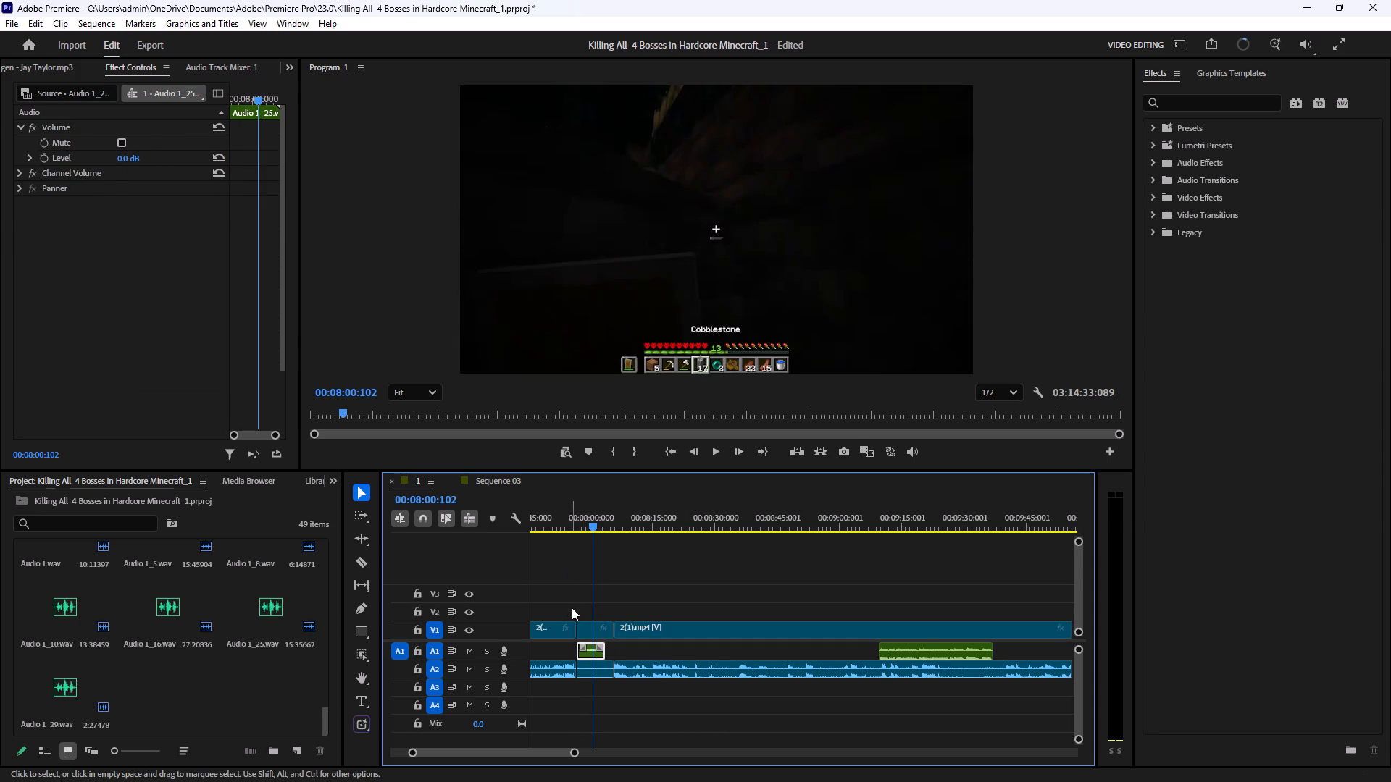
Trim the end of the gameplay clip before the voice-over to about 00:07:54 and play across the new end.
left_click_drag(574, 624, 564, 628)
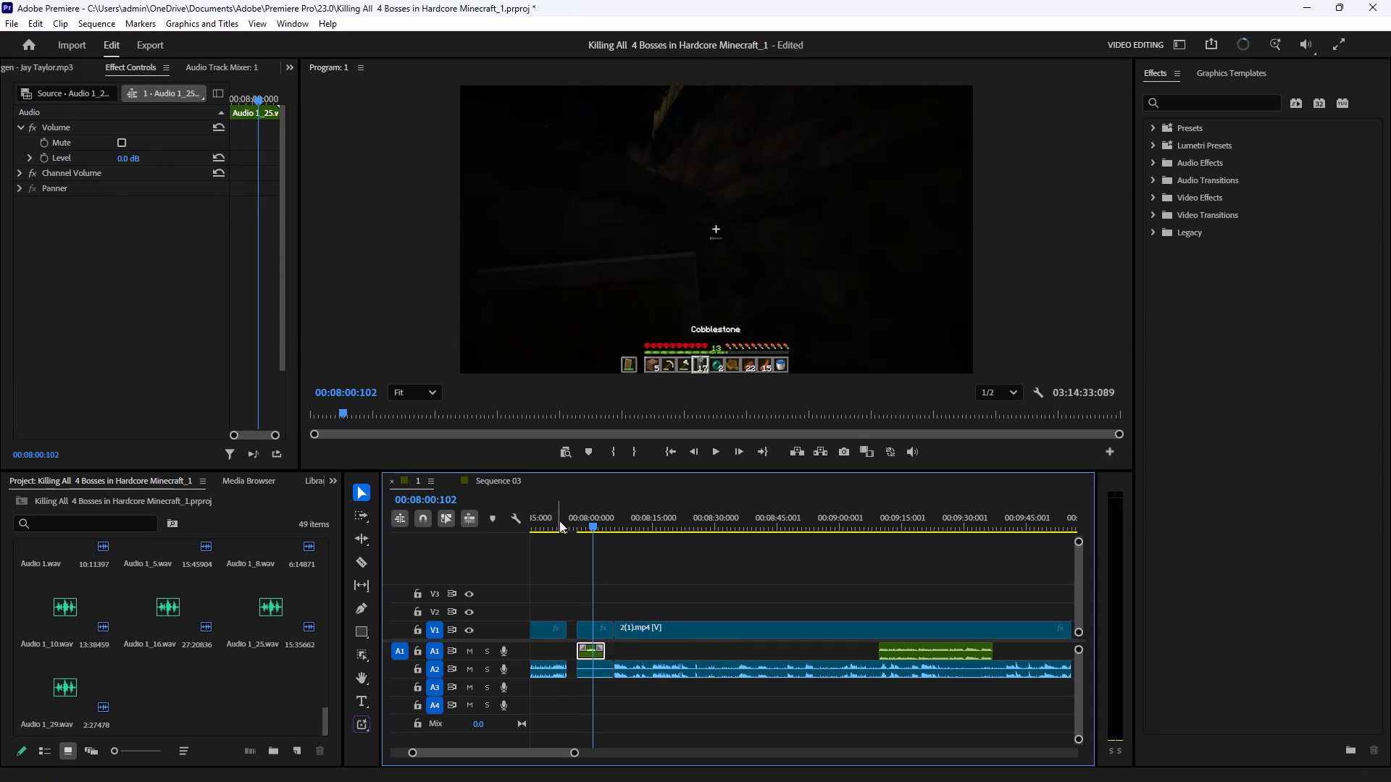
left_click(556, 516)
left_click(712, 447)
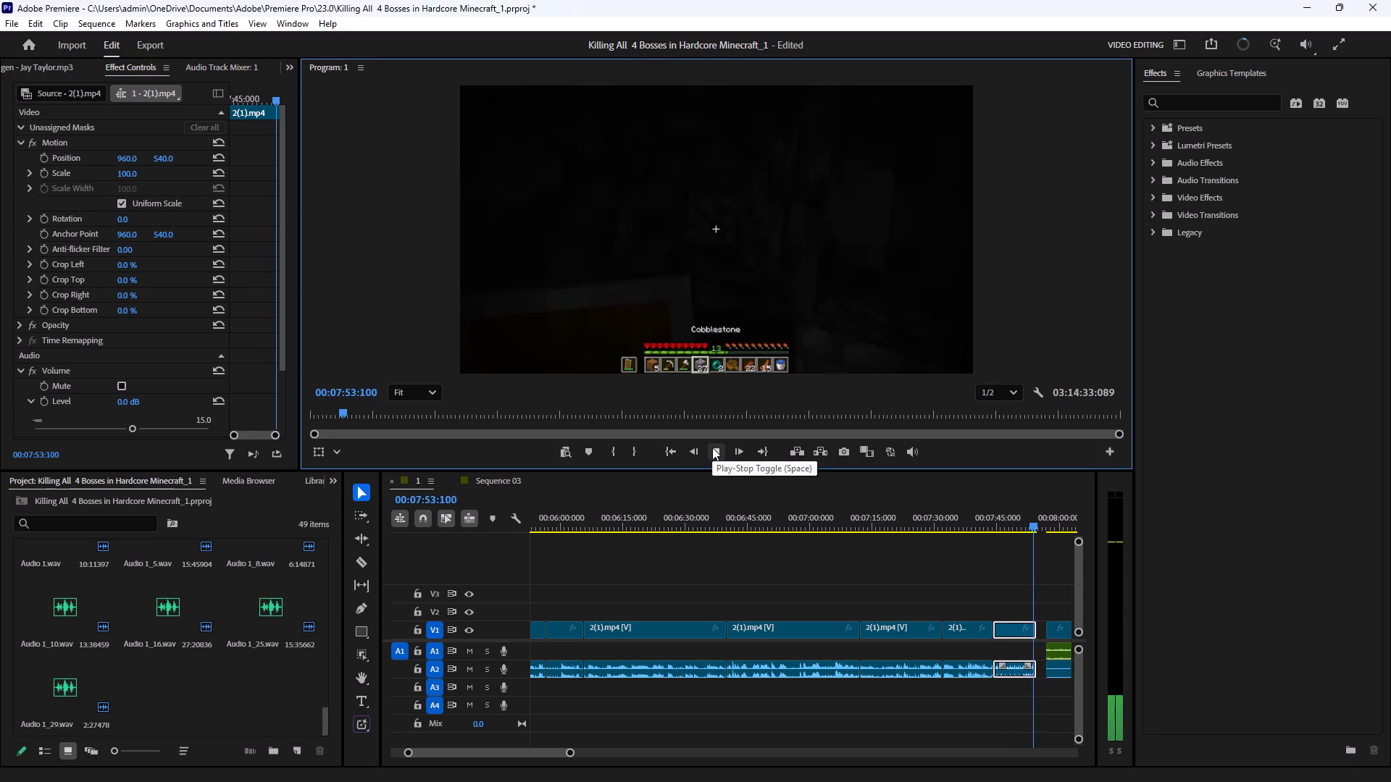
left_click(712, 447)
left_click(712, 447)
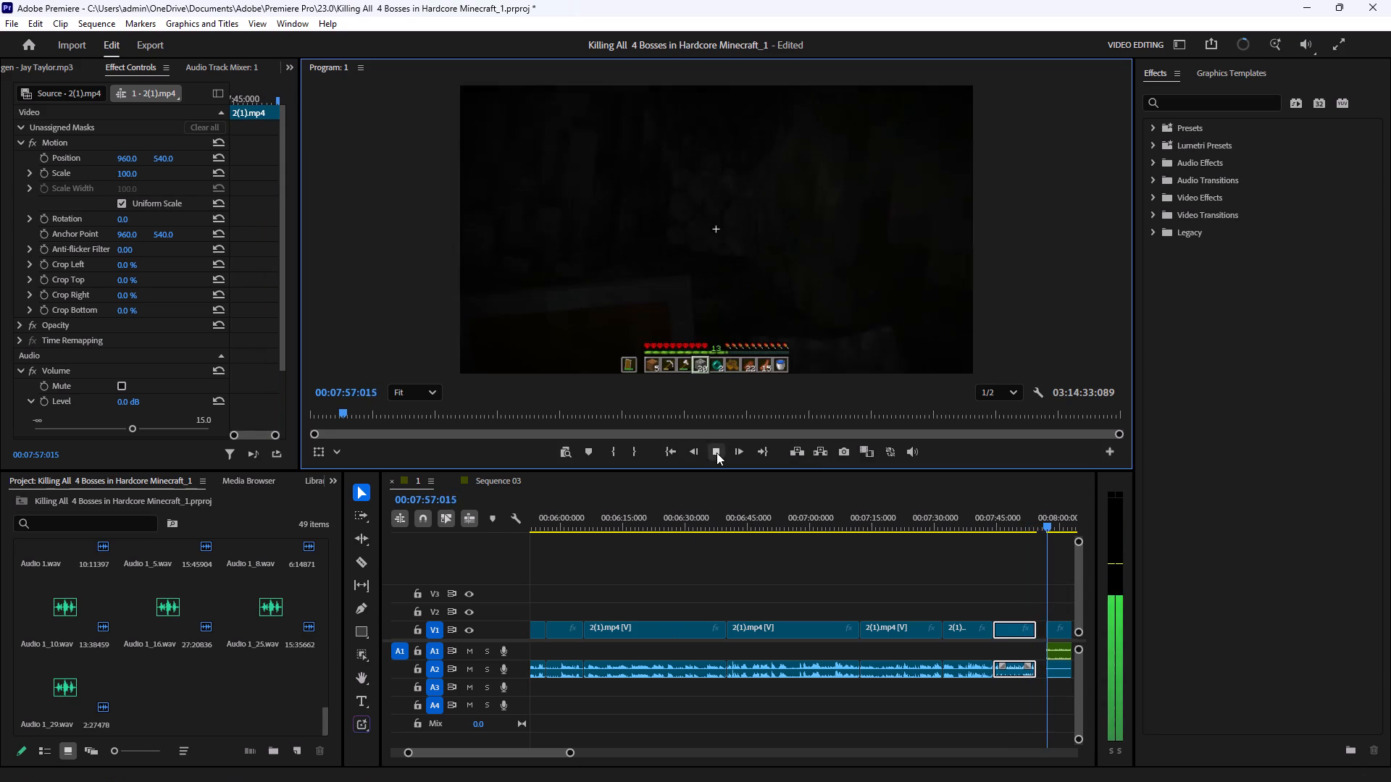
left_click(717, 453)
Refine the end of the gameplay clip before the gap to about 00:07:53:093, checking the cut point by playback.
left_click(522, 749)
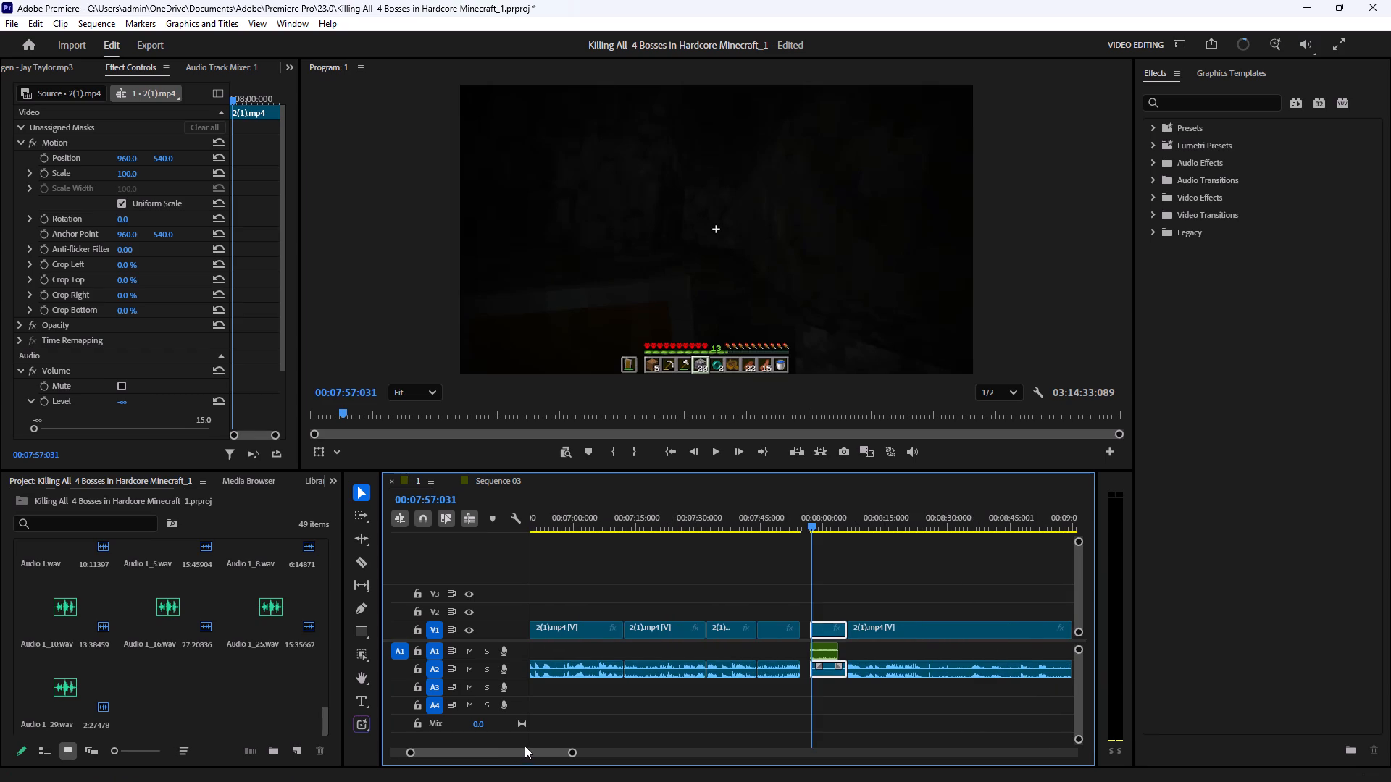
left_click(799, 624)
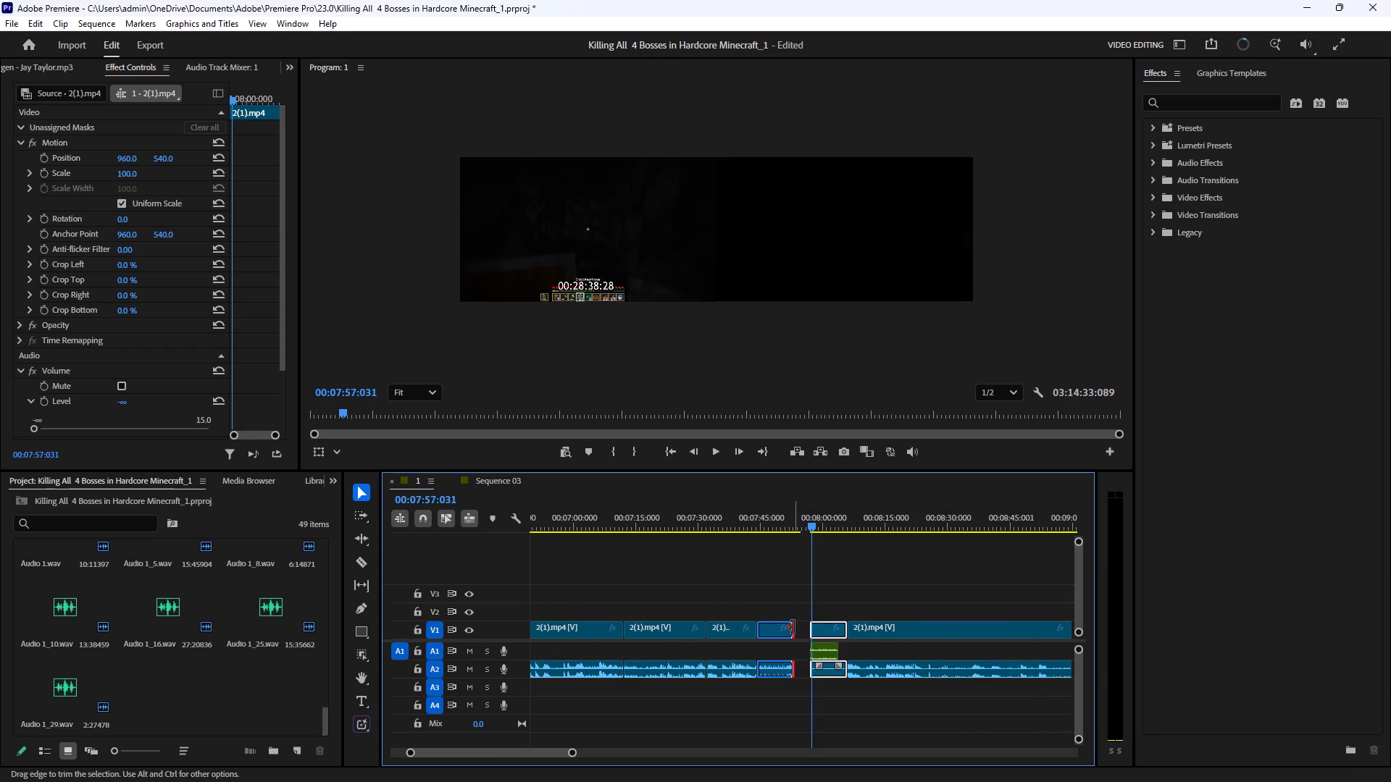
left_click(769, 526)
left_click(713, 442)
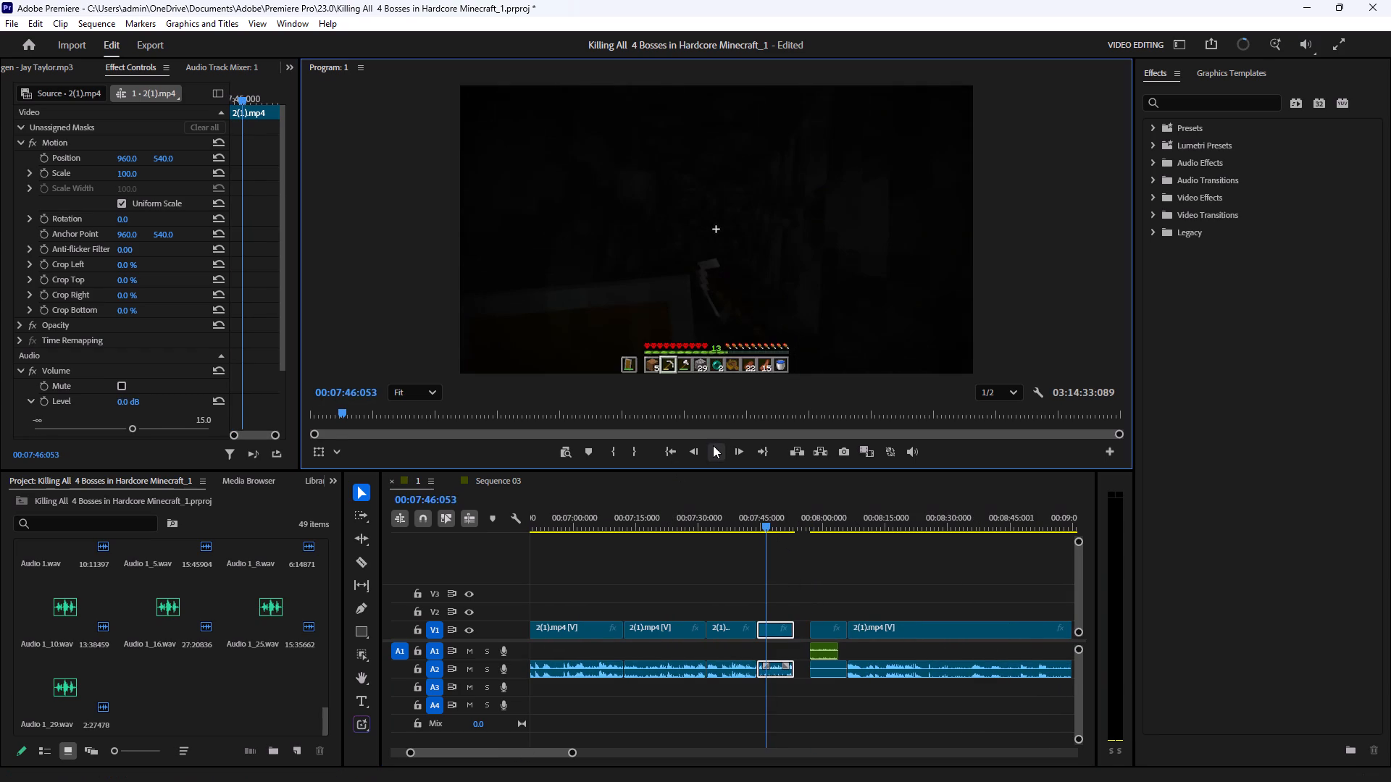
left_click(713, 446)
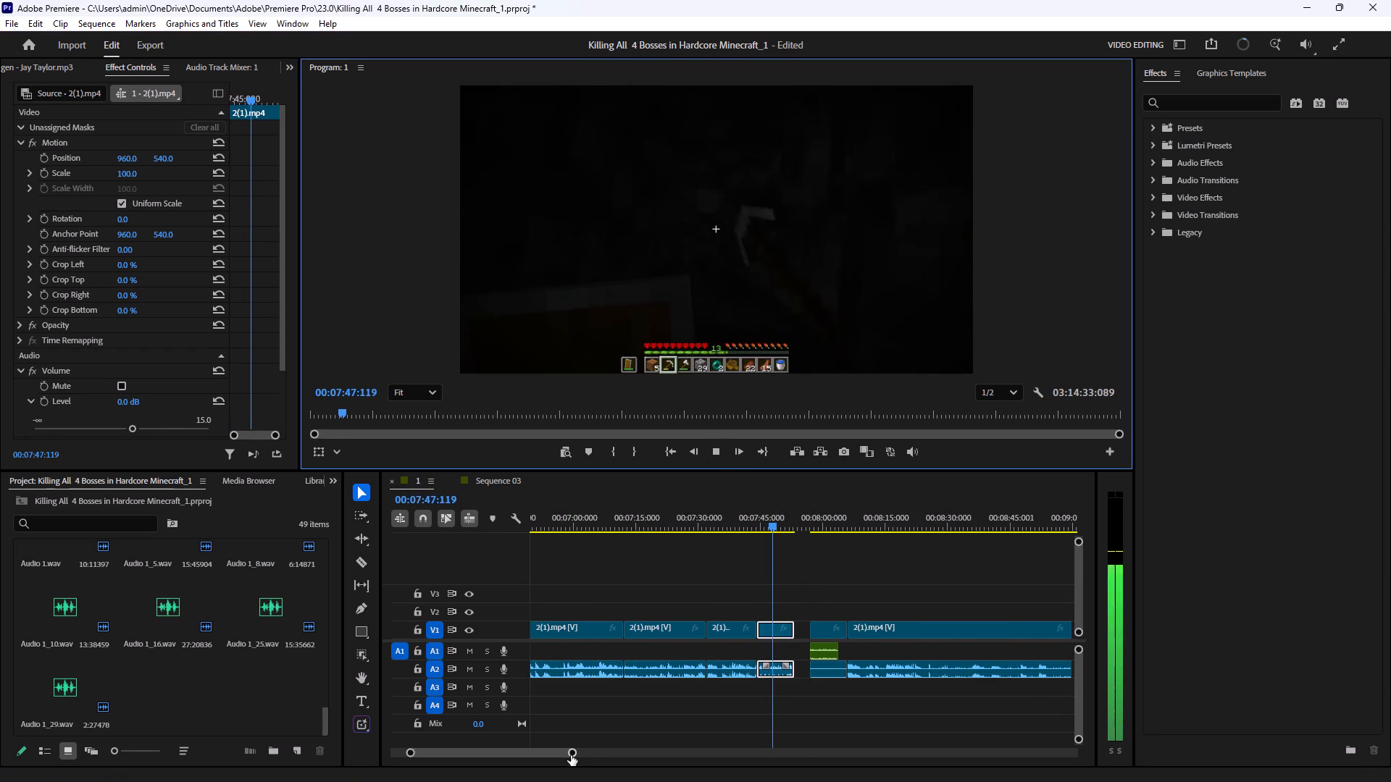
left_click_drag(572, 754, 517, 758)
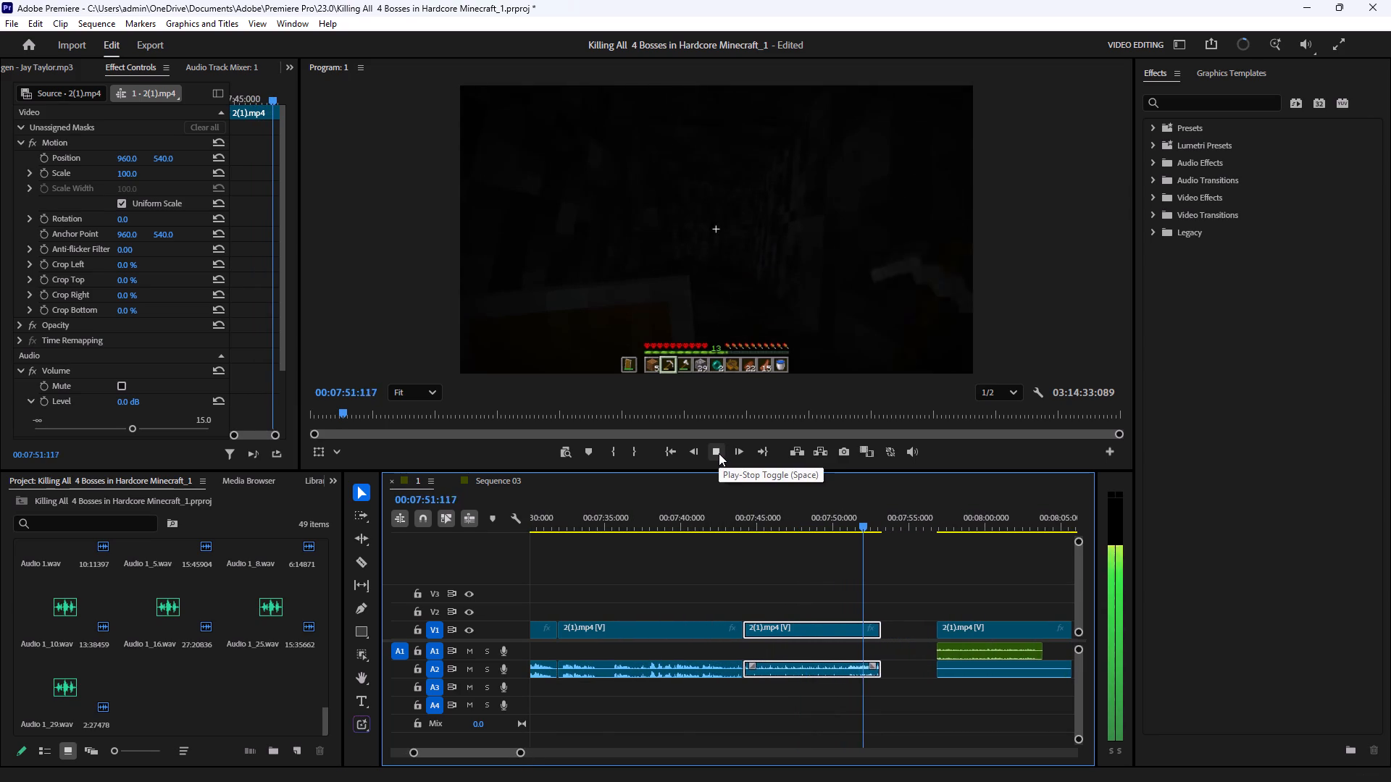
left_click(719, 453)
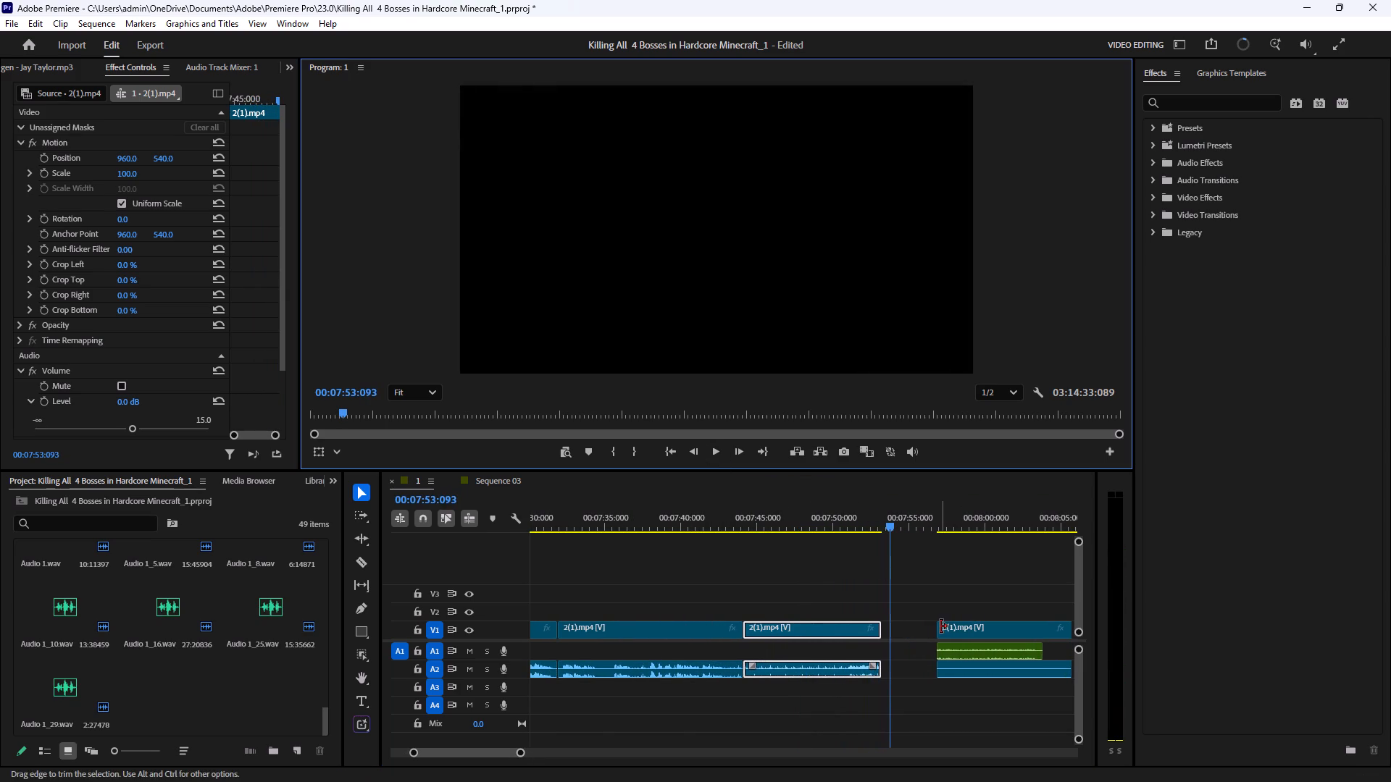
left_click(878, 630)
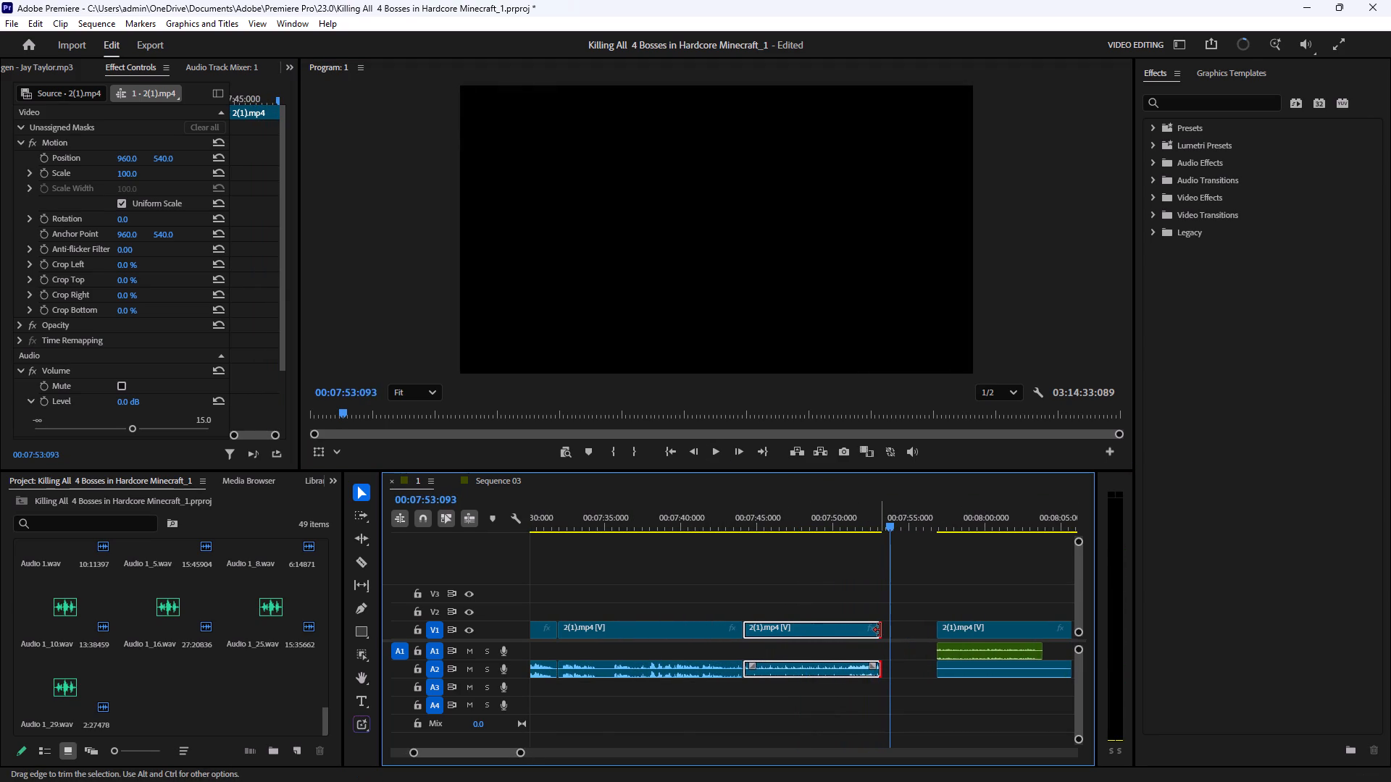
left_click(856, 516)
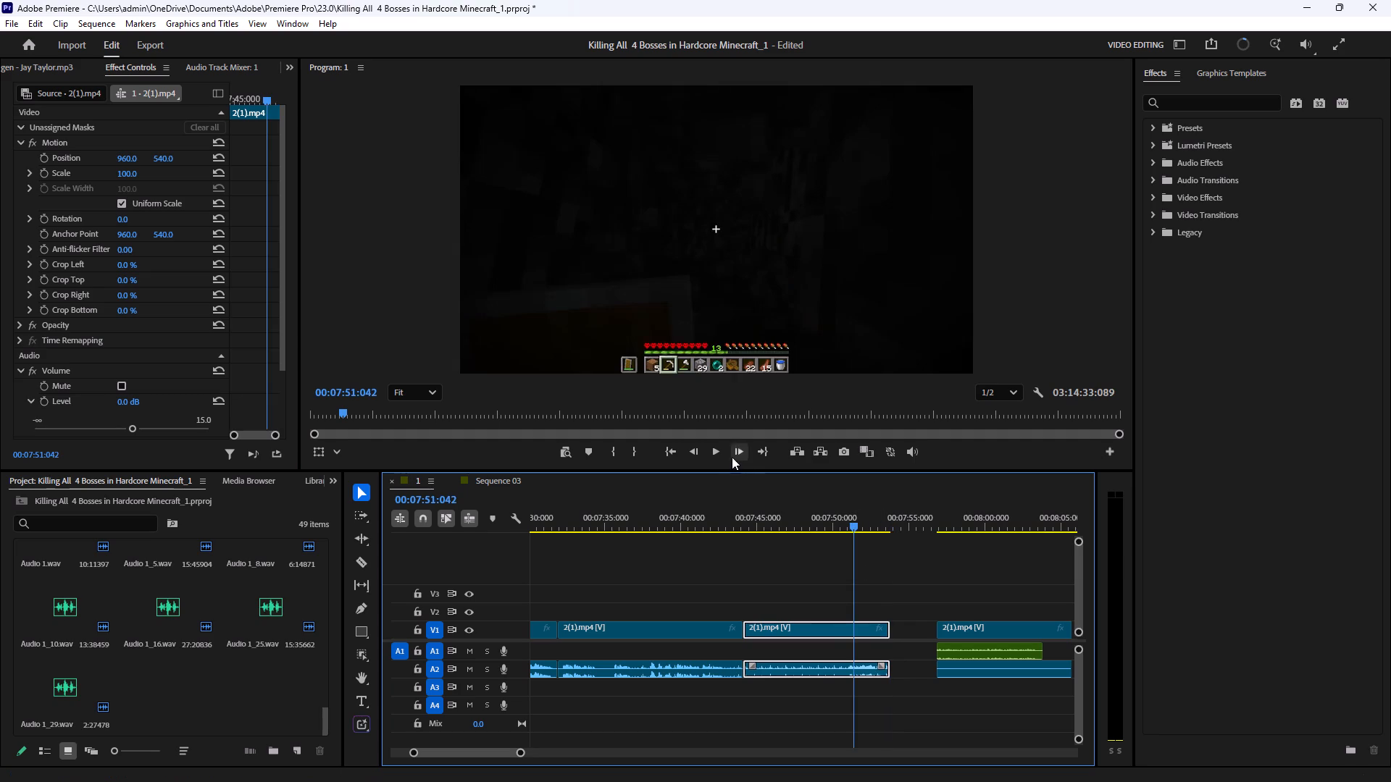
left_click(721, 455)
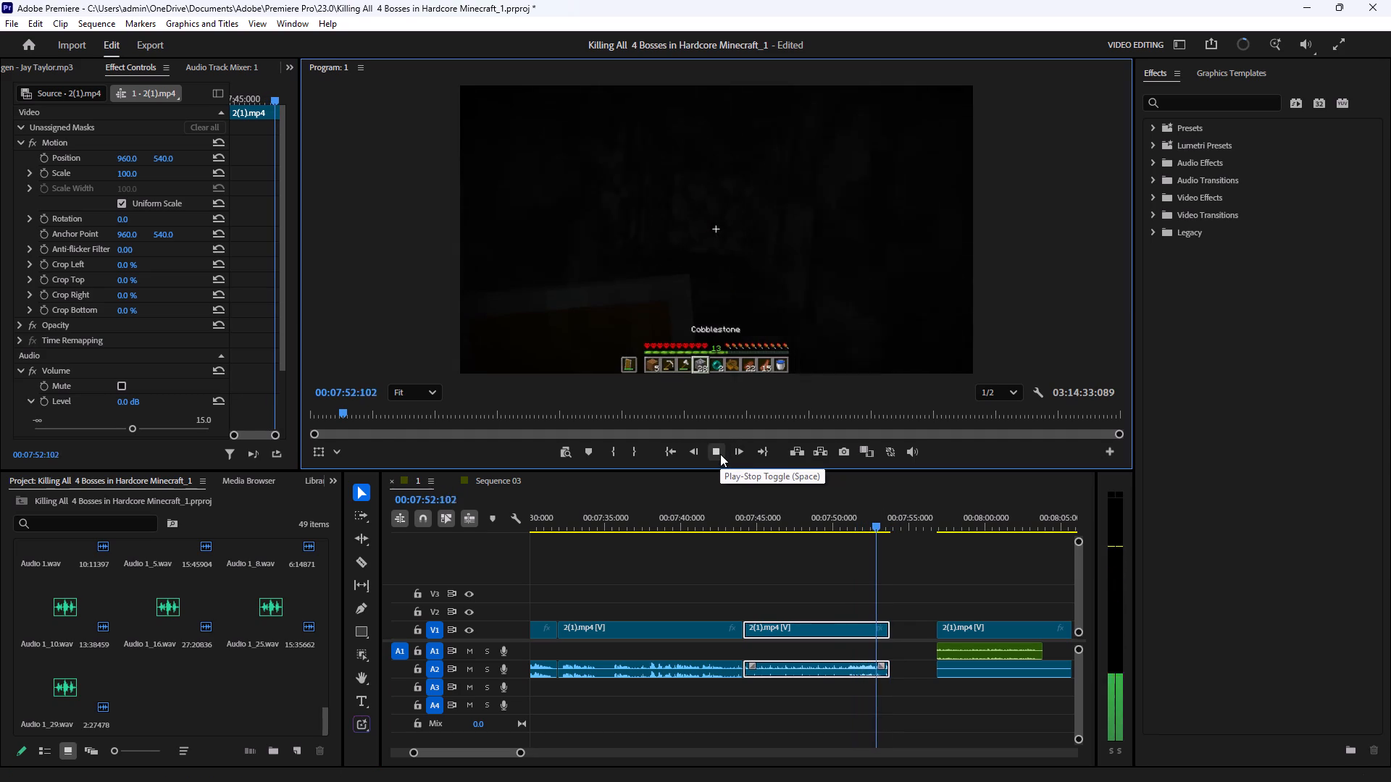
left_click(720, 454)
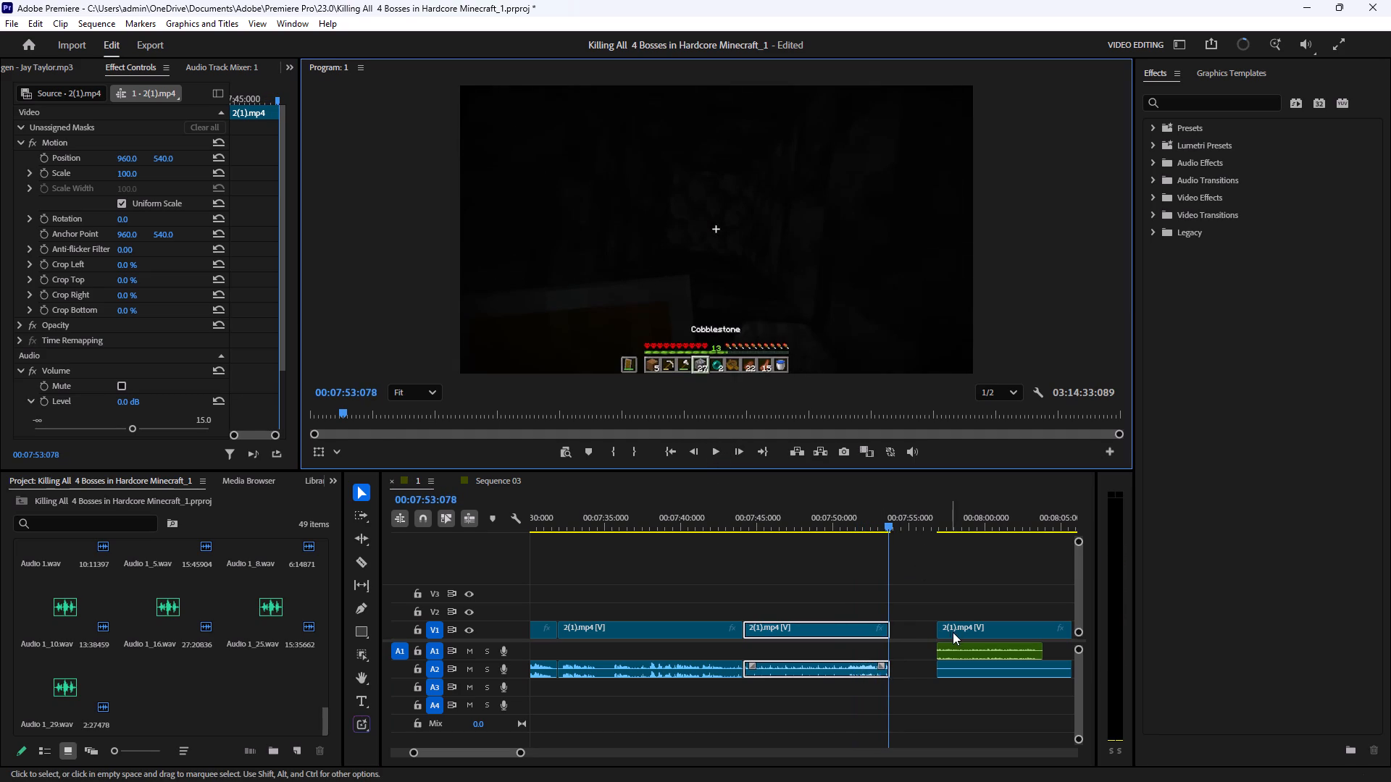
Close the gap by moving the silenced gameplay segment and voice-over Audio 1_25 to start at 00:07:53:078.
left_click_drag(961, 630, 906, 639)
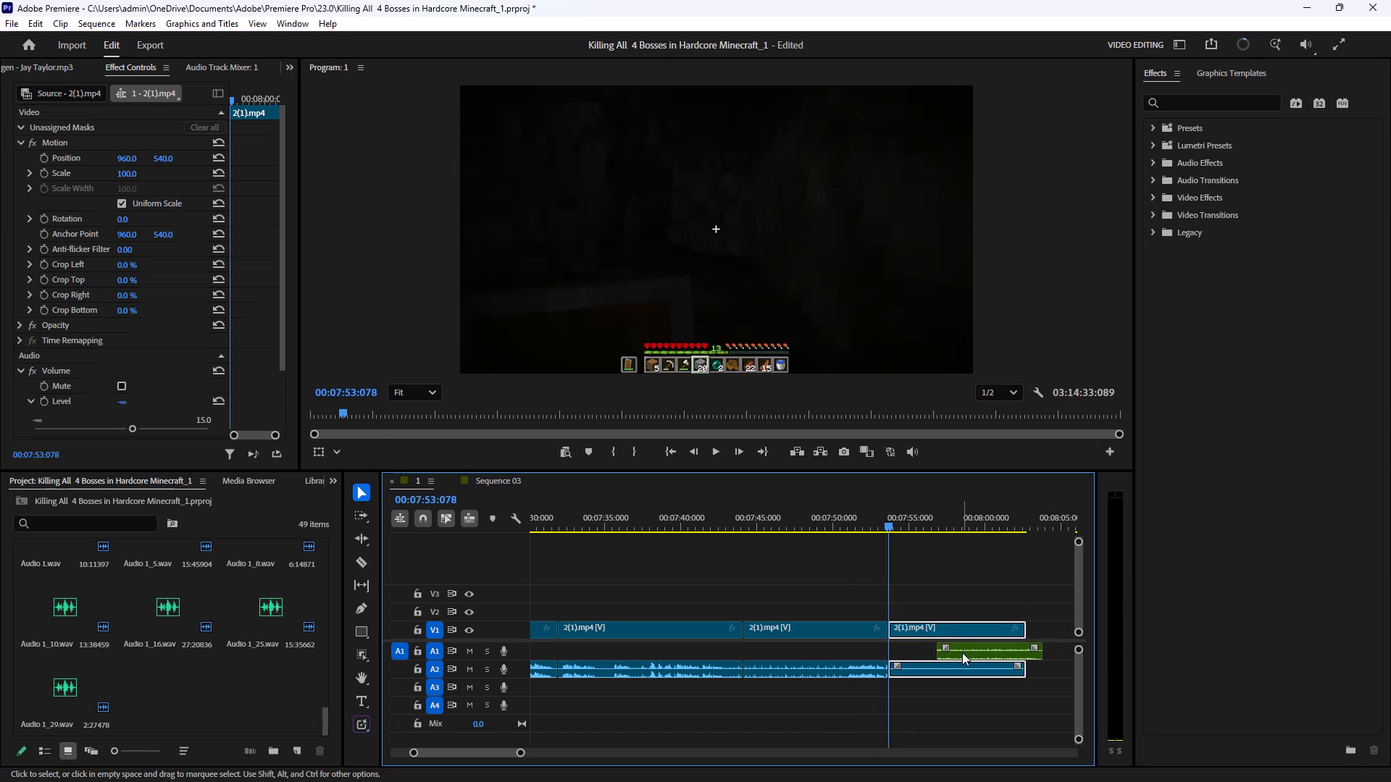
left_click_drag(962, 652, 919, 655)
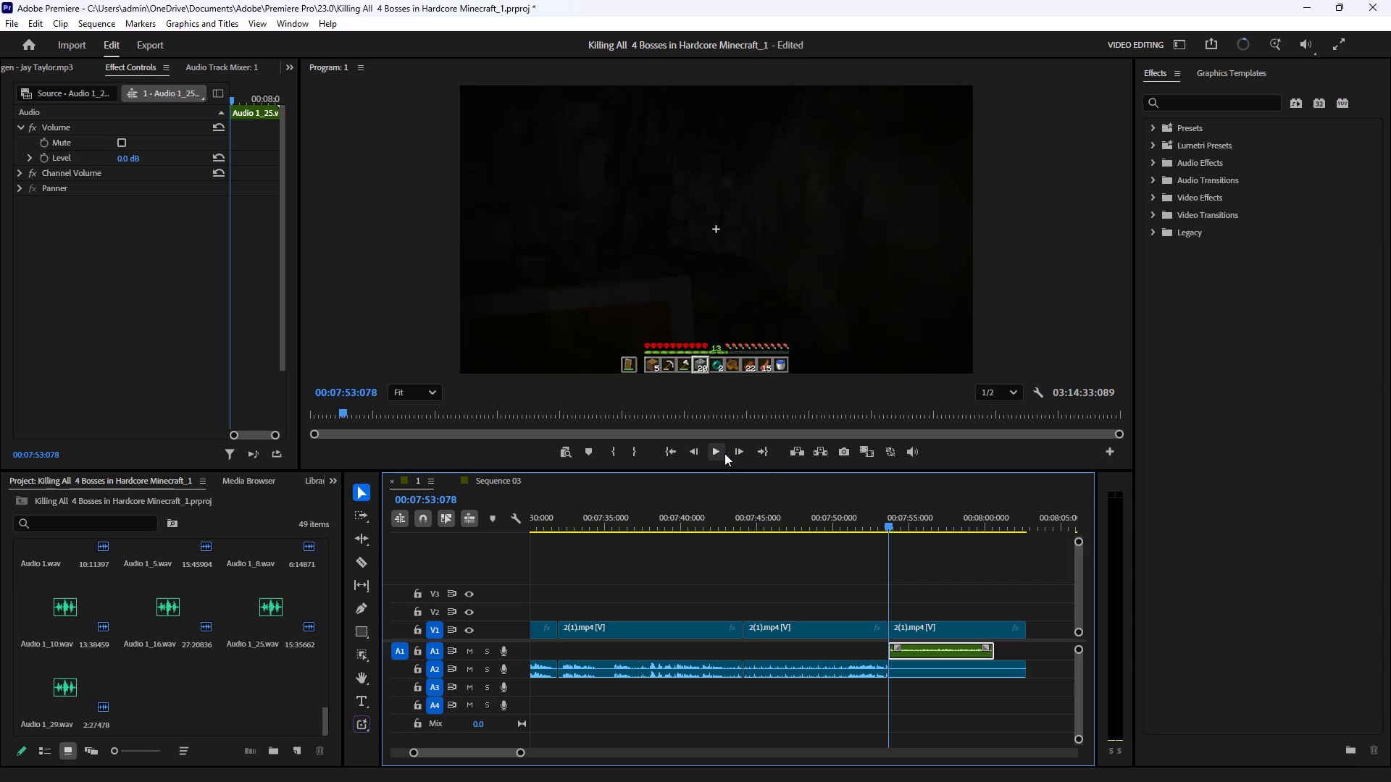
Restore about 1 second at the start of Audio 1_25, realign it with the silenced gameplay segment's start, and play it through.
left_click(709, 453)
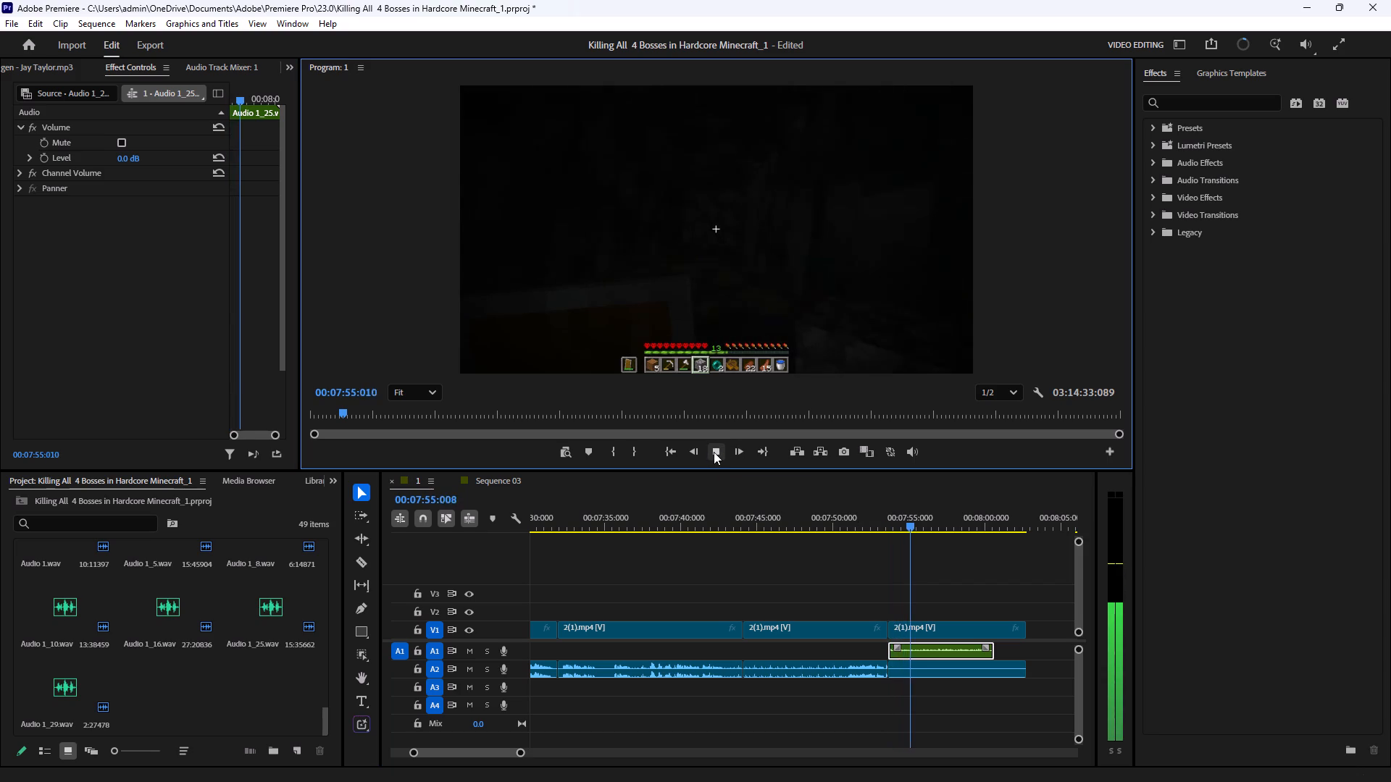
left_click(714, 452)
left_click_drag(932, 652, 961, 650)
left_click_drag(922, 648, 907, 650)
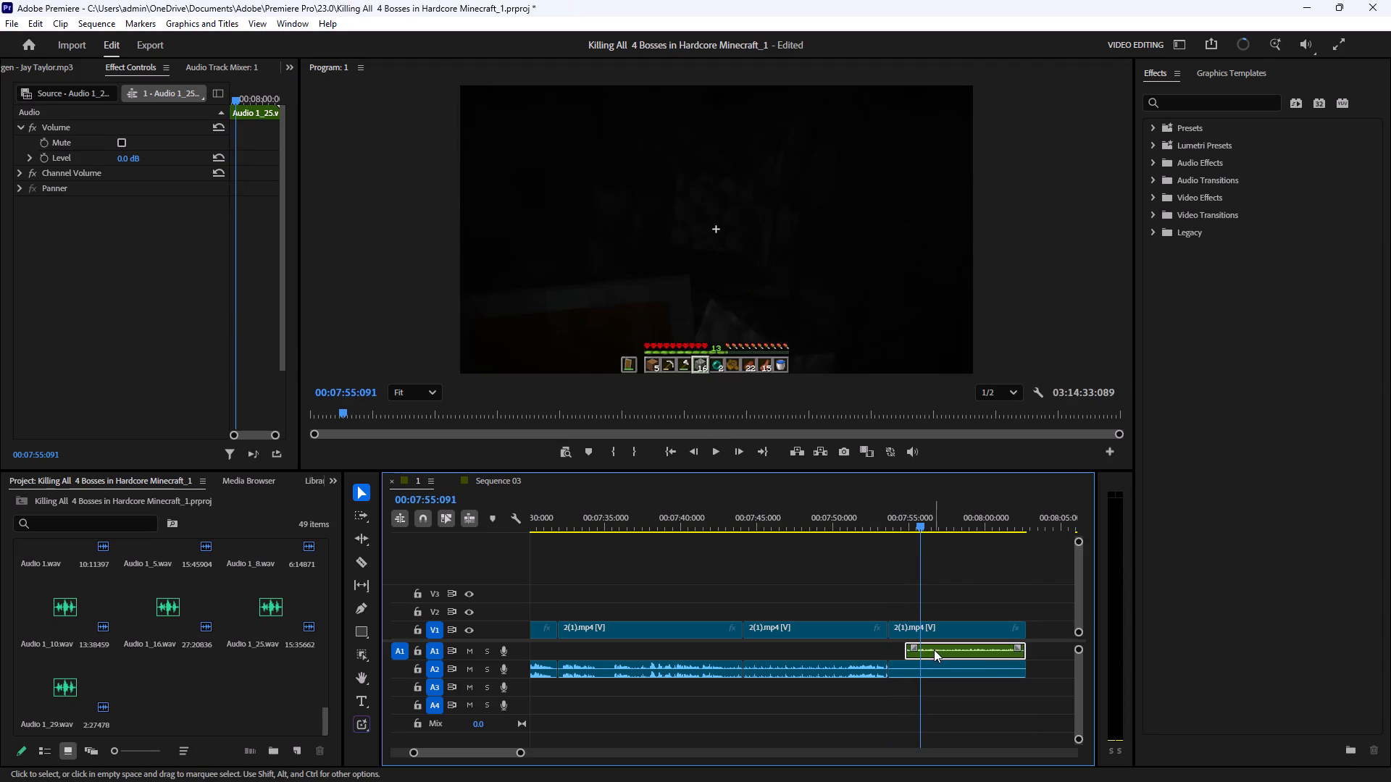
left_click_drag(934, 649, 914, 651)
left_click(872, 526)
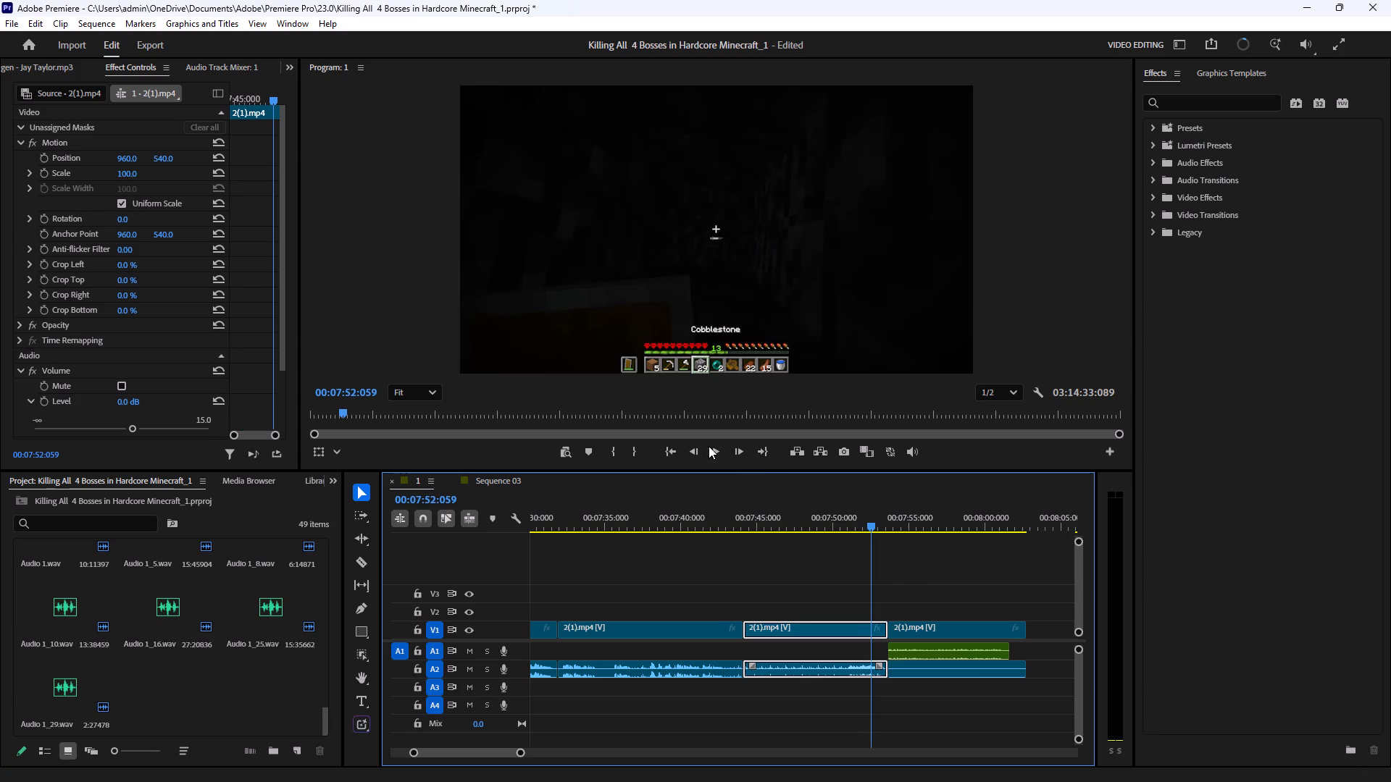
left_click(714, 446)
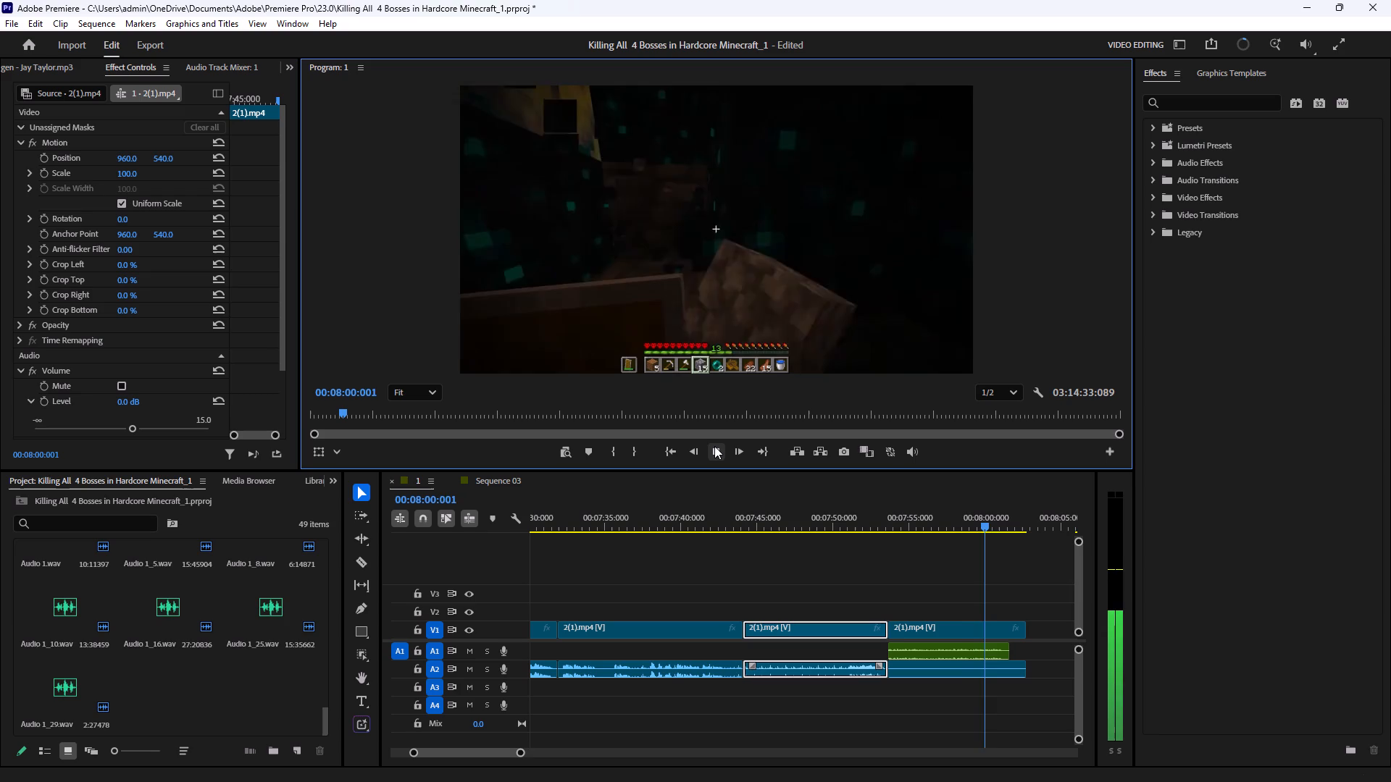
left_click(714, 446)
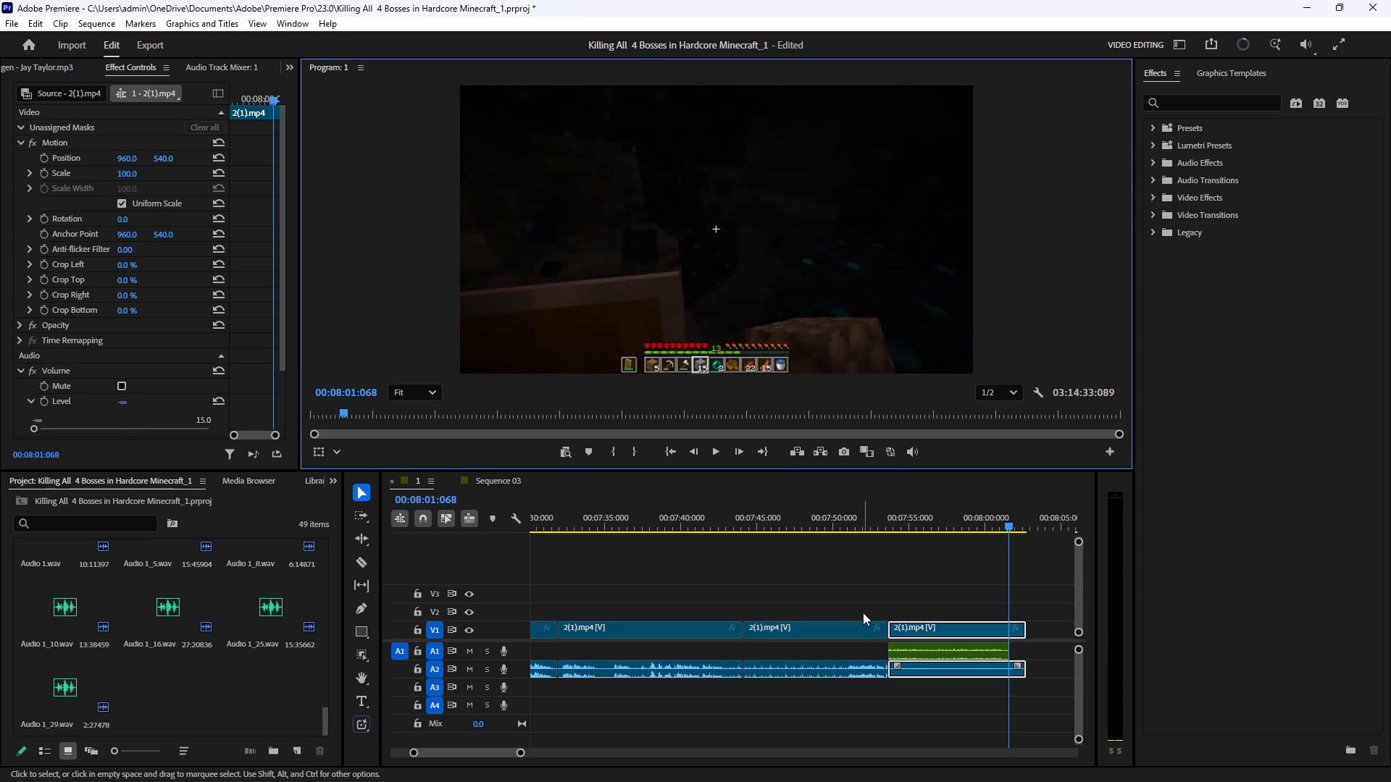
Raise the audio level of voice-over clip Audio 1_25 to 5.0 dB and play it back from the cut.
left_click_drag(946, 516, 892, 554)
left_click(924, 649)
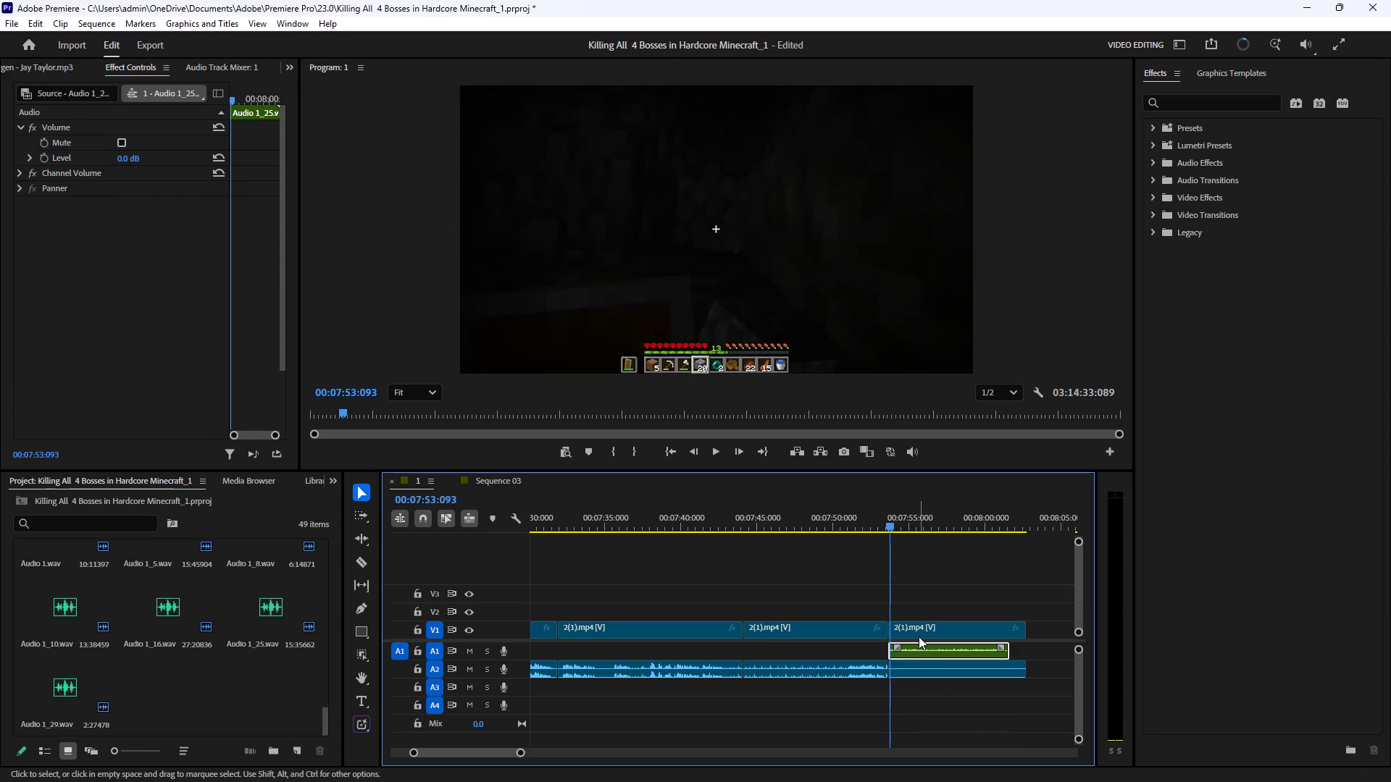
left_click(28, 154)
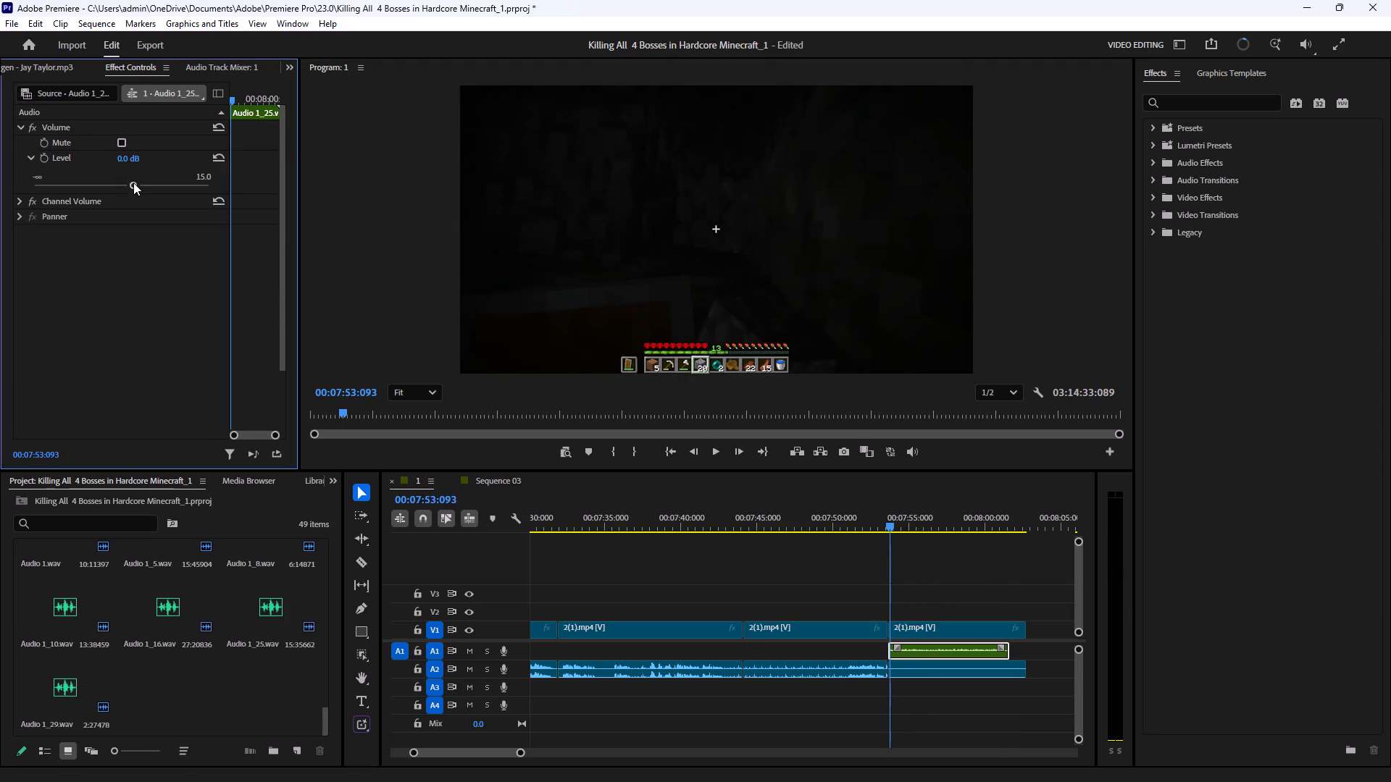
left_click_drag(133, 182, 151, 185)
left_click_drag(151, 185, 131, 188)
left_click_drag(131, 188, 133, 190)
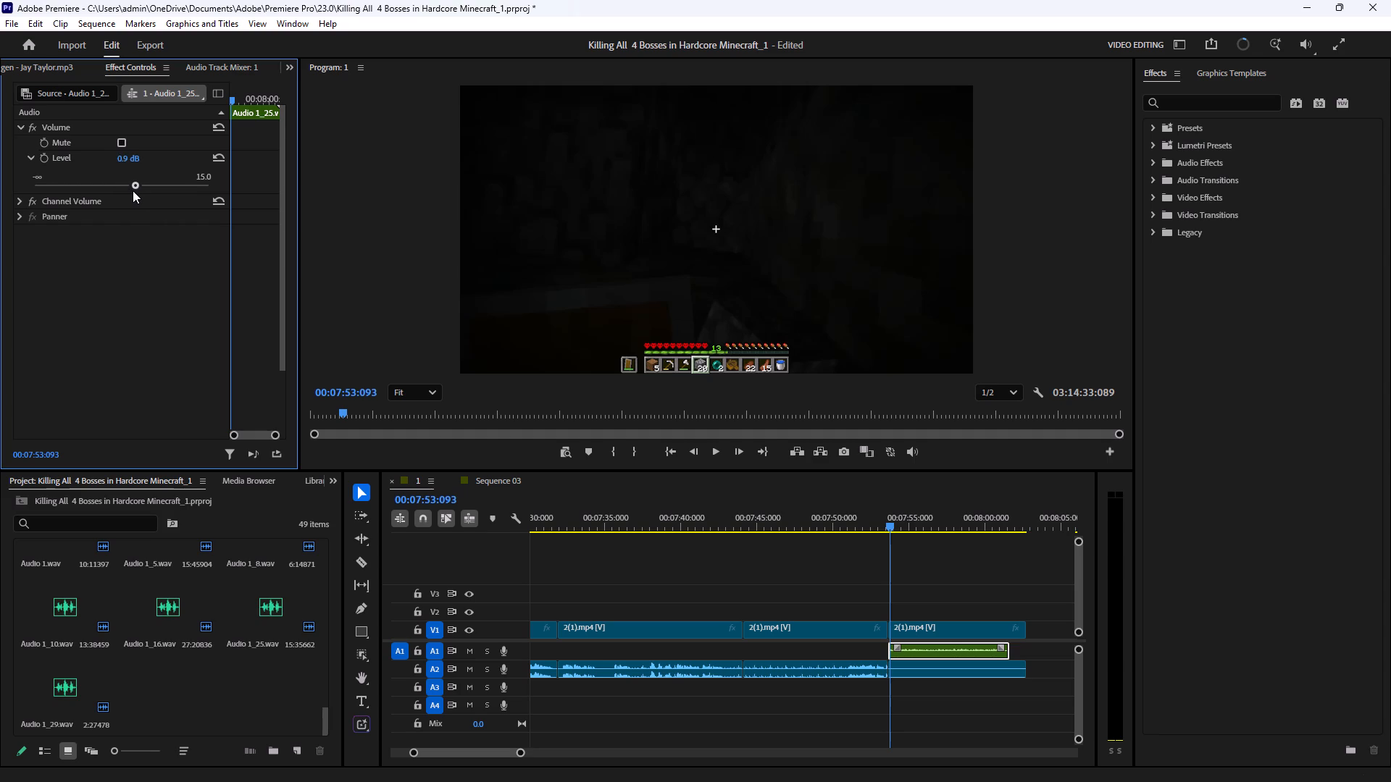
left_click_drag(133, 190, 133, 194)
left_click(218, 160)
left_click_drag(138, 184, 151, 185)
left_click(722, 450)
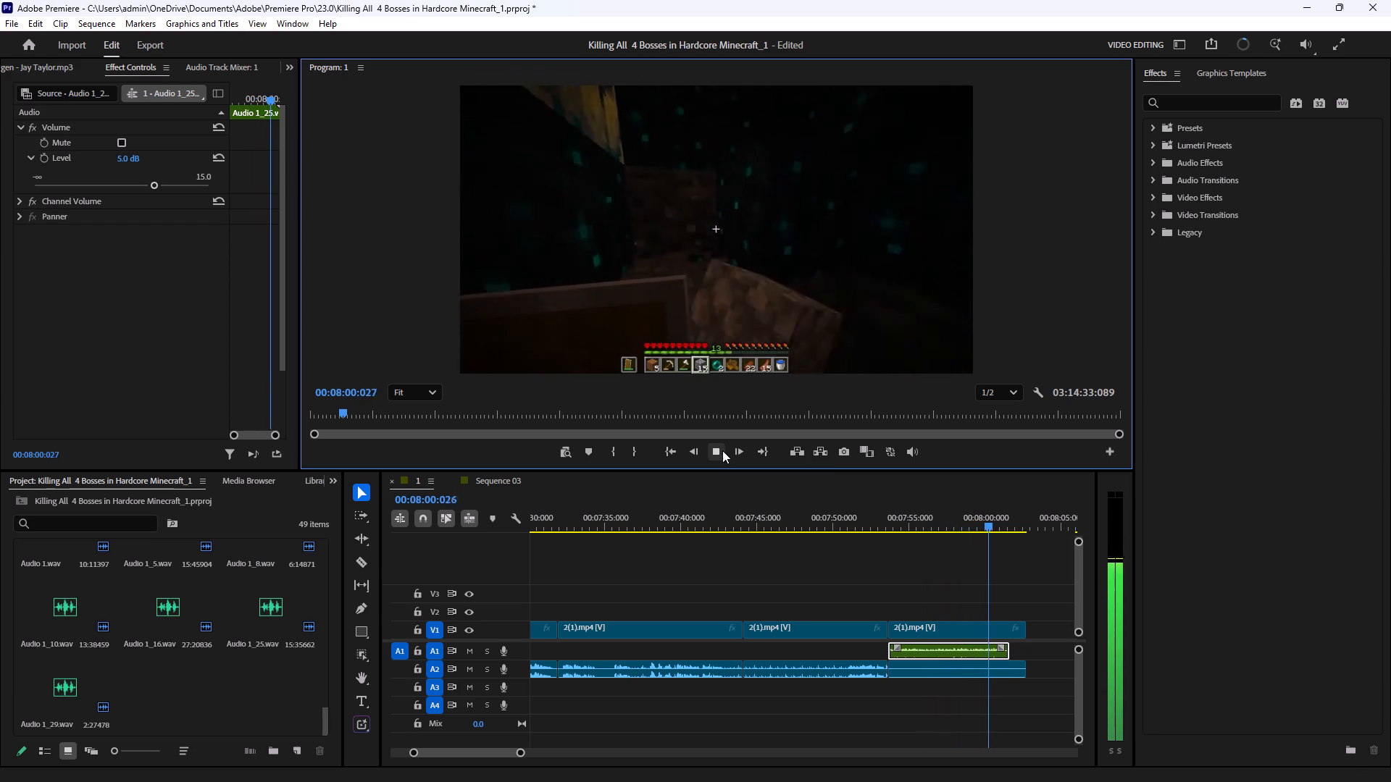
left_click(722, 450)
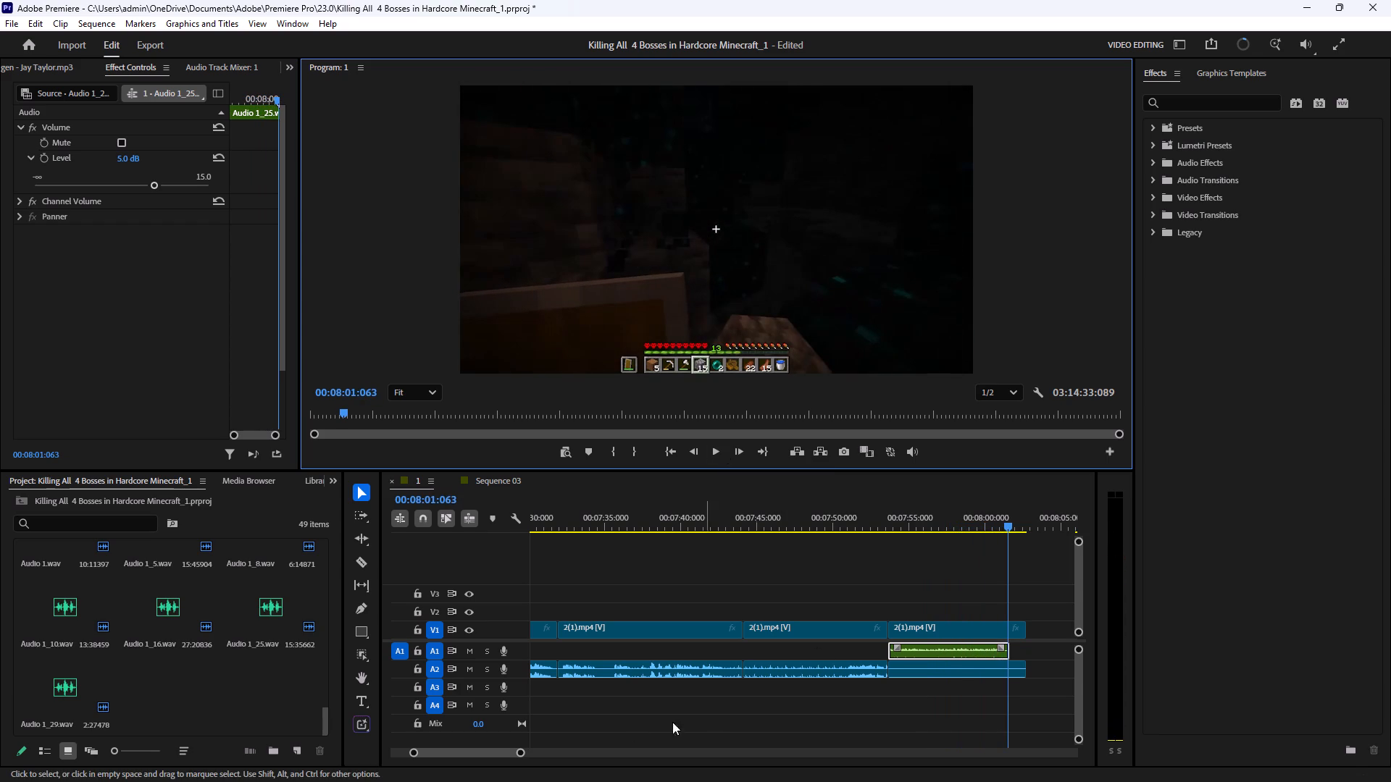
Save the project.
key("ctrl+s")
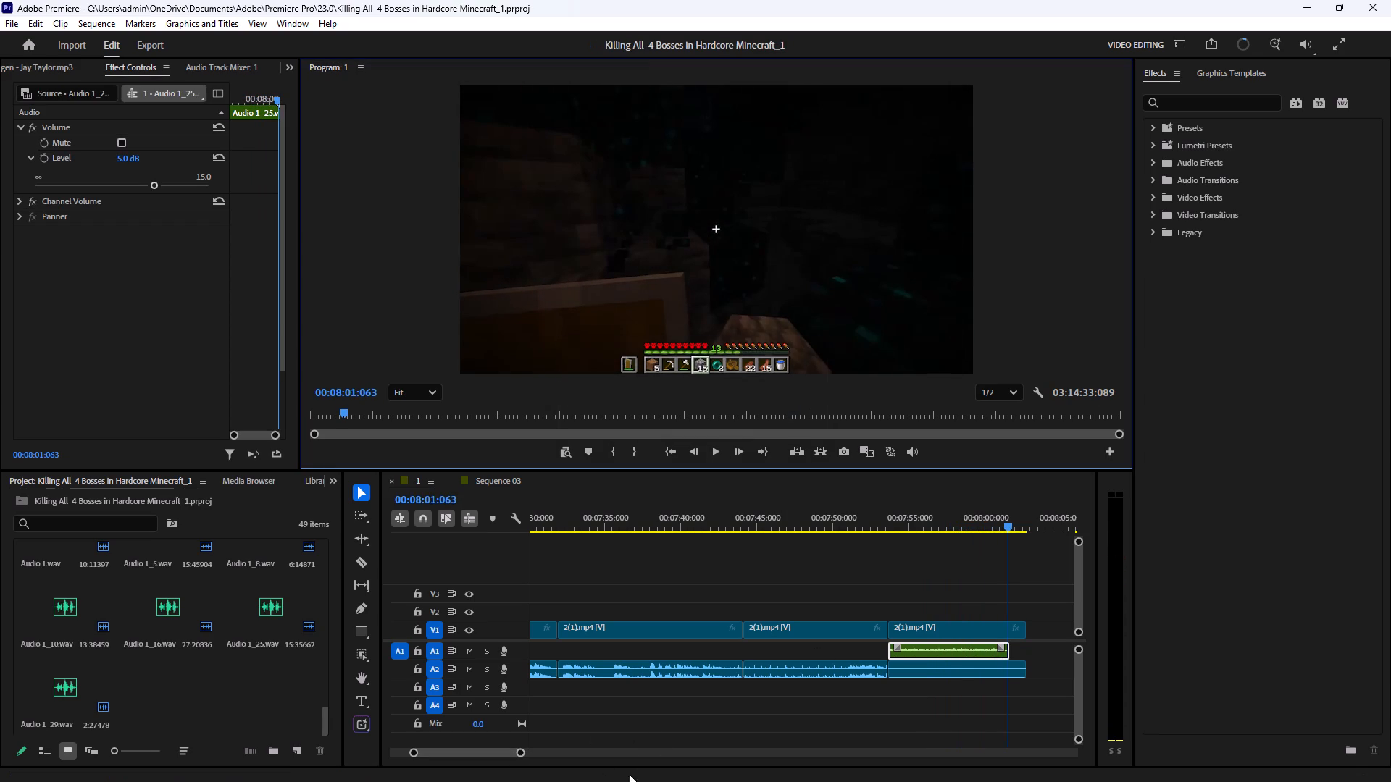
Raise the level of the earlier Audio 1_25 voice-over segment, at about 00:05:40, to 5.0 dB.
left_click(489, 754)
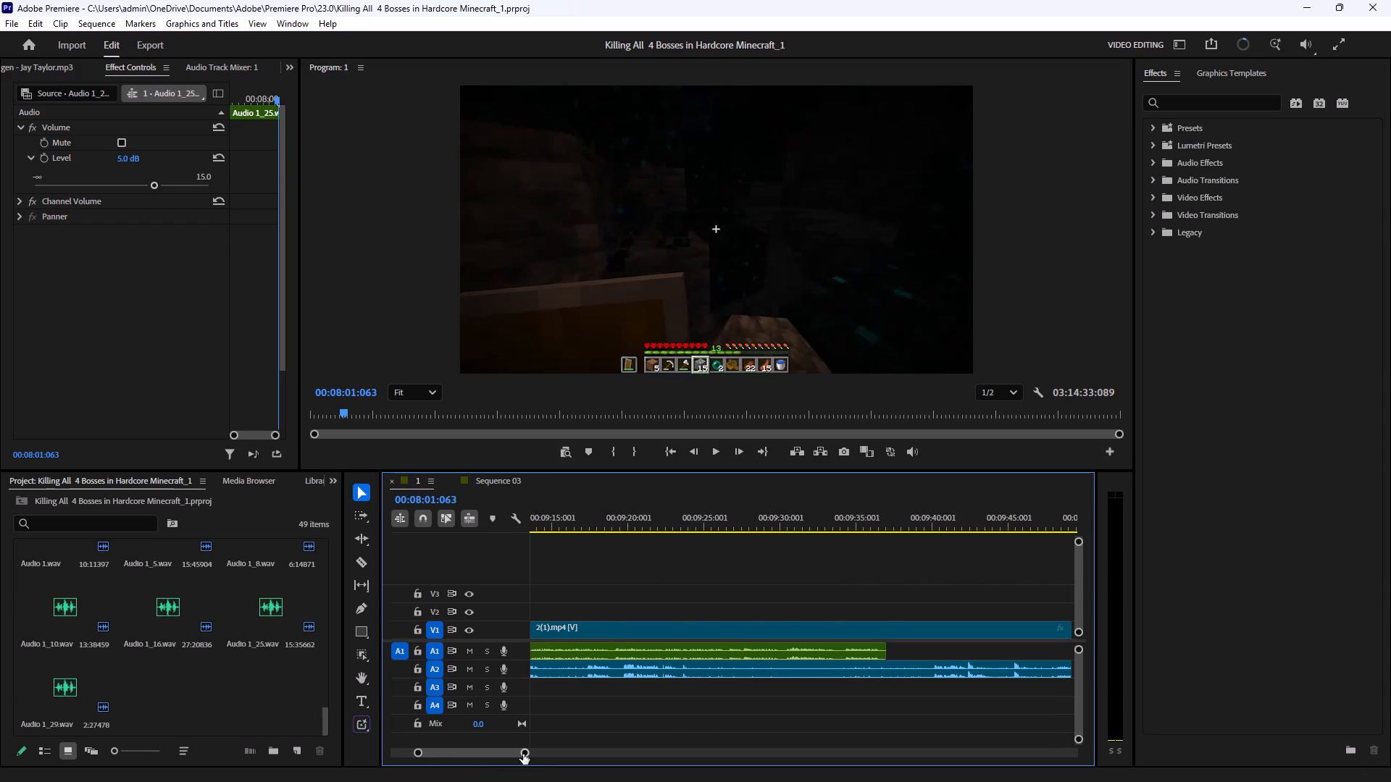
left_click_drag(525, 755, 546, 762)
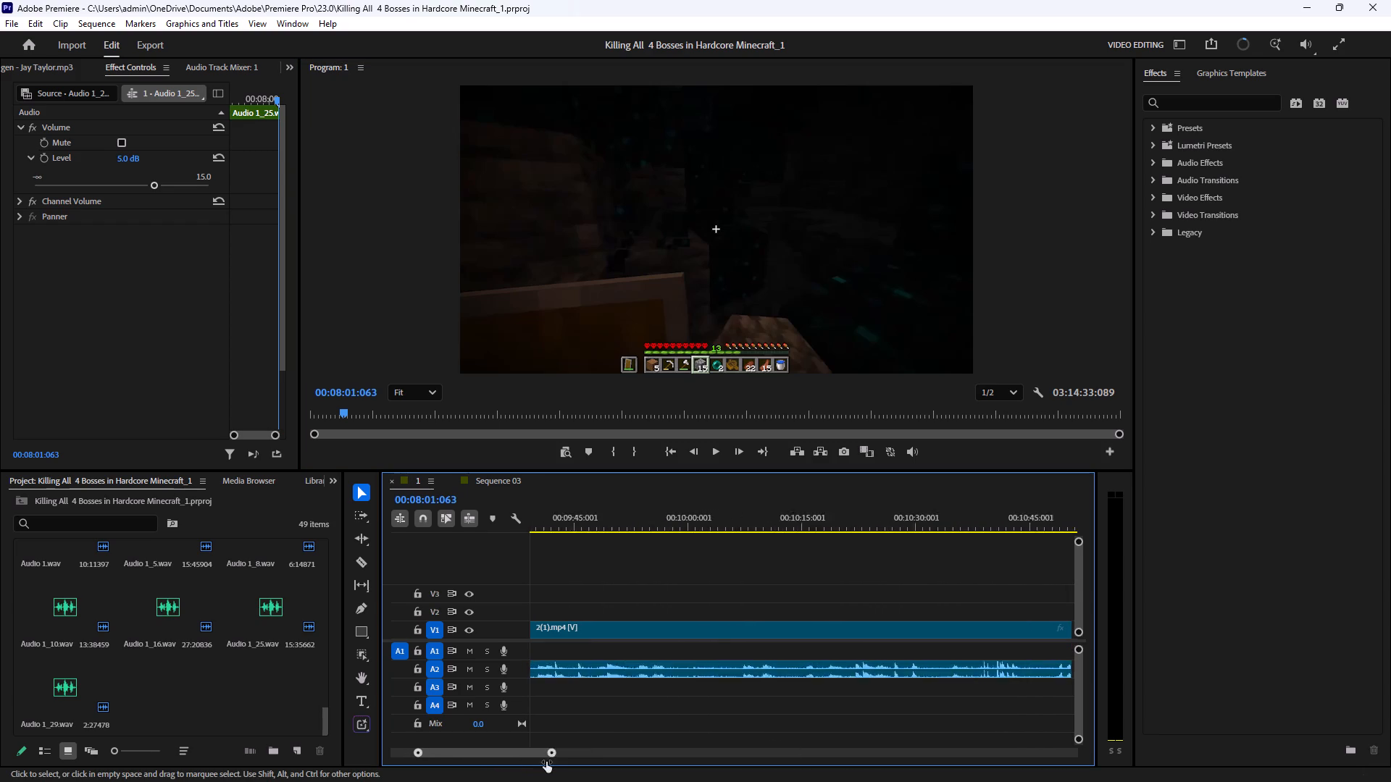
left_click_drag(546, 762, 787, 745)
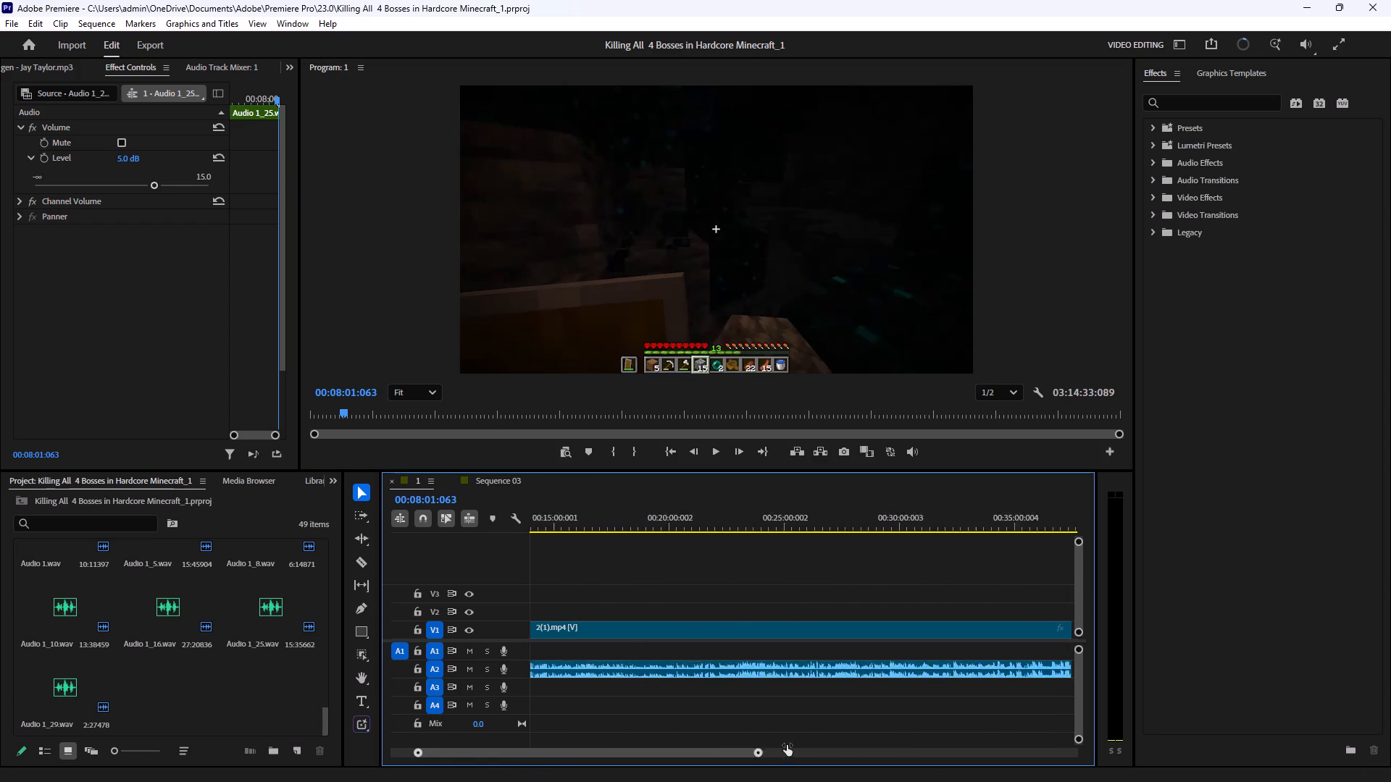
left_click_drag(787, 745, 1053, 770)
left_click_drag(705, 751, 703, 751)
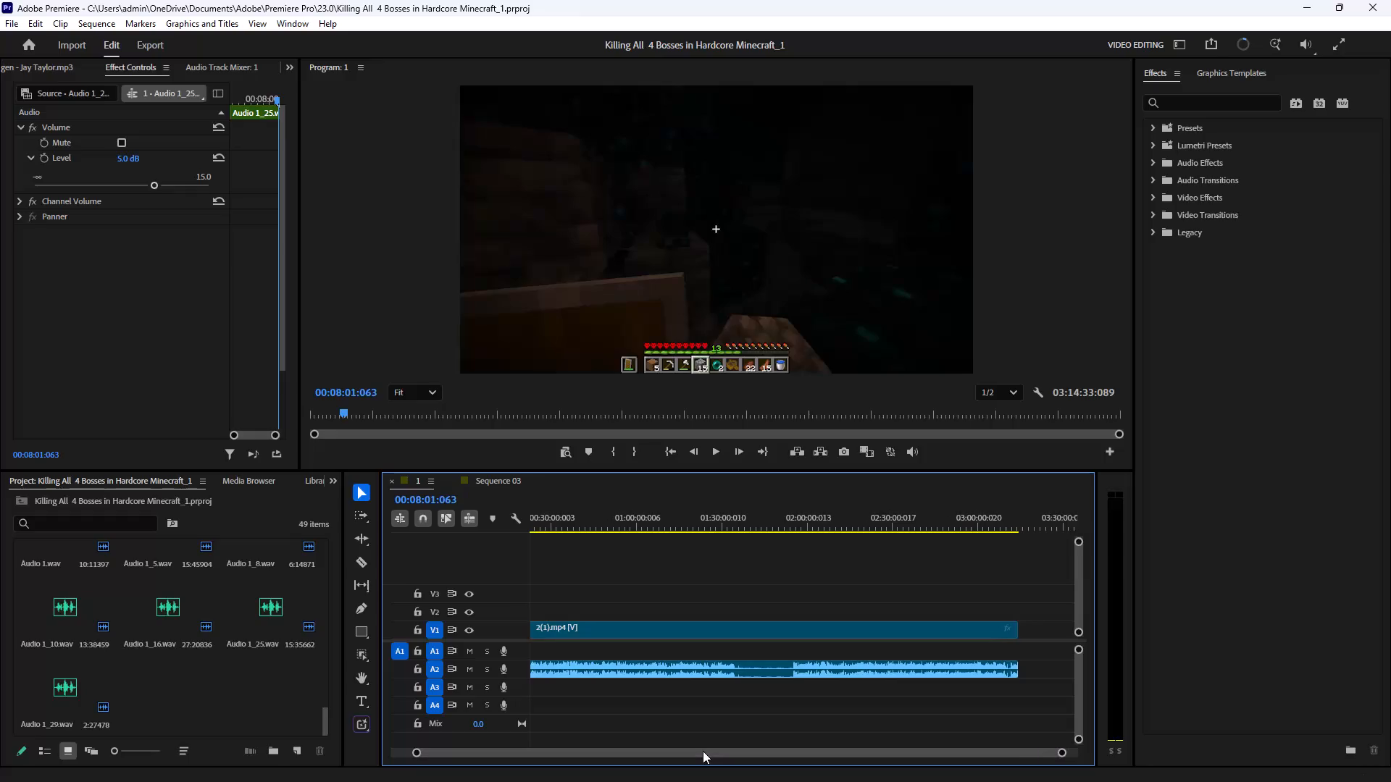
left_click_drag(703, 751, 569, 754)
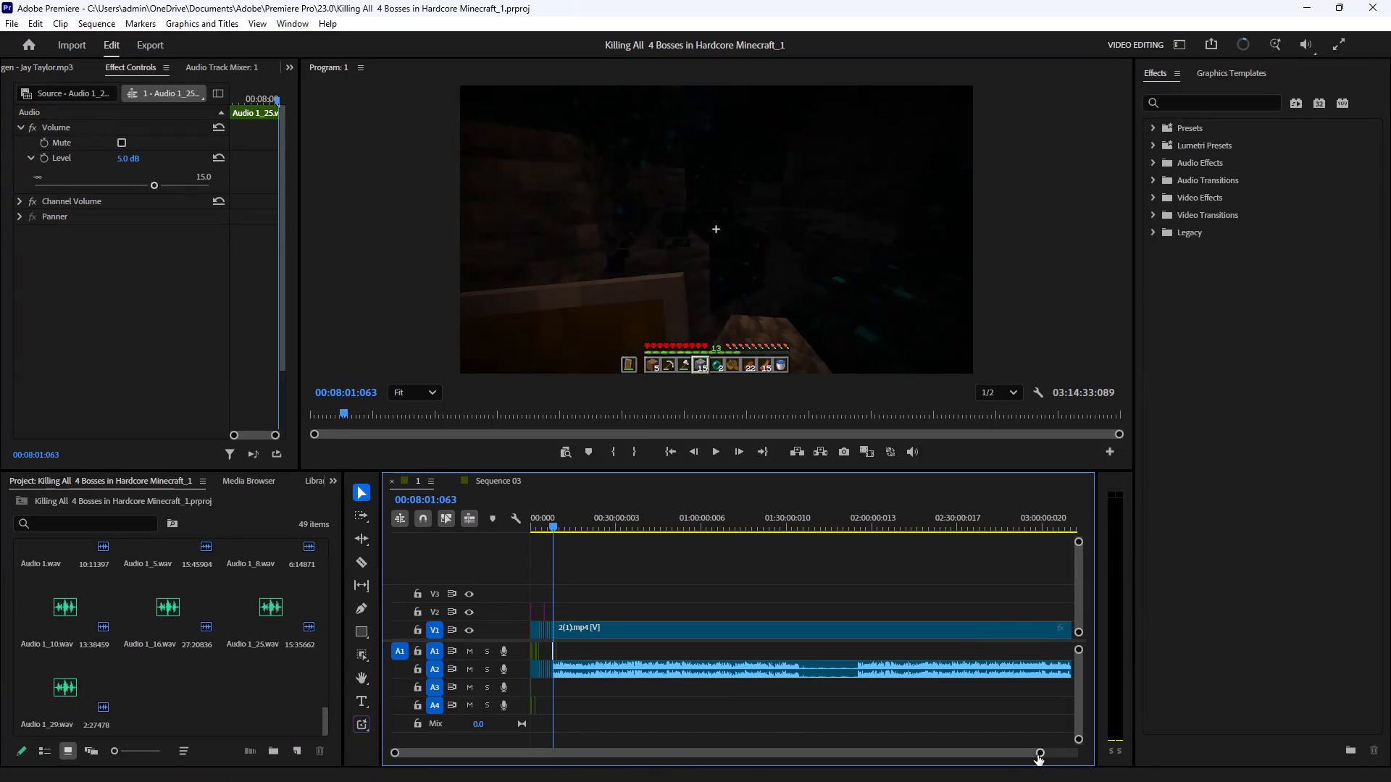
left_click_drag(1037, 754, 692, 761)
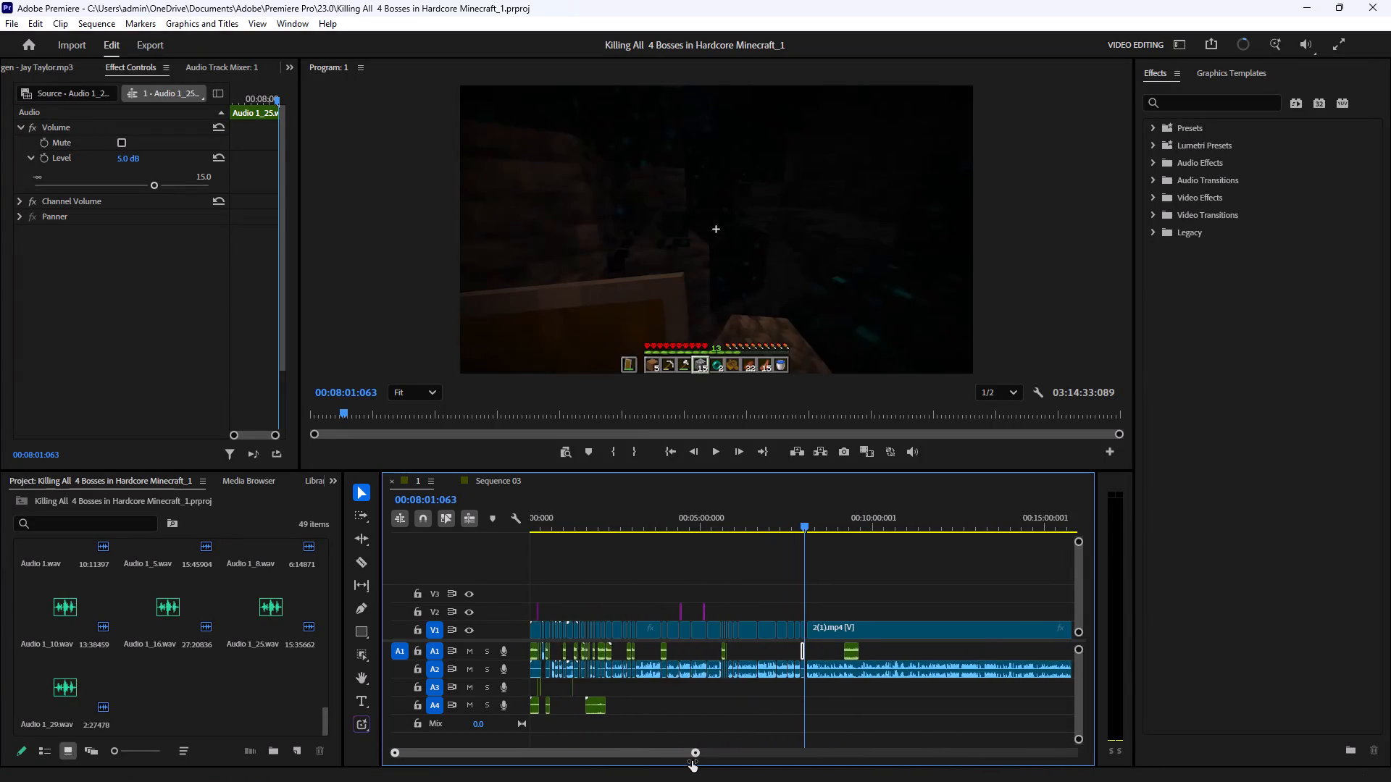
left_click_drag(692, 761, 674, 761)
left_click_drag(674, 761, 667, 761)
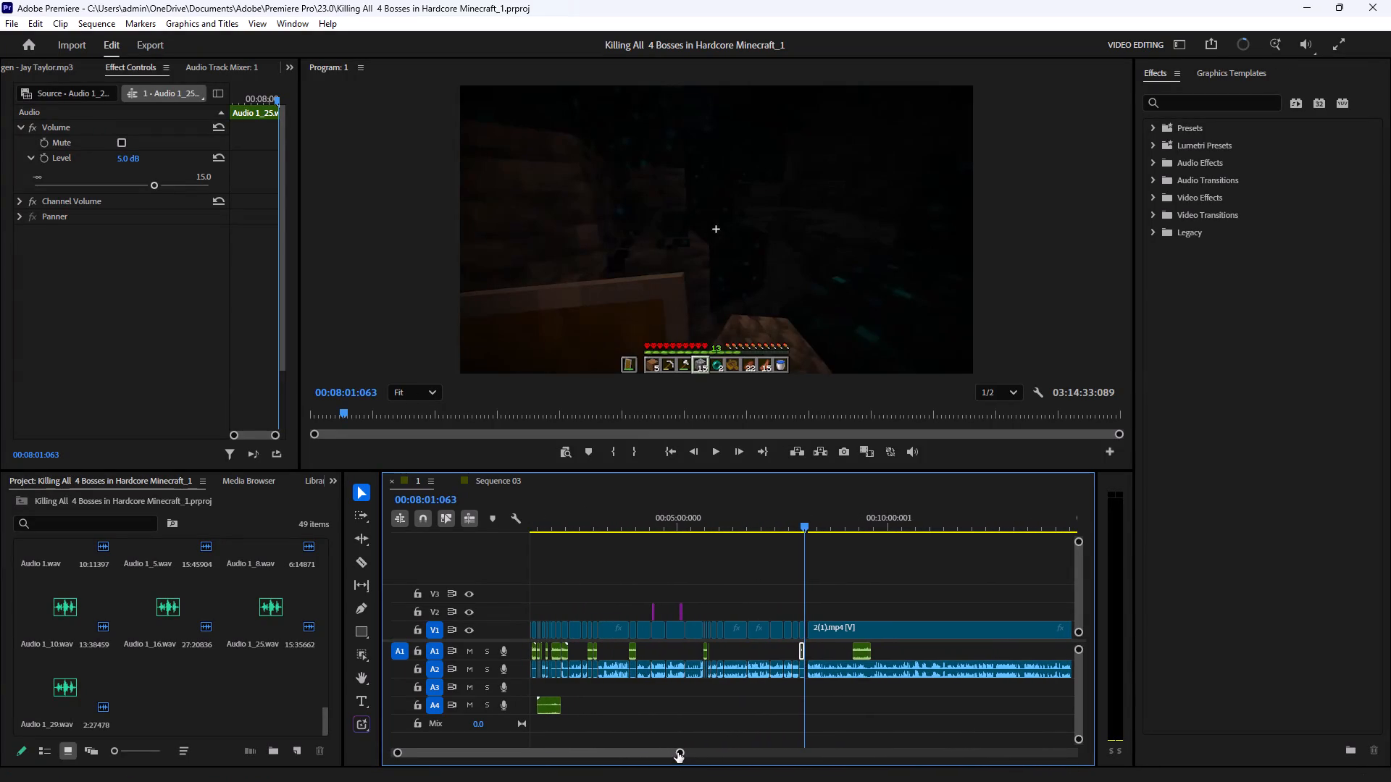
left_click_drag(677, 752, 609, 752)
left_click_drag(562, 749, 560, 749)
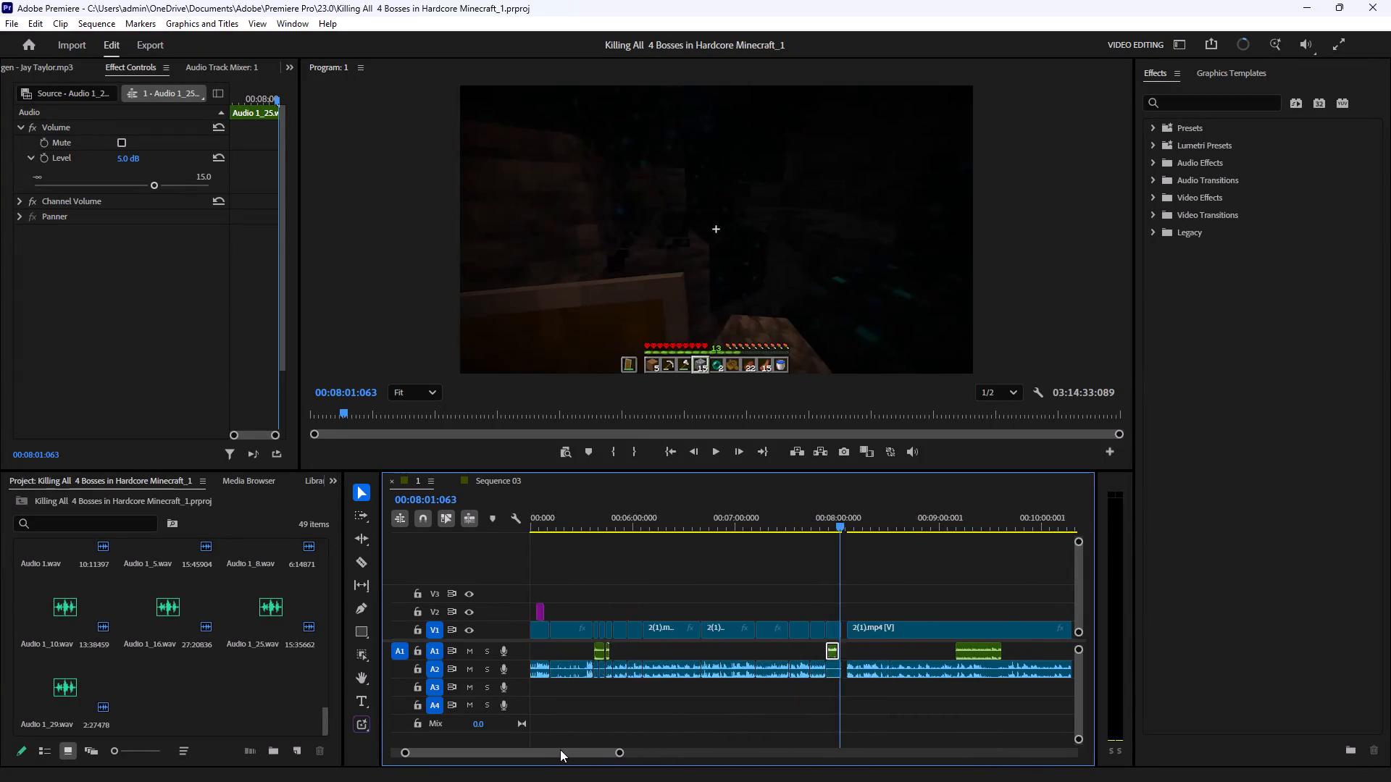
left_click_drag(560, 749, 554, 749)
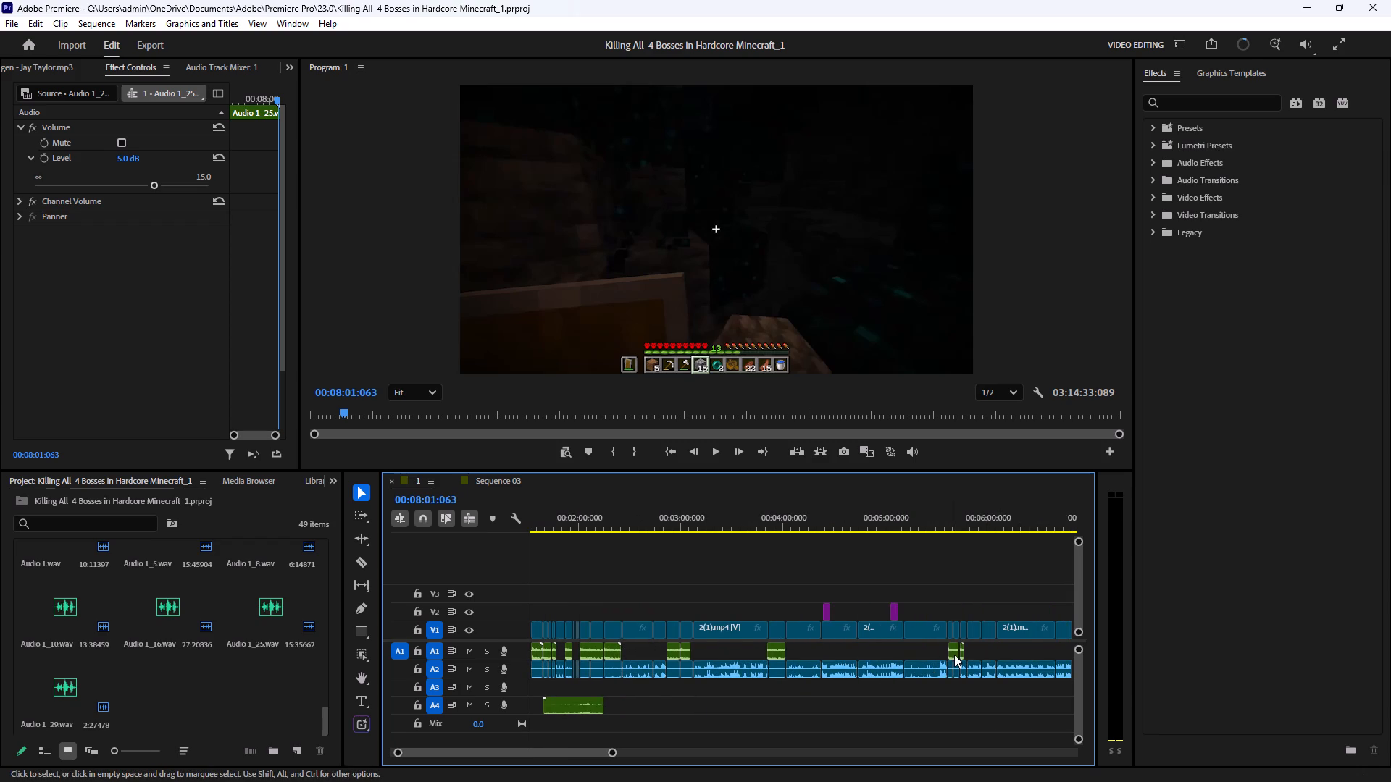
left_click(954, 655)
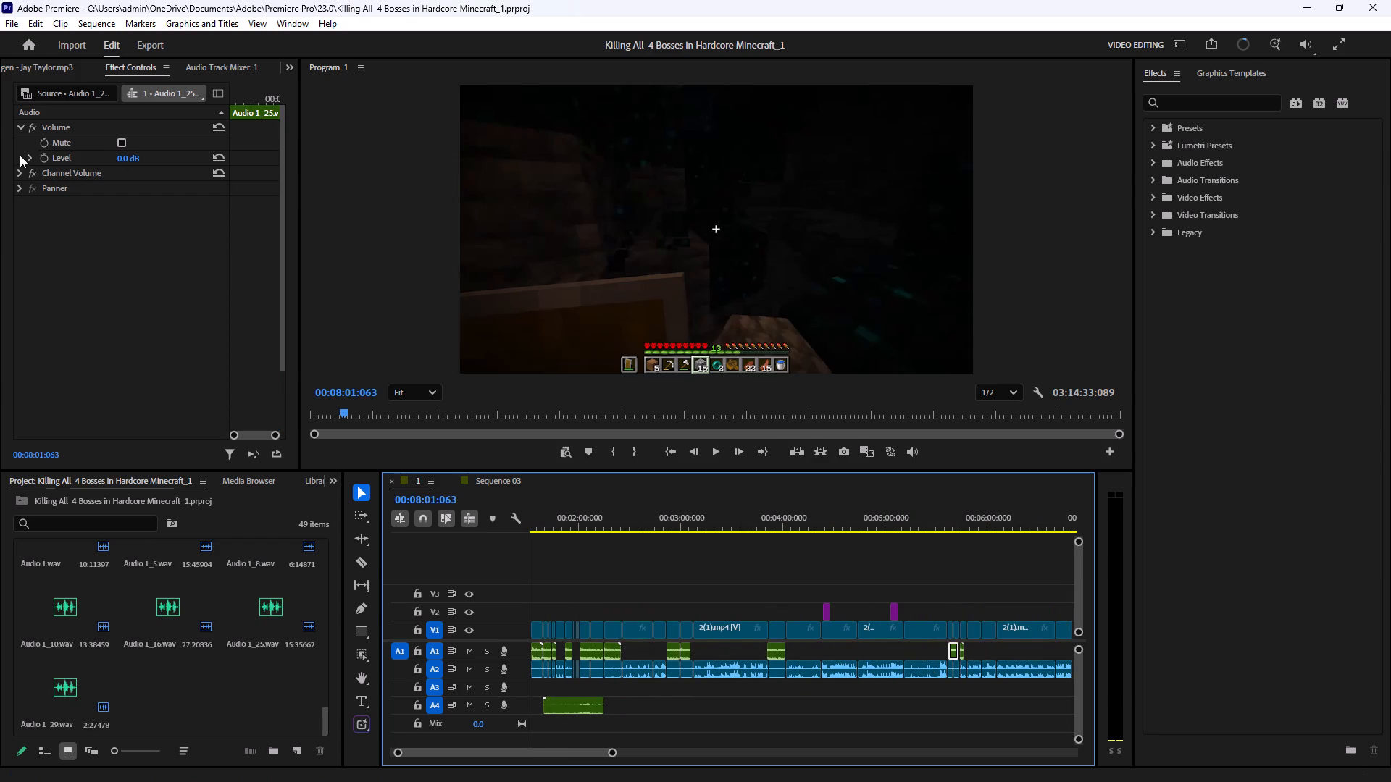
left_click(27, 156)
left_click(153, 187)
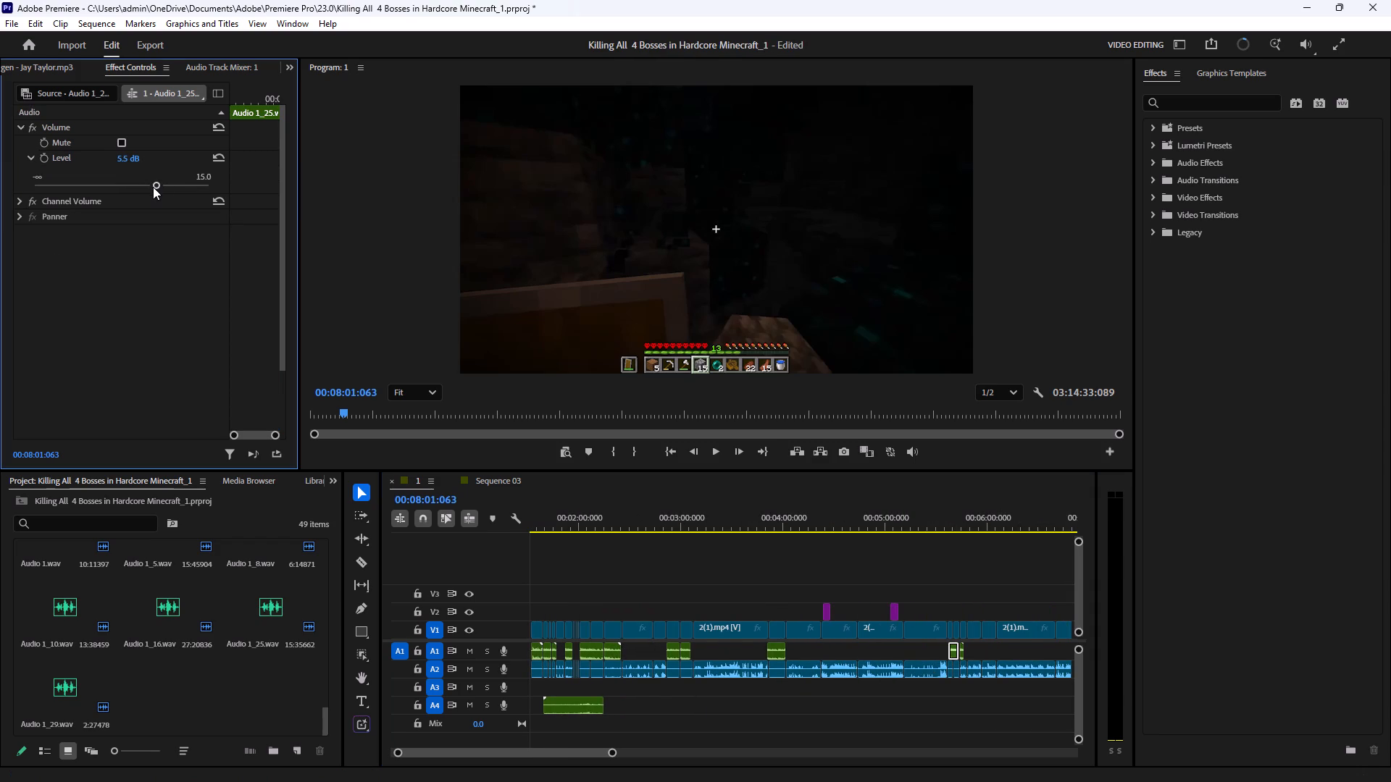
left_click(153, 187)
left_click(151, 188)
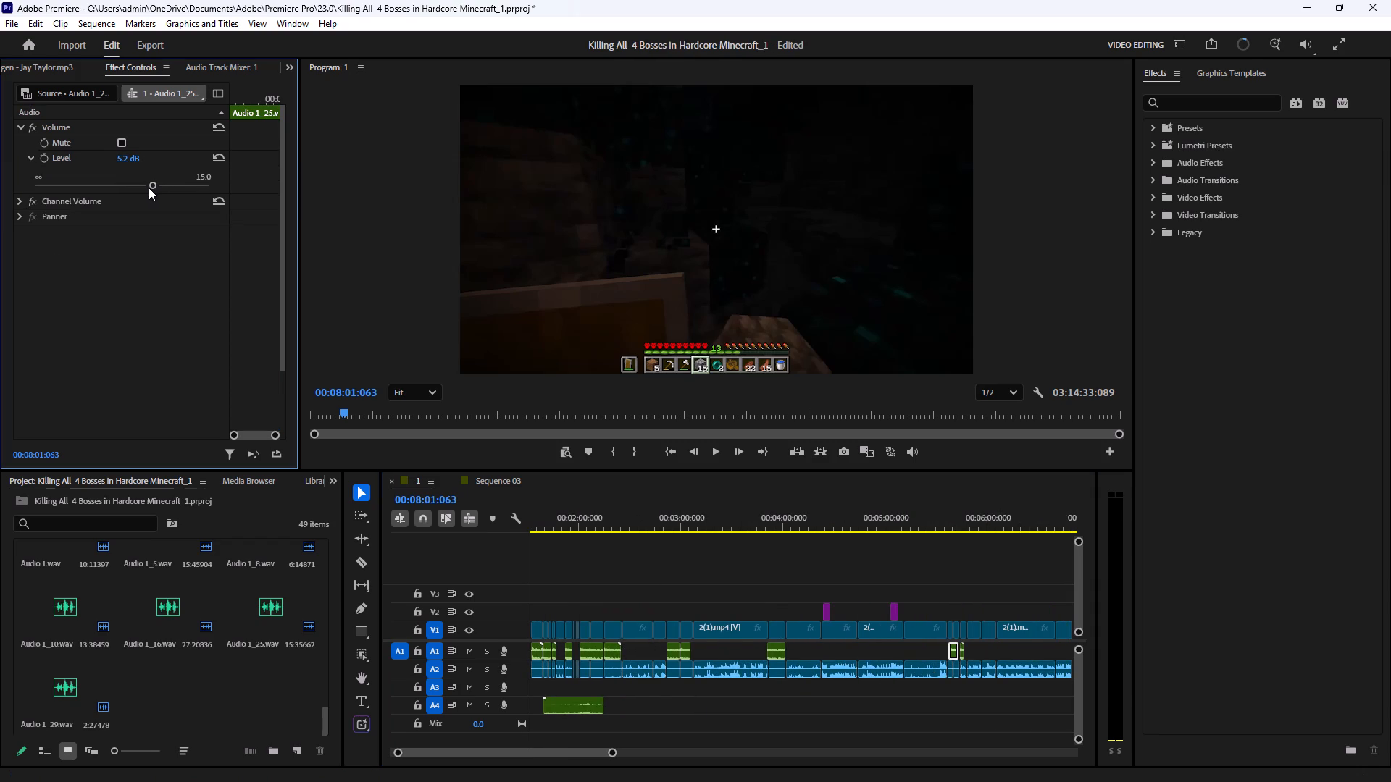
left_click(149, 188)
left_click(154, 188)
left_click(151, 189)
Raise the level of the short voice-over clip Audio 1_29, at about 00:05:45, to 5.0 dB.
left_click(961, 648)
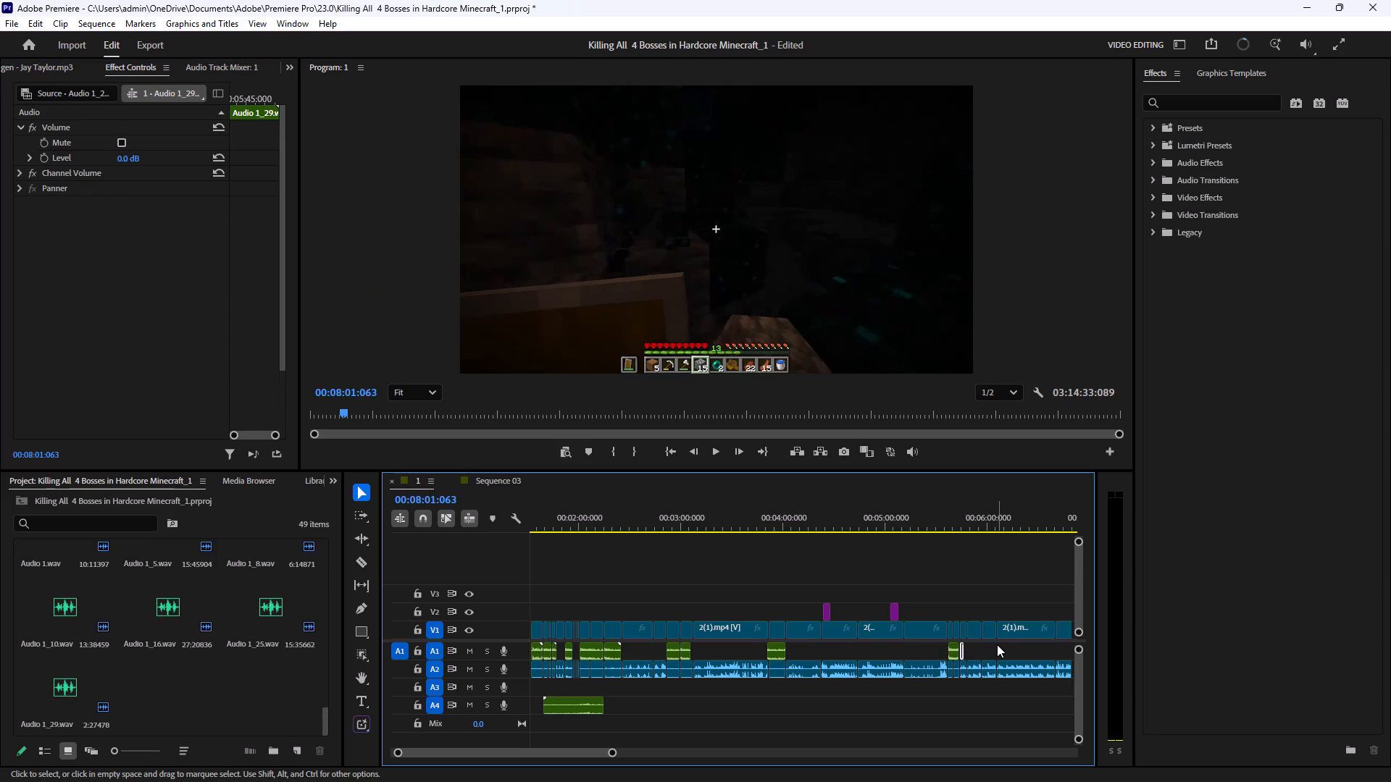
left_click(26, 156)
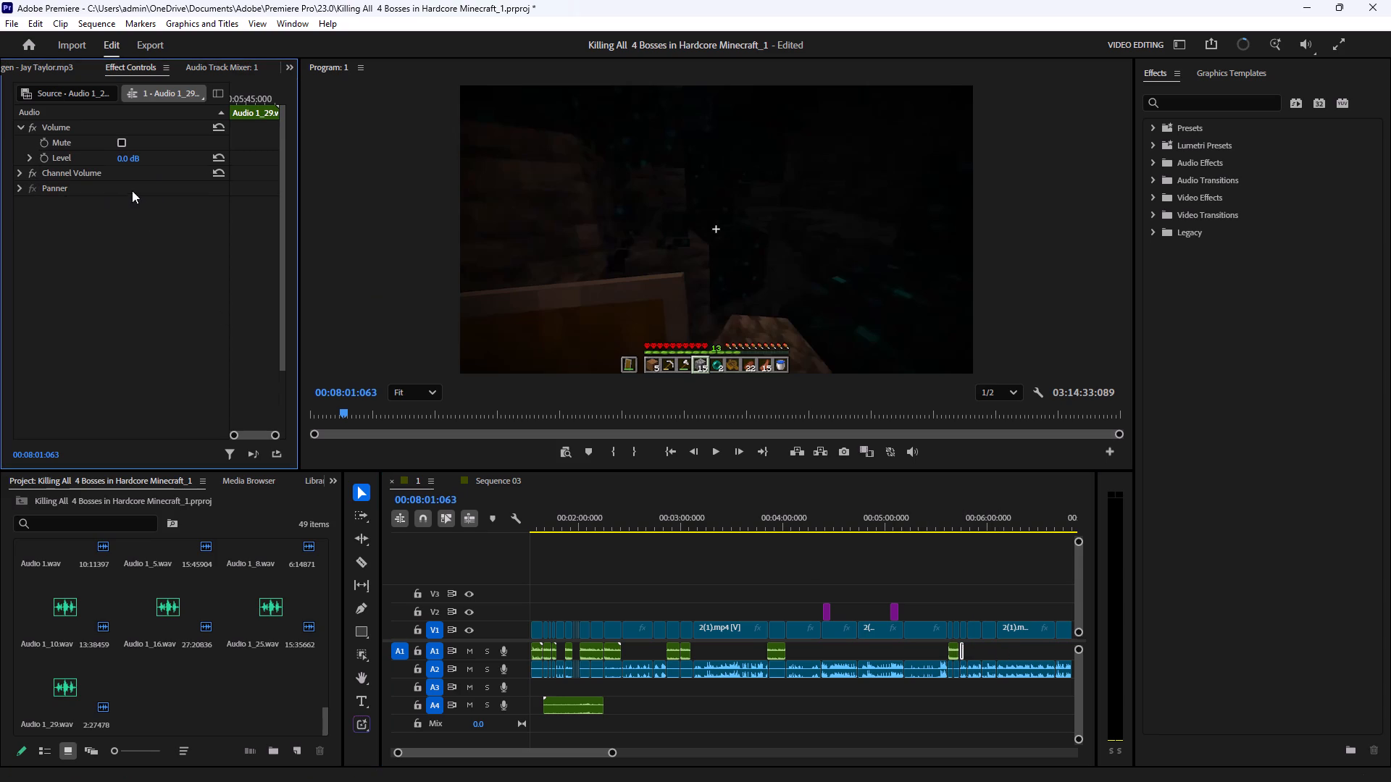
left_click(146, 182)
left_click(151, 184)
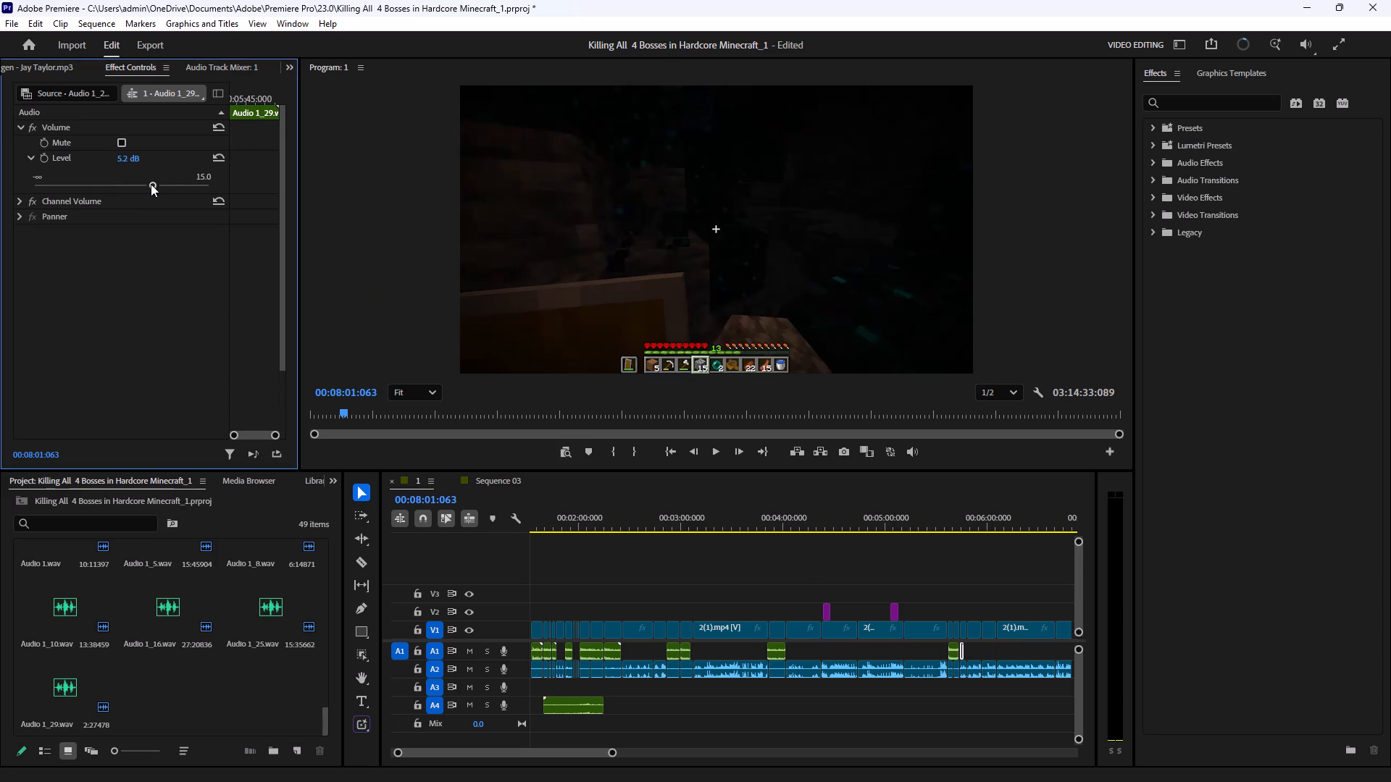
left_click(151, 184)
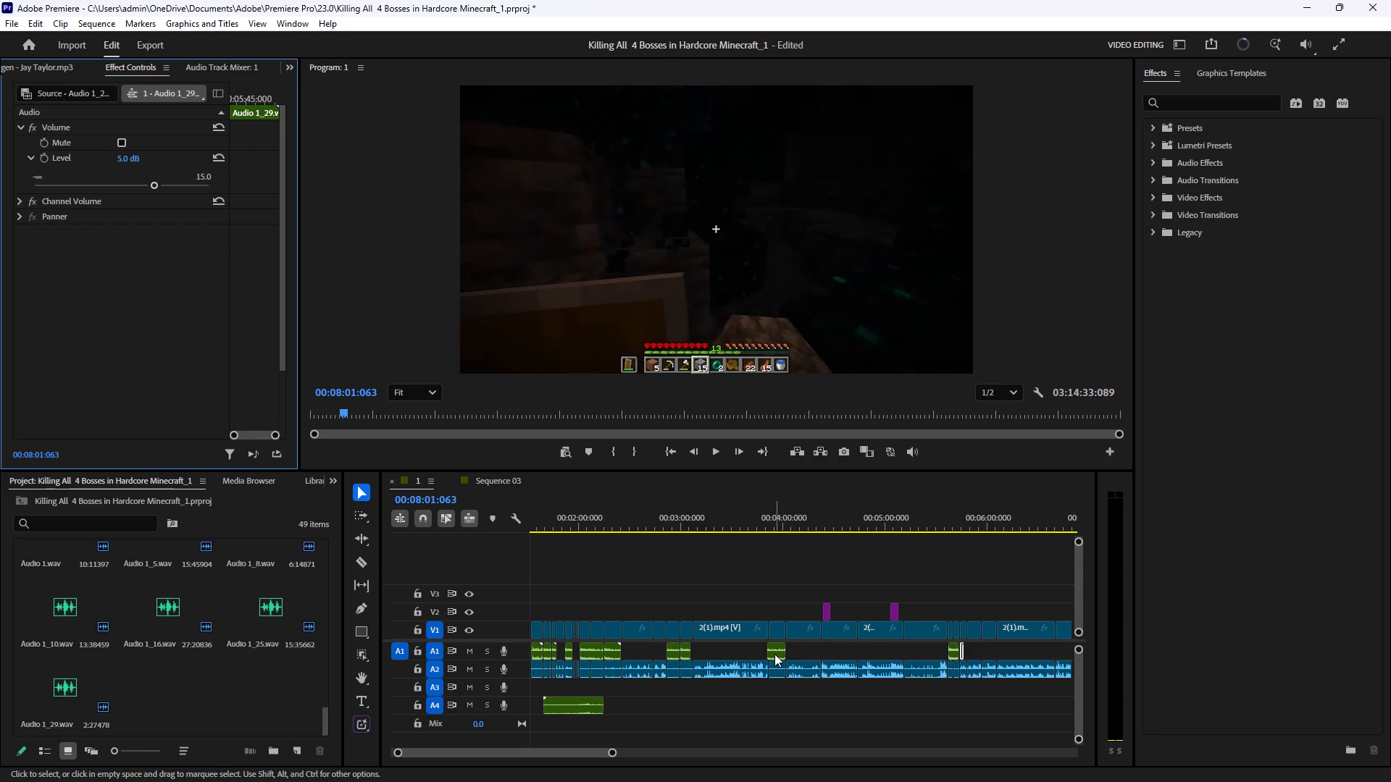
Check the voice-over near 00:03:52 by playback, raise the level of clip Audio 1_10 to 5.0 dB, and play it through.
left_click(775, 653)
left_click(766, 526)
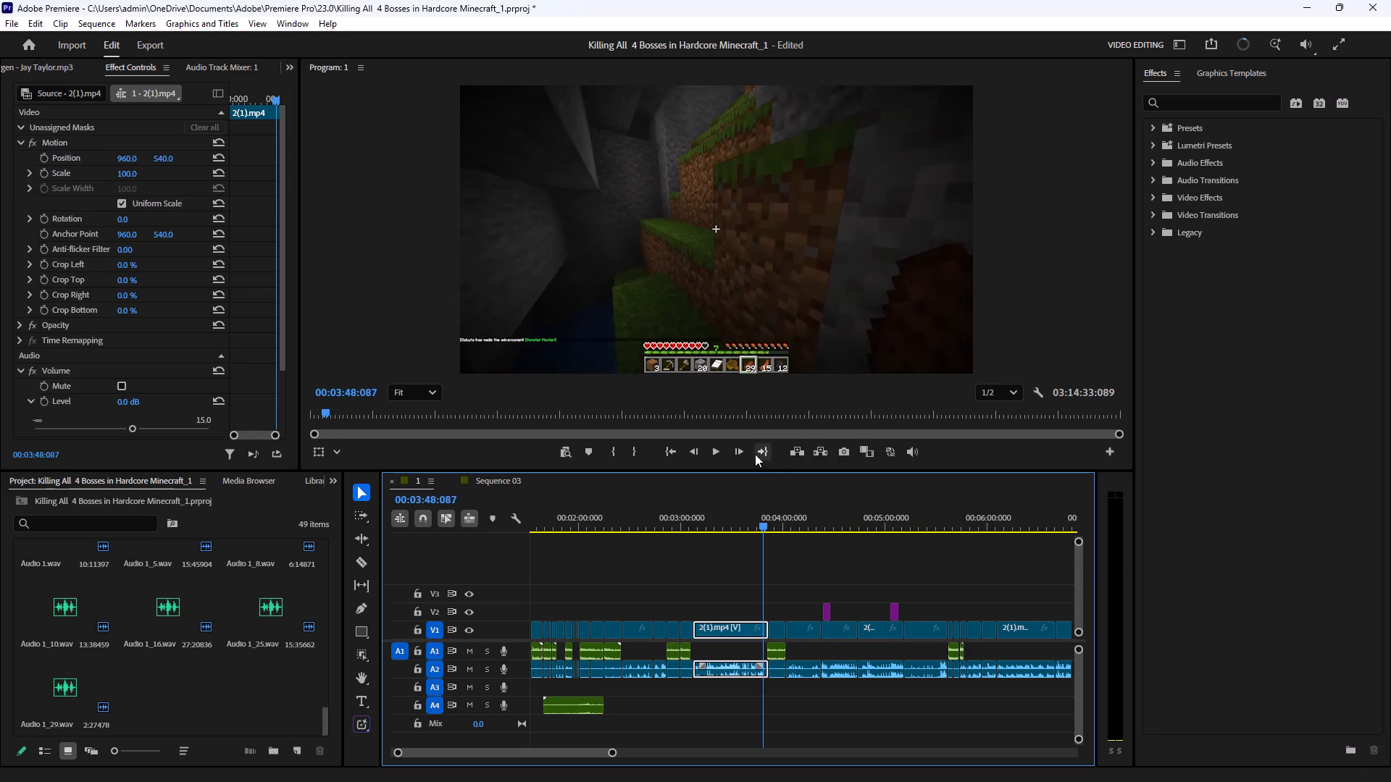
left_click(722, 452)
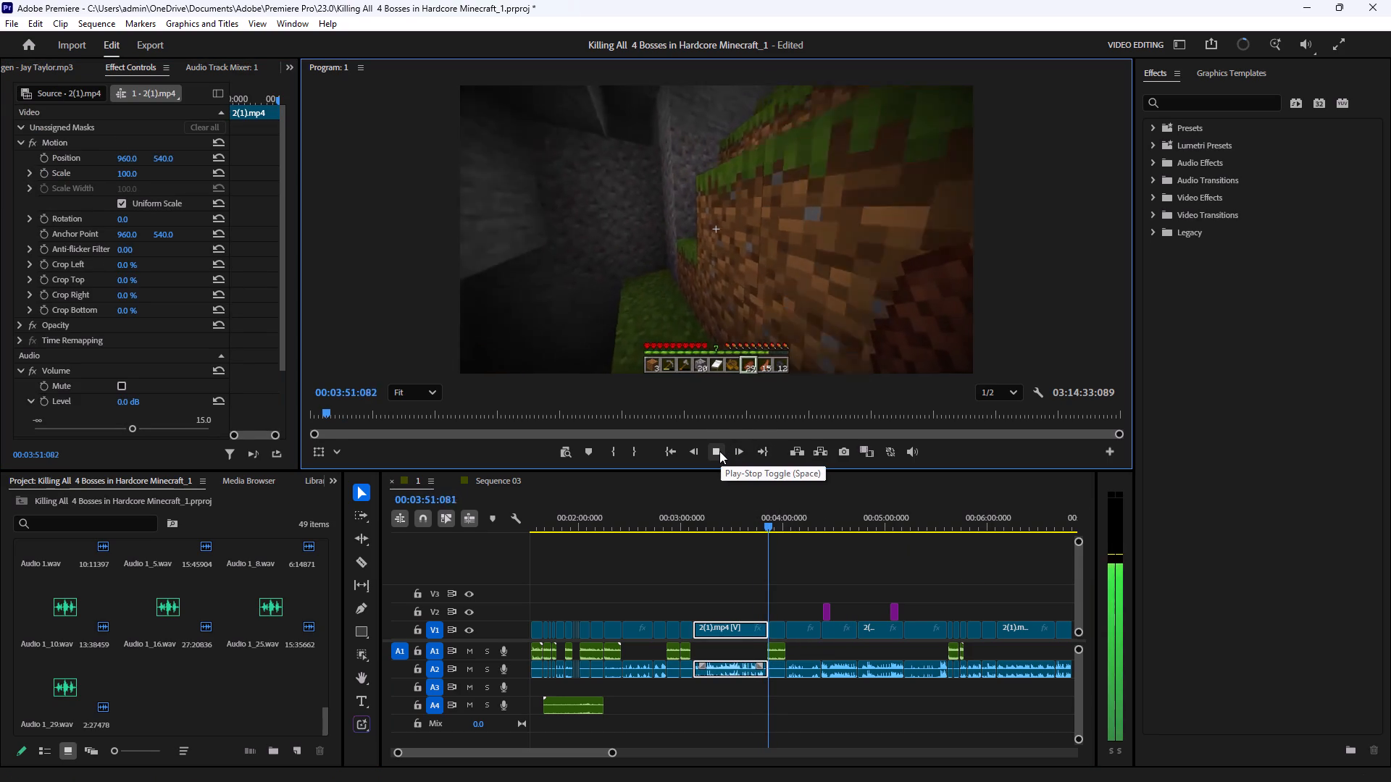
left_click(719, 451)
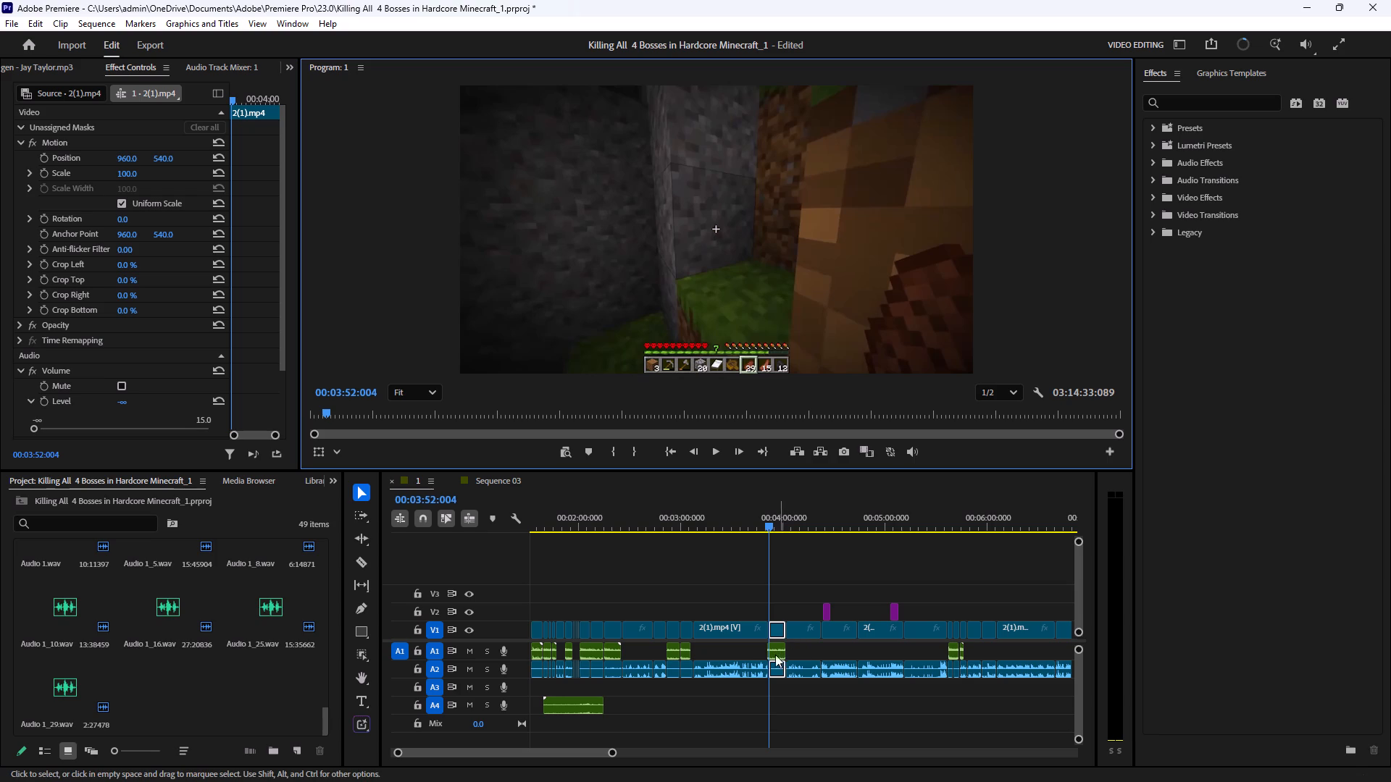
left_click(816, 648)
left_click(776, 649)
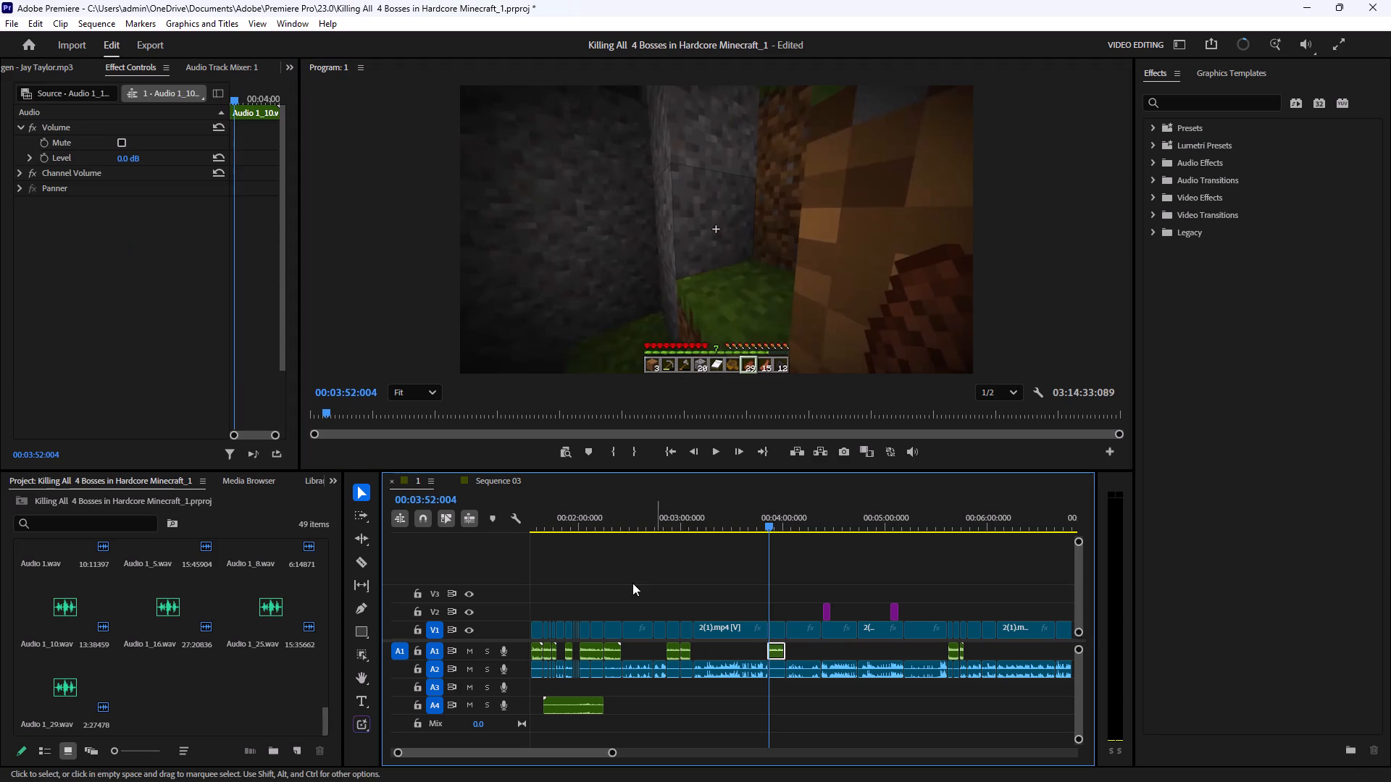
left_click(30, 157)
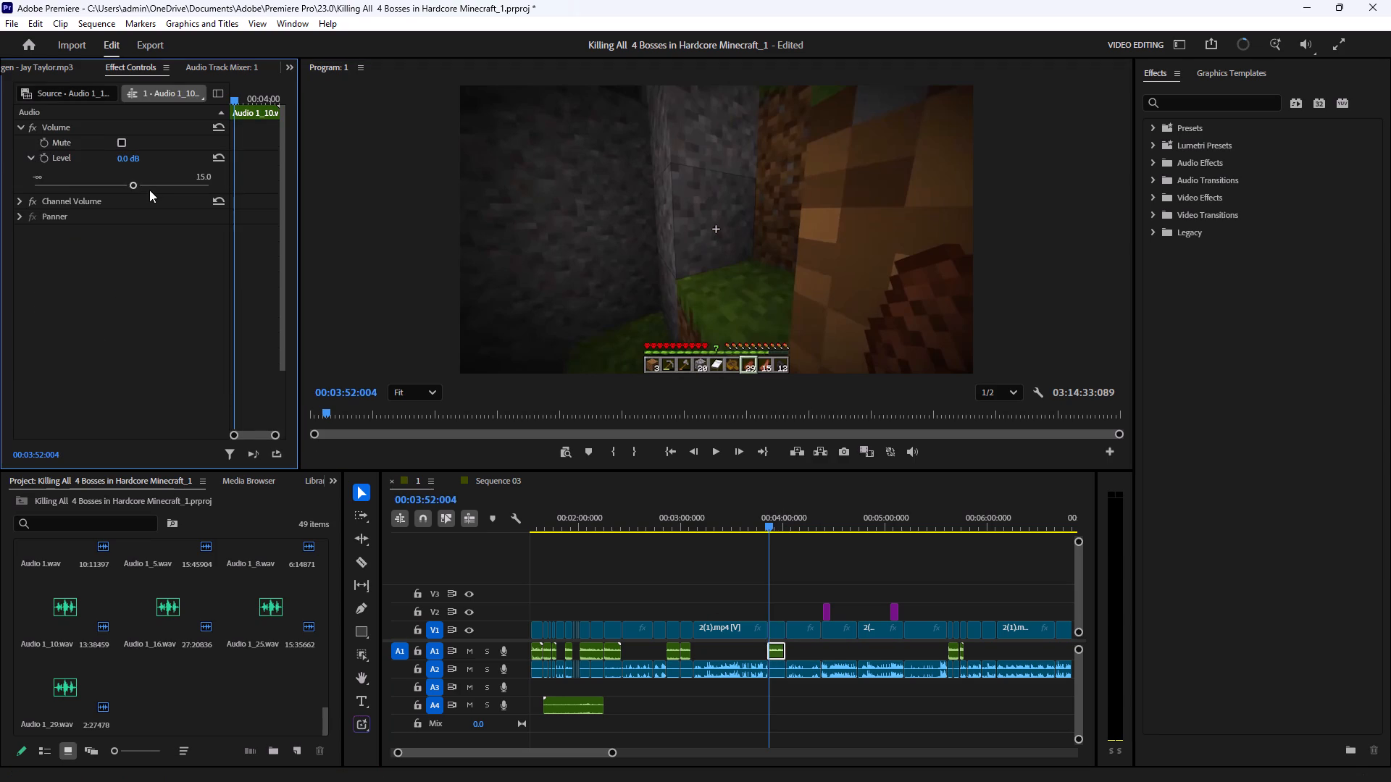
left_click(146, 189)
left_click(151, 188)
left_click(715, 450)
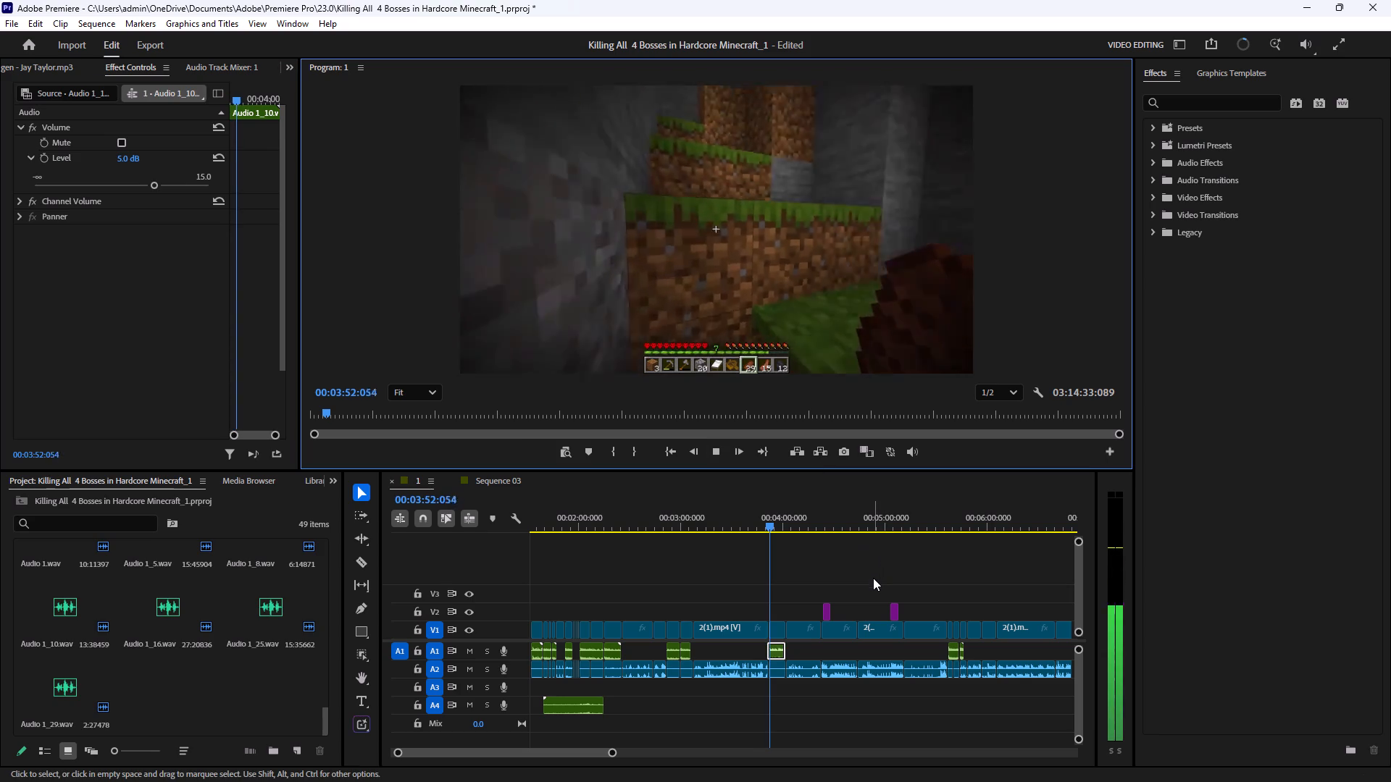
left_click(873, 578)
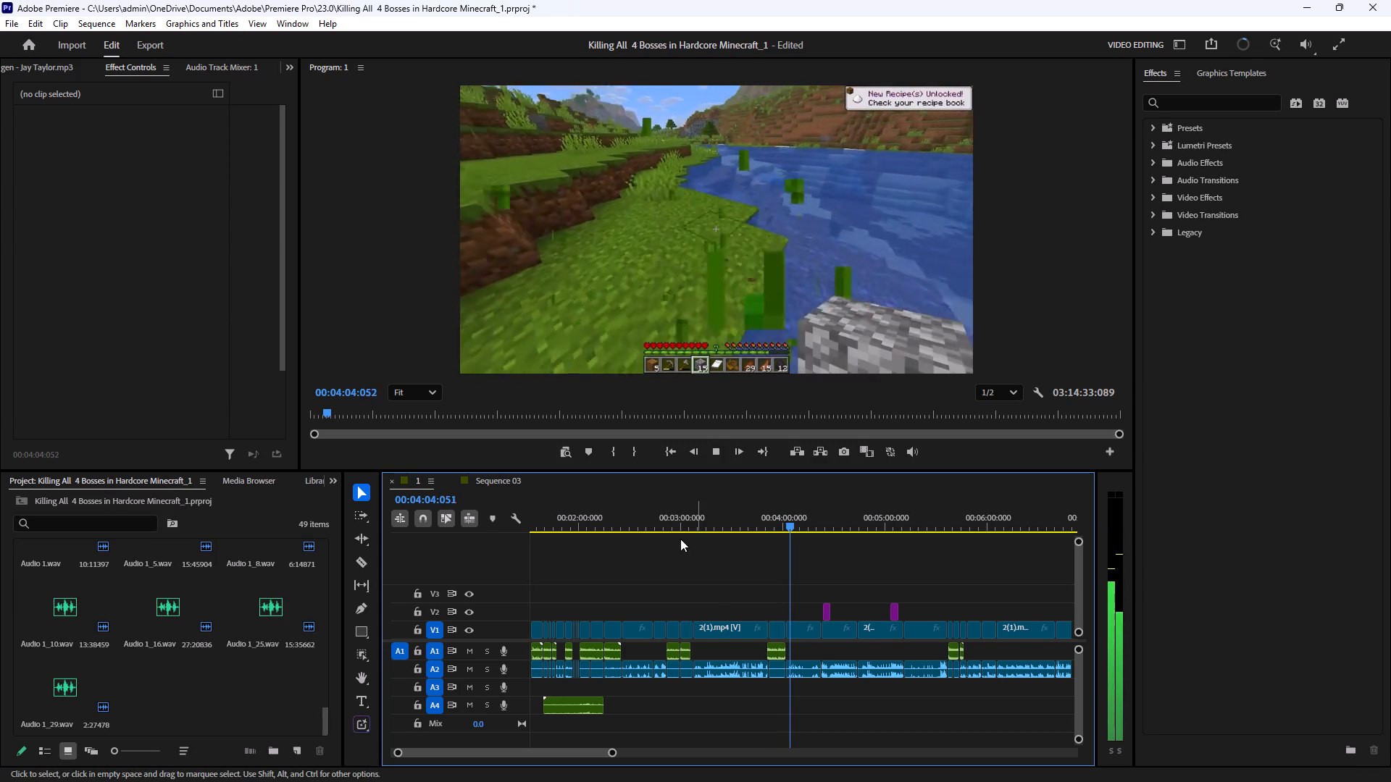
Listen to the voice-over at about 00:02:53 and raise the level of clip Audio 1_5 to about 4.9 dB.
left_click(669, 524)
left_click(714, 447)
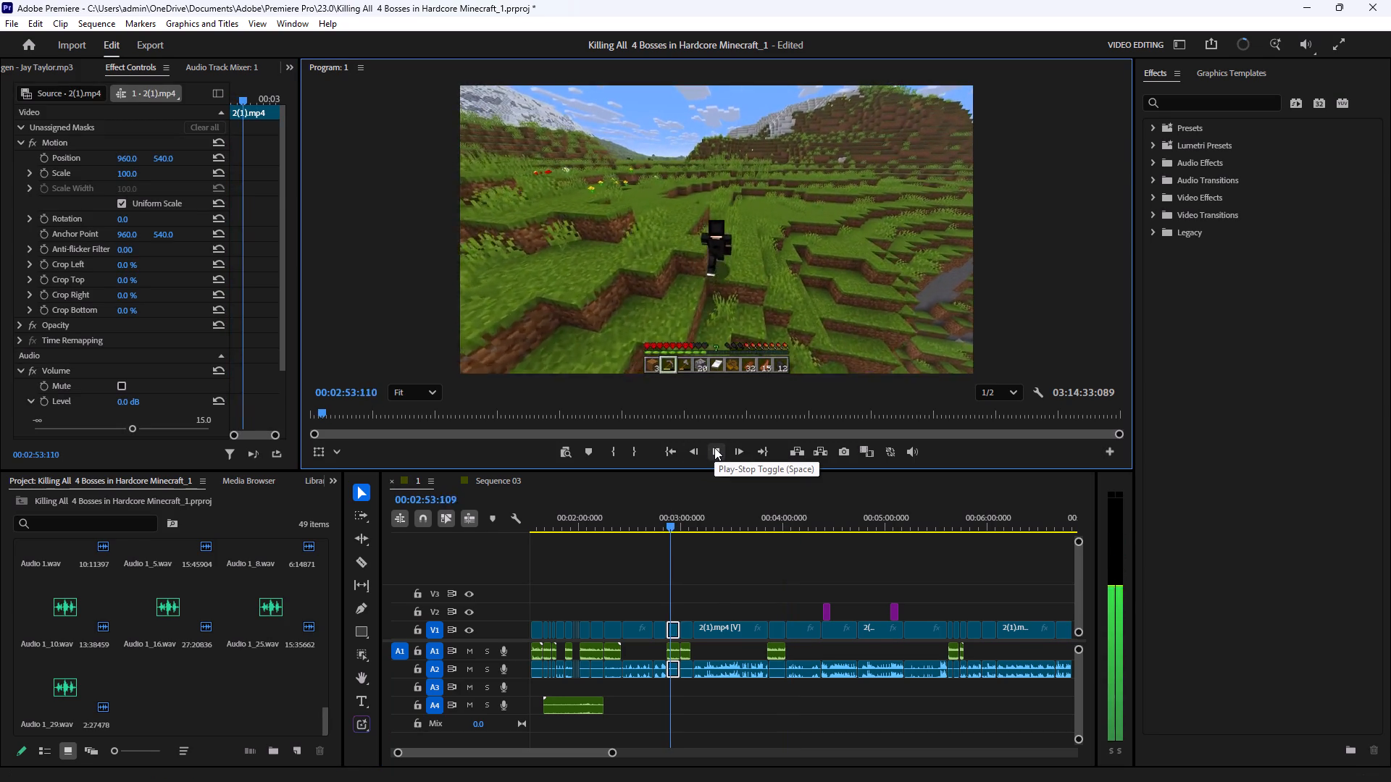
left_click(714, 447)
left_click(714, 651)
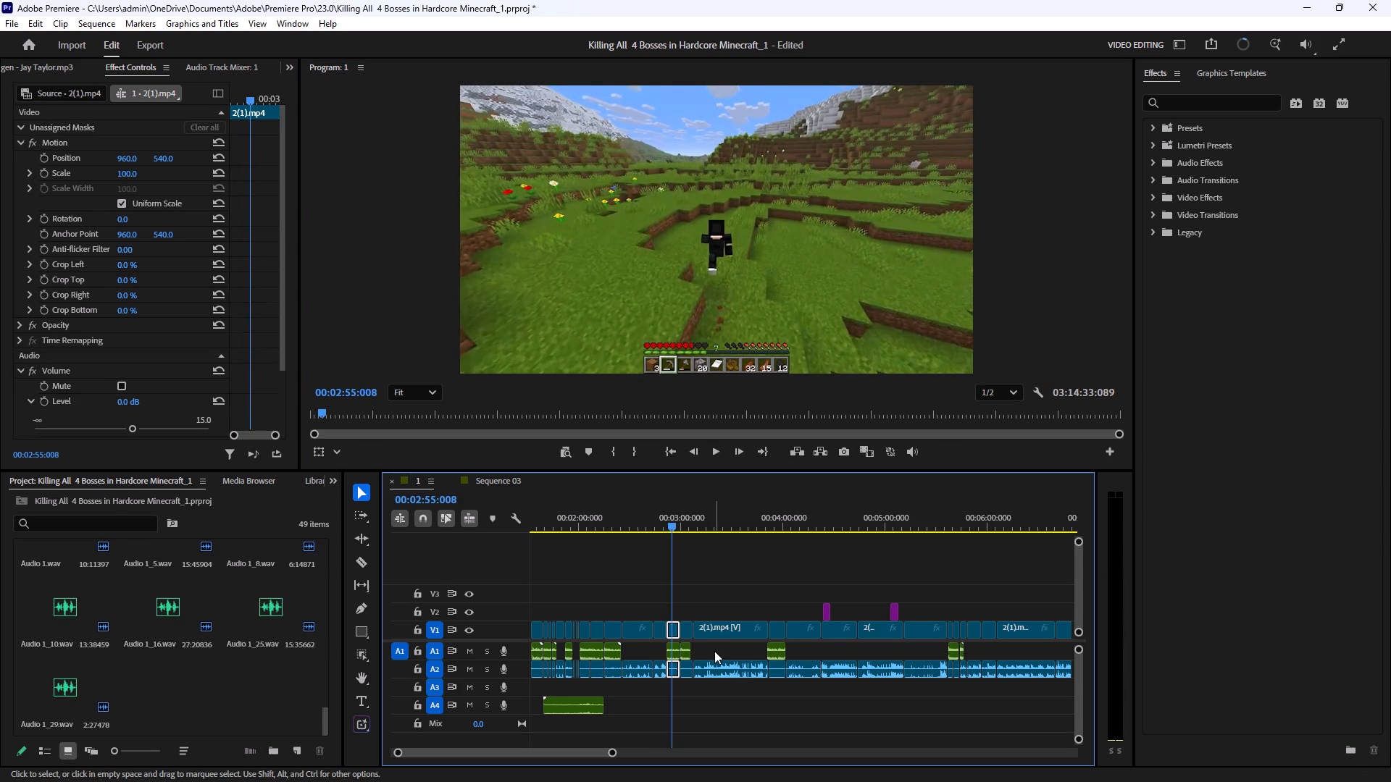
left_click(642, 652)
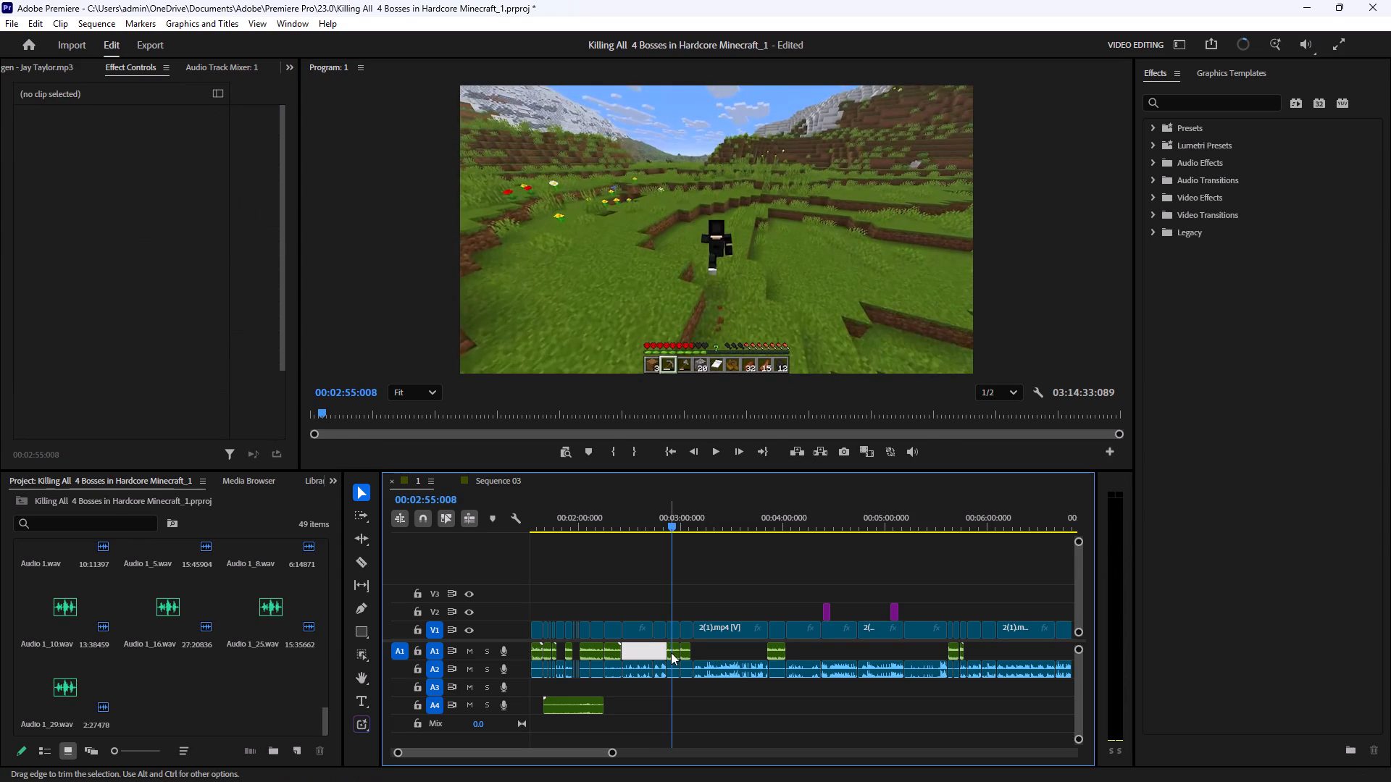
left_click(677, 651)
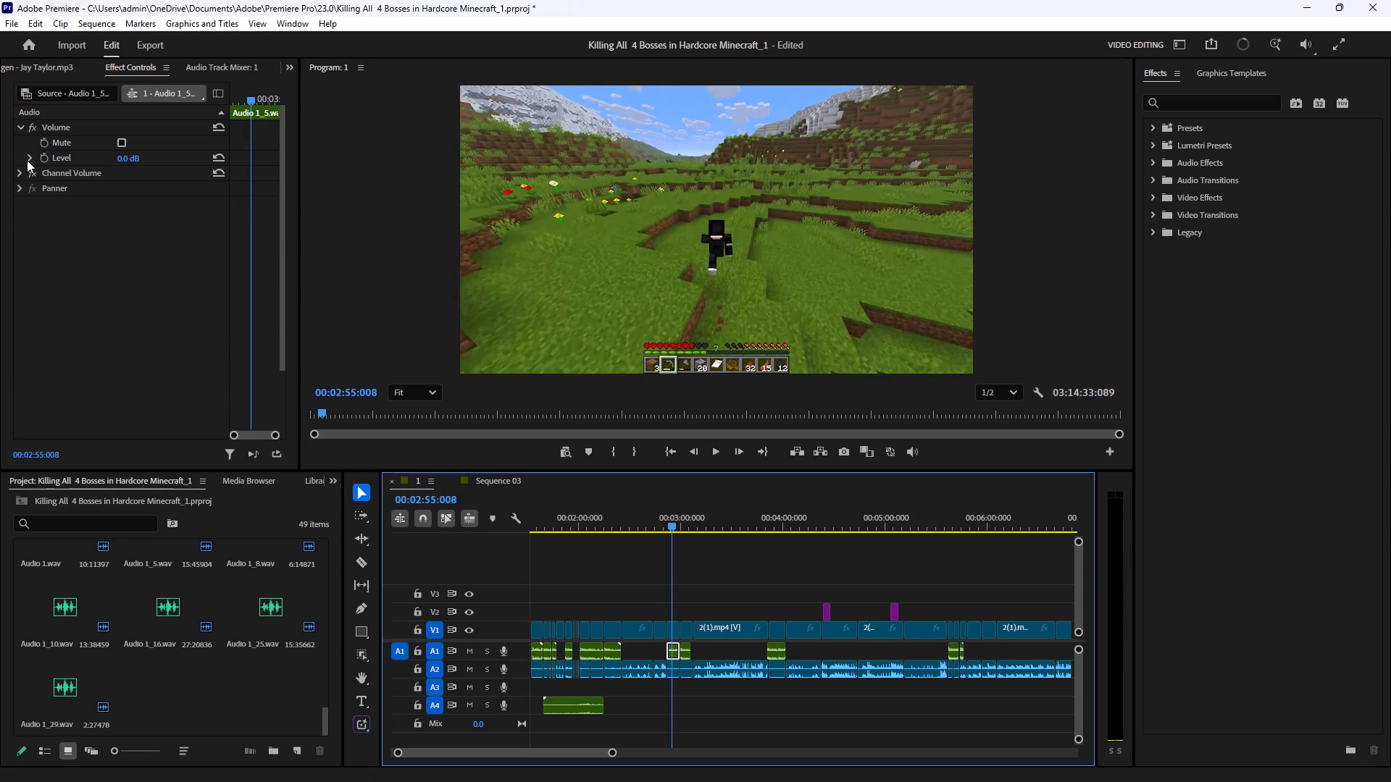
left_click(26, 160)
left_click(143, 182)
left_click(147, 182)
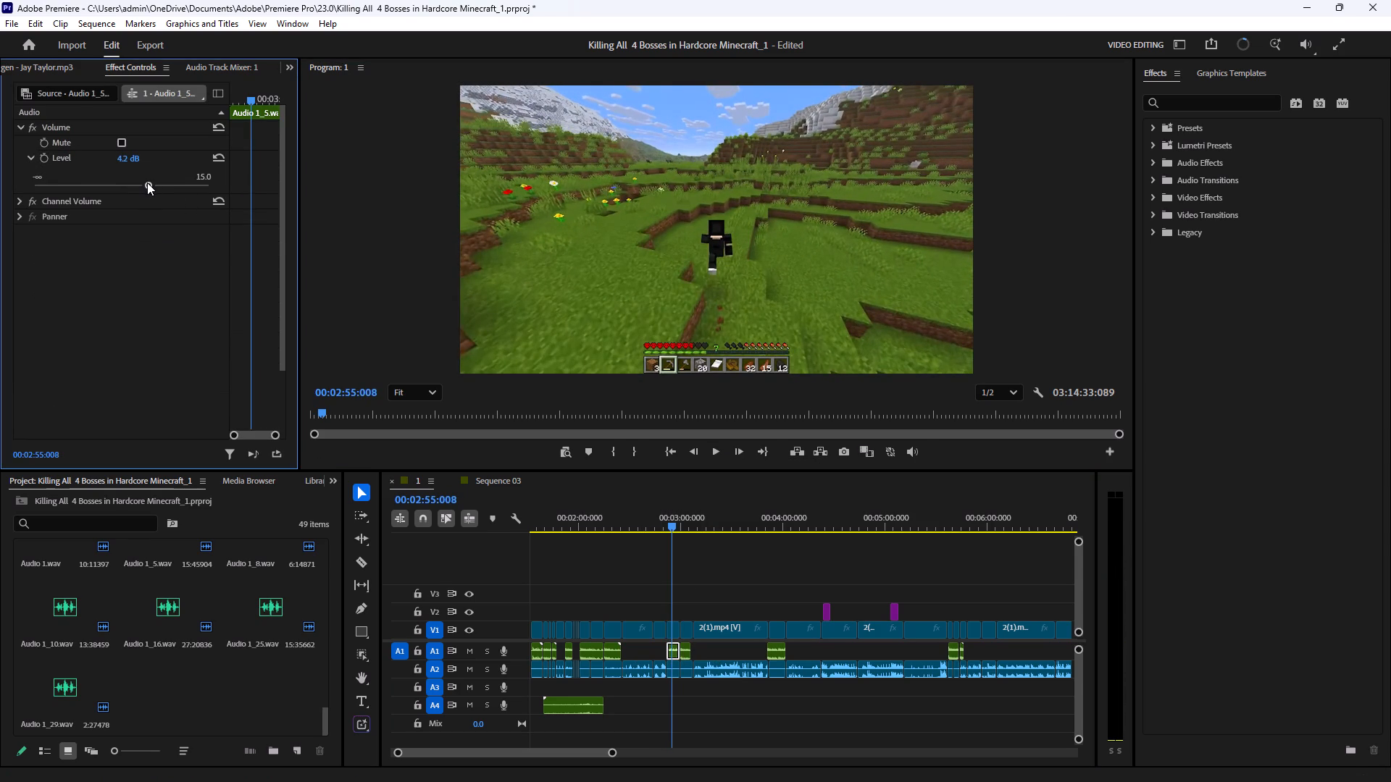
left_click(150, 182)
Raise the level of voice-over clip Audio 1_8, at about 00:03:02, to 5.0 dB.
left_click(685, 650)
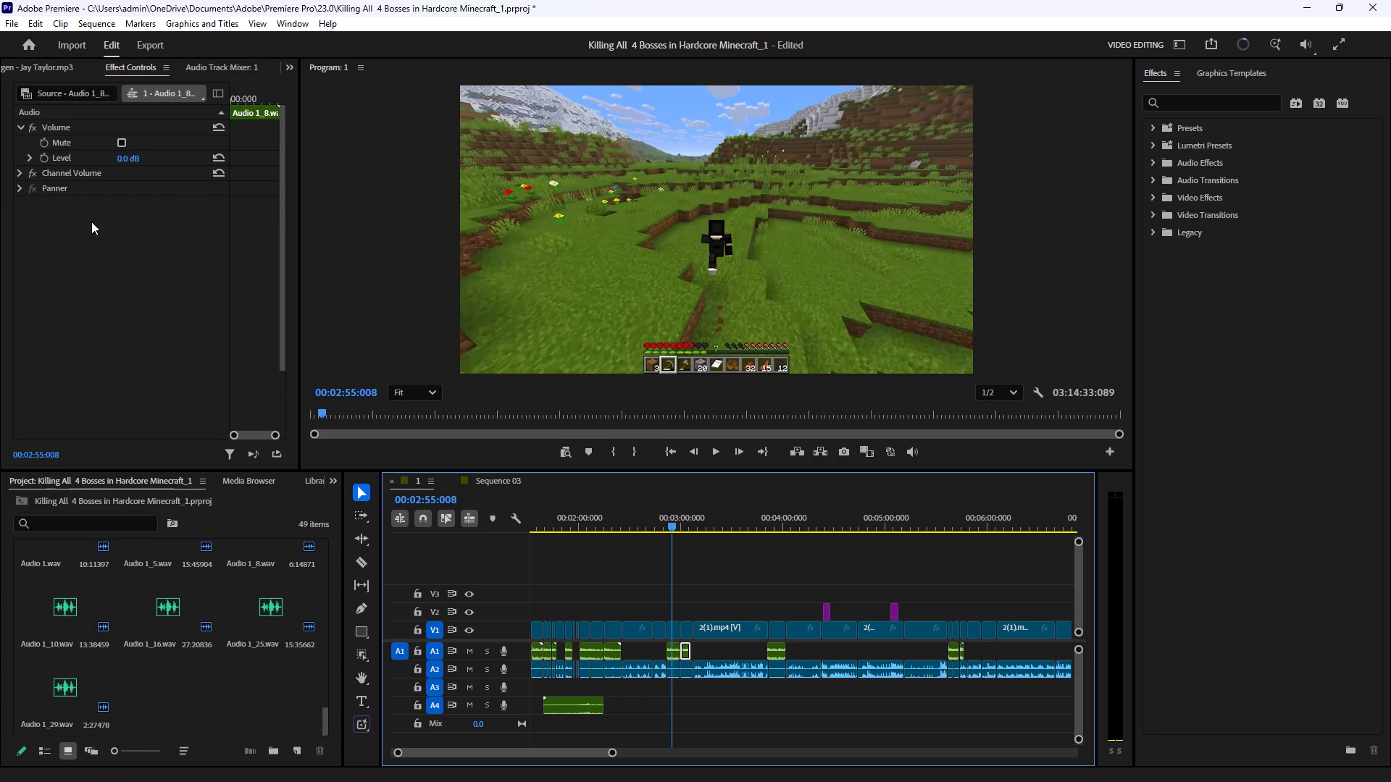
left_click(26, 160)
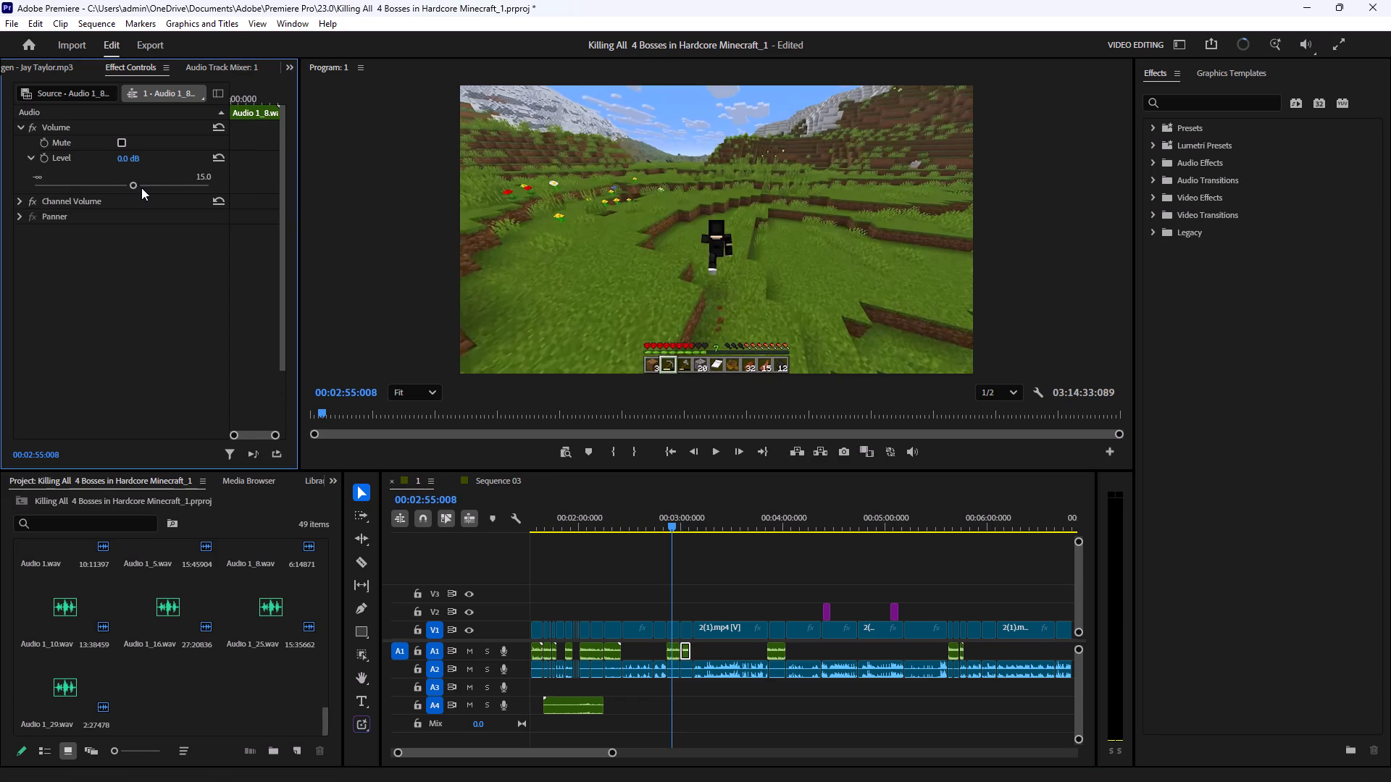
left_click(141, 188)
left_click(145, 187)
left_click(149, 185)
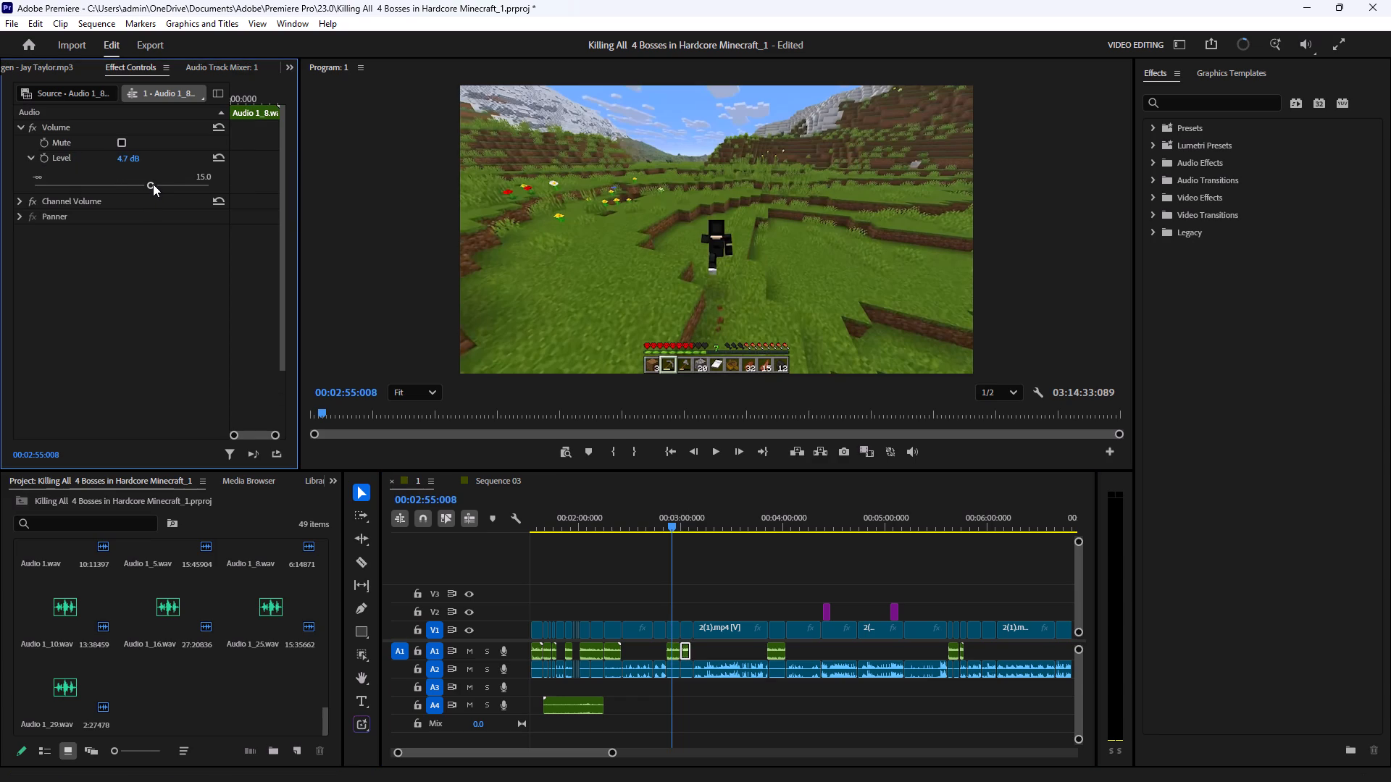
left_click(154, 184)
left_click_drag(152, 185, 143, 188)
left_click_drag(157, 184, 156, 184)
left_click_drag(156, 184, 151, 186)
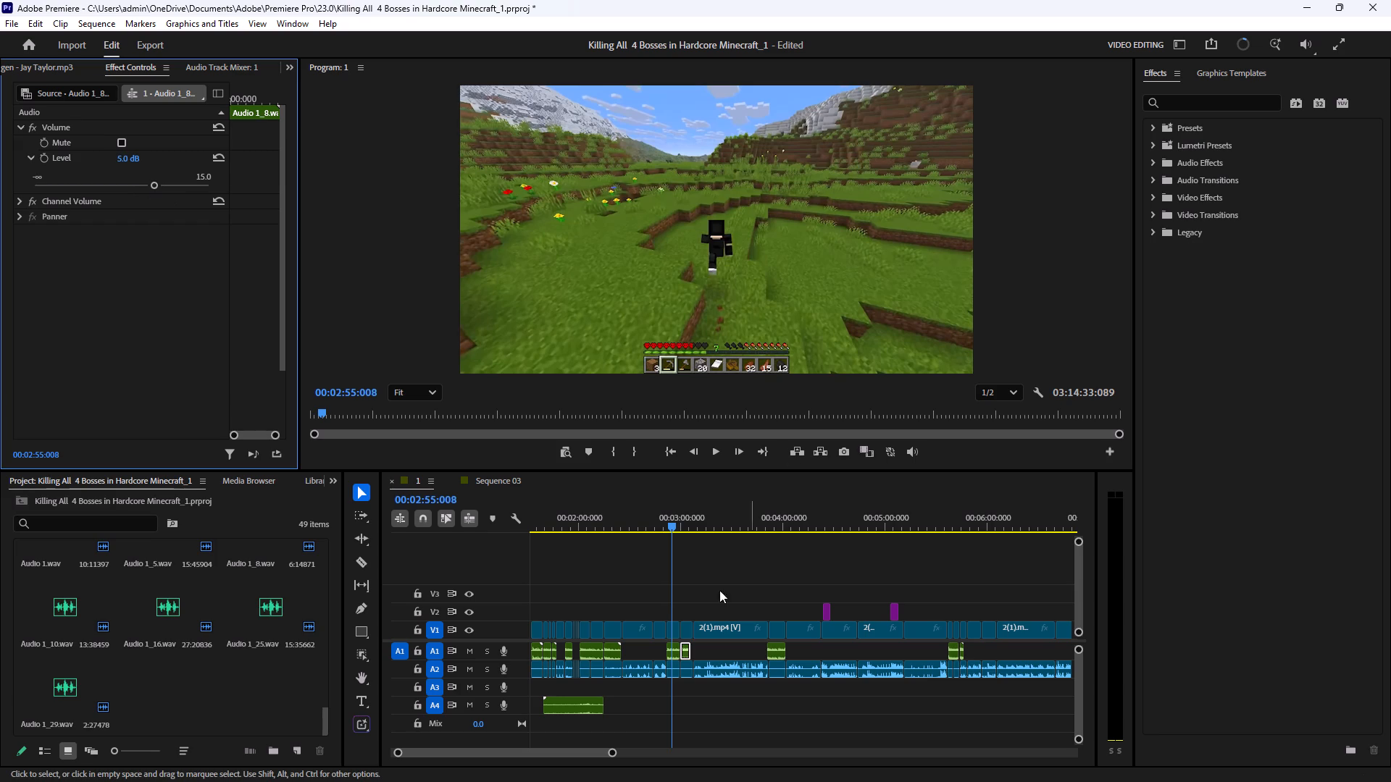
Play the sequence from about 00:02:07 to check the boosted voice-overs against the music, and save the project.
left_click(593, 522)
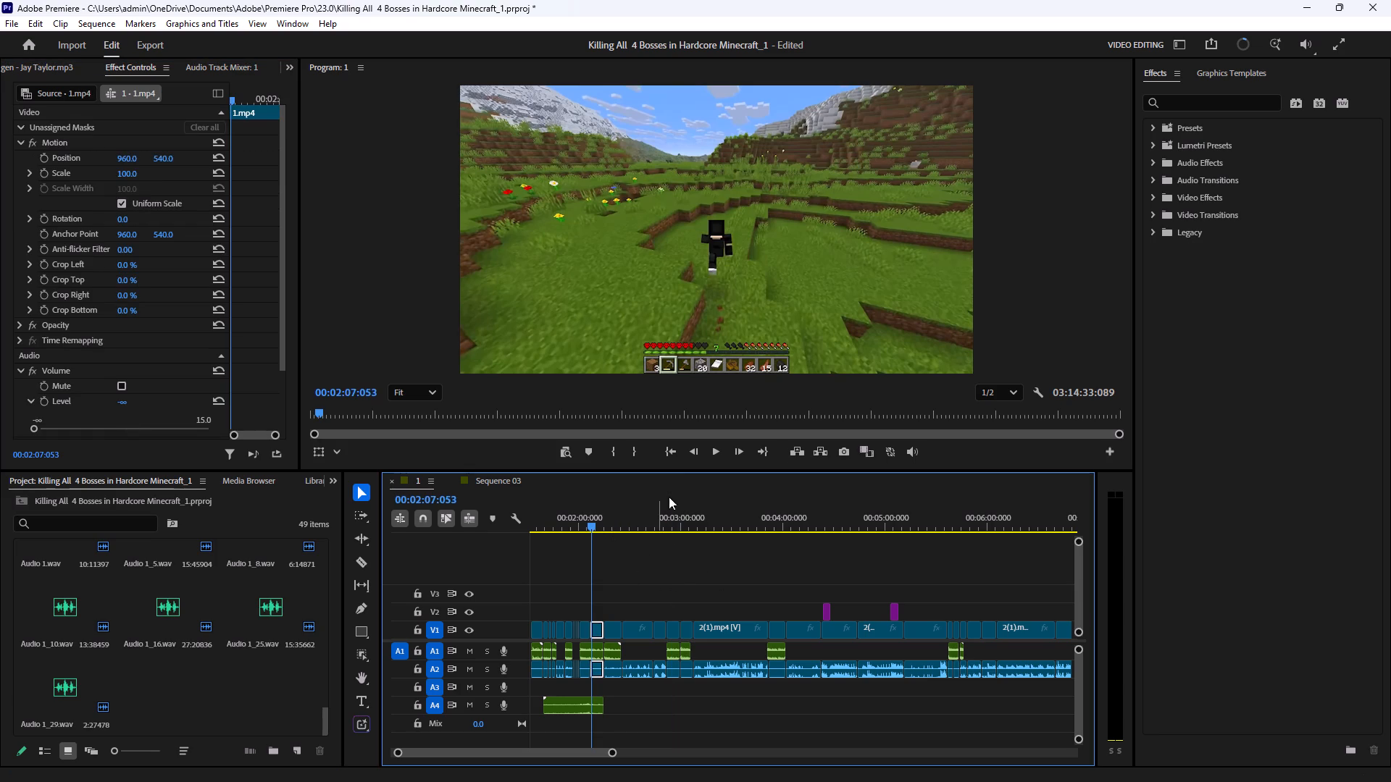
left_click(719, 453)
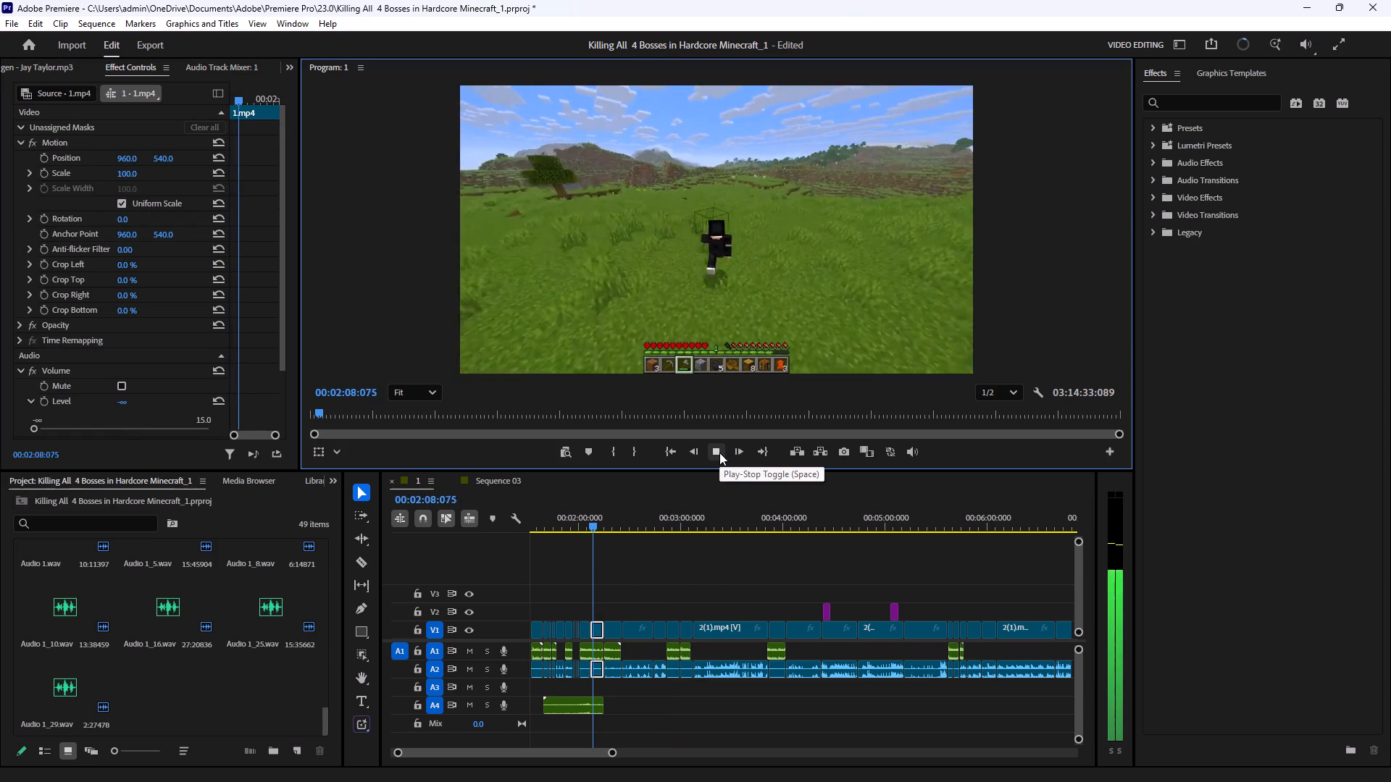
left_click(766, 582)
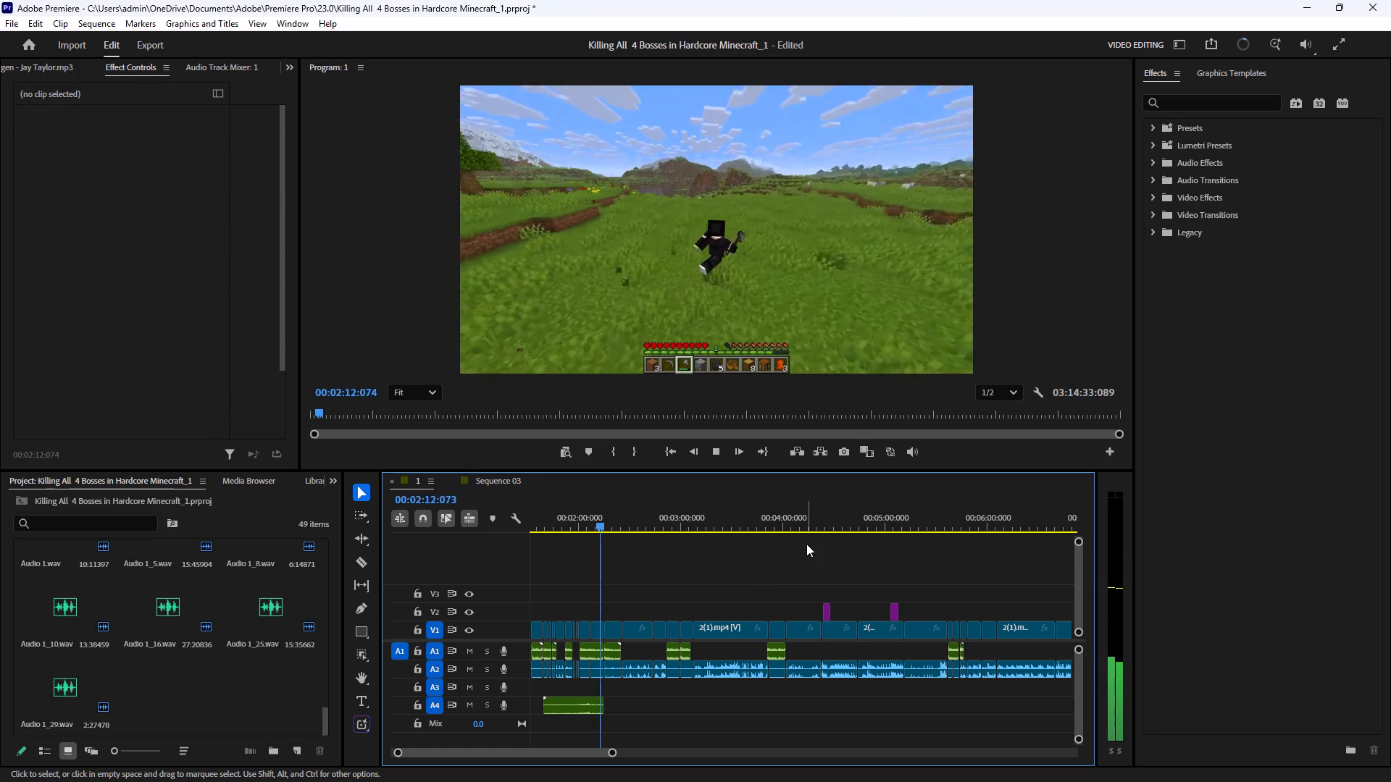
key("ctrl+s")
key("space")
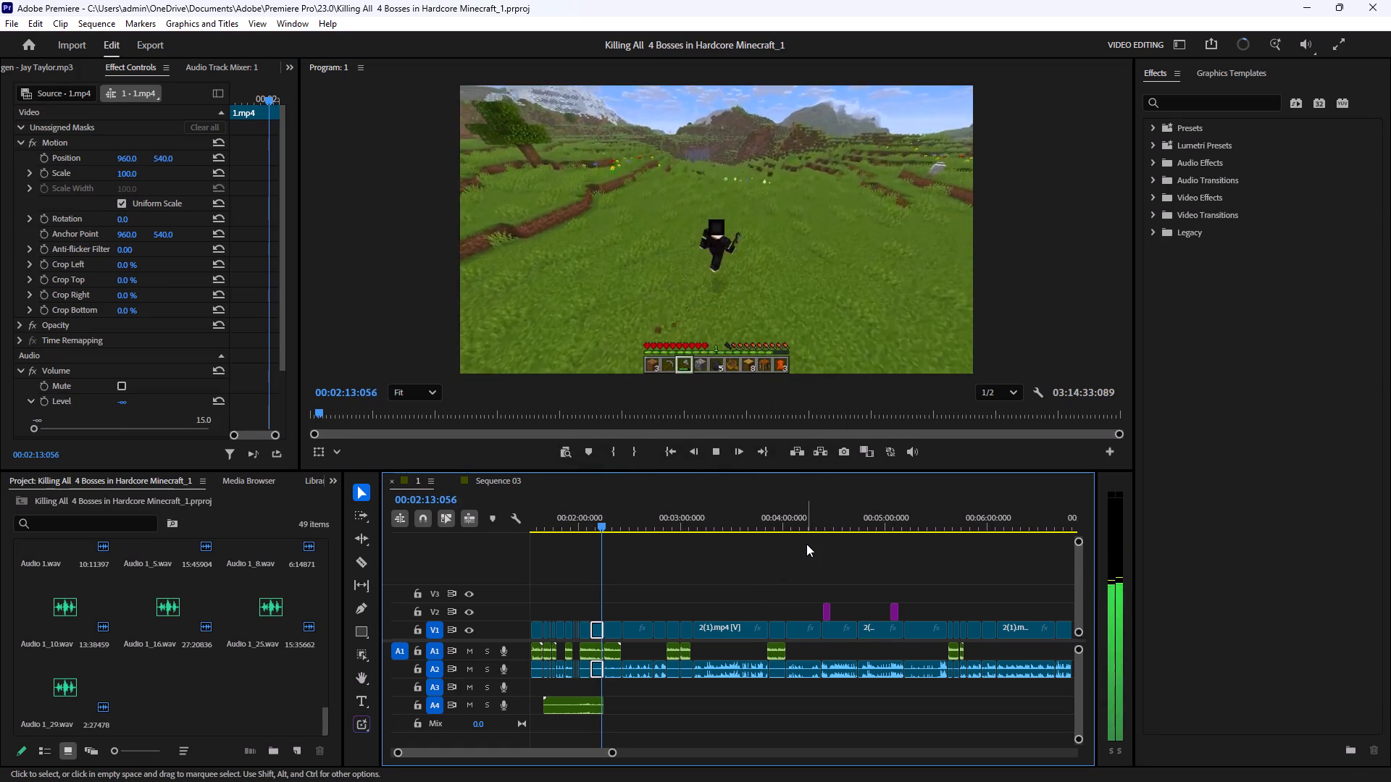
left_click(796, 576)
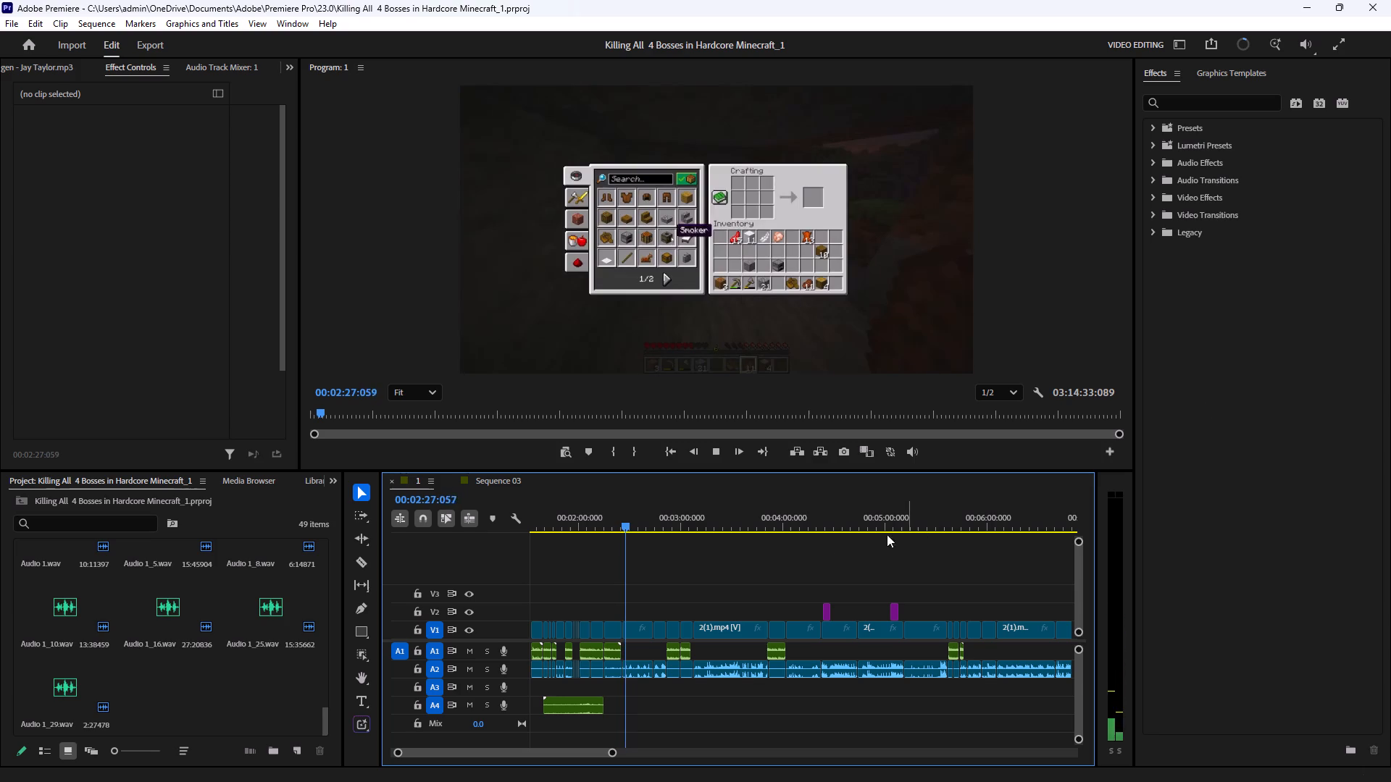
Play the sequence from about 00:02:47 to listen to the voice-overs Audio 1_5 and Audio 1_8.
left_click(676, 522)
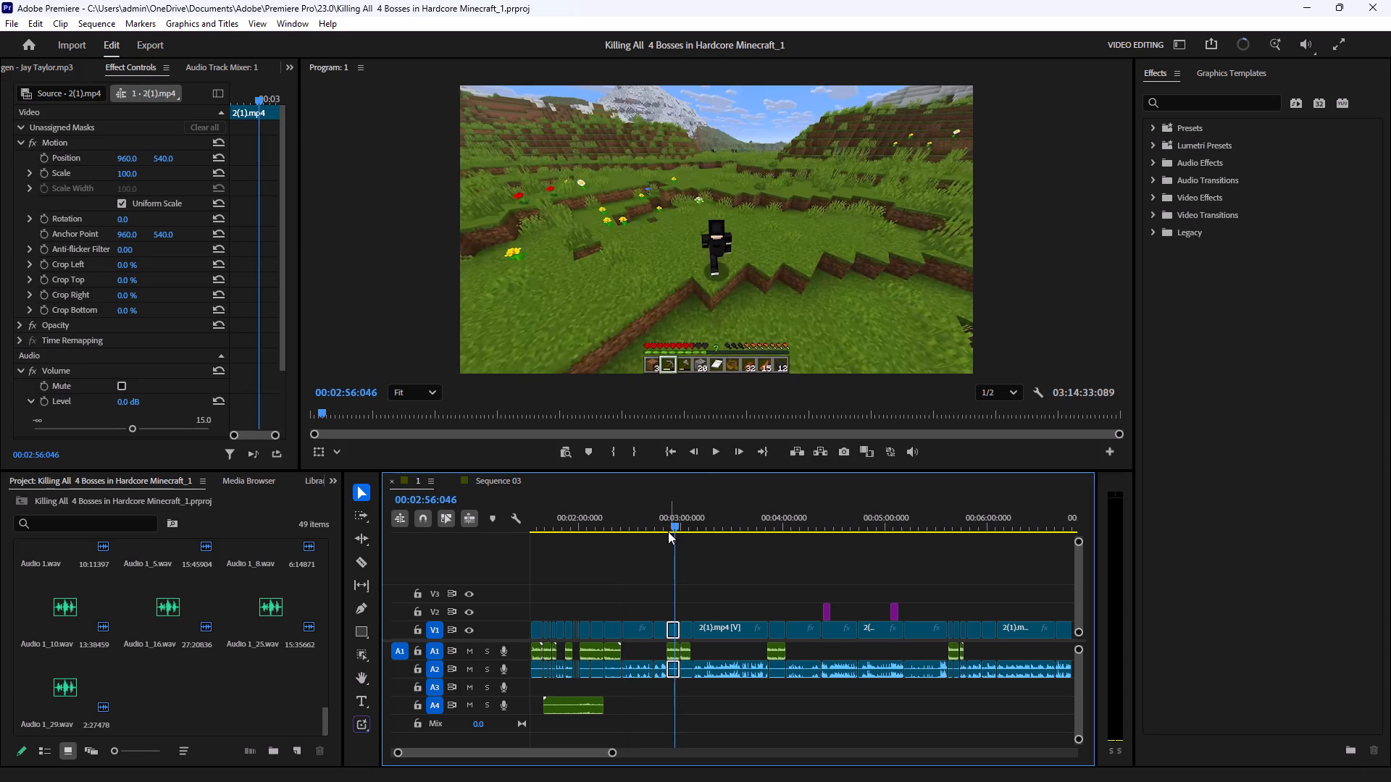
left_click(662, 526)
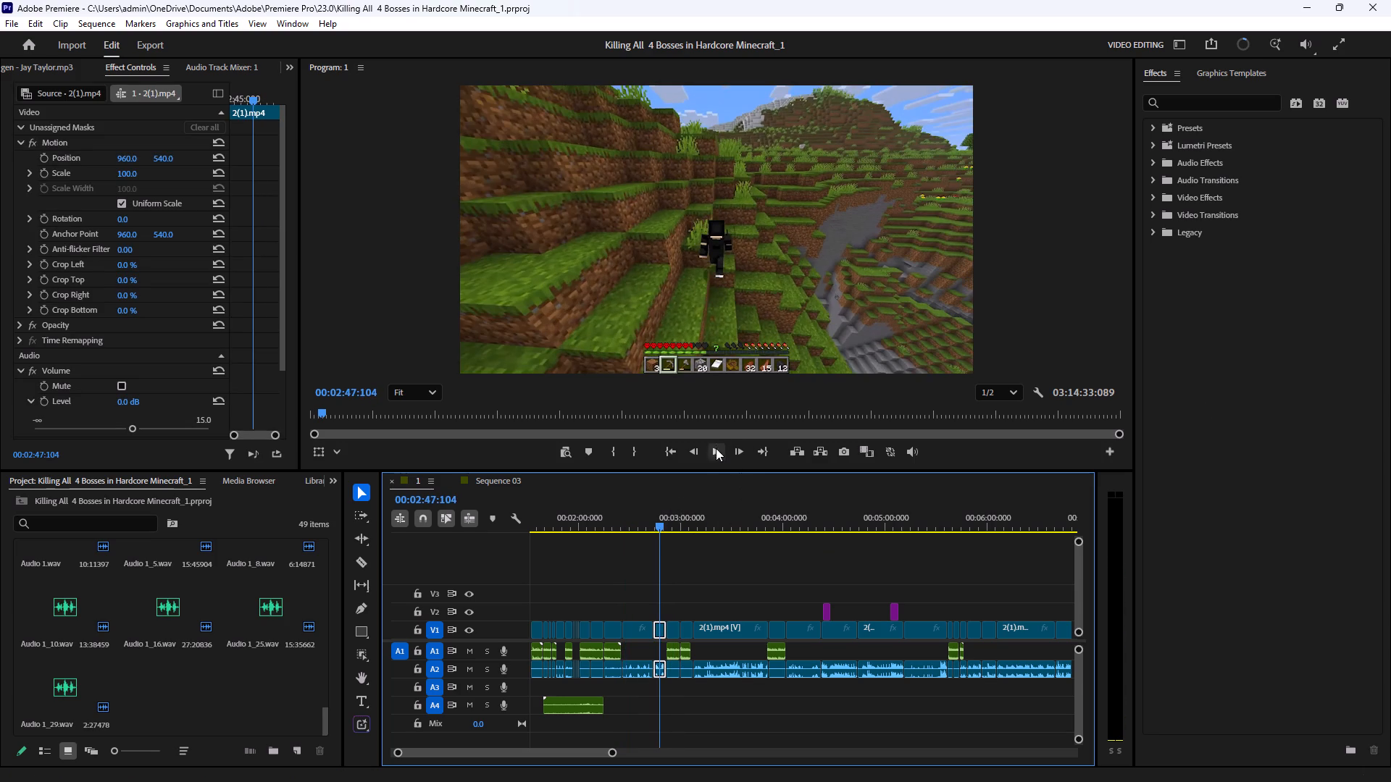
left_click_drag(716, 448, 719, 456)
left_click(812, 555)
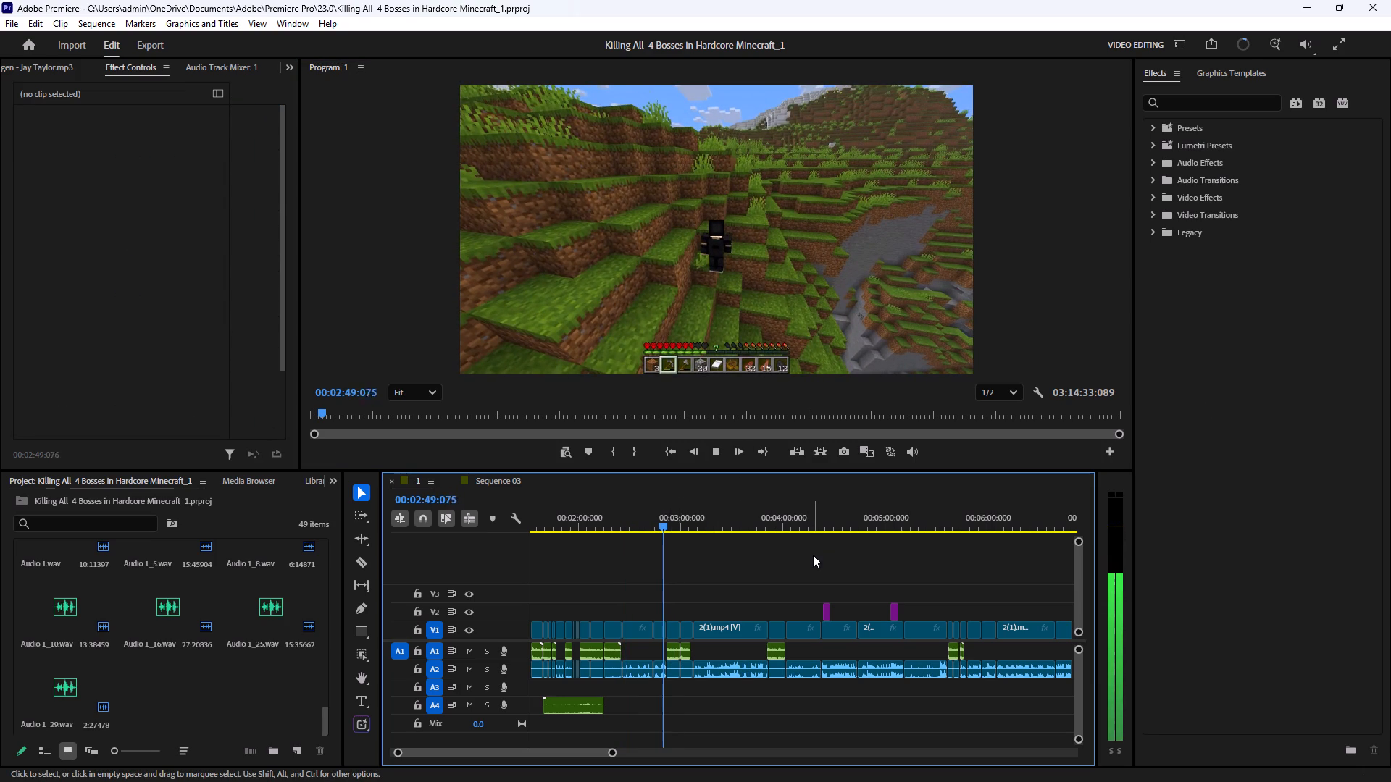